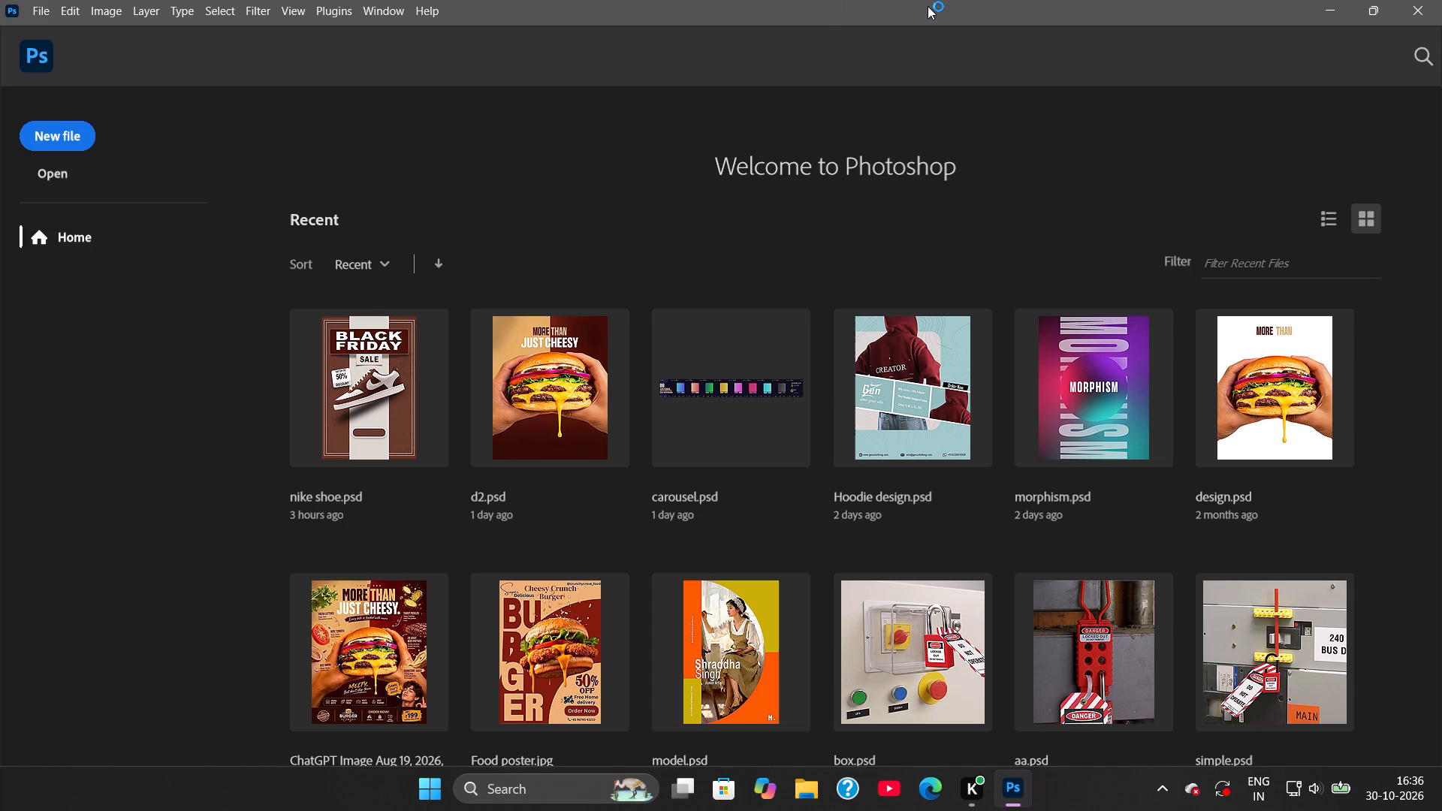
Open the recent file nike shoe.psd.
left_click(339, 389)
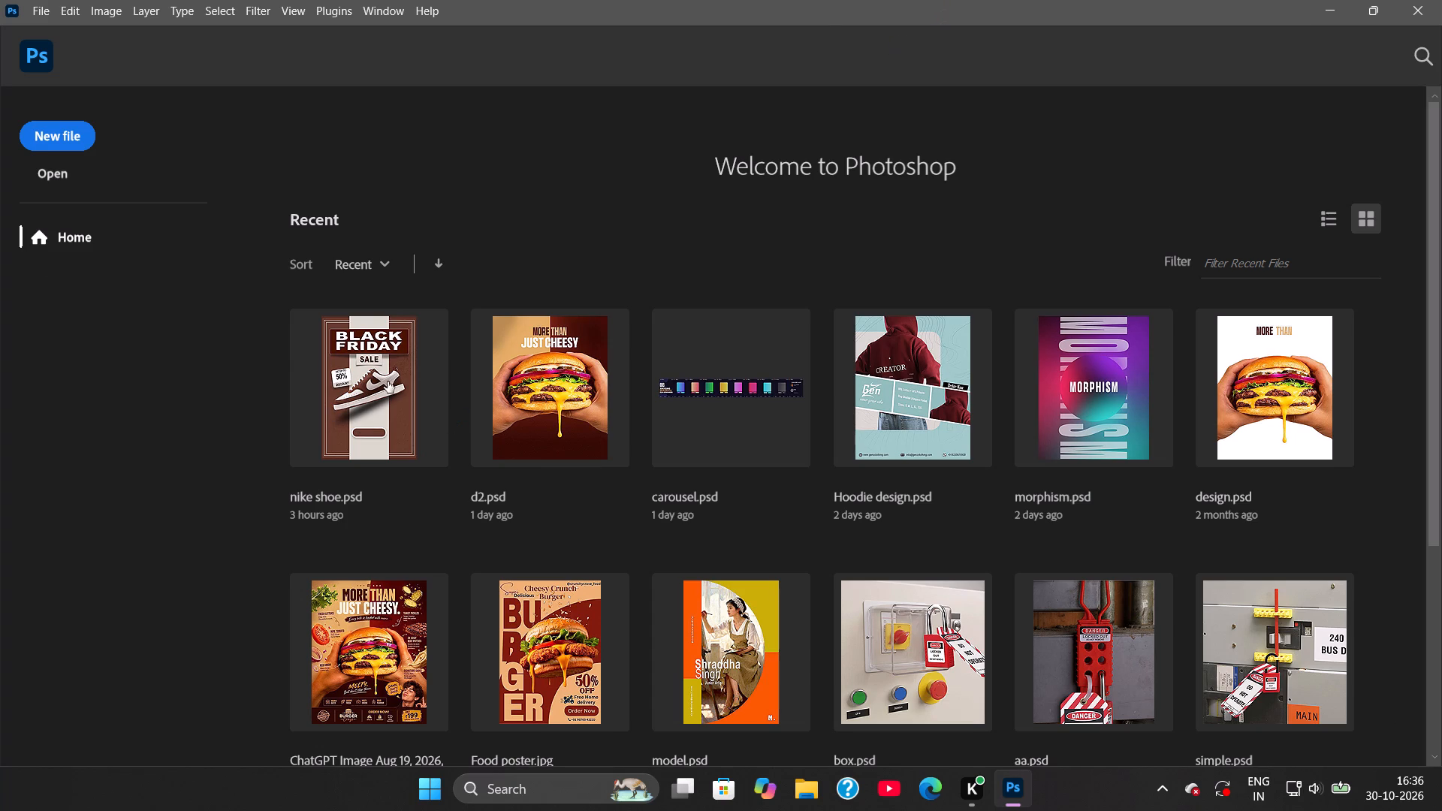
left_click(388, 381)
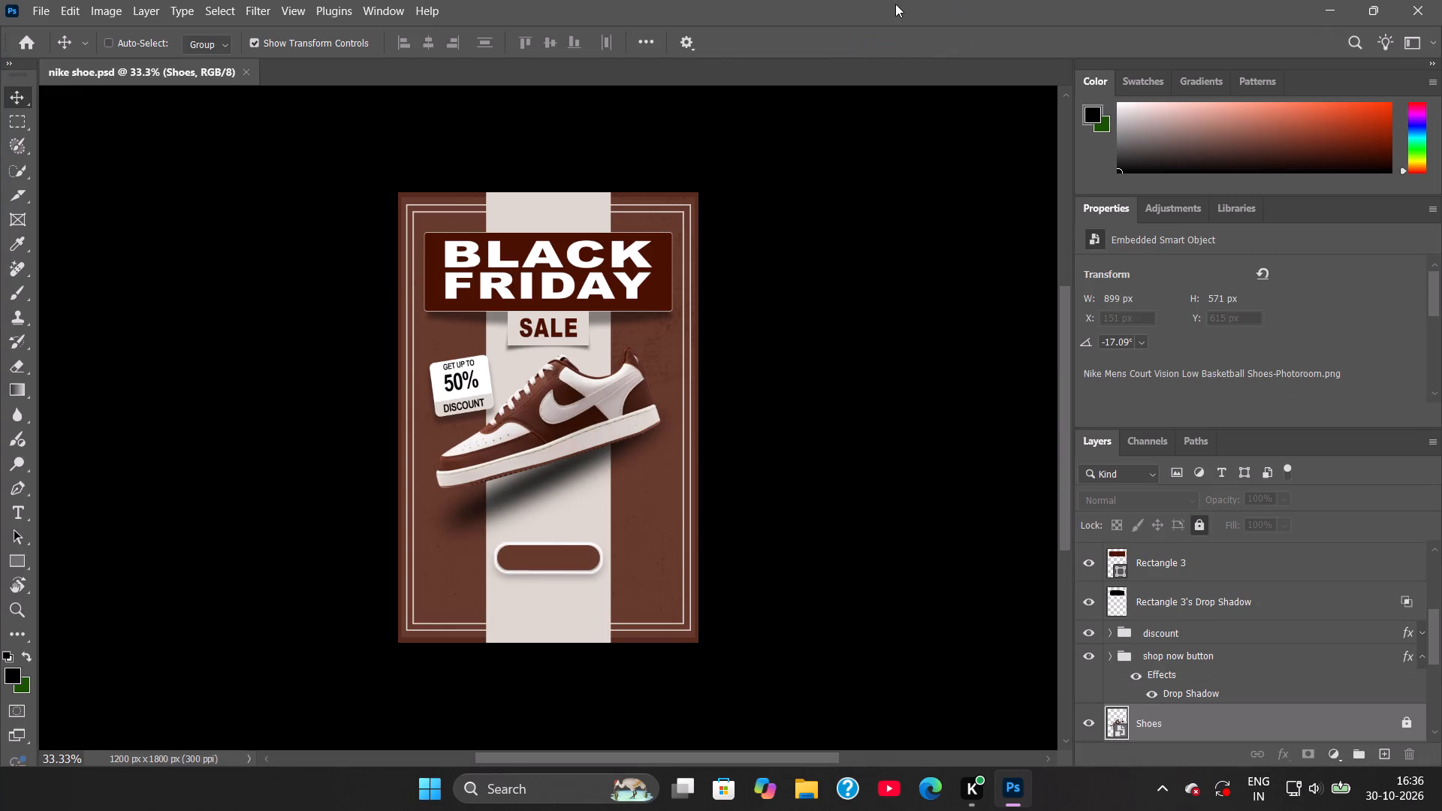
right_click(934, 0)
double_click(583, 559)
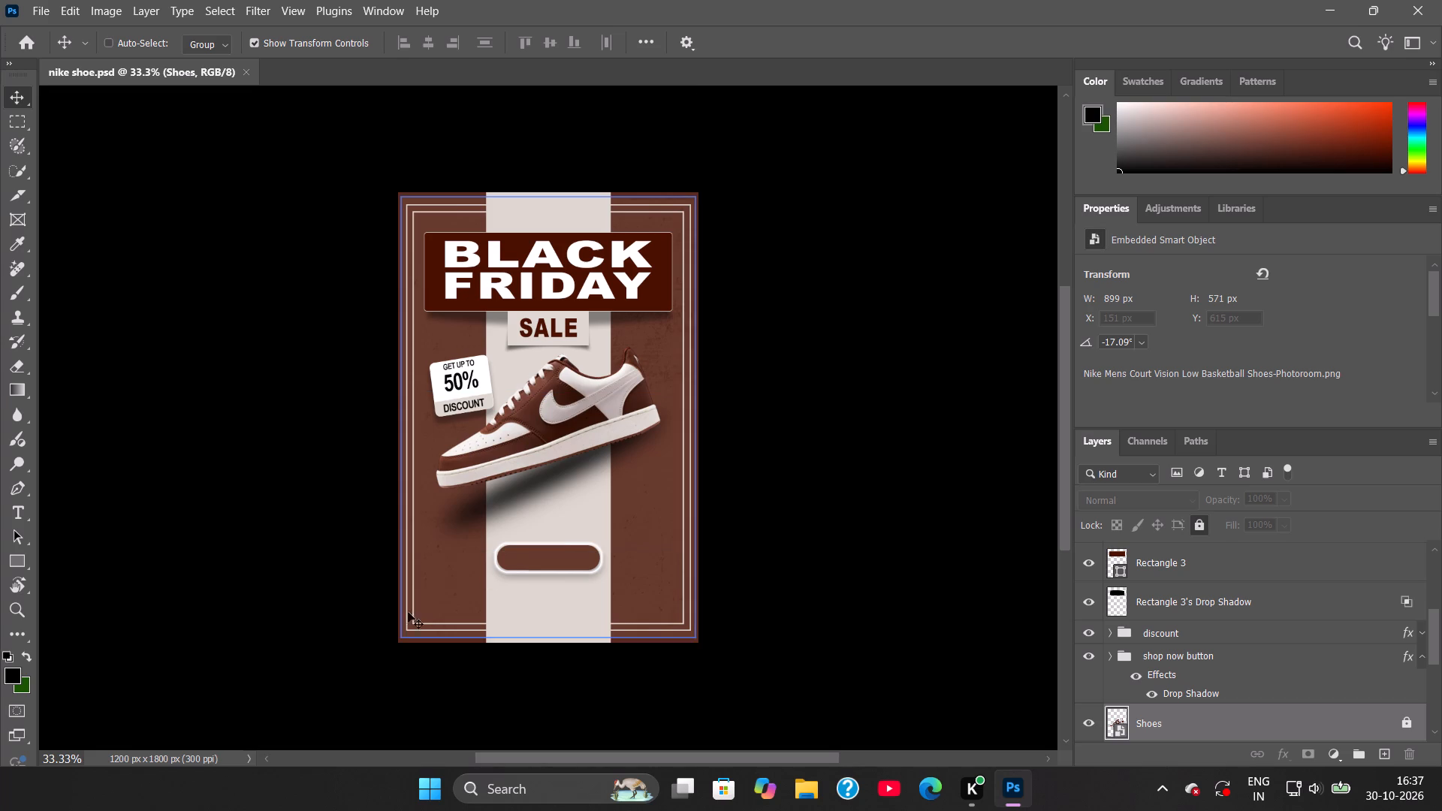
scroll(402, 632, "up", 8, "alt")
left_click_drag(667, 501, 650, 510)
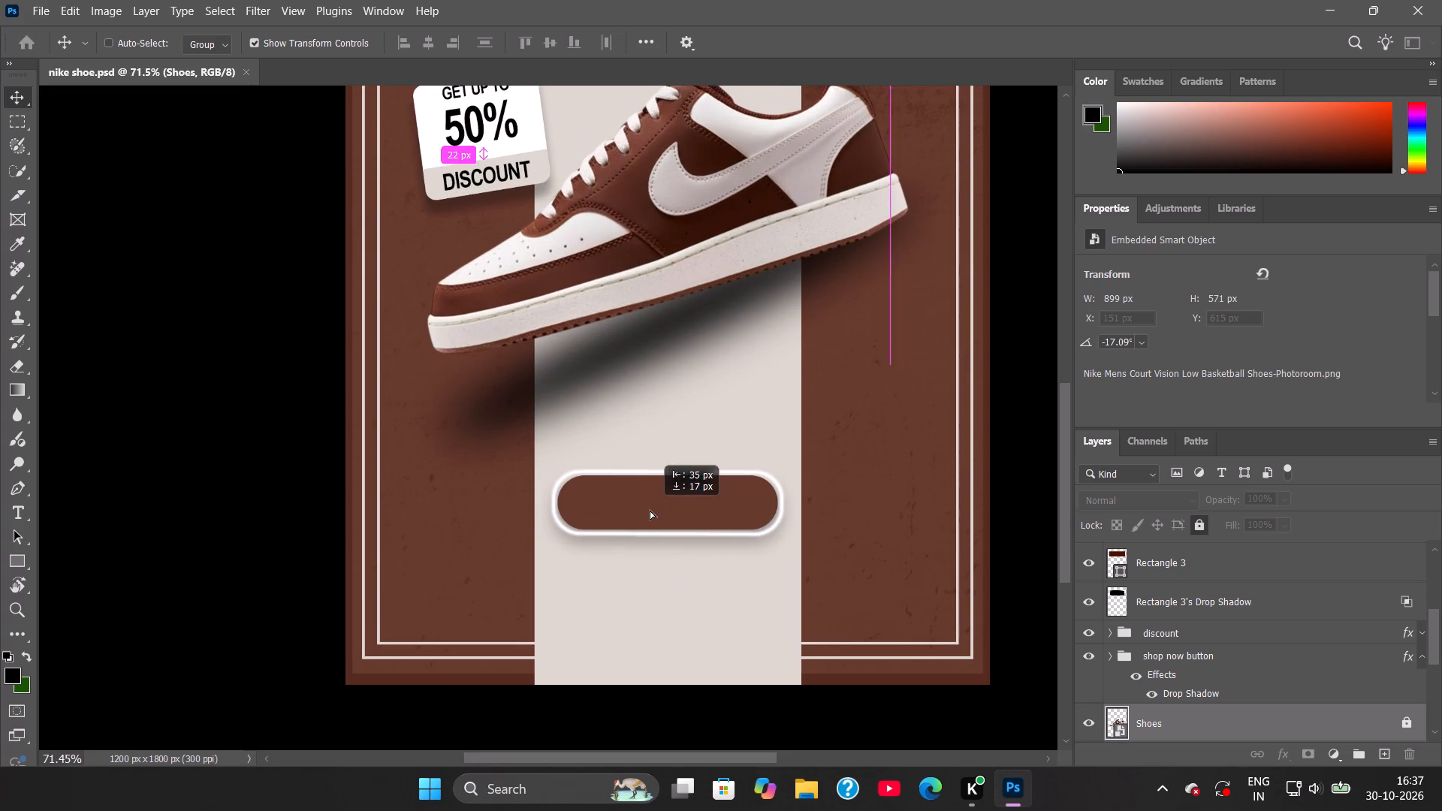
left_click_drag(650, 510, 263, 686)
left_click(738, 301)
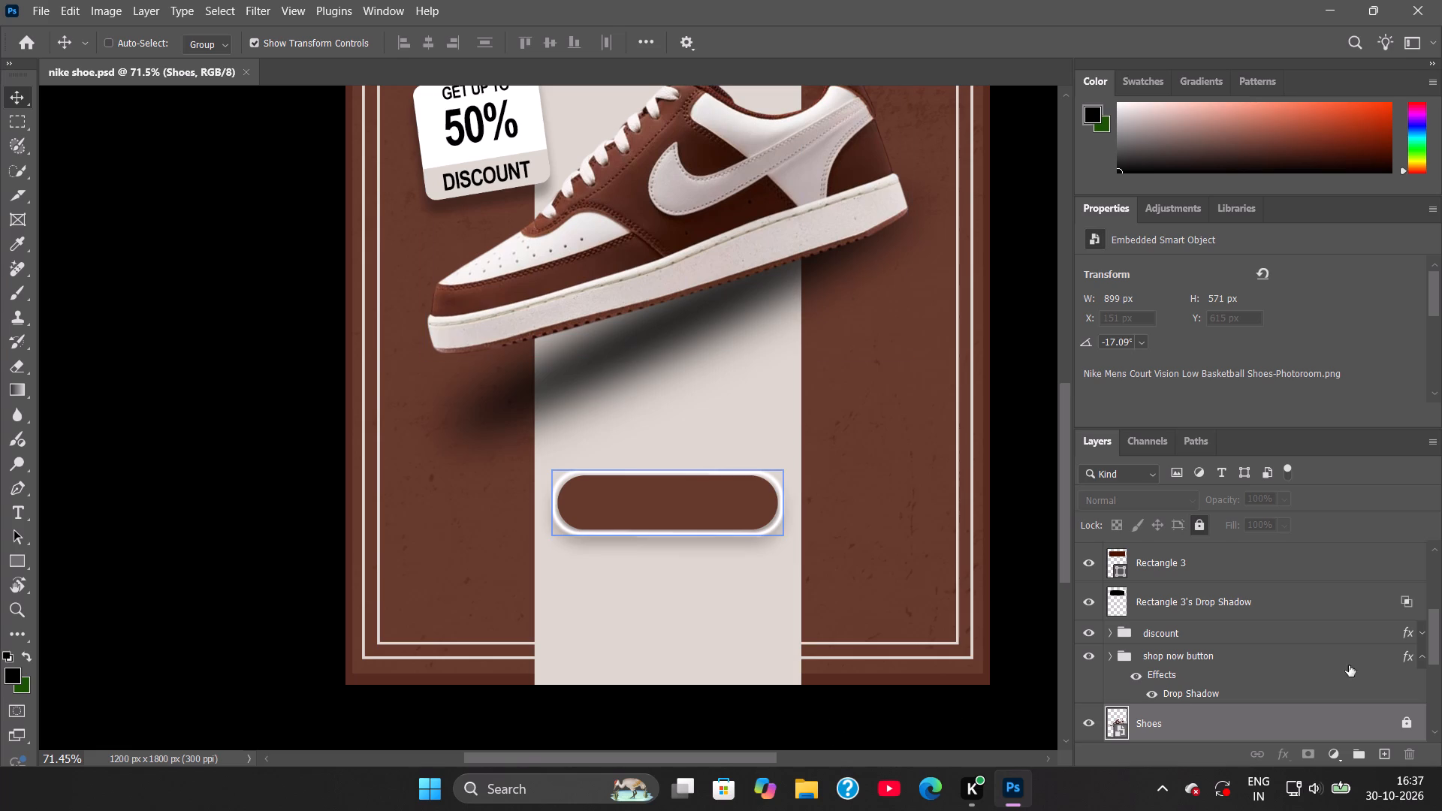
Collapse the effects listed under the shop now button group.
left_click(1420, 656)
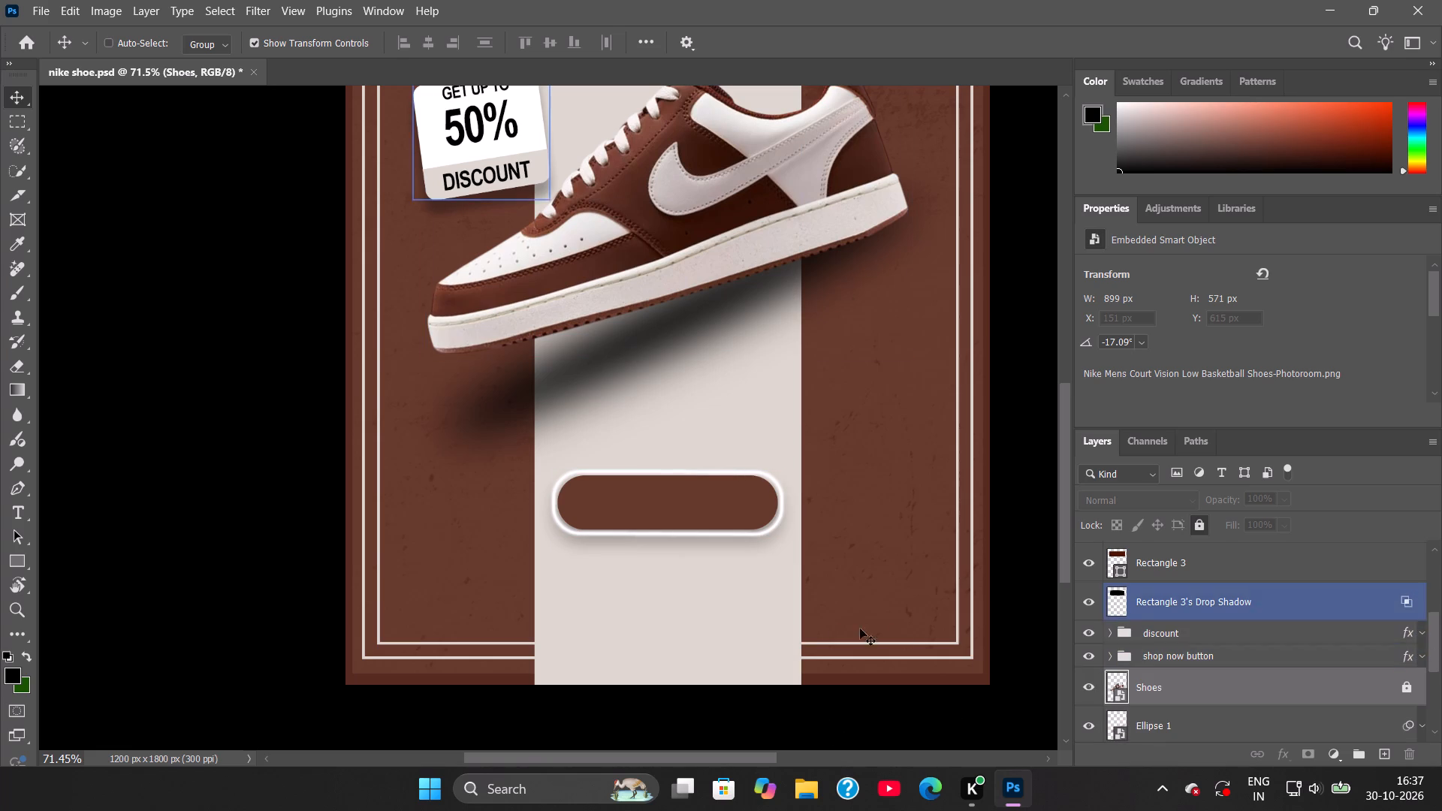
right_click(819, 0)
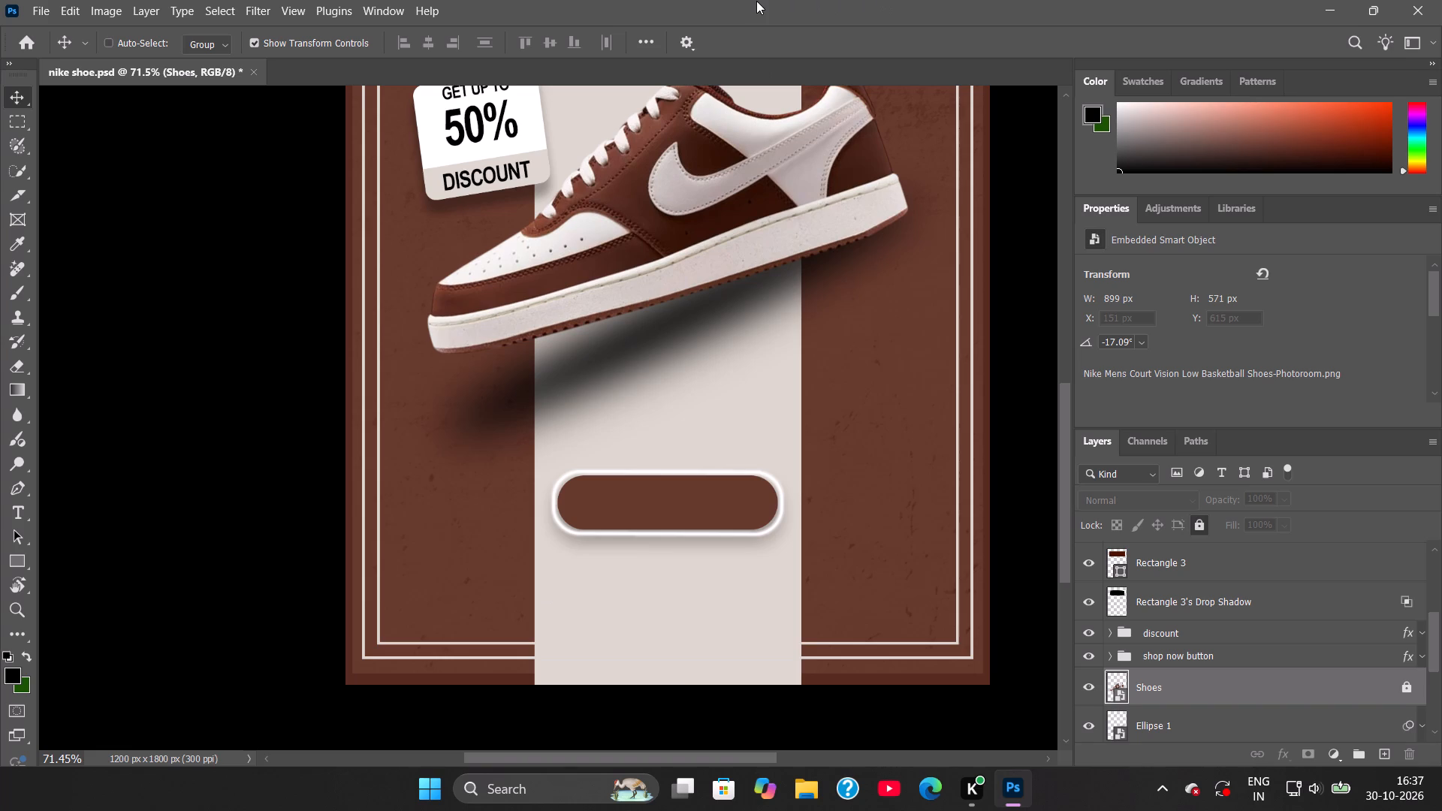
Add the text SHOP NOW in Arial Bold at 11 pt on the empty rounded button below the shoe.
scroll(743, 294, "up", 18)
scroll(743, 294, "down", 11)
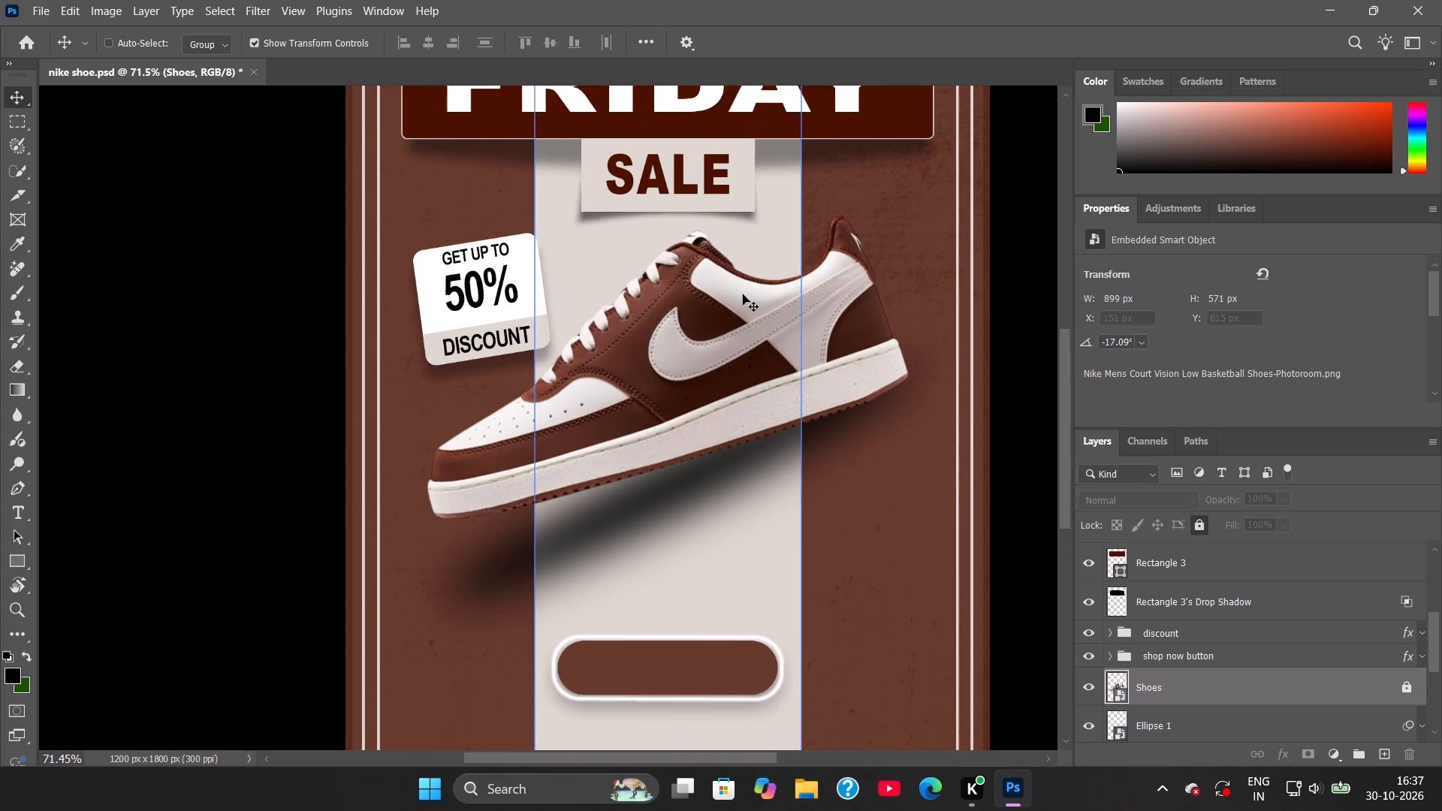
scroll(743, 294, "down", 3)
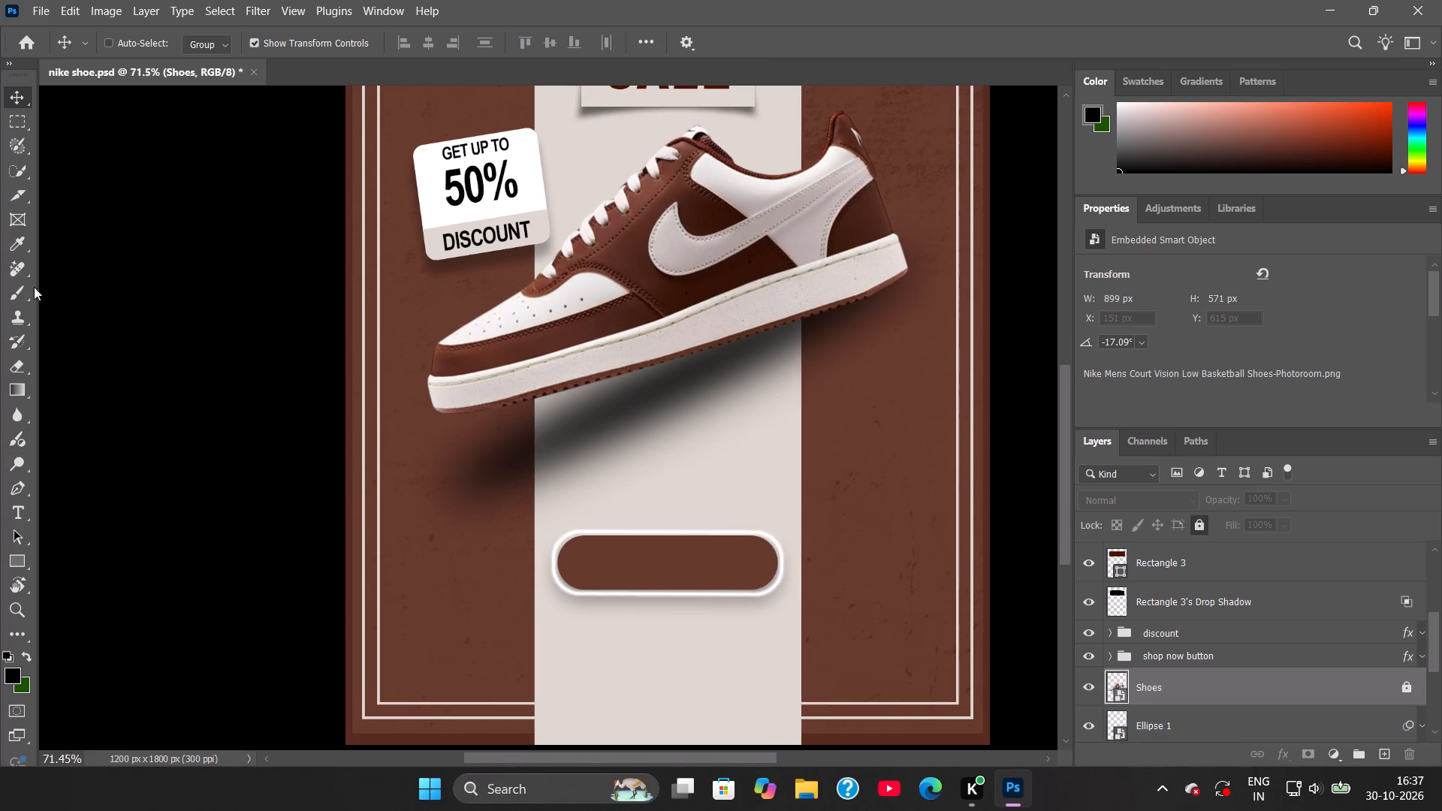
left_click(24, 507)
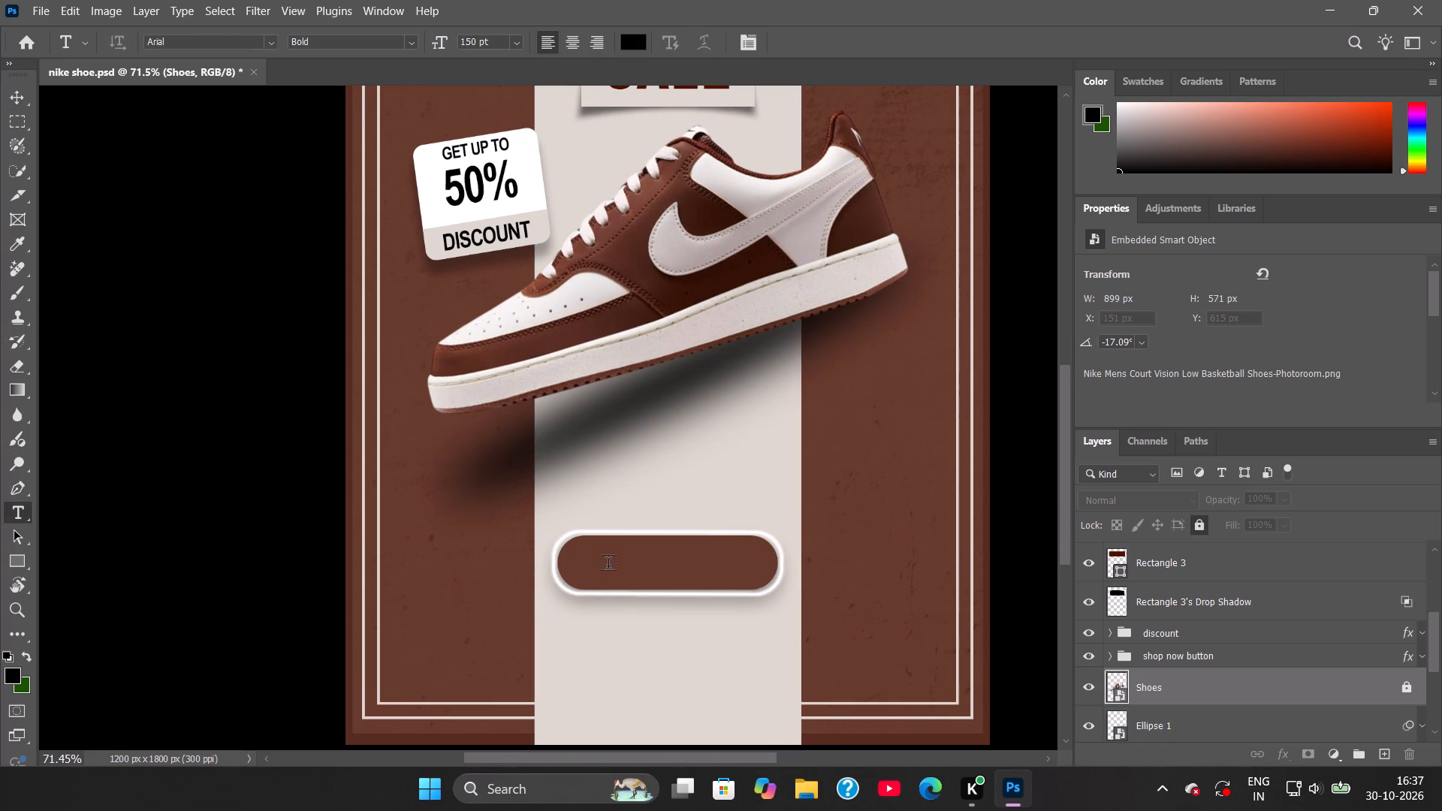
left_click(605, 565)
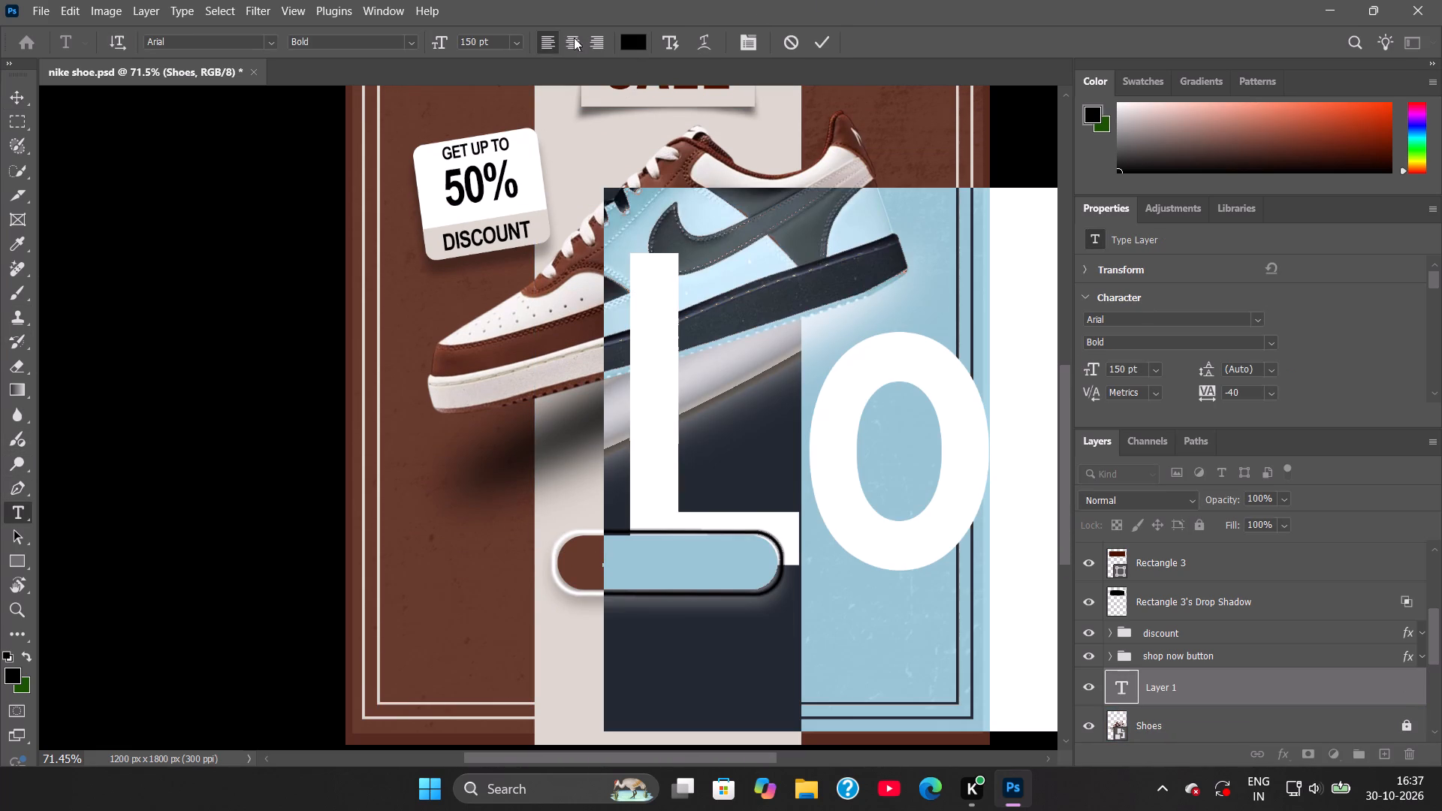
left_click(514, 41)
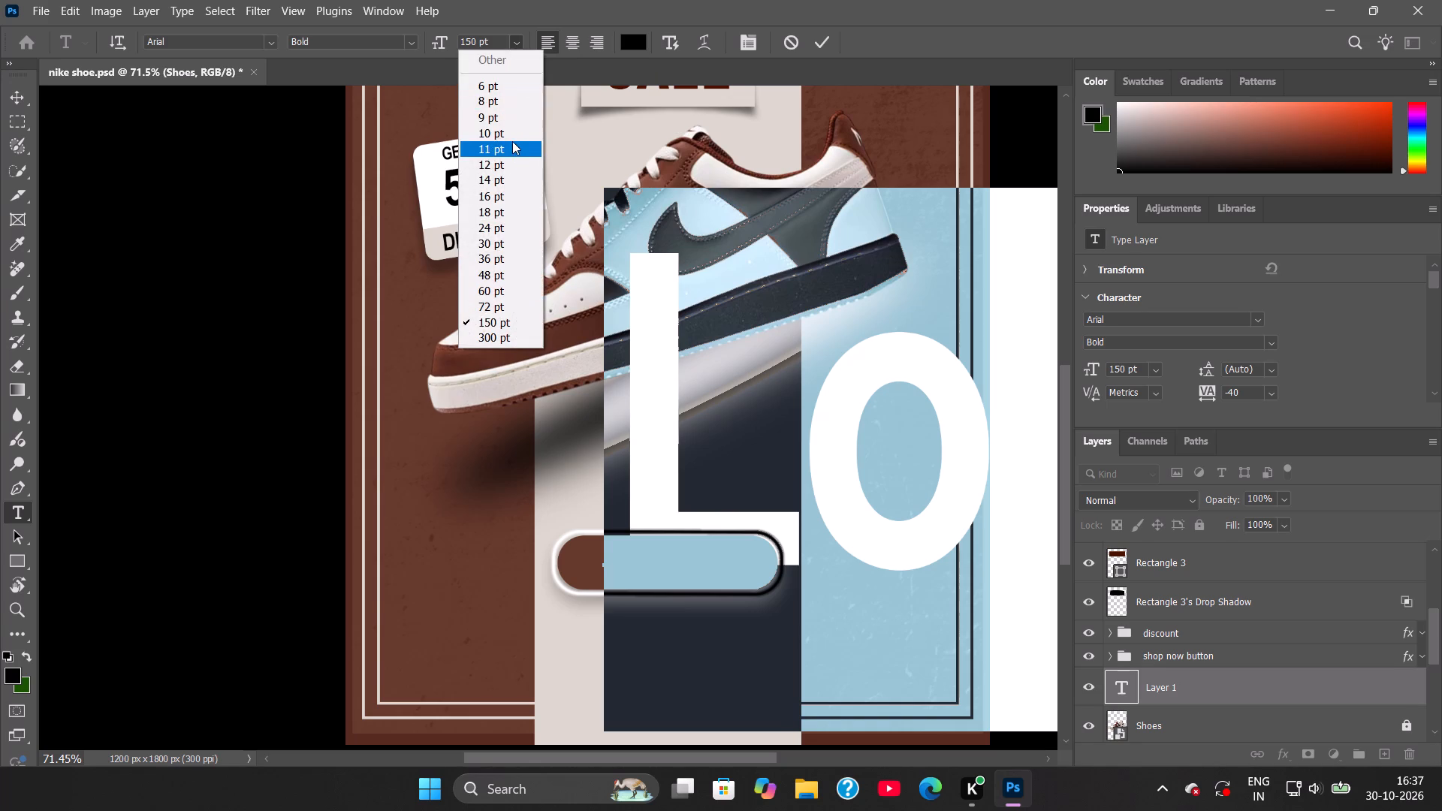
left_click(509, 146)
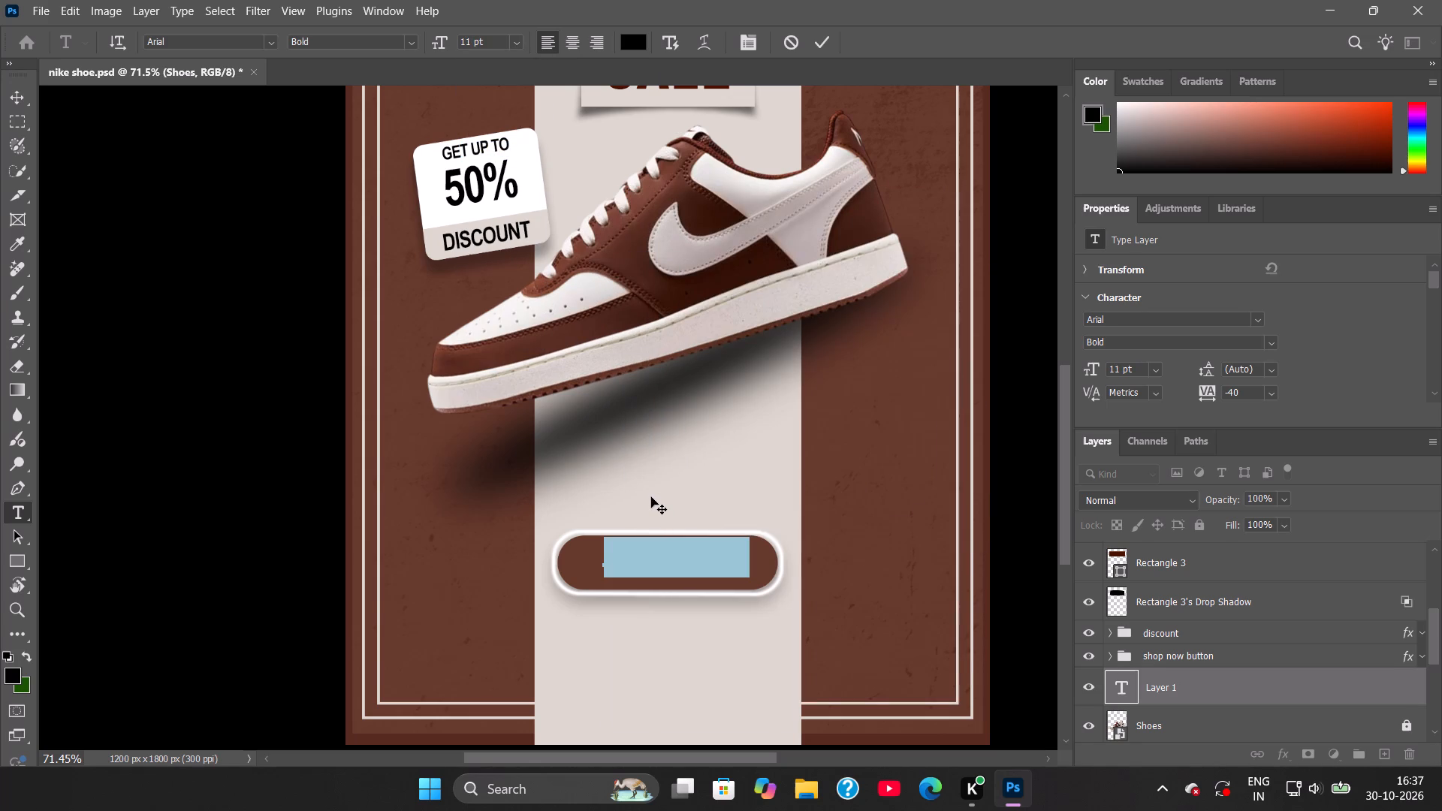
type("SHOP")
key("space")
type("NOW")
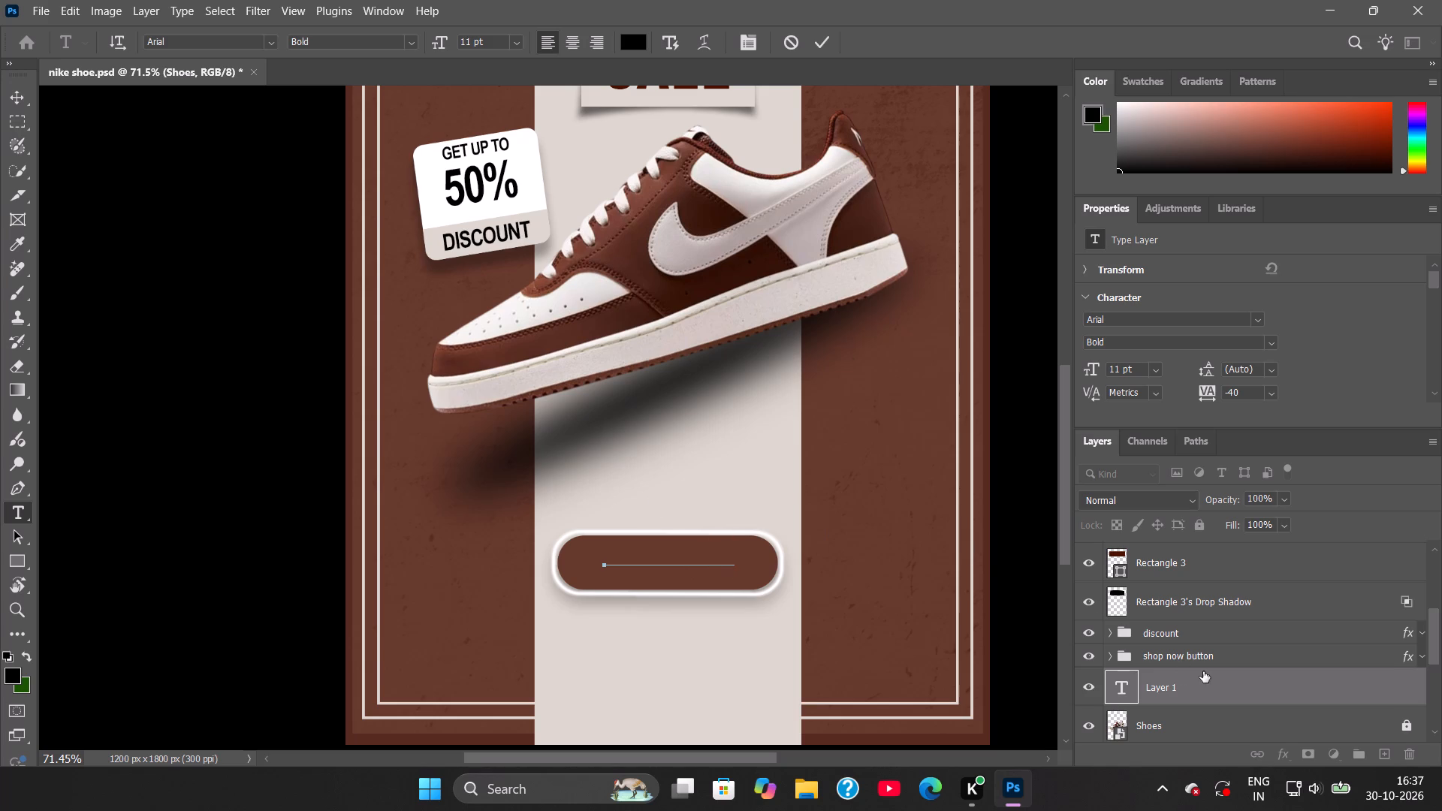
Move the SHOP NOW text layer above the discount group in the layer stack.
left_click_drag(1201, 686, 1202, 622)
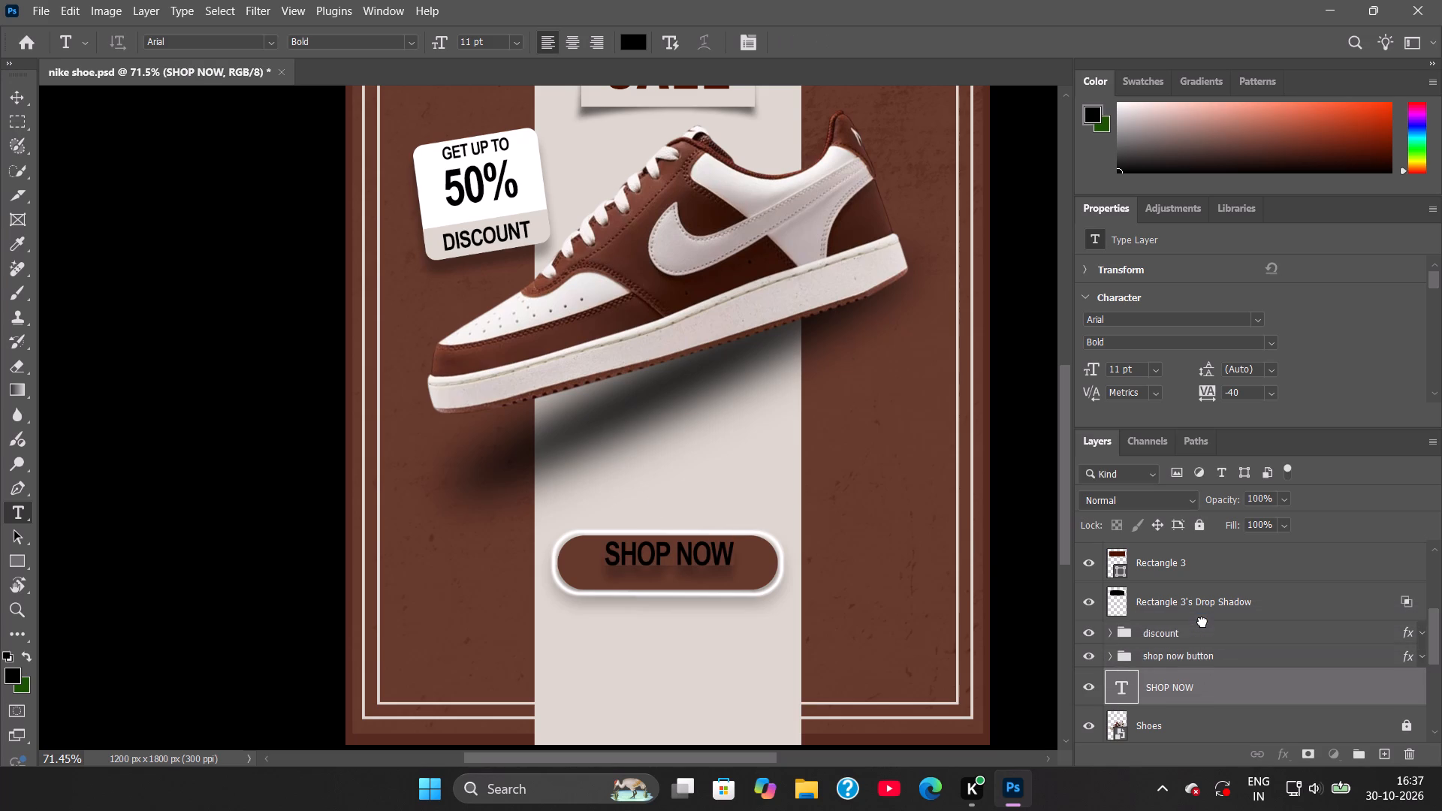
Change the colour of the SHOP NOW text to white (ffffff).
triple_click(675, 562)
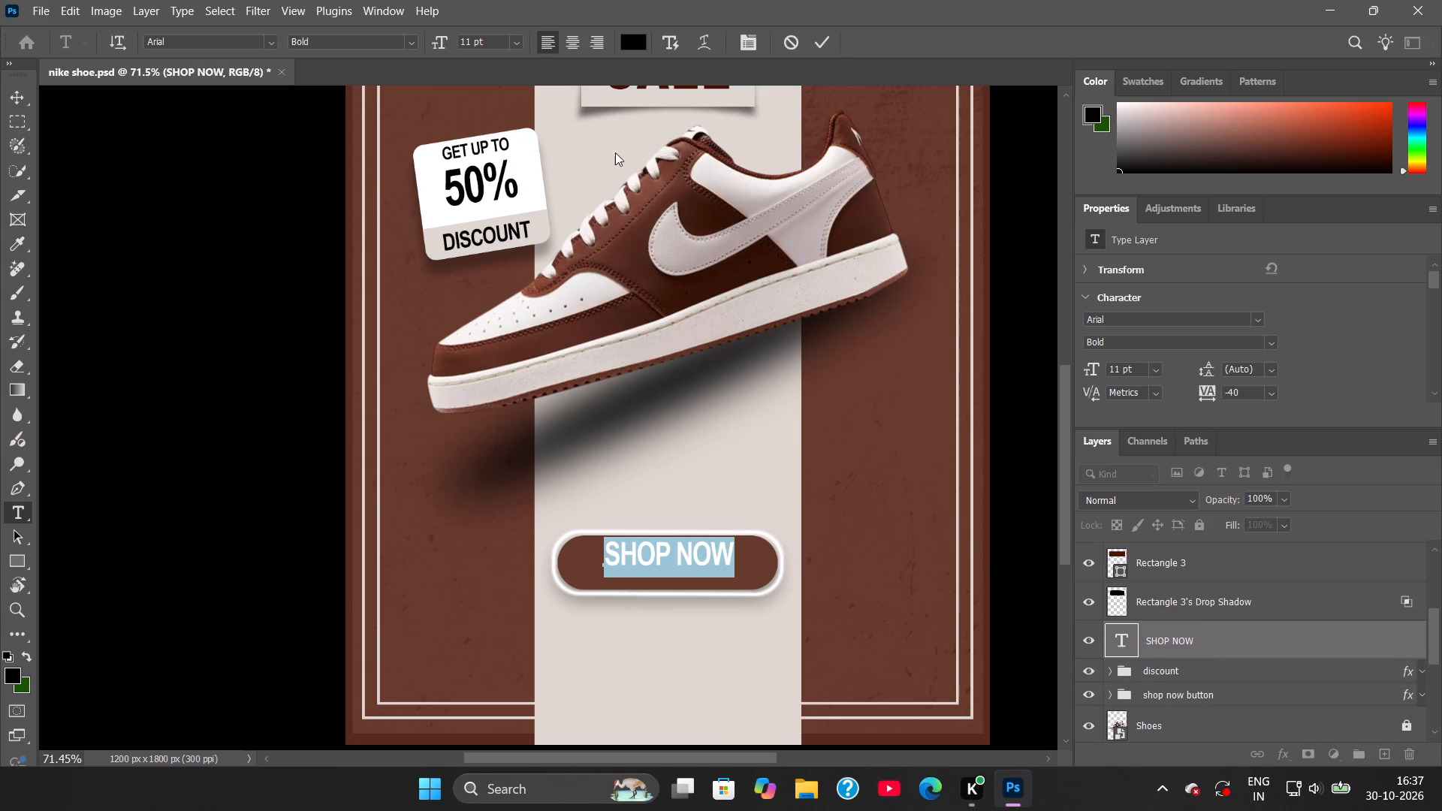
left_click(633, 47)
left_click_drag(920, 377, 644, 235)
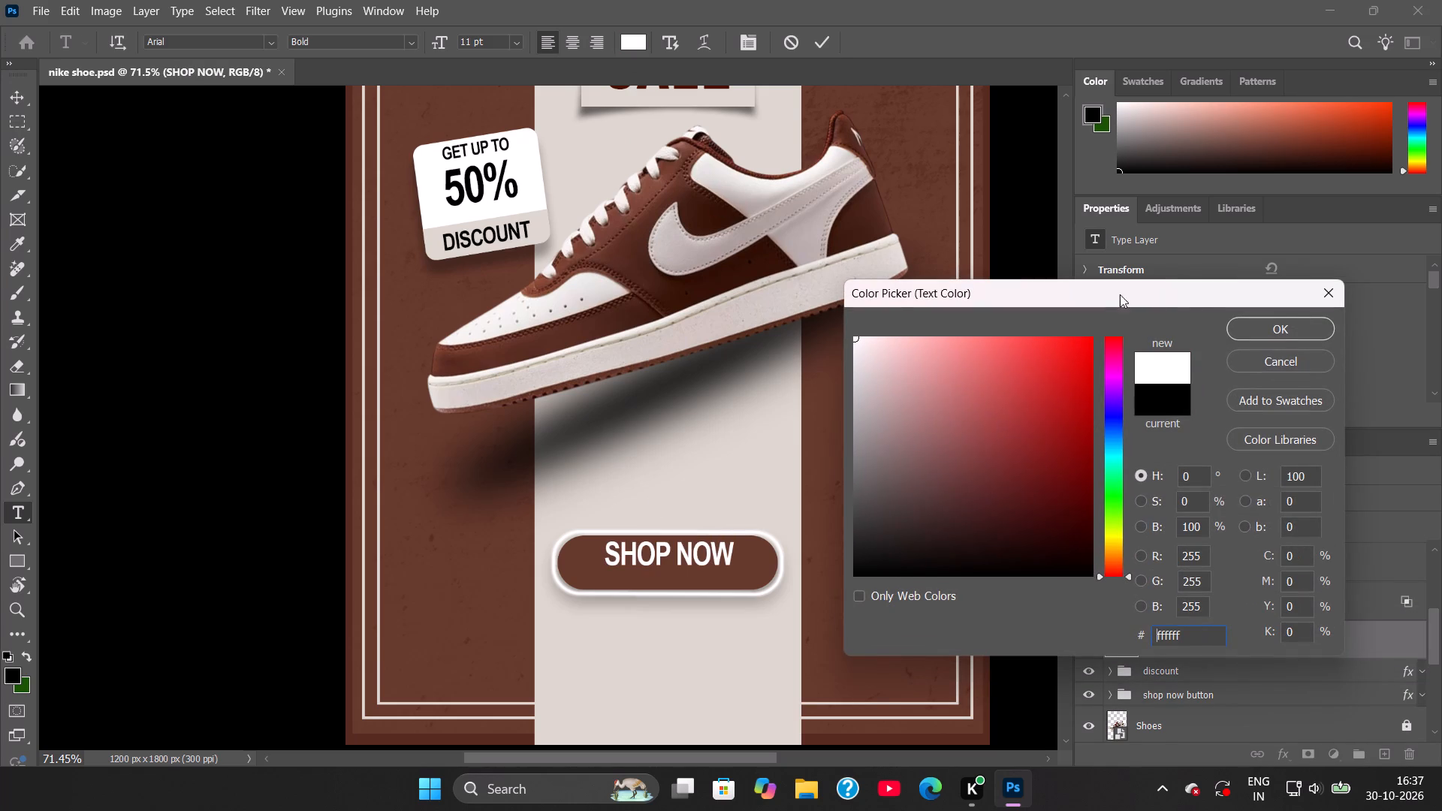
left_click(1275, 336)
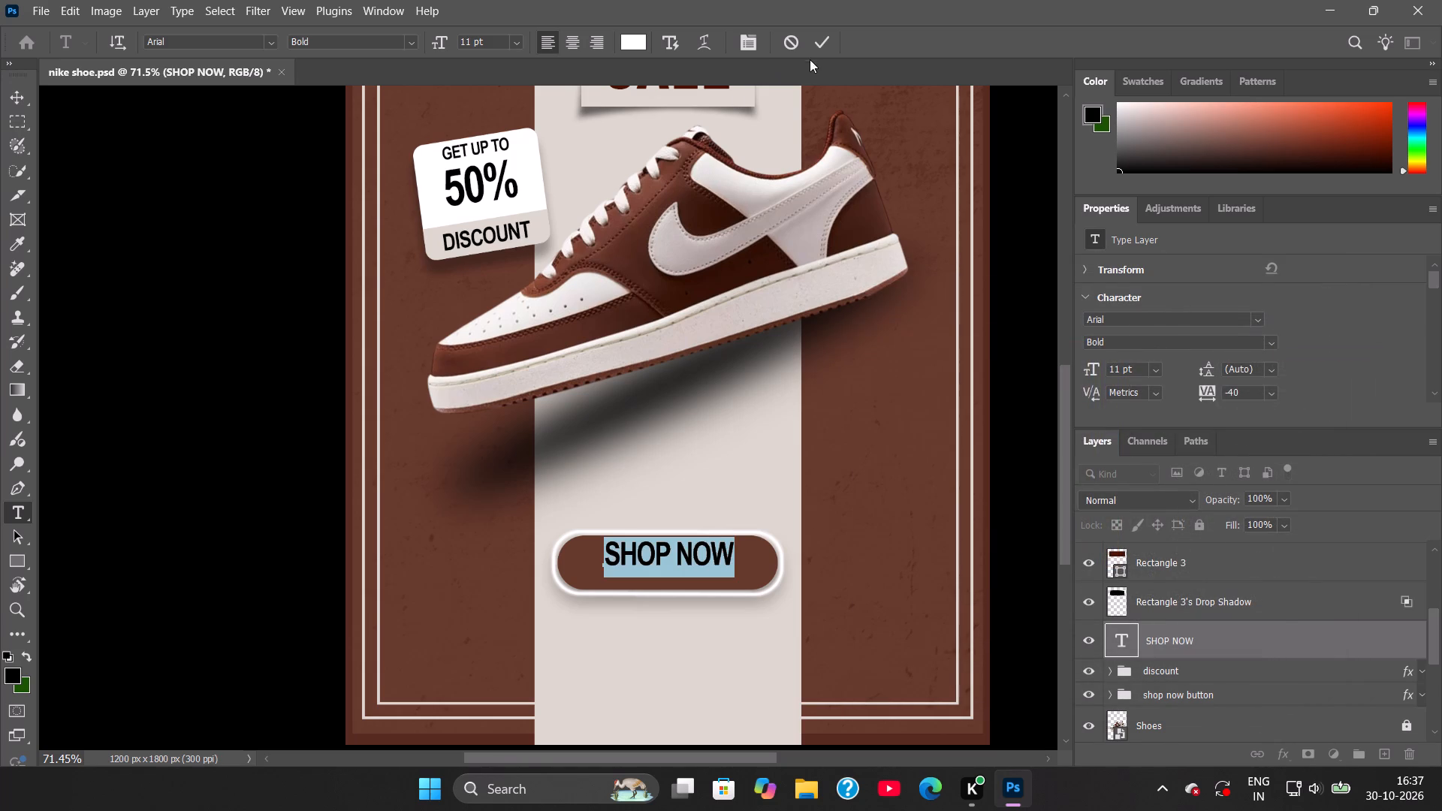
left_click(823, 42)
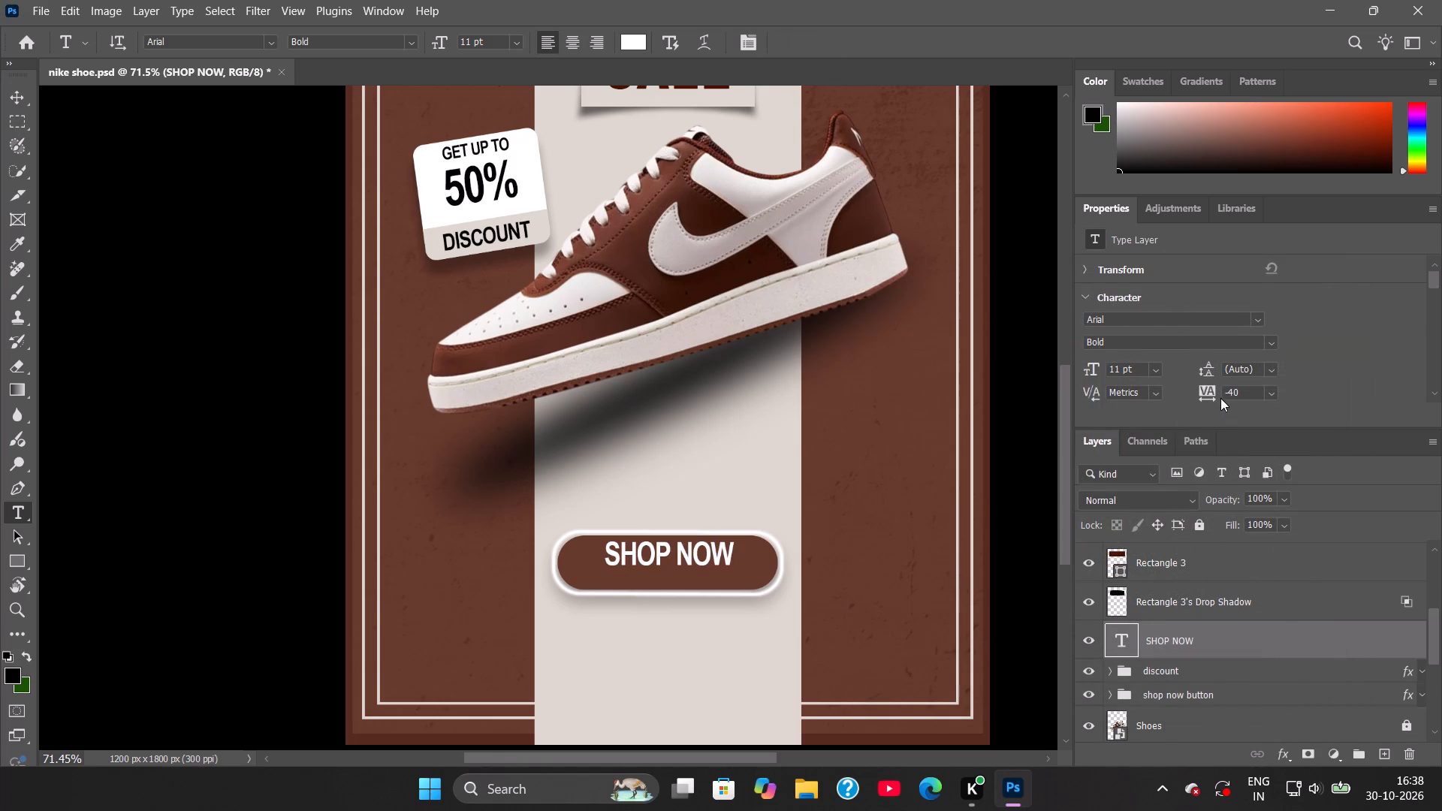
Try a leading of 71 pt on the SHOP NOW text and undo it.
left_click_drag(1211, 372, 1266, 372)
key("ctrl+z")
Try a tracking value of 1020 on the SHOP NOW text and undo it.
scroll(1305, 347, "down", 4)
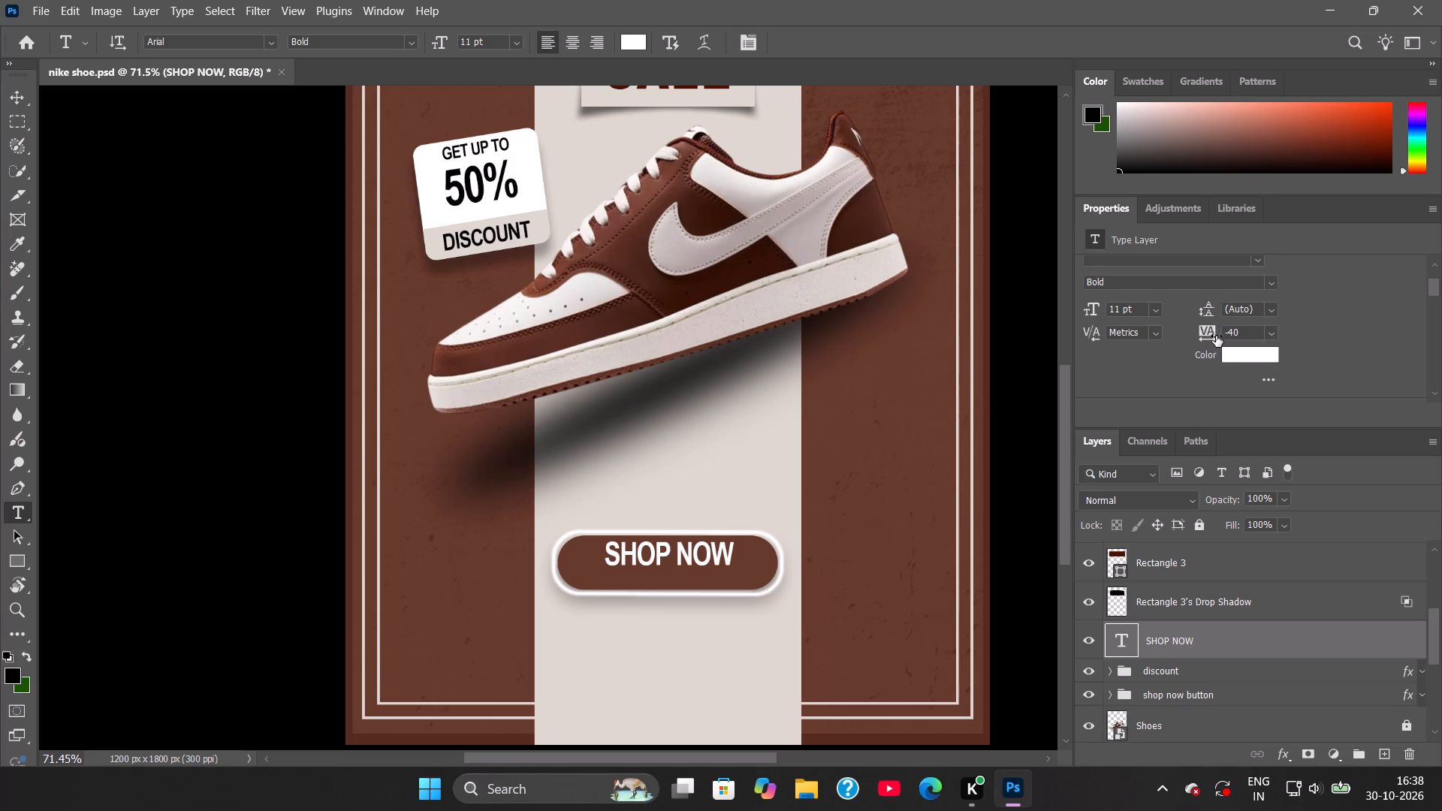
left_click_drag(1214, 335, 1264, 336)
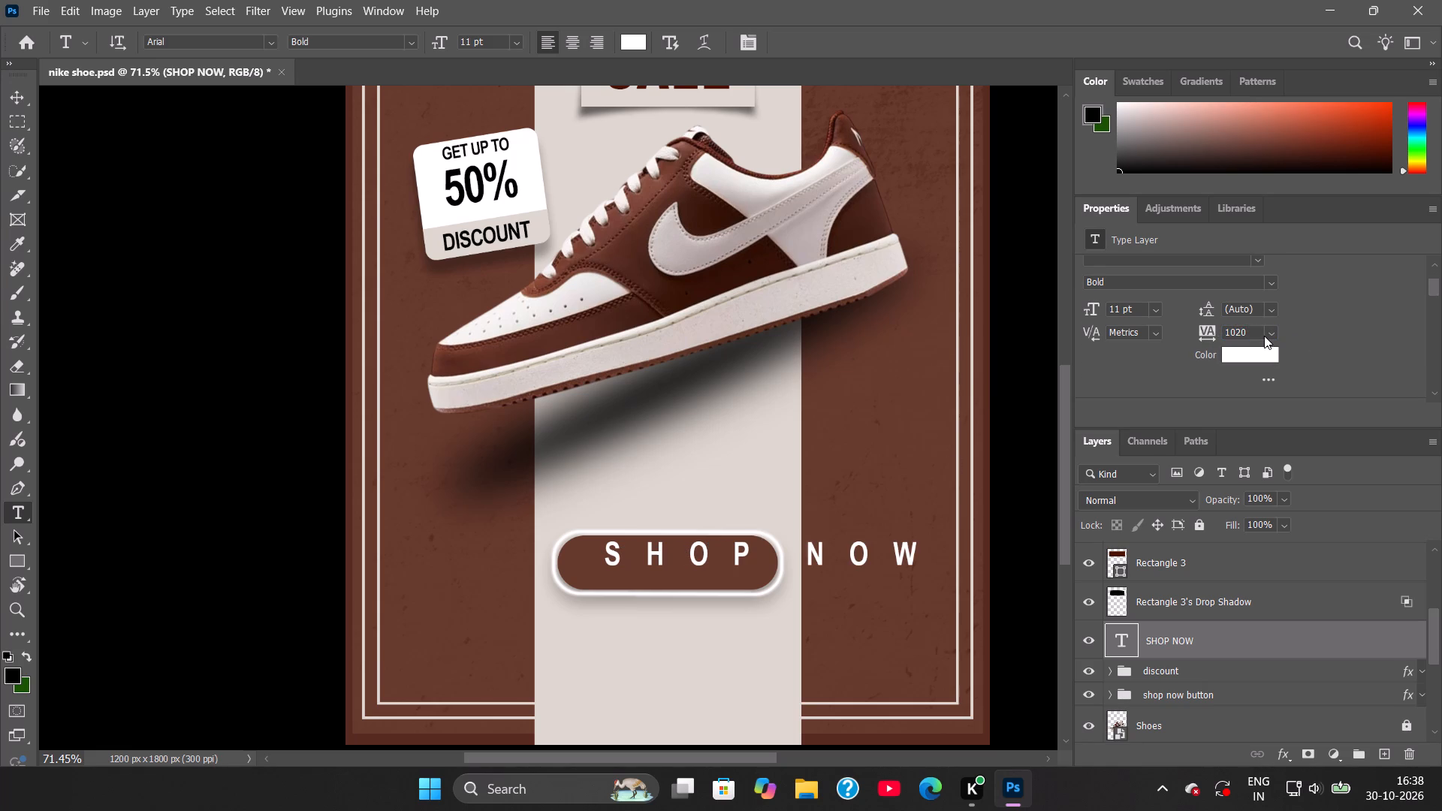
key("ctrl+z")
Move the SHOP NOW text about 9 px left and 15 px down within the button.
scroll(1322, 297, "down", 8)
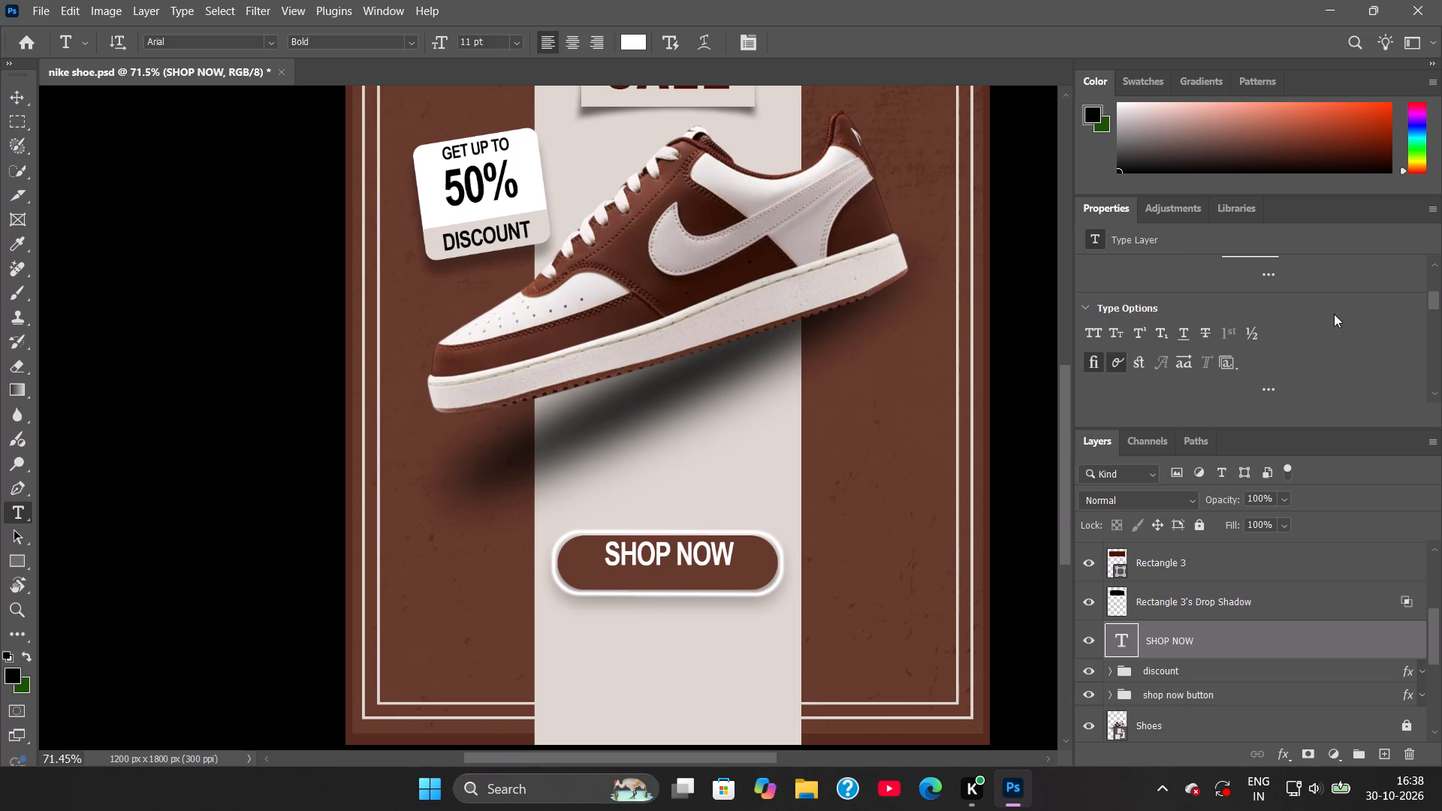
scroll(1037, 418, "down", 3)
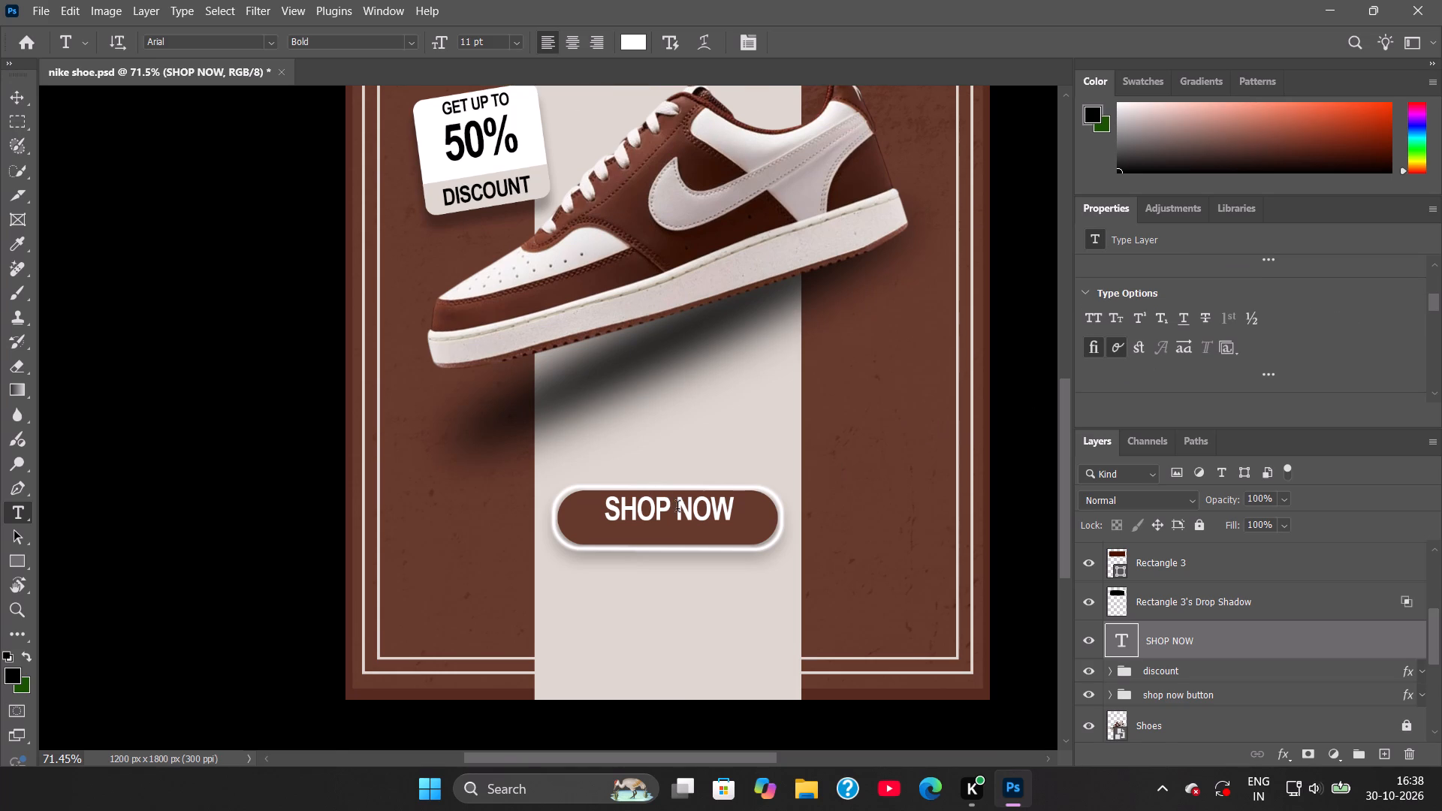
left_click(21, 101)
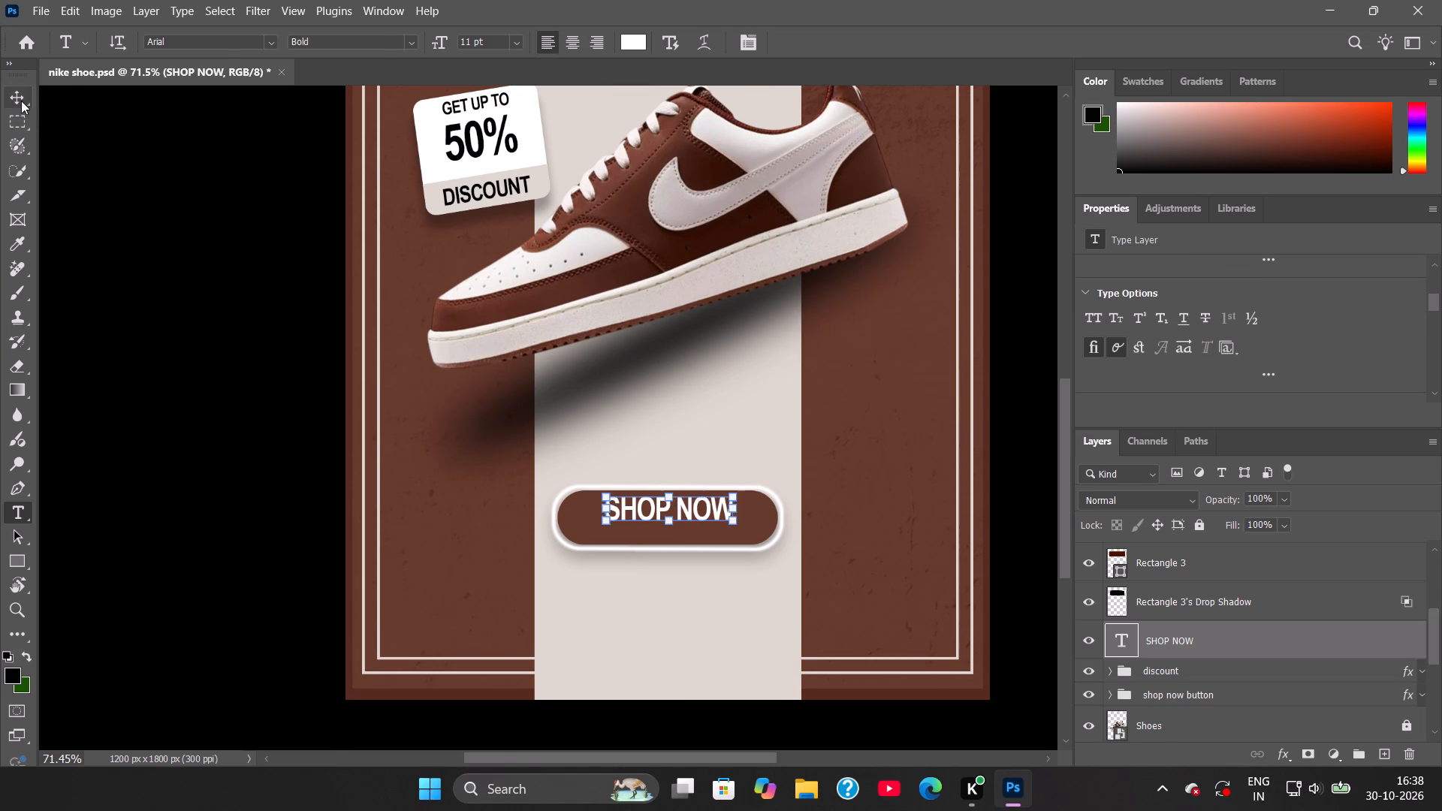
left_click_drag(706, 503, 698, 510)
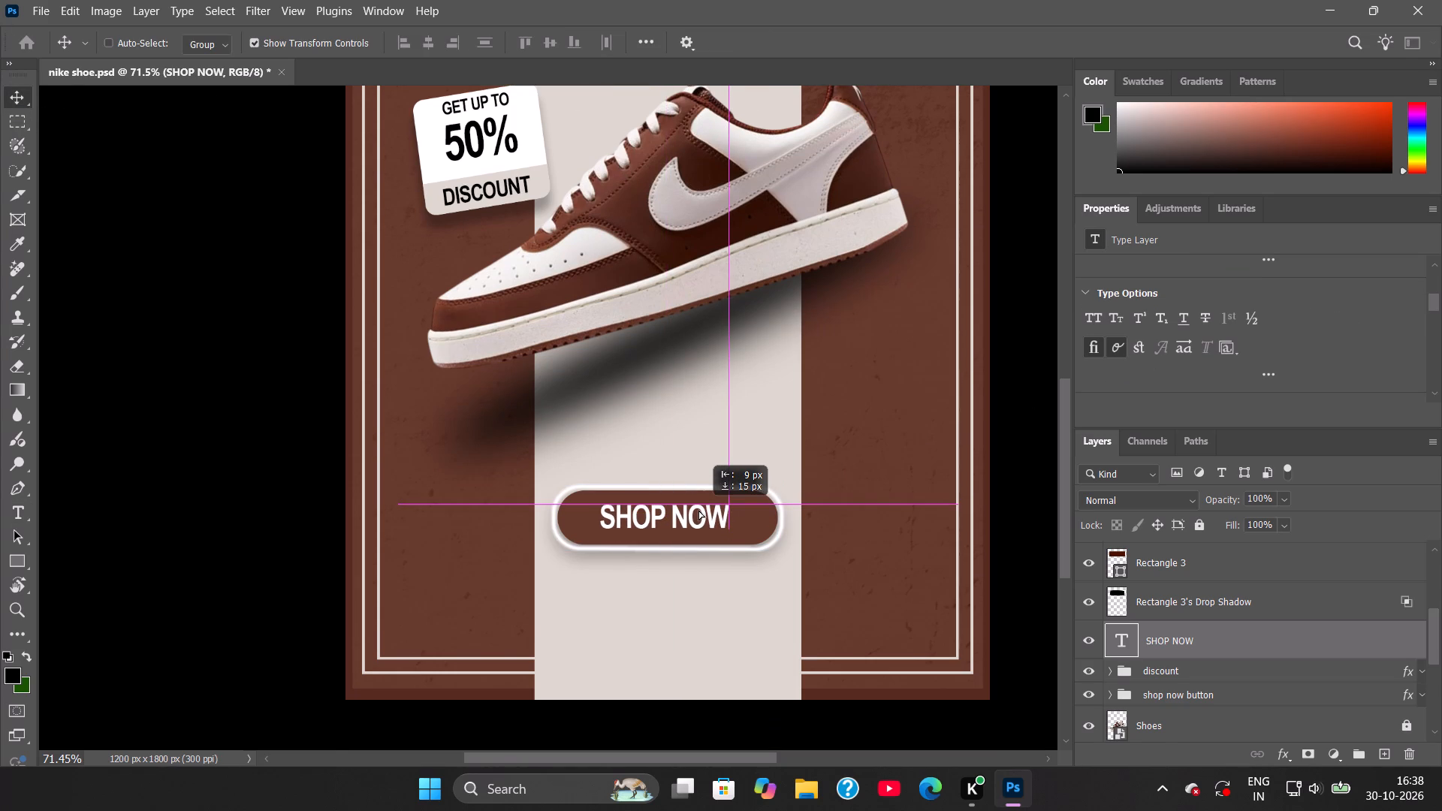
left_click_drag(698, 510, 695, 510)
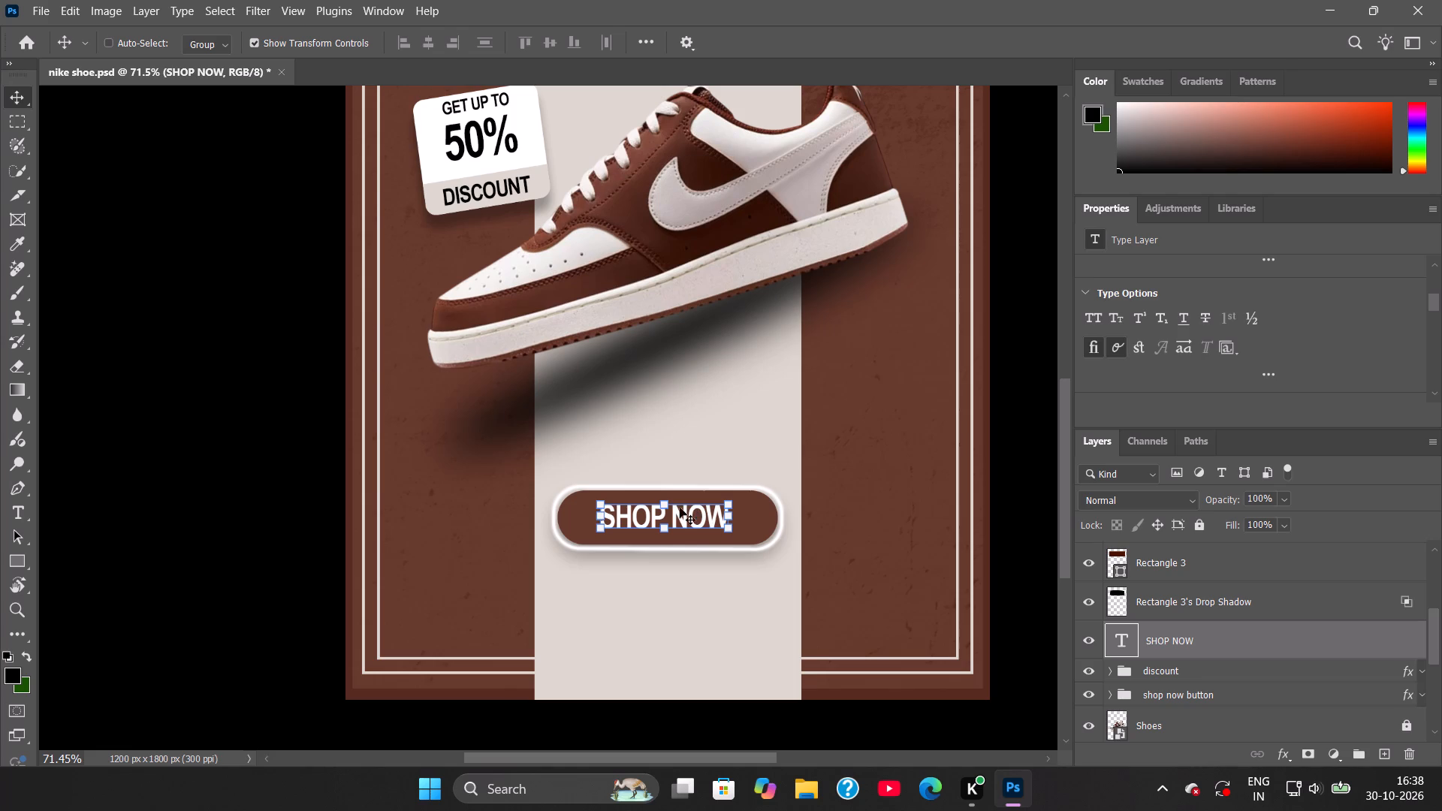
Squash the SHOP NOW text to about 57.8% of its height, keeping its width, and shift it up to the button's vertical centre.
left_click_drag(665, 503, 665, 513)
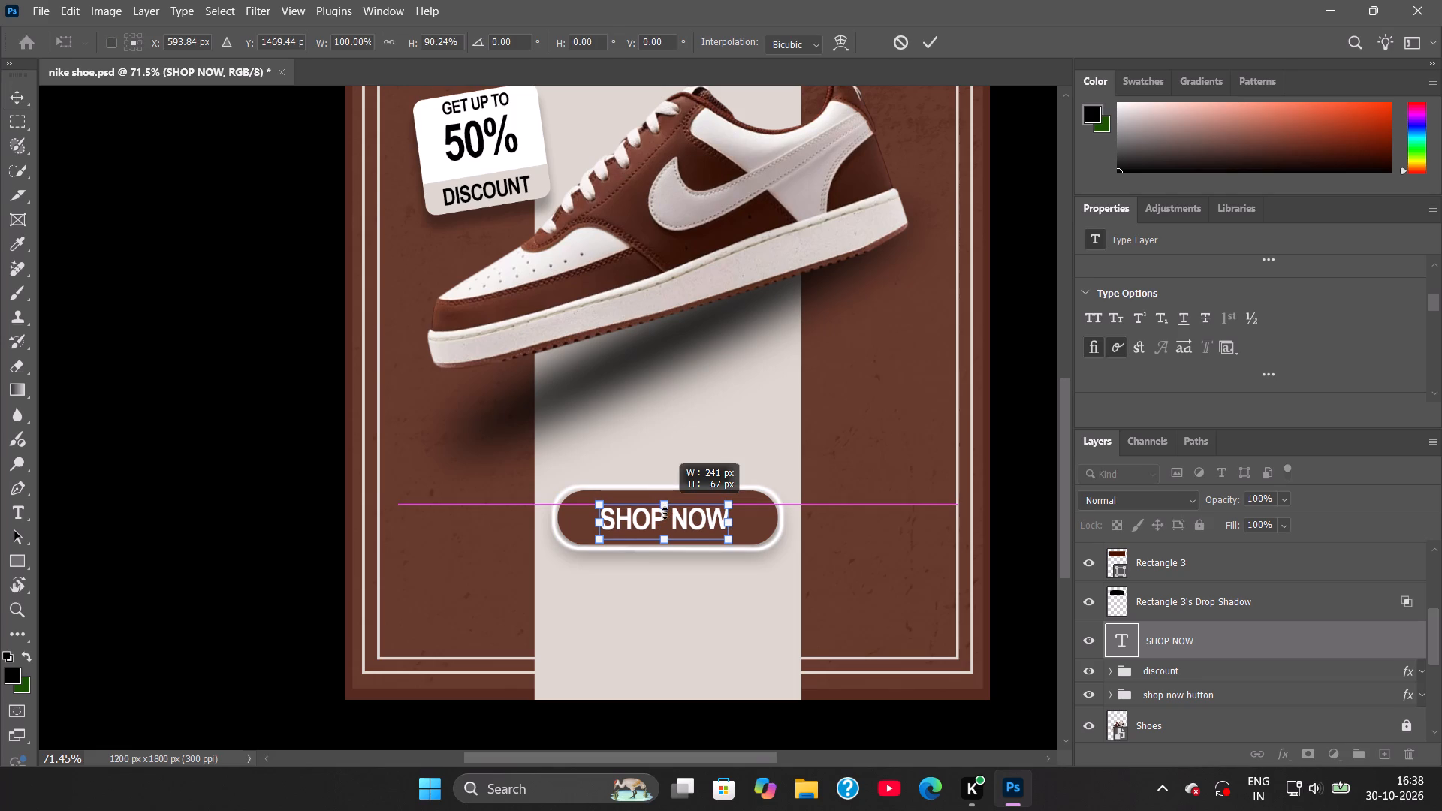
left_click_drag(665, 513, 665, 511)
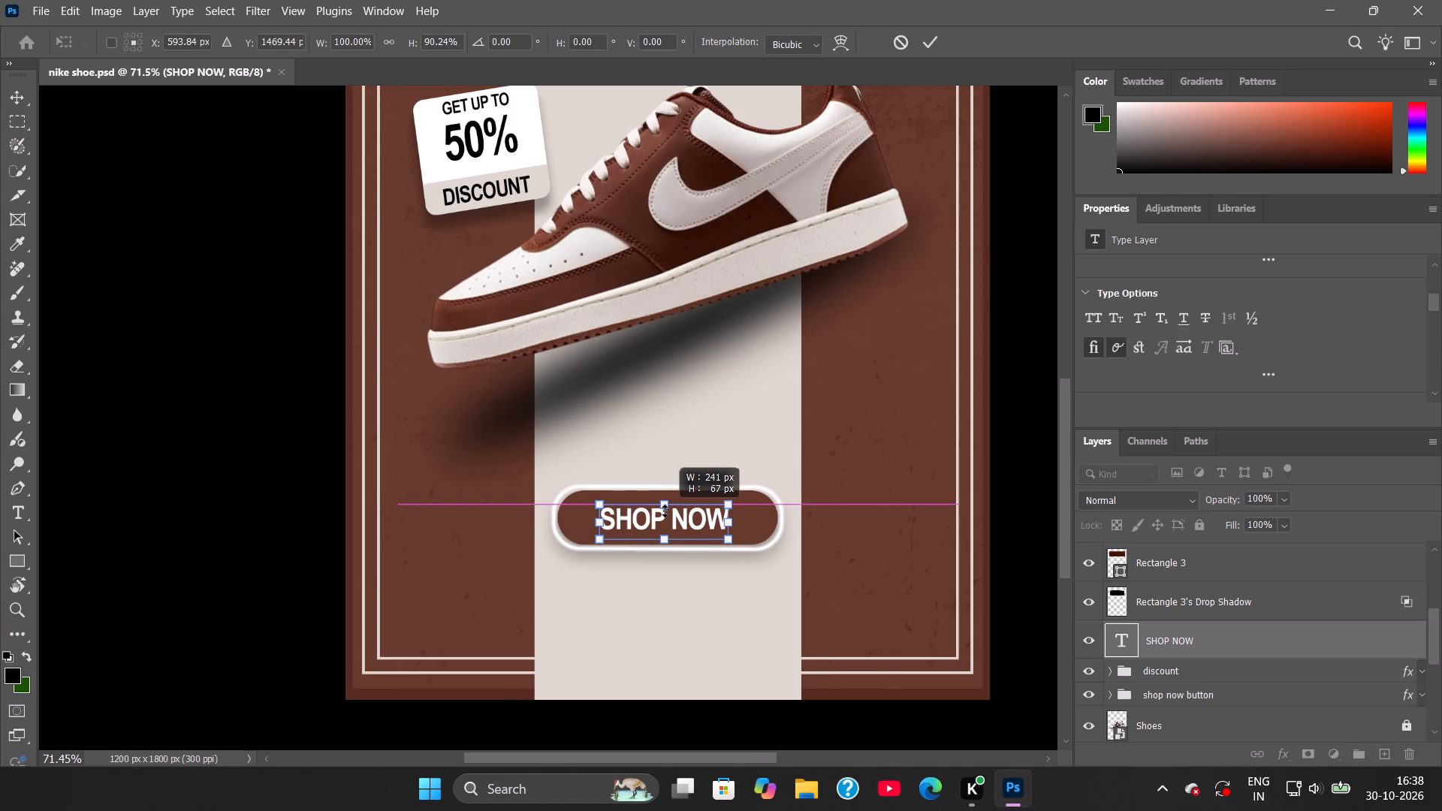
left_click_drag(665, 511, 665, 517)
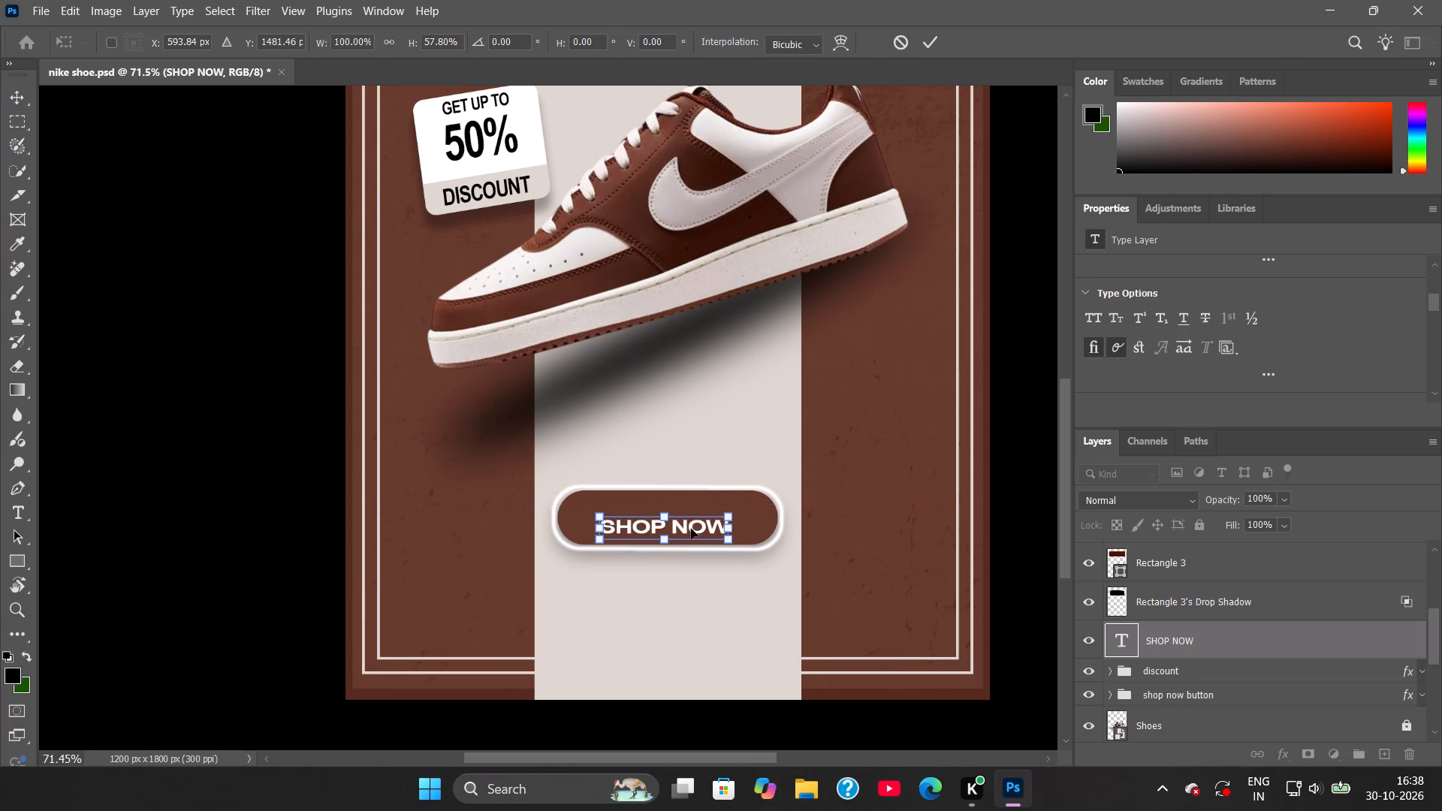
left_click_drag(691, 529, 691, 514)
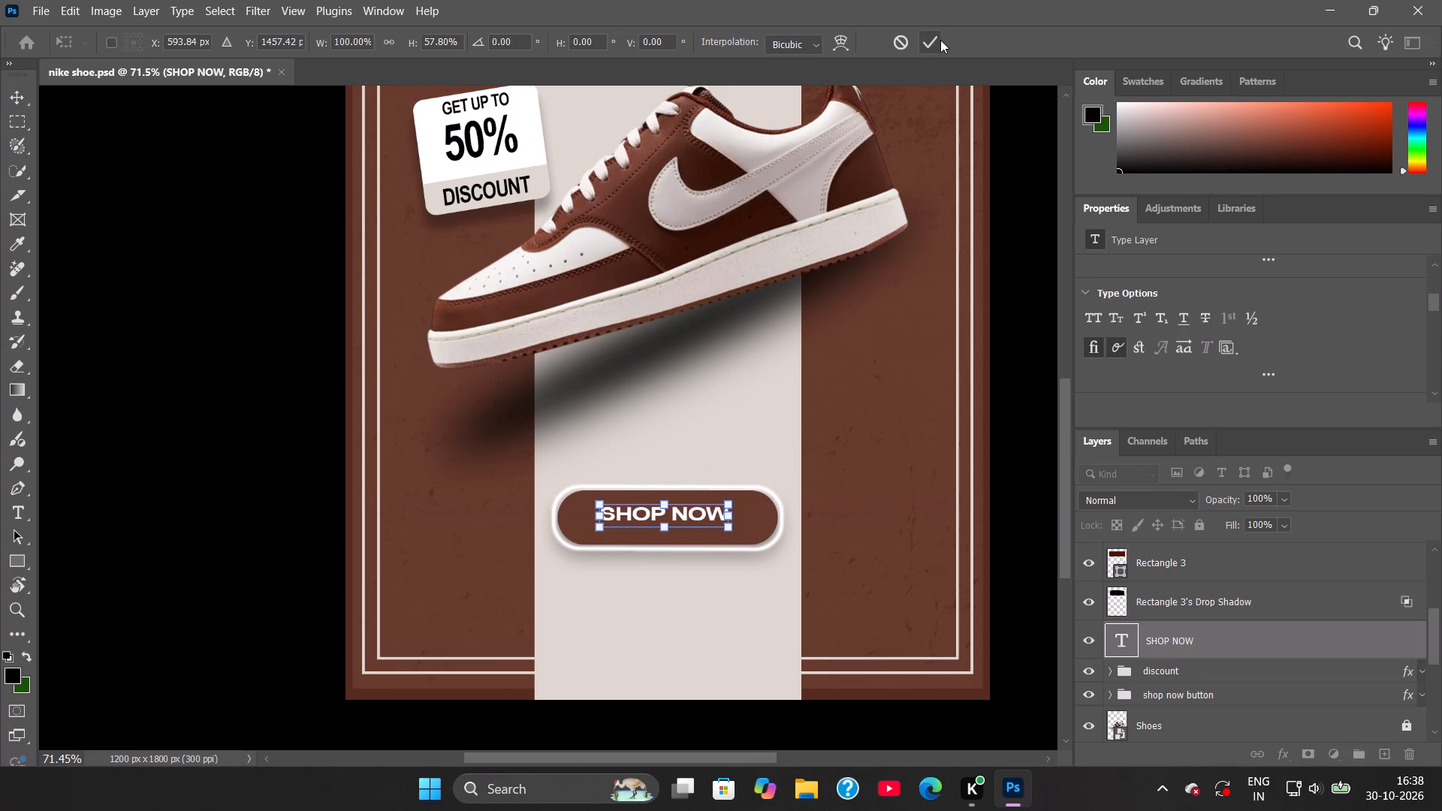
left_click(940, 40)
Move the SHOP NOW text down to a Y position of 1473.42 px and stretch its height to about 120%, keeping its width.
left_click(1177, 725)
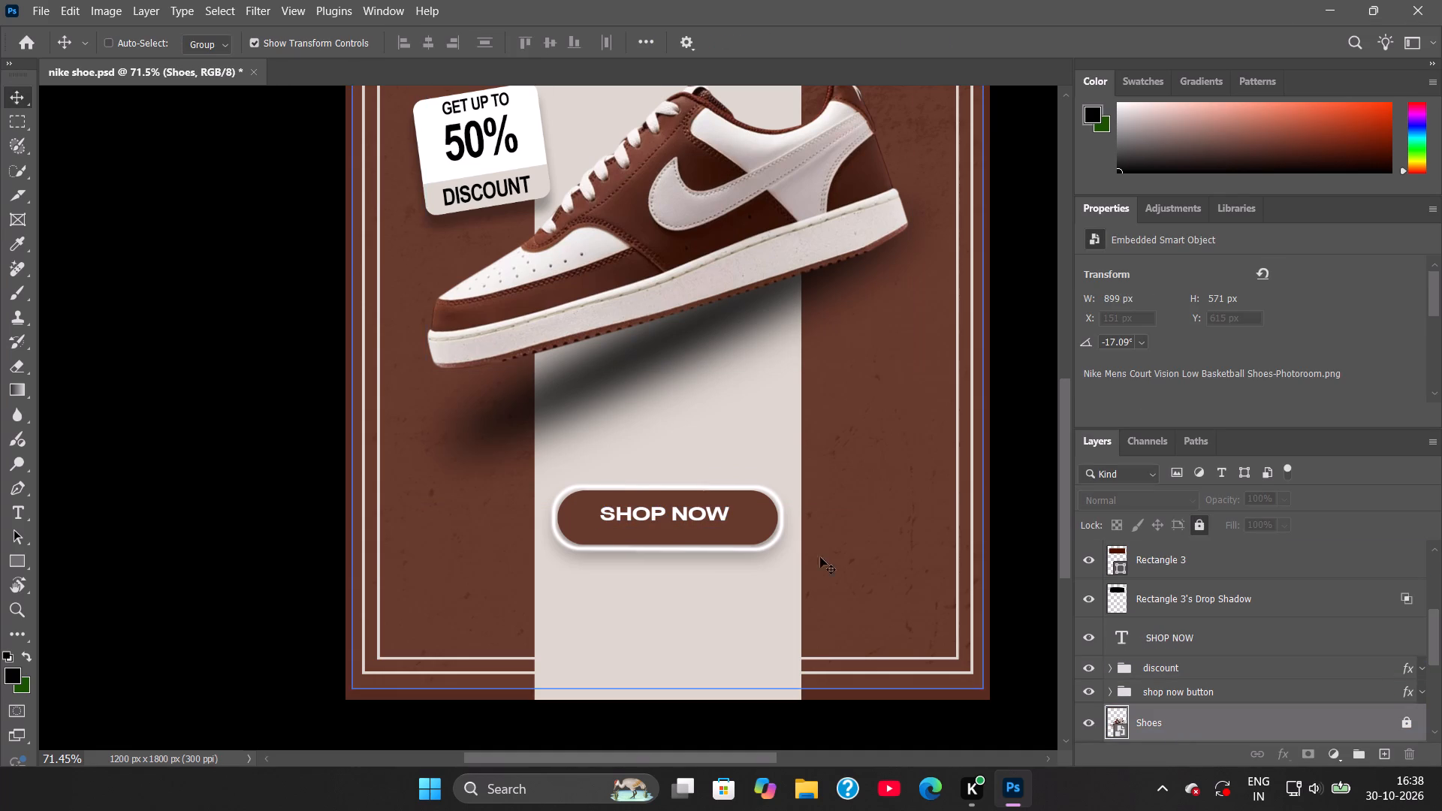
left_click(697, 514)
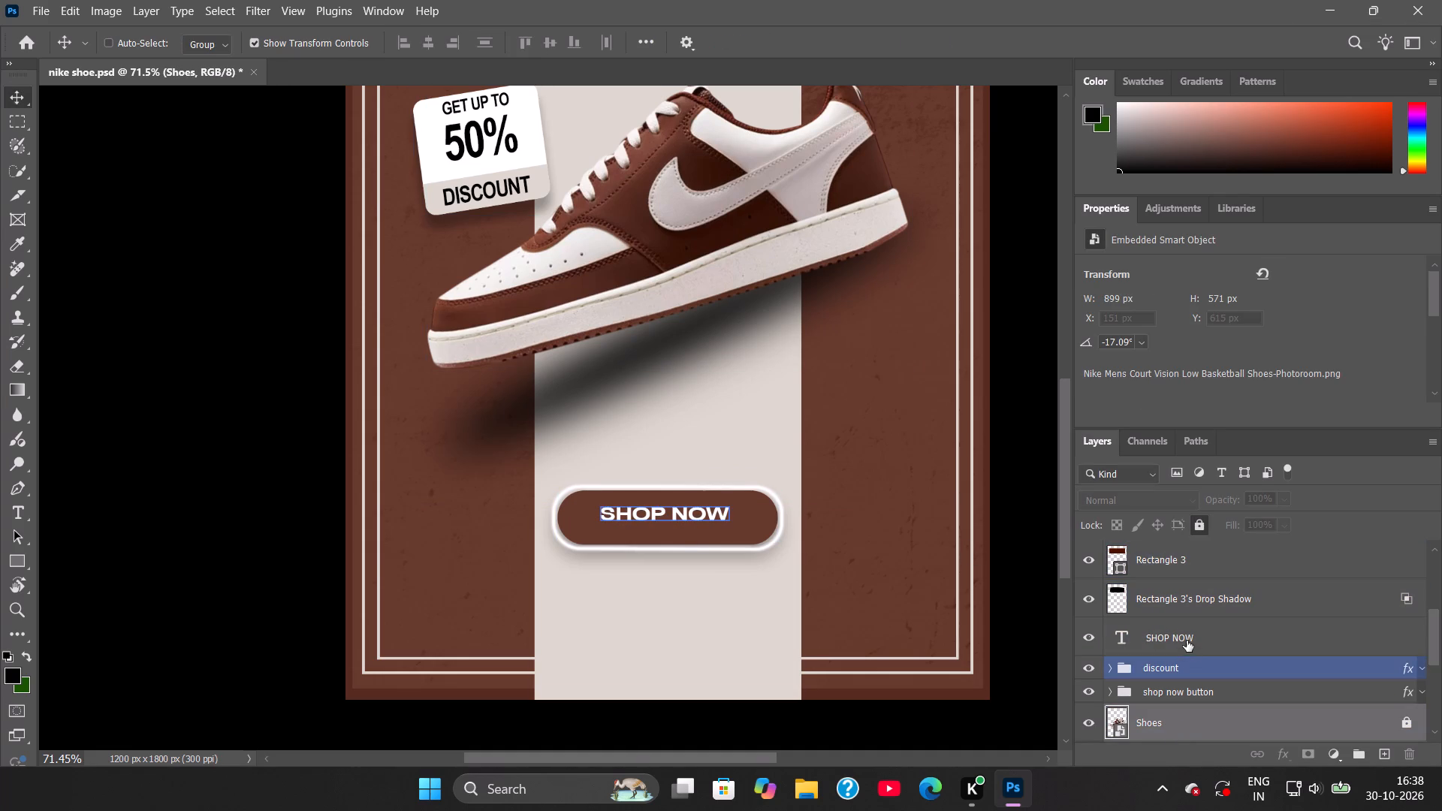
left_click(1187, 641)
left_click(664, 502)
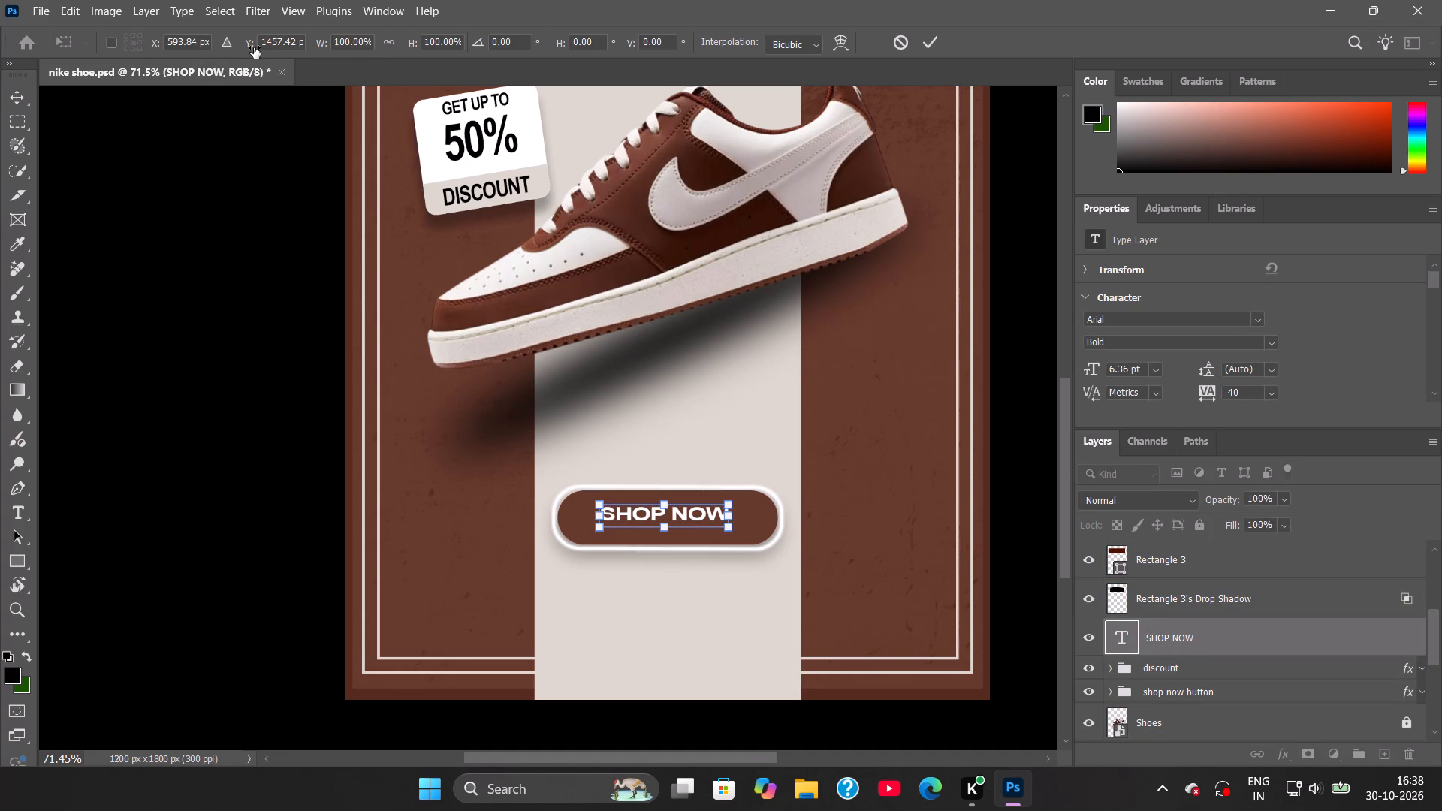
left_click_drag(249, 44, 268, 44)
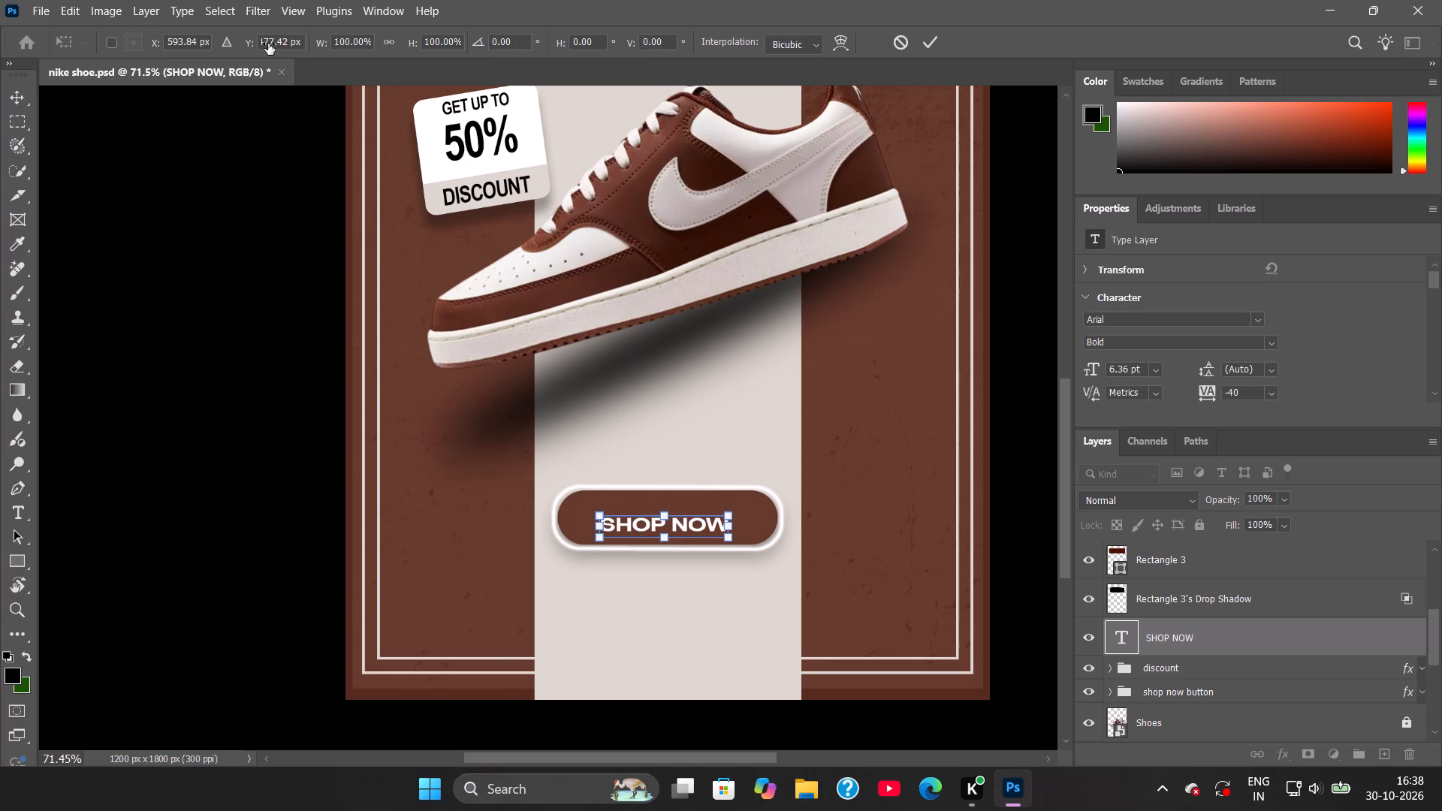
key("ctrl+z")
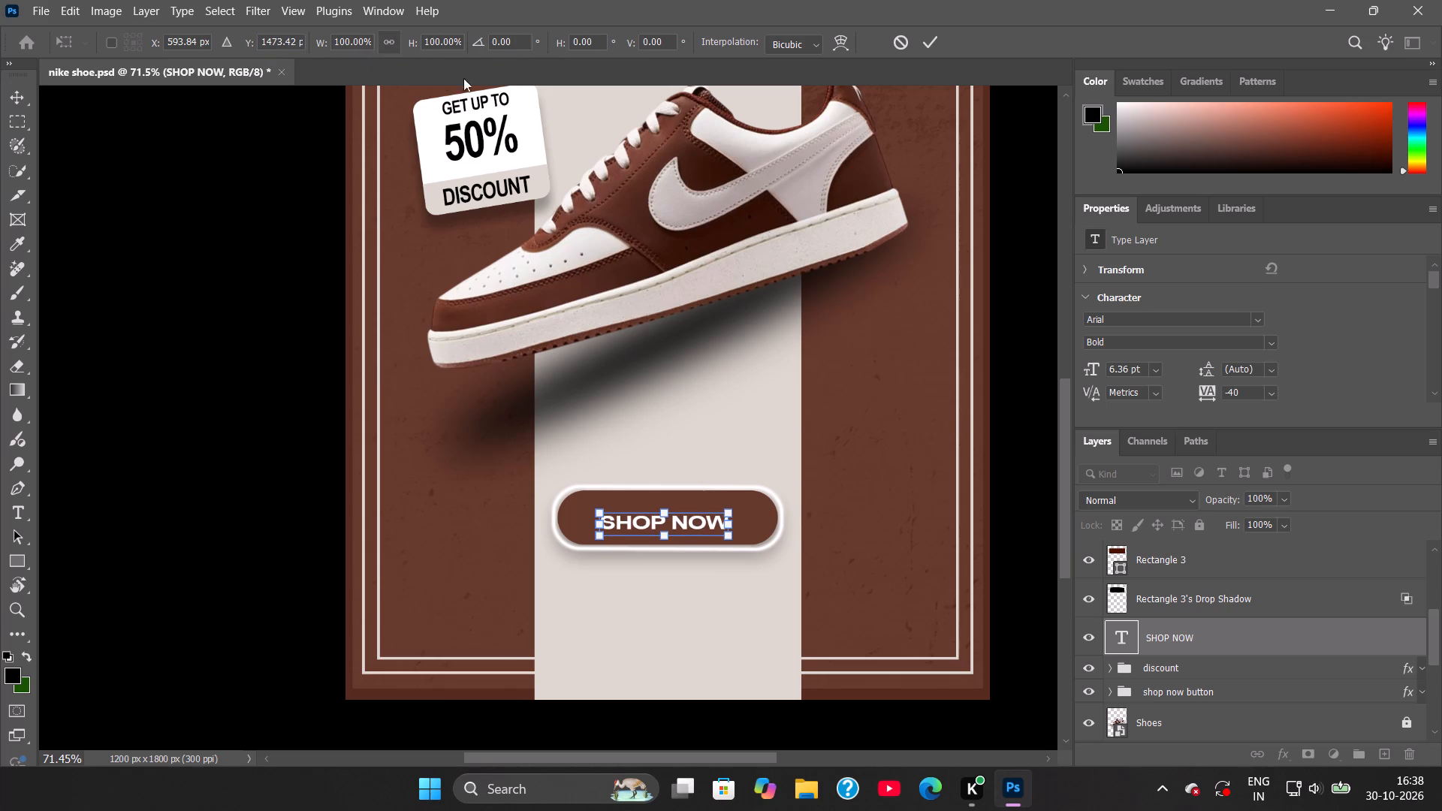
left_click(665, 510)
left_click_drag(415, 47, 453, 50)
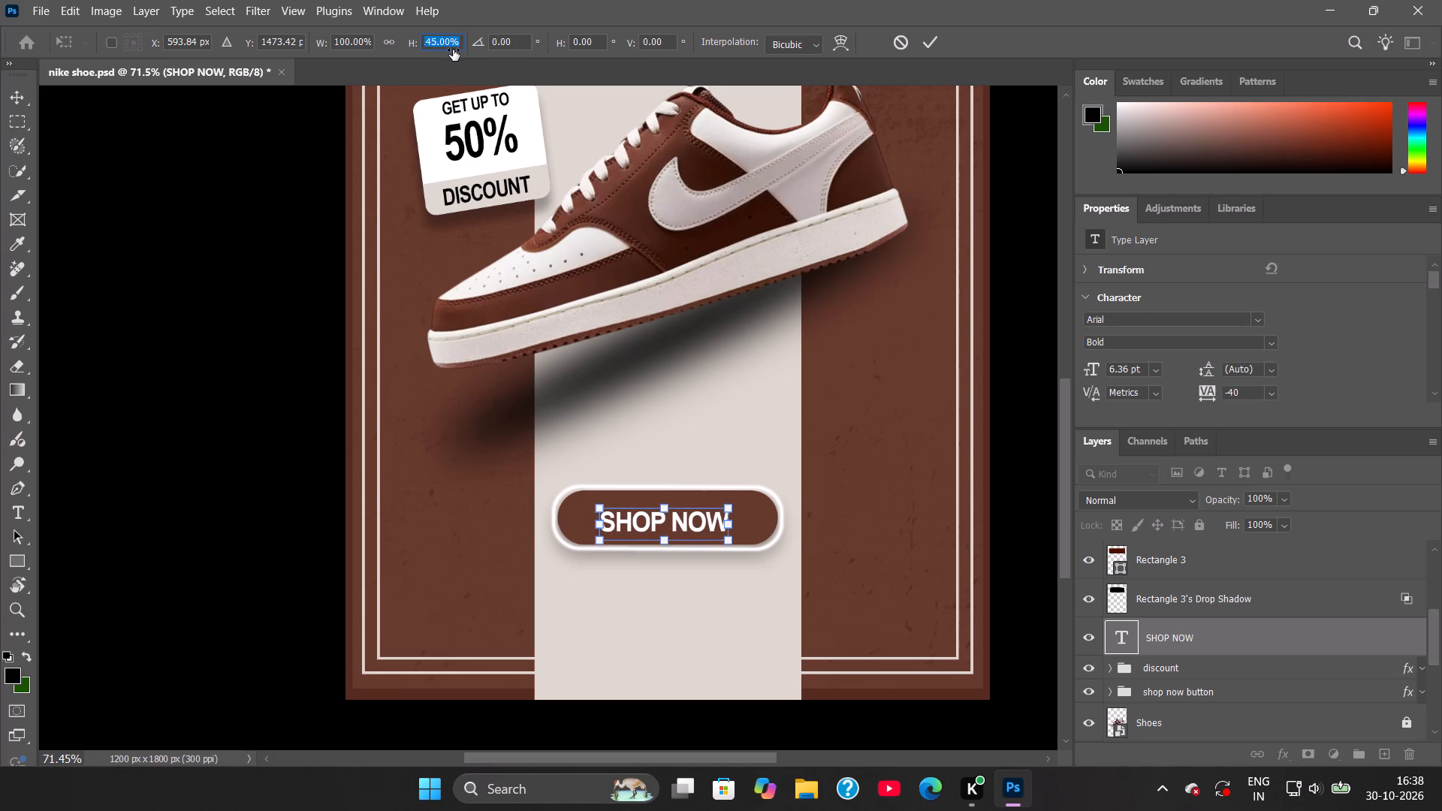
left_click_drag(453, 50, 433, 53)
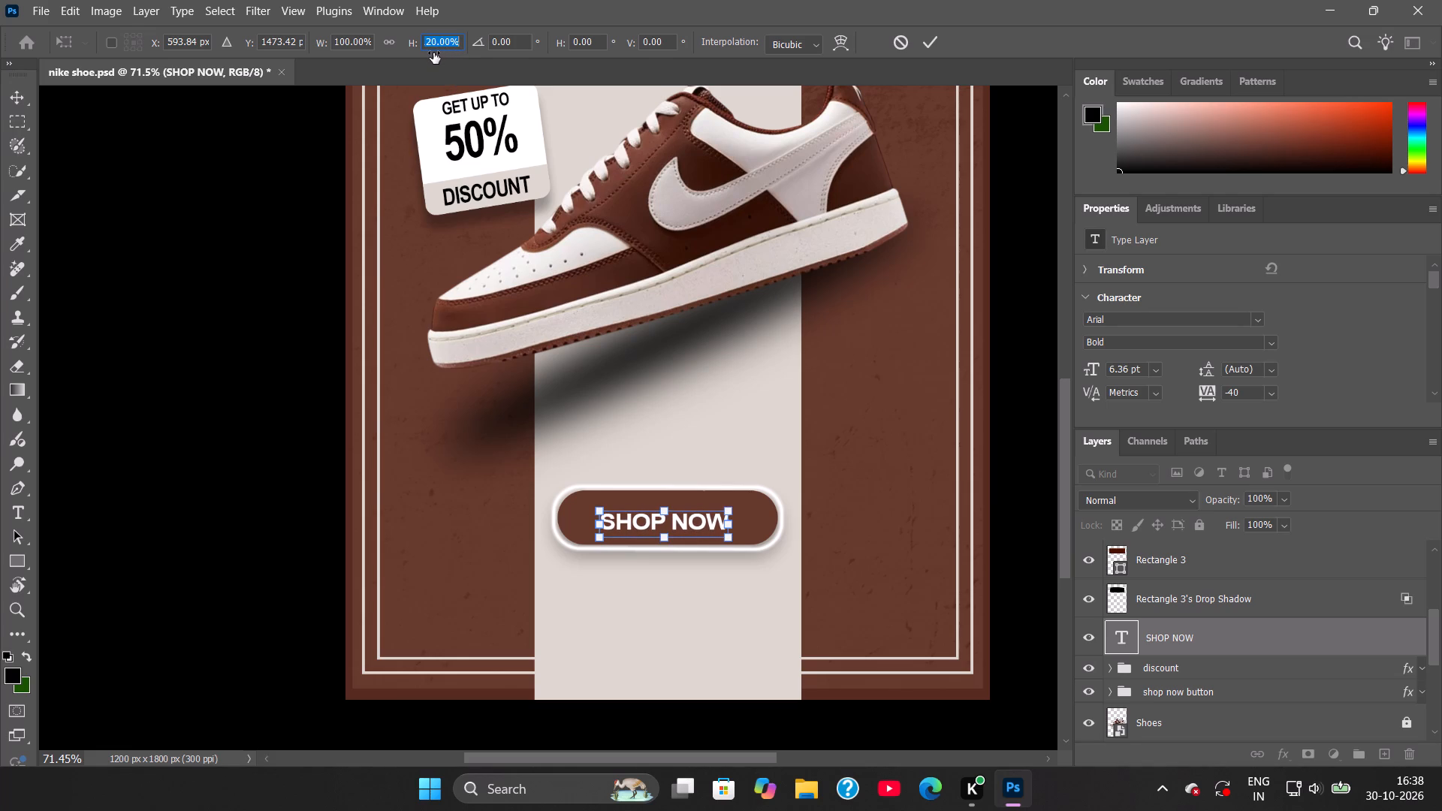
left_click_drag(433, 53, 435, 53)
left_click(922, 42)
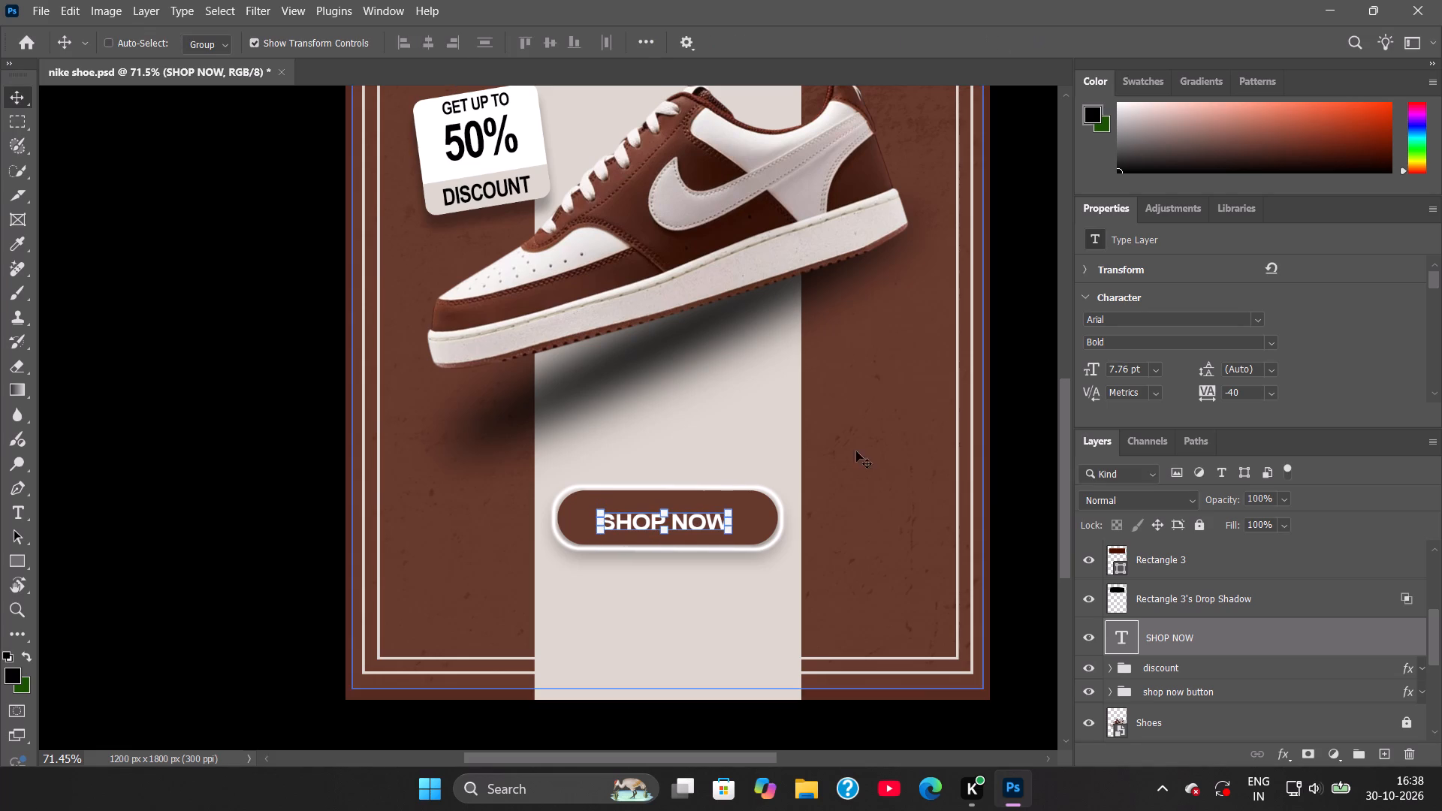
Align the SHOP NOW text with the shop now button group on both horizontal and vertical centres.
left_click(703, 519)
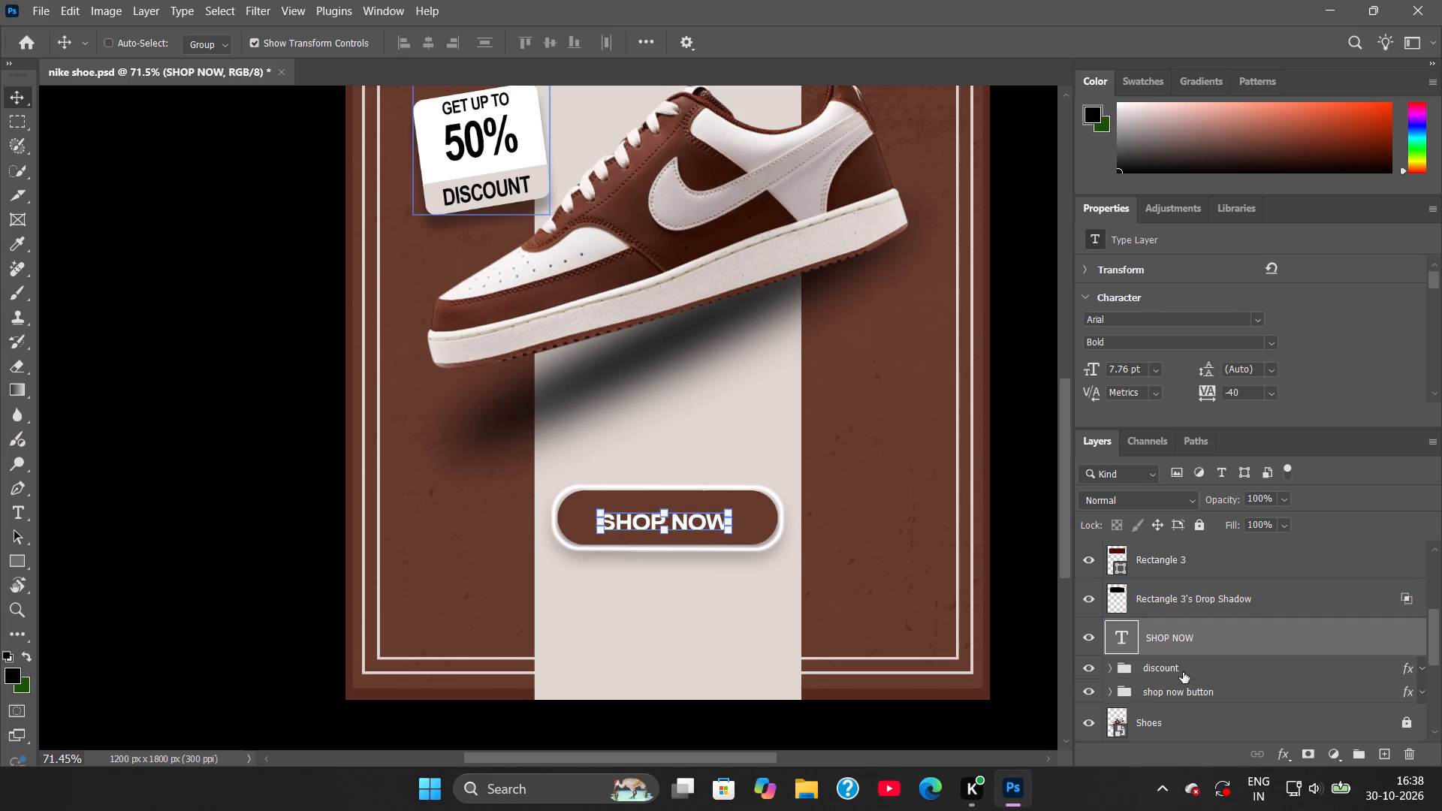
left_click(1183, 672, "ctrl")
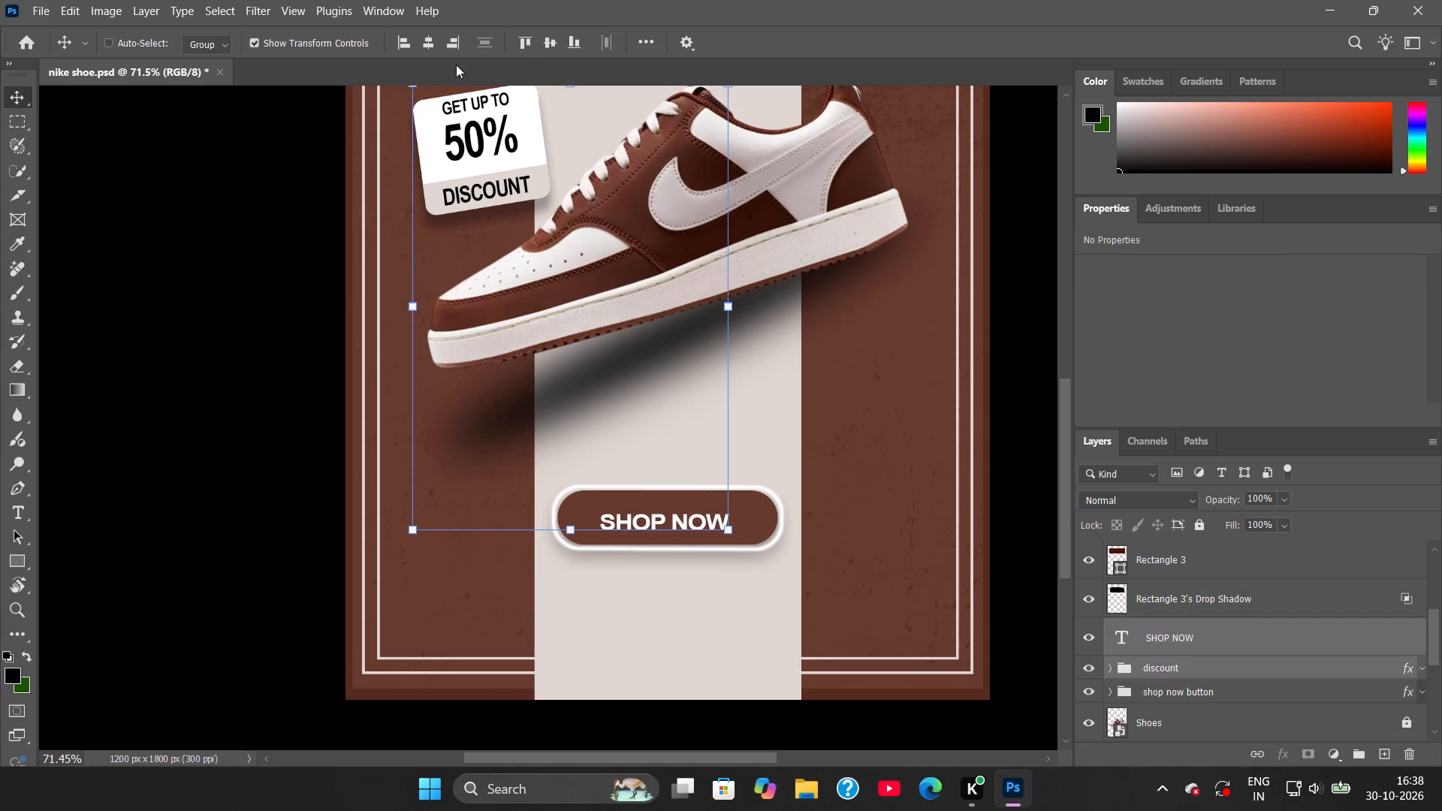
left_click(1177, 696)
left_click(1173, 637)
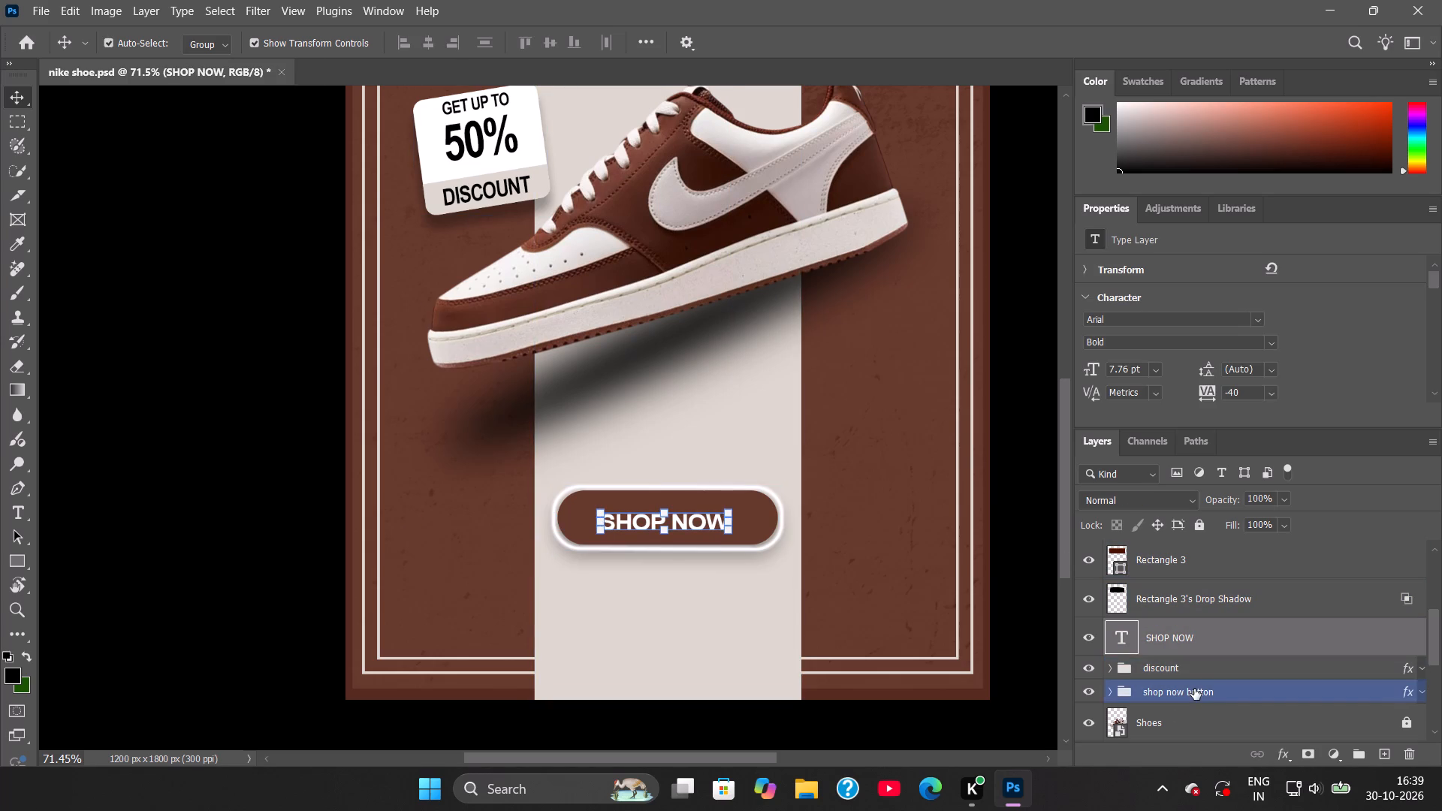
left_click(1194, 689, "ctrl")
left_click(425, 37)
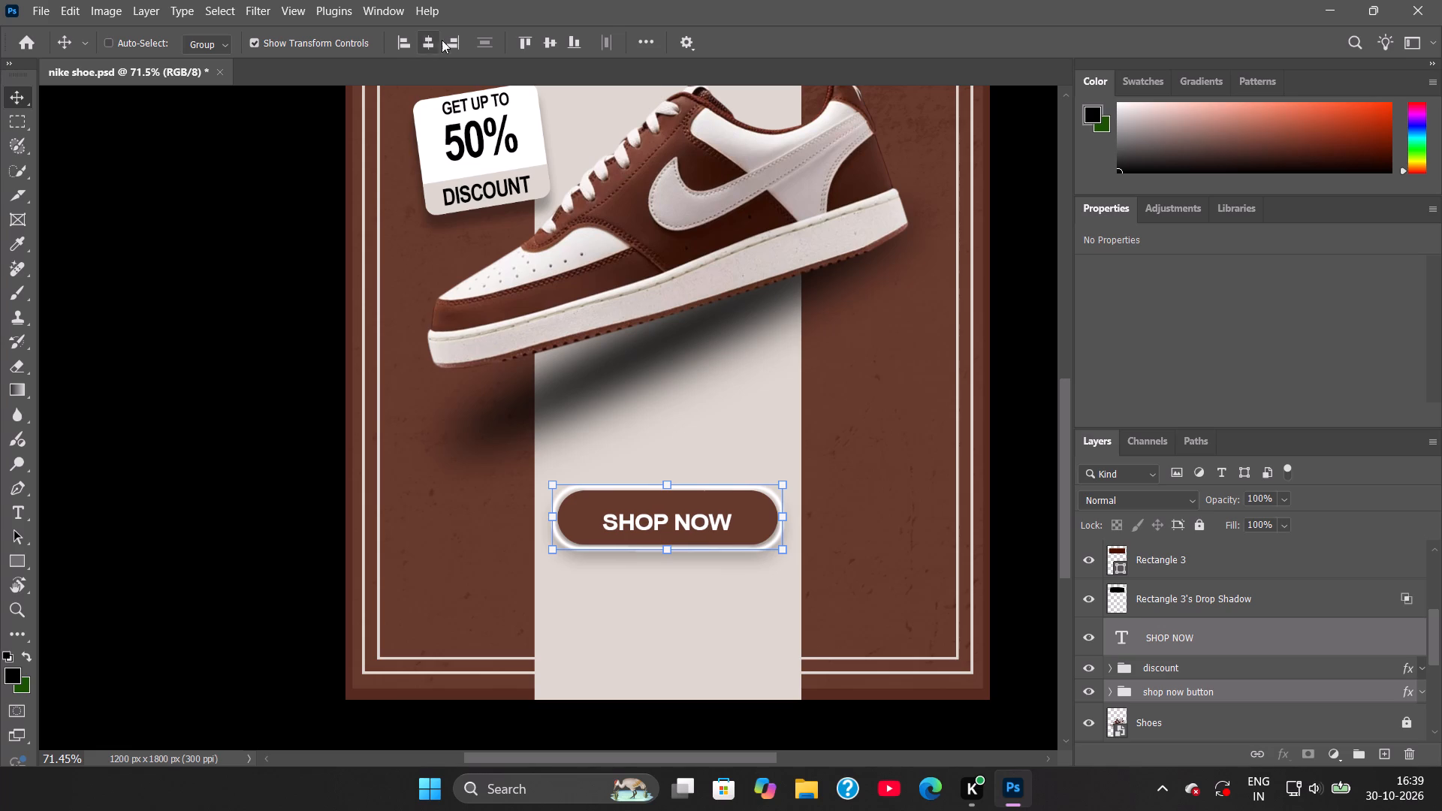
left_click(551, 44)
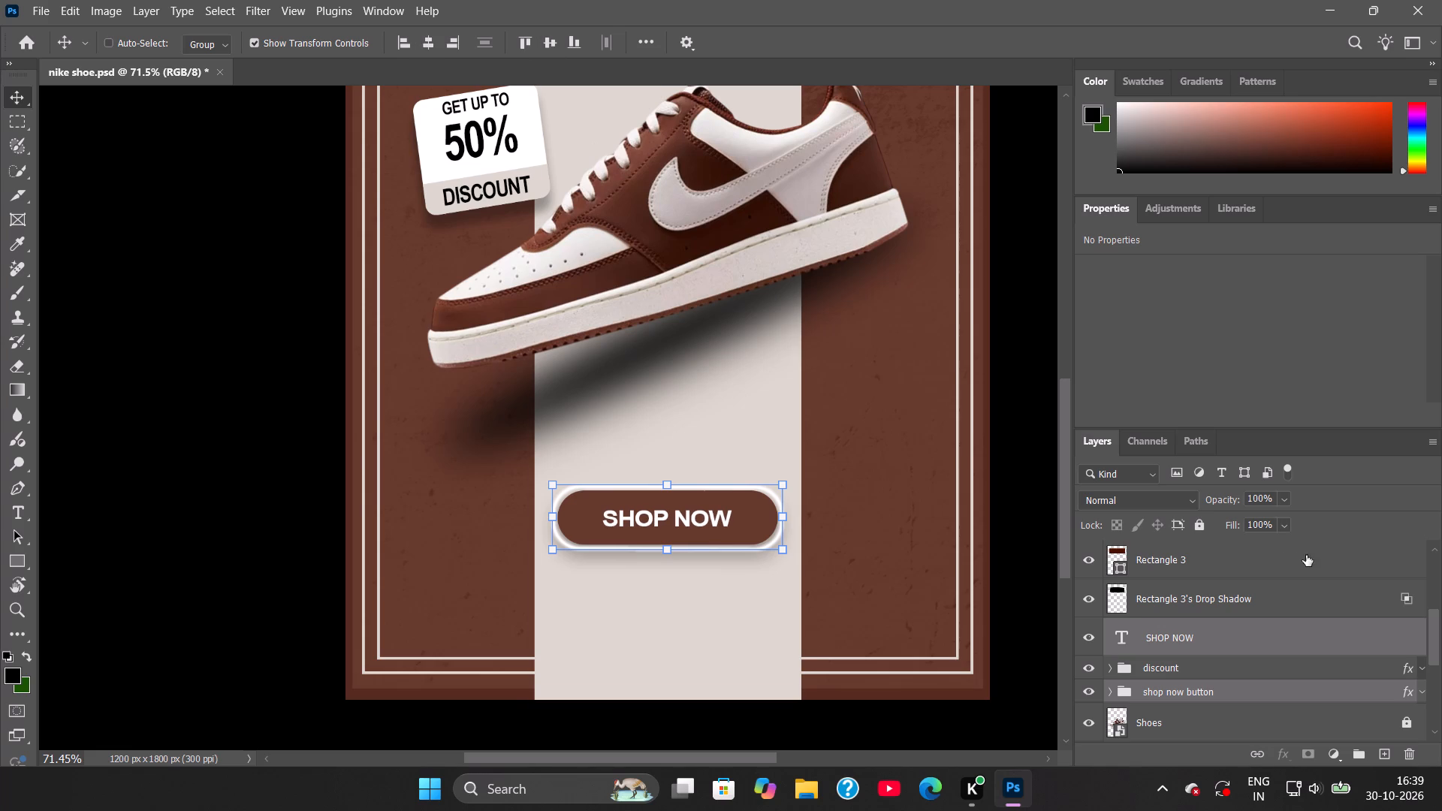
left_click(1166, 717)
left_click(1026, 614)
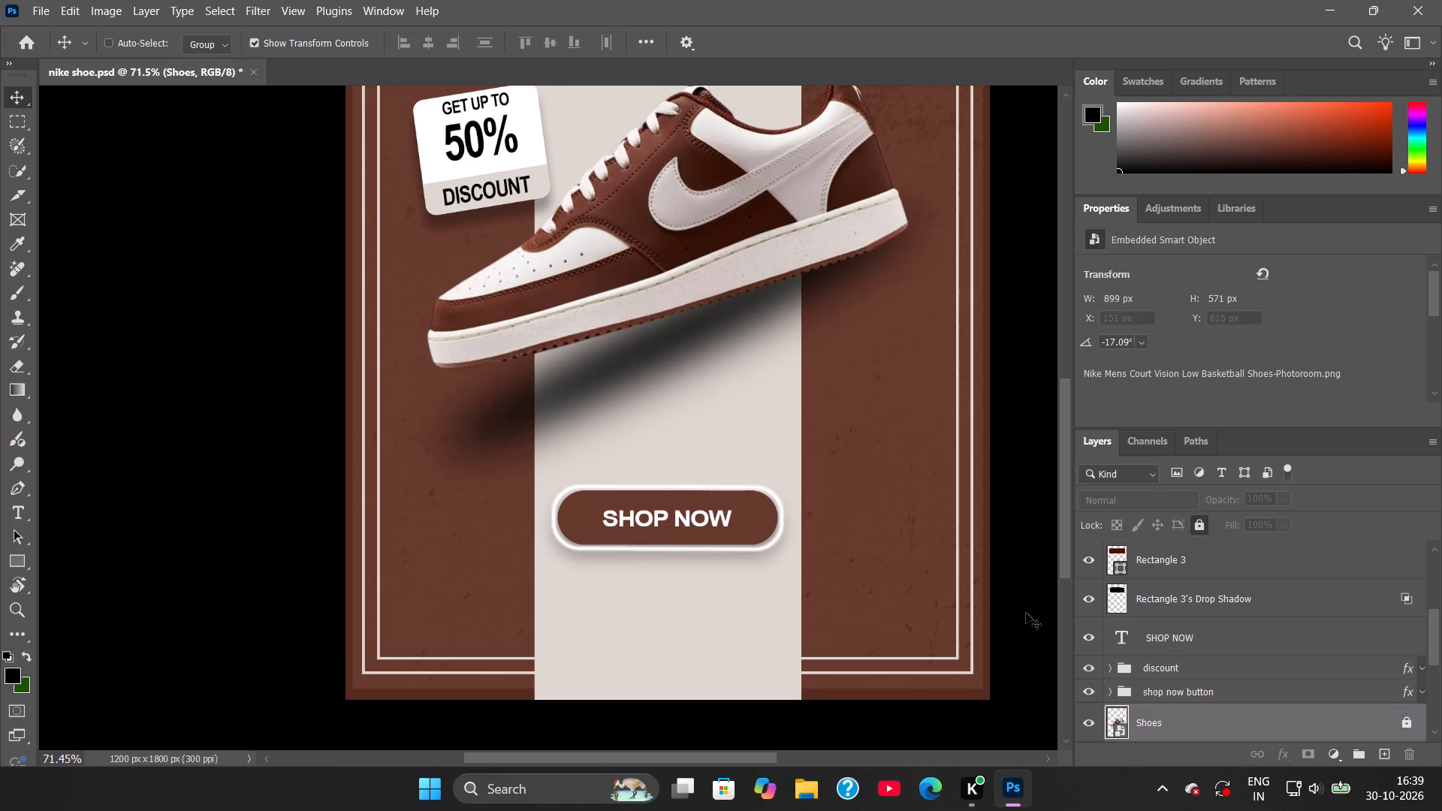
Save the poster document.
key("ctrl+s")
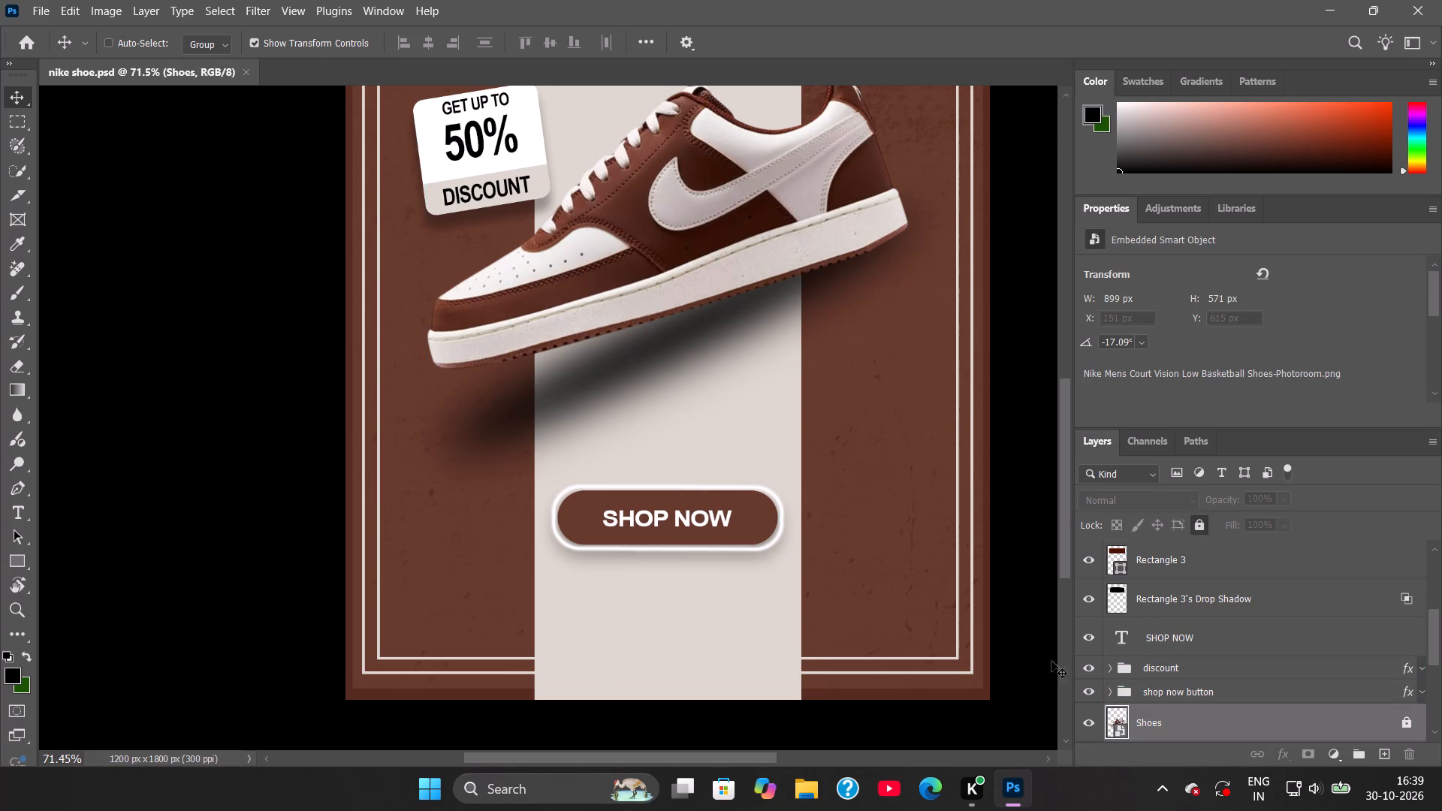
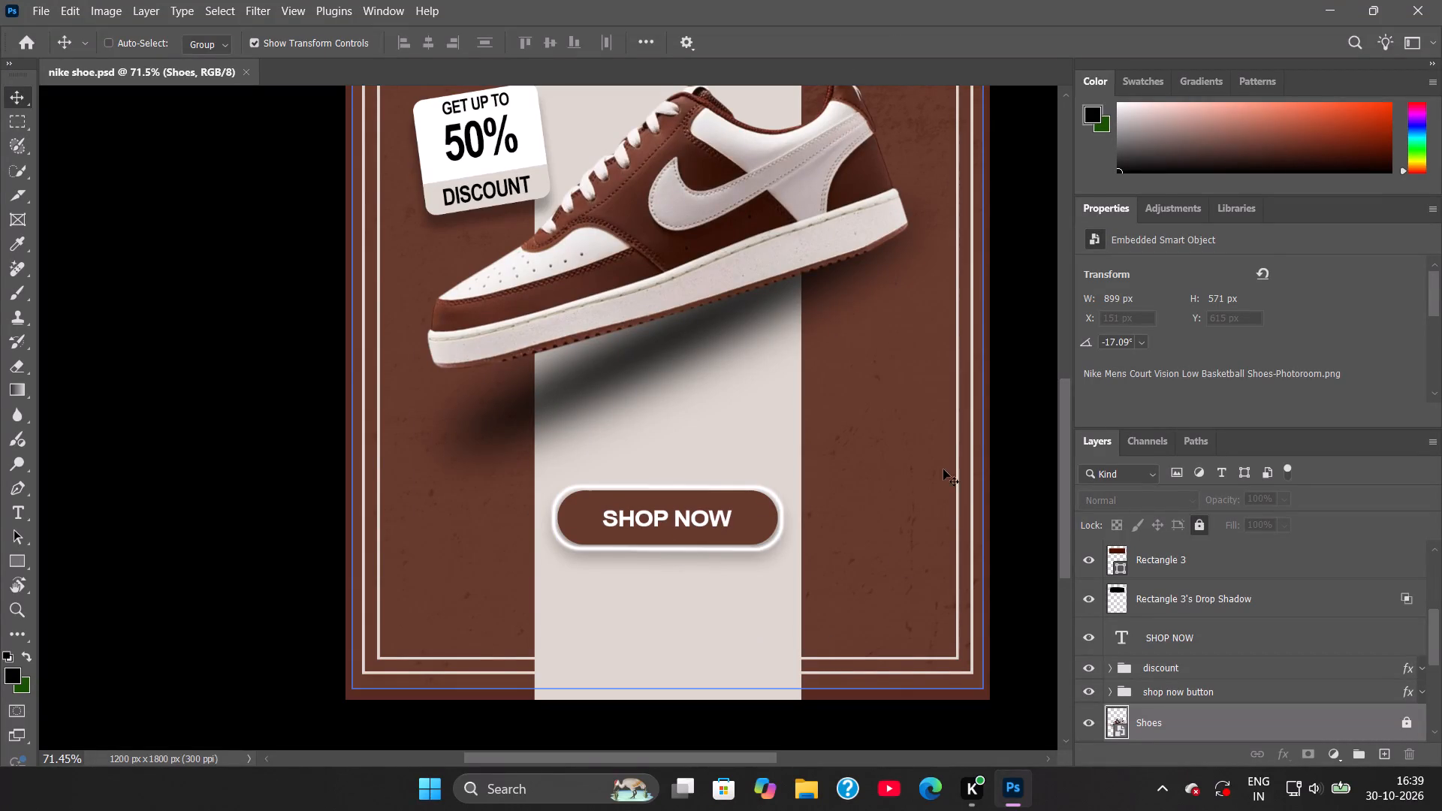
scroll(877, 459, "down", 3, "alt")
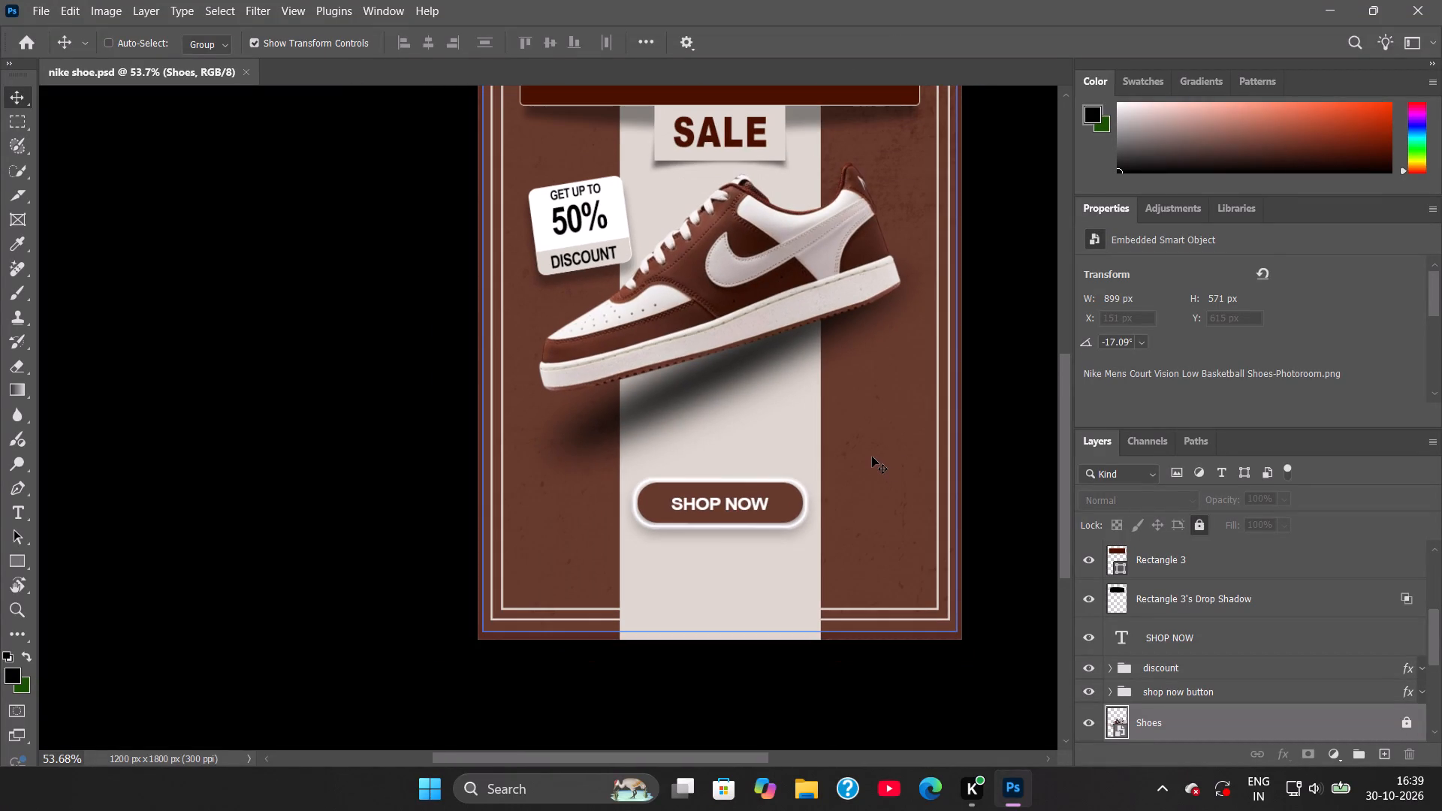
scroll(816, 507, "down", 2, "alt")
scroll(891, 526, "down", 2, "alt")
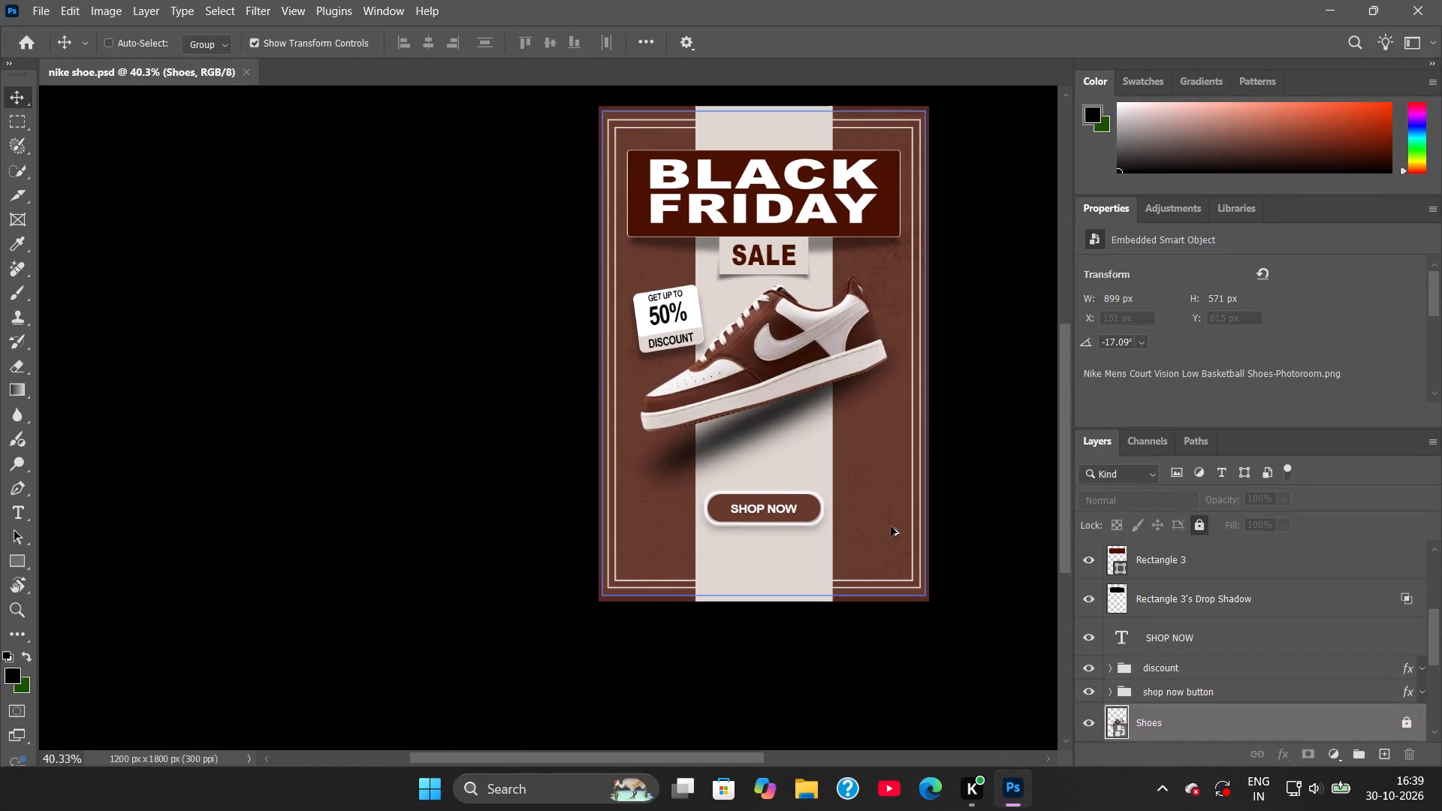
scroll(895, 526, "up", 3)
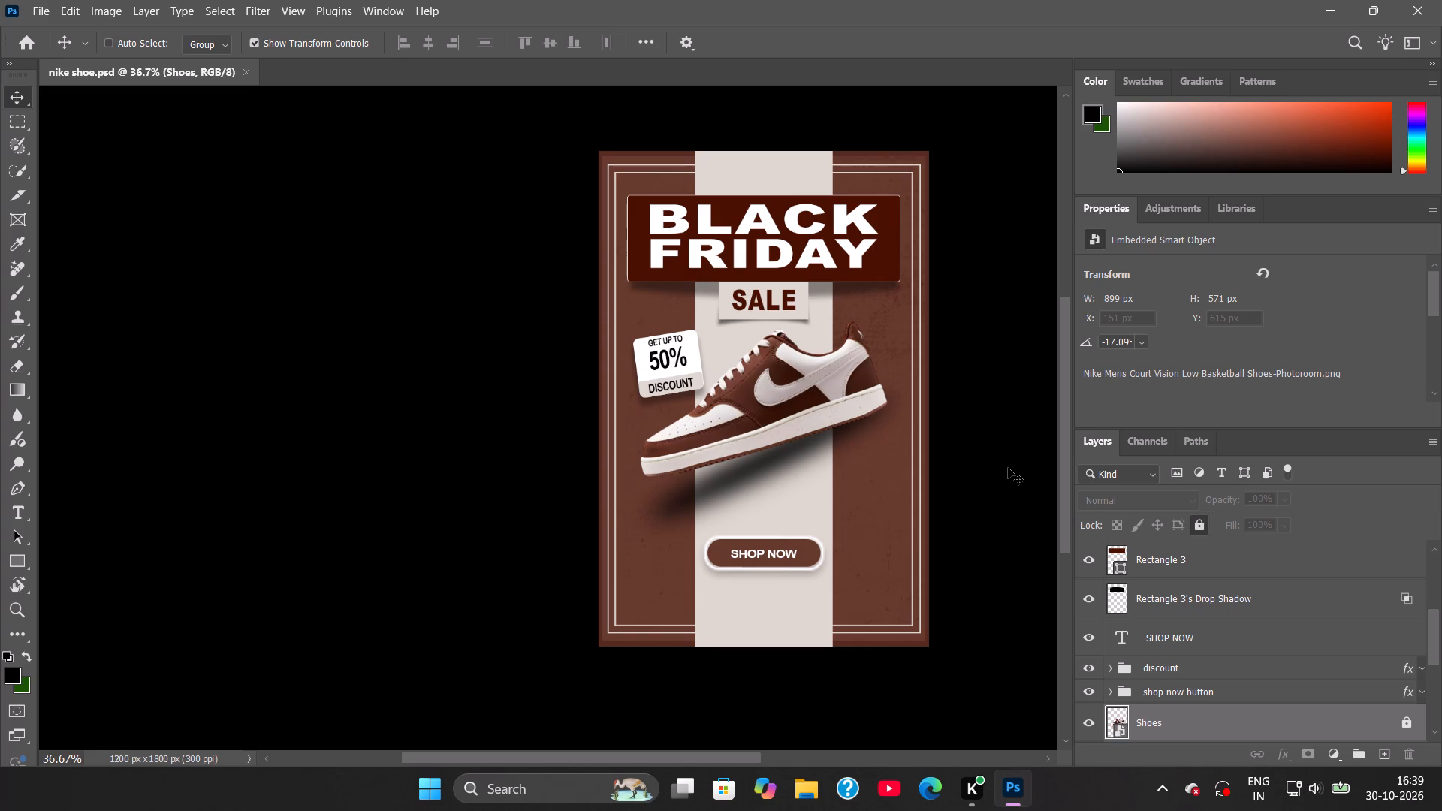
Switch to File Explorer and open the overlays folder inside projects on New Volume (D:).
left_click(812, 784)
double_click(490, 16)
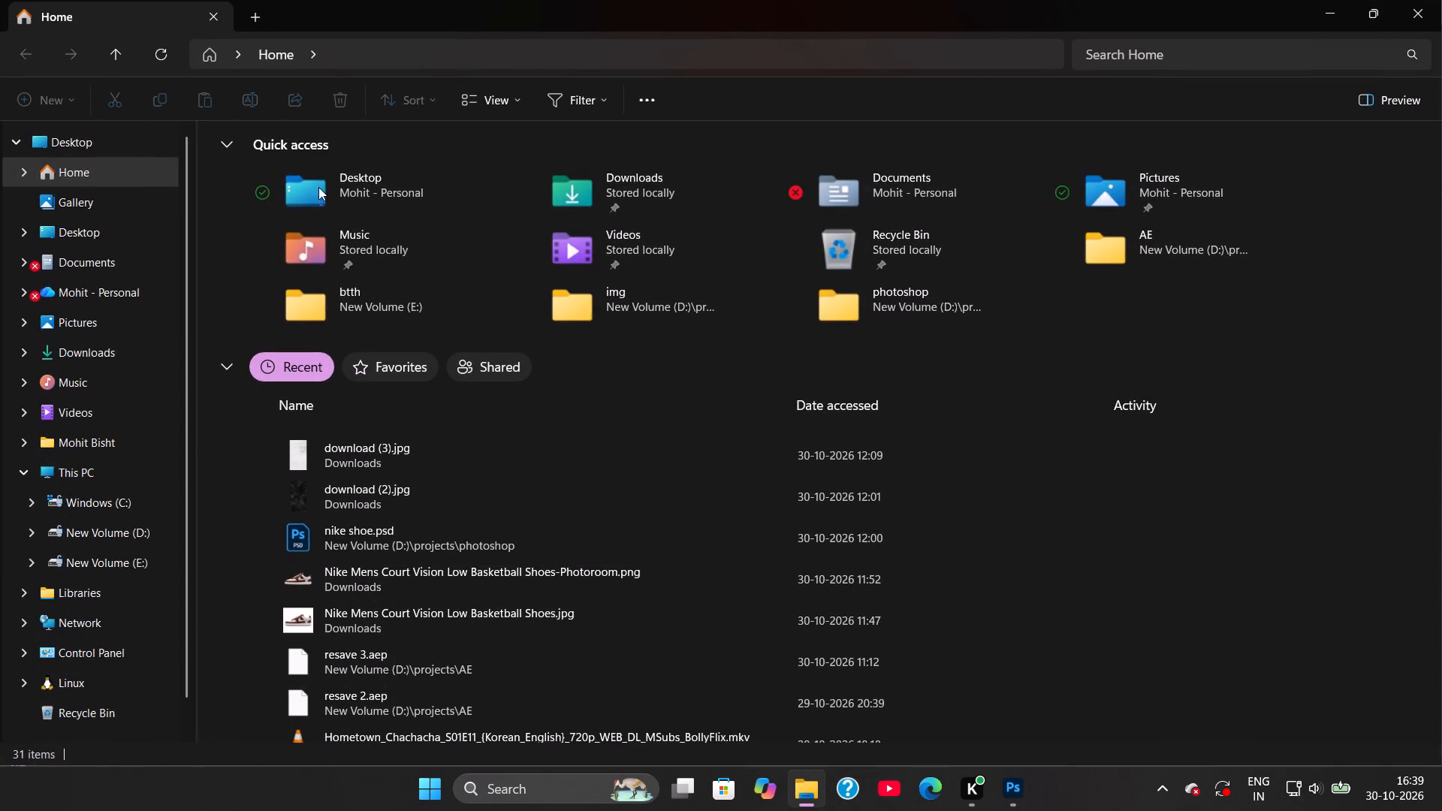
left_click(122, 534)
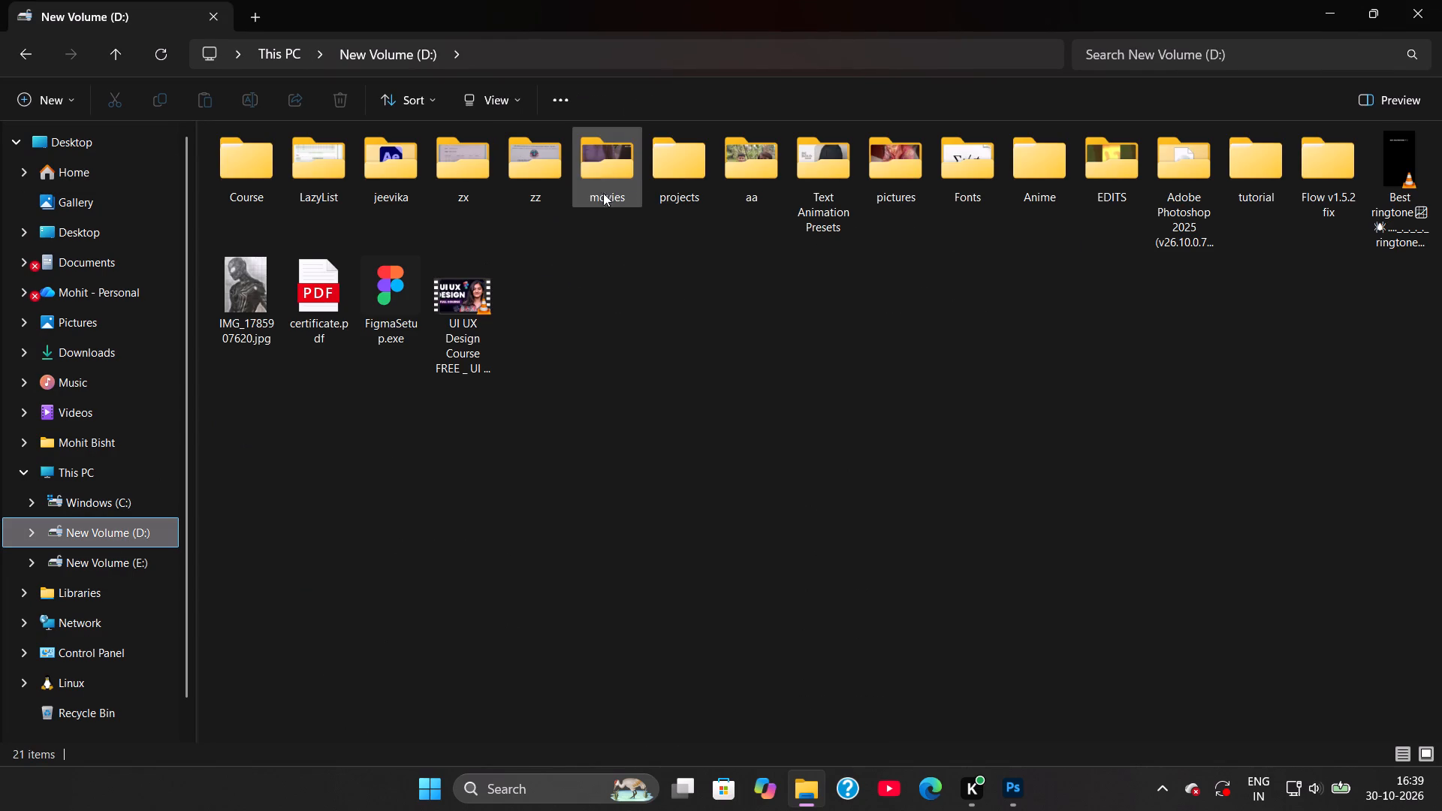
double_click(670, 191)
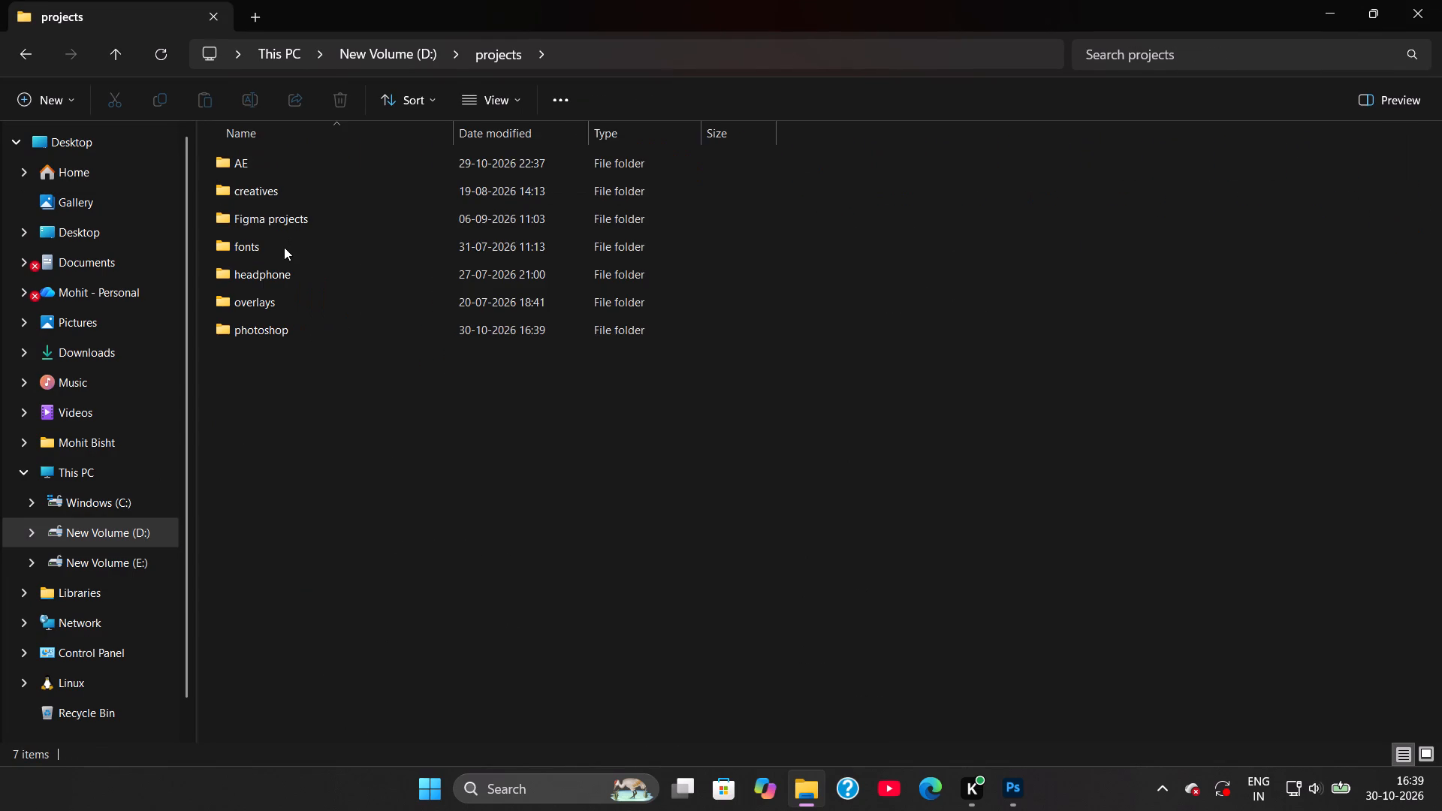
double_click(284, 308)
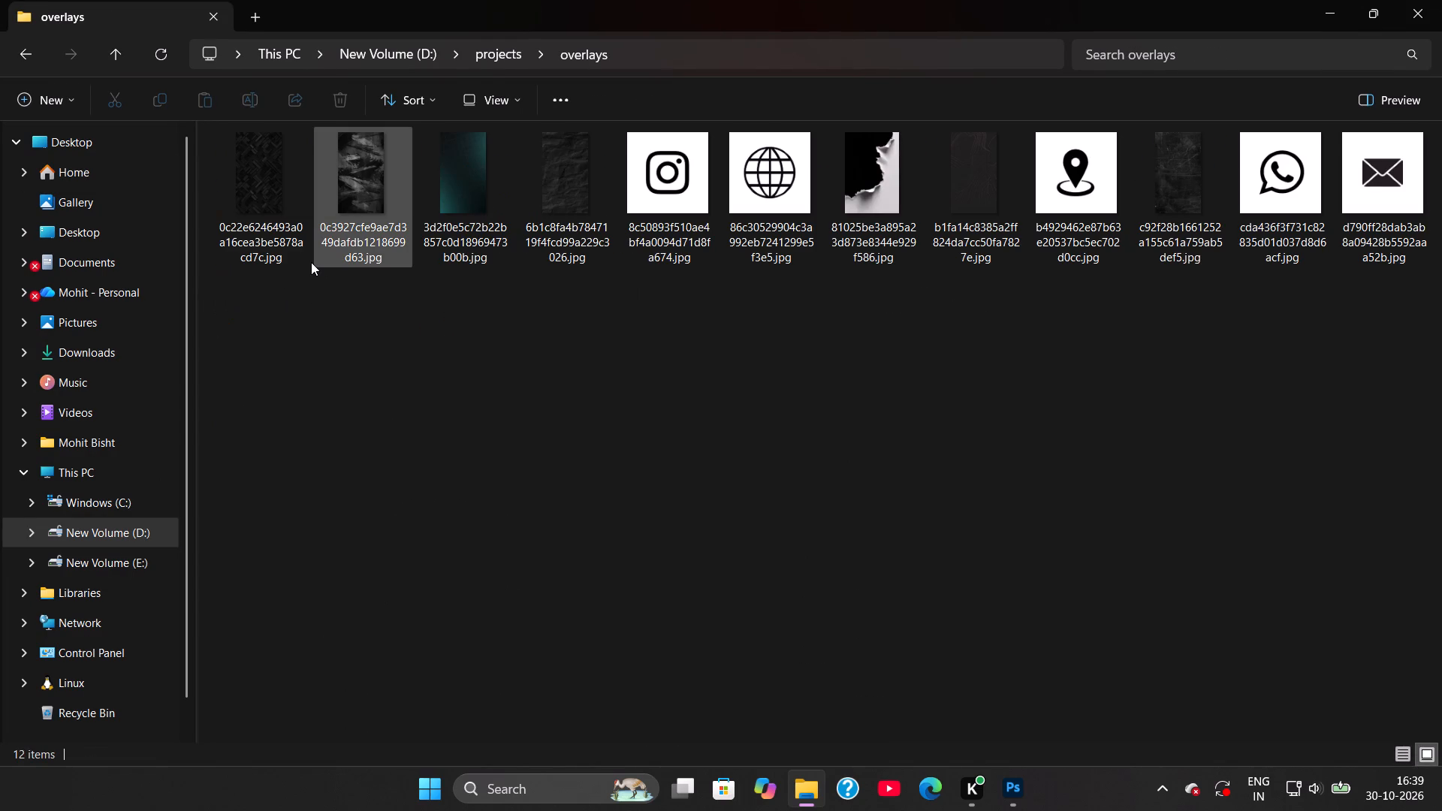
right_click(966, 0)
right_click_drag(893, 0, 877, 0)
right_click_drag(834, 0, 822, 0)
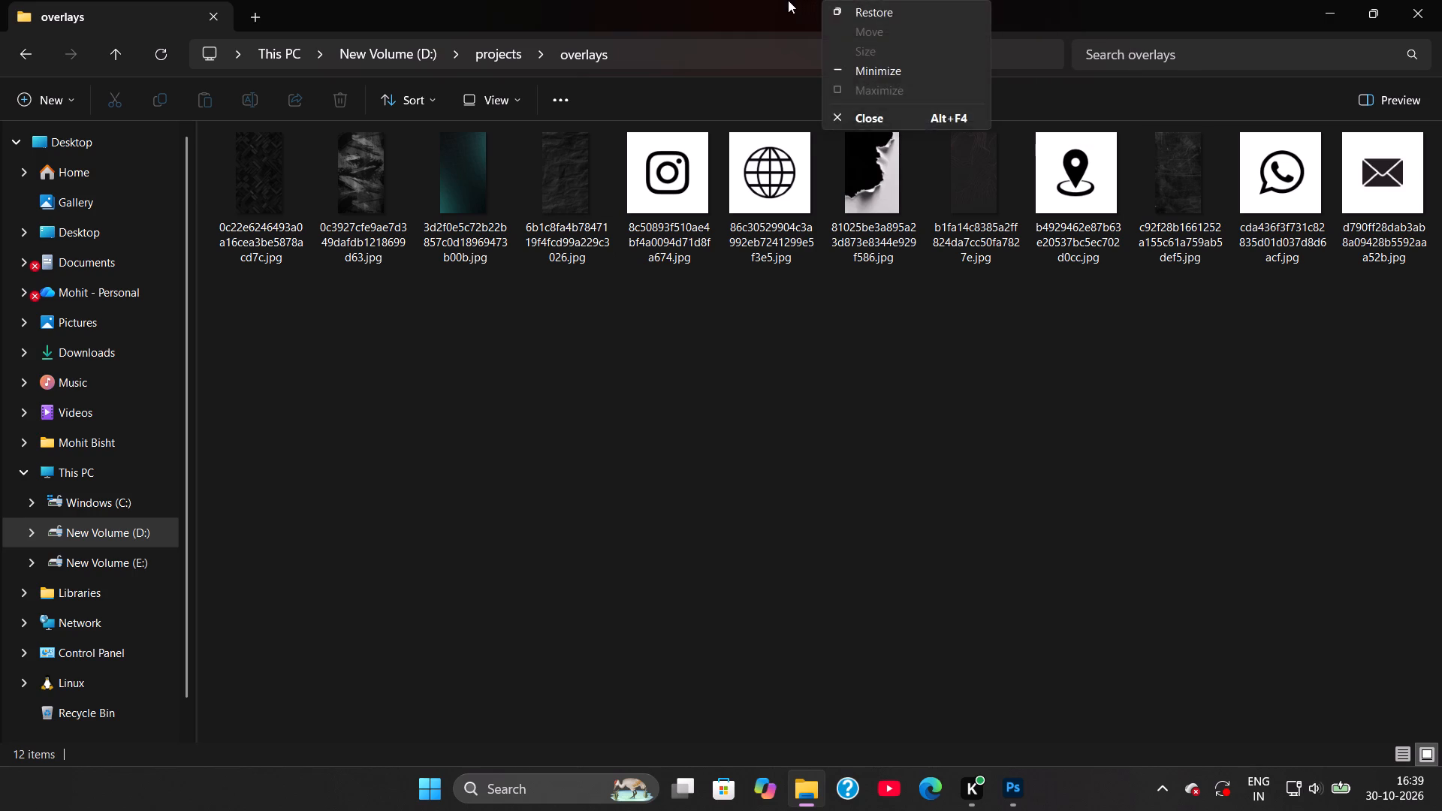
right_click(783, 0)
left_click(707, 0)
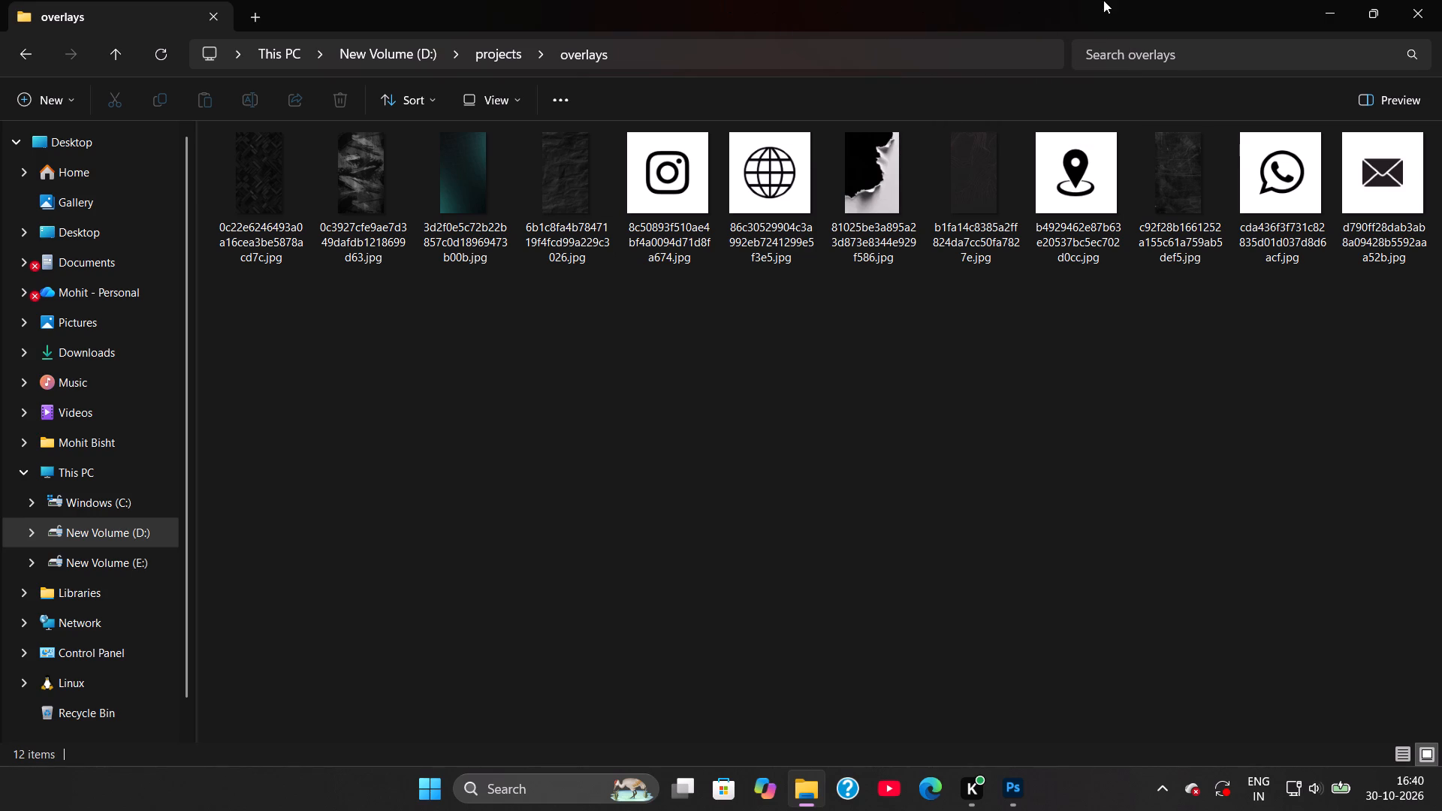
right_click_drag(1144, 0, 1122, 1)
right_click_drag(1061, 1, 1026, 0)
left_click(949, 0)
Select the WhatsApp icon image and move the un-maximized overlays folder window clear of most of the poster, ready for bringing the icon in.
left_click(1287, 183)
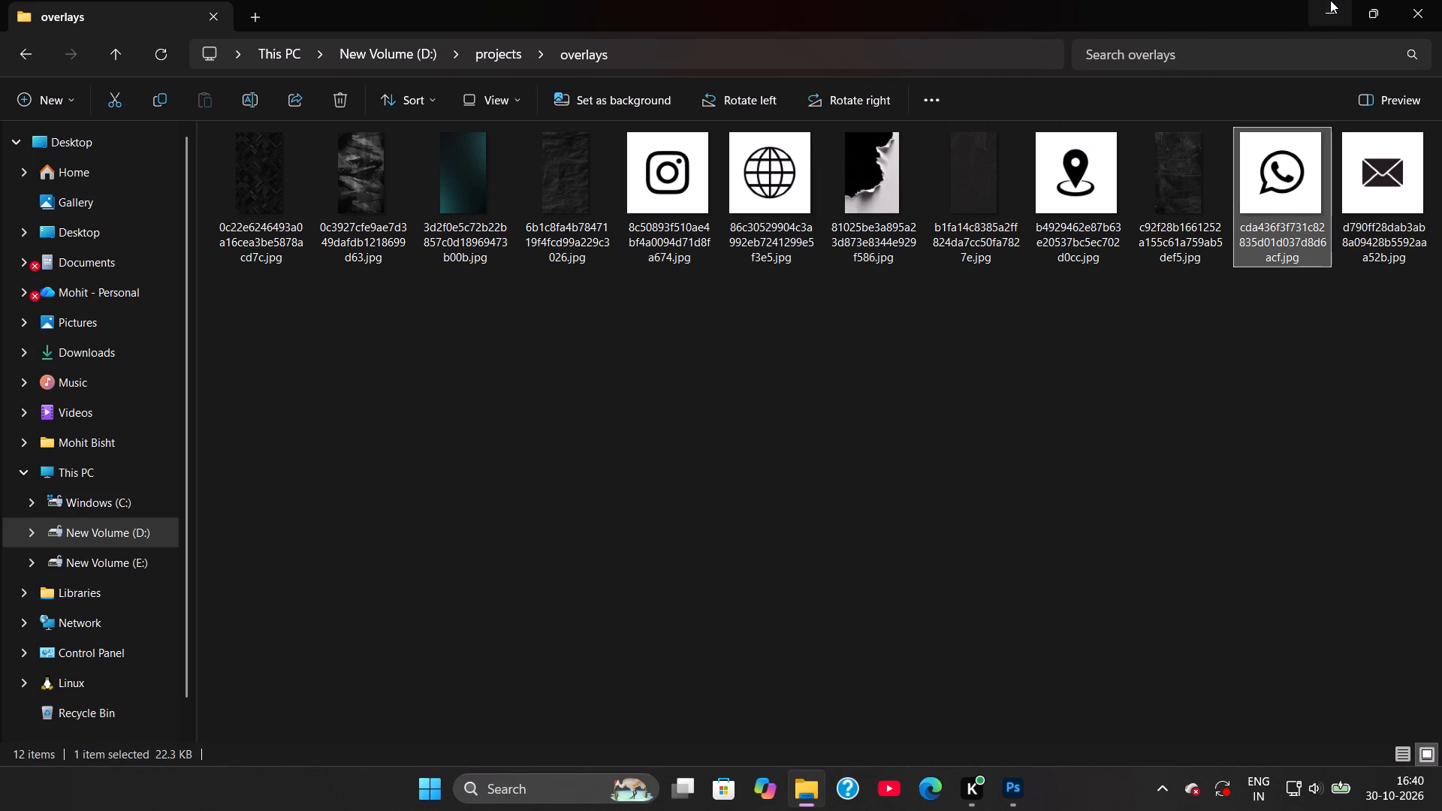
left_click(1238, 11)
double_click(1076, 21)
left_click_drag(1075, 23, 427, 469)
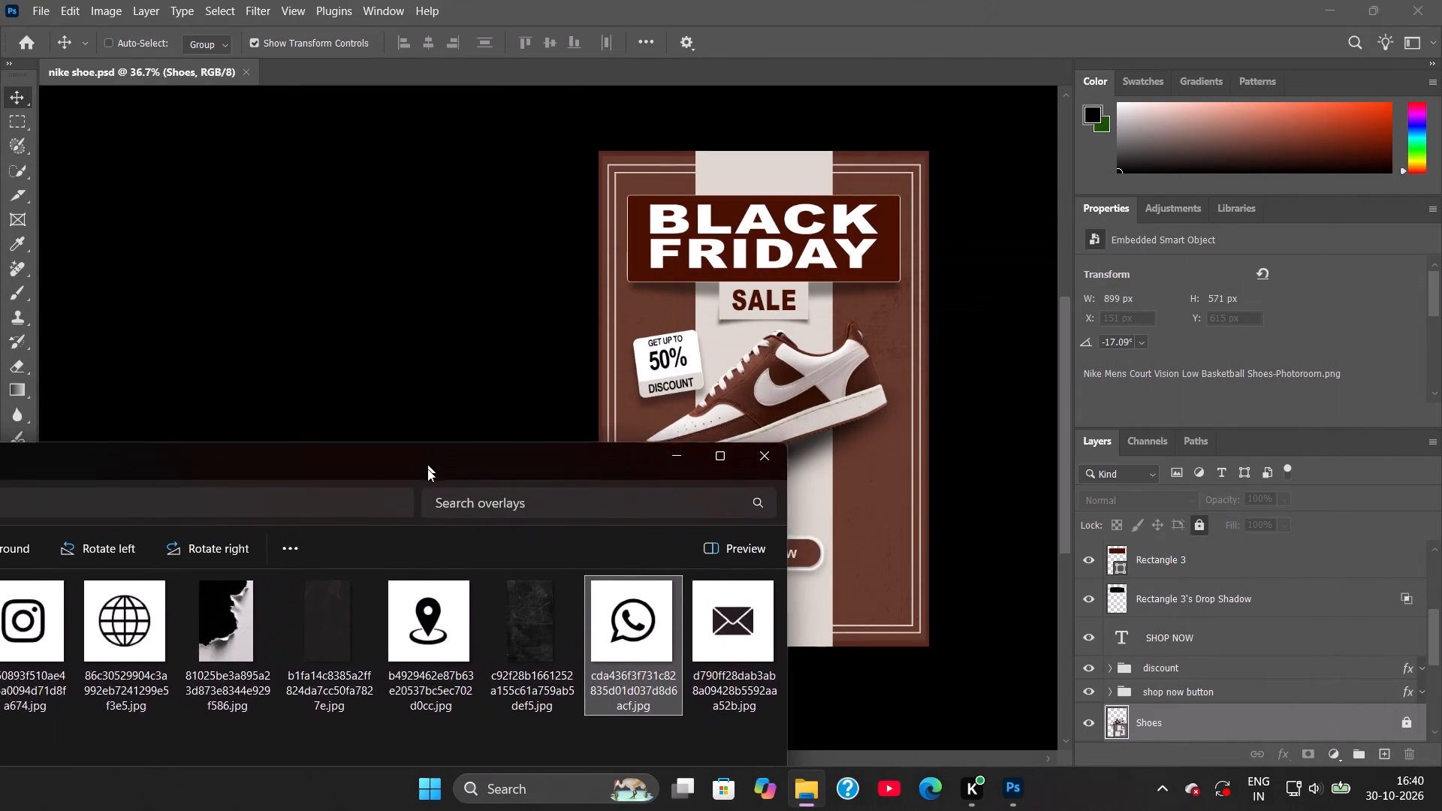
left_click_drag(427, 469, 421, 560)
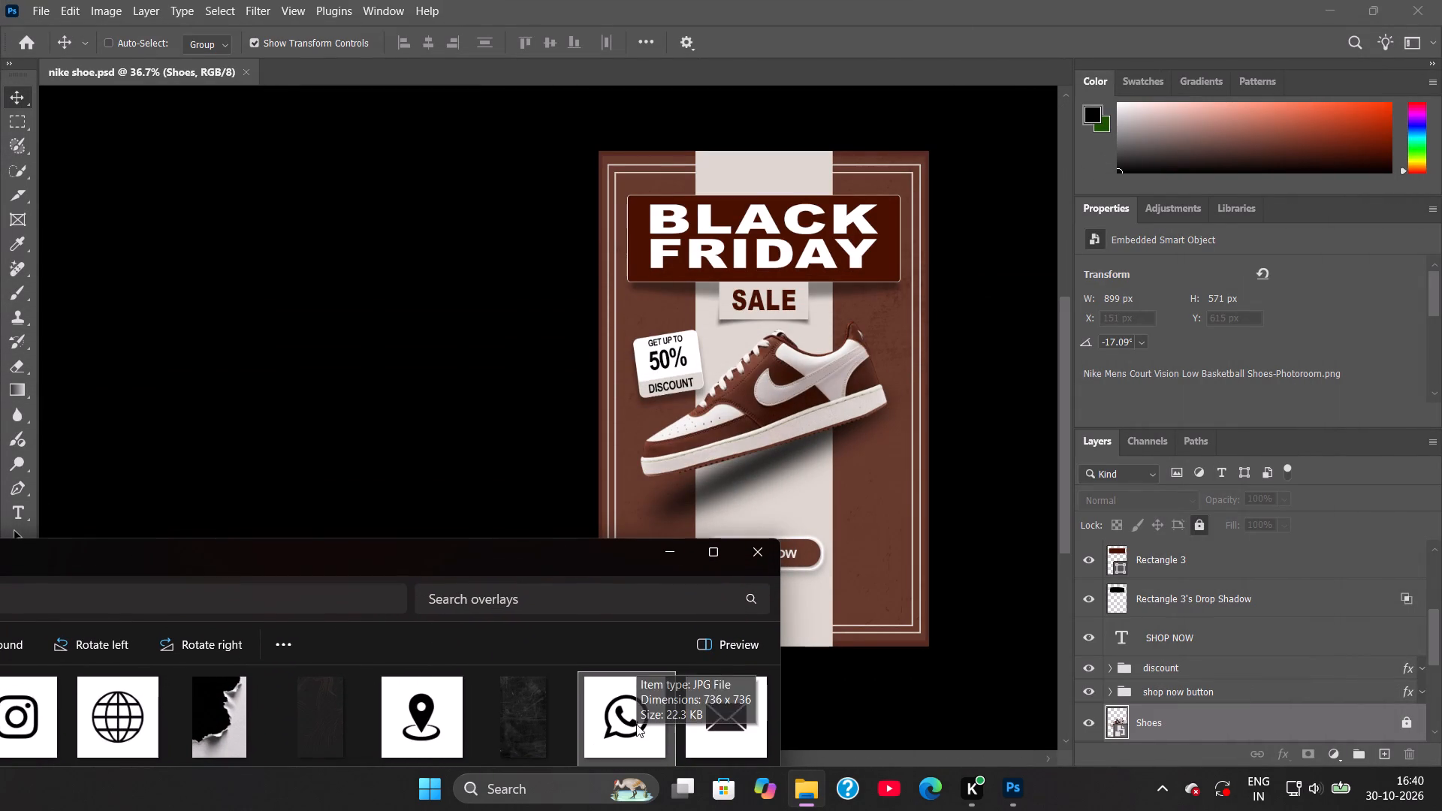
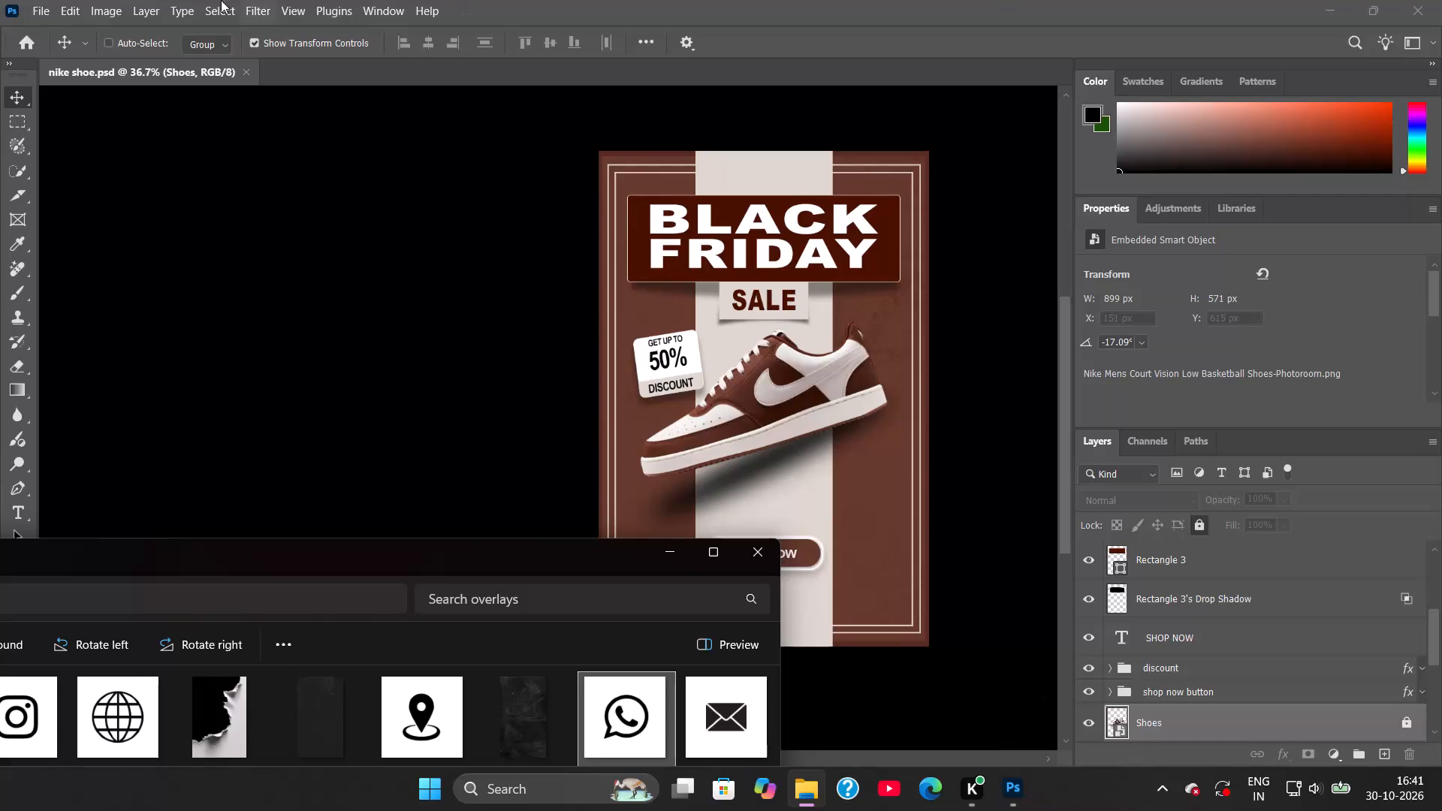
Move the overlays folder window in File Explorer higher over the poster to expose its contact icon files and their names.
left_click_drag(367, 559, 383, 518)
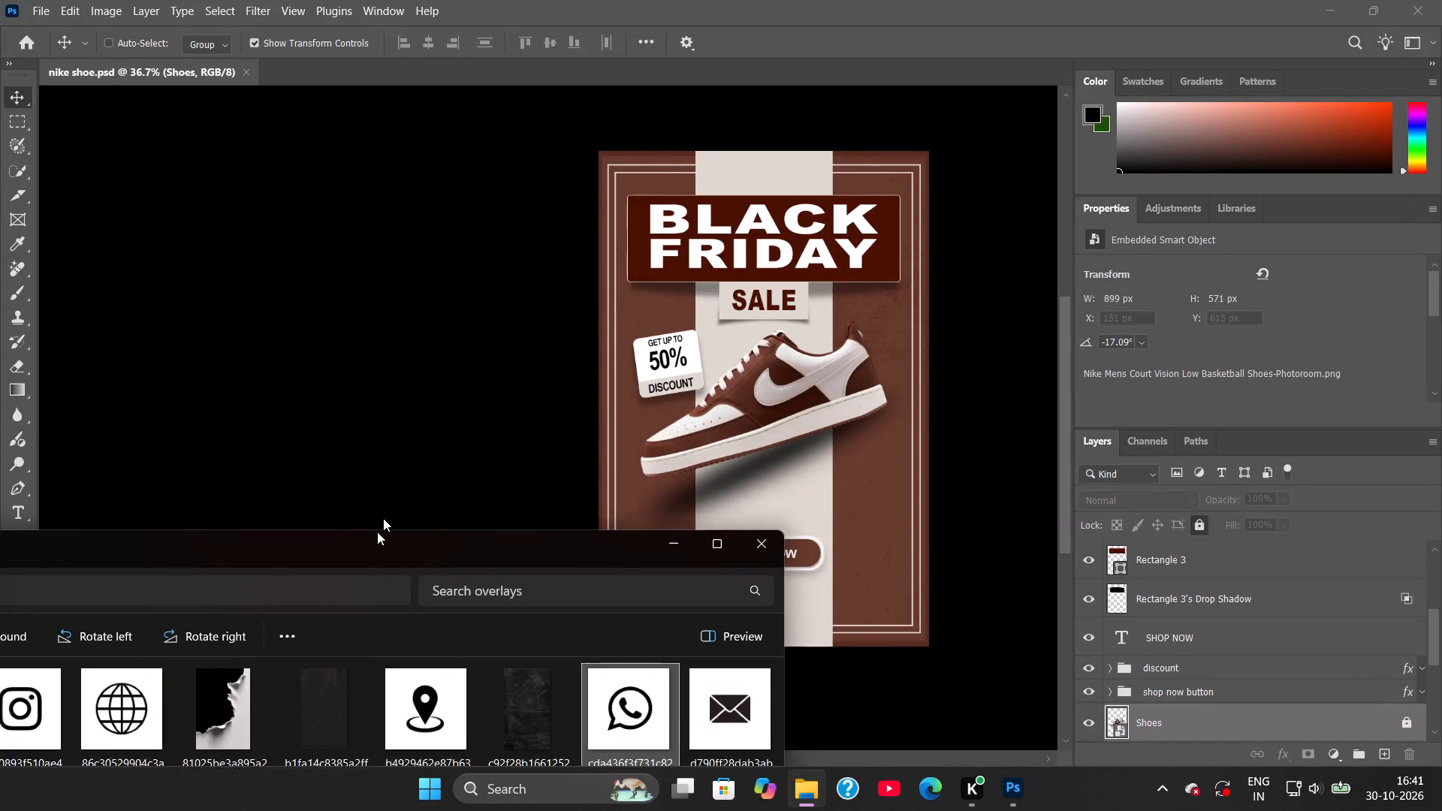
left_click_drag(383, 518, 360, 158)
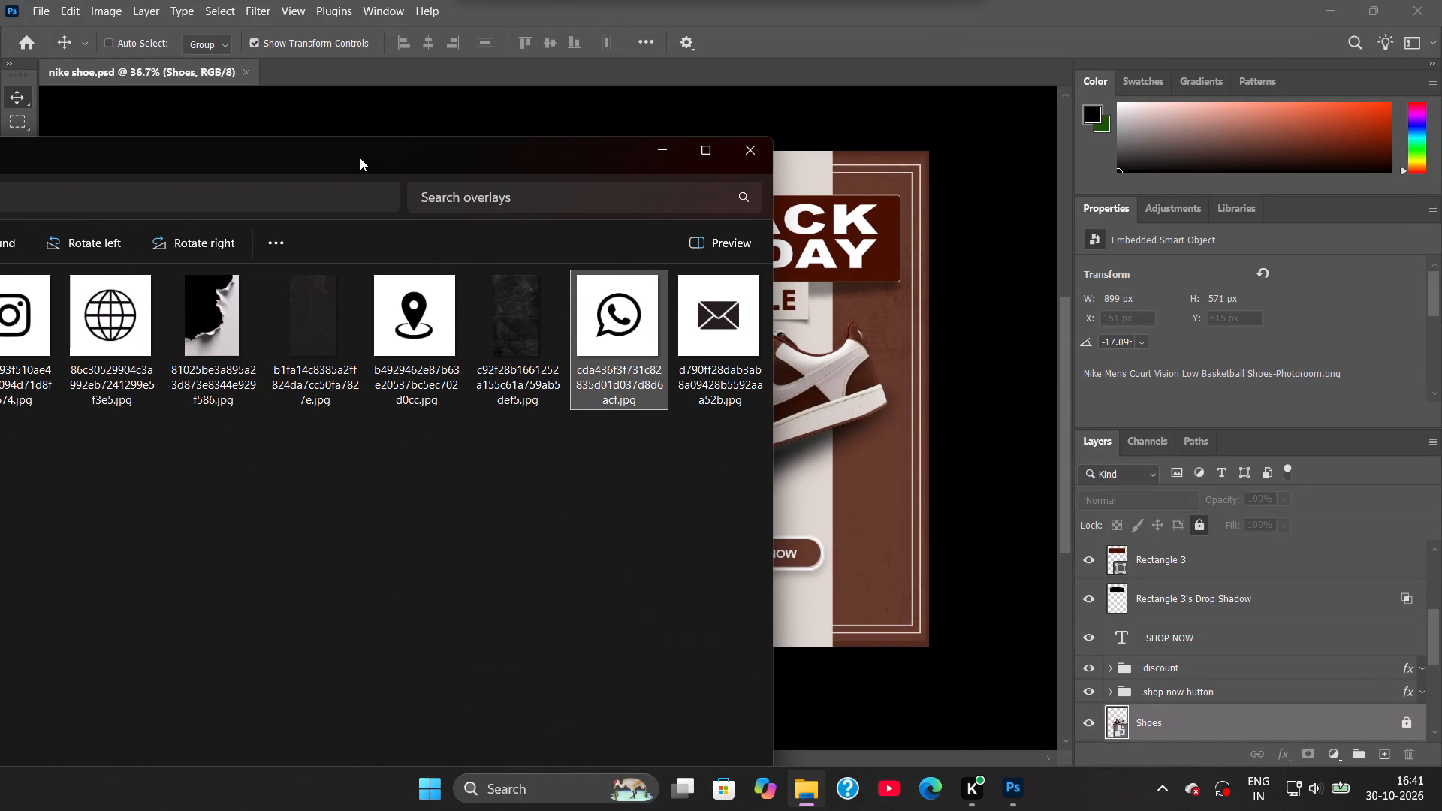
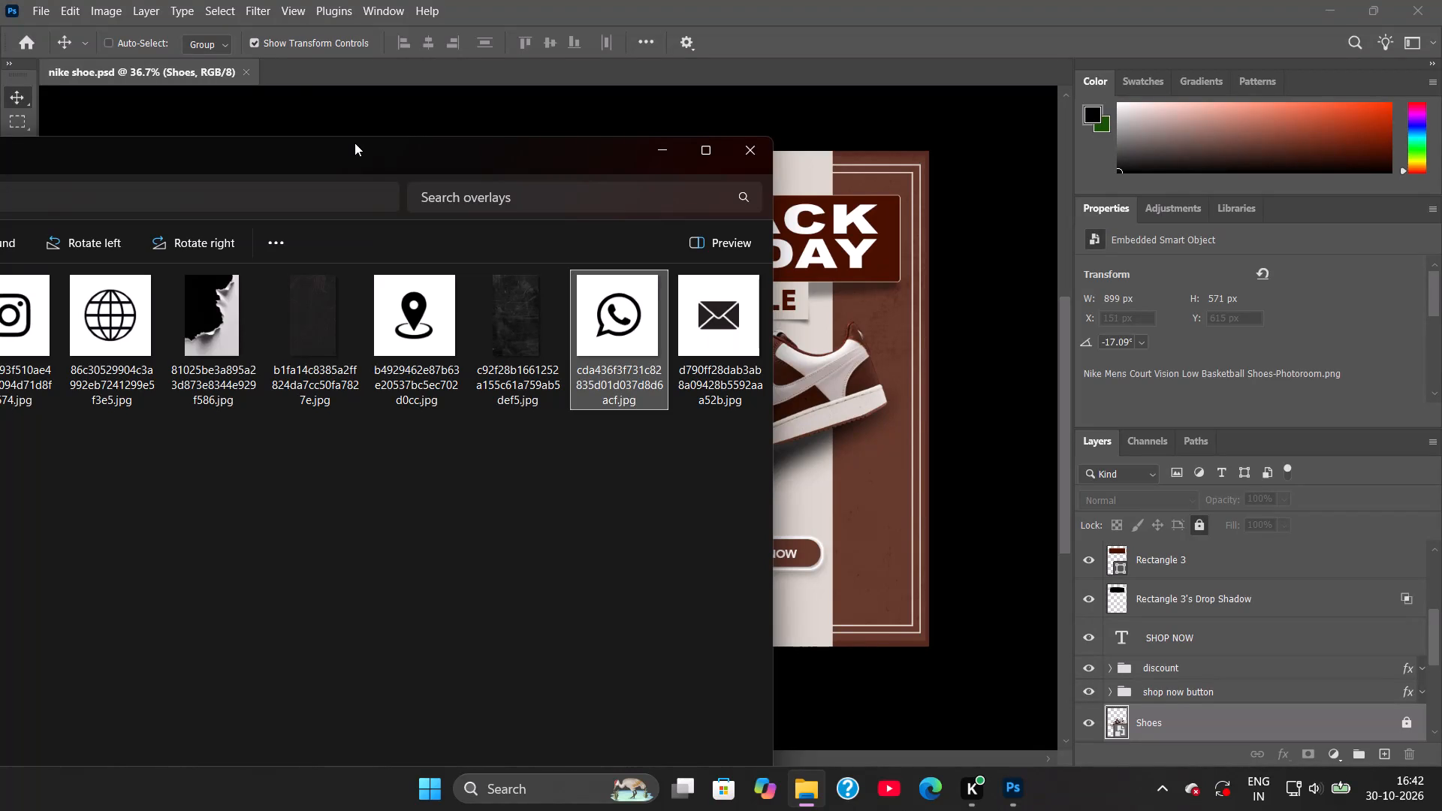
Place the WhatsApp icon image from the overlays folder into the poster, keeping the default Camera Raw settings and 100% scale.
left_click_drag(608, 341, 730, 400)
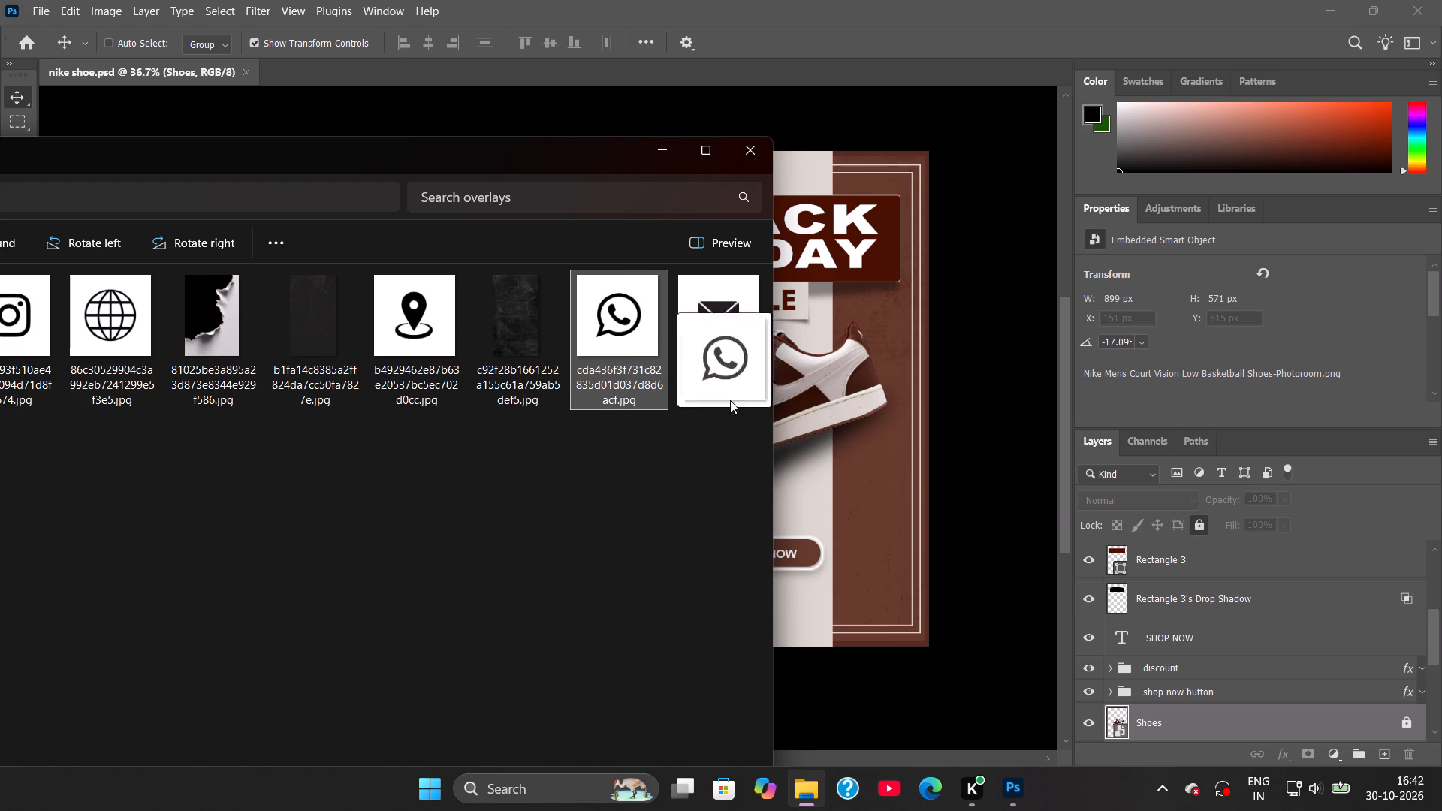
left_click_drag(730, 400, 869, 511)
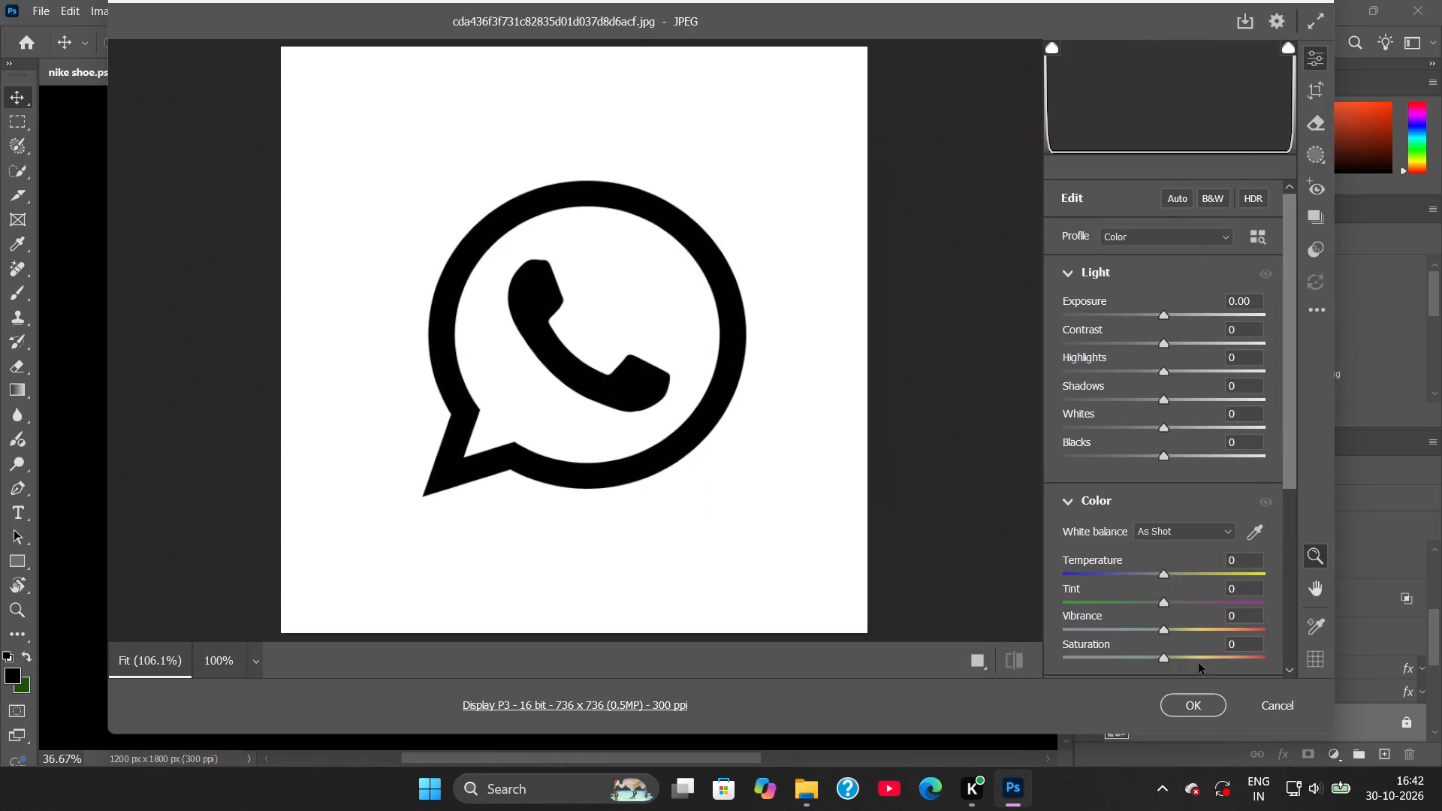
left_click(1202, 710)
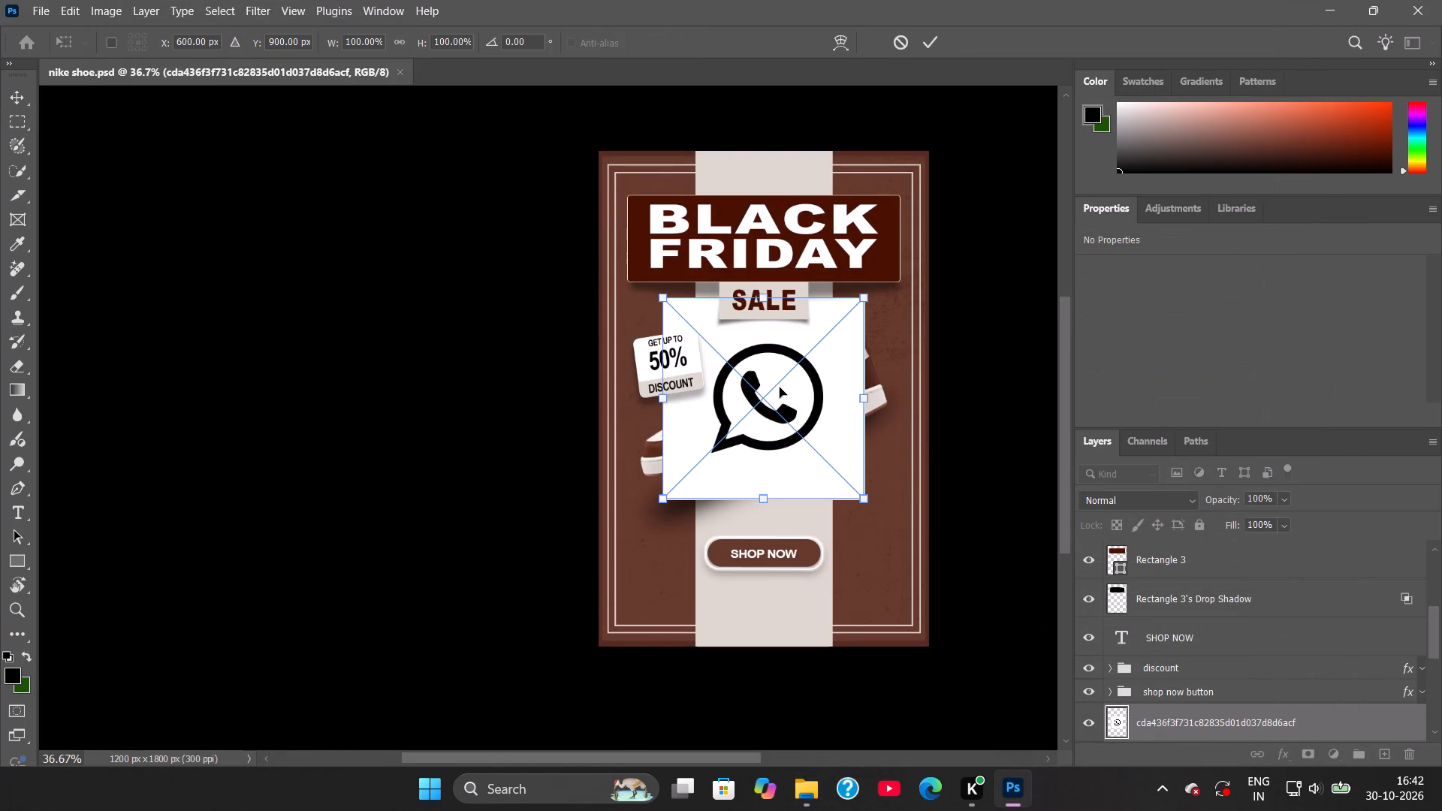
left_click(930, 47)
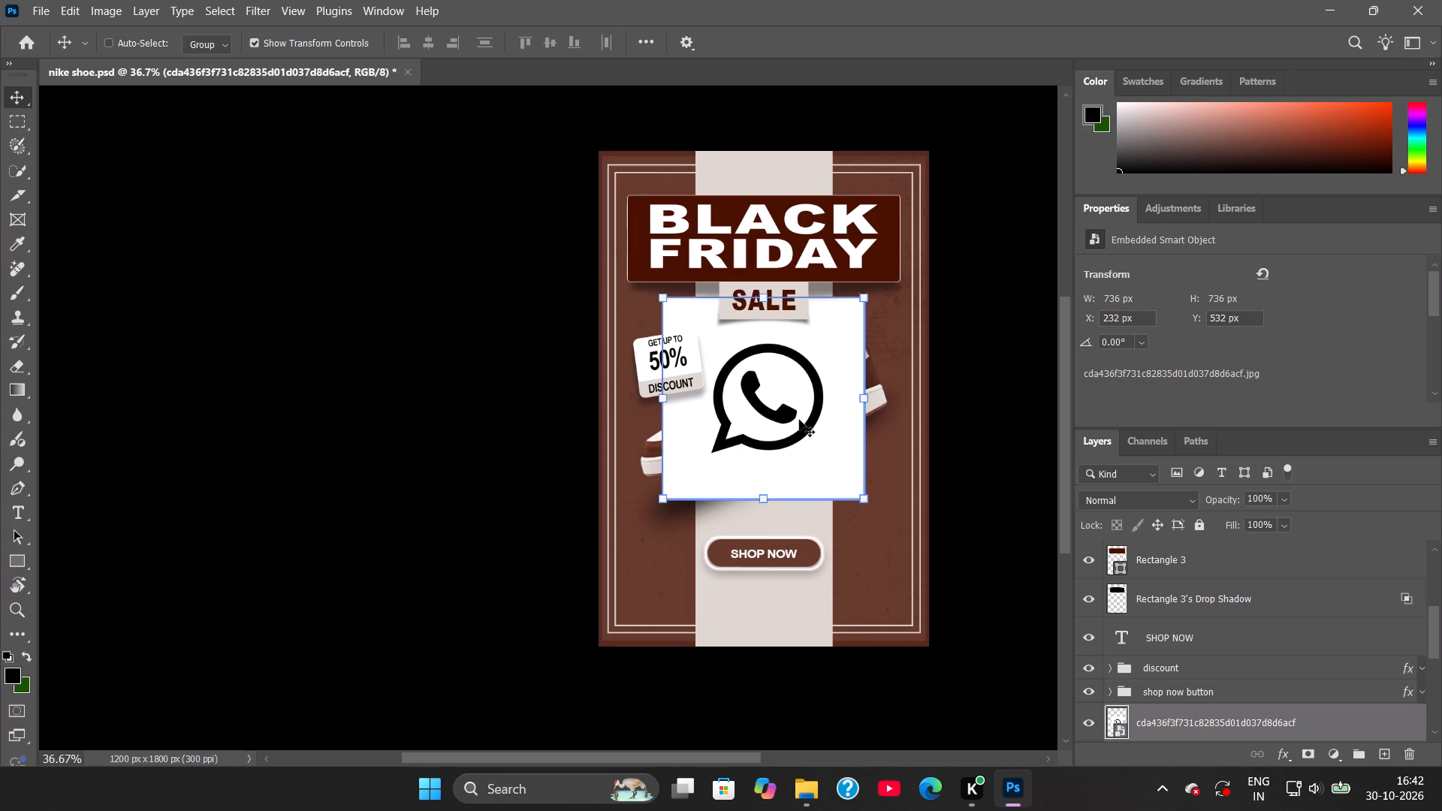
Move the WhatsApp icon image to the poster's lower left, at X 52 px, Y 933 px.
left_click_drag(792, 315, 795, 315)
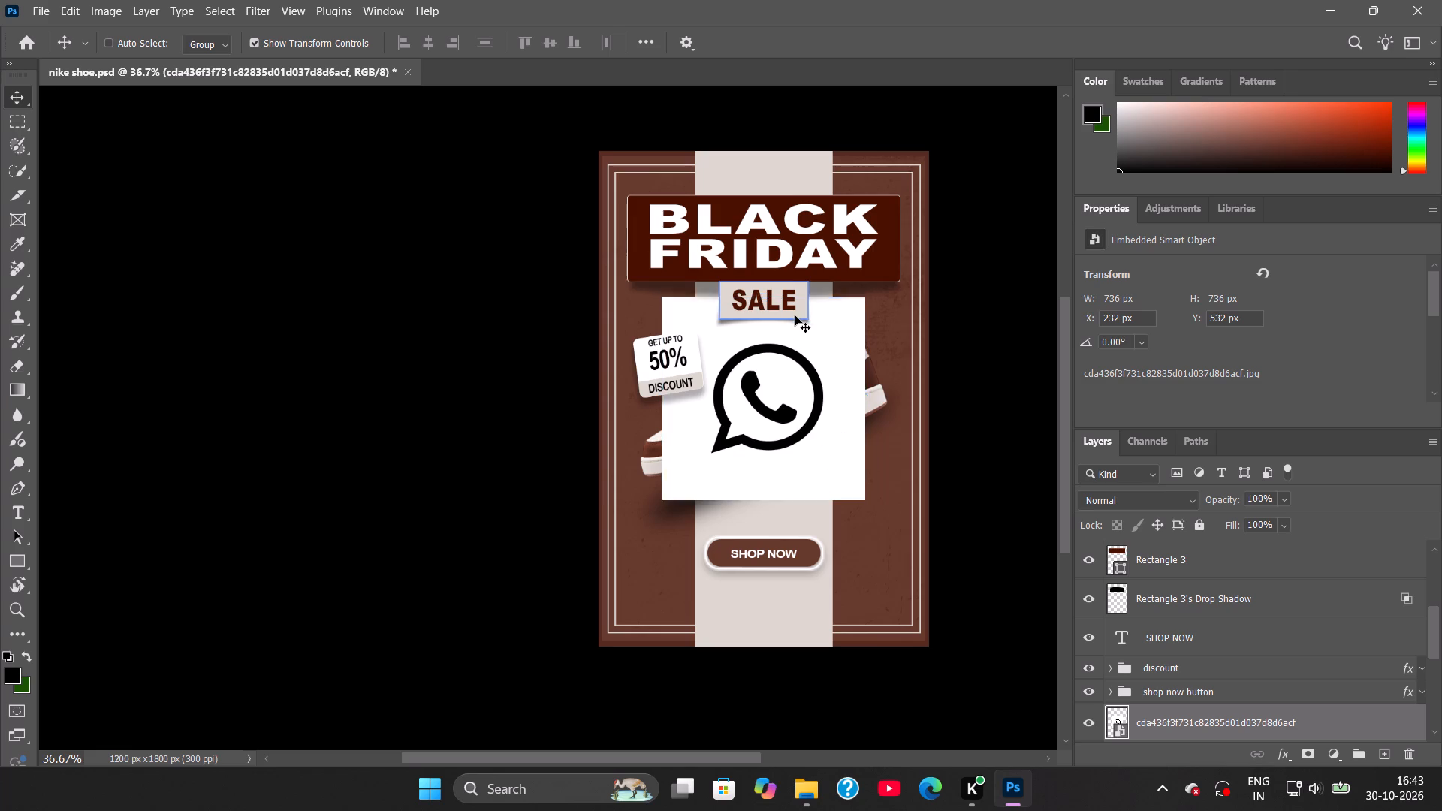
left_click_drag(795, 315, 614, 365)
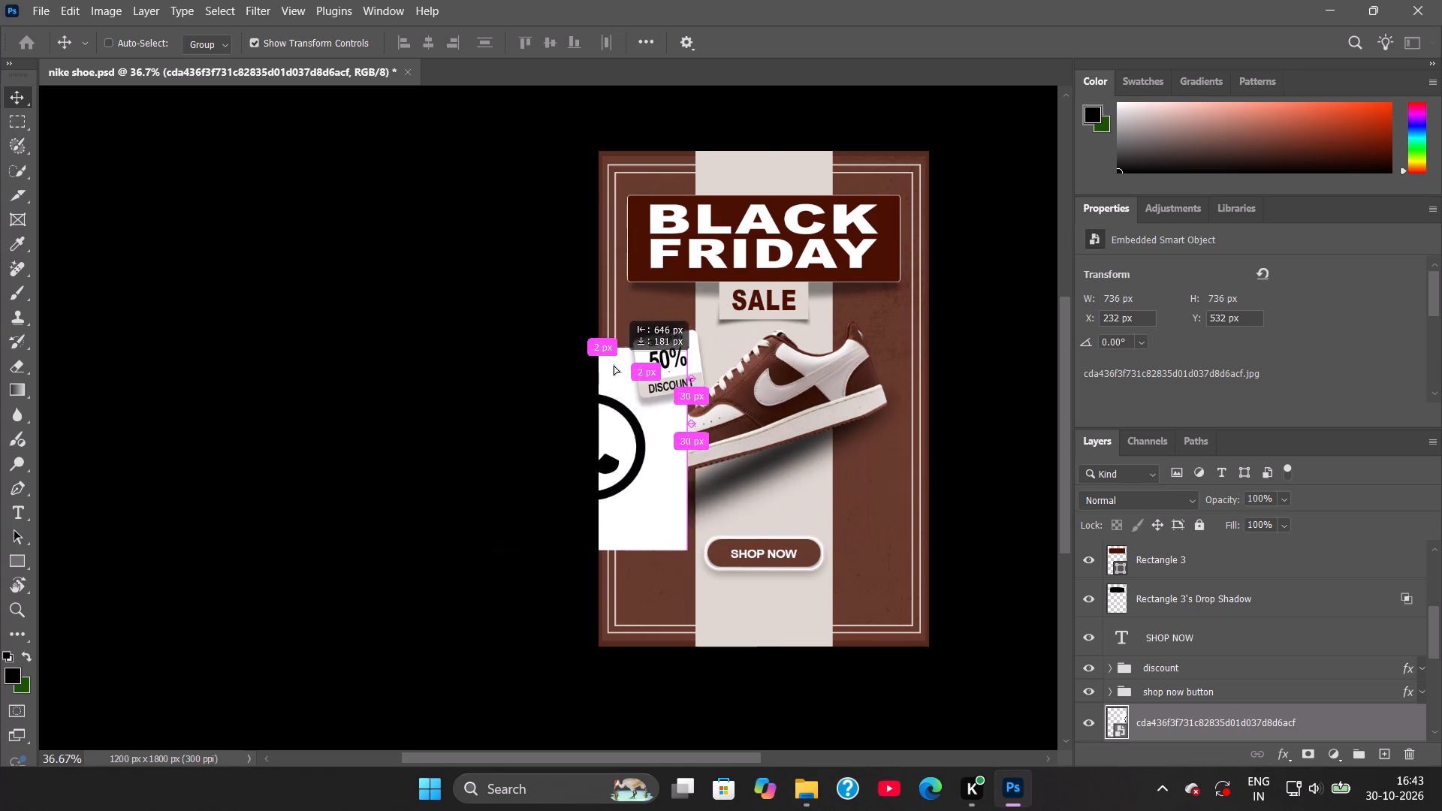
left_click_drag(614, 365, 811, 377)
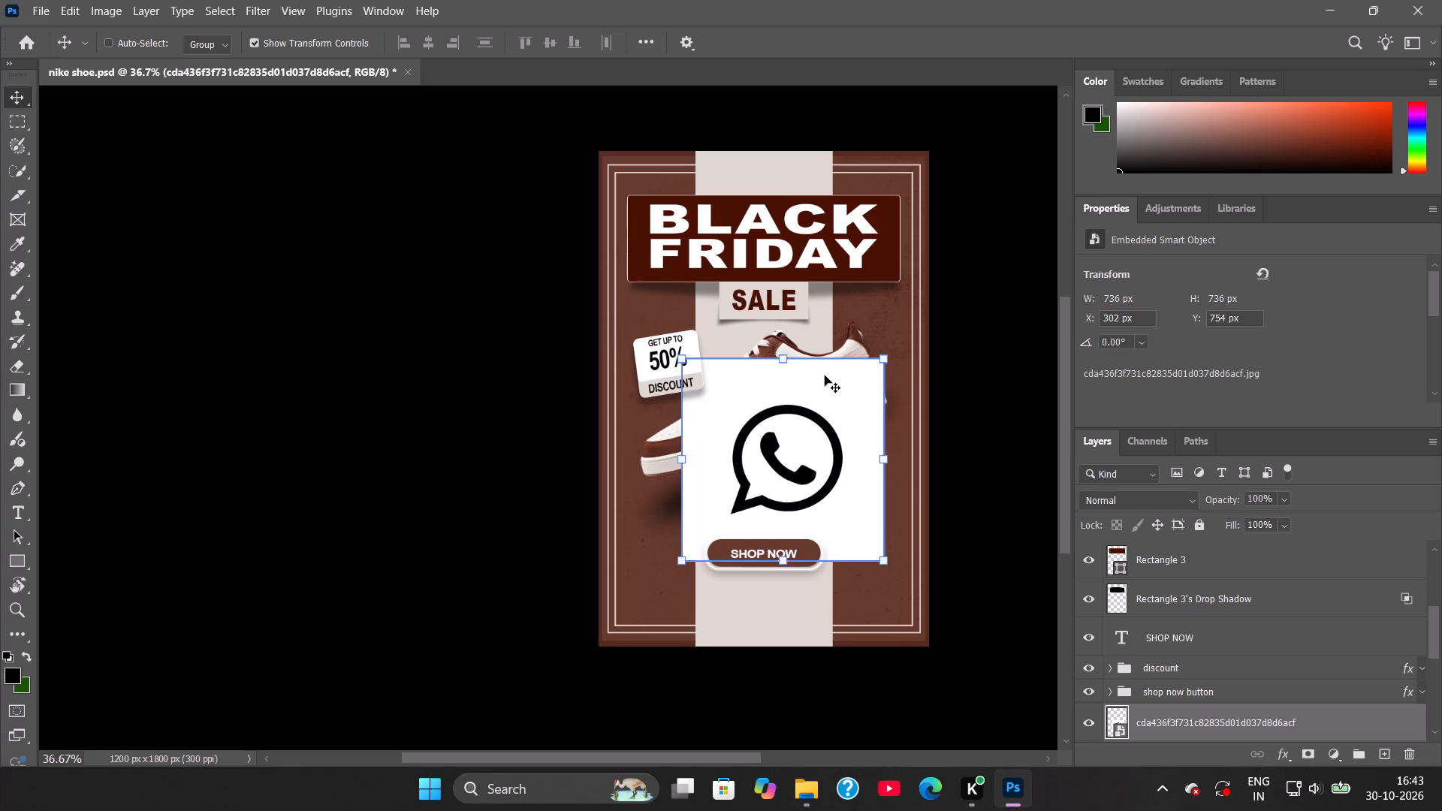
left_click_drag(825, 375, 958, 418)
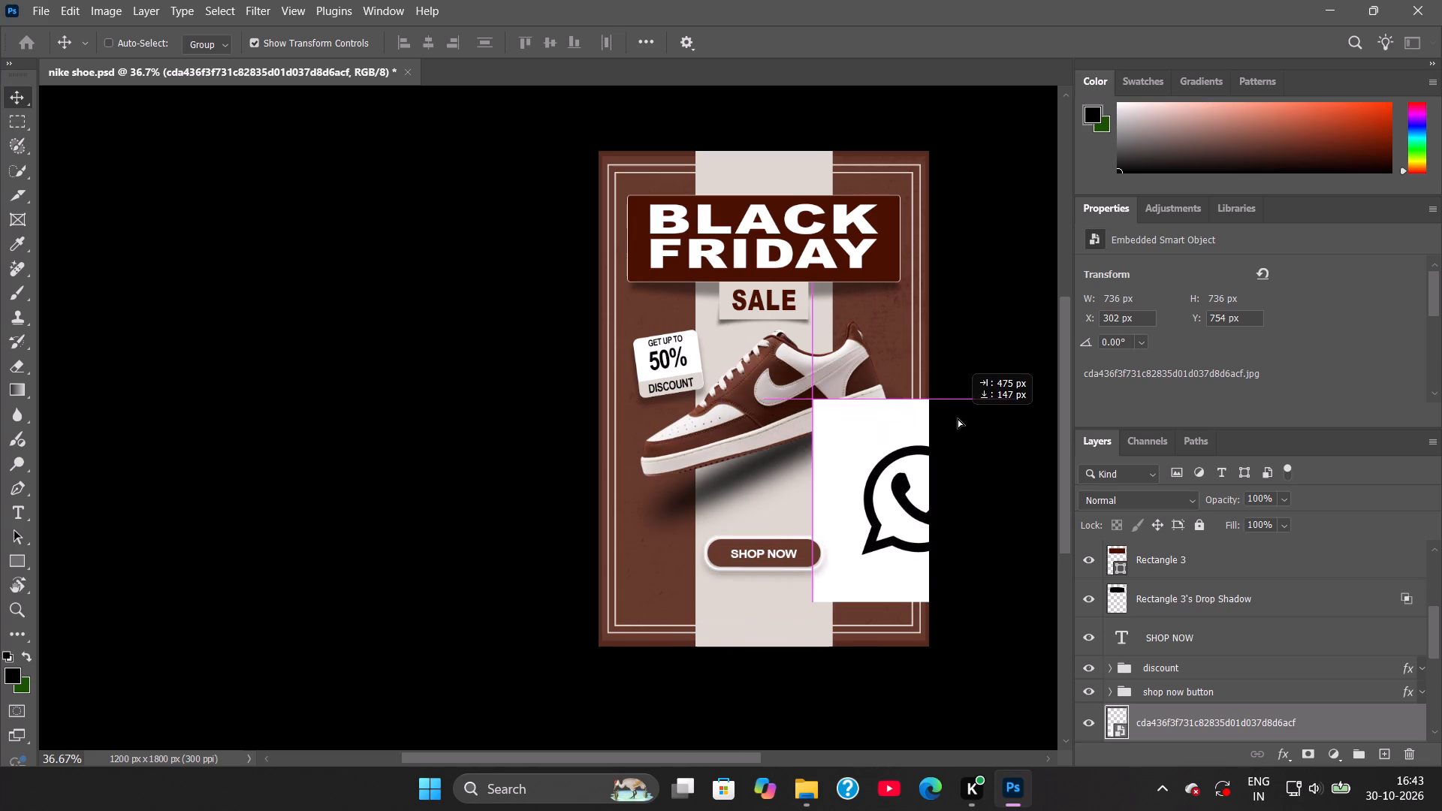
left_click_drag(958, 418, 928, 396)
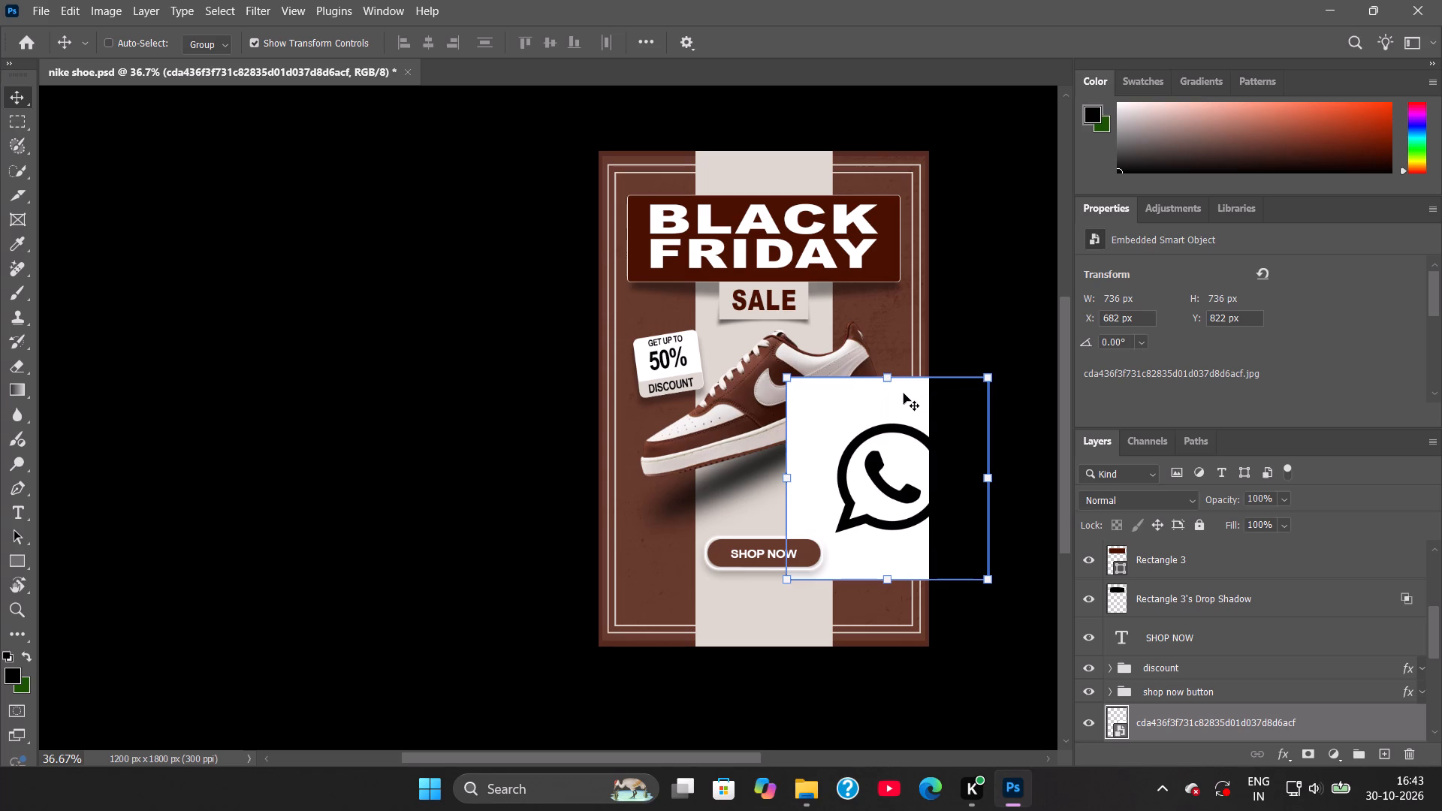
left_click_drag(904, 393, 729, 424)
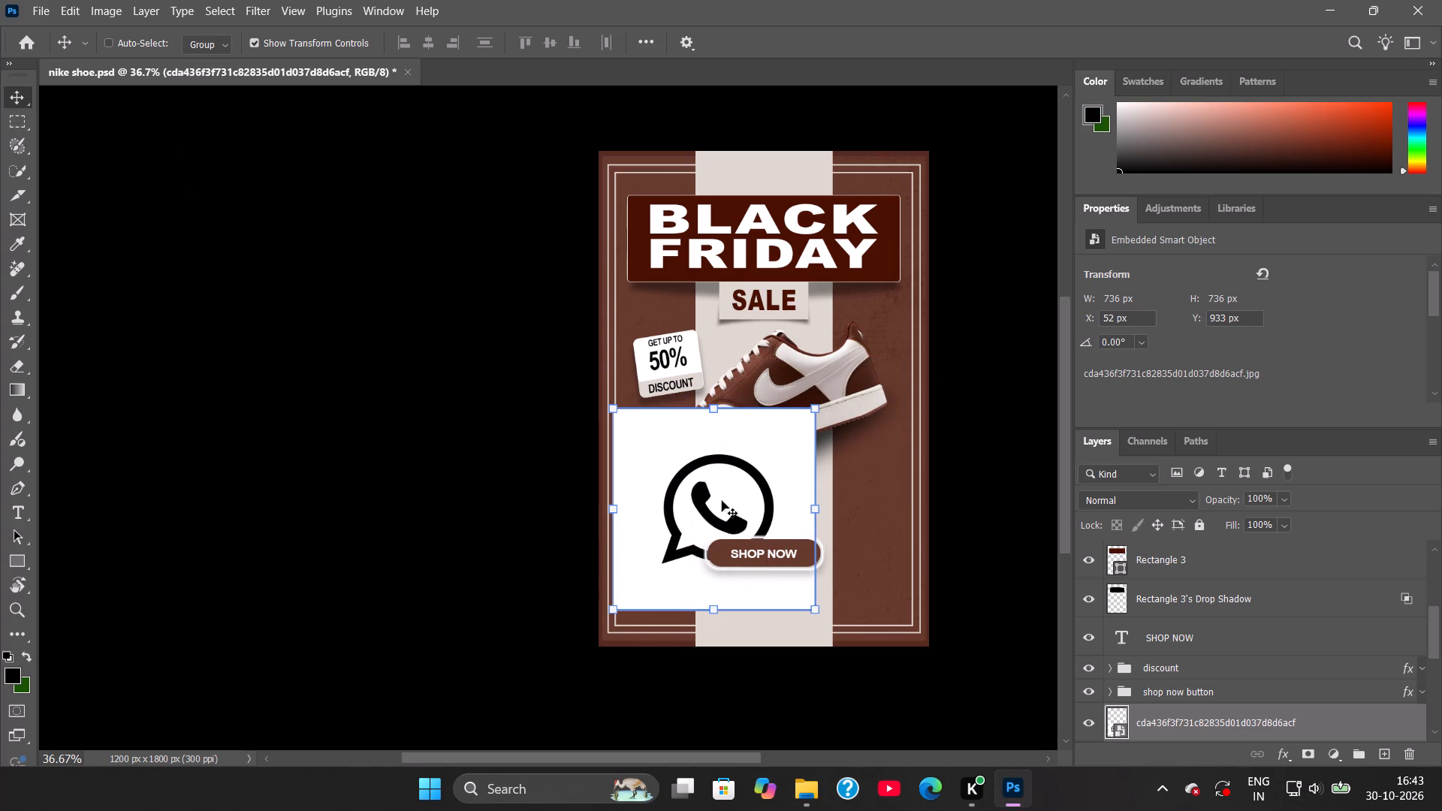
Raise the WhatsApp icon layer to just below Rectangle 3 and move the image to X 253 px, Y 933 px.
left_click_drag(1198, 727, 1203, 571)
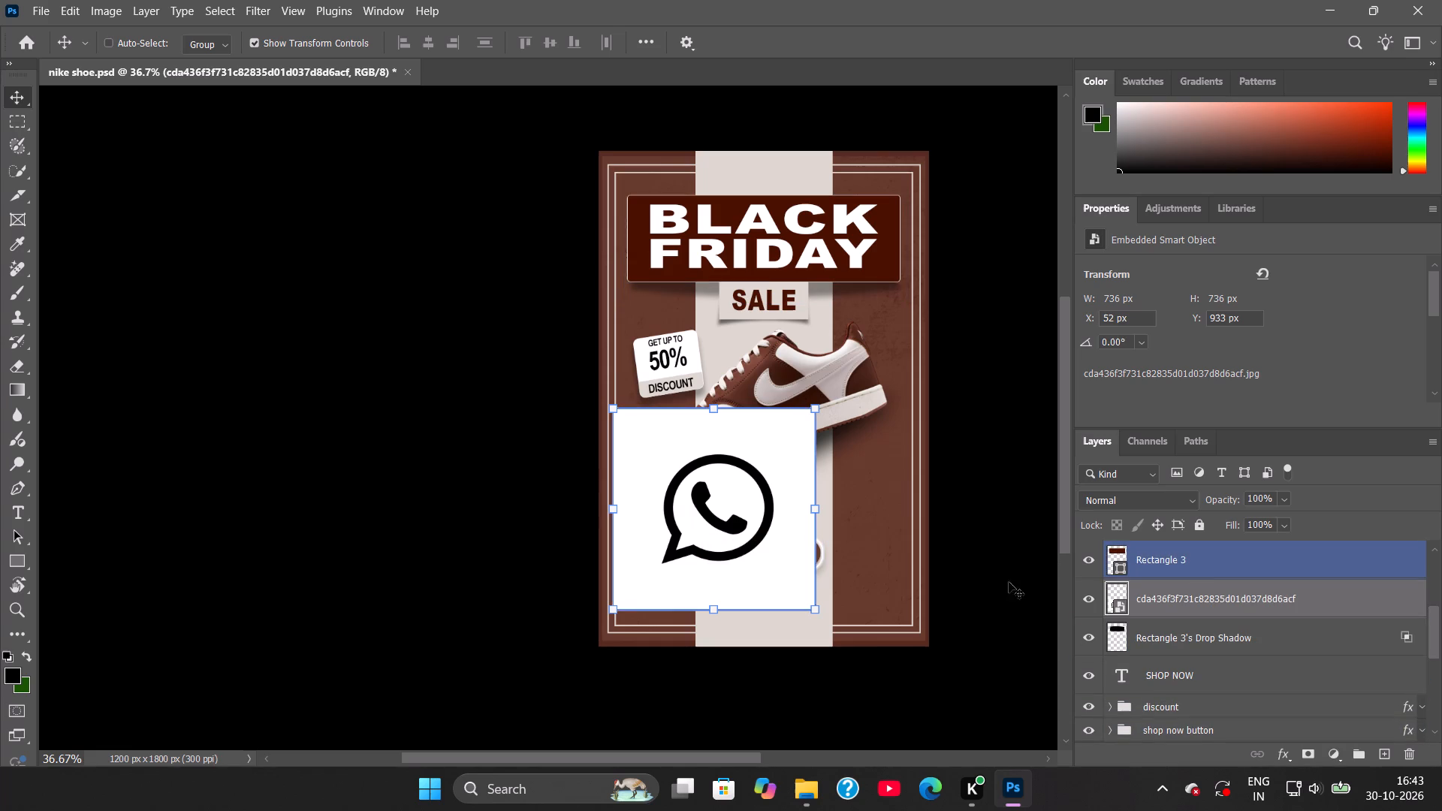
left_click_drag(715, 538, 773, 491)
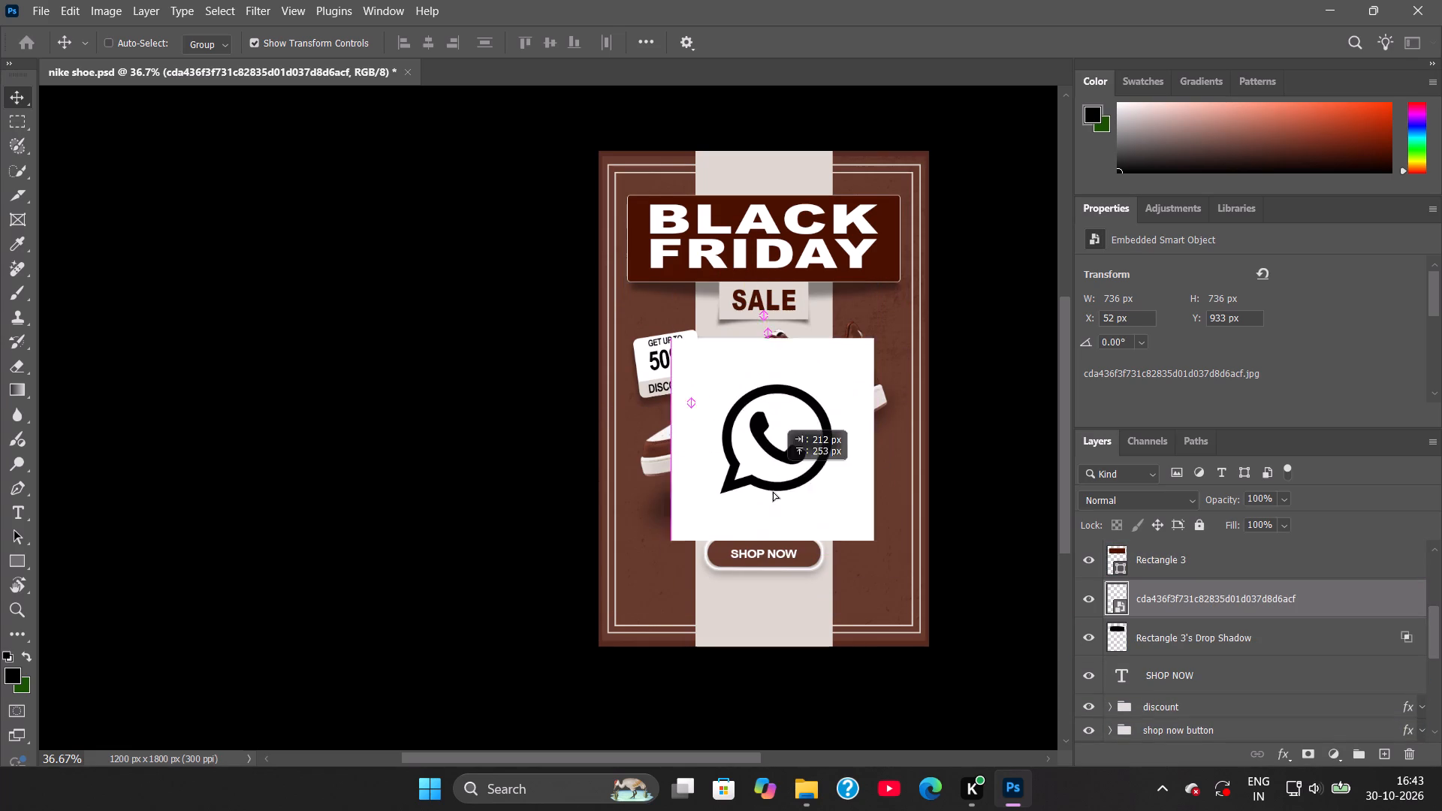
left_click_drag(773, 491, 771, 537)
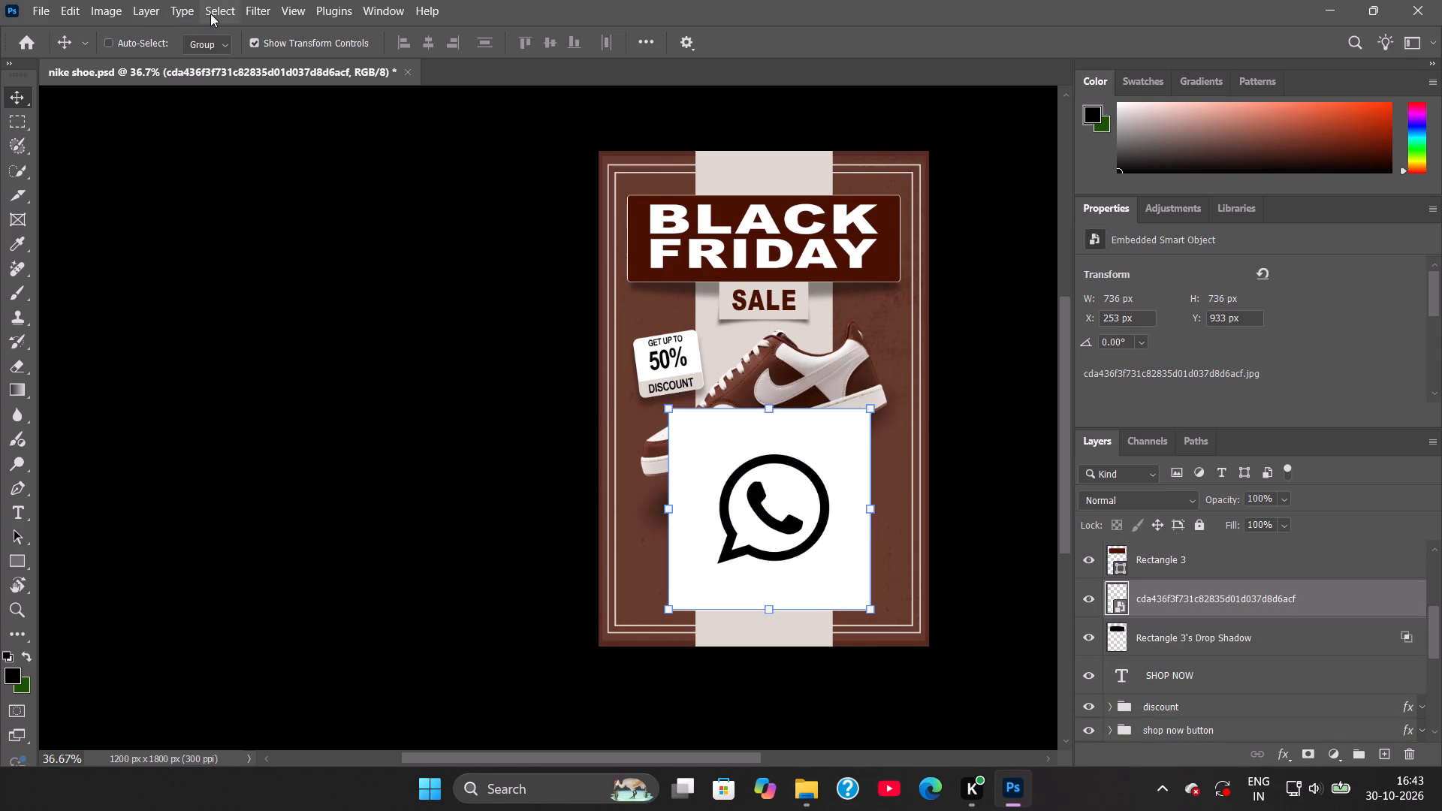
Activate the Quick Selection tool for isolating the WhatsApp symbol from its white background.
left_click(210, 14)
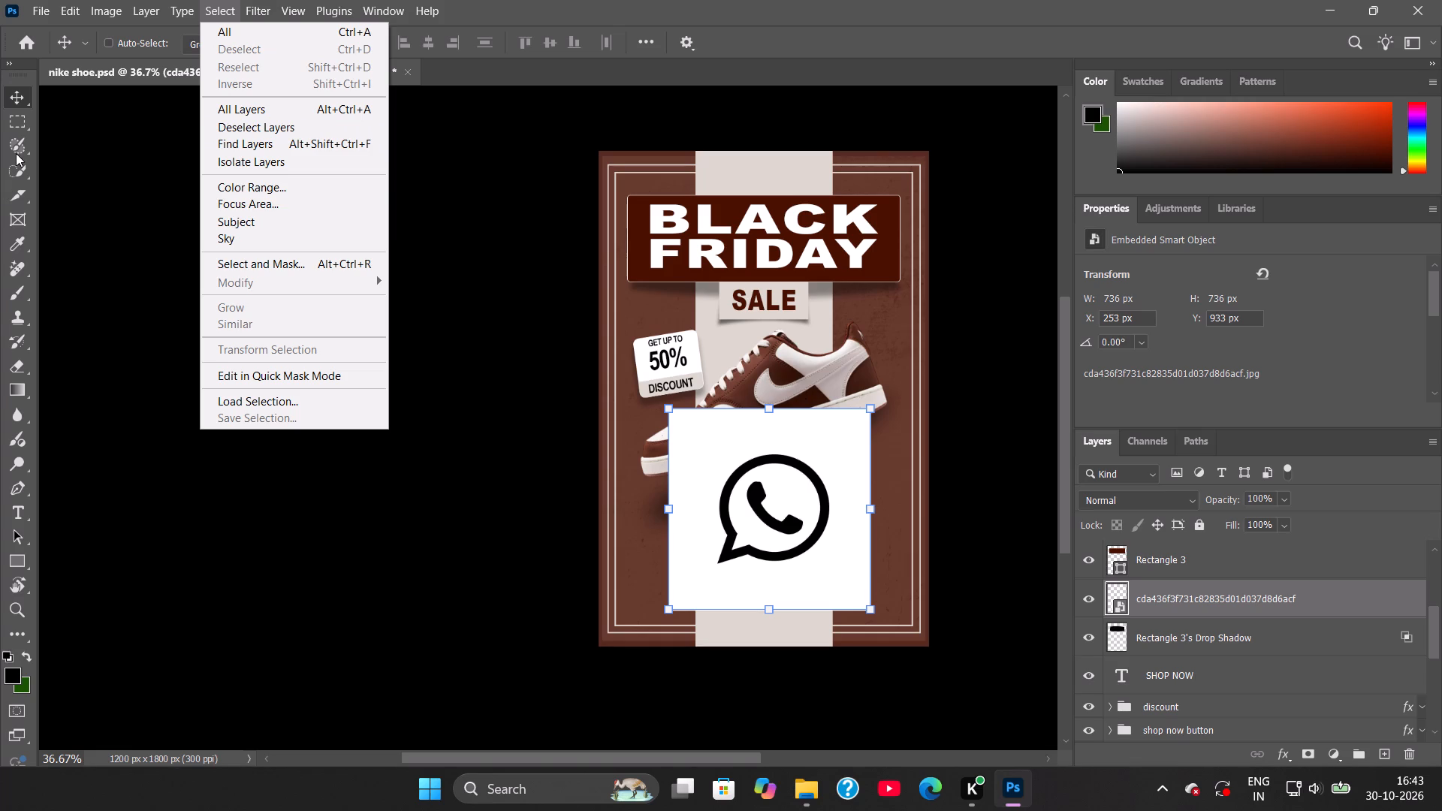
left_click(22, 173)
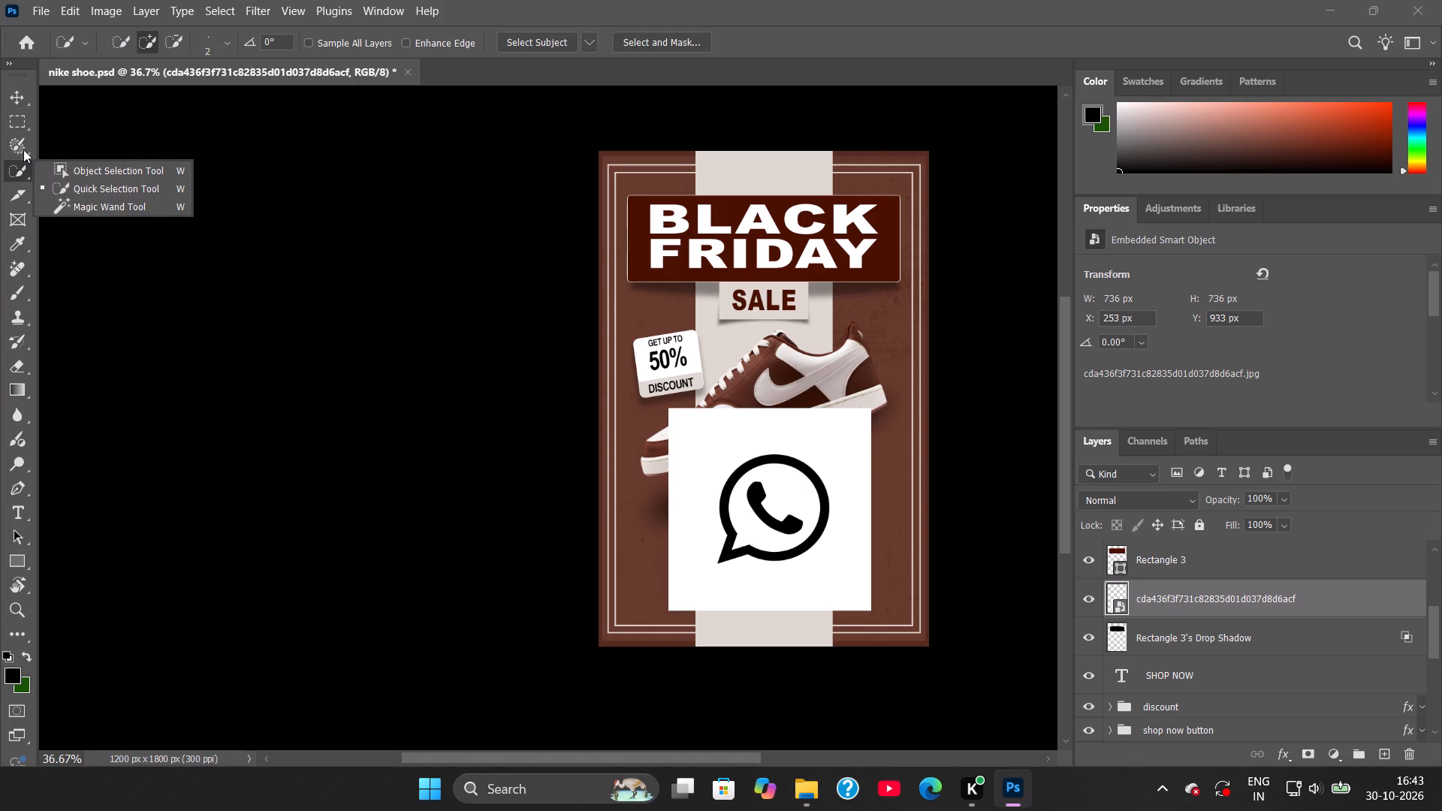
left_click(84, 190)
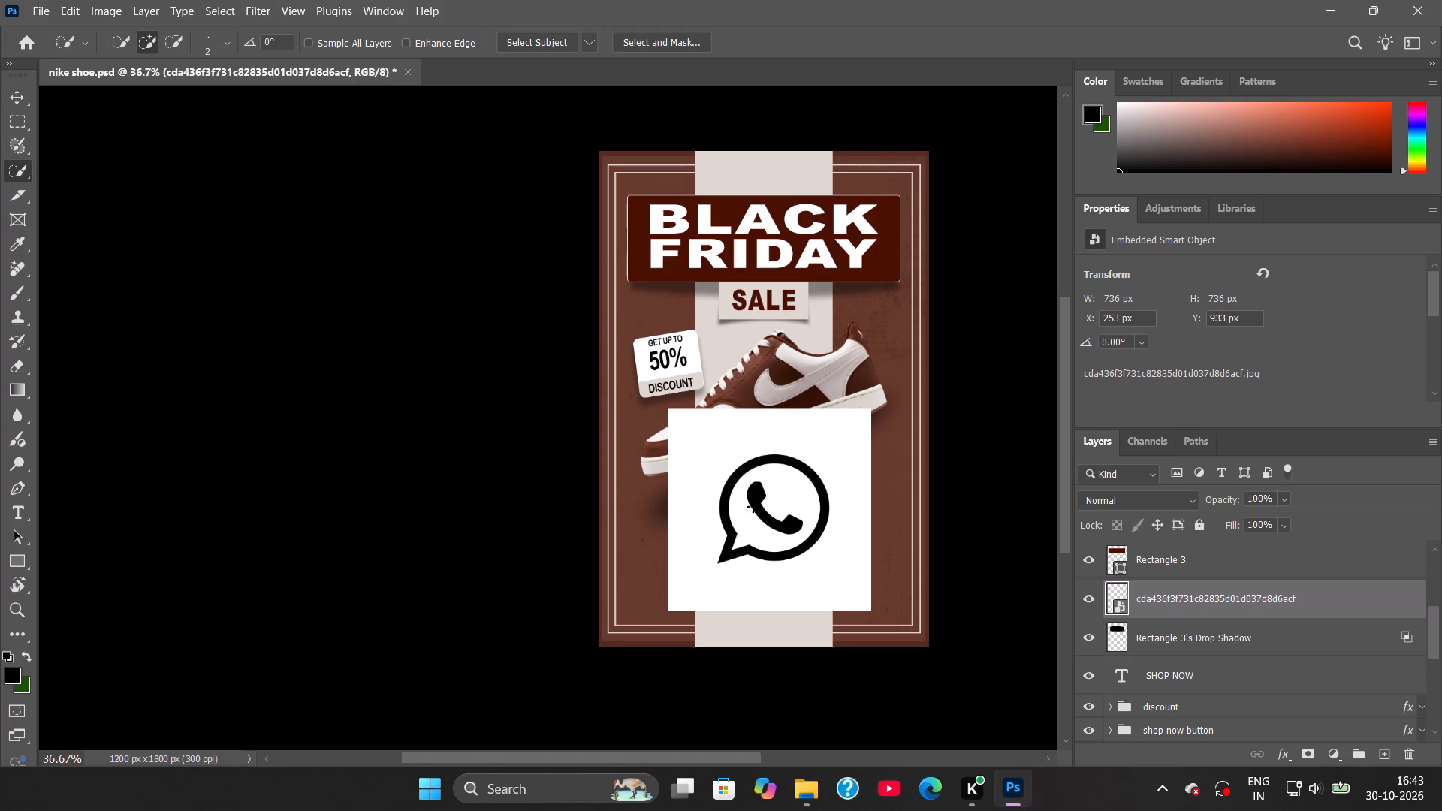
Quick-select the black phone handset inside the placed WhatsApp icon image.
scroll(774, 514, "up", 11, "alt")
left_click_drag(726, 442, 727, 454)
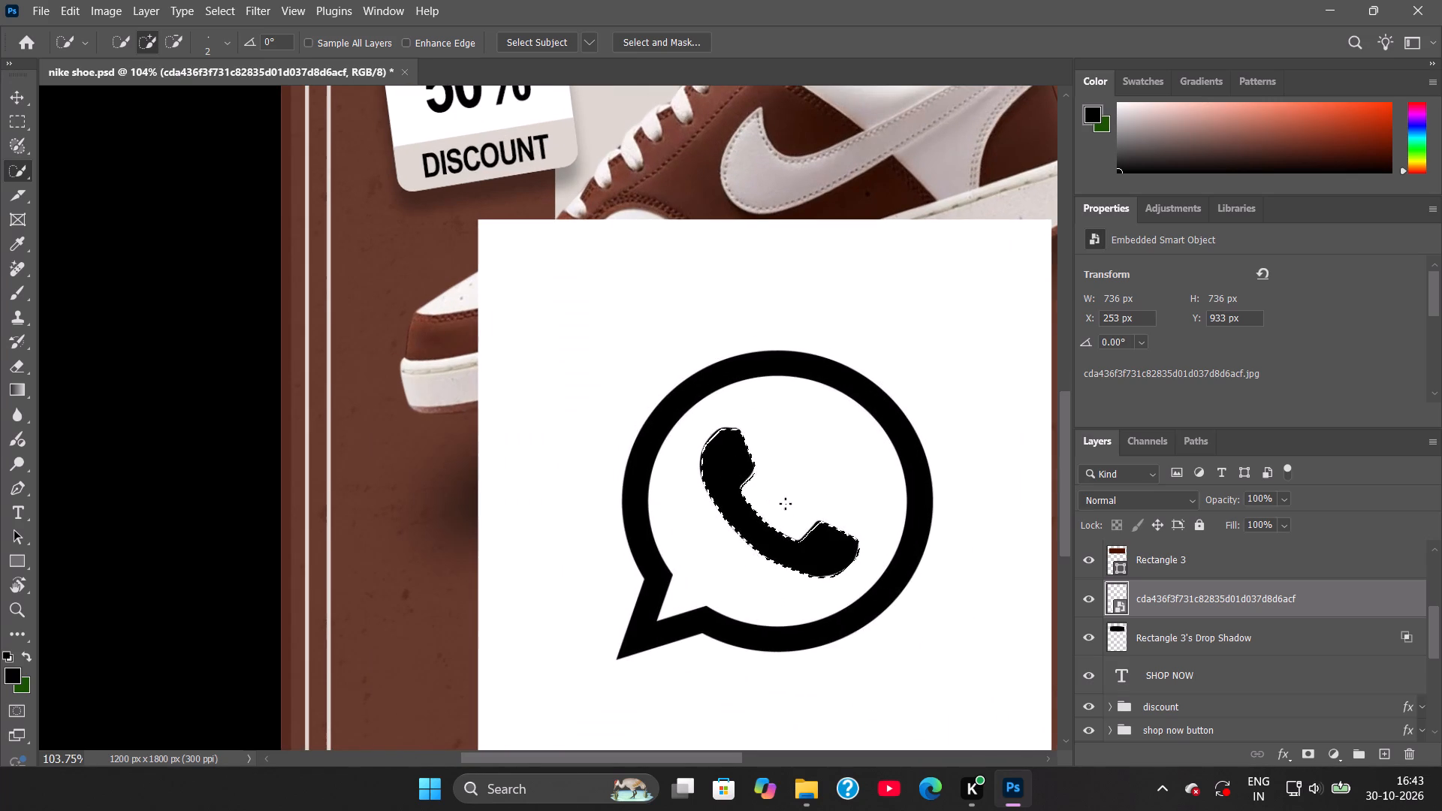
Refine the Quick Selection along the upper-left curve of the handset's earpiece, following the black edge.
scroll(710, 438, "up", 2, "alt")
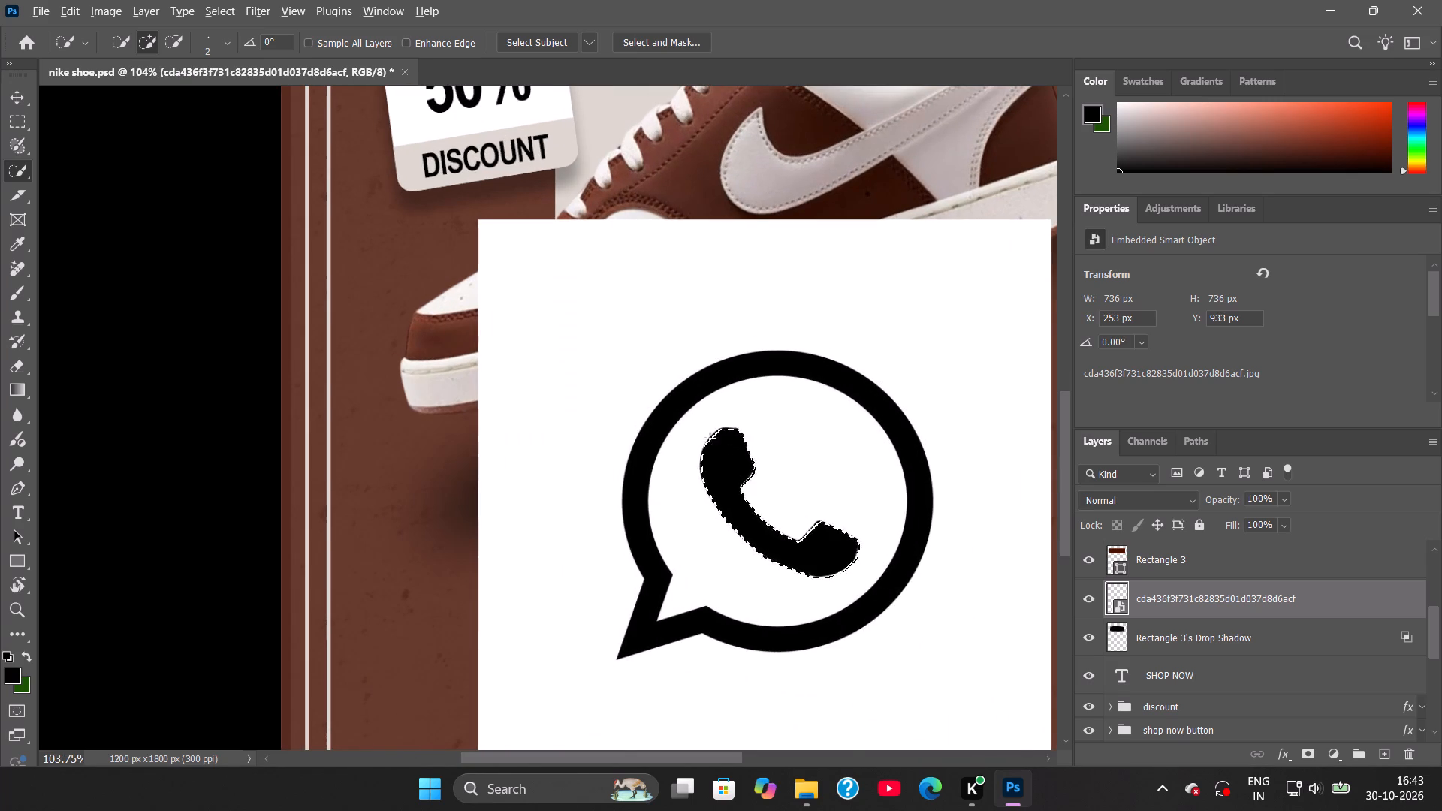
scroll(710, 438, "up", 20, "alt")
scroll(710, 438, "up", 12, "alt")
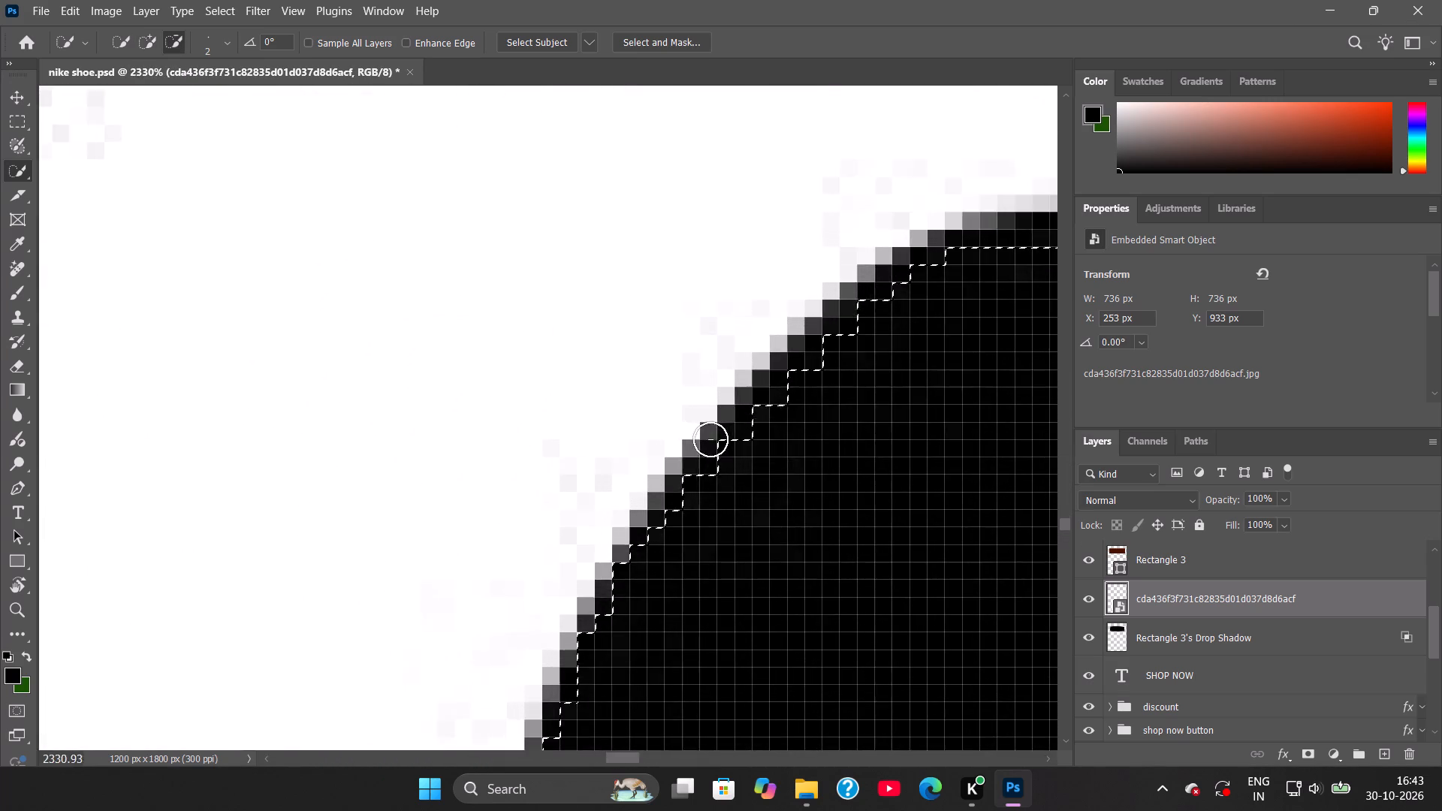
scroll(710, 439, "up", 7, "alt")
scroll(730, 464, "down", 4, "alt")
left_click_drag(728, 479, 732, 477)
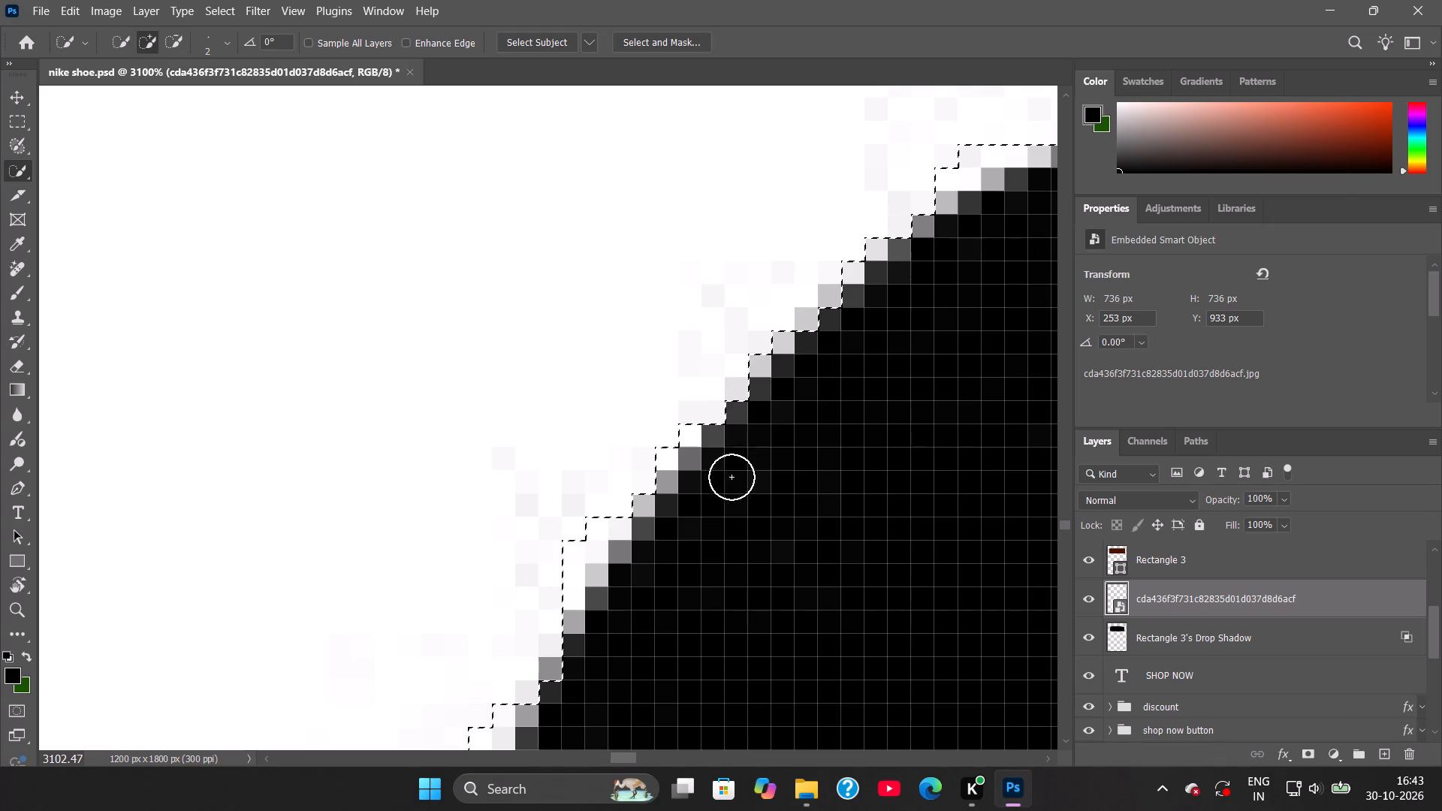
left_click_drag(732, 477, 749, 461)
left_click_drag(772, 440, 841, 360)
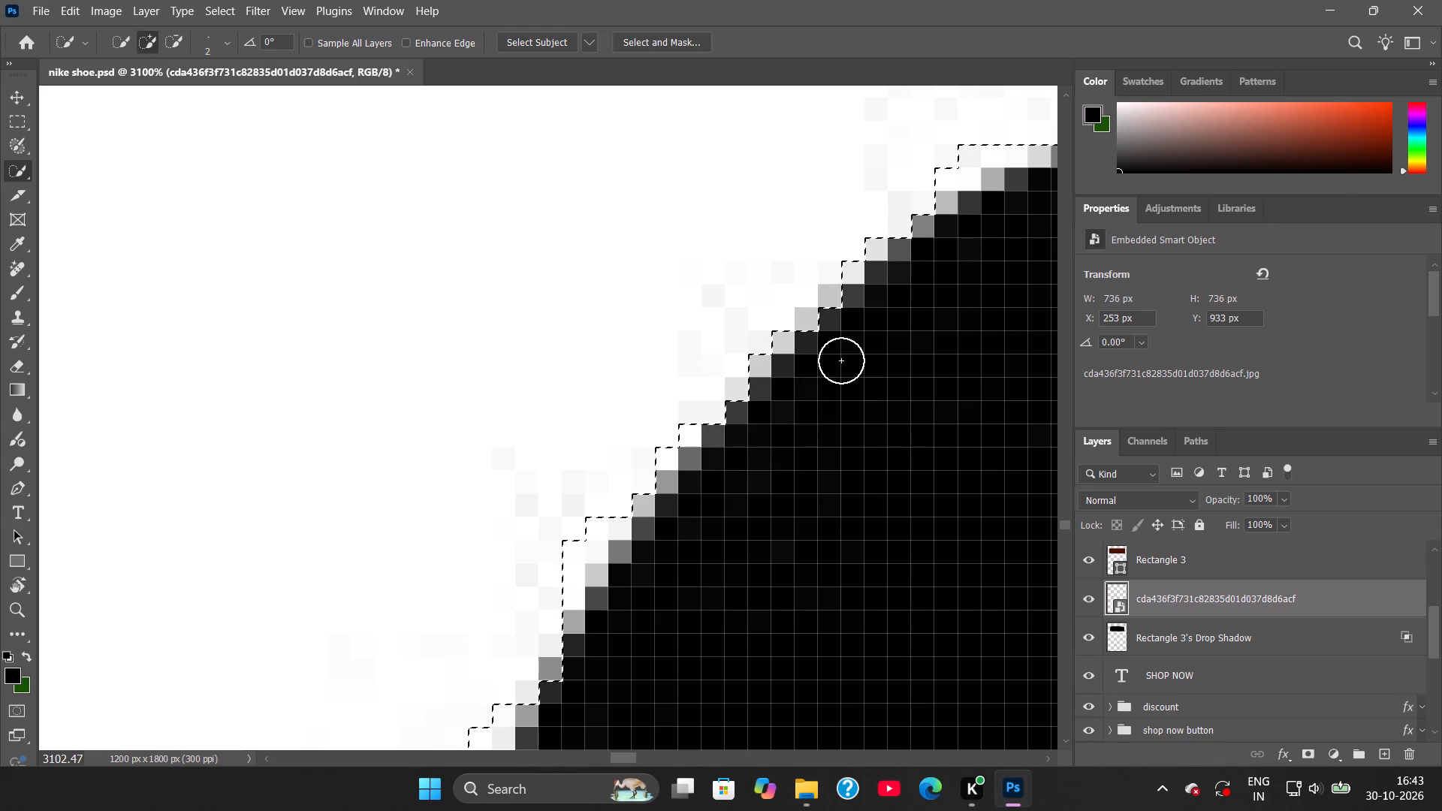
left_click_drag(841, 360, 991, 237)
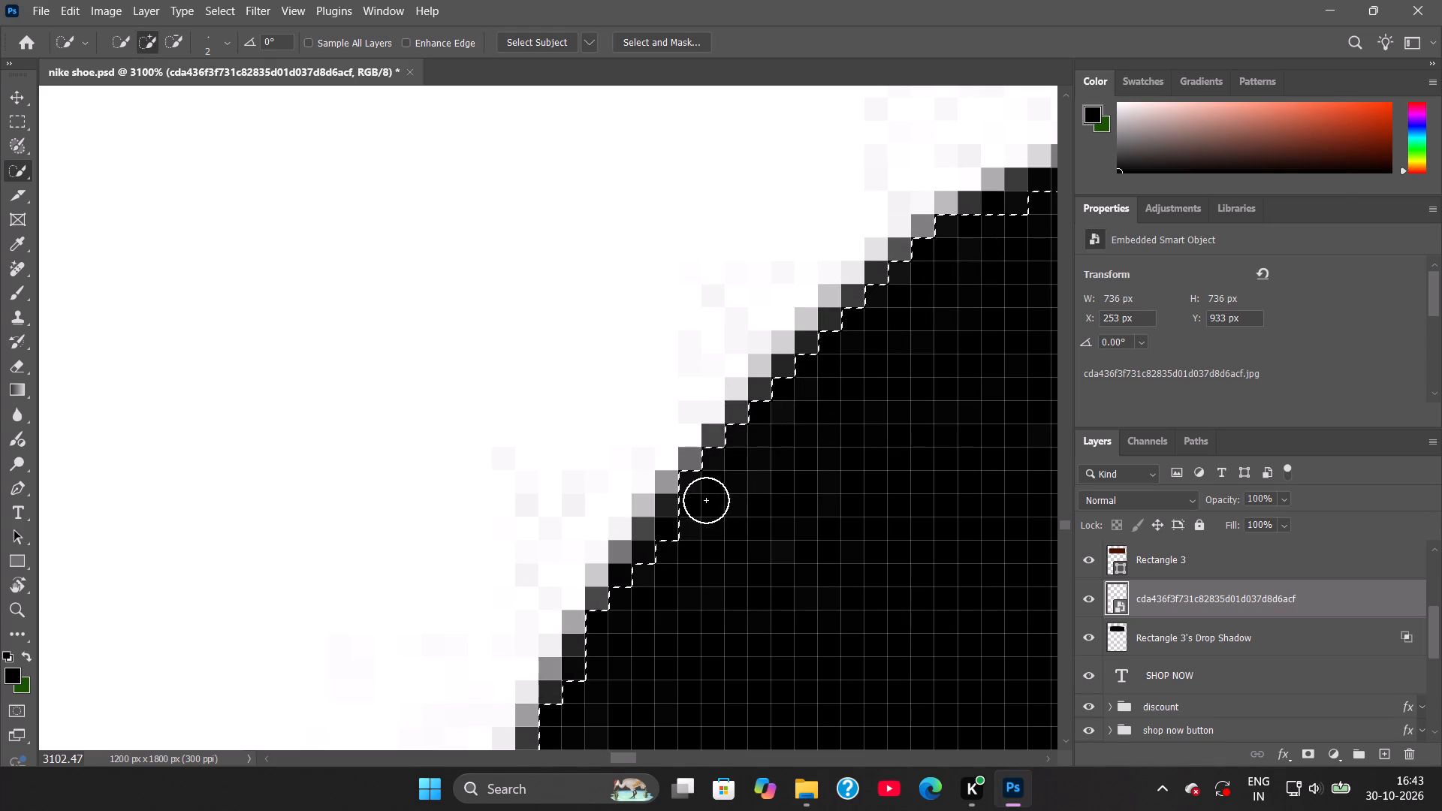
left_click_drag(676, 550, 625, 614)
Extend the Quick Selection to the black edge along the left side of the handset's earpiece.
scroll(641, 593, "down", 5, "alt")
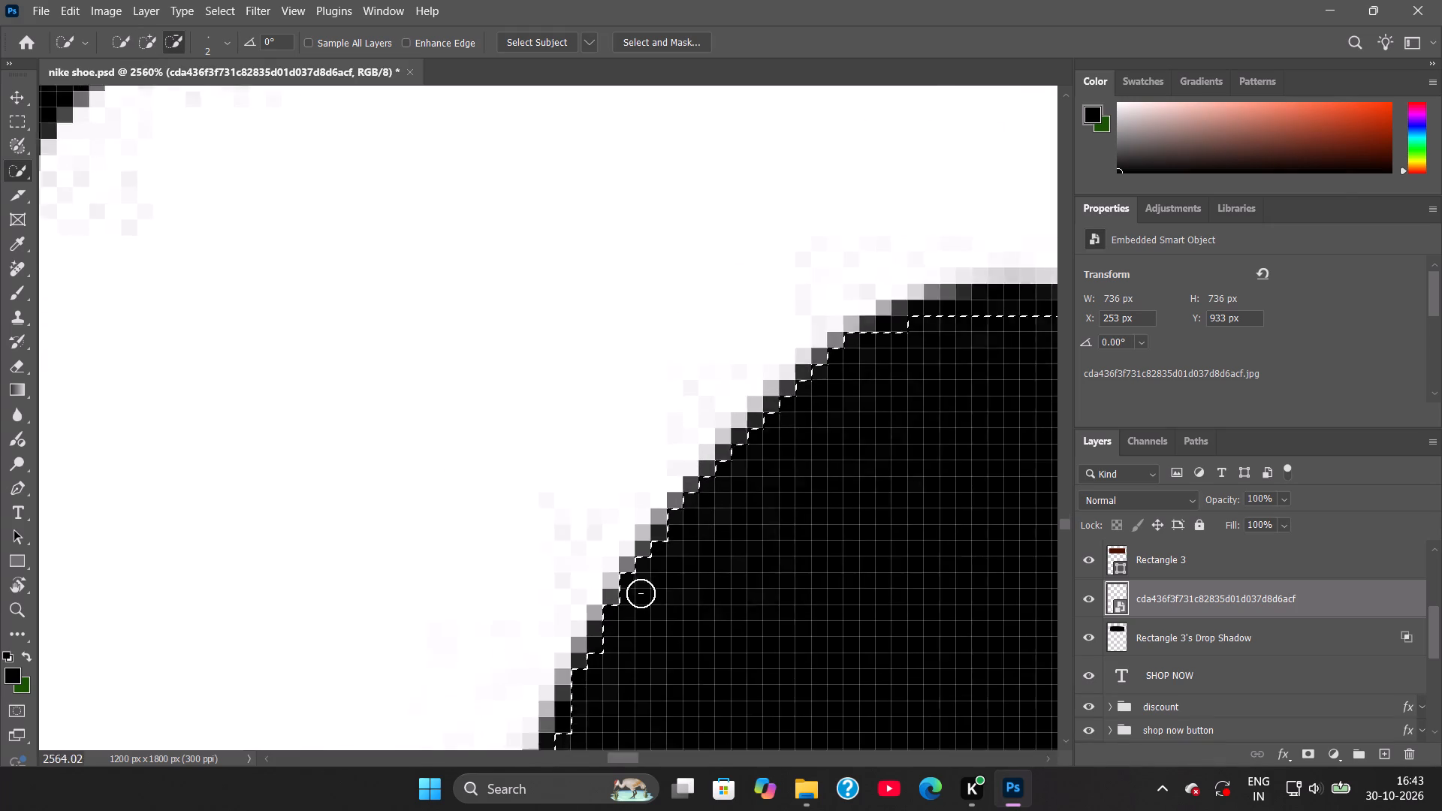
key("space")
key("space")
key("space")
key("space")
key("space")
key("space")
key("space")
key("space")
key("space")
key("space")
key("space")
key("space")
key("space")
key("space")
key("space")
key("space")
key("space")
key("space")
key("space")
key("space")
left_click_drag(637, 611, 813, 231)
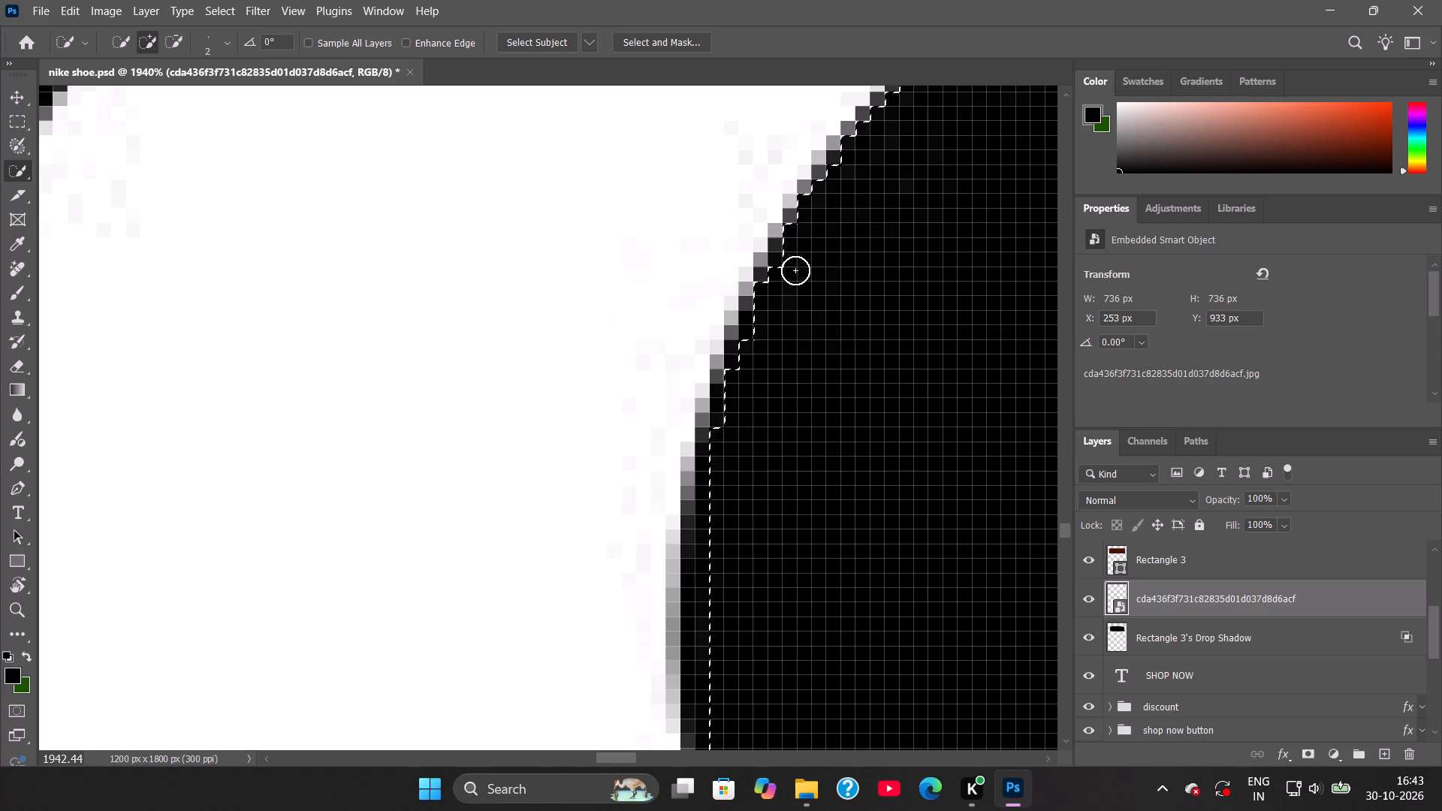
left_click_drag(781, 282, 702, 536)
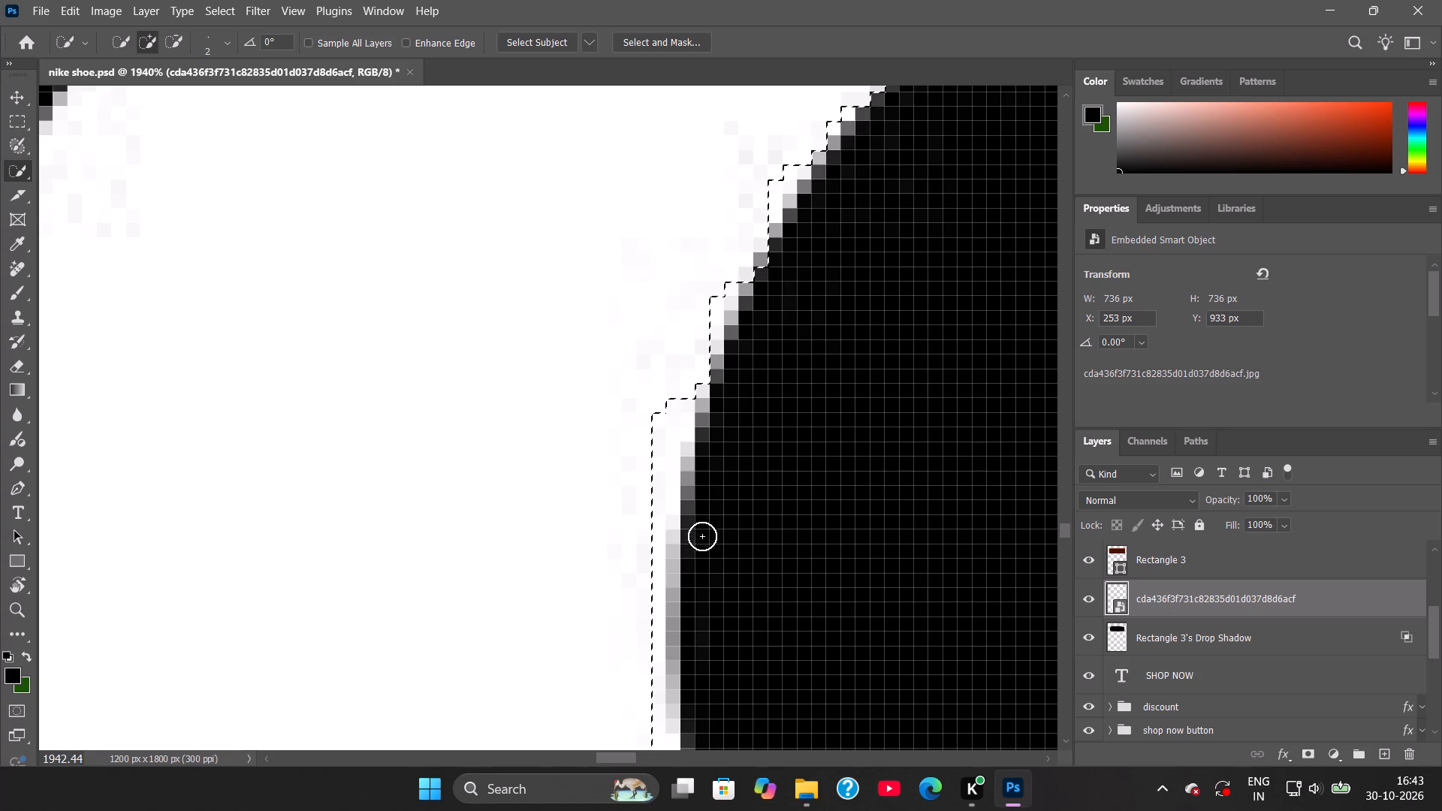
left_click_drag(702, 536, 690, 623)
scroll(726, 589, "down", 11)
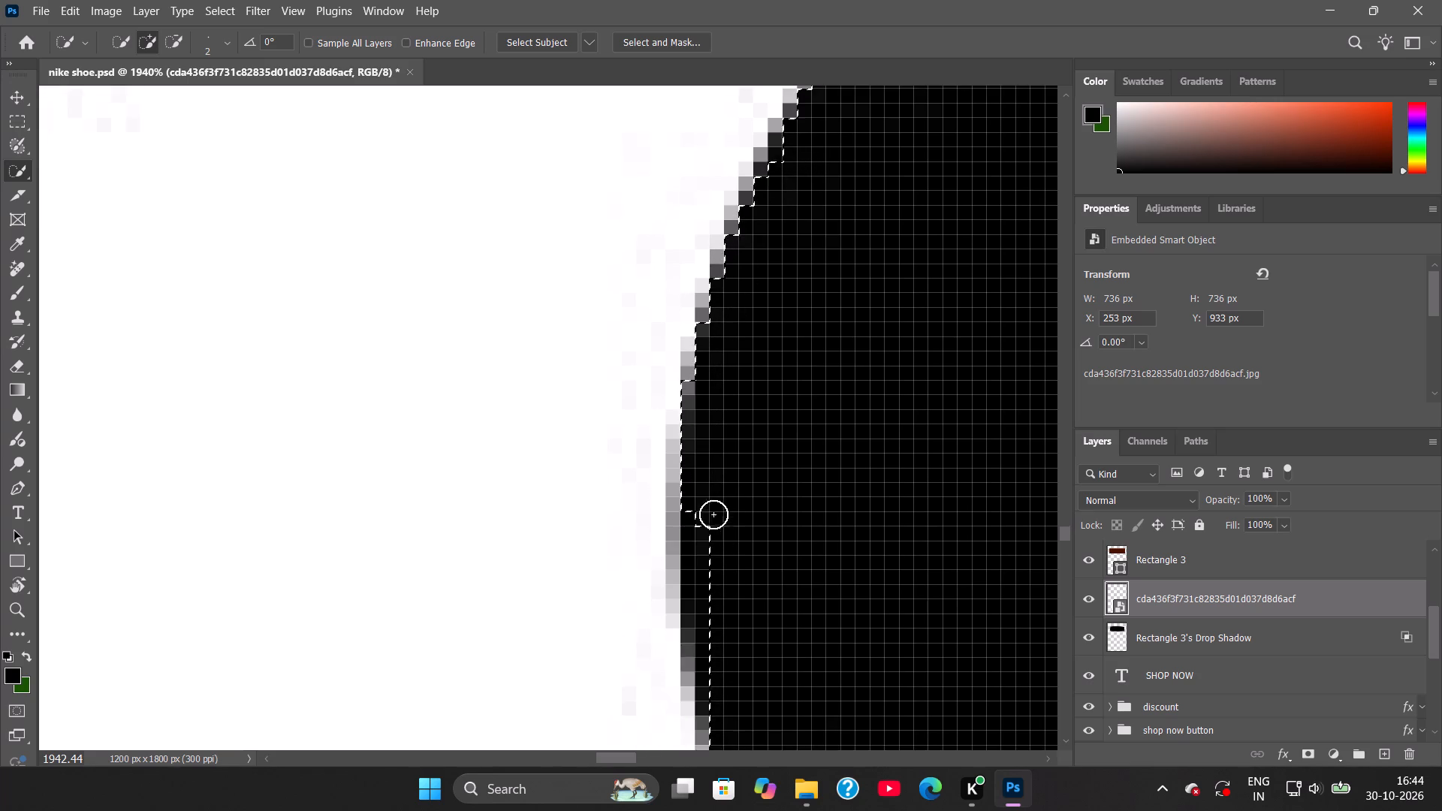
scroll(713, 514, "down", 8)
left_click_drag(703, 340, 702, 354)
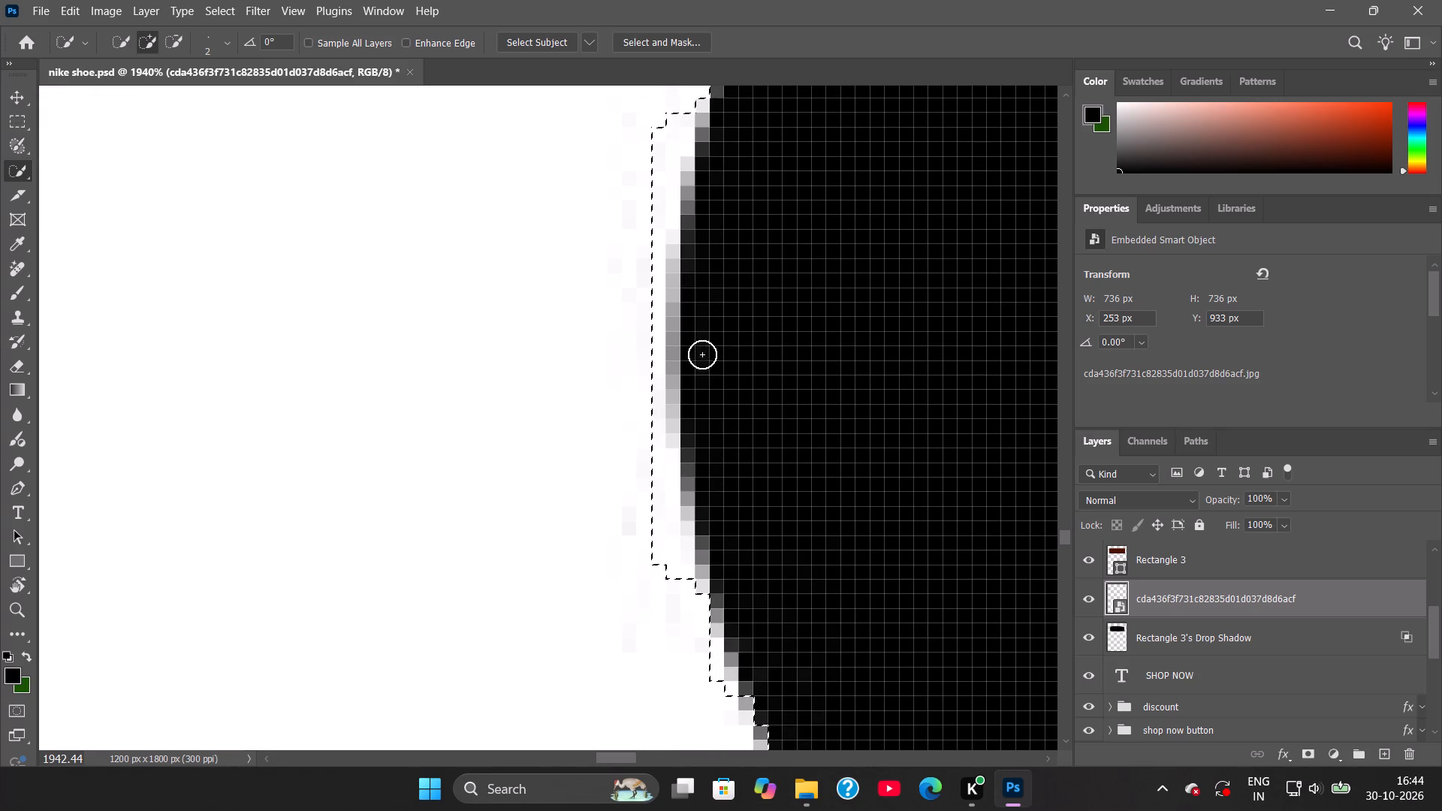
left_click_drag(702, 354, 695, 490)
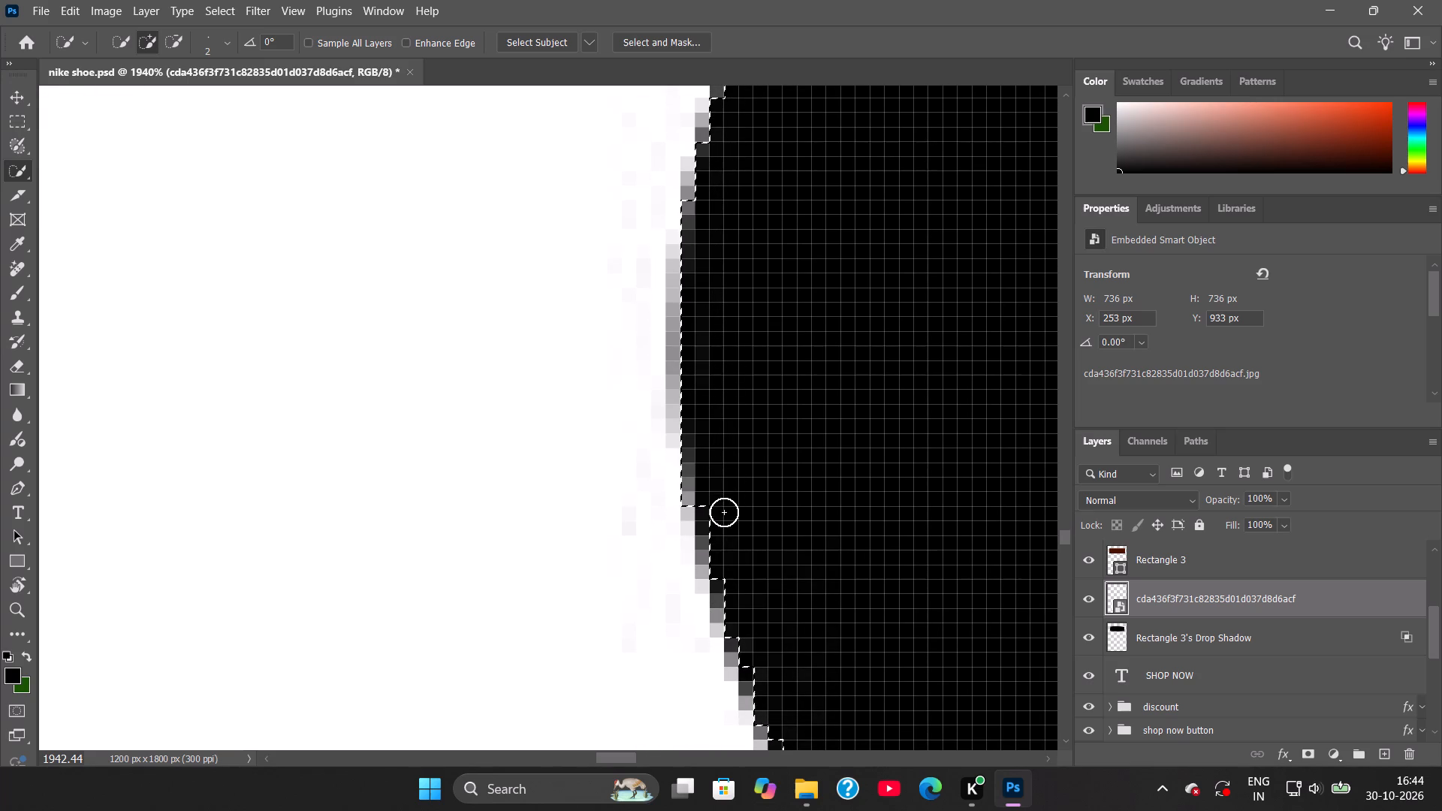
left_click_drag(714, 513, 714, 551)
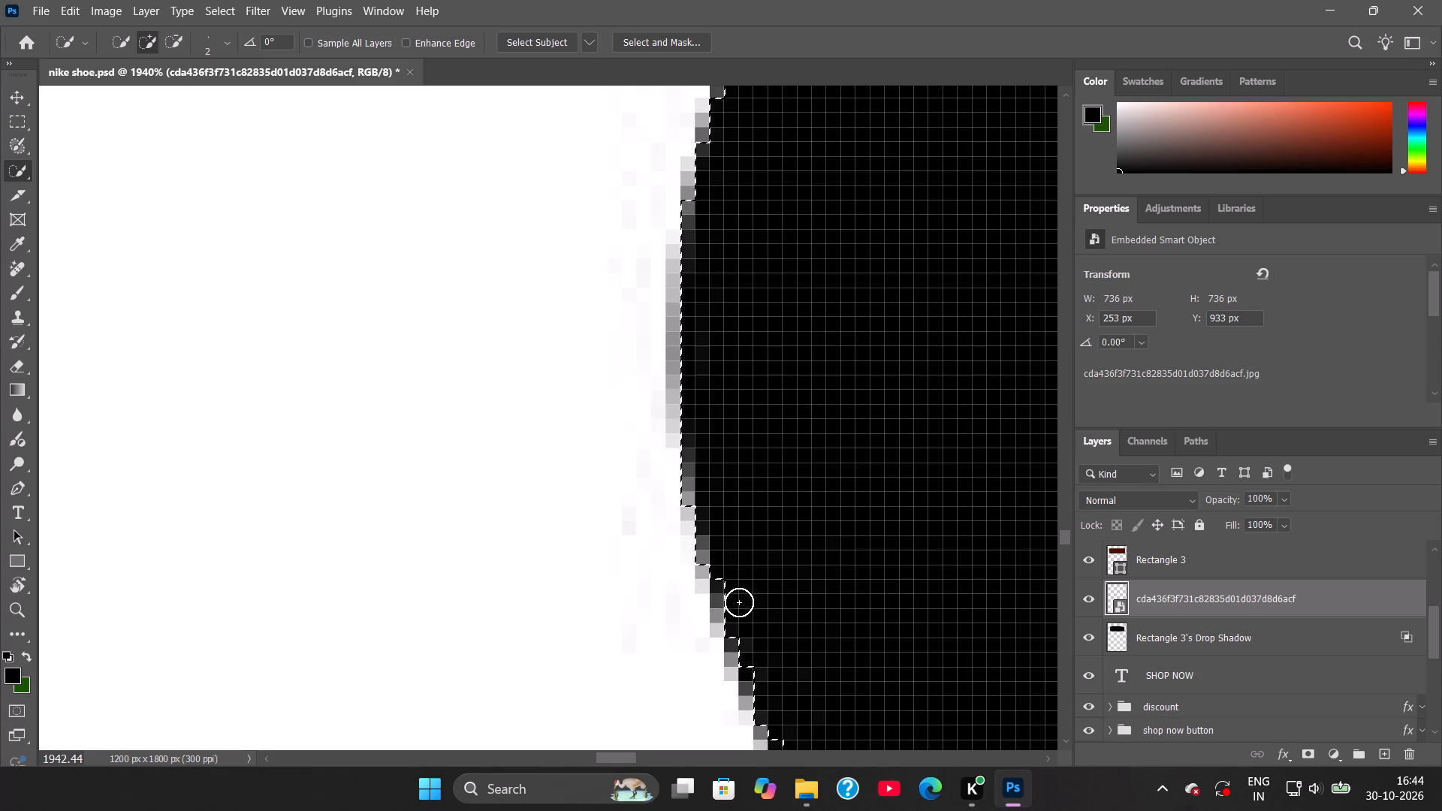
left_click_drag(729, 587, 733, 617)
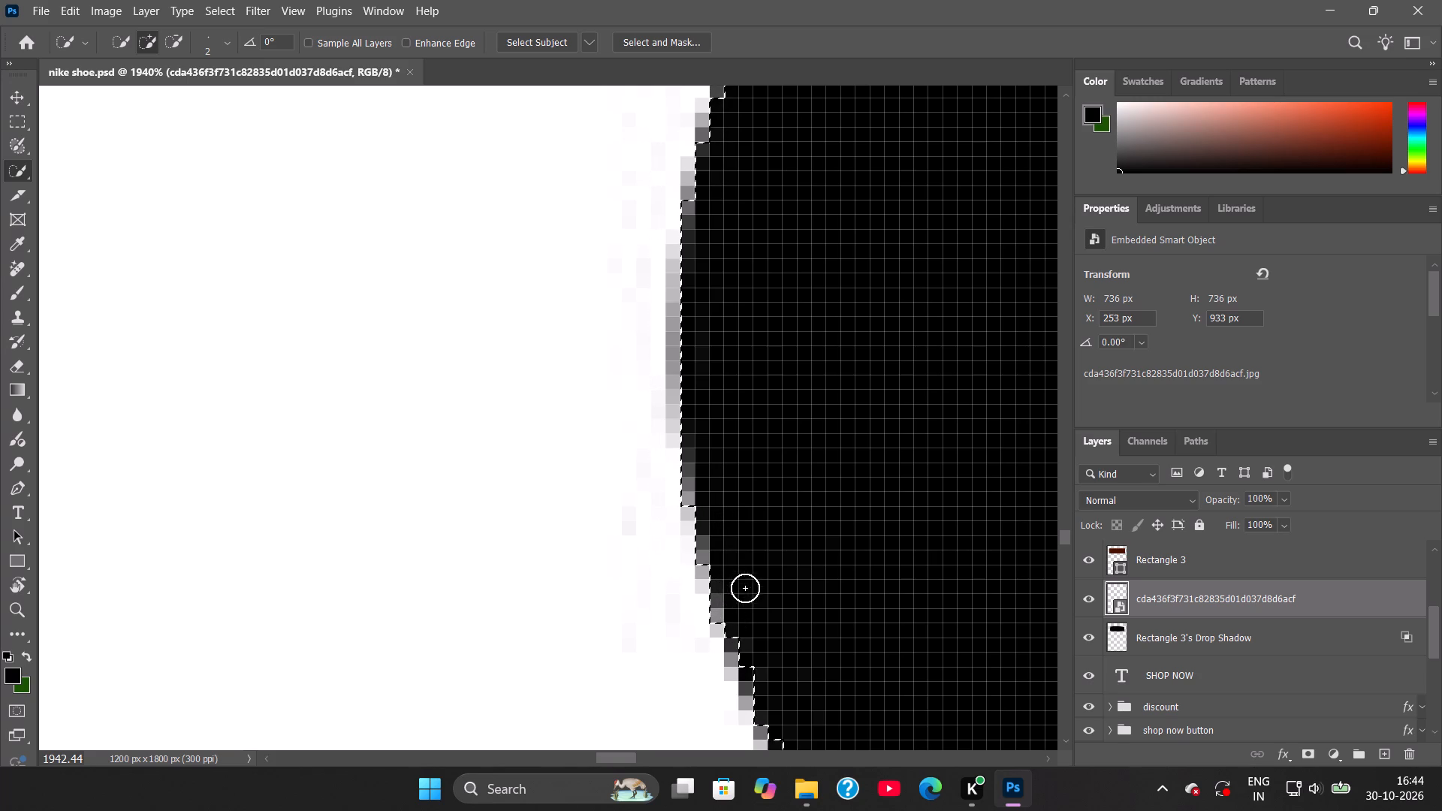
Fit the Quick Selection to the outer lower-left edge of the handset, from the earpiece down along the handle.
key("space")
key("space")
key("space")
key("space")
key("space")
key("space")
key("space")
key("space")
key("space")
key("space")
key("space")
key("space")
key("space")
key("space")
key("space")
key("space")
key("space")
key("space")
key("space")
key("space")
left_click_drag(769, 566, 678, 202)
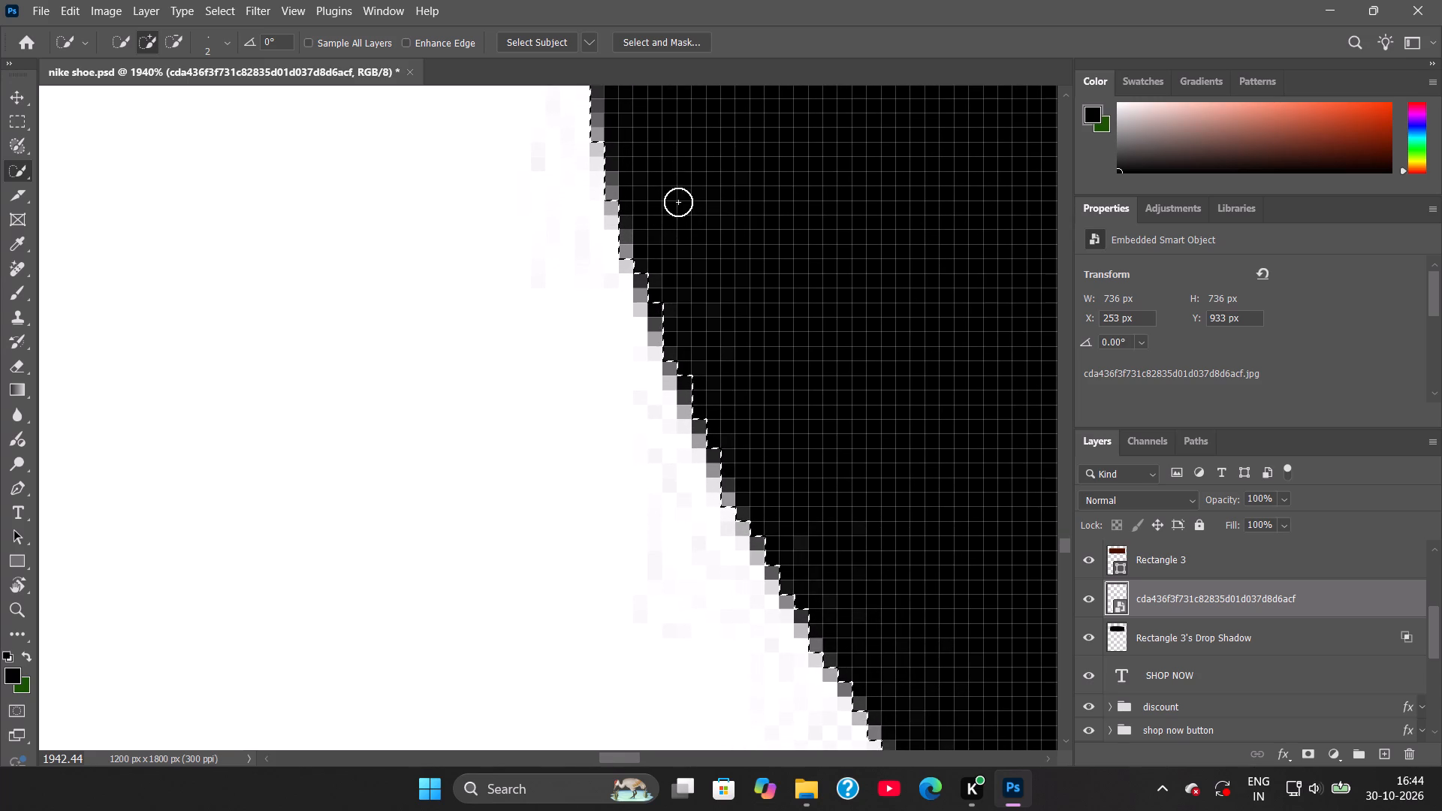
left_click_drag(650, 278, 720, 454)
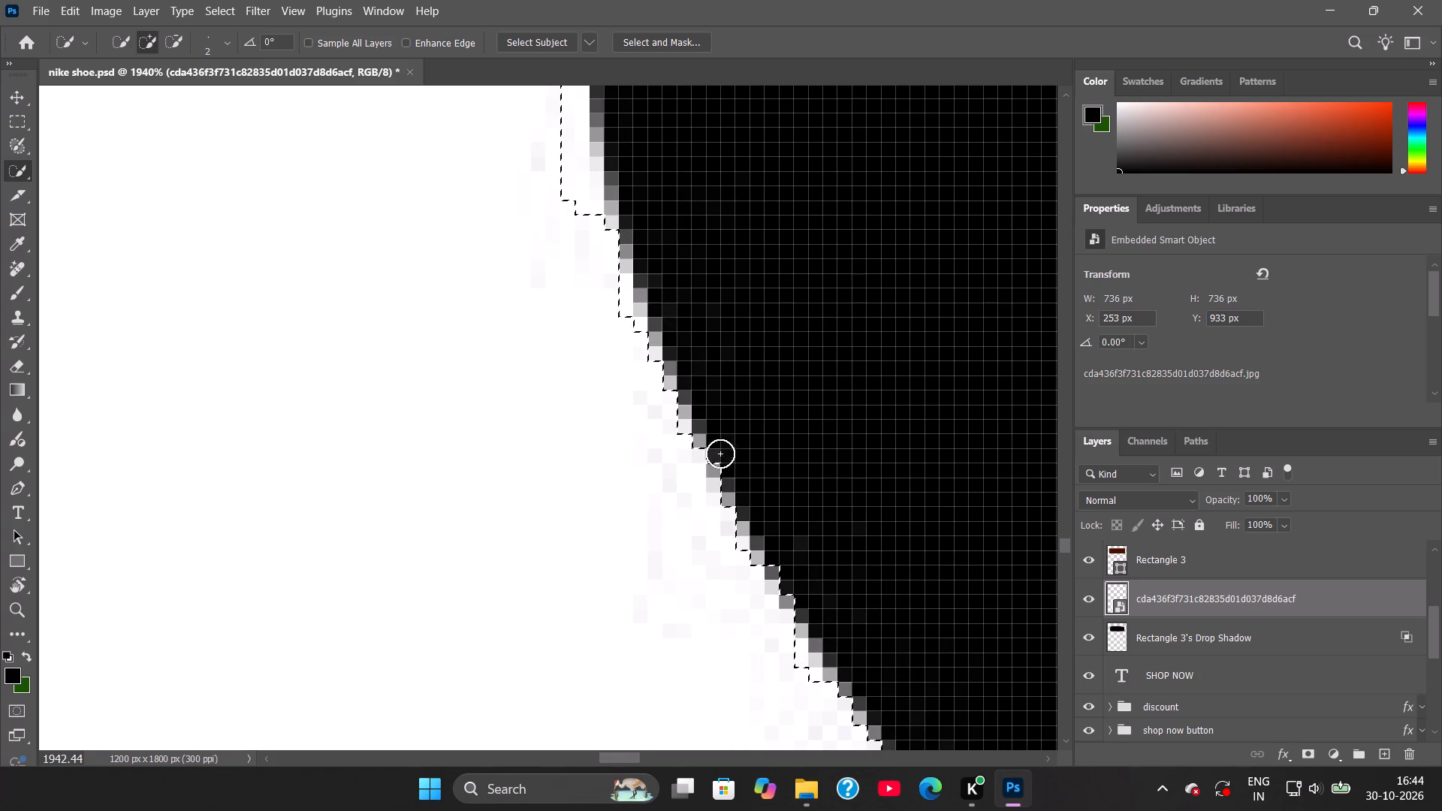
left_click_drag(720, 454, 787, 566)
key("space")
key("space")
key("space")
key("space")
key("space")
key("space")
key("space")
key("space")
key("space")
key("space")
key("space")
key("space")
key("space")
key("space")
key("space")
key("space")
key("space")
key("space")
key("space")
key("space")
left_click_drag(897, 515, 725, 327)
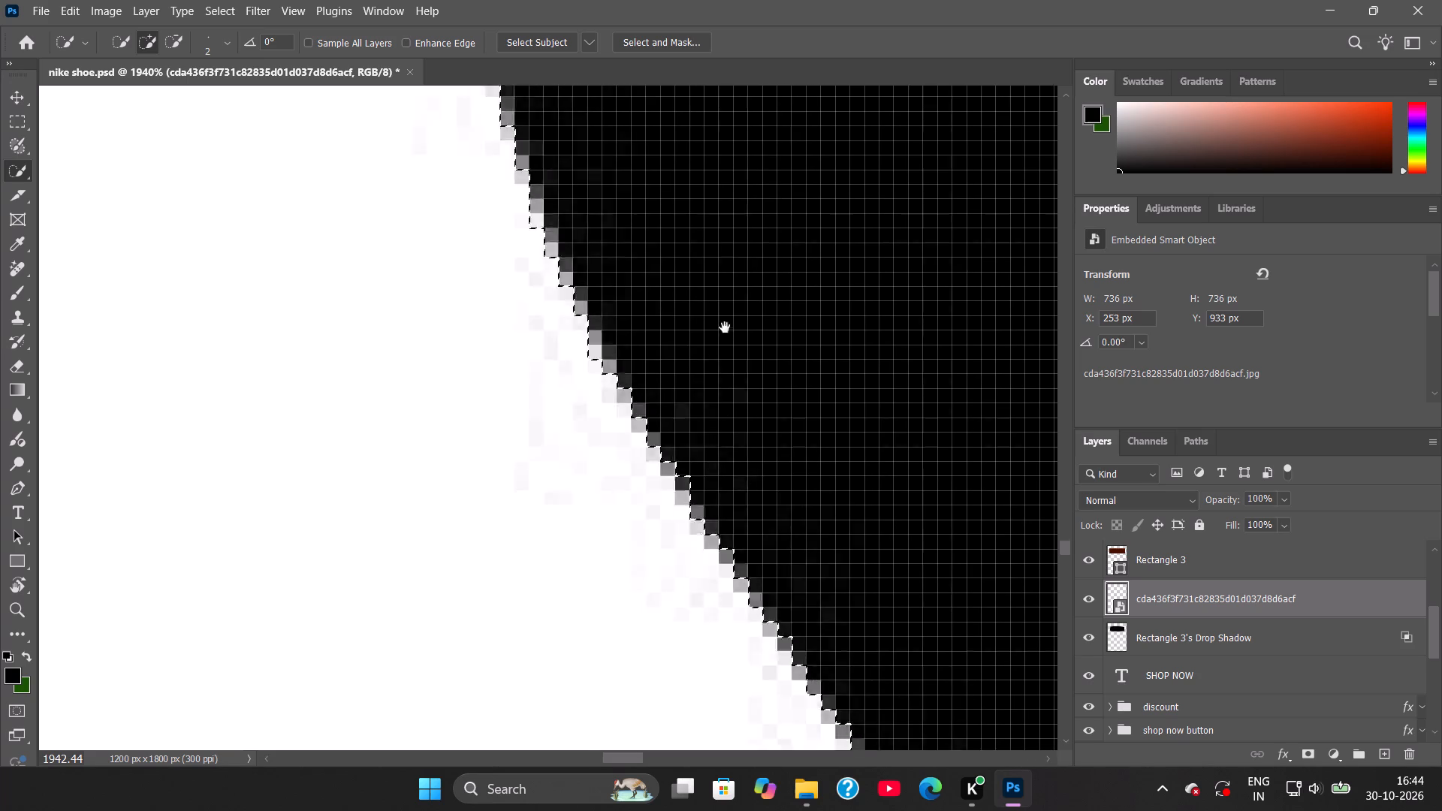
left_click_drag(725, 327, 707, 307)
left_click_drag(815, 448, 709, 325)
left_click_drag(692, 379, 805, 512)
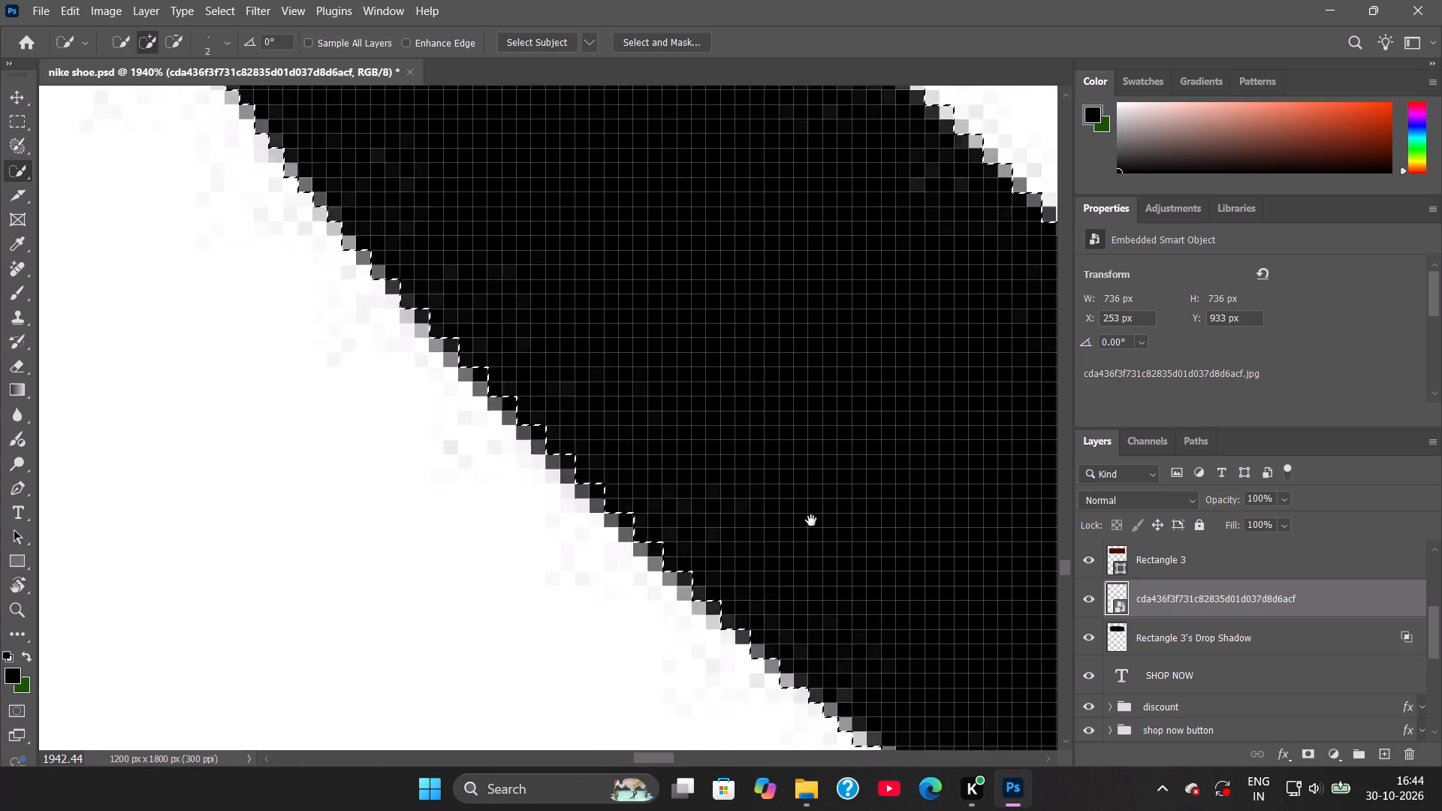
left_click_drag(695, 393, 666, 344)
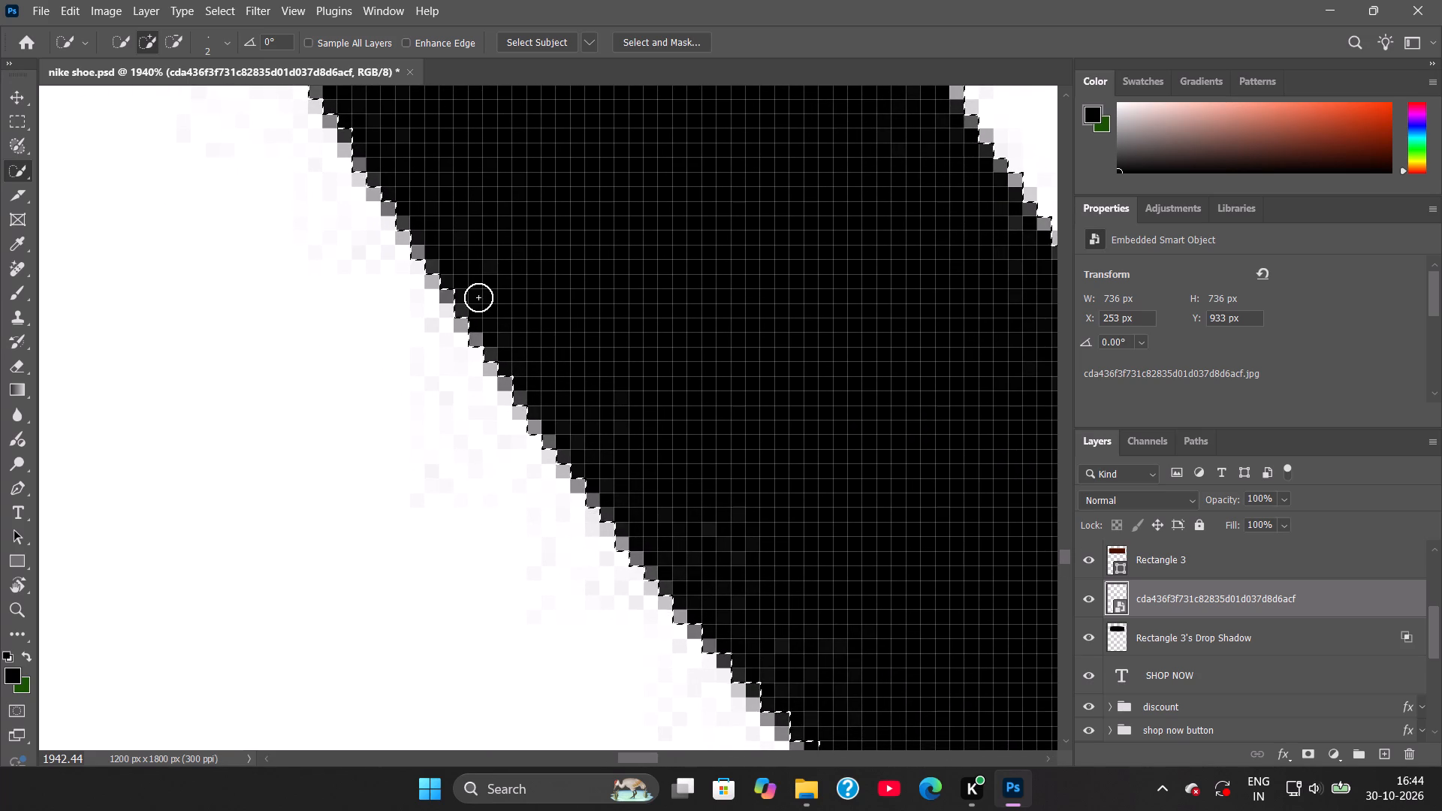
left_click_drag(478, 312, 693, 587)
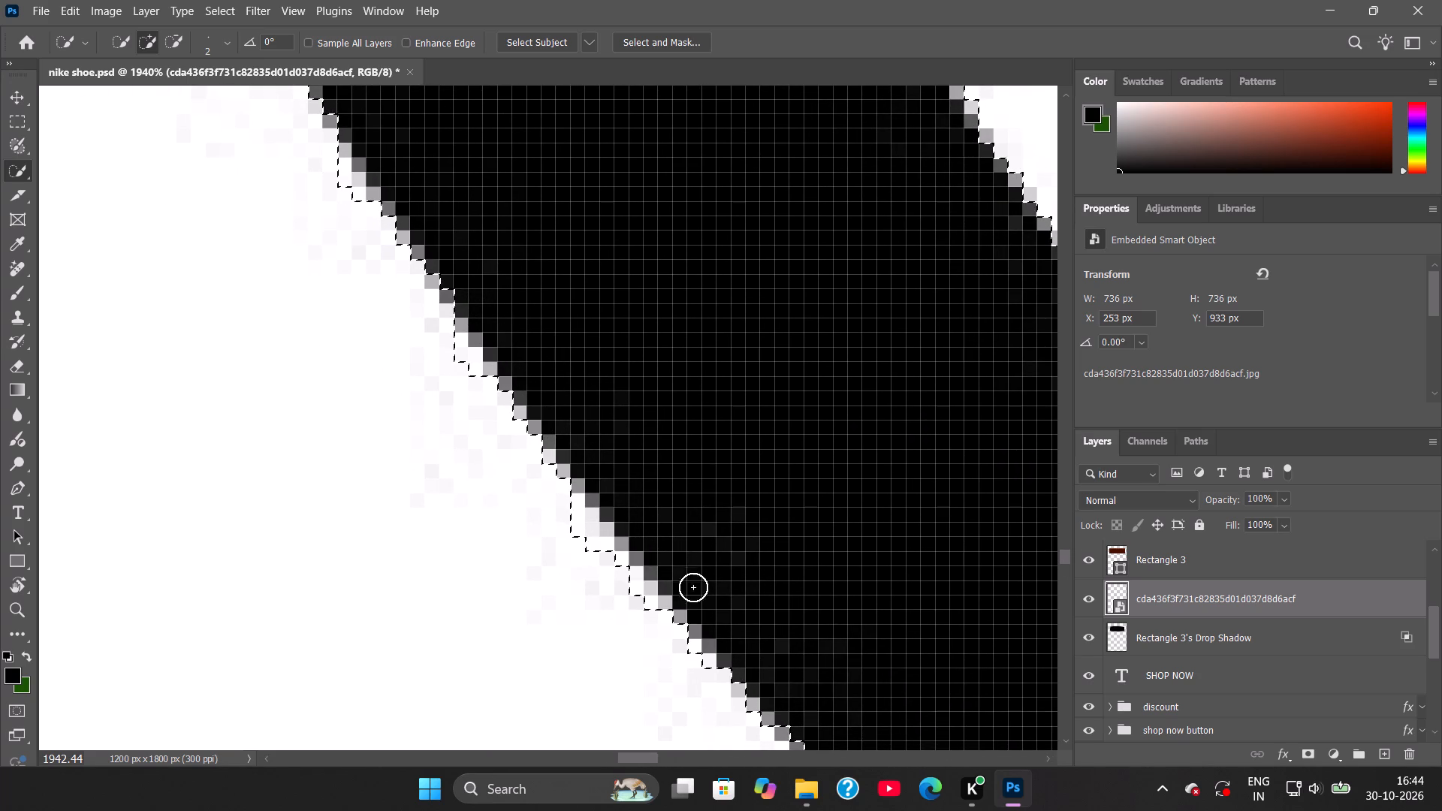
left_click_drag(693, 587, 768, 692)
Adjust the Quick Selection along the bottom edge of the handset's mouthpiece, subtracting the white fringe and re-adding black edge areas.
key("space")
key("space")
key("space")
key("space")
key("space")
key("space")
key("space")
key("space")
key("space")
key("space")
key("space")
key("space")
key("space")
key("space")
key("space")
key("space")
key("space")
key("space")
key("space")
key("space")
left_click_drag(846, 551, 775, 432)
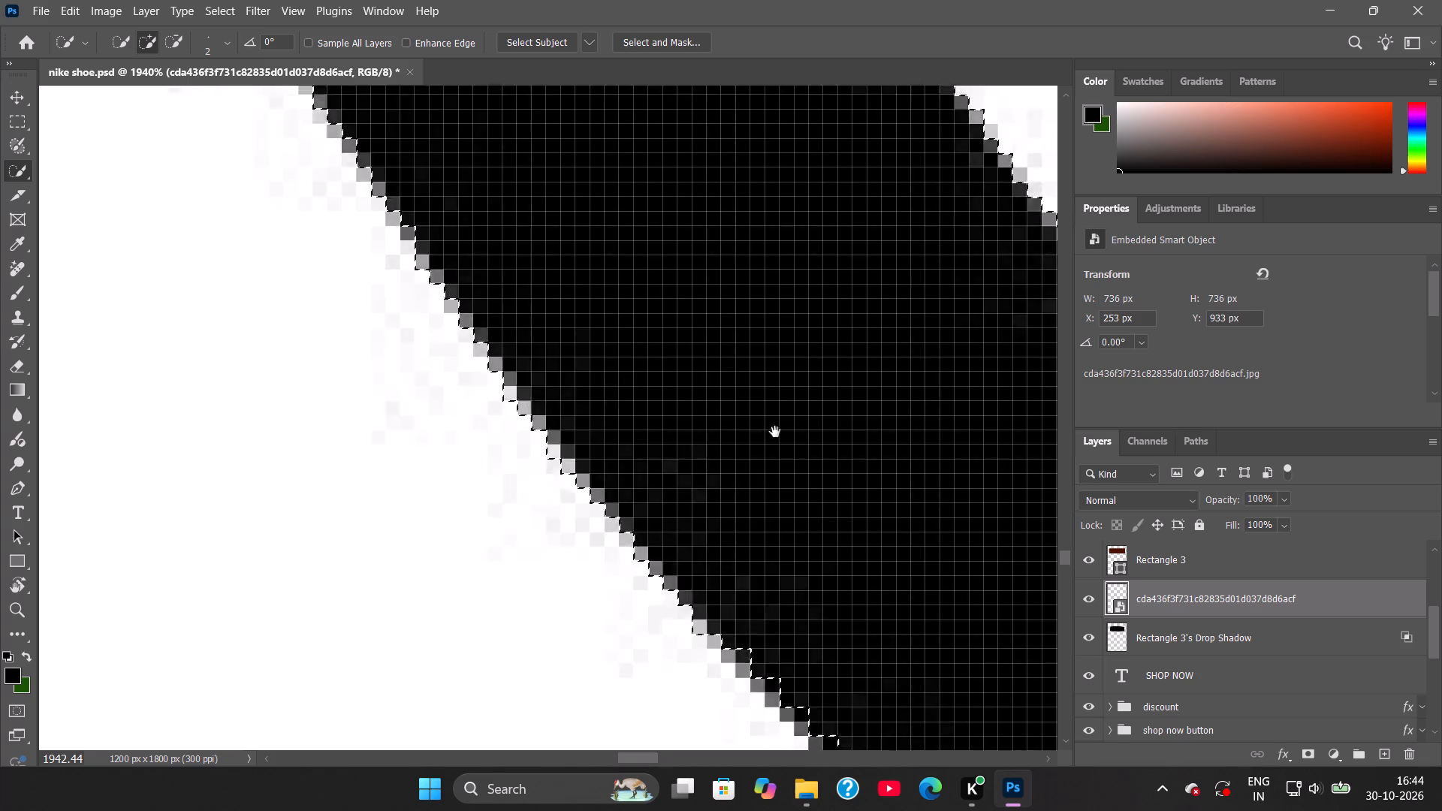
left_click_drag(775, 432, 707, 323)
left_click_drag(783, 403, 476, 314)
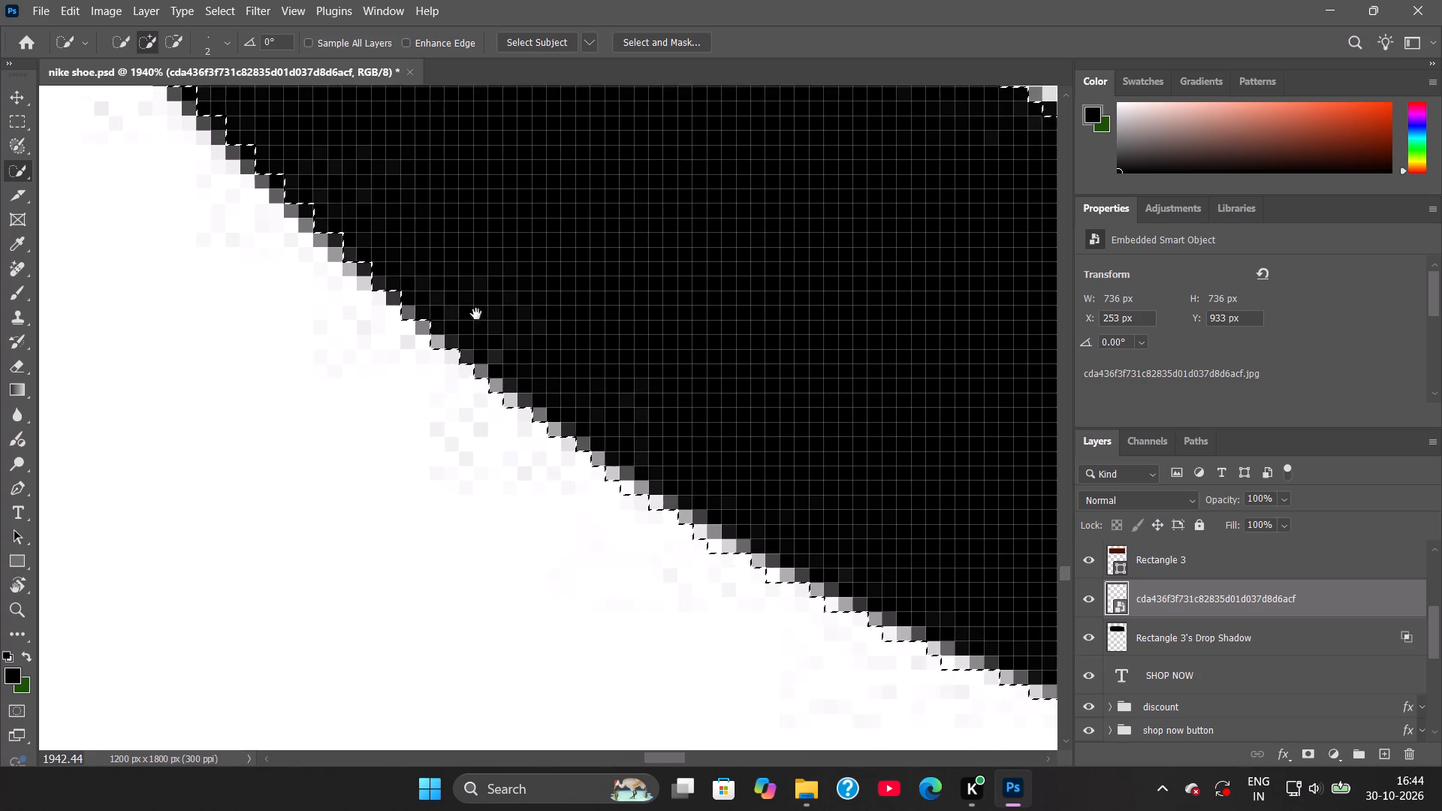
left_click_drag(476, 314, 472, 312)
left_click_drag(719, 484, 500, 424)
left_click_drag(771, 511, 665, 453)
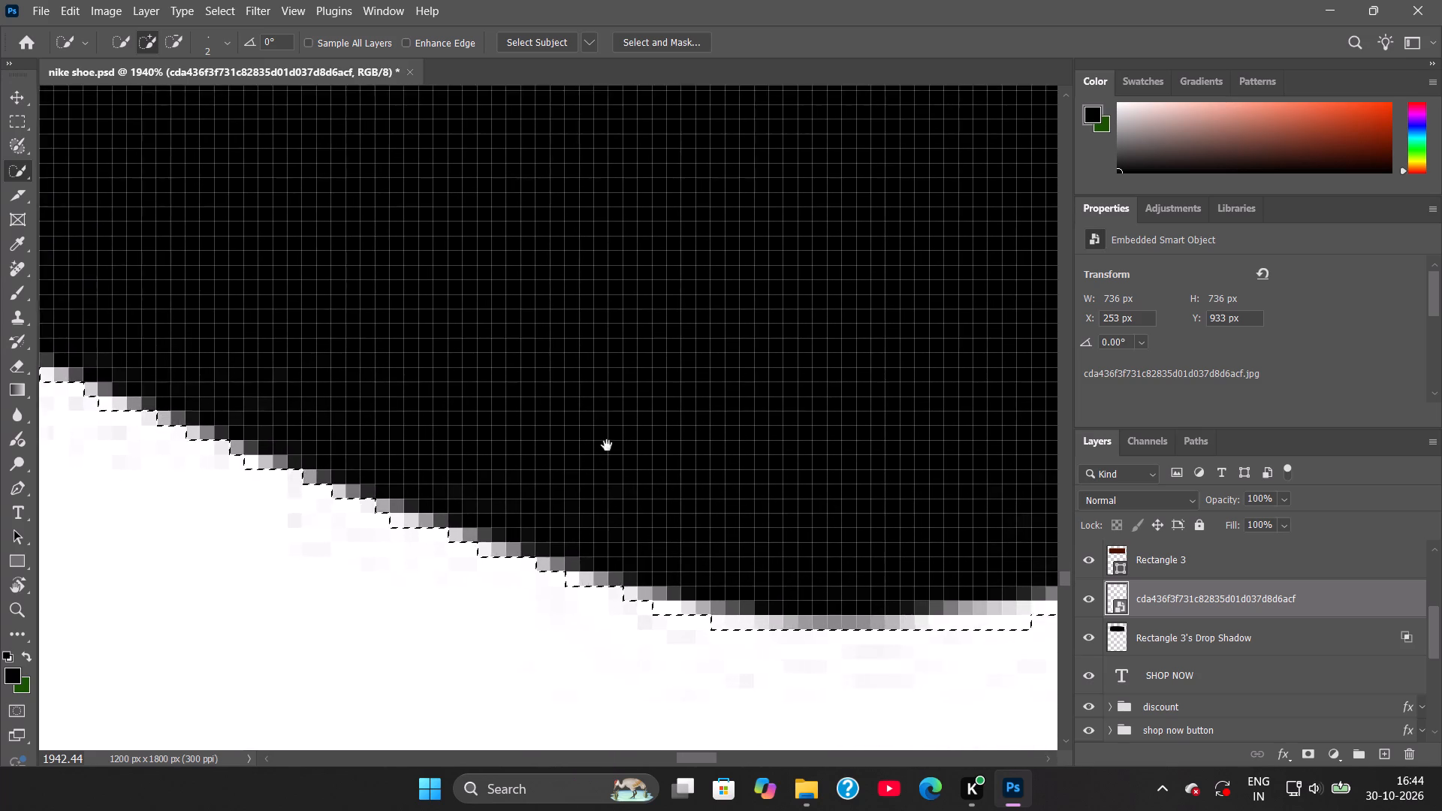
left_click_drag(702, 477, 689, 501)
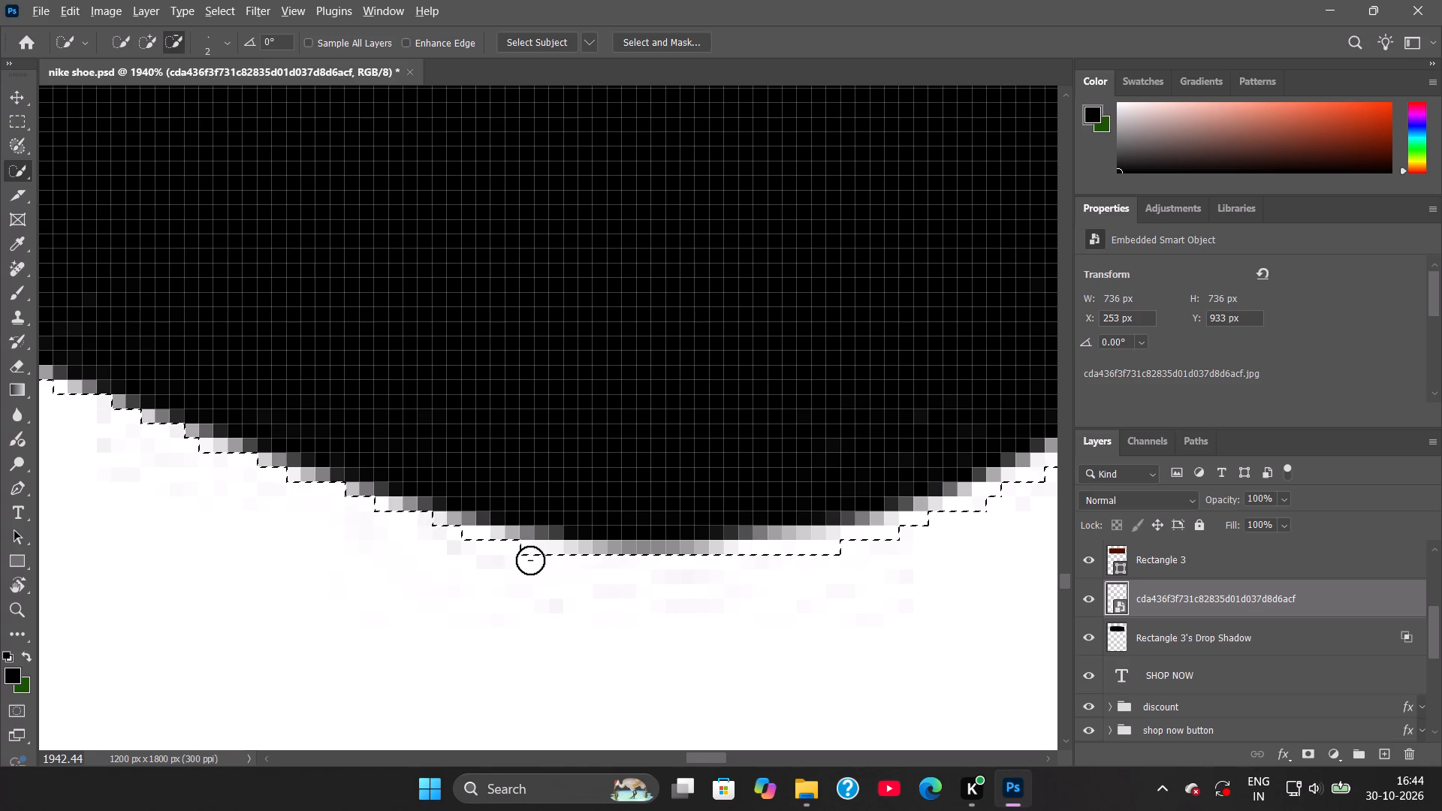
left_click_drag(530, 560, 843, 559, "alt")
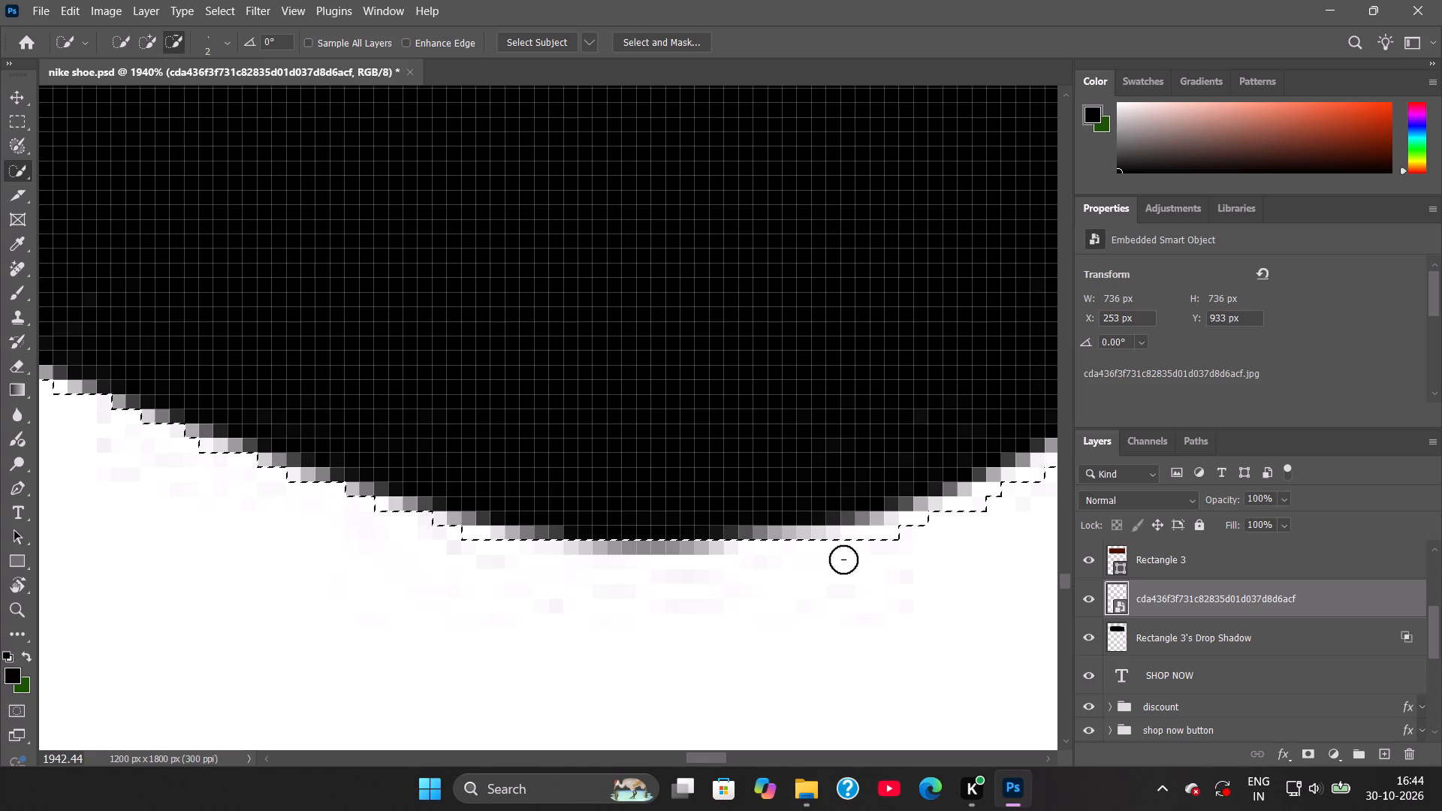
left_click_drag(843, 559, 1003, 511, "alt")
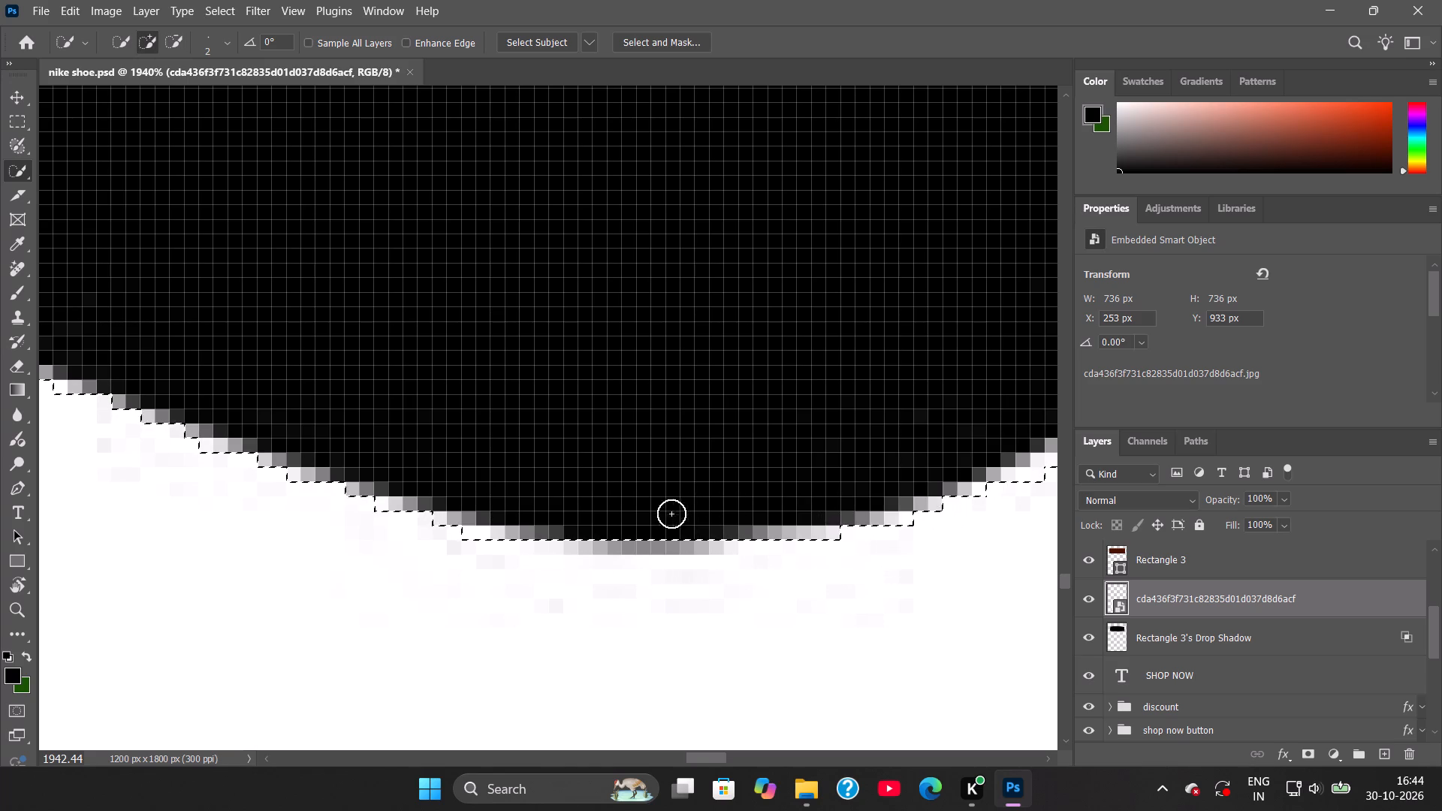
left_click_drag(595, 529, 1016, 436)
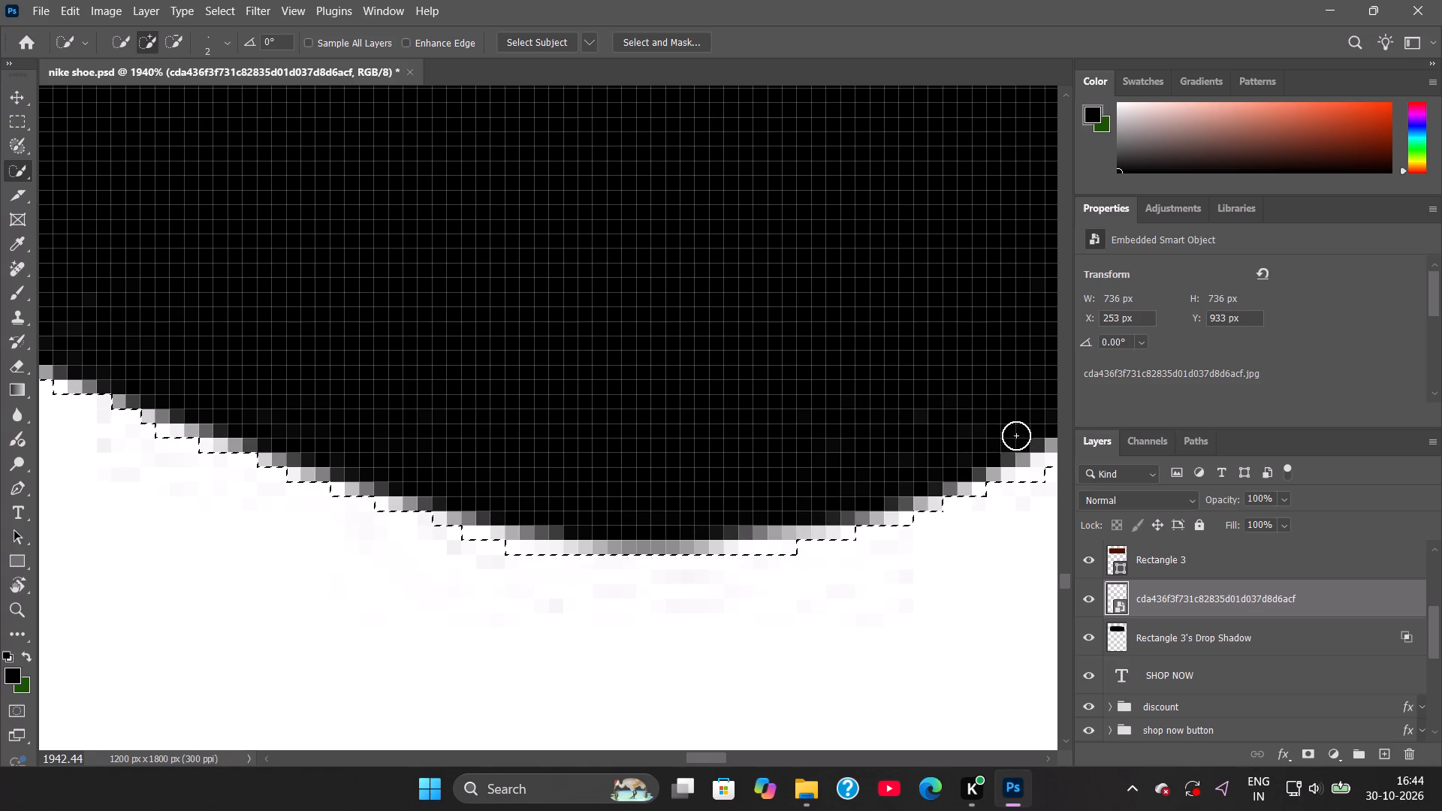
left_click_drag(1016, 436, 1028, 427)
left_click_drag(896, 553, 735, 564, "alt")
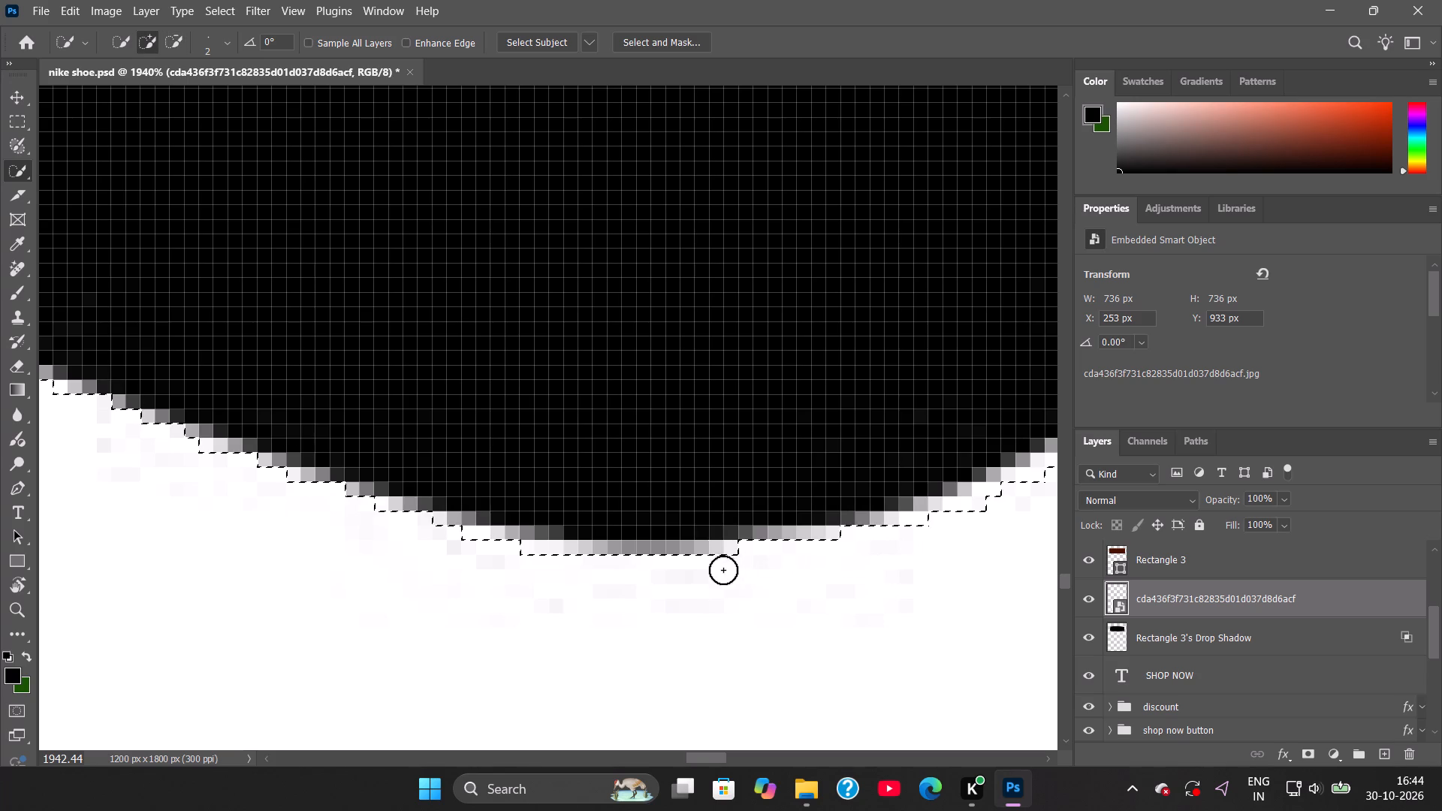
Subtract the white fringe from the Quick Selection along the lower-right curve of the handset's mouthpiece.
key("space")
key("space")
key("space")
key("space")
key("space")
key("space")
key("space")
key("space")
key("space")
key("space")
key("space")
key("space")
key("space")
key("space")
key("space")
key("space")
key("space")
key("space")
key("space")
key("space")
left_click_drag(827, 483, 632, 505)
left_click_drag(681, 498, 679, 543)
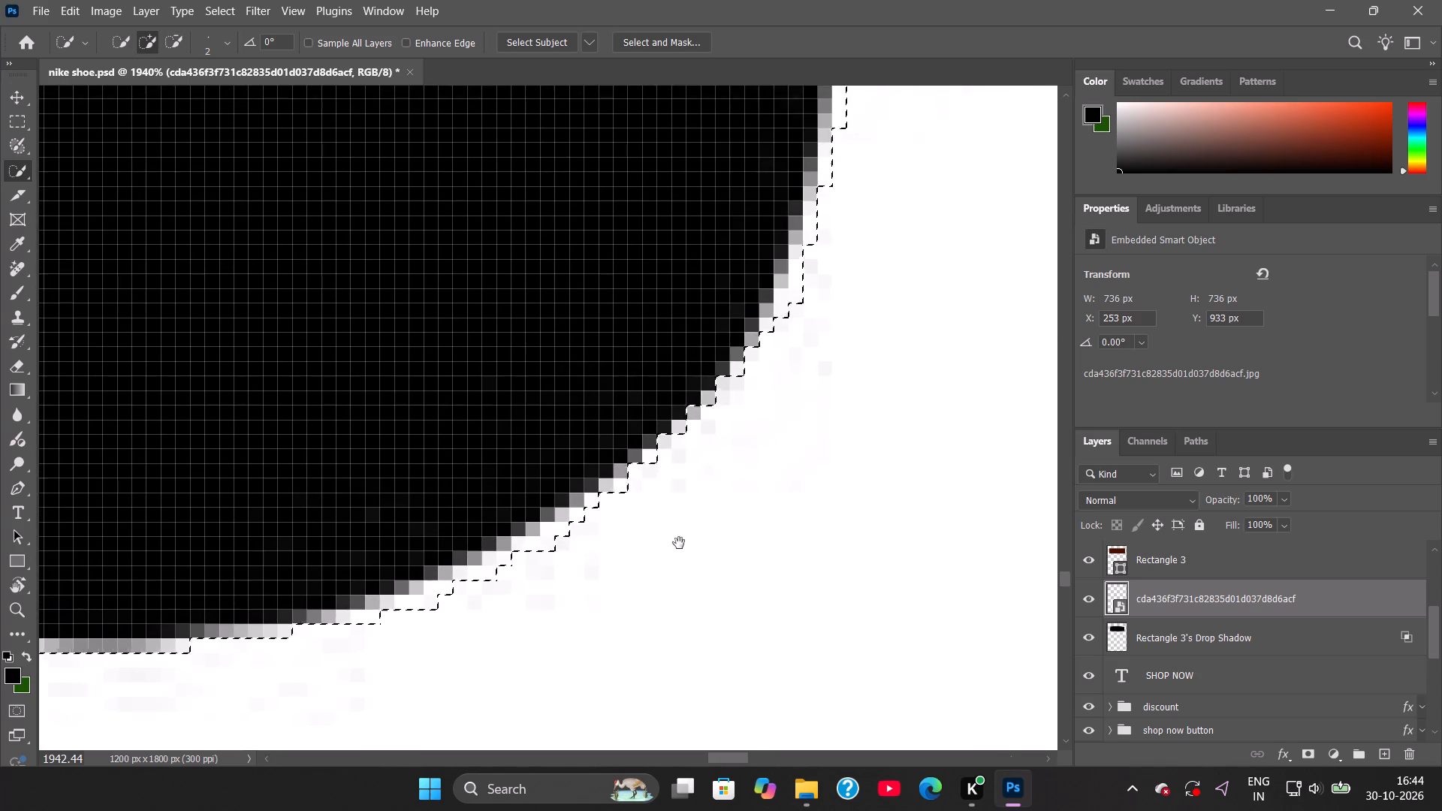
left_click_drag(679, 543, 732, 569)
left_click_drag(430, 669, 448, 665, "alt")
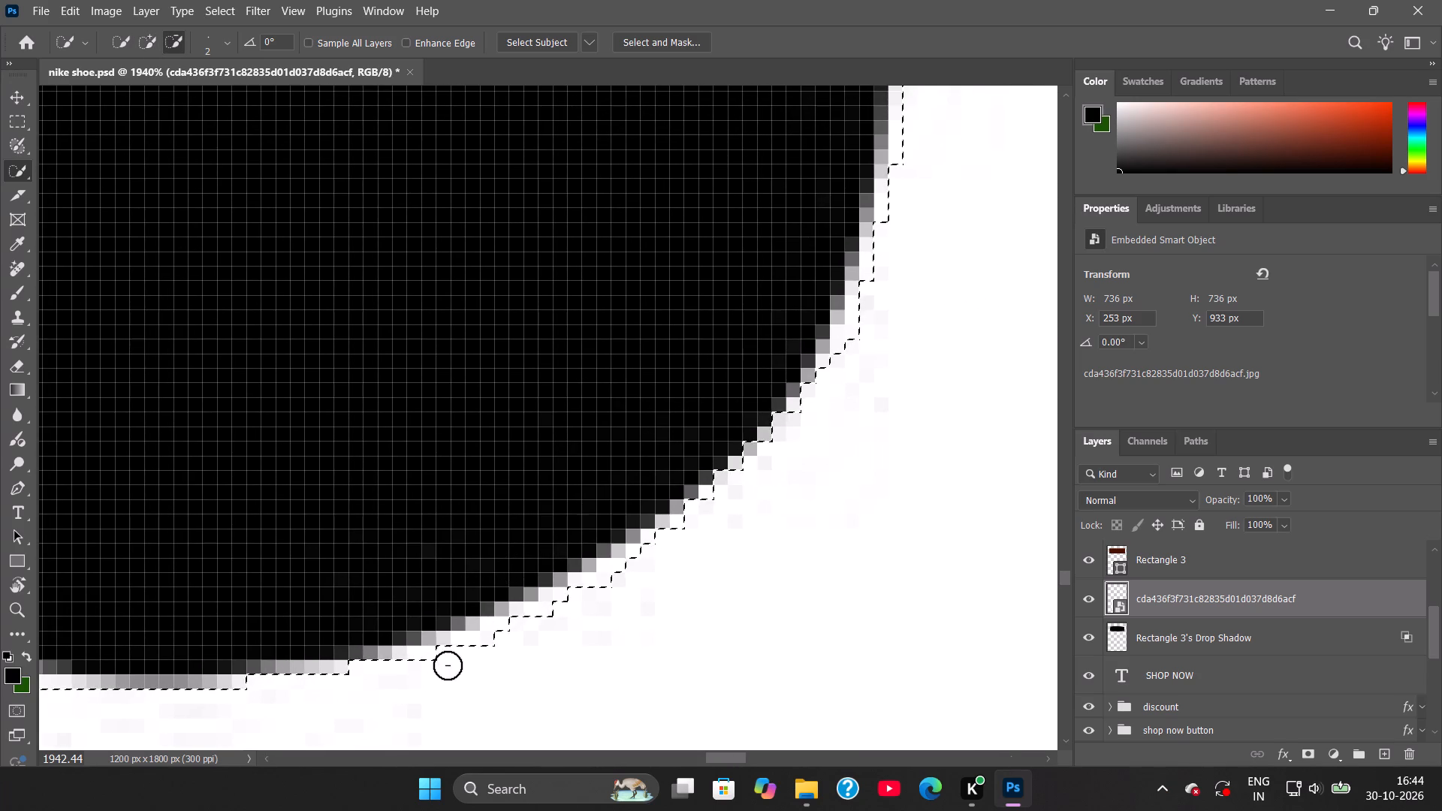
left_click_drag(448, 665, 828, 433, "alt")
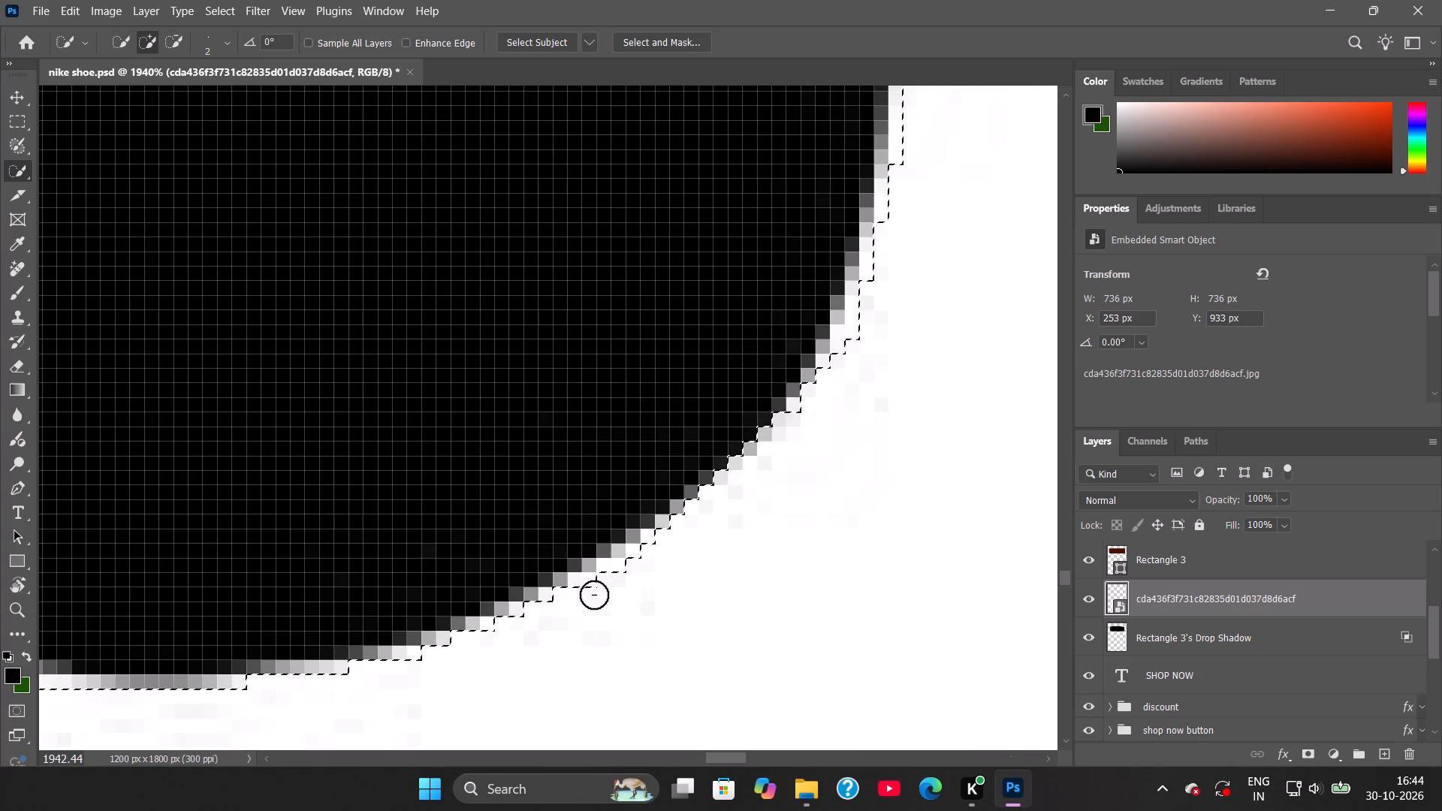
left_click(592, 595, "alt")
left_click(620, 577, "alt")
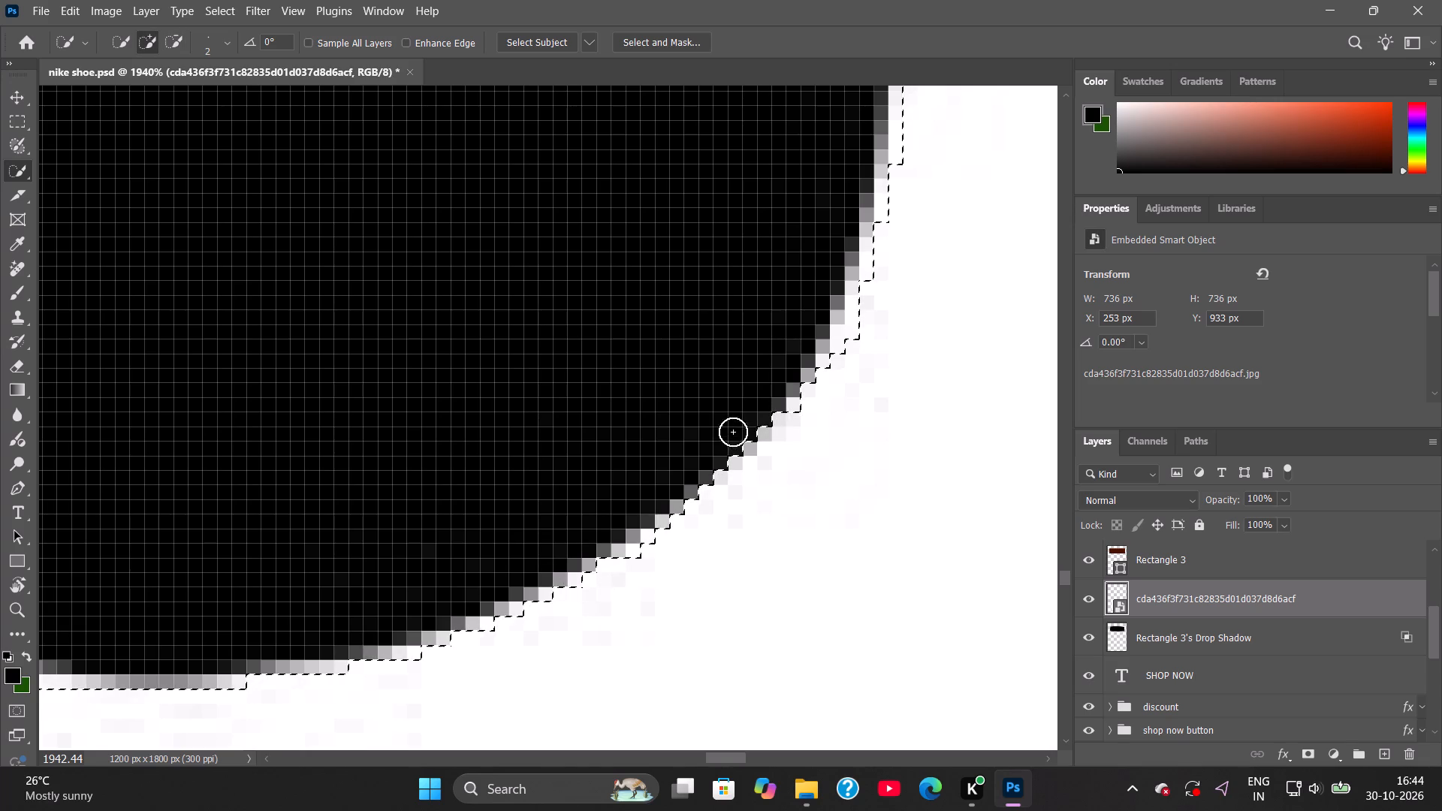
Trim the Quick Selection to the black edge down the right side of the handset's mouthpiece, removing the white fringe.
key("space")
key("space")
key("space")
key("space")
key("space")
key("space")
key("space")
key("space")
key("space")
key("space")
key("space")
key("space")
key("space")
key("space")
key("space")
left_click_drag(746, 404, 673, 635)
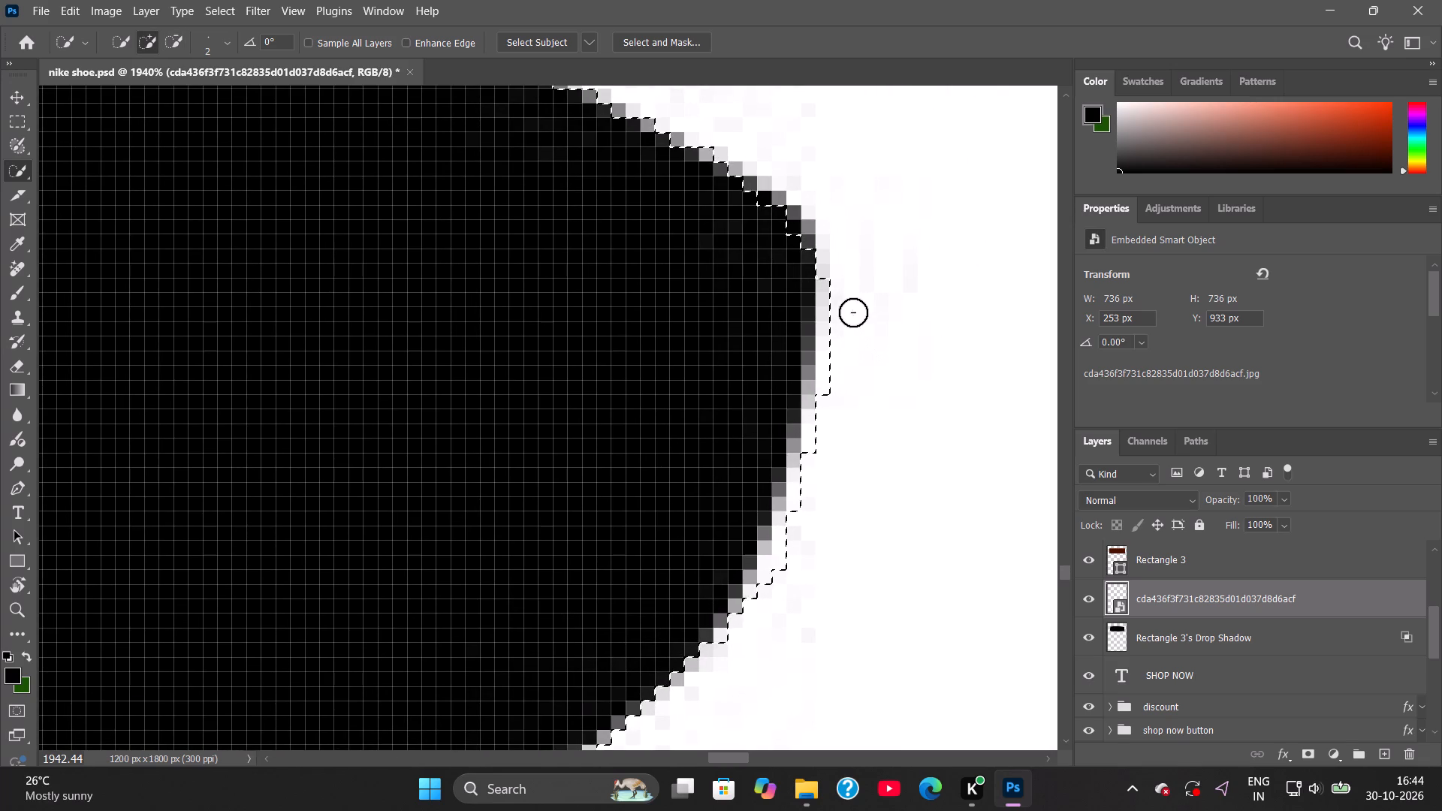
left_click_drag(839, 291, 823, 470, "alt")
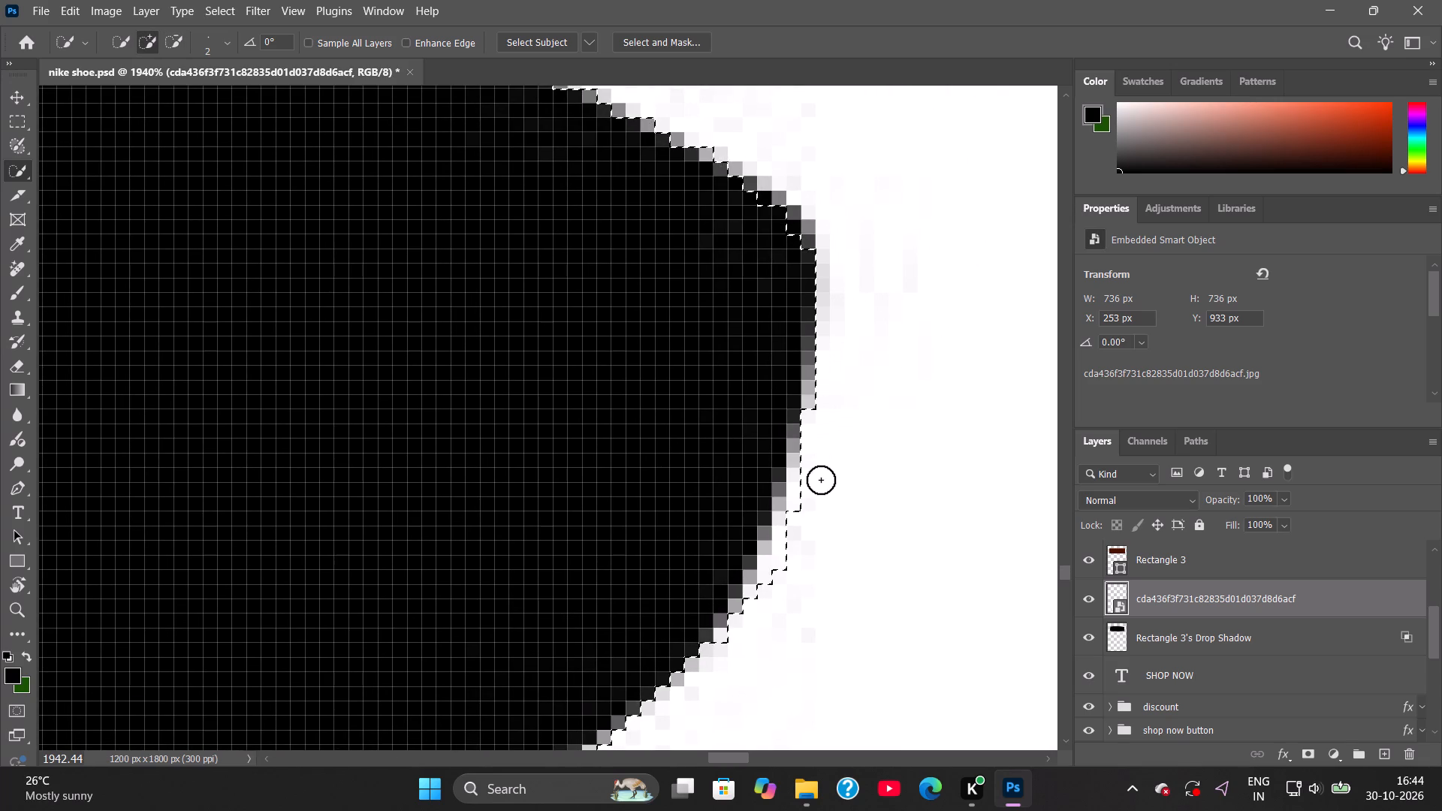
left_click_drag(803, 482, 802, 513, "alt")
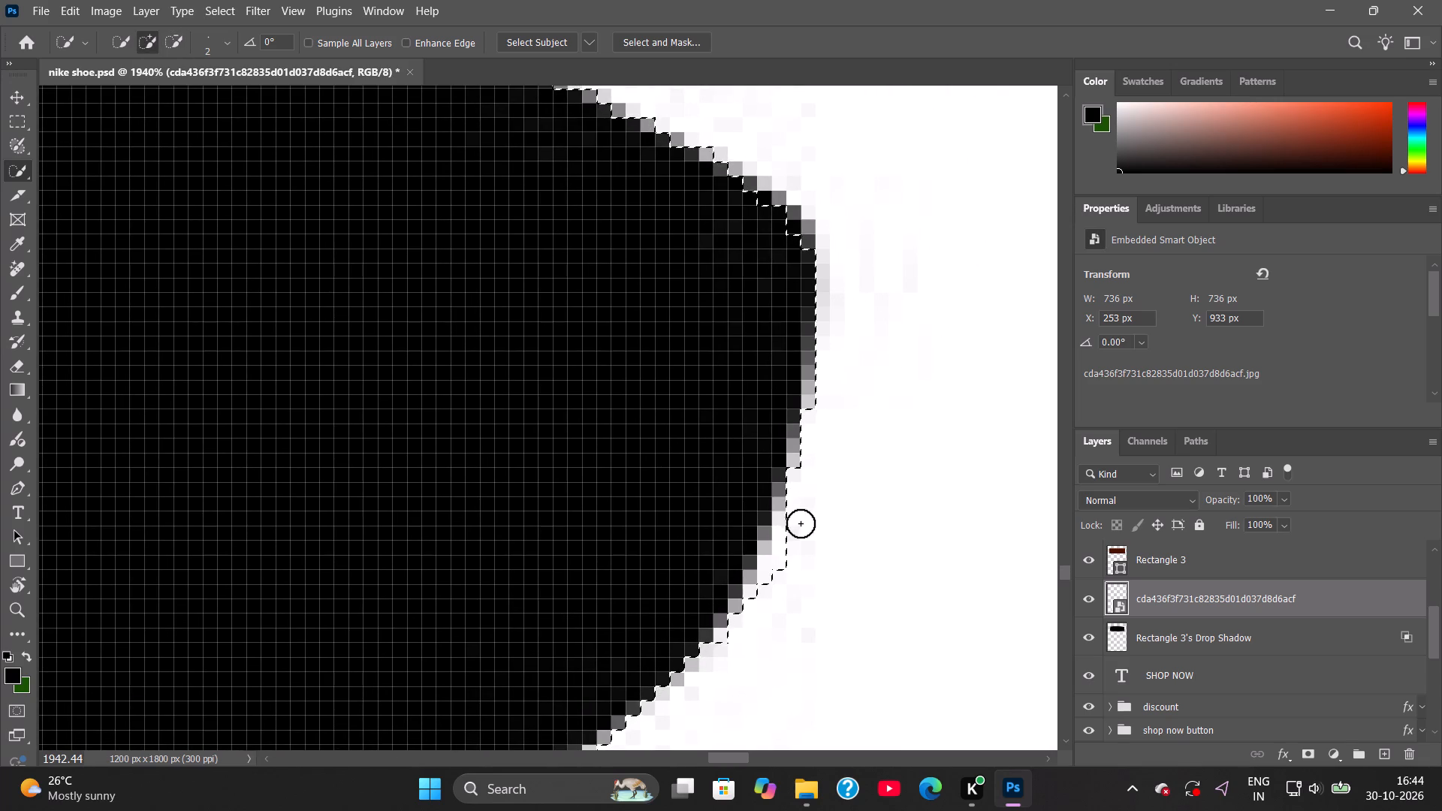
left_click_drag(792, 538, 784, 562, "alt")
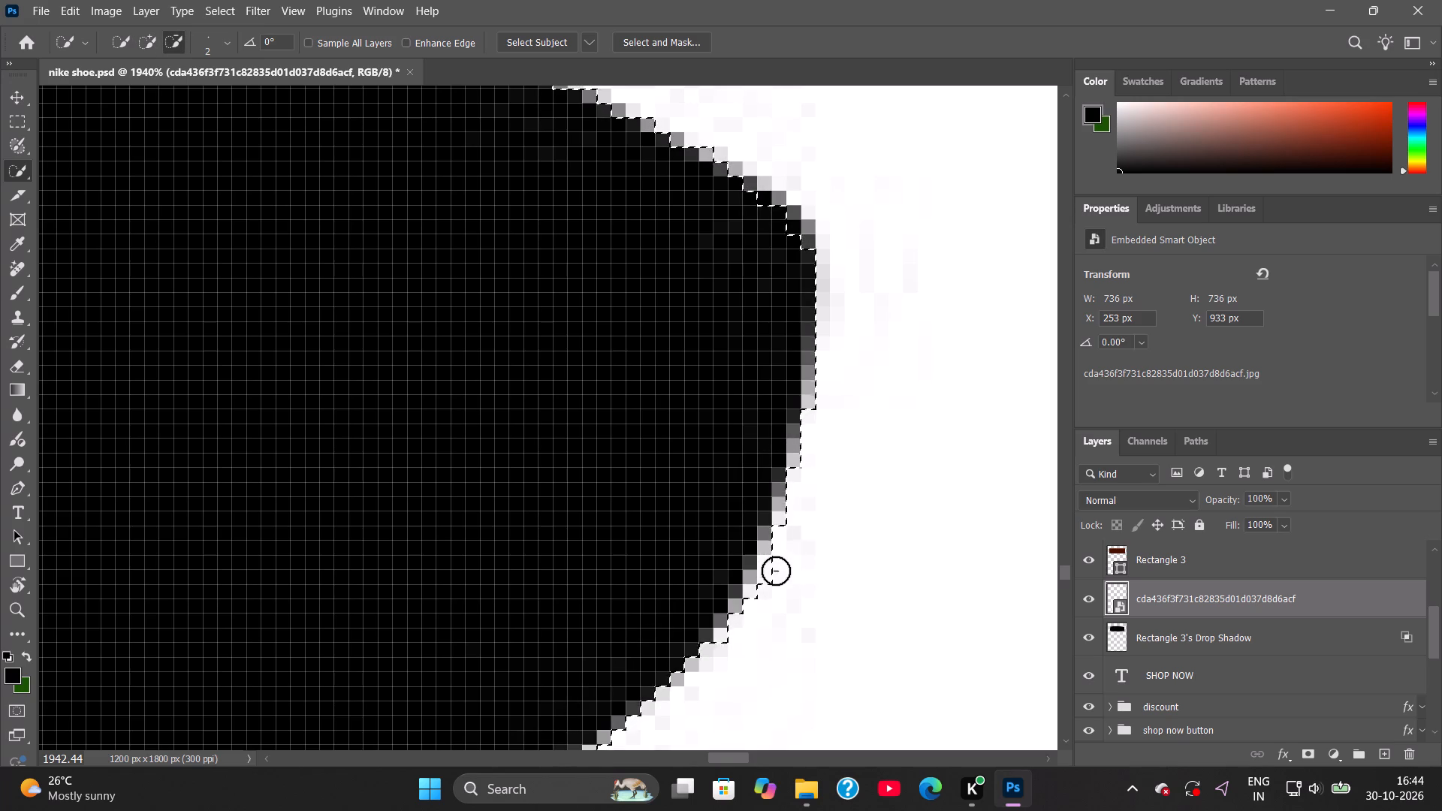
left_click(776, 571, "alt")
Fit the Quick Selection around the upper-right corner of the handset's mouthpiece, adding the missed black edge and subtracting the white fringe.
key("space")
key("space")
key("space")
key("space")
key("space")
key("space")
key("space")
left_click_drag(741, 395, 743, 584)
left_click_drag(804, 433, 759, 384)
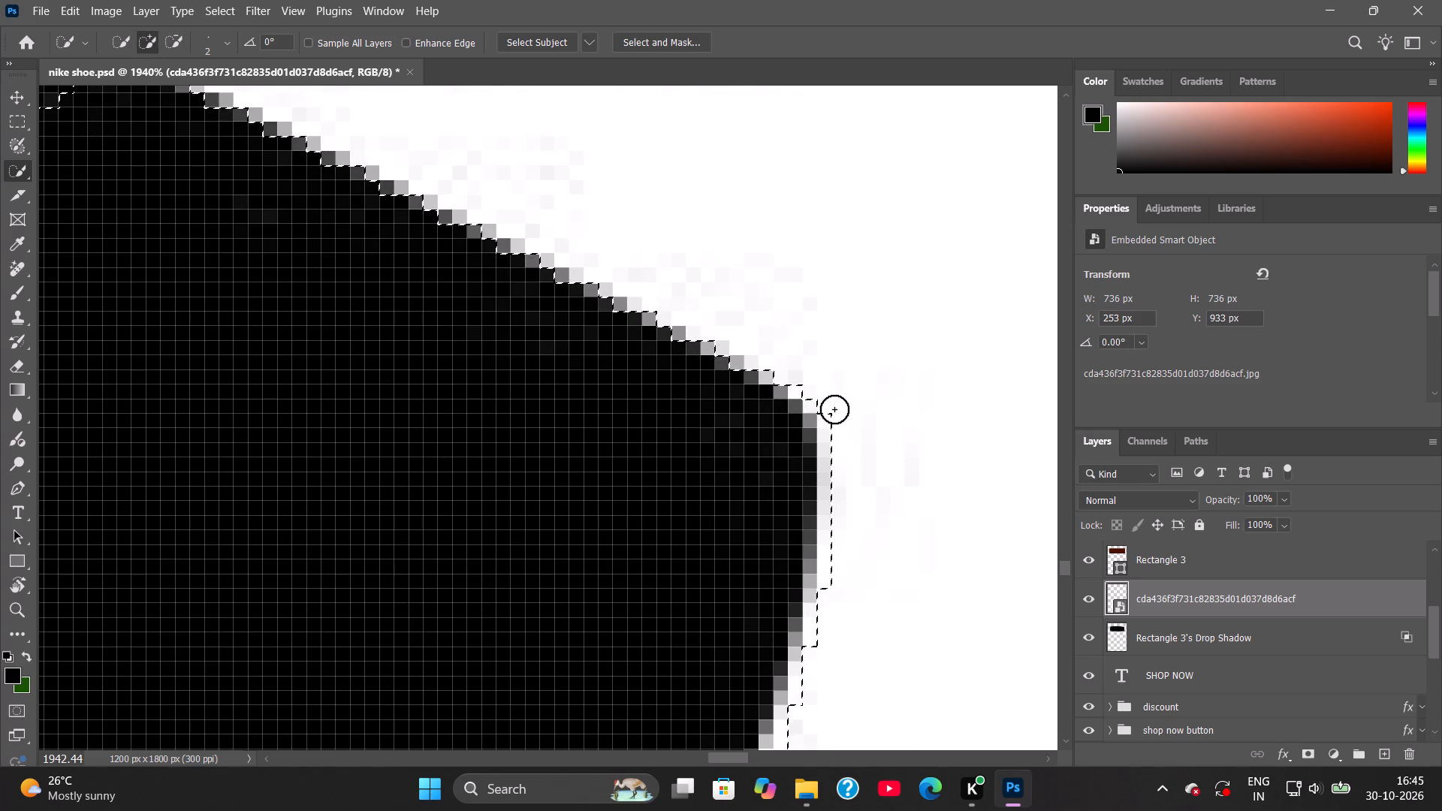
left_click_drag(837, 423, 841, 530, "alt")
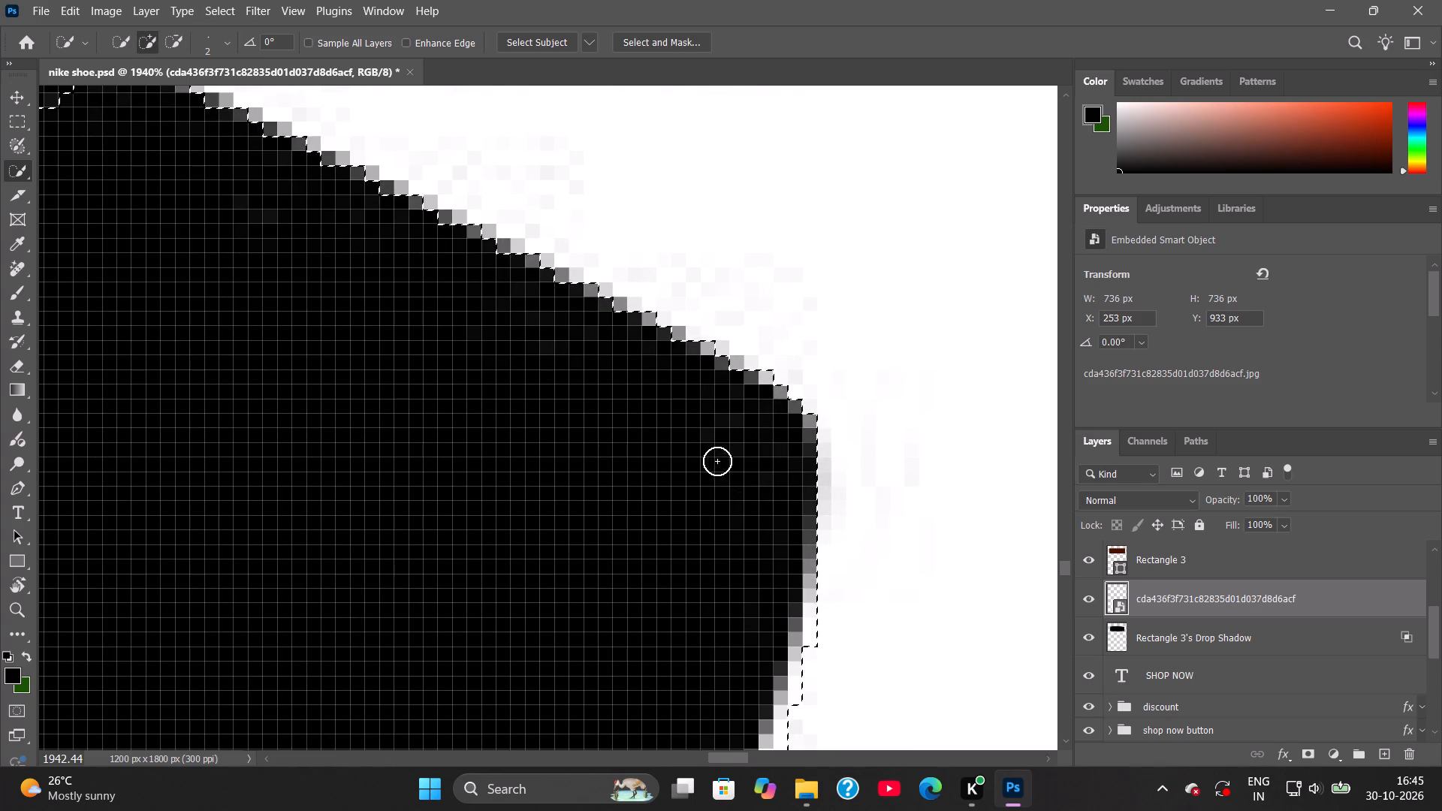
Extend the Quick Selection to the black edge around the mouthpiece's top peak and down its left slope to the handle notch.
key("space")
key("space")
key("space")
key("space")
key("space")
key("space")
key("space")
key("space")
key("space")
key("space")
key("space")
key("space")
key("space")
key("space")
key("space")
key("space")
key("space")
key("space")
key("space")
key("space")
left_click_drag(714, 464, 841, 621)
left_click_drag(501, 510, 745, 462)
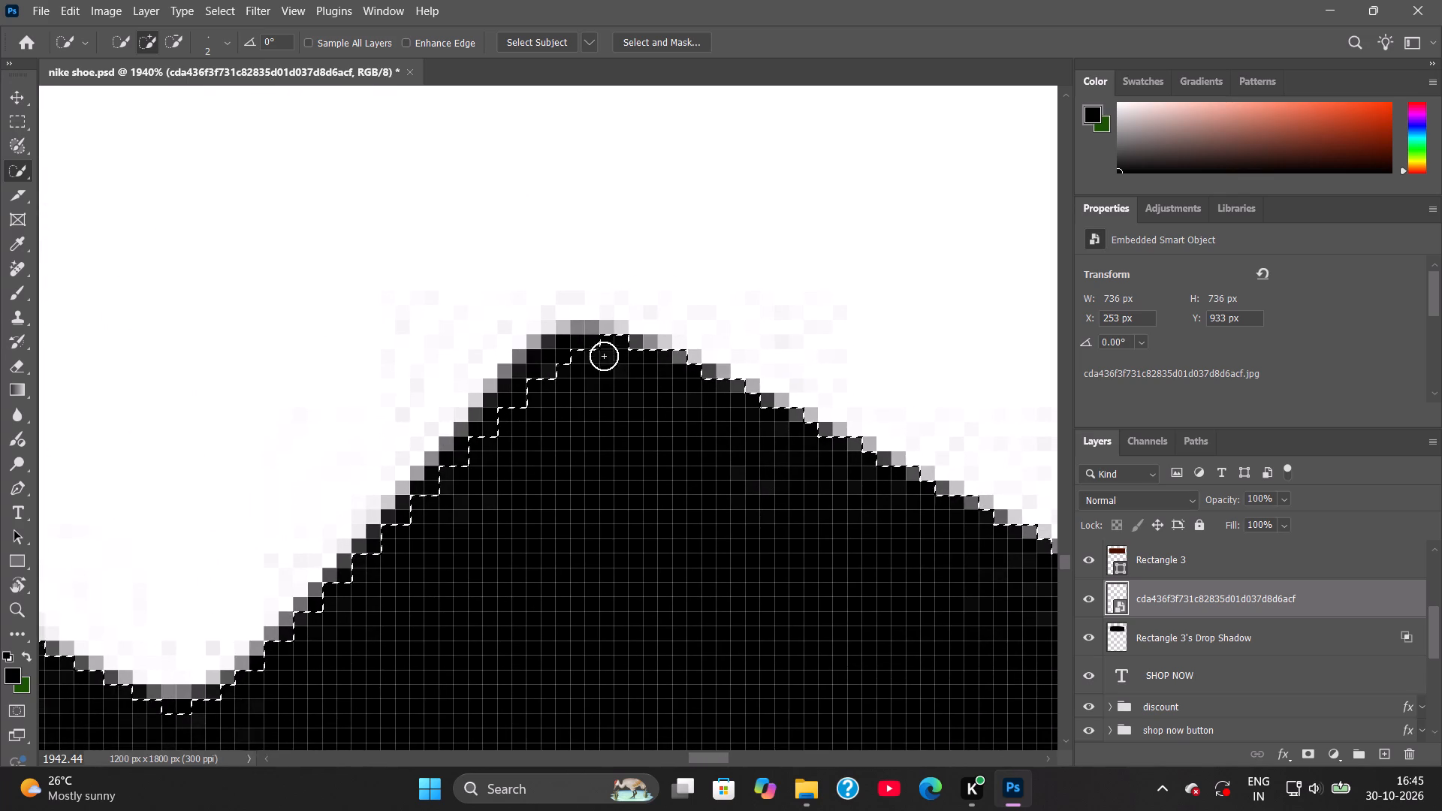
left_click_drag(595, 348, 336, 588)
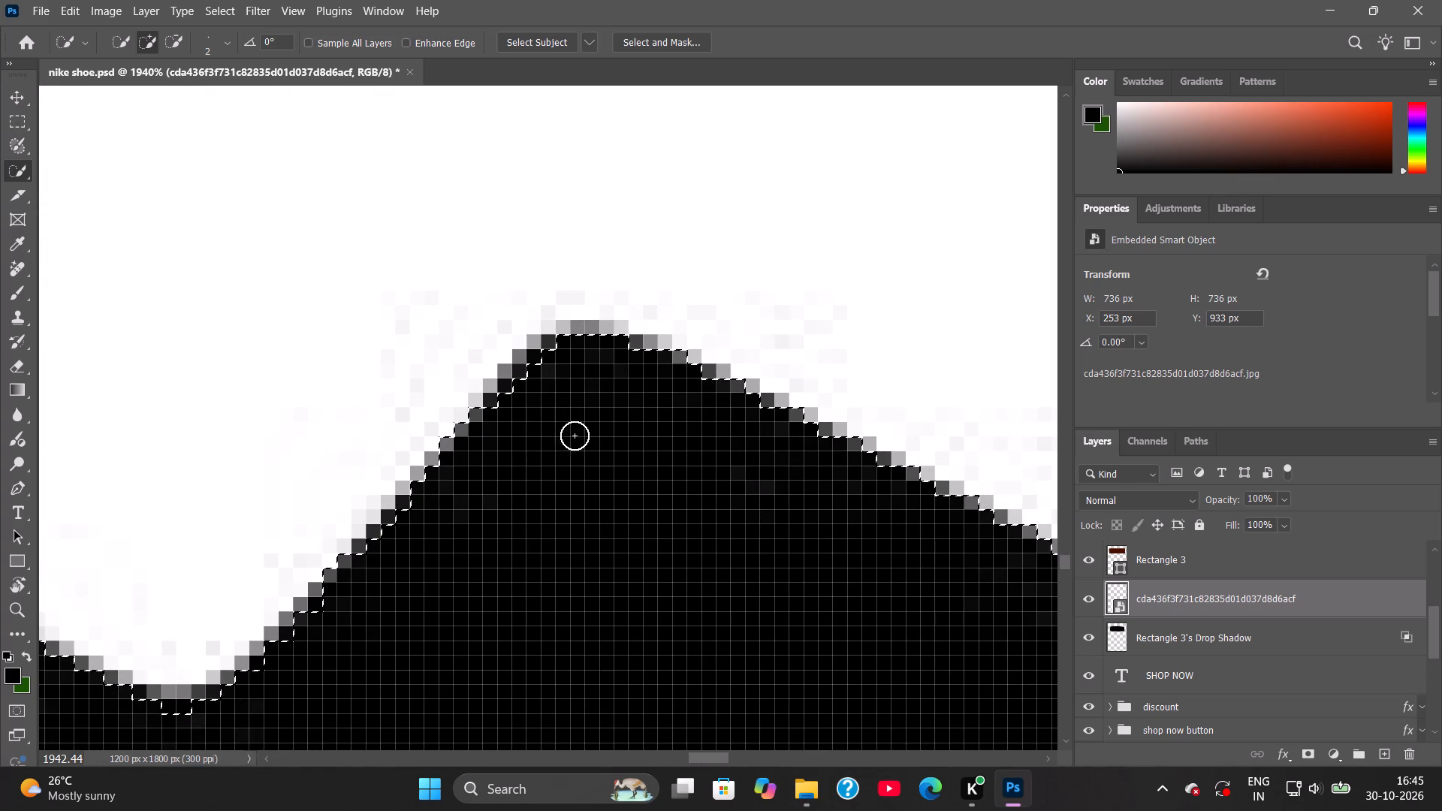
left_click_drag(538, 368, 390, 529)
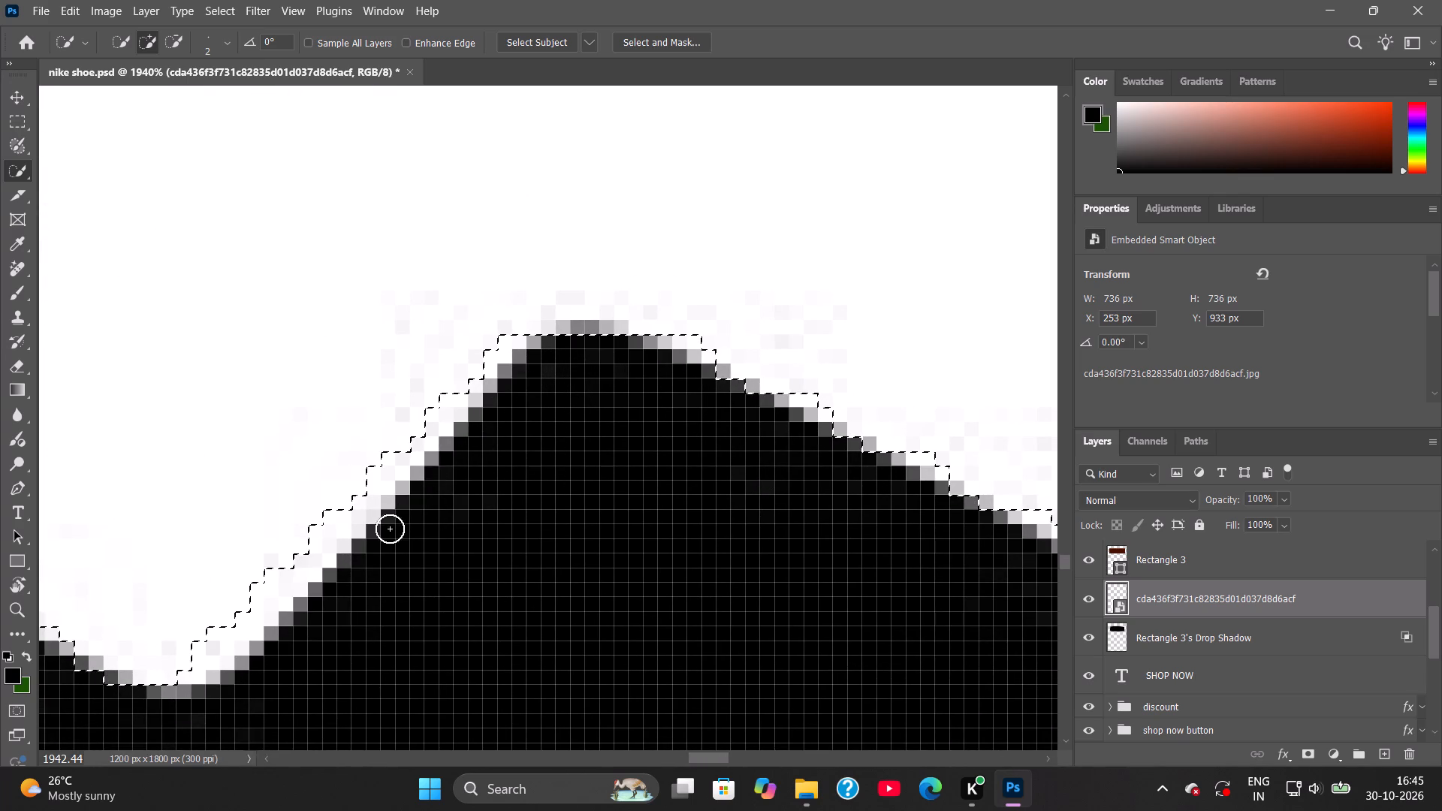
left_click_drag(390, 529, 368, 552)
left_click_drag(336, 602, 165, 700)
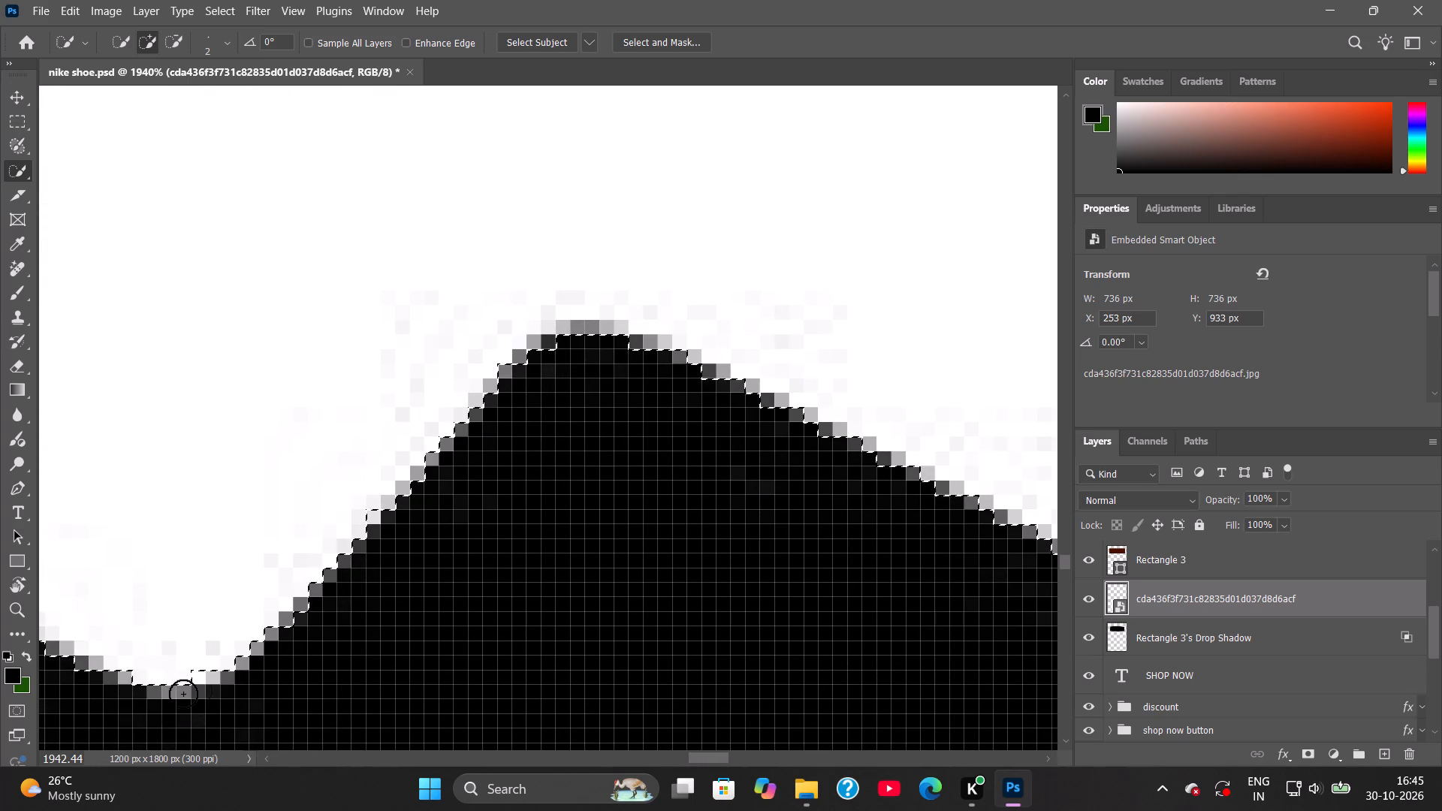
Follow the handle's inner edge to the concave corner below the earpiece and subtract the white fringe there from the Quick Selection.
key("space")
key("space")
key("space")
key("space")
key("space")
key("space")
key("space")
key("space")
key("space")
key("space")
key("space")
key("space")
key("space")
key("space")
key("space")
key("space")
key("space")
left_click_drag(284, 628, 892, 291)
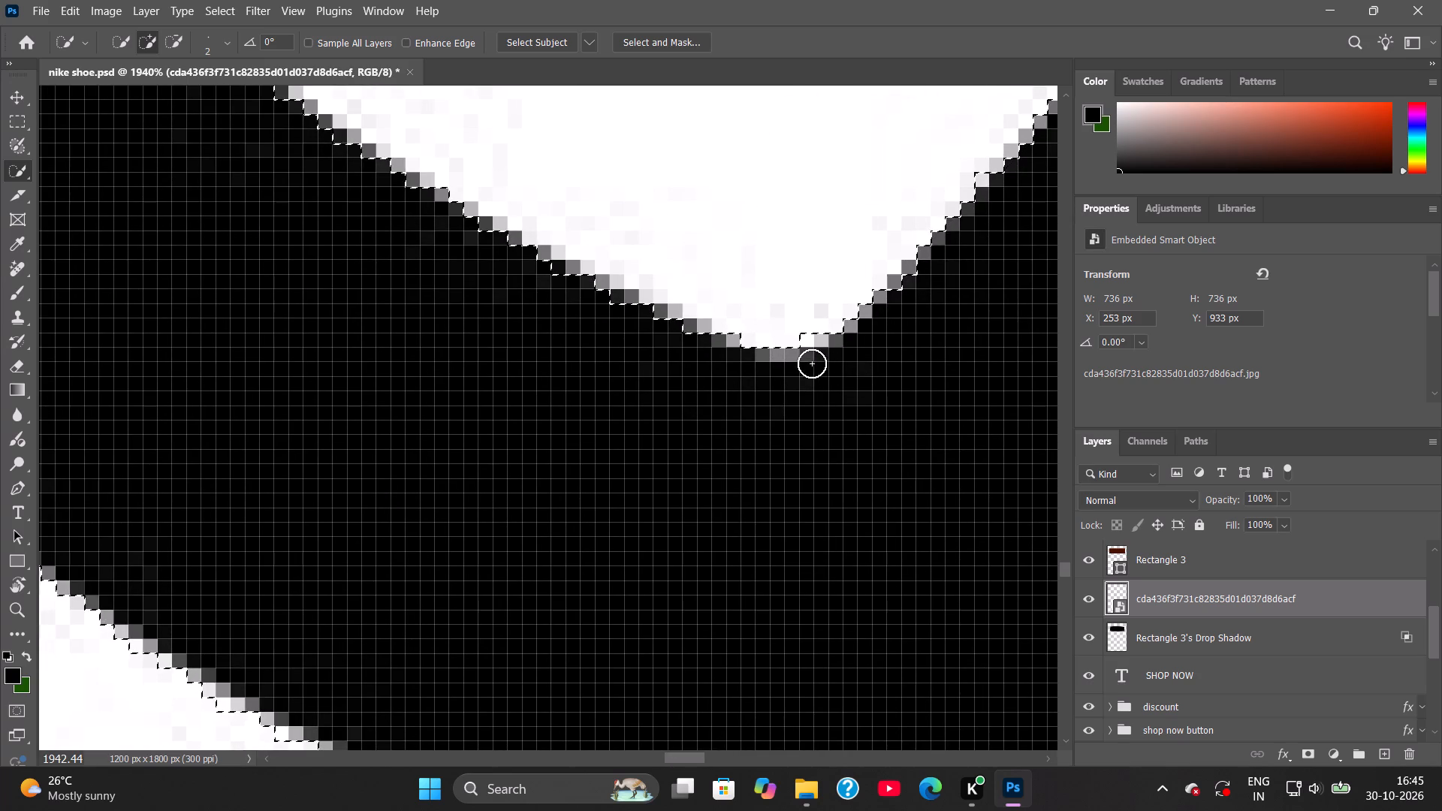
key("space")
key("space")
key("space")
key("space")
key("space")
key("space")
key("space")
key("space")
key("space")
key("space")
key("space")
key("space")
key("space")
key("space")
key("space")
key("space")
key("space")
key("space")
key("space")
key("space")
left_click_drag(549, 319, 695, 490)
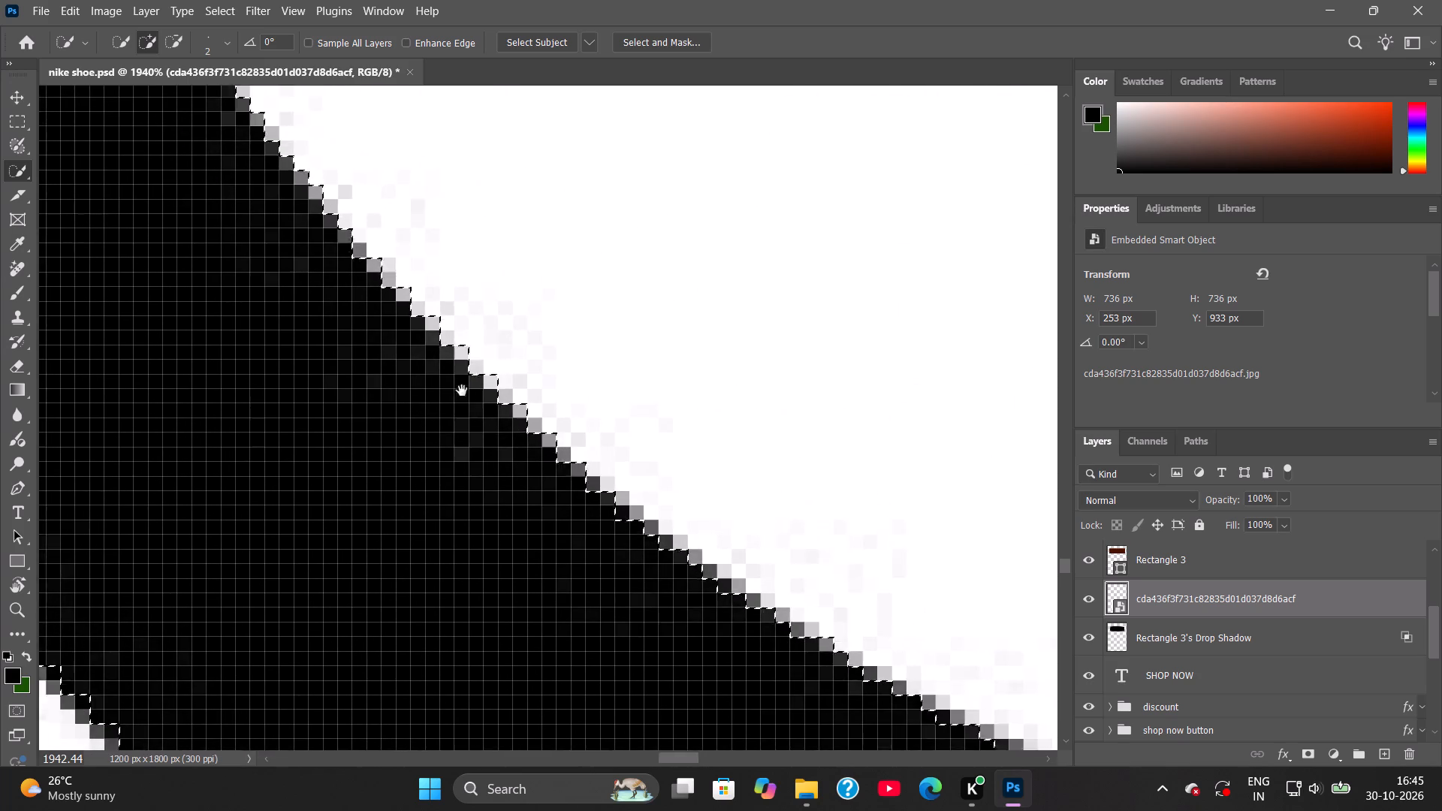
left_click_drag(462, 393, 578, 543)
left_click_drag(421, 369, 416, 478)
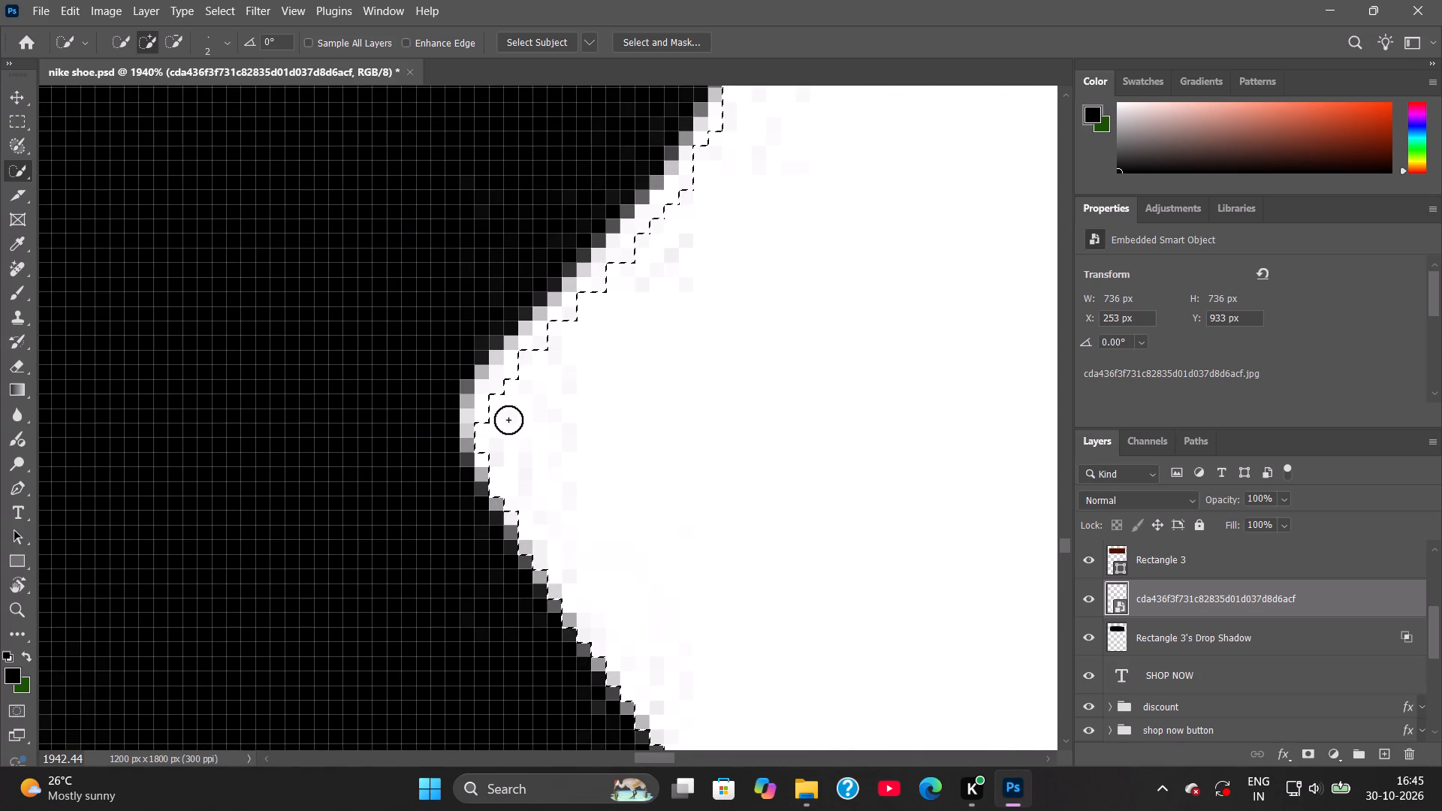
left_click_drag(490, 414, 695, 208, "alt")
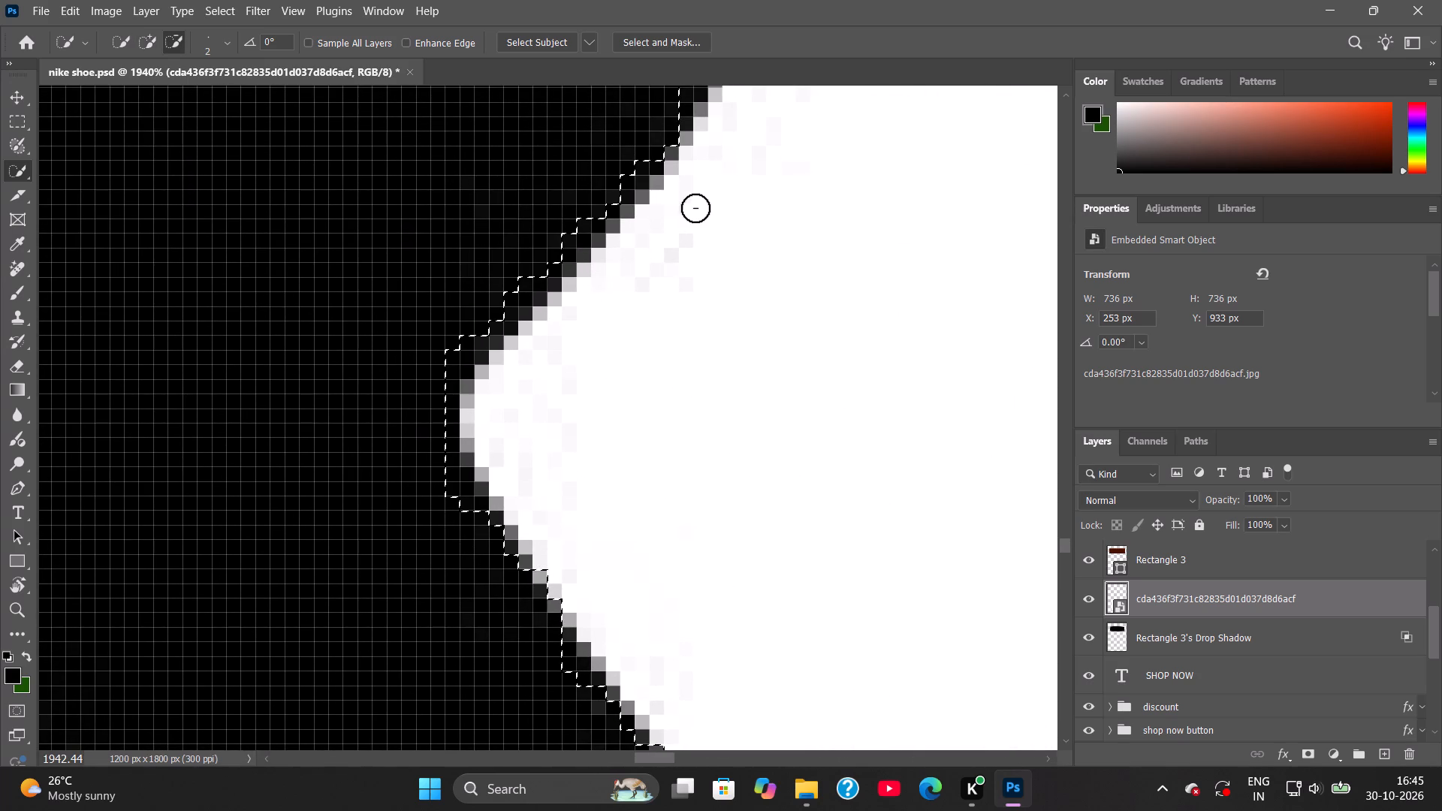
left_click_drag(695, 208, 719, 174, "alt")
left_click_drag(602, 291, 529, 360, "alt")
Subtract the white fringe from the Quick Selection along the slope between the handle notch and the earpiece's right corner.
key("space")
key("space")
key("space")
key("space")
key("space")
key("space")
key("space")
key("space")
key("space")
key("space")
key("space")
key("space")
key("space")
key("space")
key("space")
key("space")
key("space")
key("space")
key("space")
key("space")
left_click_drag(511, 318, 419, 478)
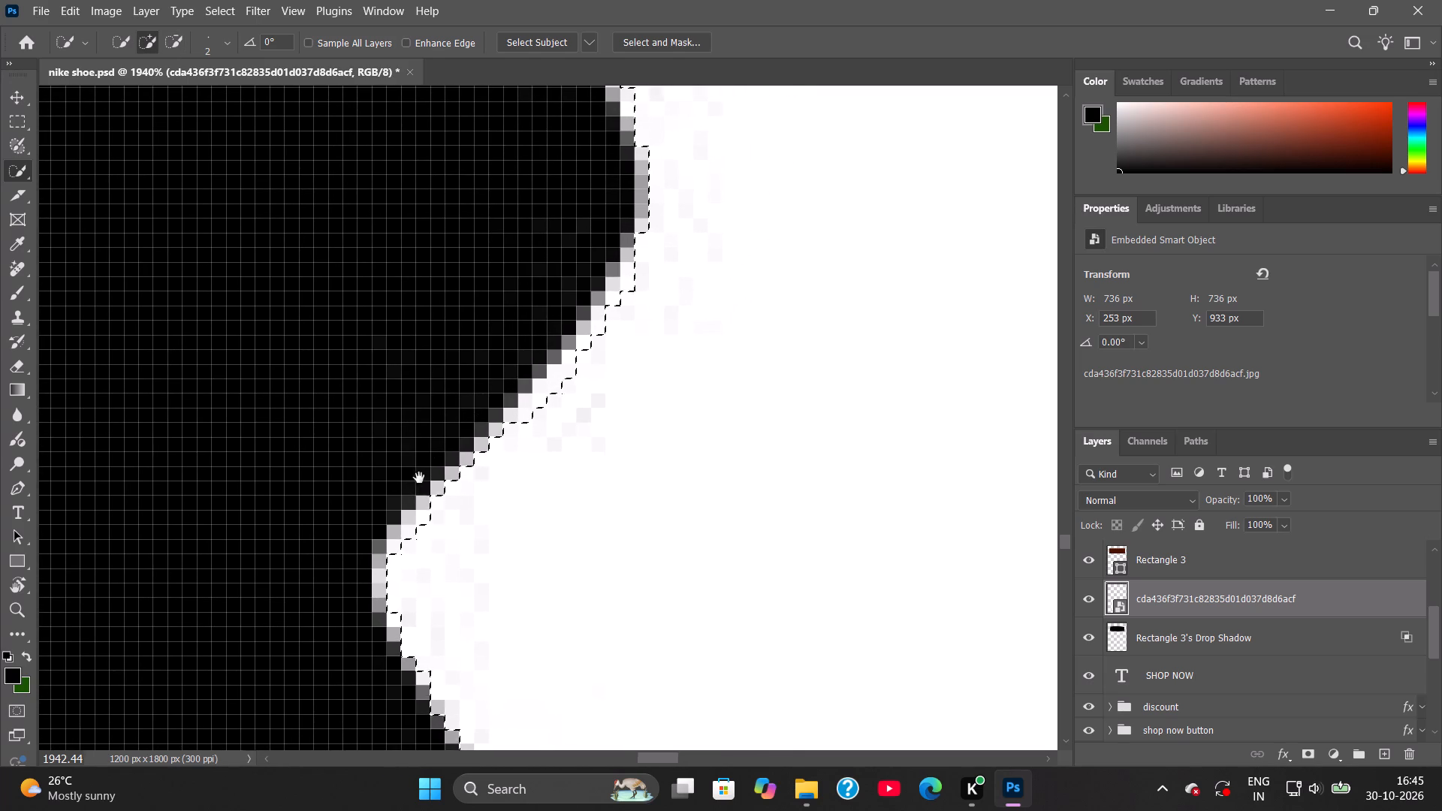
left_click_drag(419, 478, 421, 478)
left_click_drag(530, 411, 568, 380, "alt")
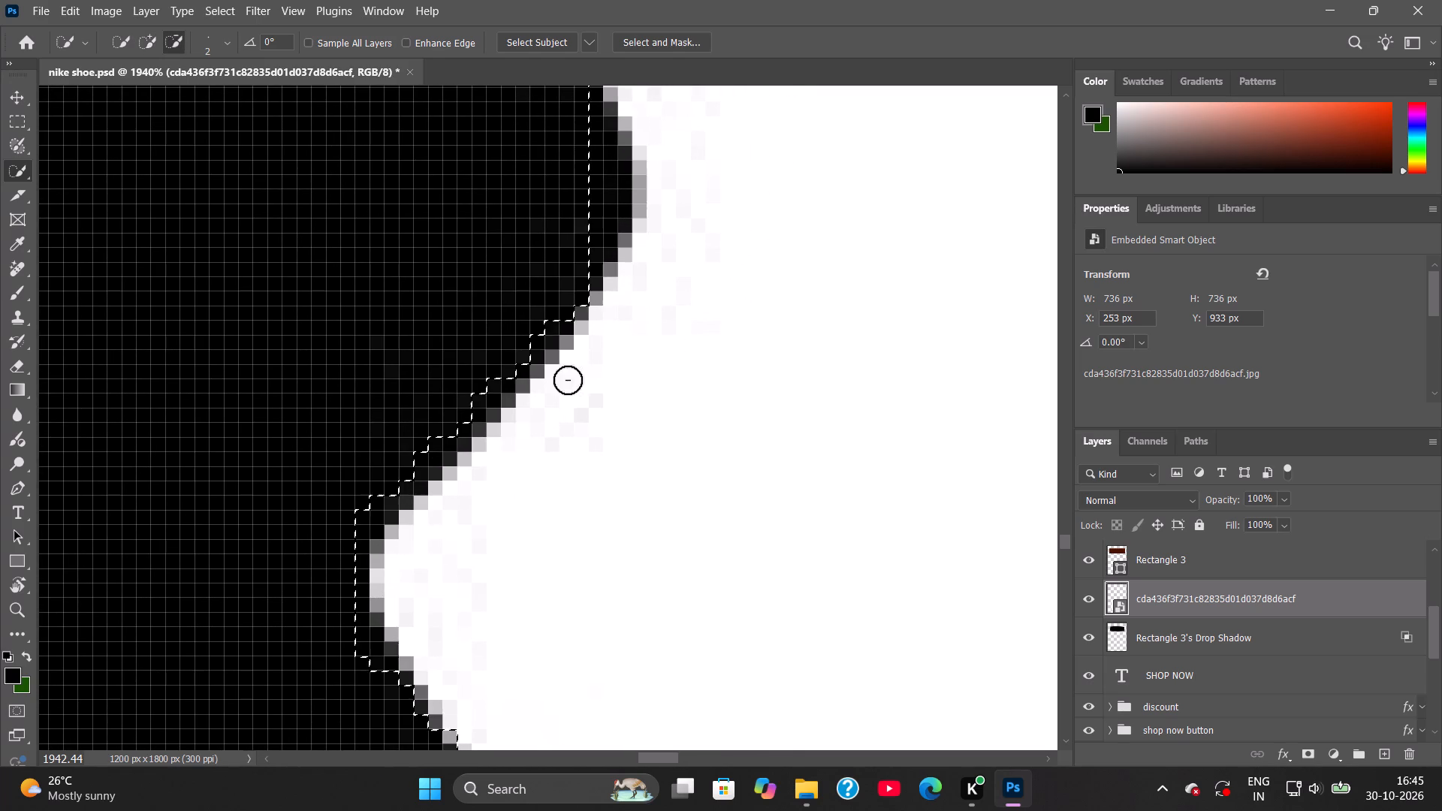
left_click_drag(568, 380, 593, 363, "alt")
left_click_drag(638, 286, 641, 280, "alt")
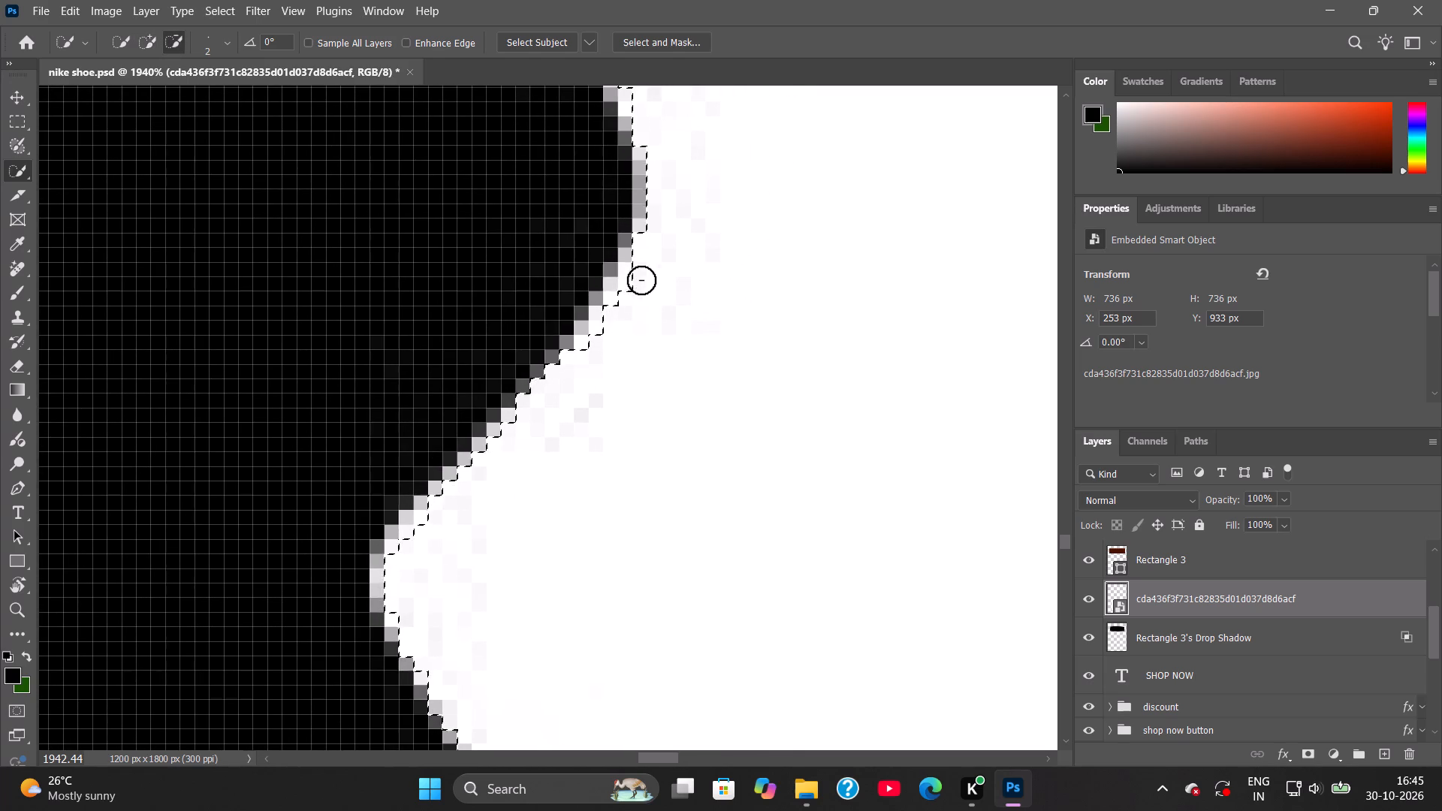
left_click_drag(641, 280, 656, 254, "alt")
left_click(611, 329, "alt")
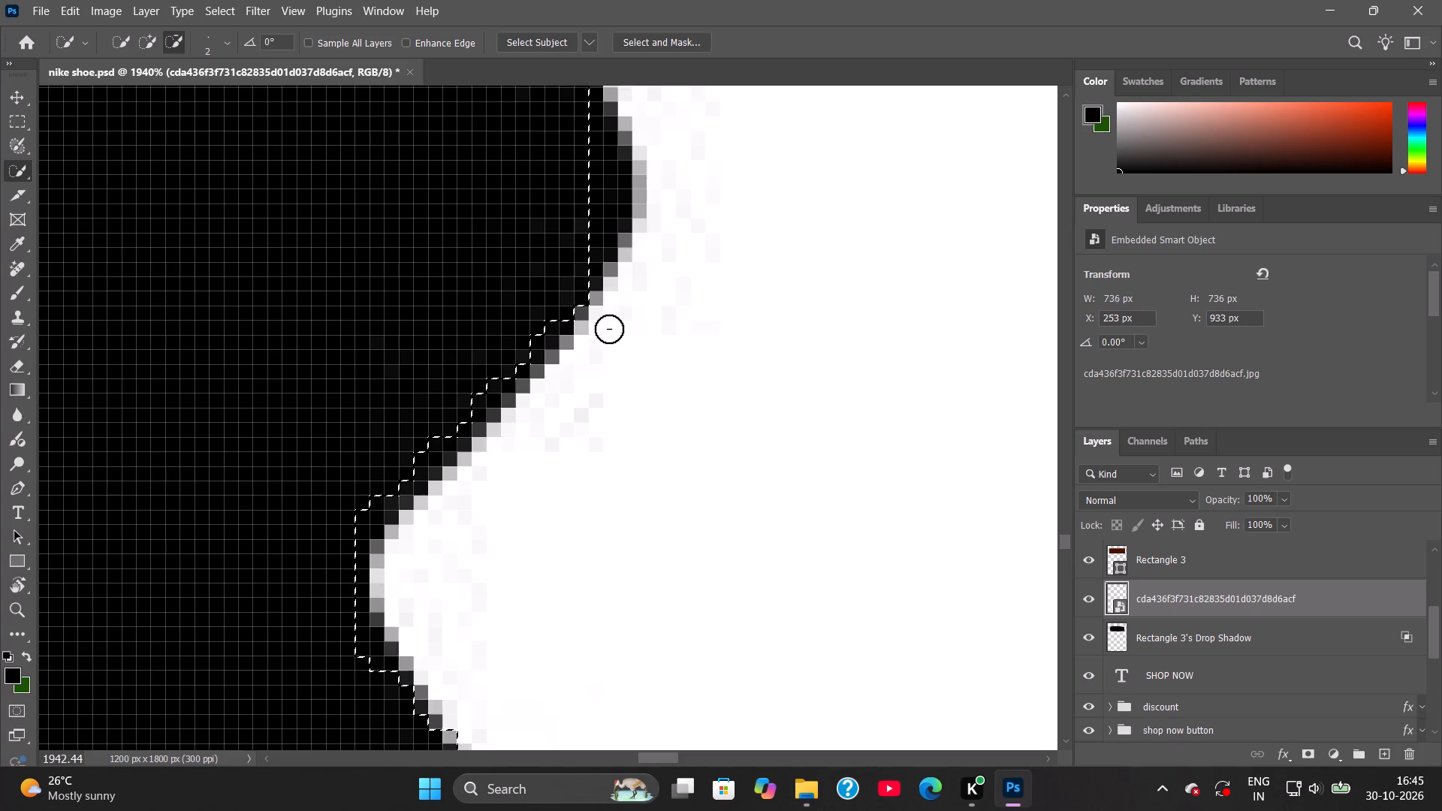
Extend the Quick Selection to the black edge across the earpiece's flat top and the start of its left slope.
key("space")
key("space")
key("space")
key("space")
key("space")
key("space")
key("space")
key("space")
key("space")
key("space")
key("space")
key("space")
key("space")
key("space")
key("space")
key("space")
key("space")
key("space")
key("space")
key("space")
left_click_drag(591, 306, 575, 487)
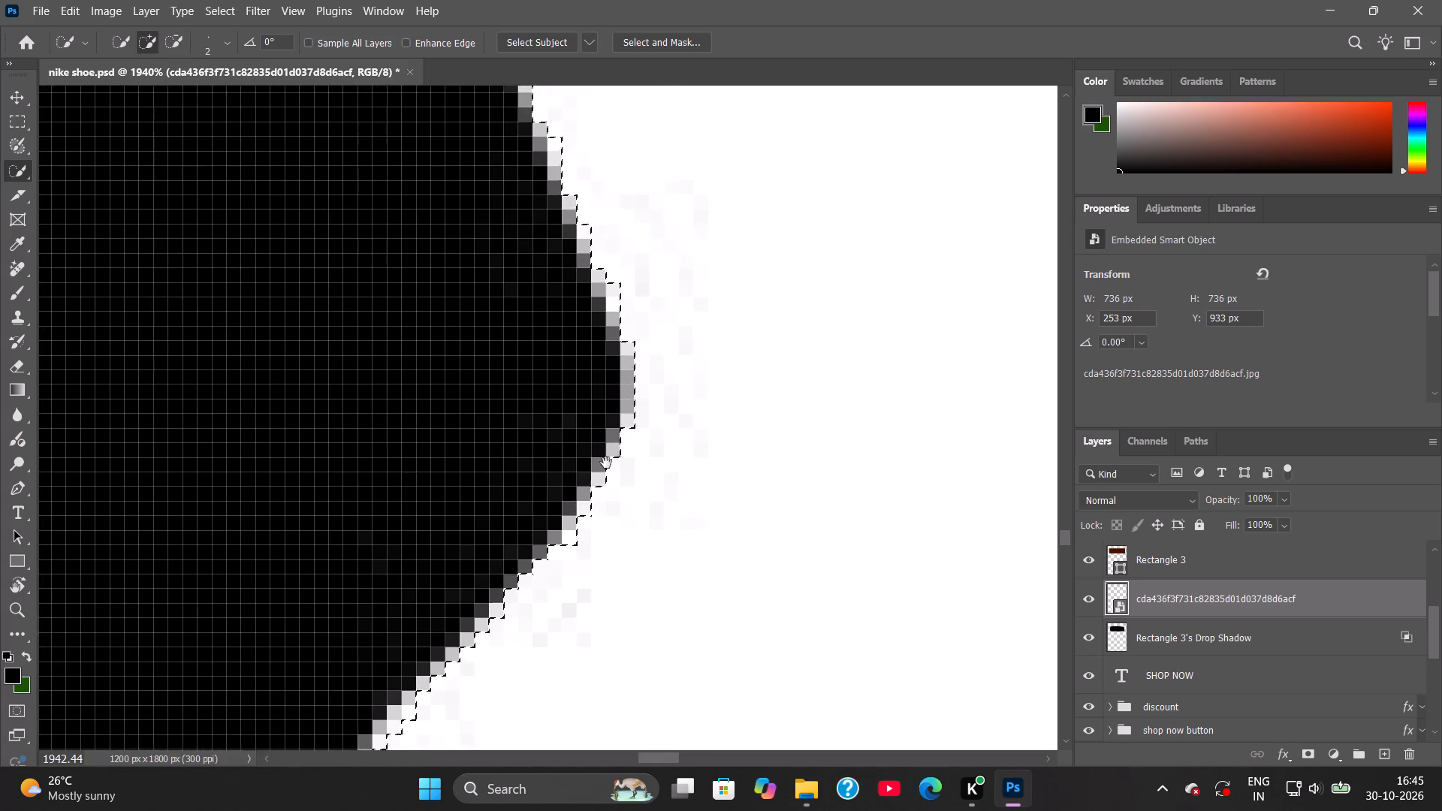
left_click_drag(590, 374, 630, 545)
left_click_drag(560, 408, 602, 468)
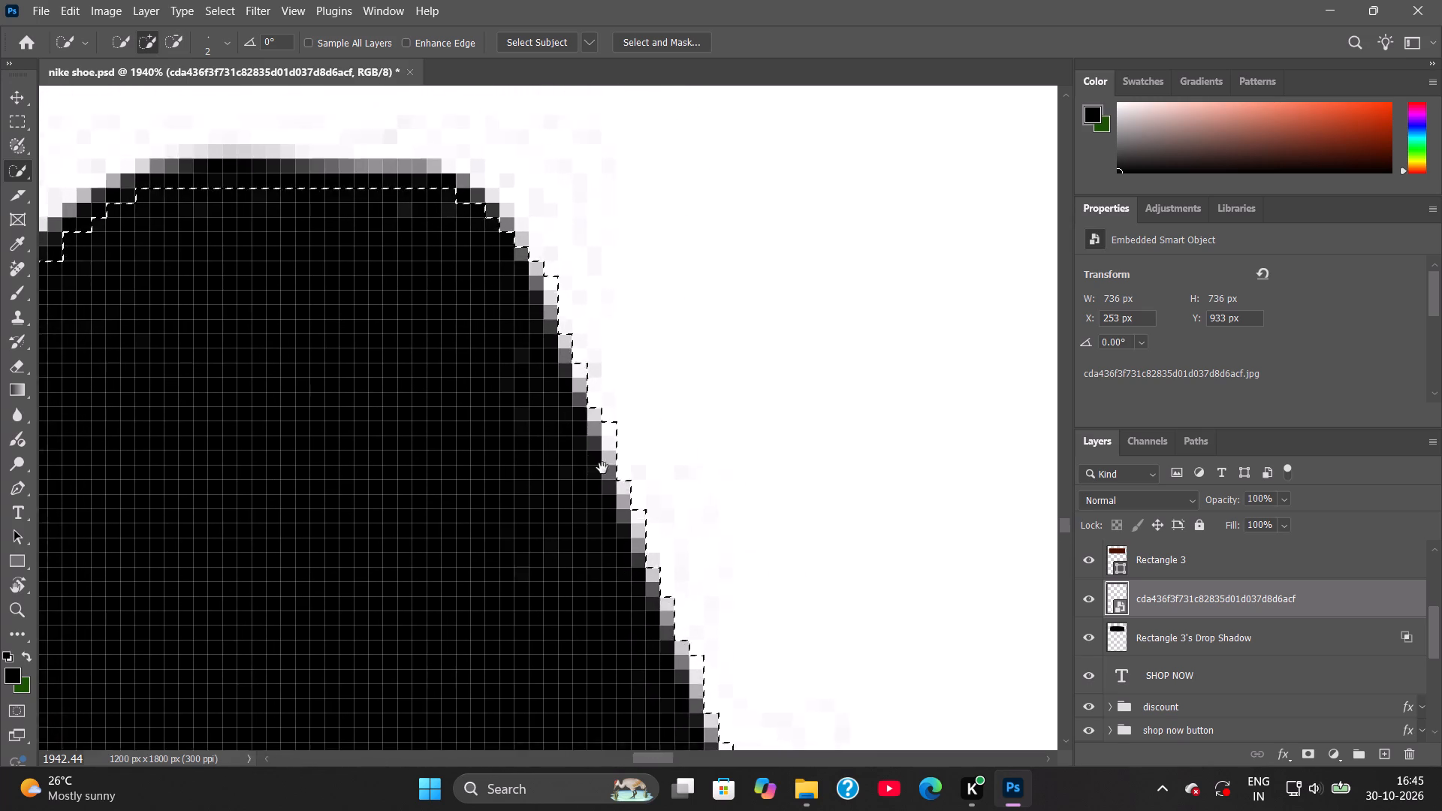
left_click_drag(602, 468, 686, 542)
left_click_drag(294, 313, 457, 314)
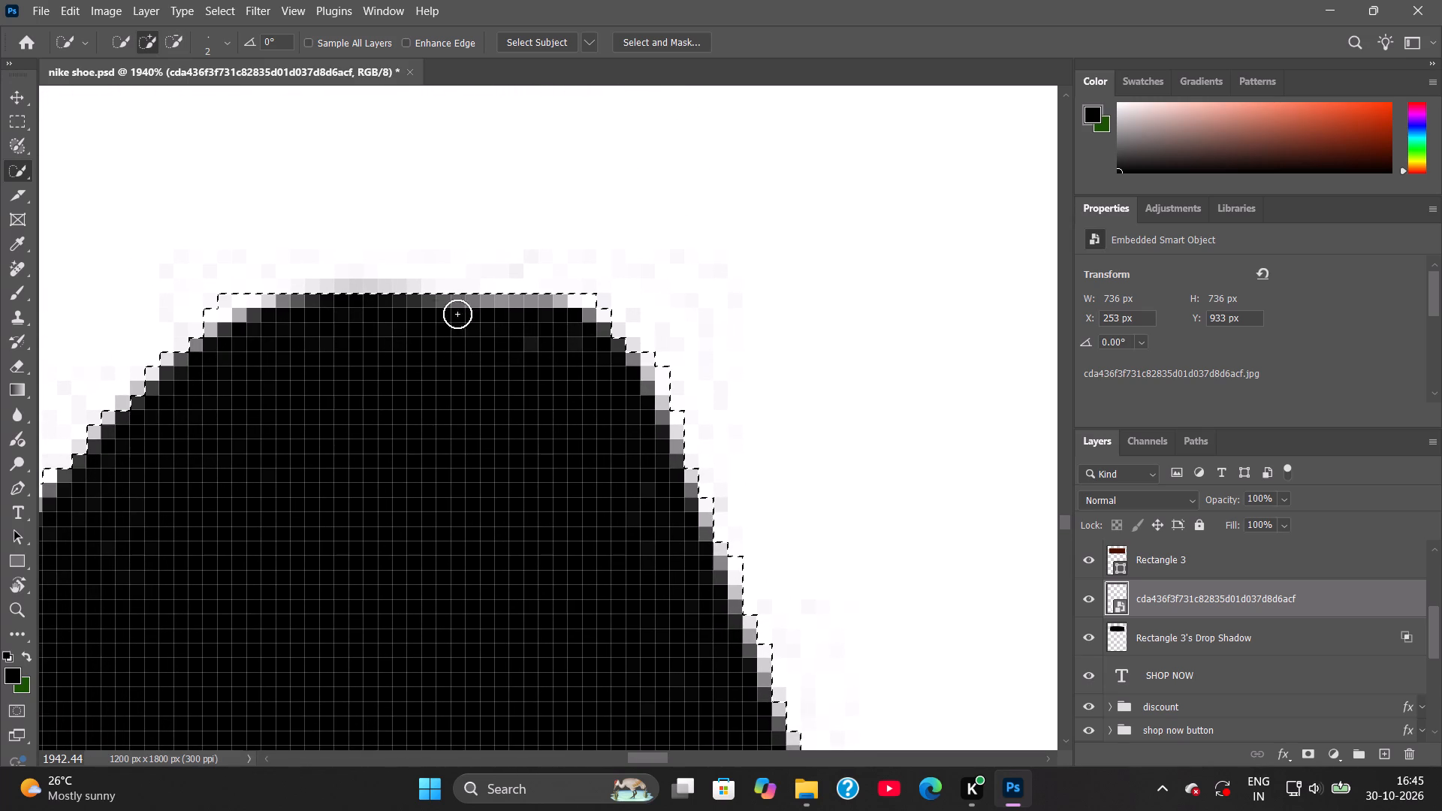
left_click_drag(457, 314, 570, 318)
left_click_drag(264, 333, 167, 405)
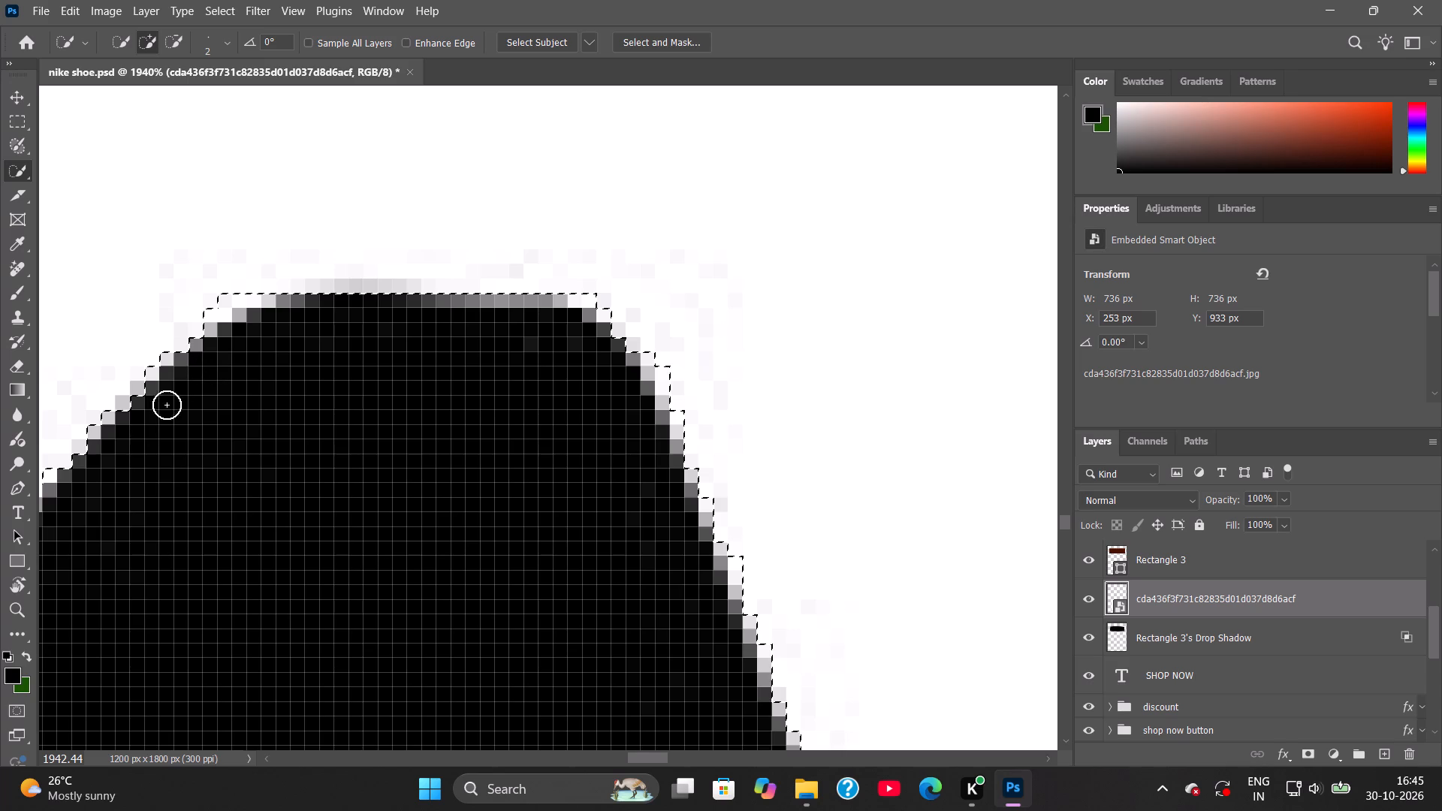
left_click_drag(167, 405, 59, 469)
Fit the Quick Selection to the black edge along the earpiece's upper-left curve.
key("space")
key("space")
key("space")
key("space")
key("space")
key("space")
key("space")
key("space")
key("space")
key("space")
key("space")
key("space")
key("space")
key("space")
key("space")
key("space")
key("space")
key("space")
key("space")
key("space")
left_click_drag(258, 445, 728, 299)
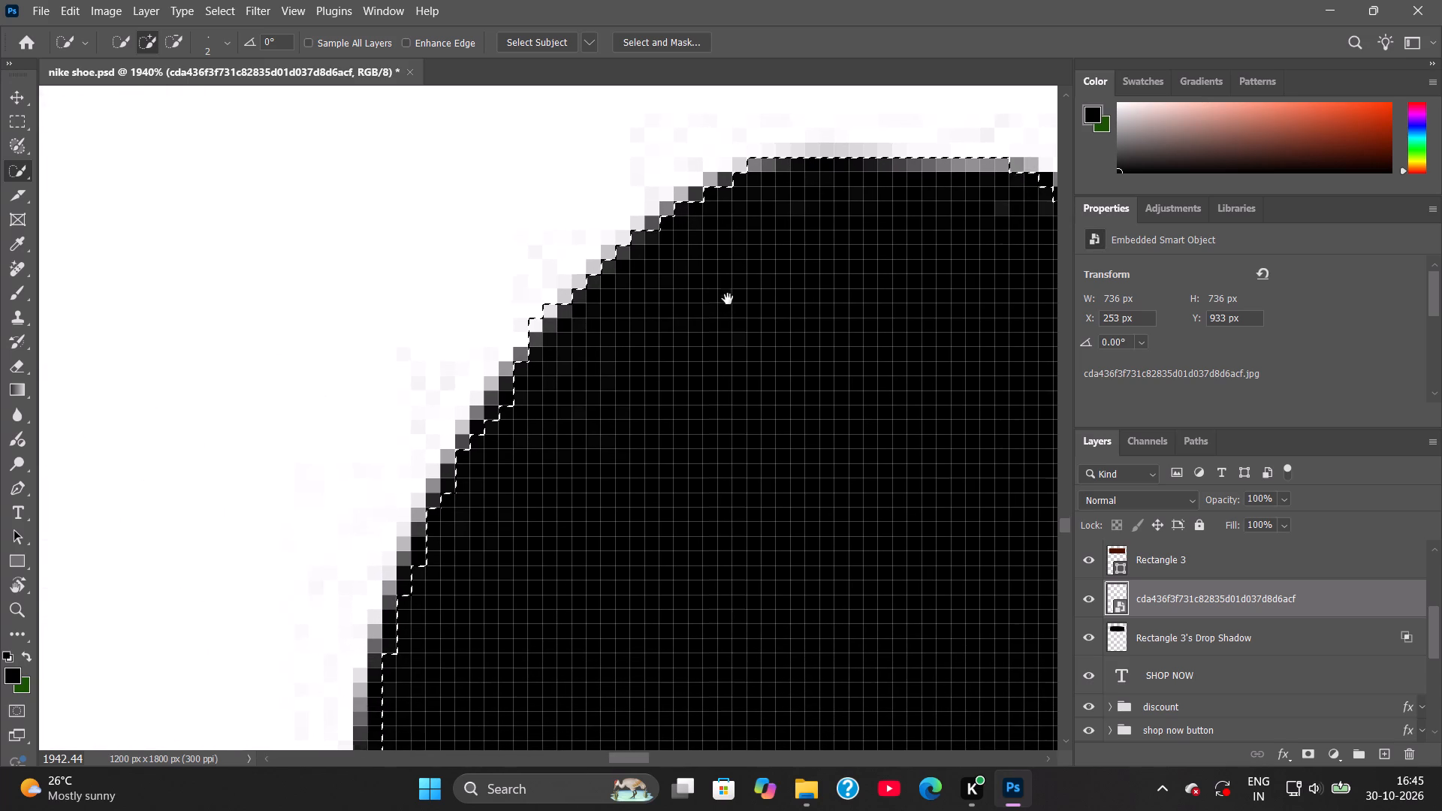
left_click_drag(728, 299, 728, 297)
left_click_drag(732, 175, 650, 227)
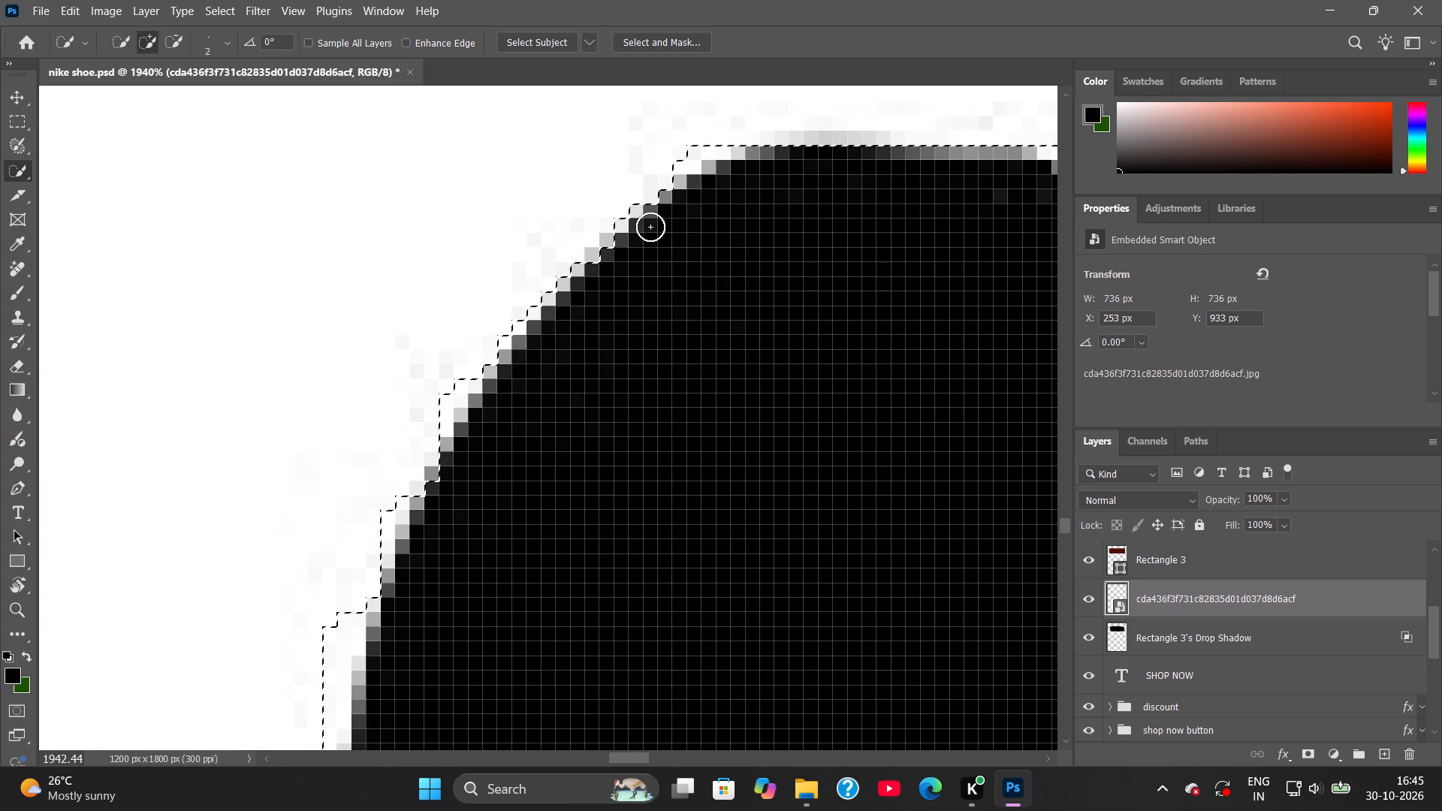
left_click_drag(650, 227, 393, 598)
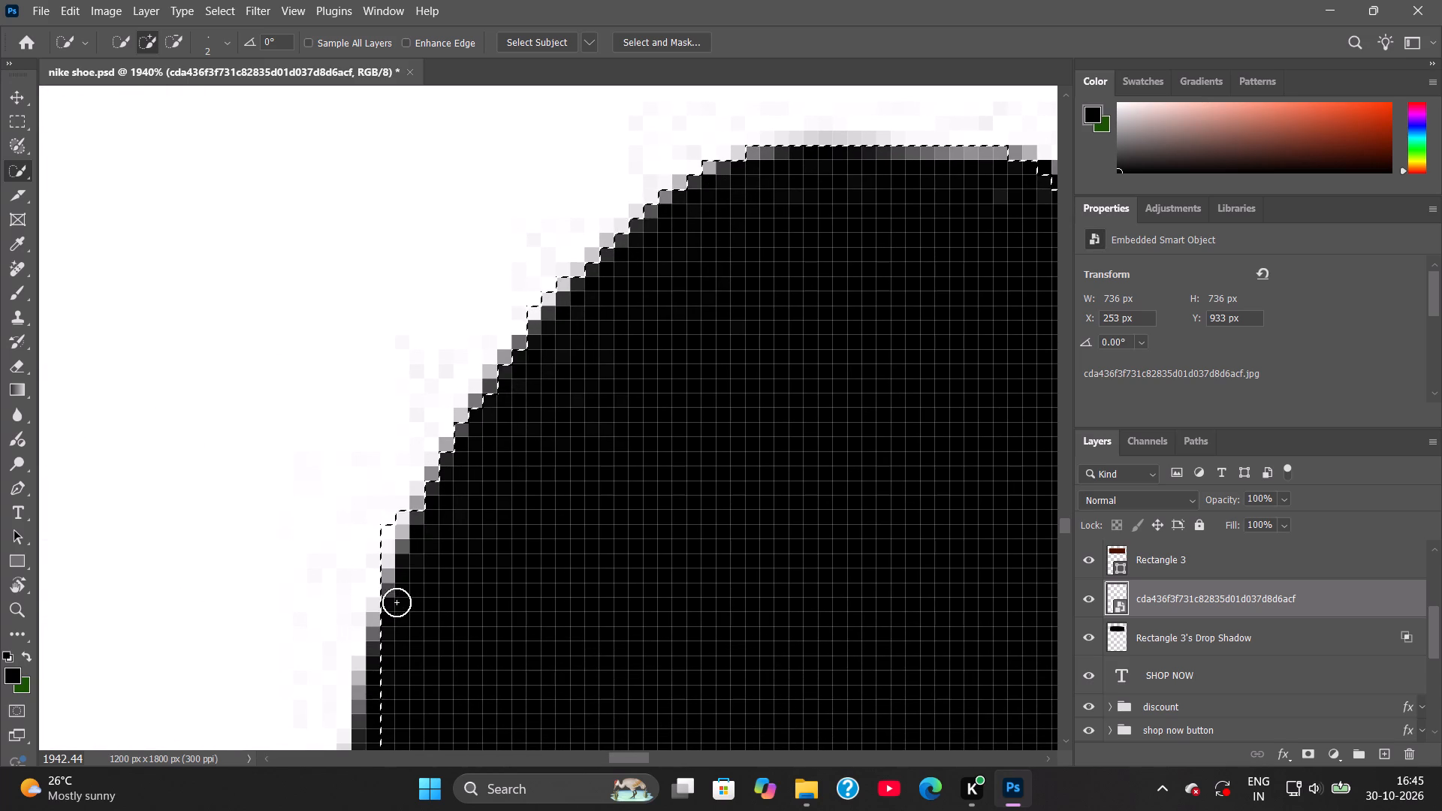
Add the black edge down the earpiece's outer left side to the Quick Selection and trim the white fringe at its upper bend.
key("space")
key("space")
key("space")
key("space")
key("space")
key("space")
key("space")
key("space")
key("space")
key("space")
key("space")
key("space")
key("space")
key("space")
key("space")
key("space")
key("space")
key("space")
key("space")
key("space")
left_click_drag(454, 592, 478, 233)
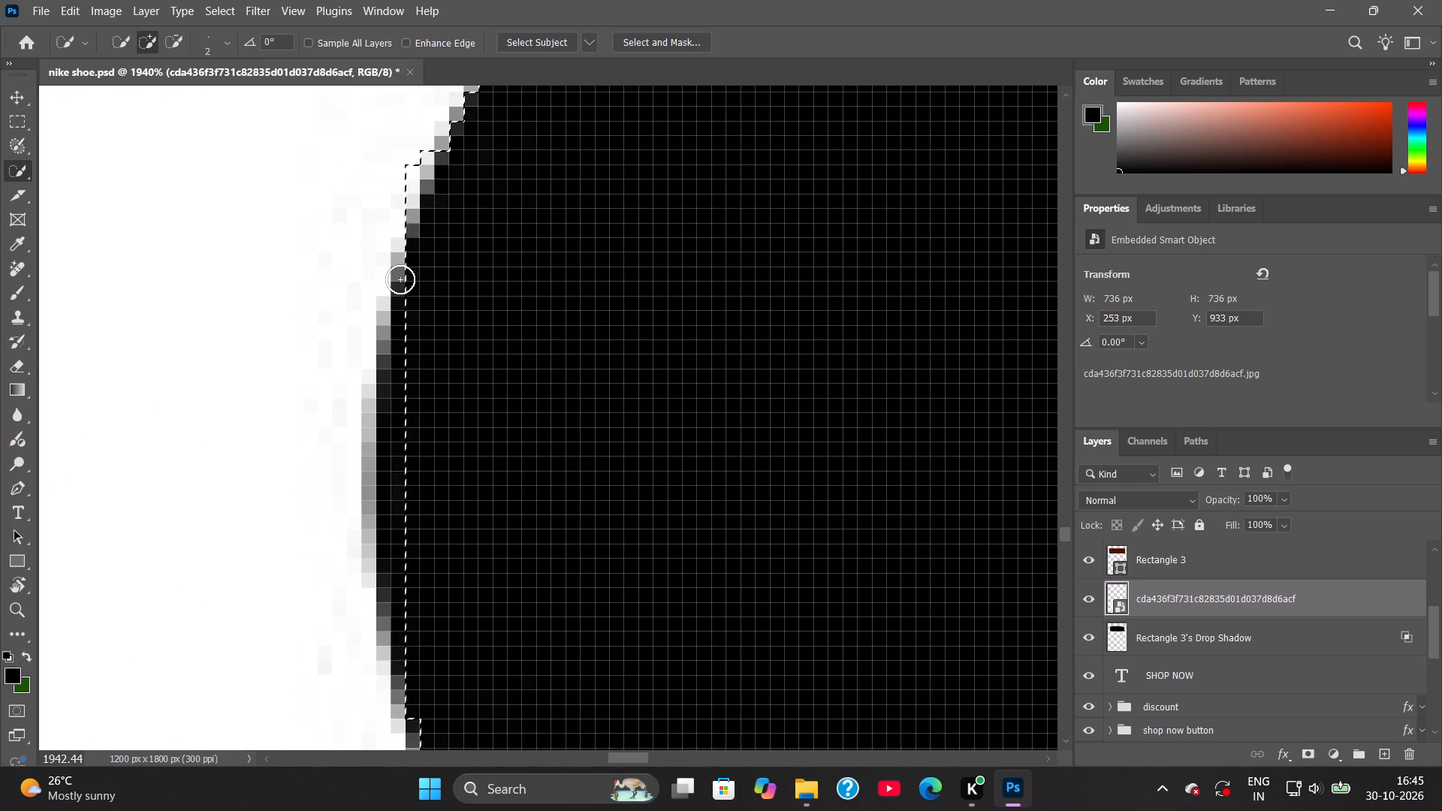
left_click_drag(400, 299, 387, 531)
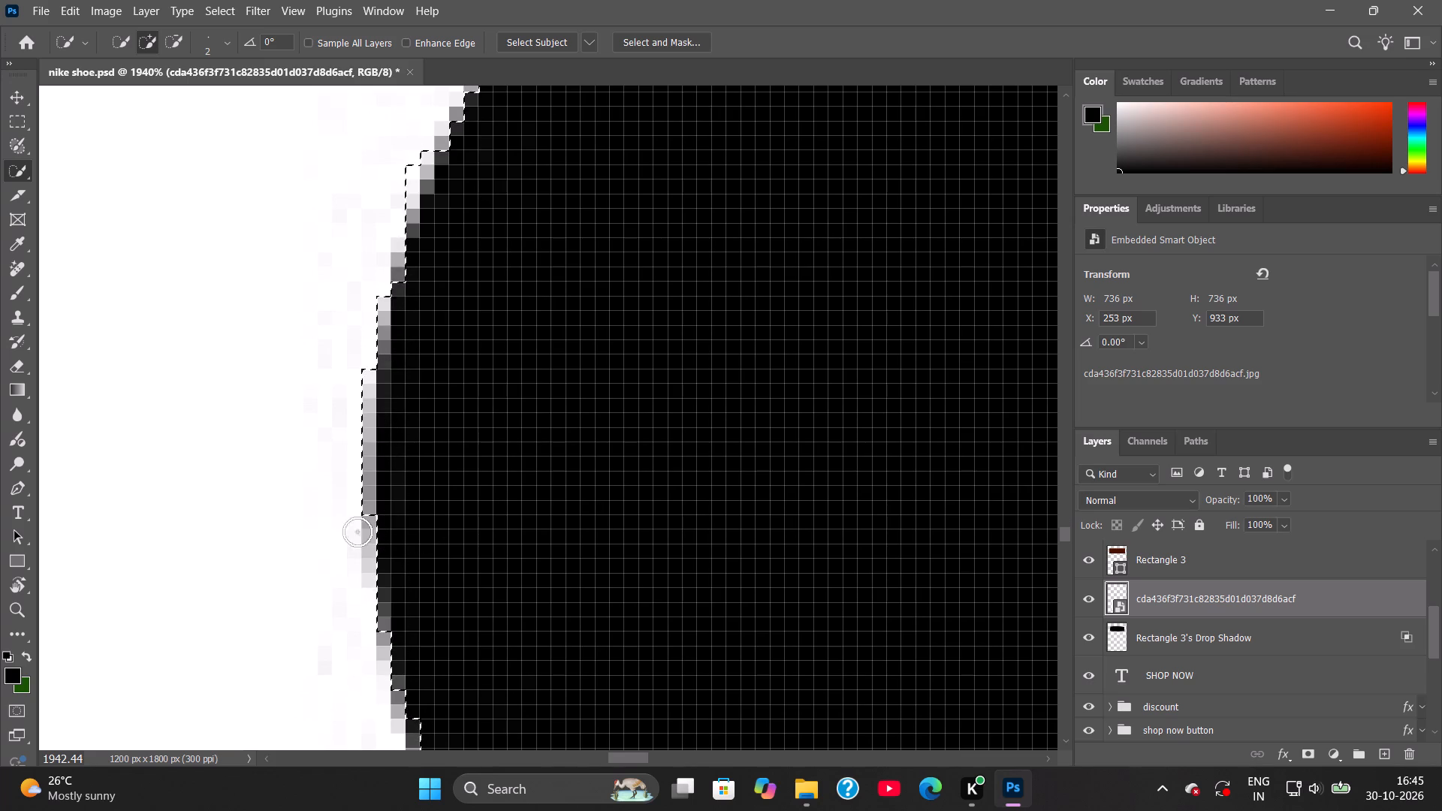
key("space")
key("space")
key("space")
key("space")
key("space")
key("space")
key("space")
key("space")
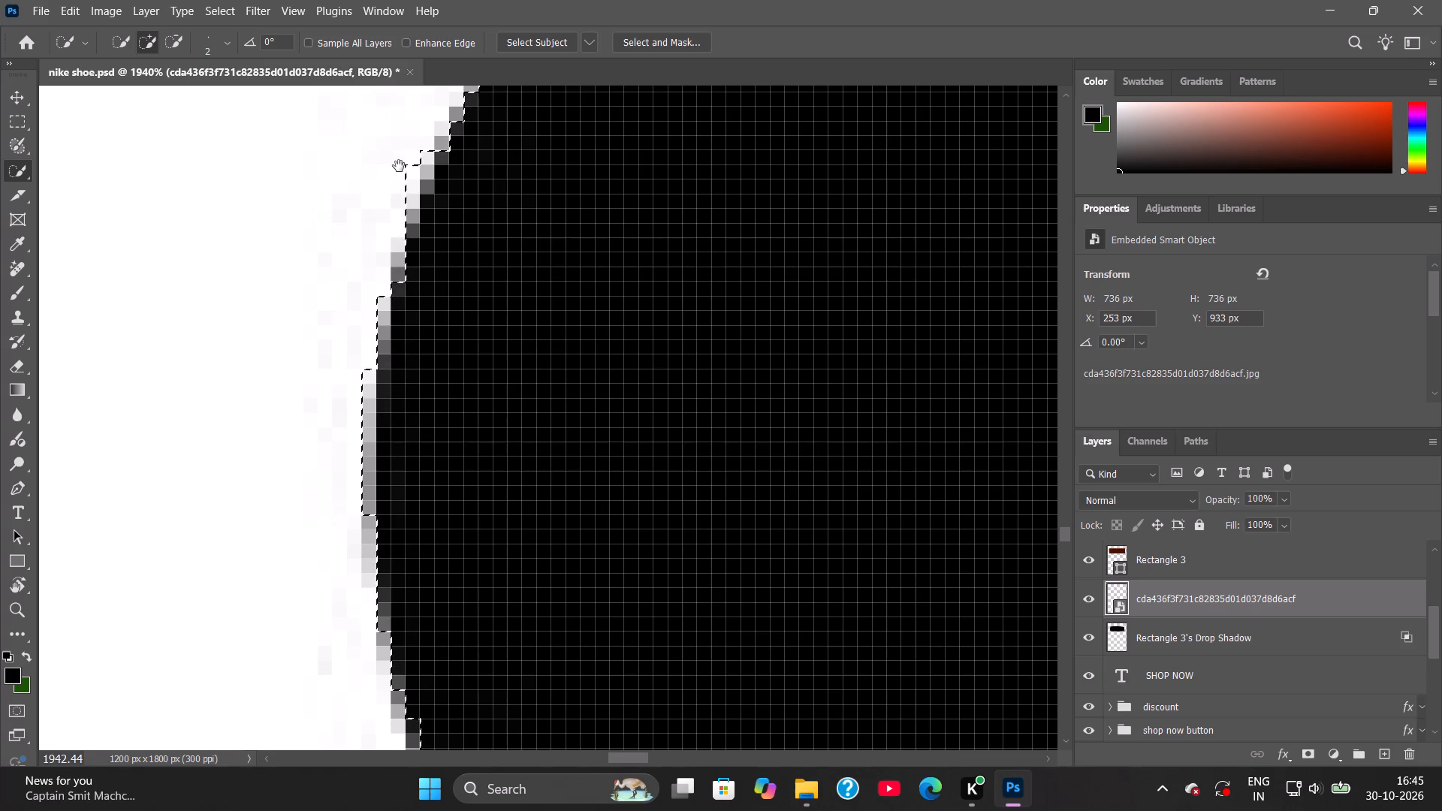
left_click(405, 173, "alt")
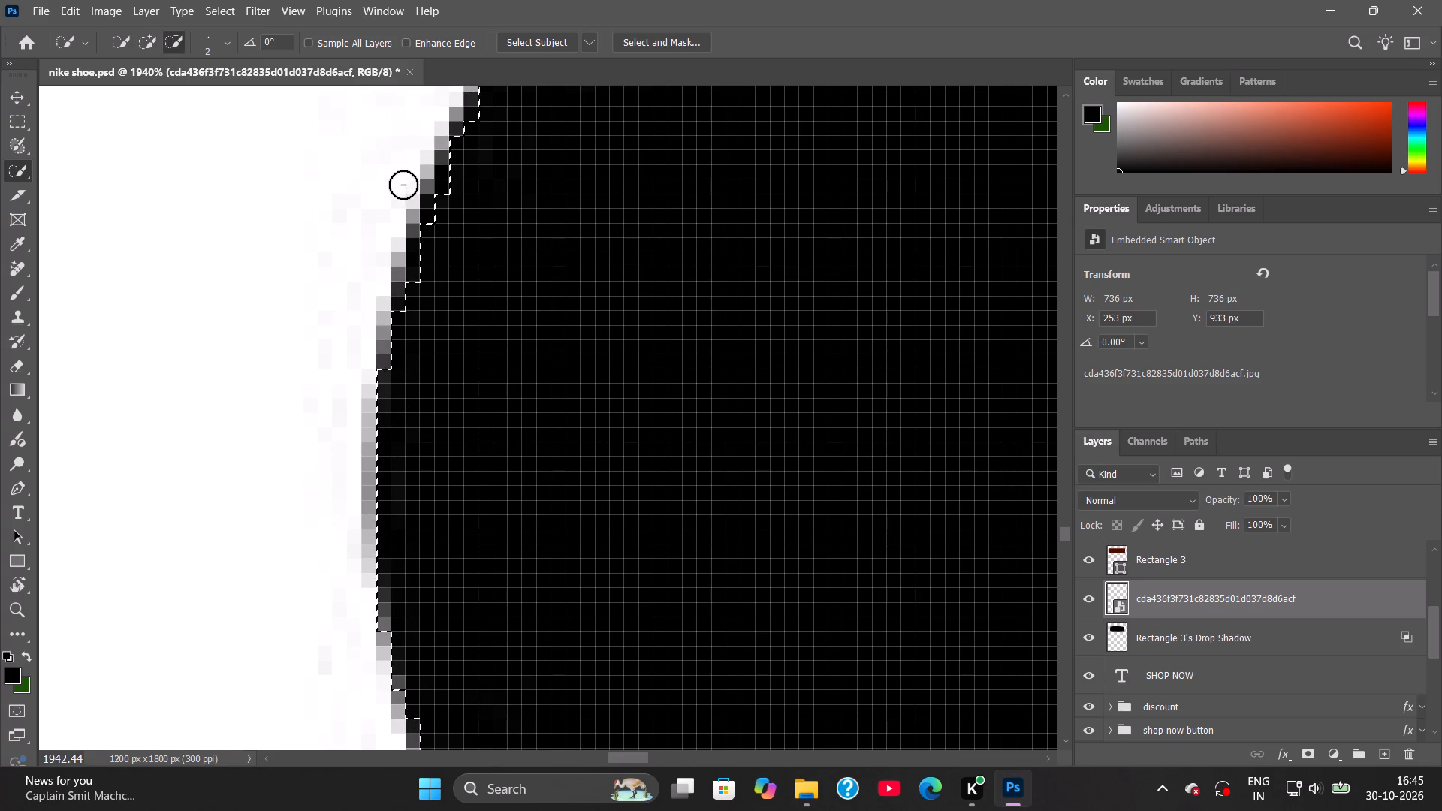
left_click_drag(460, 177, 427, 306)
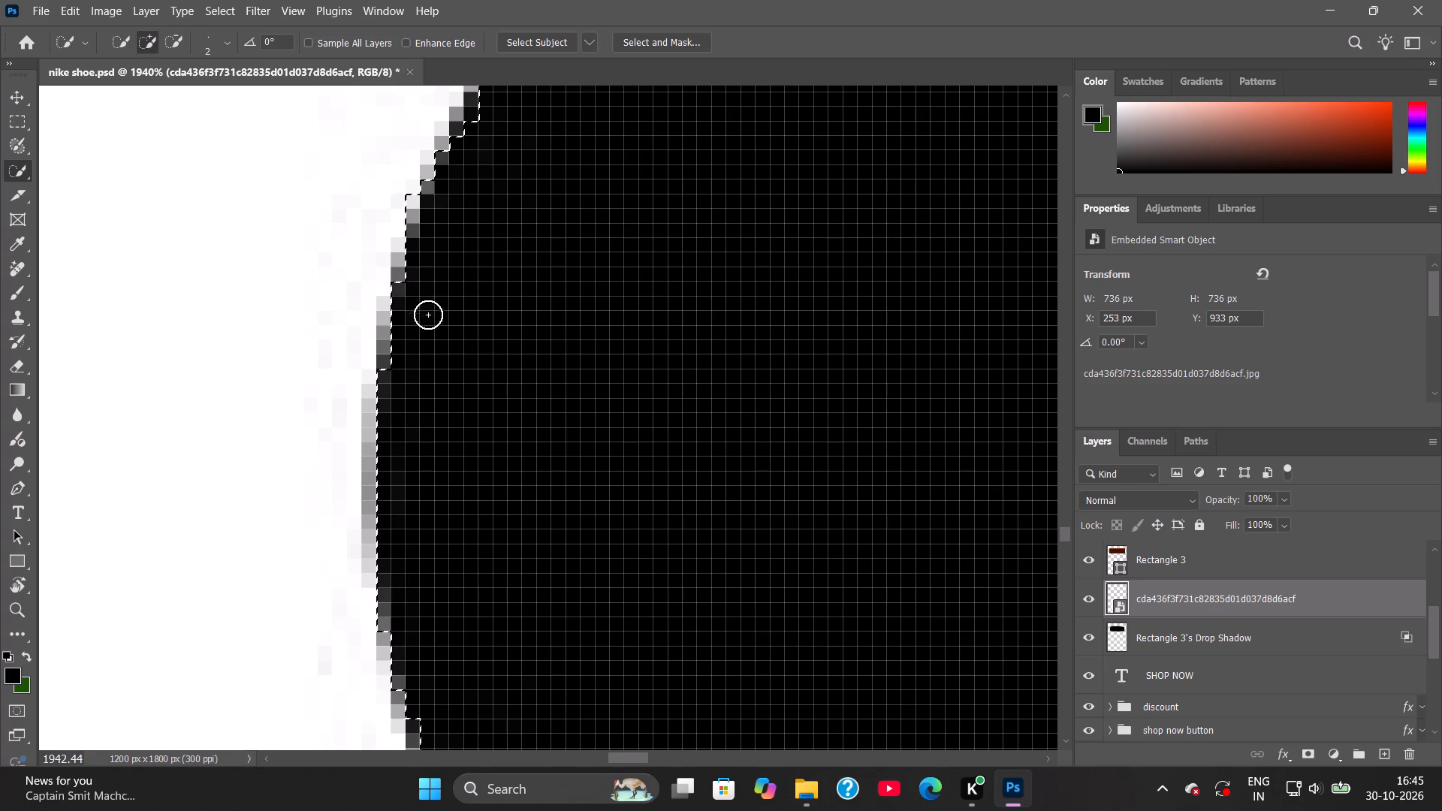
Check the handle's outer edge and copy the selected handset onto a new layer.
key("space")
key("space")
key("space")
key("space")
key("space")
key("space")
key("space")
key("space")
key("space")
key("space")
key("space")
key("space")
key("space")
key("space")
key("space")
key("space")
key("space")
key("space")
key("space")
key("space")
left_click_drag(480, 463, 474, 240)
left_click_drag(499, 371, 466, 333)
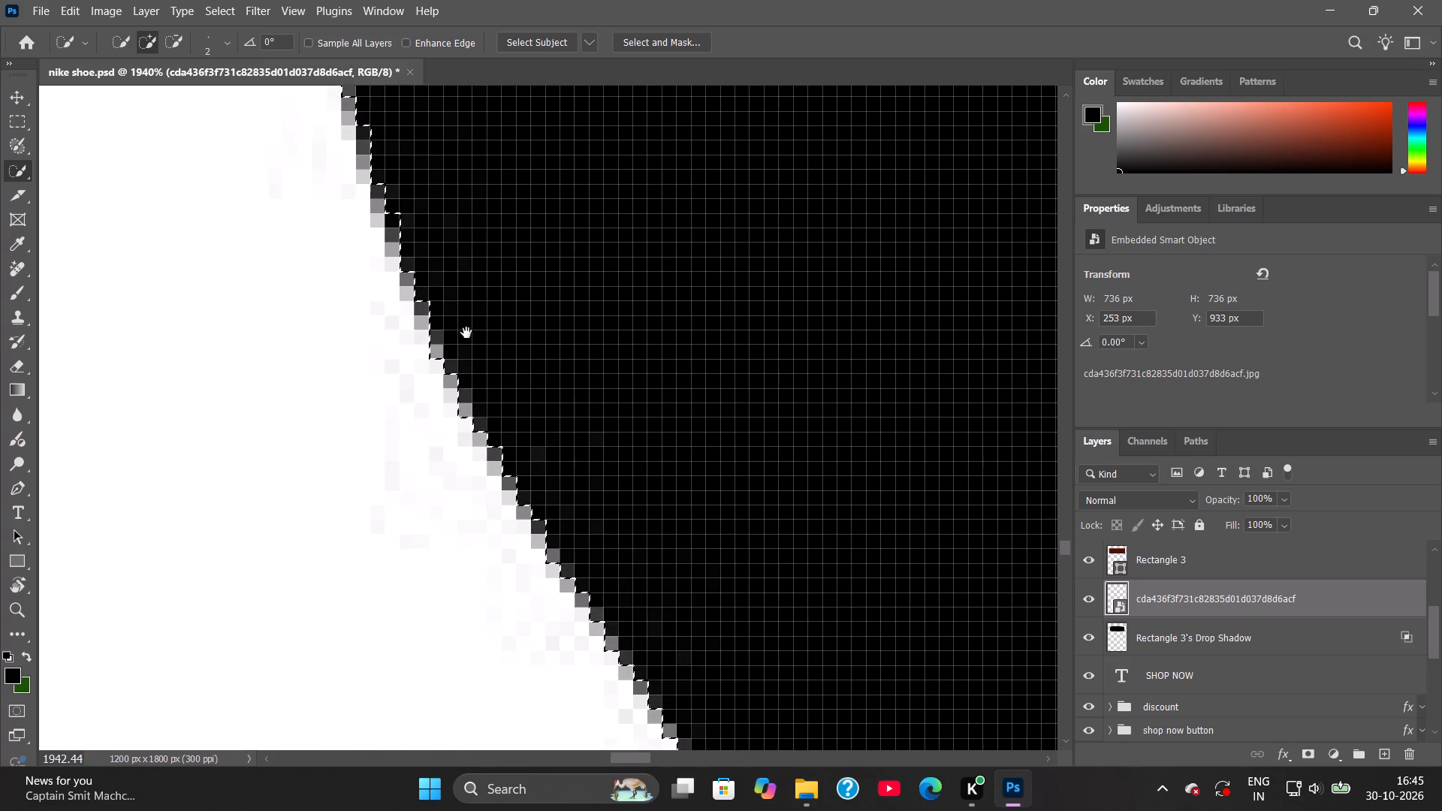
left_click_drag(466, 333, 458, 327)
scroll(640, 359, "down", 19, "alt")
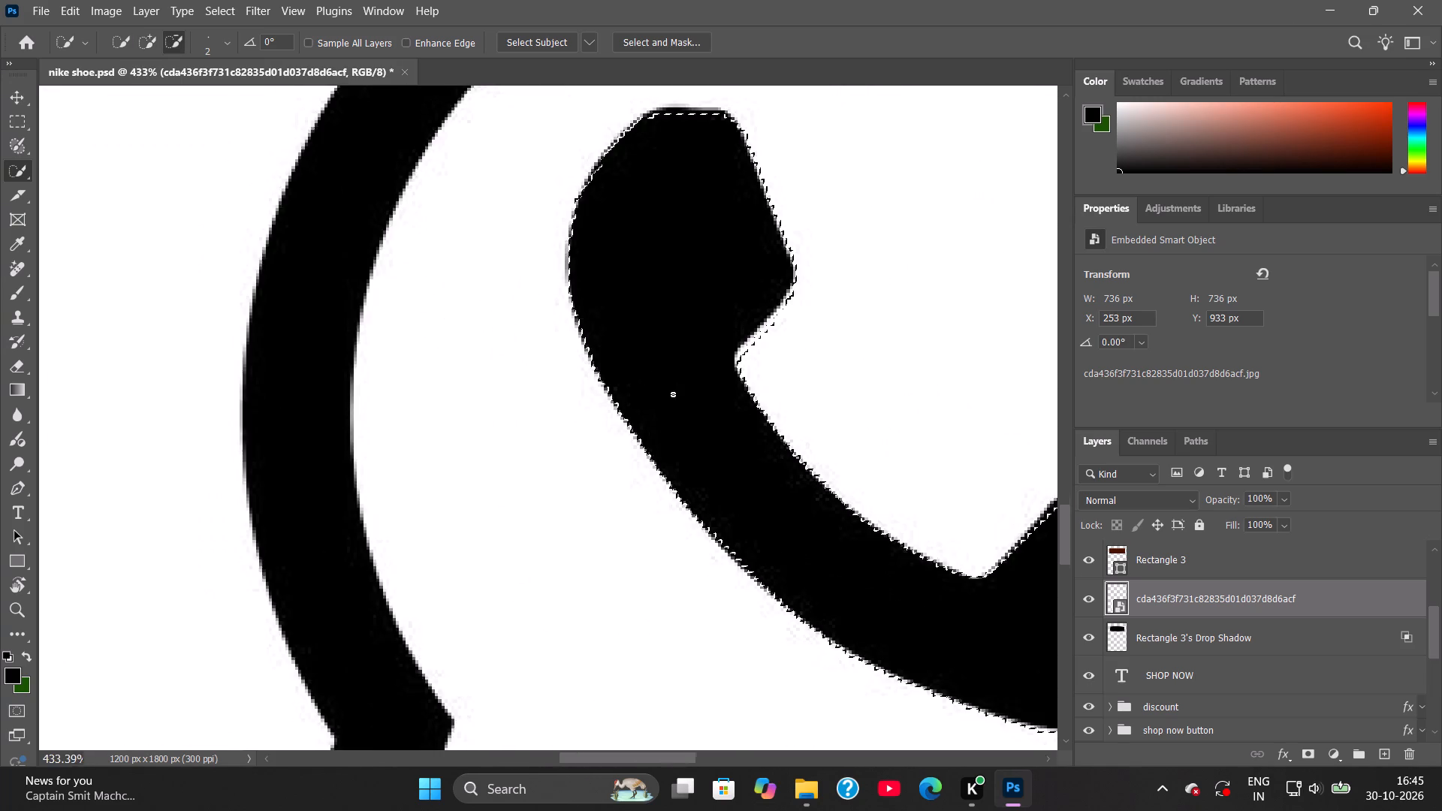
scroll(673, 394, "down", 7, "alt")
key("space")
key("space")
key("space")
key("space")
key("space")
left_click_drag(735, 412, 661, 433)
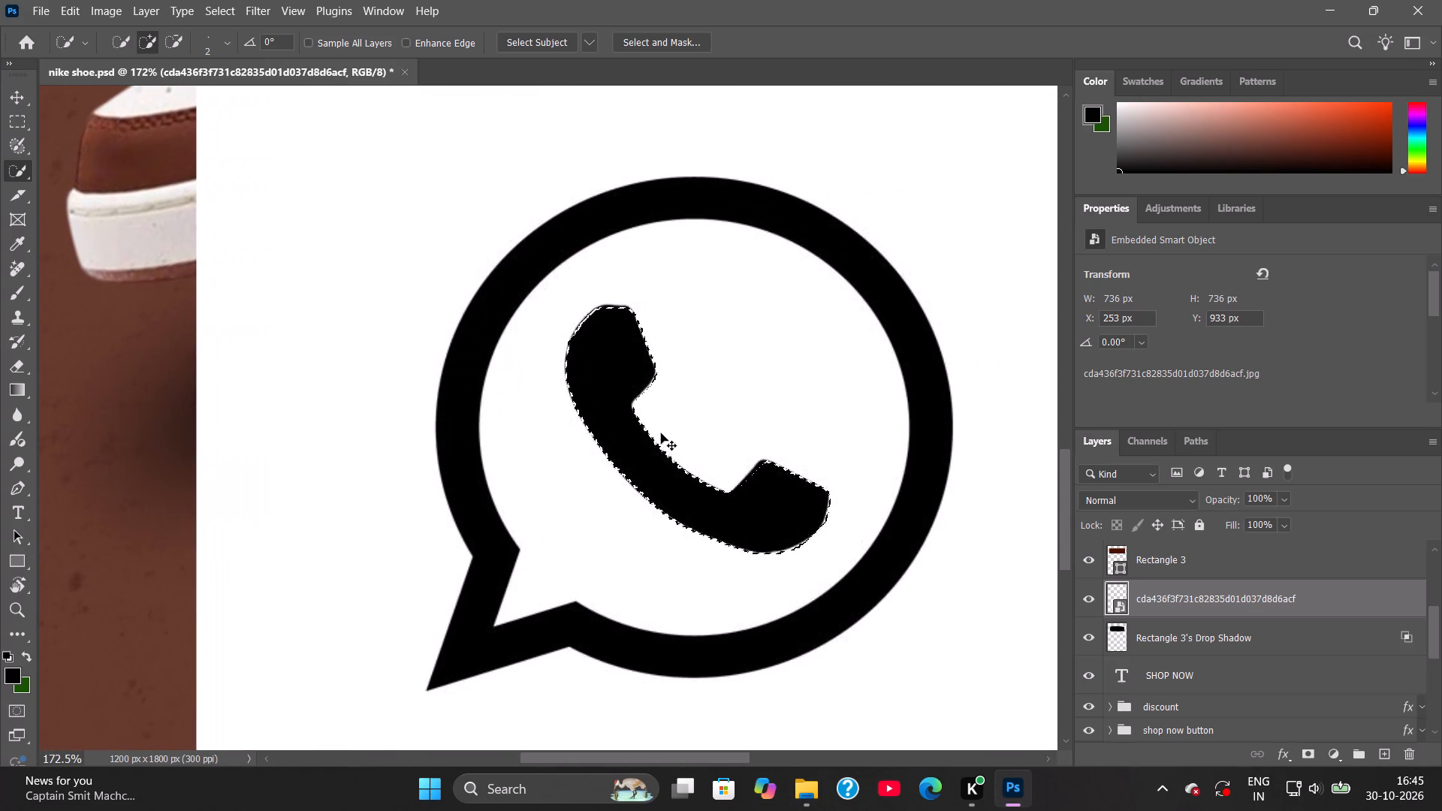
key("ctrl+j")
Delete the original WhatsApp image layer with the white background.
left_click(1214, 639)
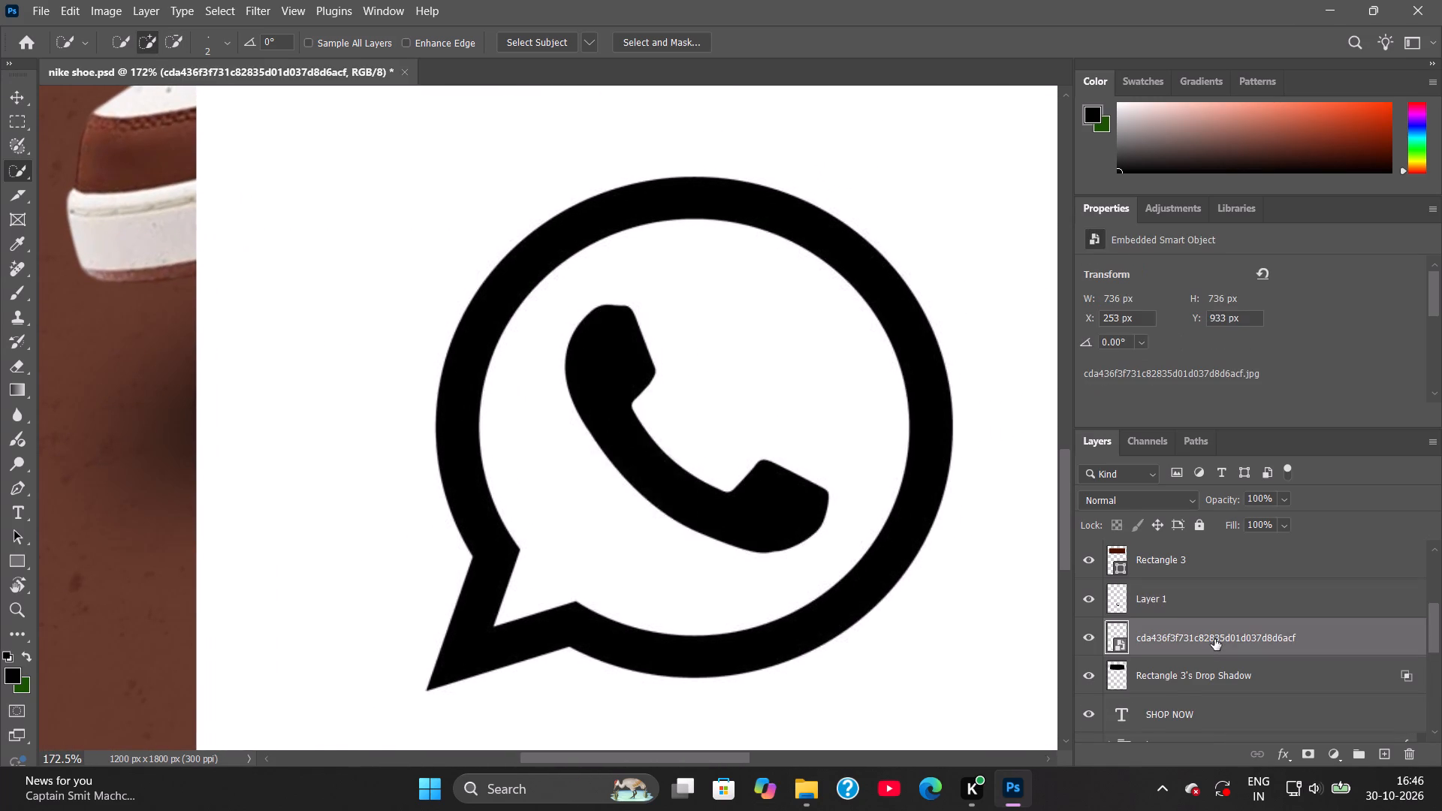
key("Delete")
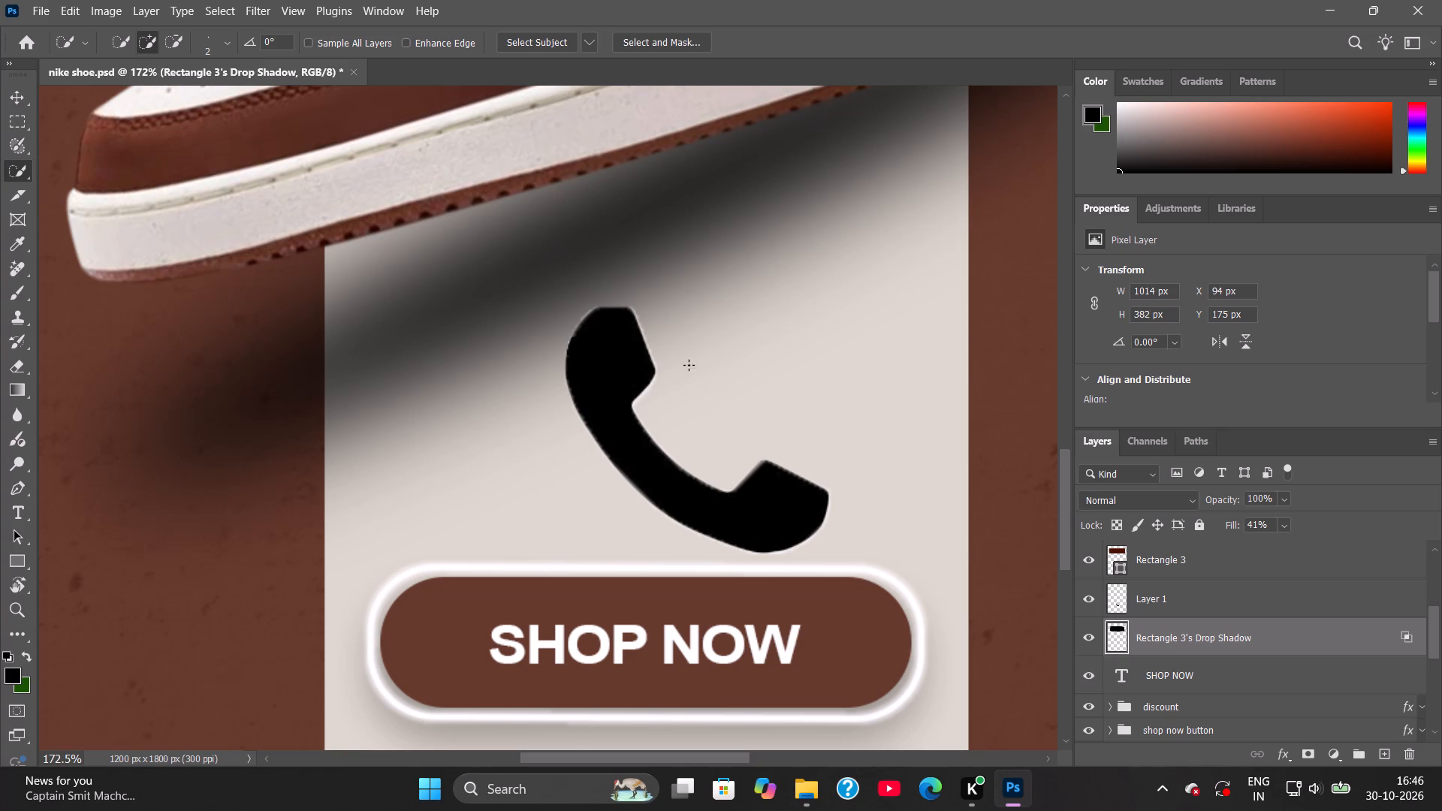
Choose the Brush tool and set the foreground colour to white.
left_click(15, 97)
left_click(1166, 637)
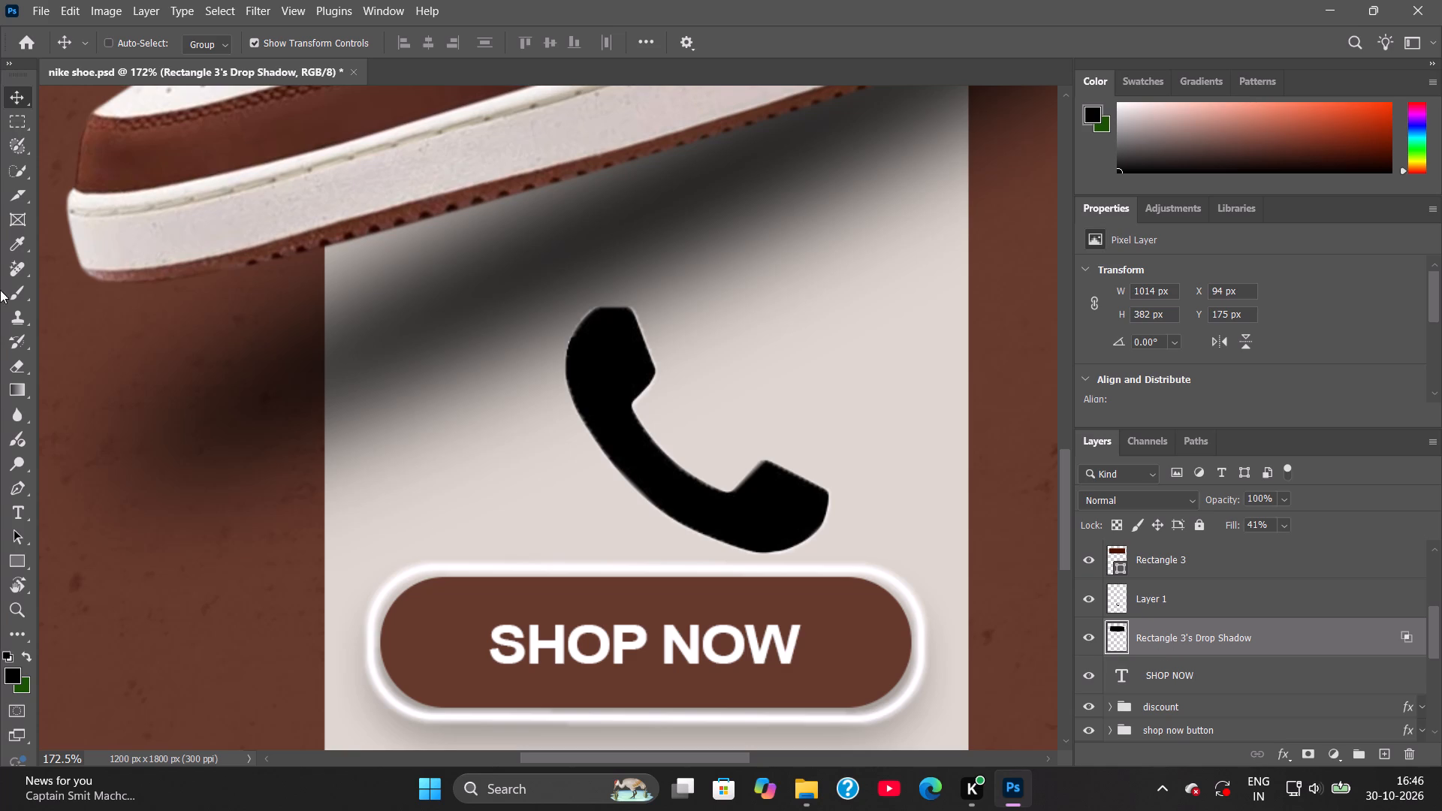
left_click(20, 300)
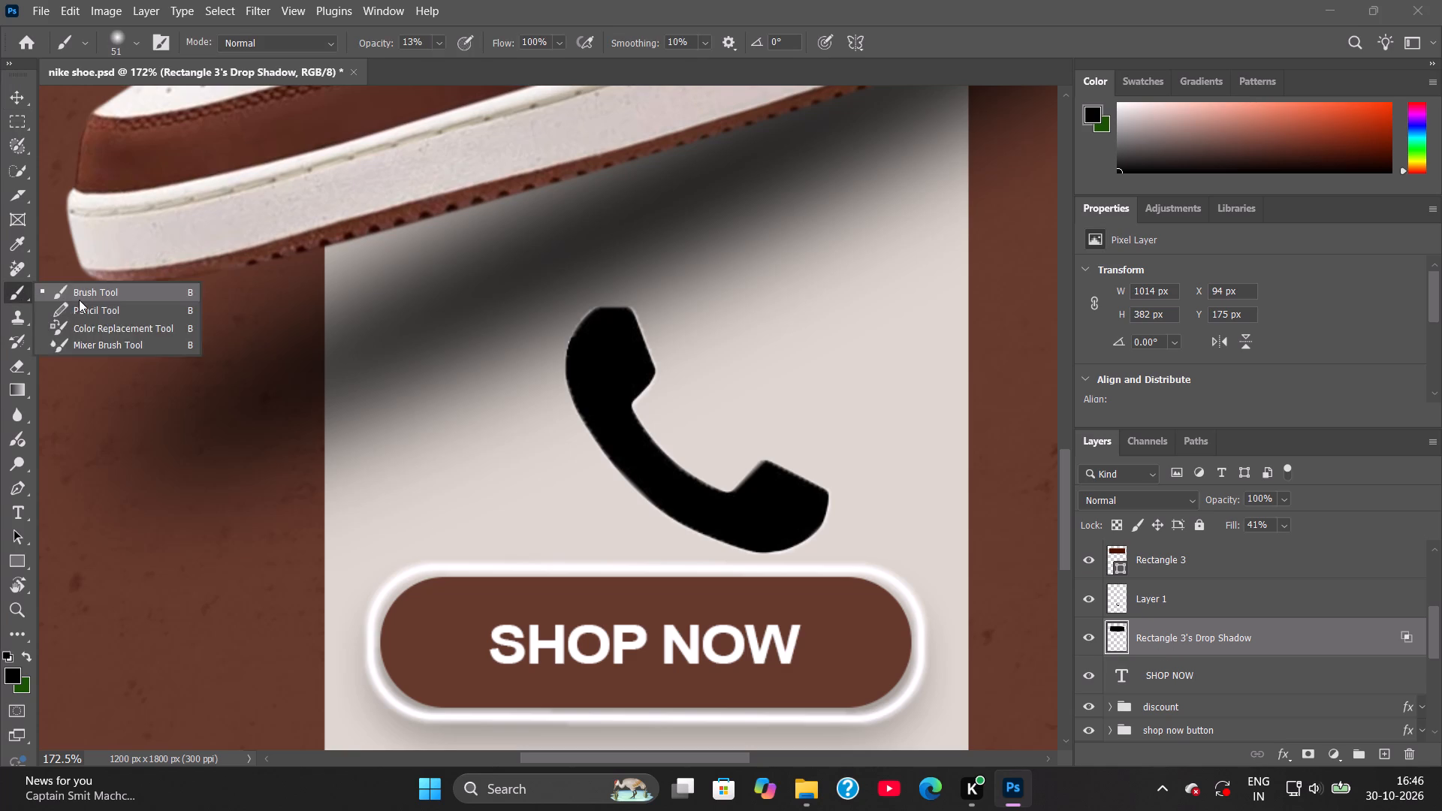
left_click(79, 300)
left_click(11, 675)
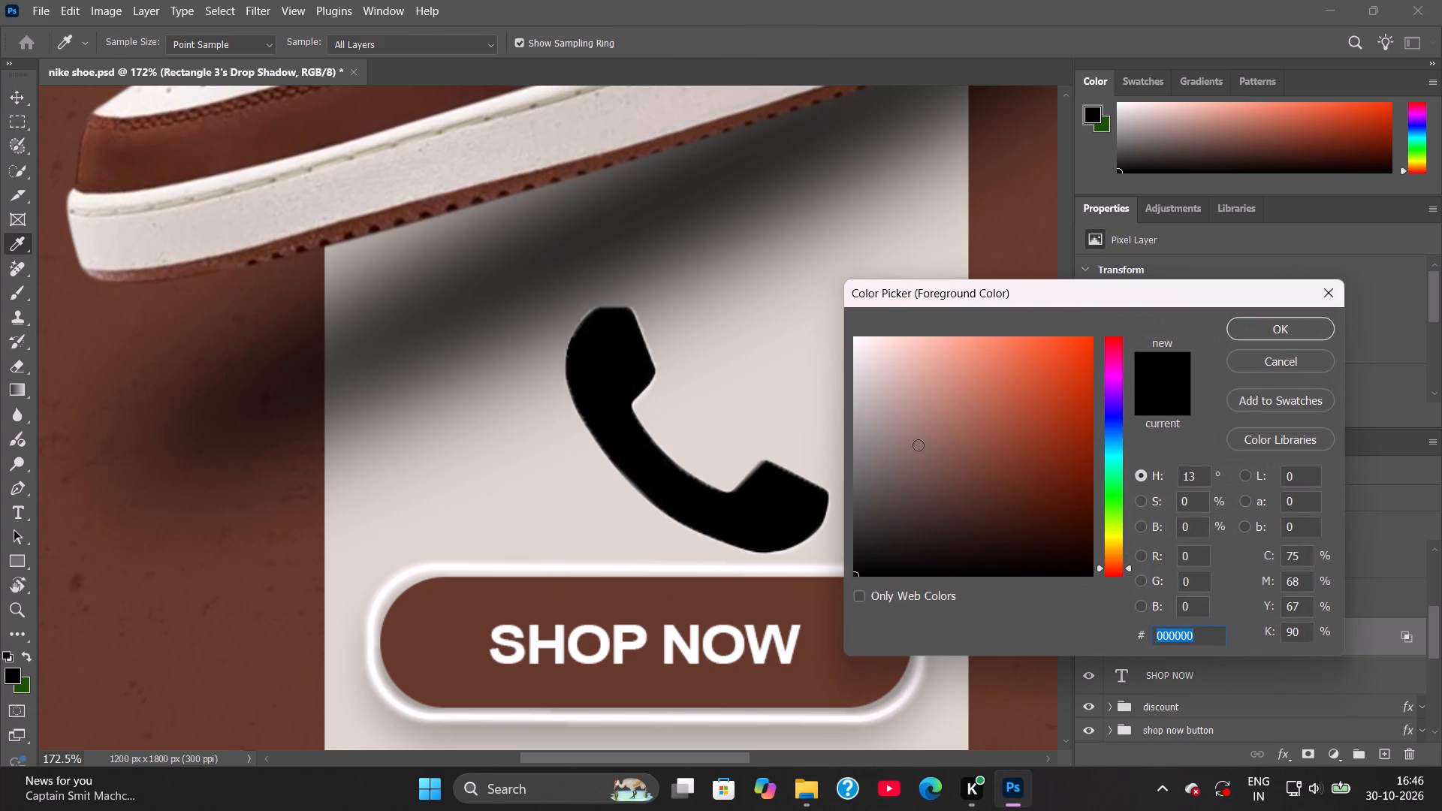
left_click_drag(918, 445, 689, 171)
left_click(1279, 325)
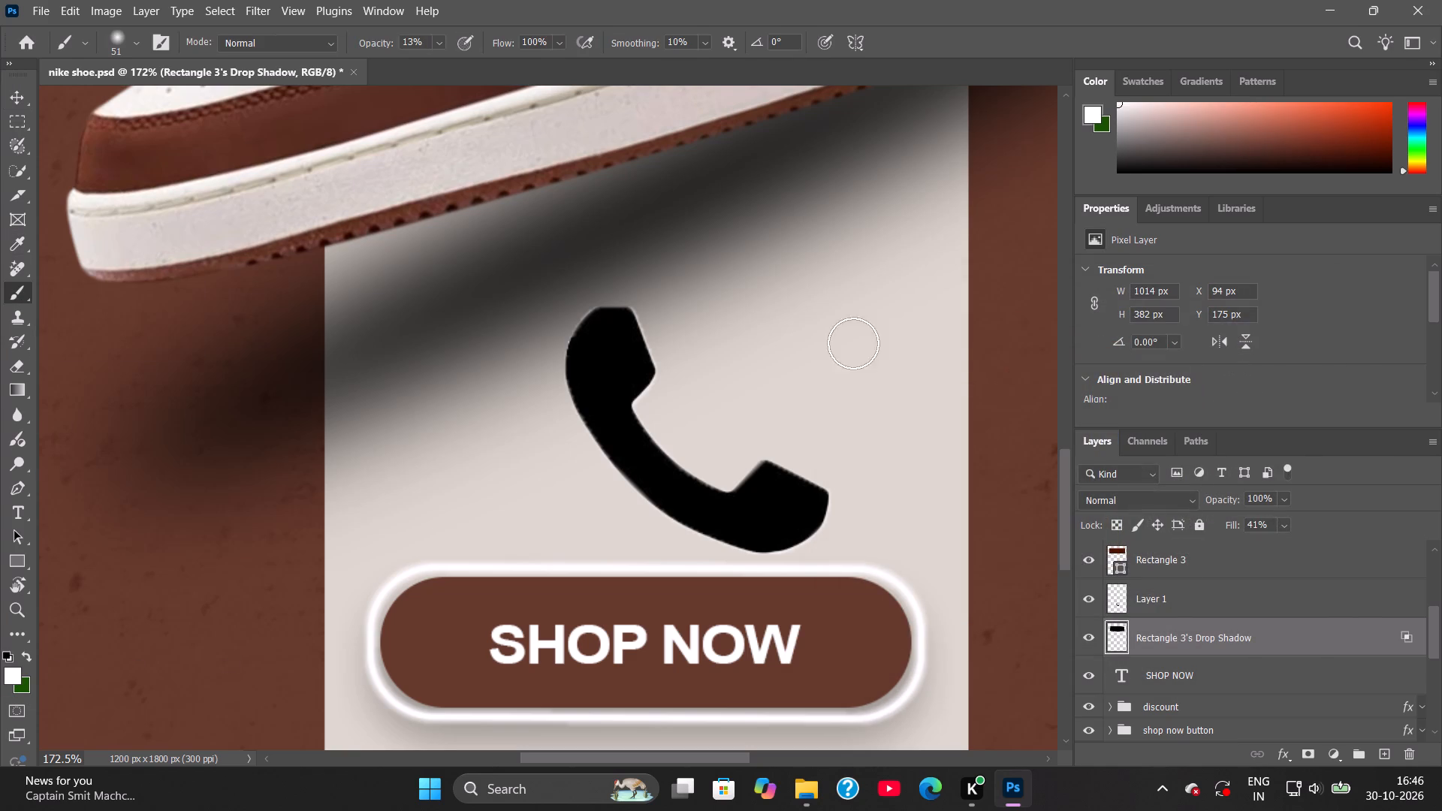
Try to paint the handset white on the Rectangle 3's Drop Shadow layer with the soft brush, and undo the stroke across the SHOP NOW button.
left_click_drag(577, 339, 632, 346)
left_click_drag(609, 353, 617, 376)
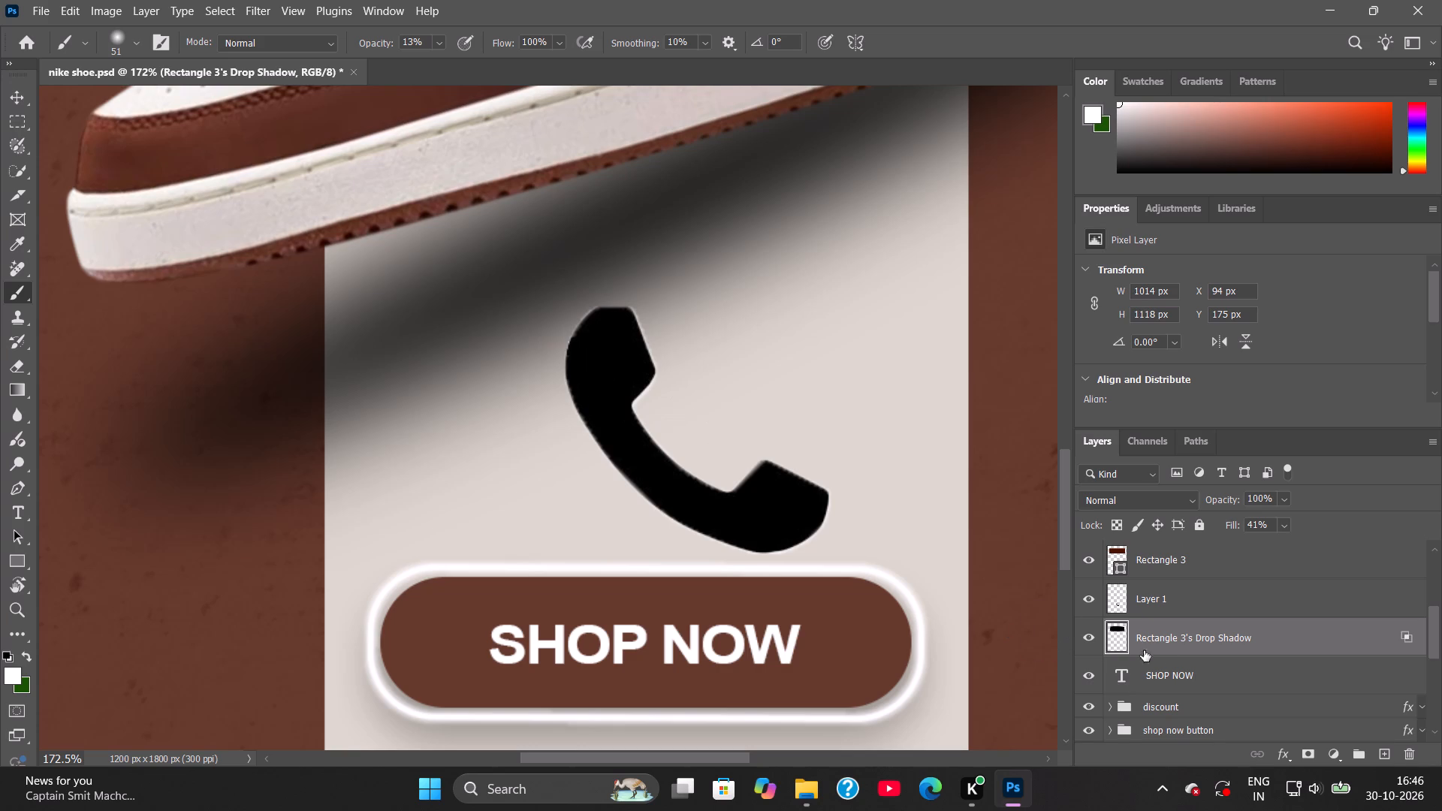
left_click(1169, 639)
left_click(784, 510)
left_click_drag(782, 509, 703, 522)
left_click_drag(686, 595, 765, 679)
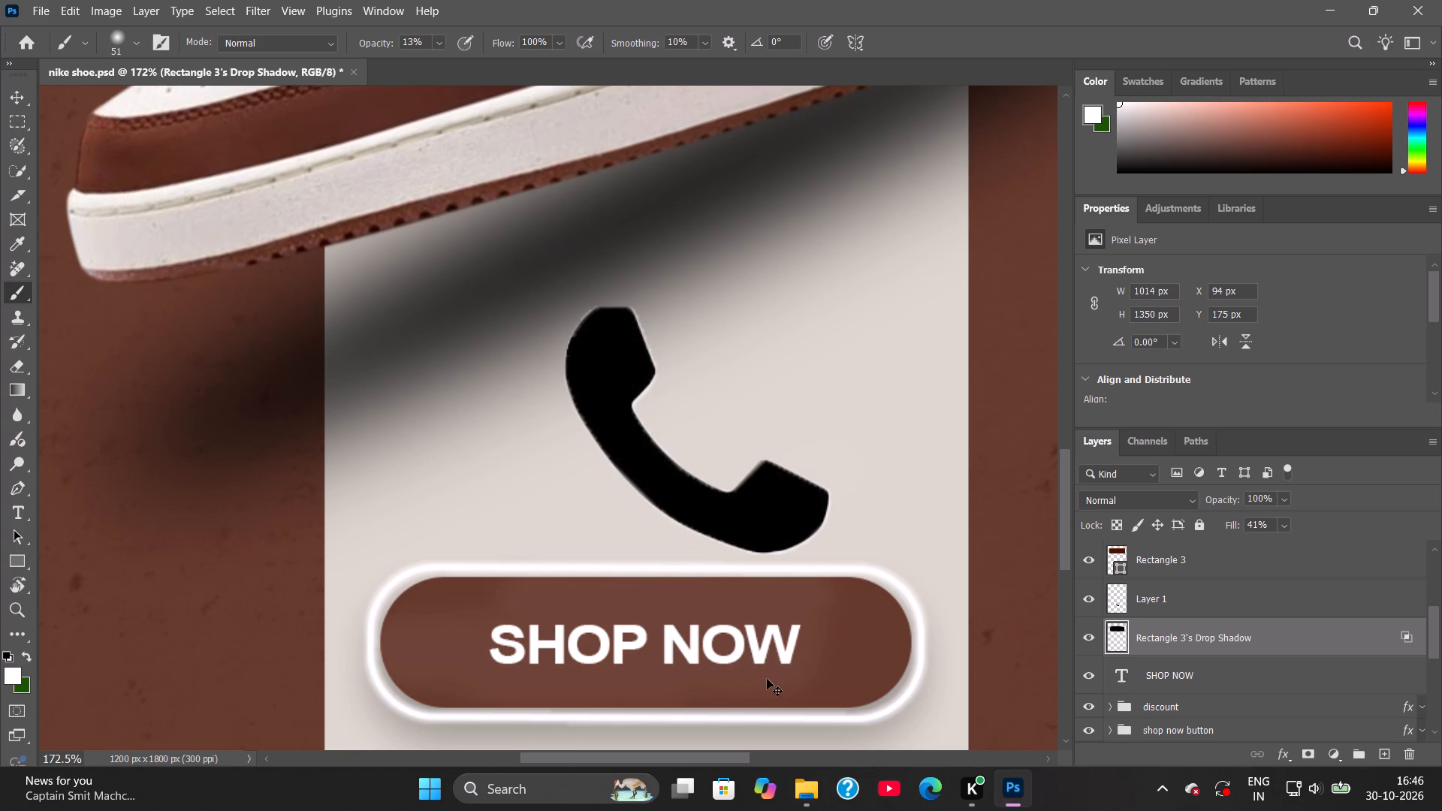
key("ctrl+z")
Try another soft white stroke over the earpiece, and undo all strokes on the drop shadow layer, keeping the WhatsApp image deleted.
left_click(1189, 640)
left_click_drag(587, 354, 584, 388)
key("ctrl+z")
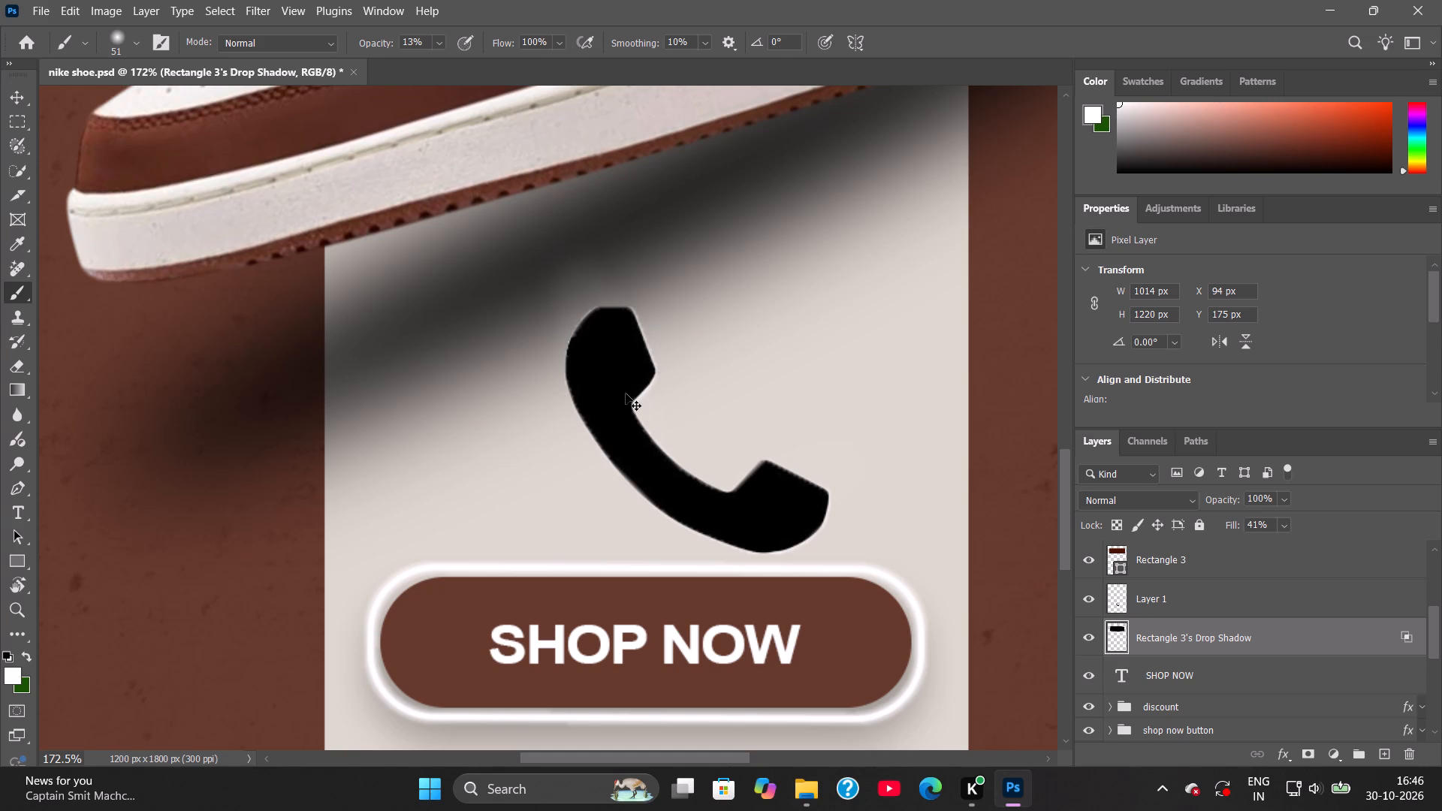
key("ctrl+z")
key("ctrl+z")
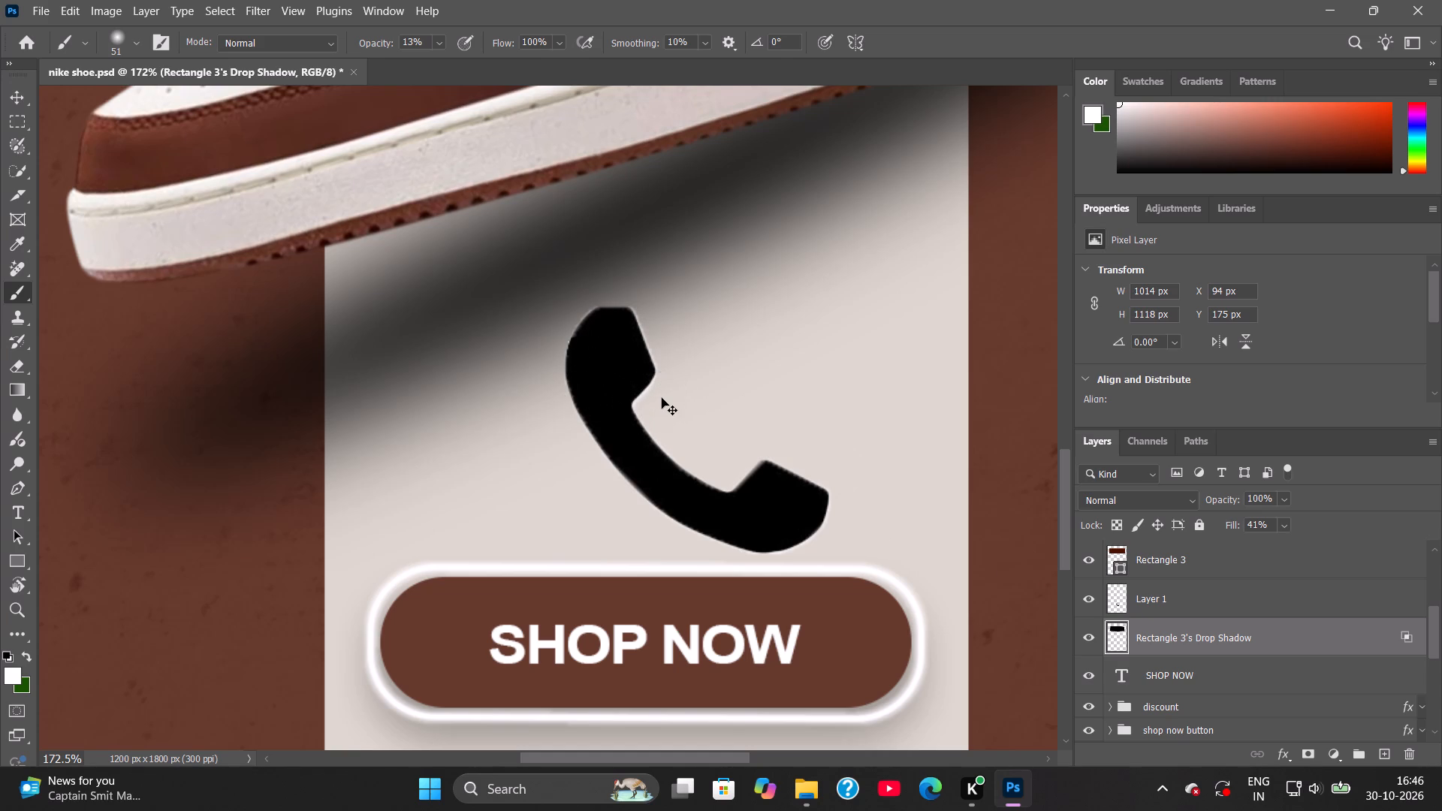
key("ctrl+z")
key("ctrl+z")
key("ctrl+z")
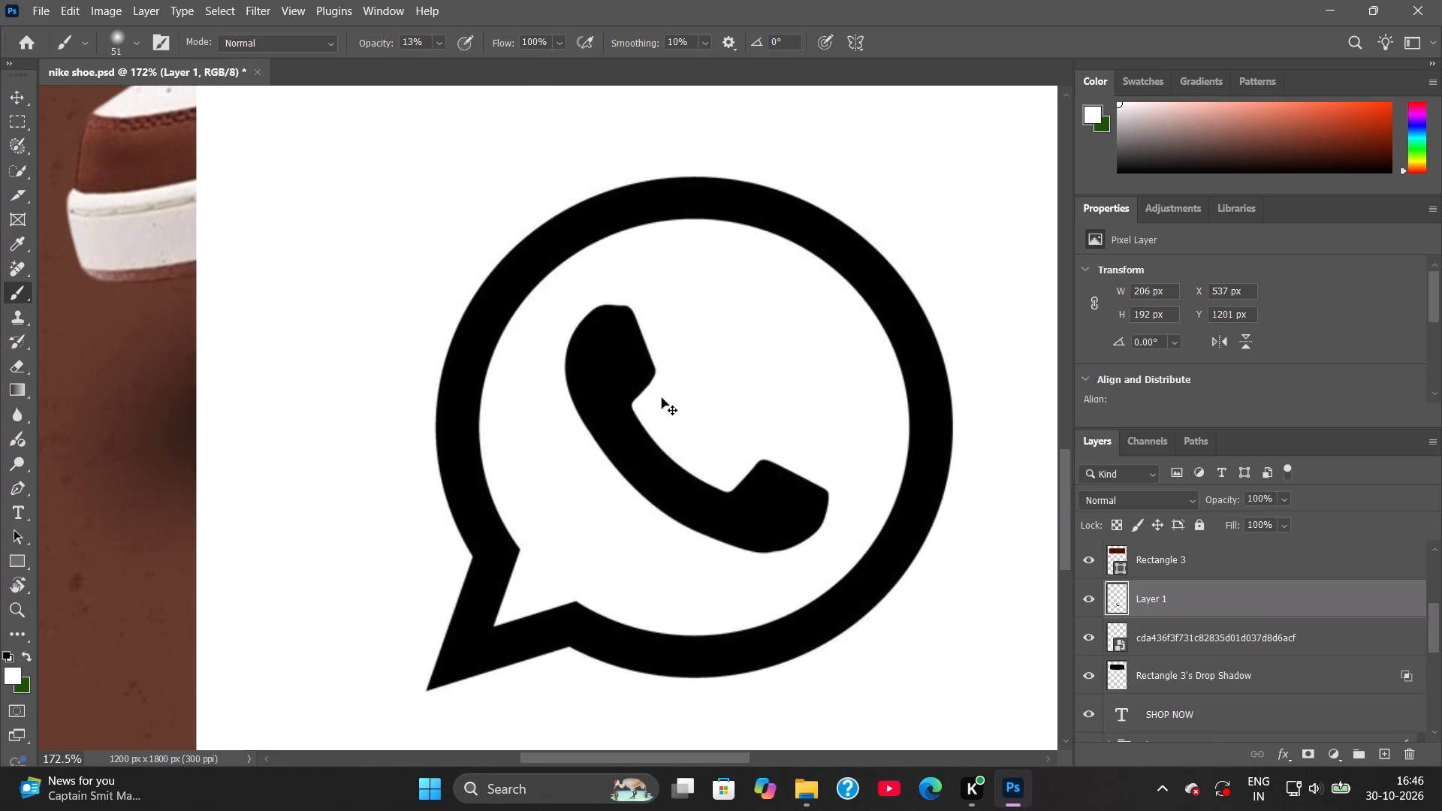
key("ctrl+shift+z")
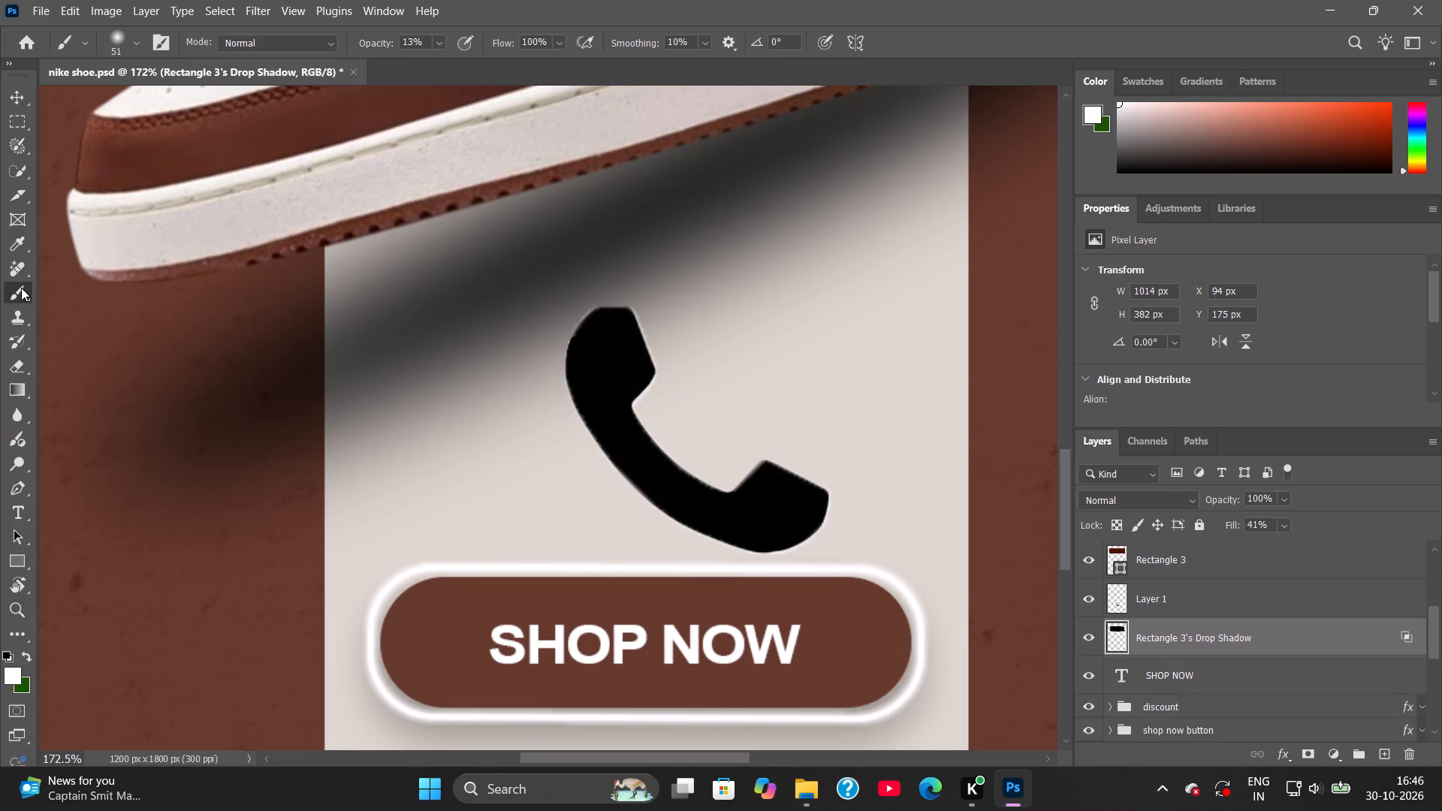
Switch the brush preset to Hard Round.
left_click(137, 41)
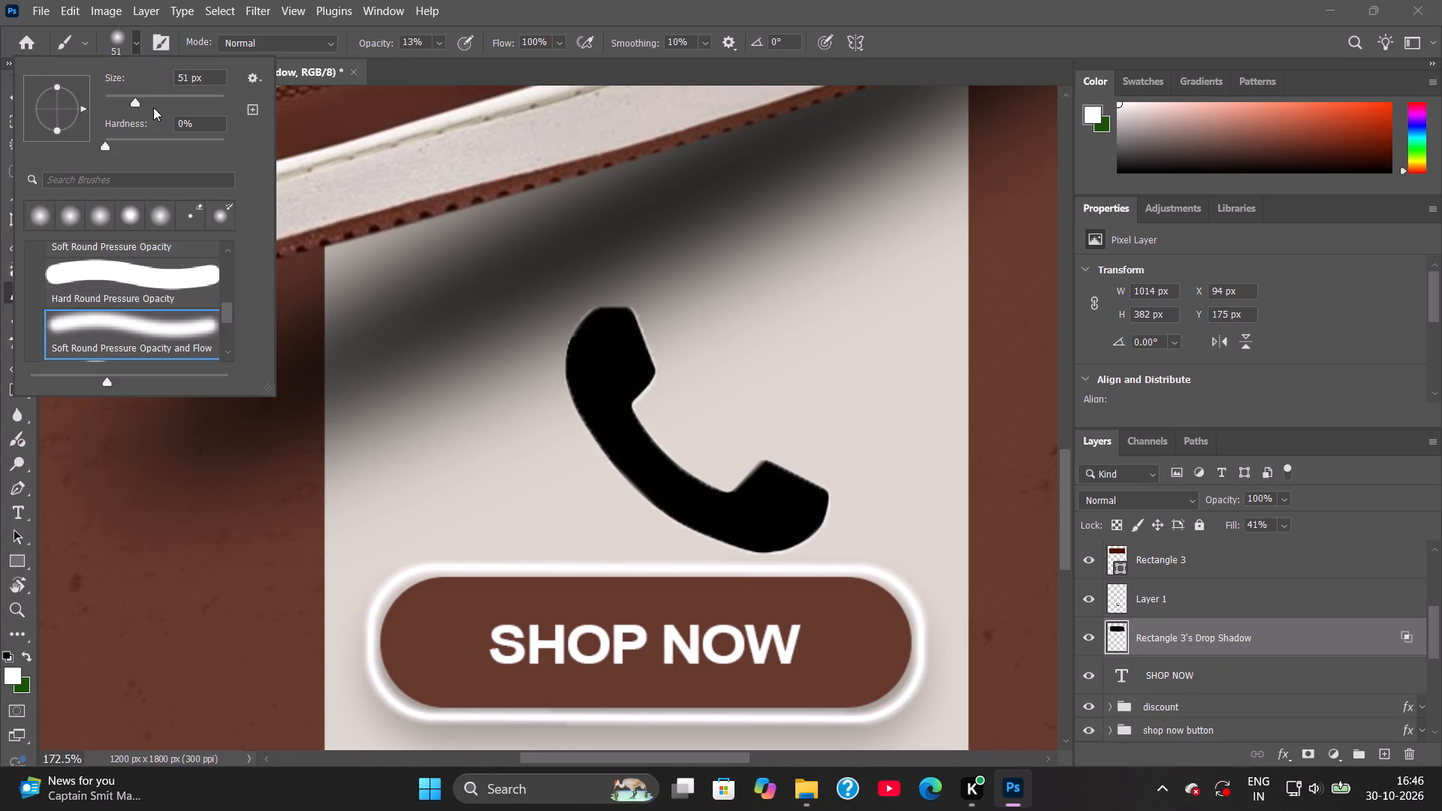
scroll(153, 279, "up", 20)
scroll(153, 279, "up", 2)
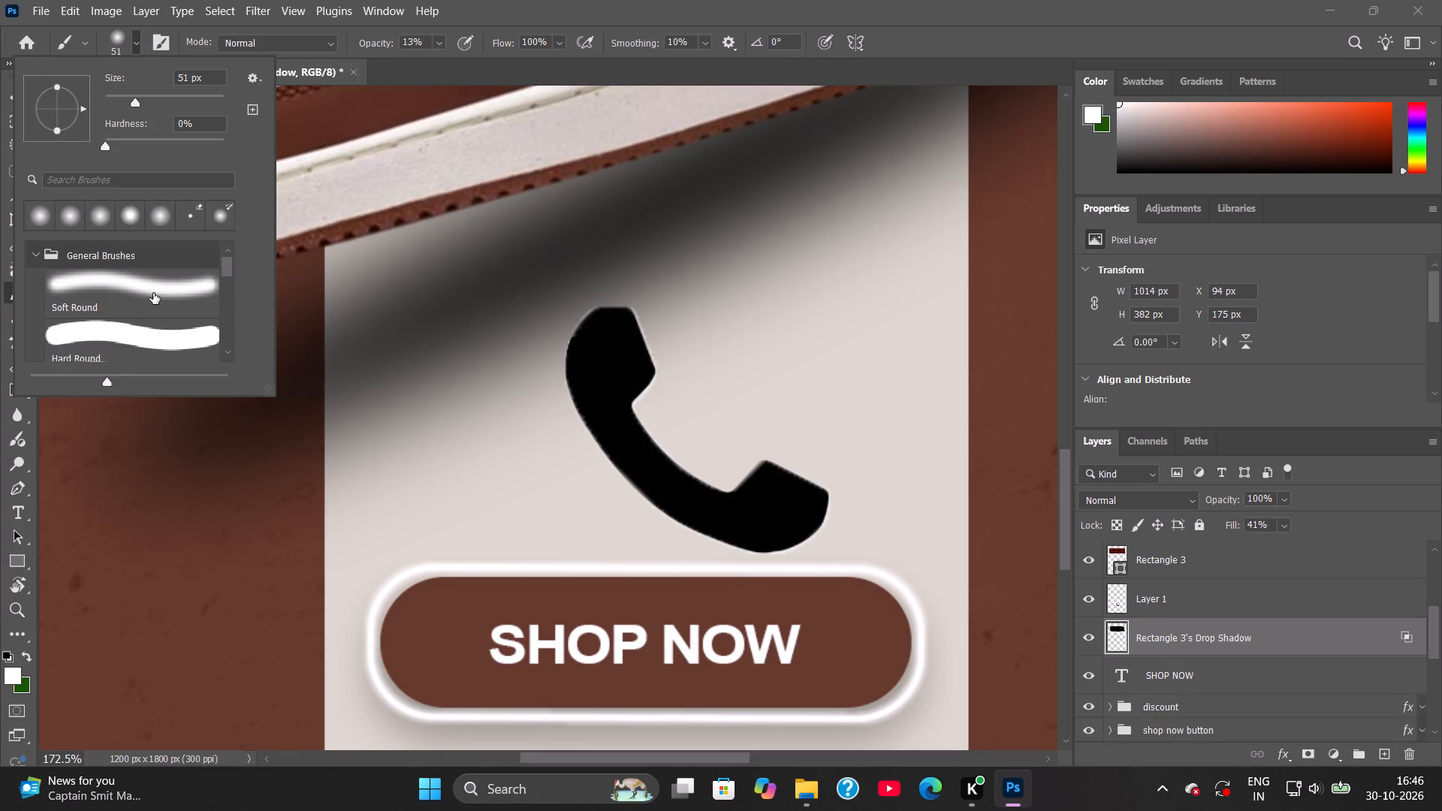
left_click(134, 328)
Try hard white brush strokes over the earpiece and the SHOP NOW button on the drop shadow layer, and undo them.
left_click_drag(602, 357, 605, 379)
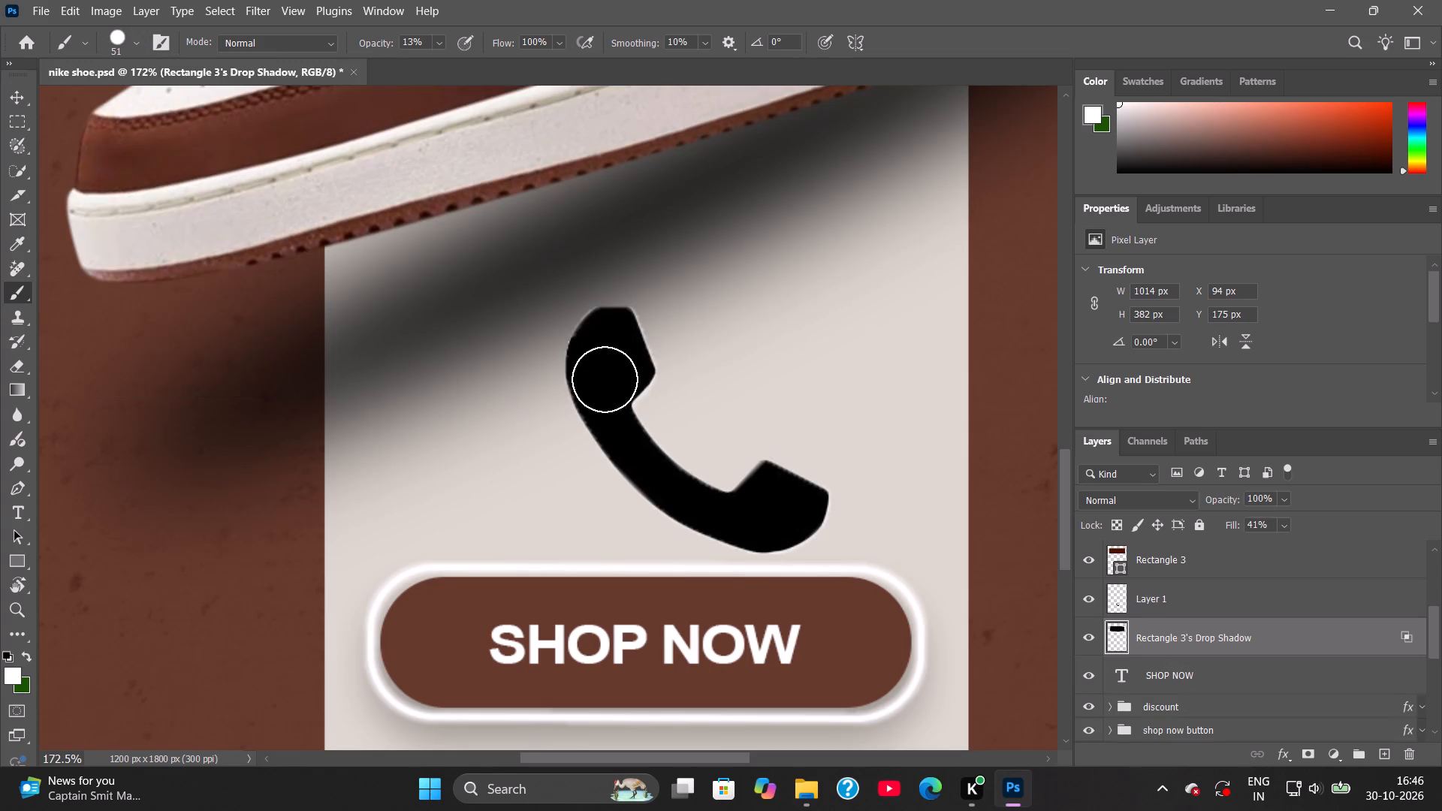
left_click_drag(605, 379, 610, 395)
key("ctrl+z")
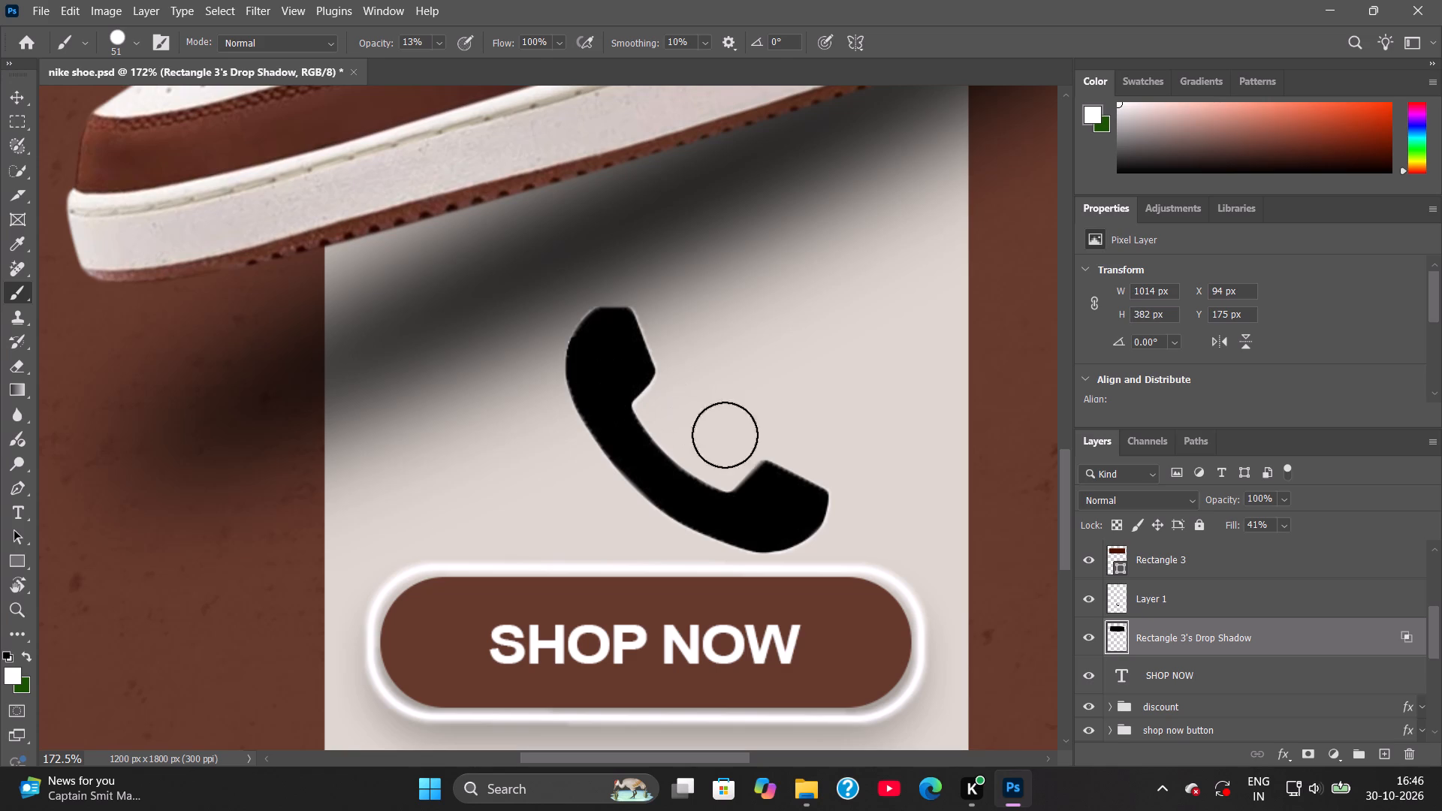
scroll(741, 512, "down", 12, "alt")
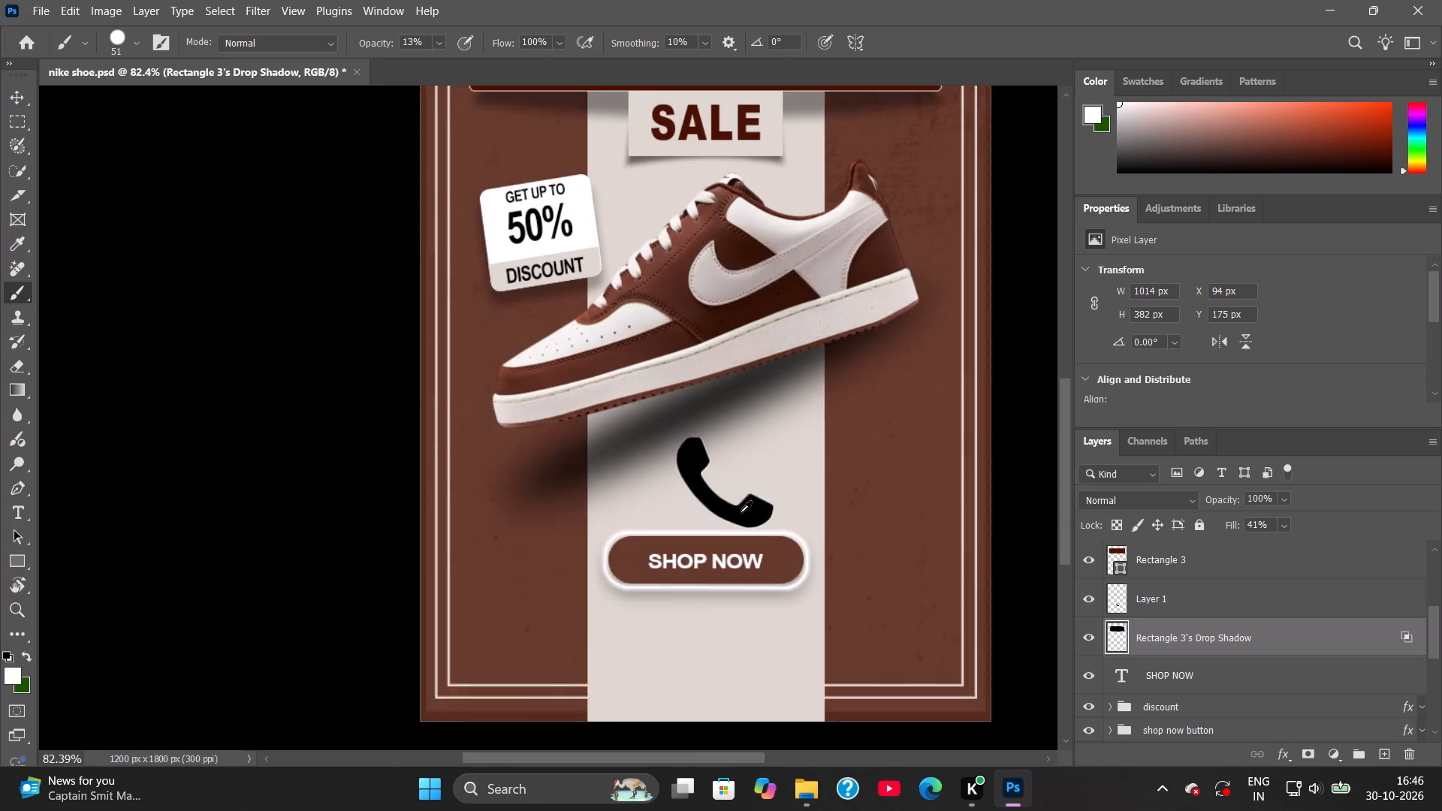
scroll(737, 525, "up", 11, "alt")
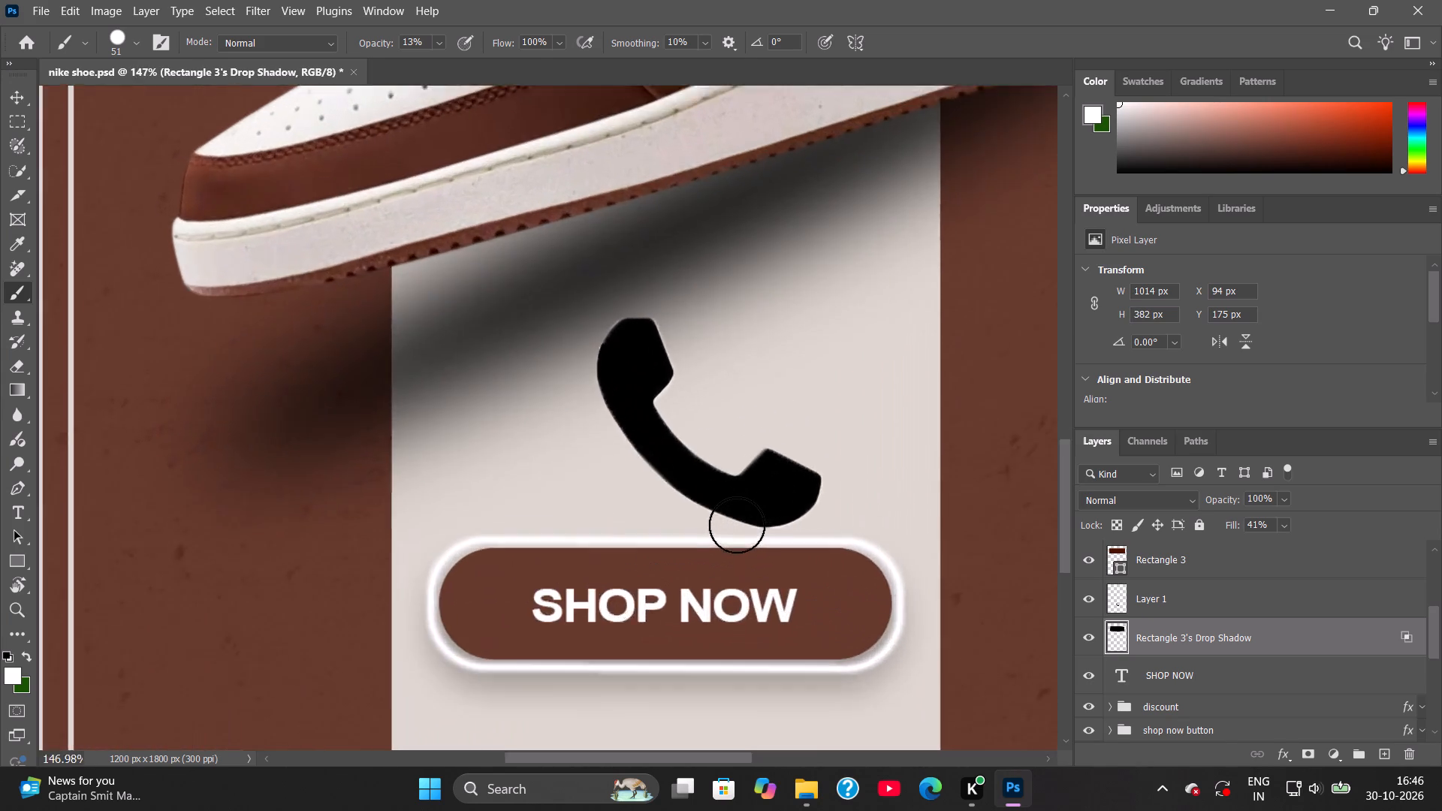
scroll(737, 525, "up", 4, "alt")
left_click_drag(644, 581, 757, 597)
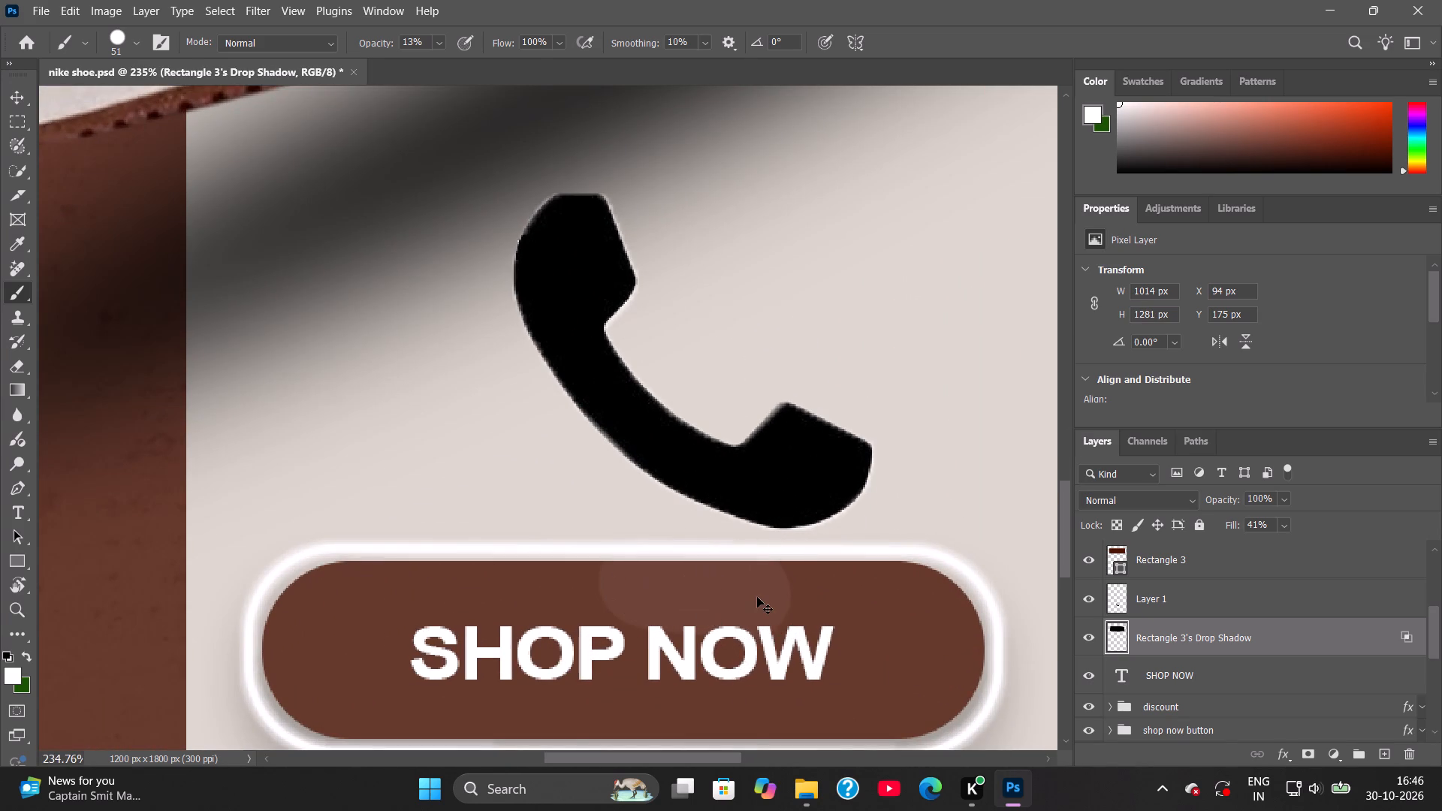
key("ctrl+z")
Set the brush opacity to 100%.
left_click(442, 43)
left_click_drag(463, 66, 656, 84)
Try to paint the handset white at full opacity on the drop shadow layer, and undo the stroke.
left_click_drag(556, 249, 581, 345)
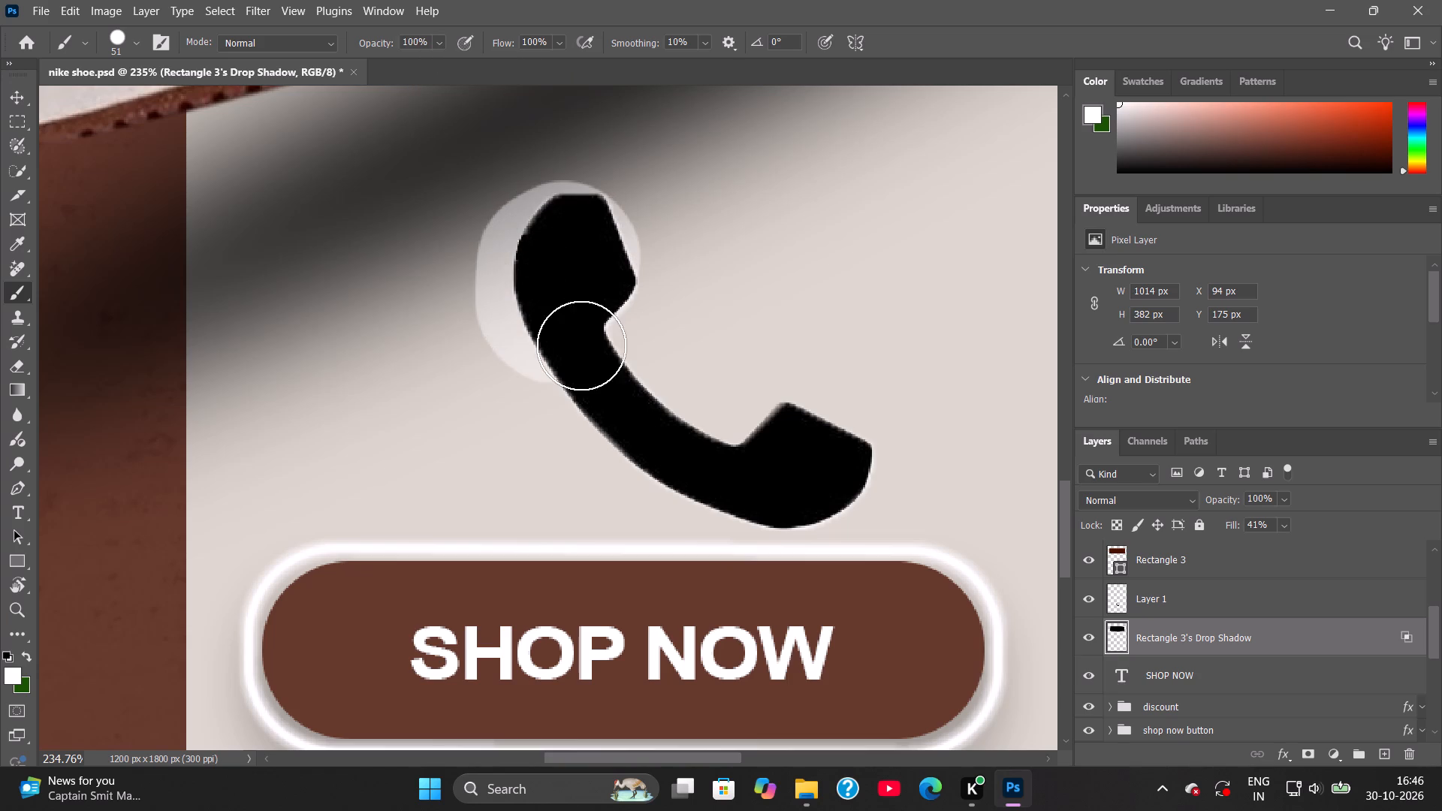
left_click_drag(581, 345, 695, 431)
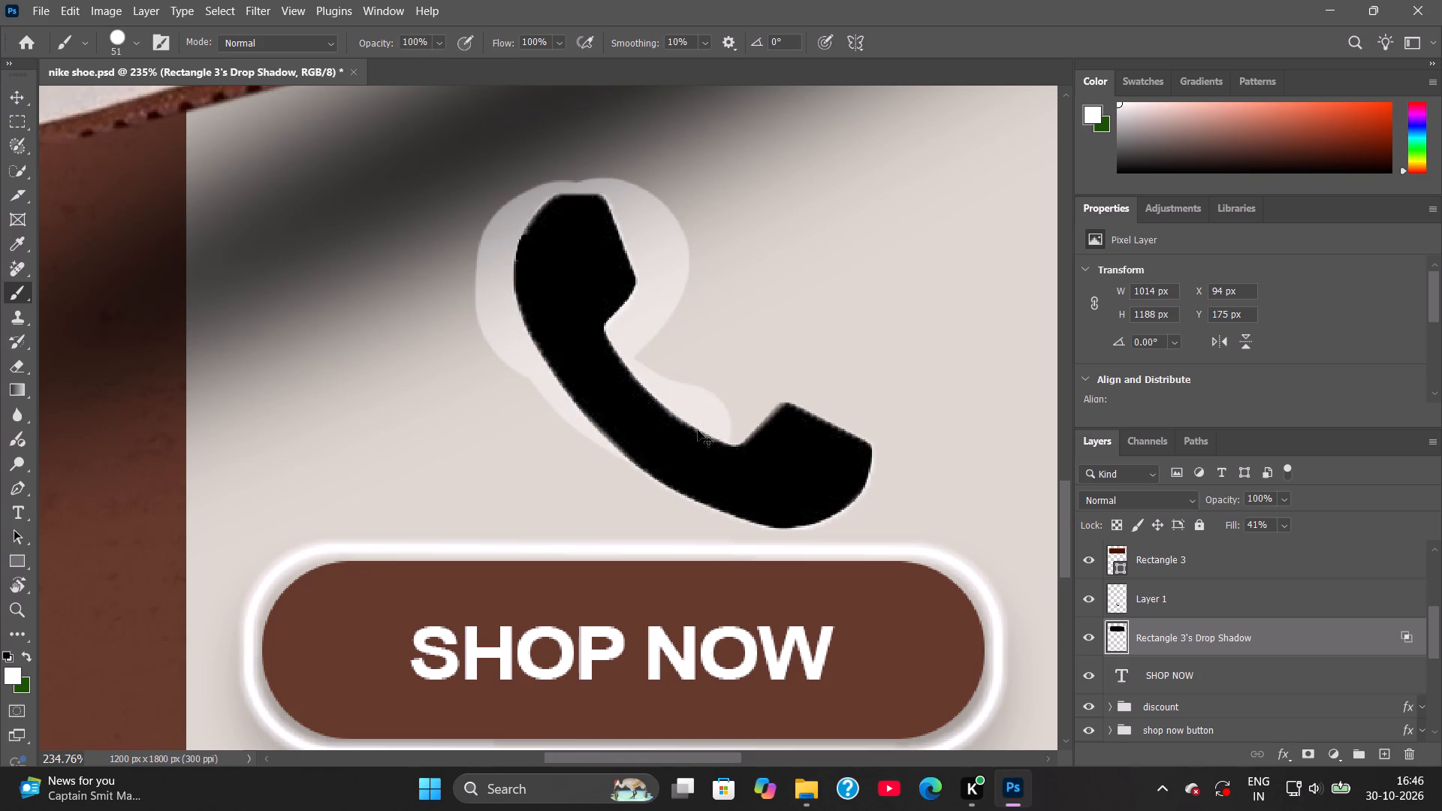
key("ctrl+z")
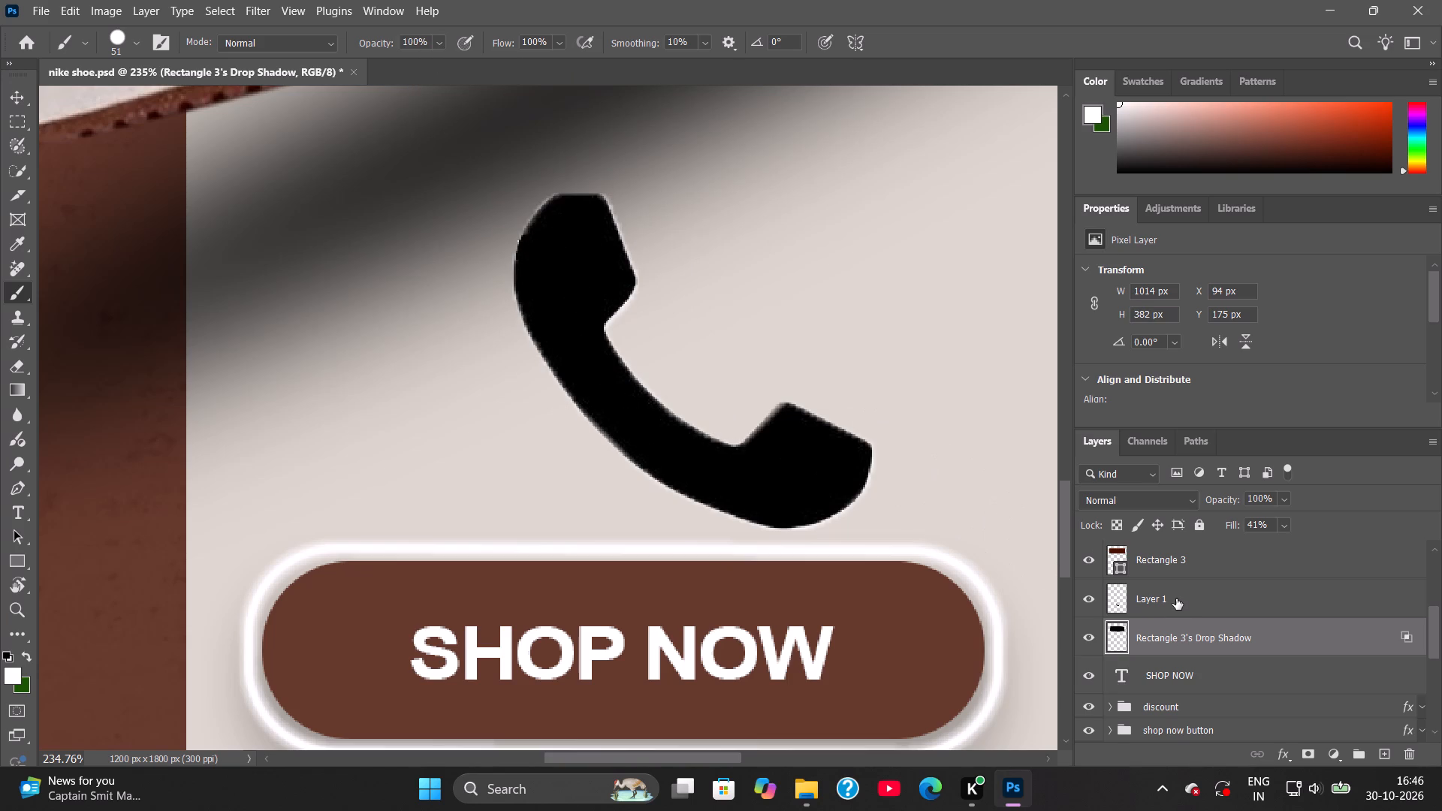
Make Layer 1 active and toggle its visibility to check that it holds the handset.
left_click(1176, 598)
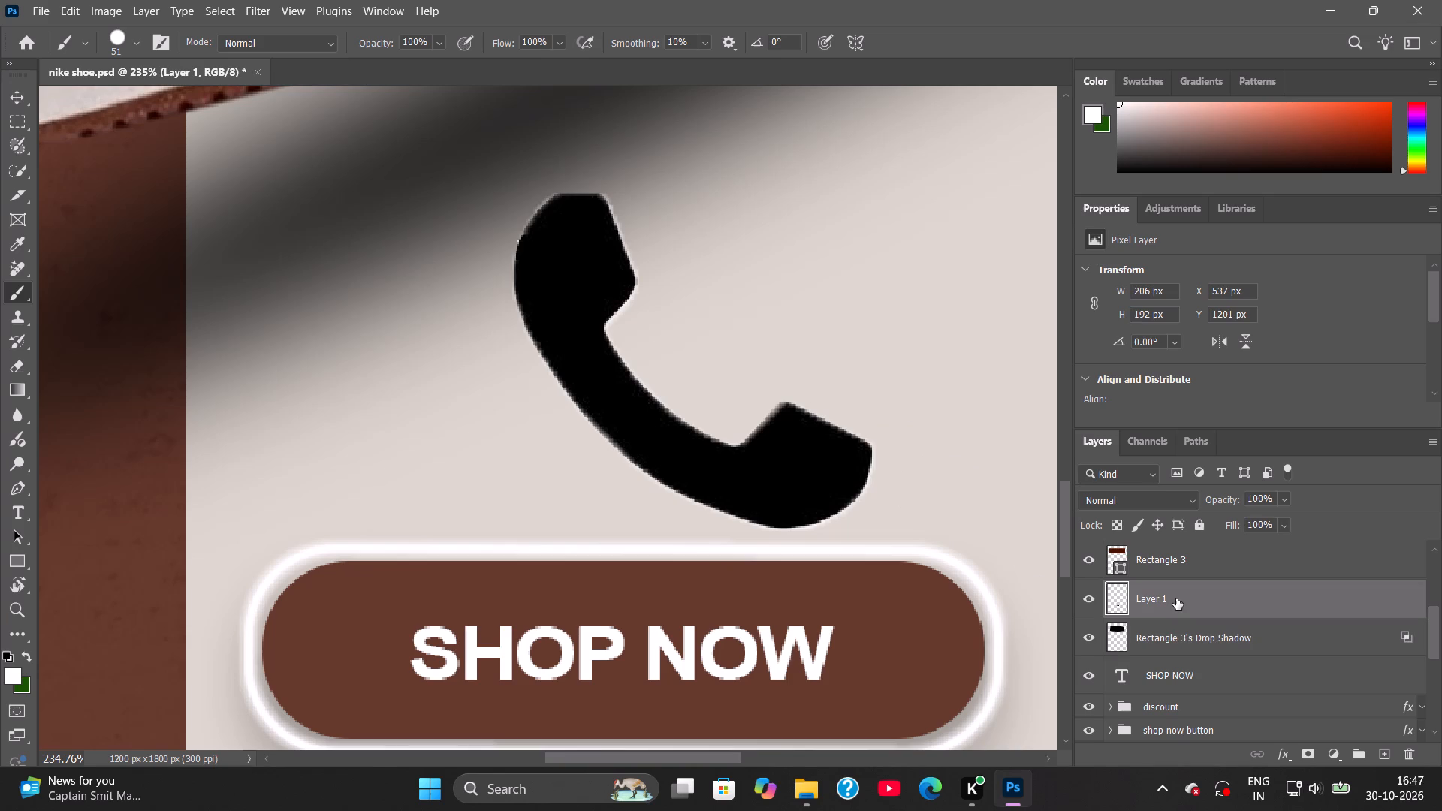
left_click(1089, 604)
left_click(1091, 604)
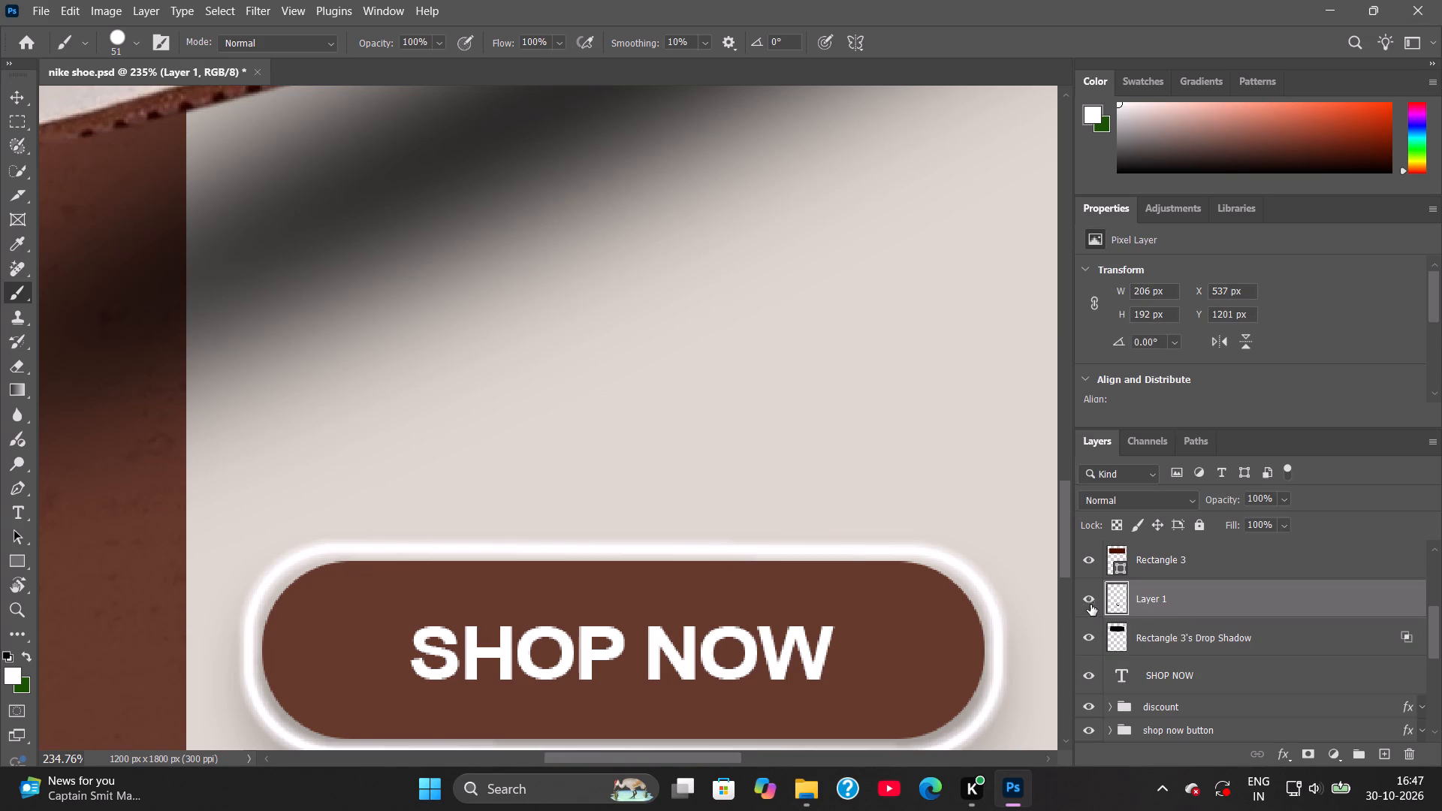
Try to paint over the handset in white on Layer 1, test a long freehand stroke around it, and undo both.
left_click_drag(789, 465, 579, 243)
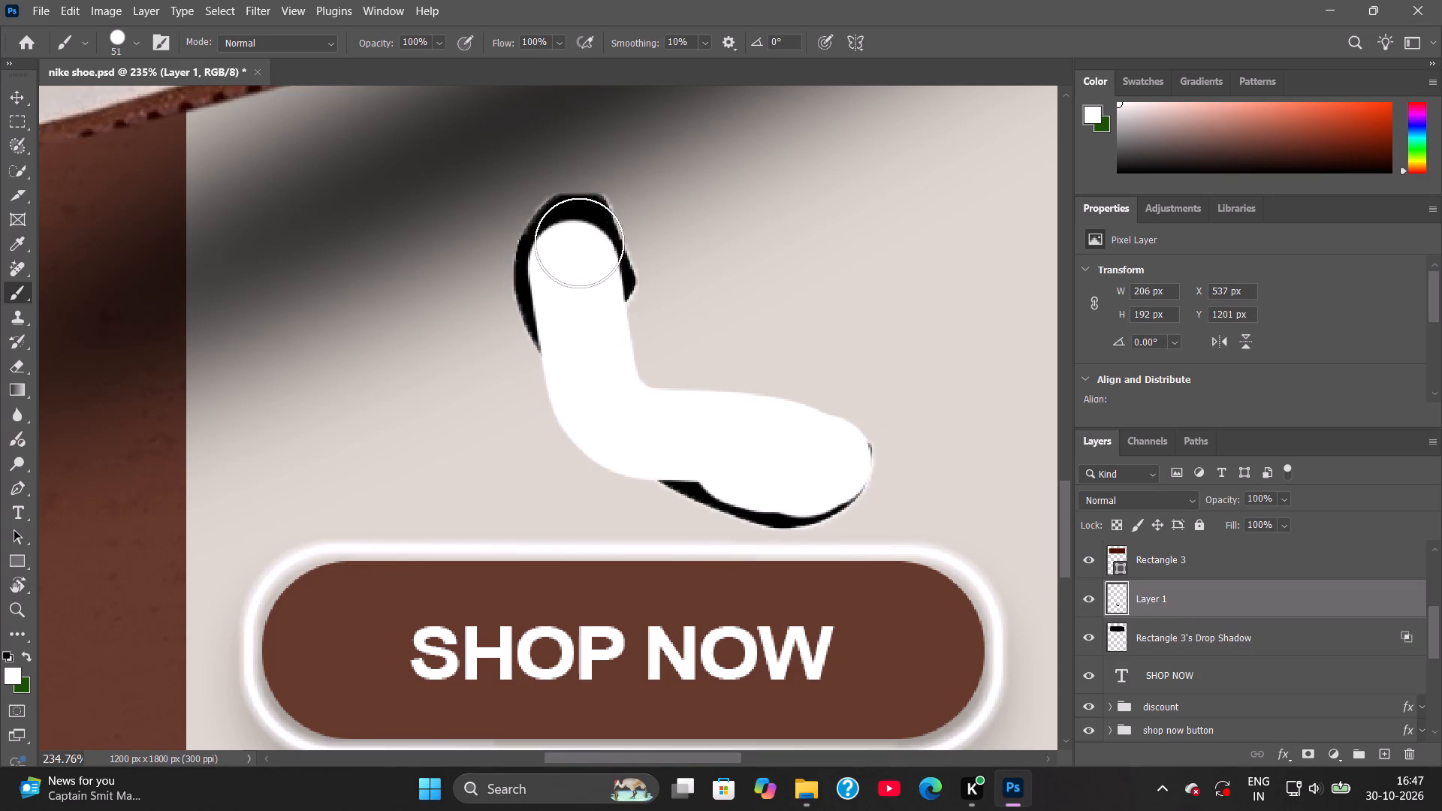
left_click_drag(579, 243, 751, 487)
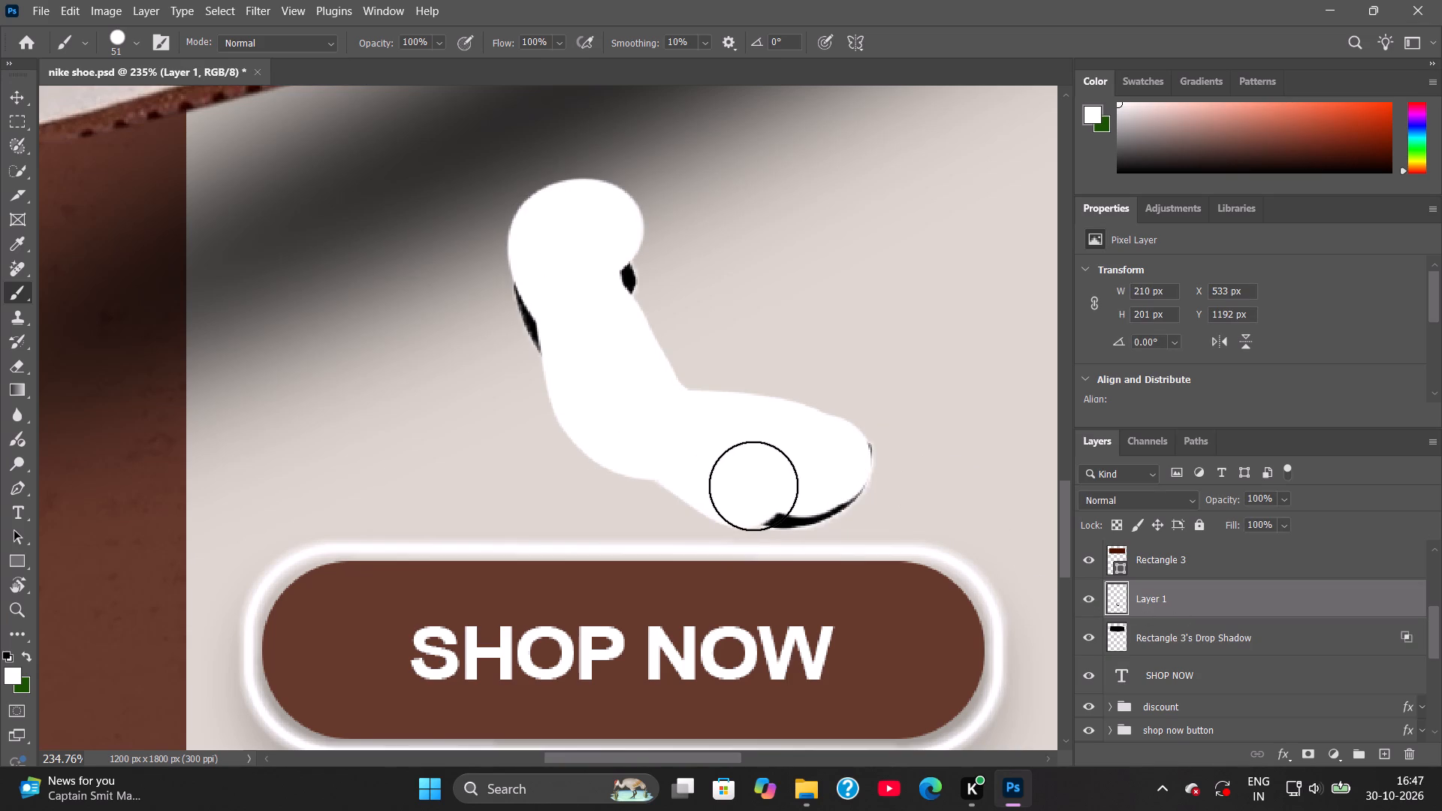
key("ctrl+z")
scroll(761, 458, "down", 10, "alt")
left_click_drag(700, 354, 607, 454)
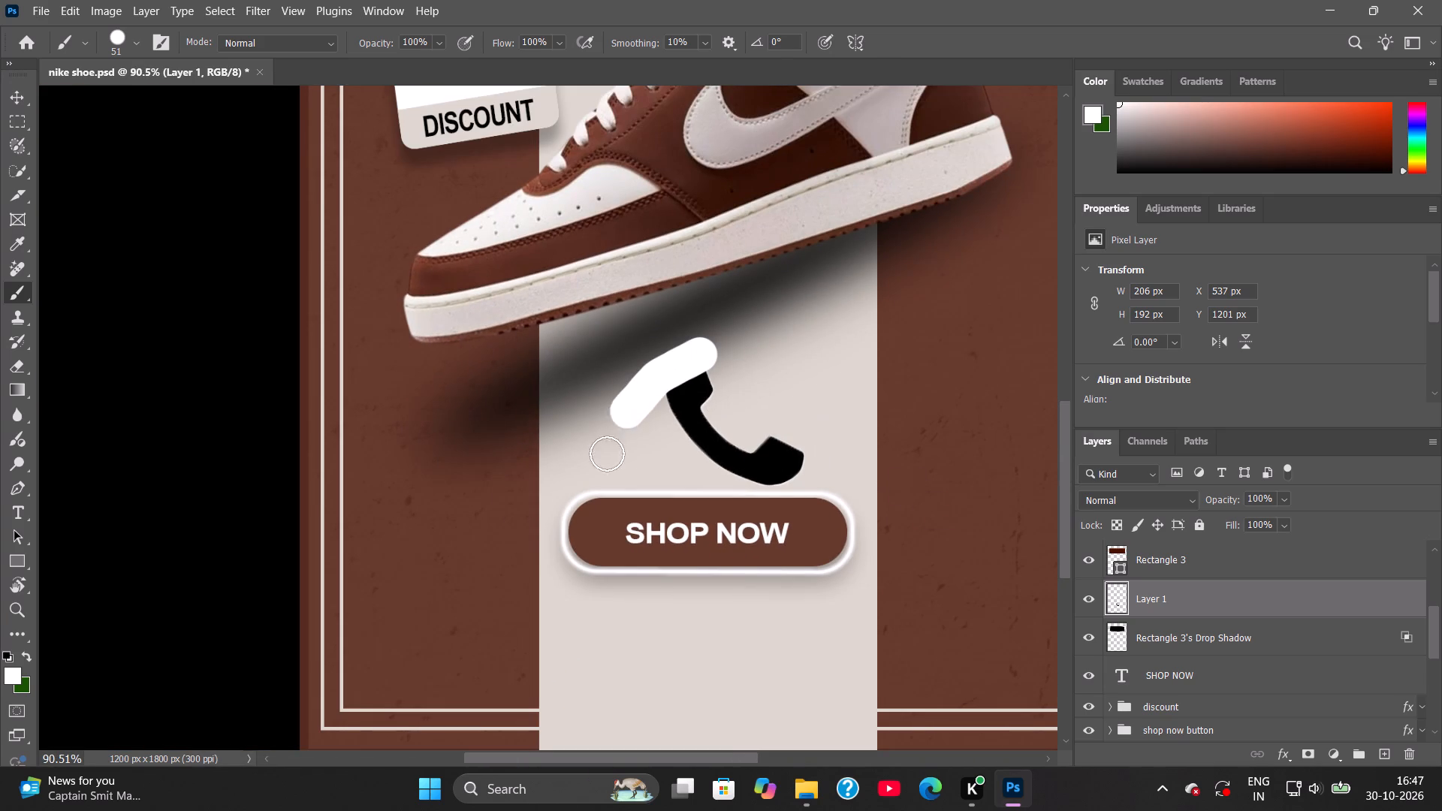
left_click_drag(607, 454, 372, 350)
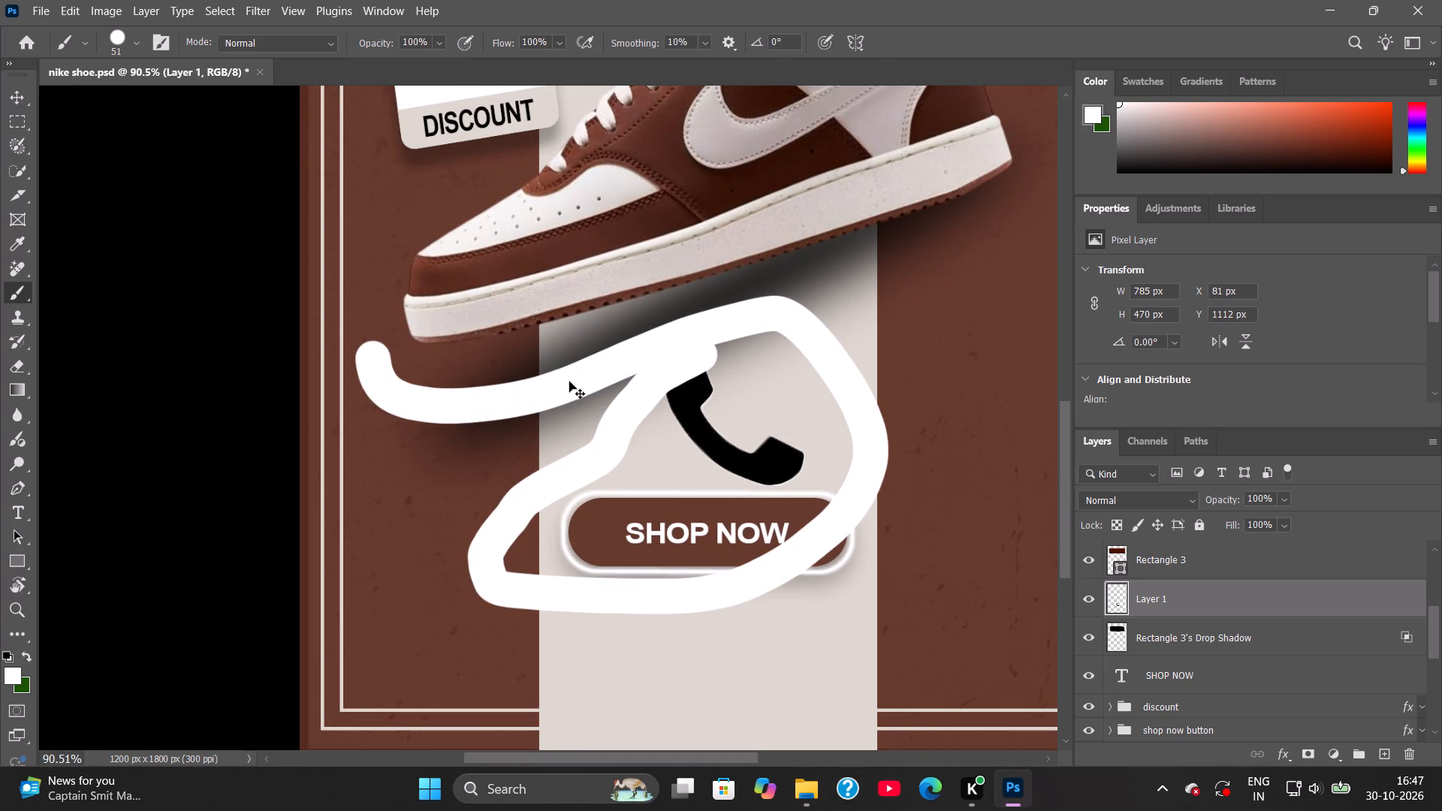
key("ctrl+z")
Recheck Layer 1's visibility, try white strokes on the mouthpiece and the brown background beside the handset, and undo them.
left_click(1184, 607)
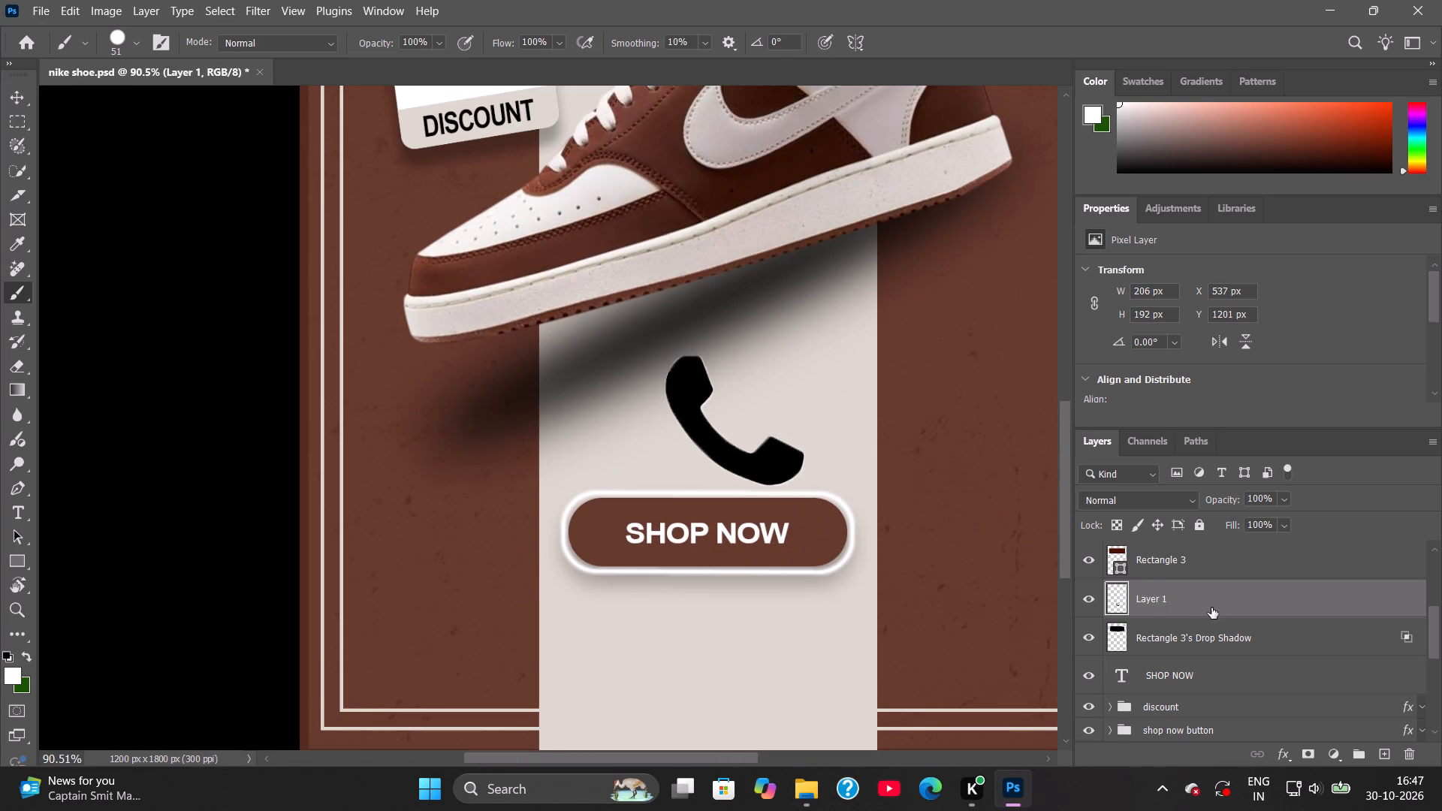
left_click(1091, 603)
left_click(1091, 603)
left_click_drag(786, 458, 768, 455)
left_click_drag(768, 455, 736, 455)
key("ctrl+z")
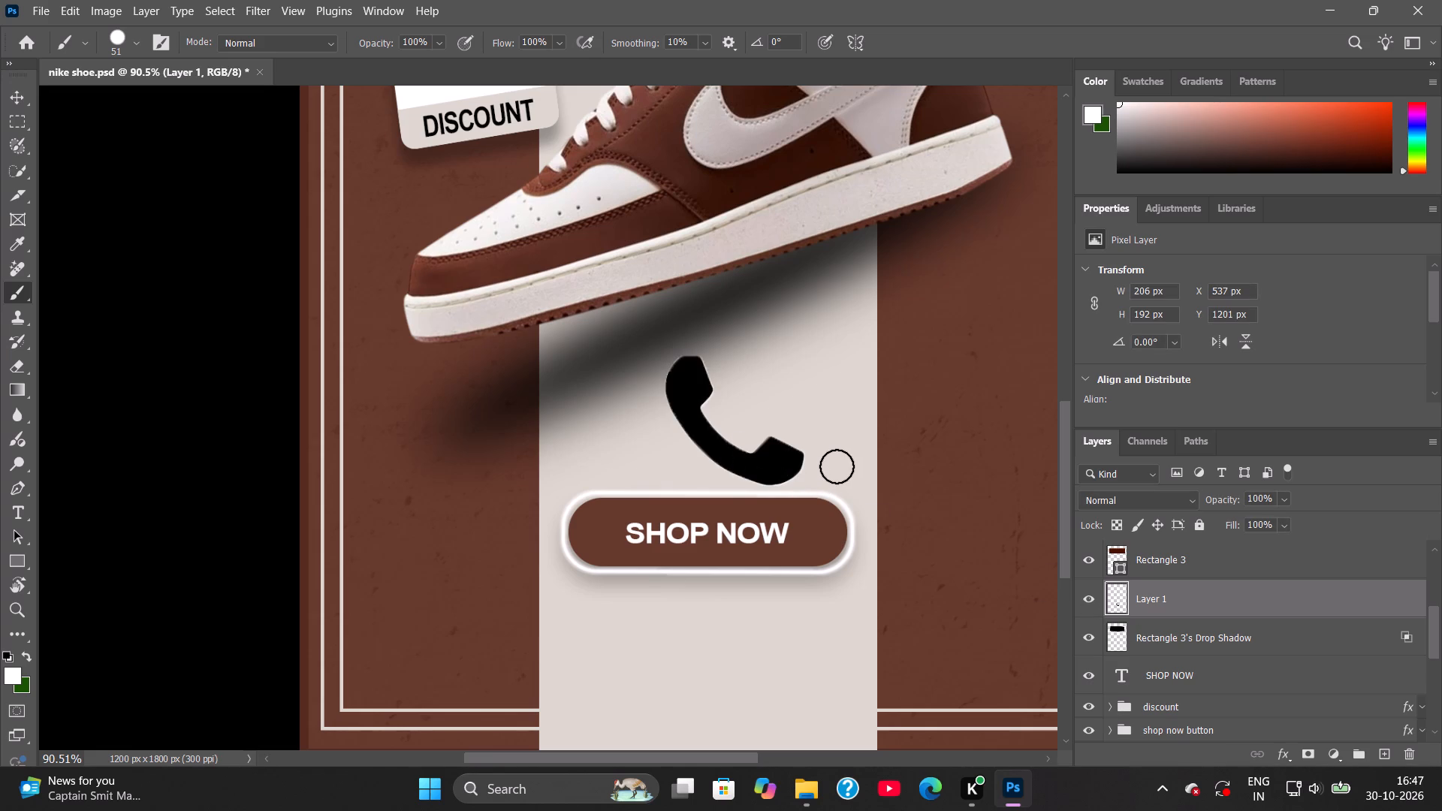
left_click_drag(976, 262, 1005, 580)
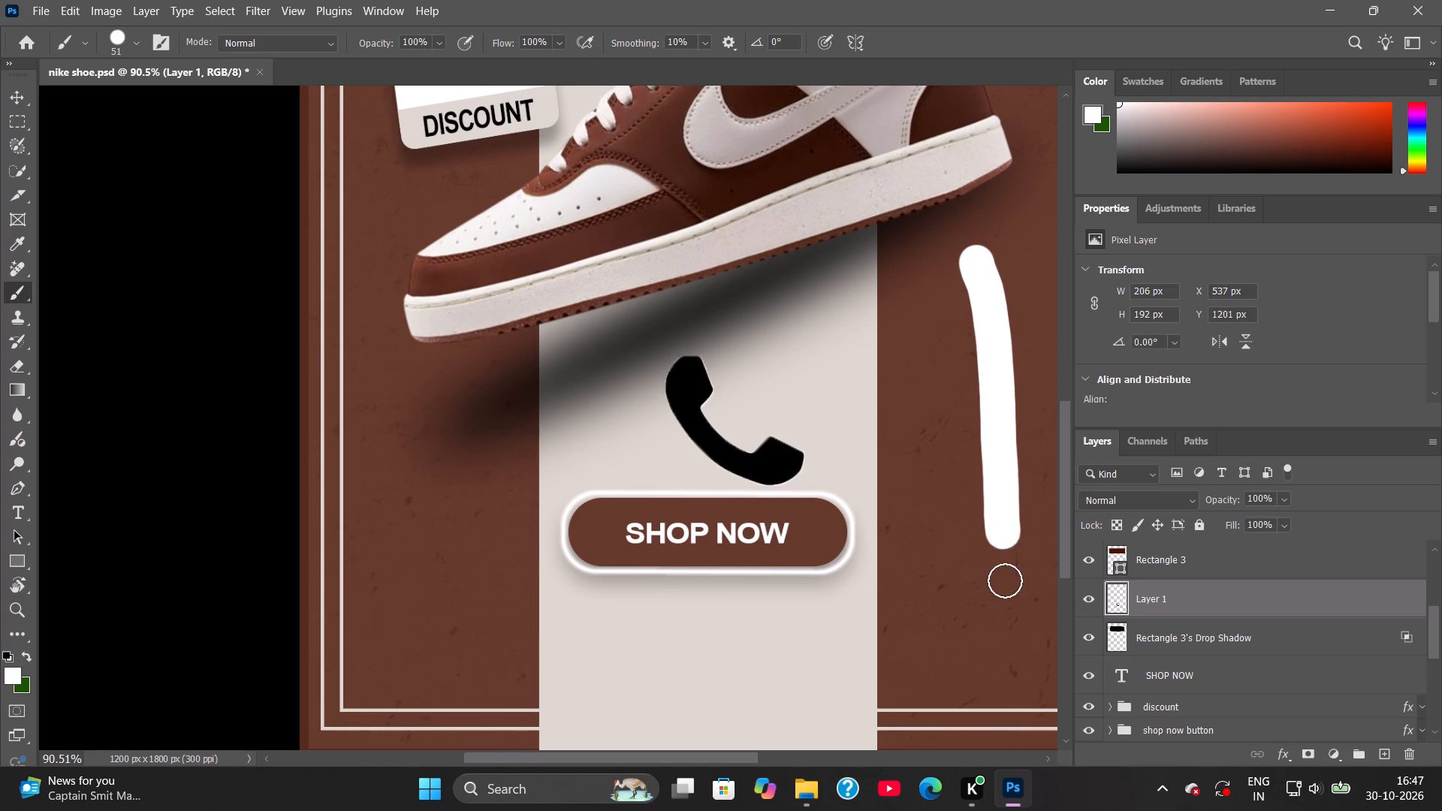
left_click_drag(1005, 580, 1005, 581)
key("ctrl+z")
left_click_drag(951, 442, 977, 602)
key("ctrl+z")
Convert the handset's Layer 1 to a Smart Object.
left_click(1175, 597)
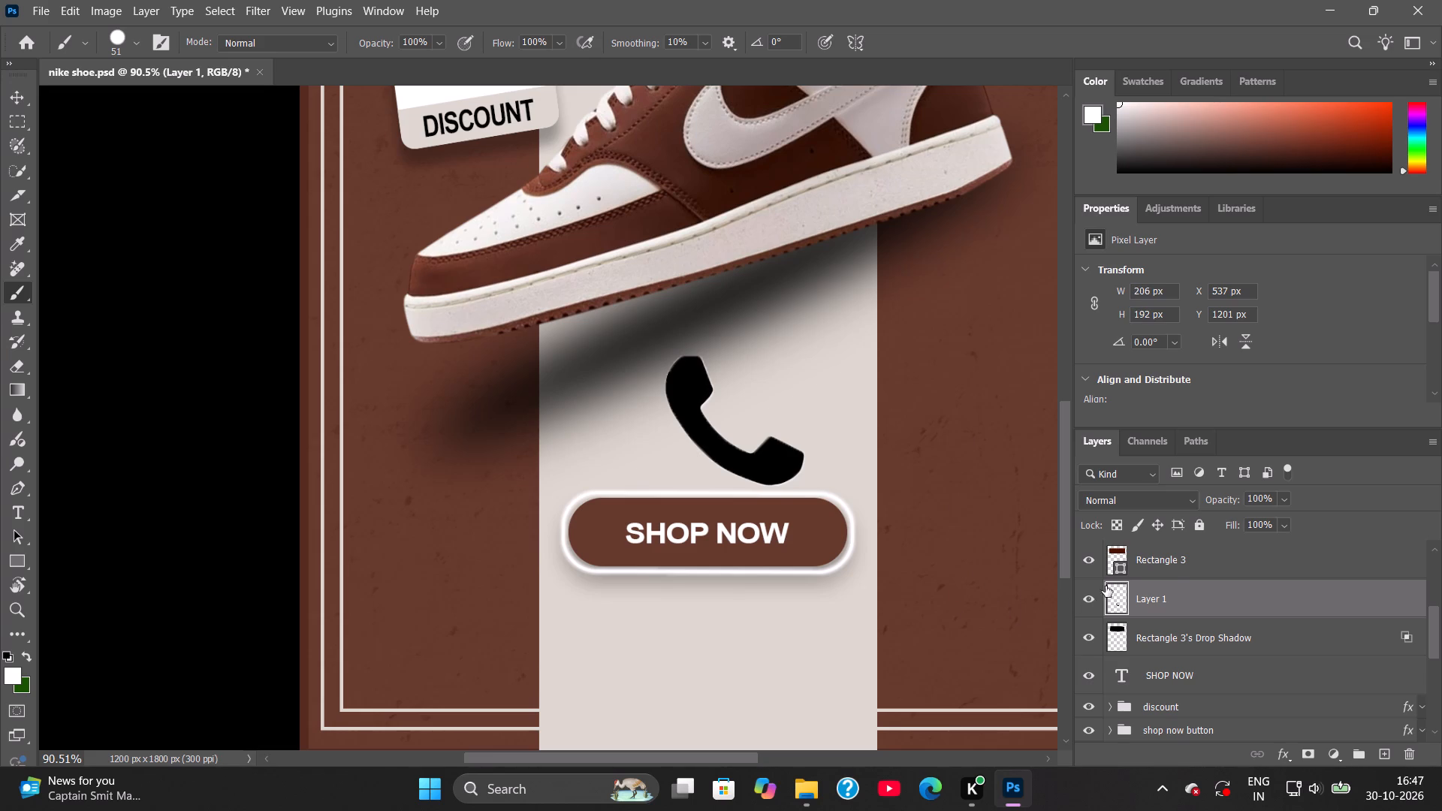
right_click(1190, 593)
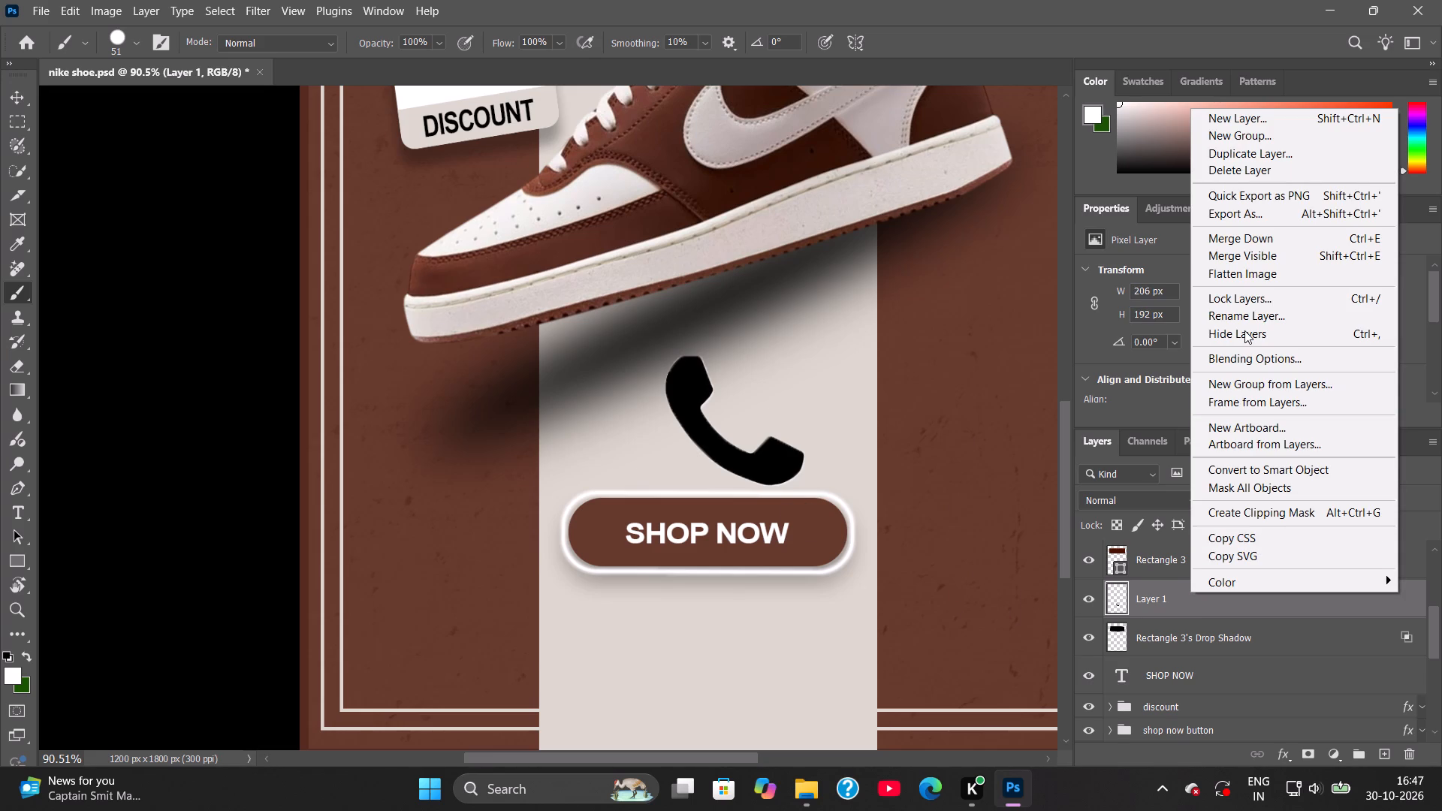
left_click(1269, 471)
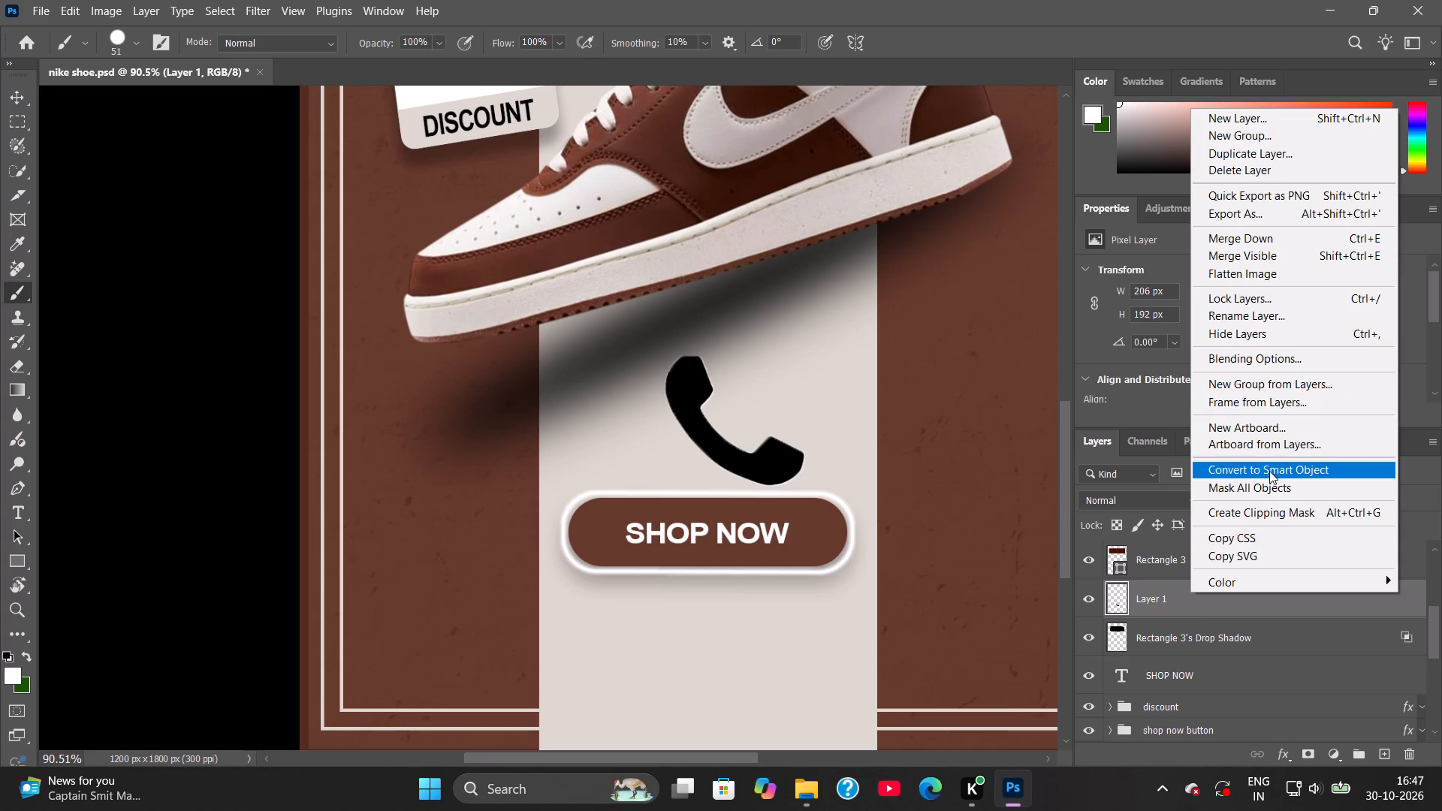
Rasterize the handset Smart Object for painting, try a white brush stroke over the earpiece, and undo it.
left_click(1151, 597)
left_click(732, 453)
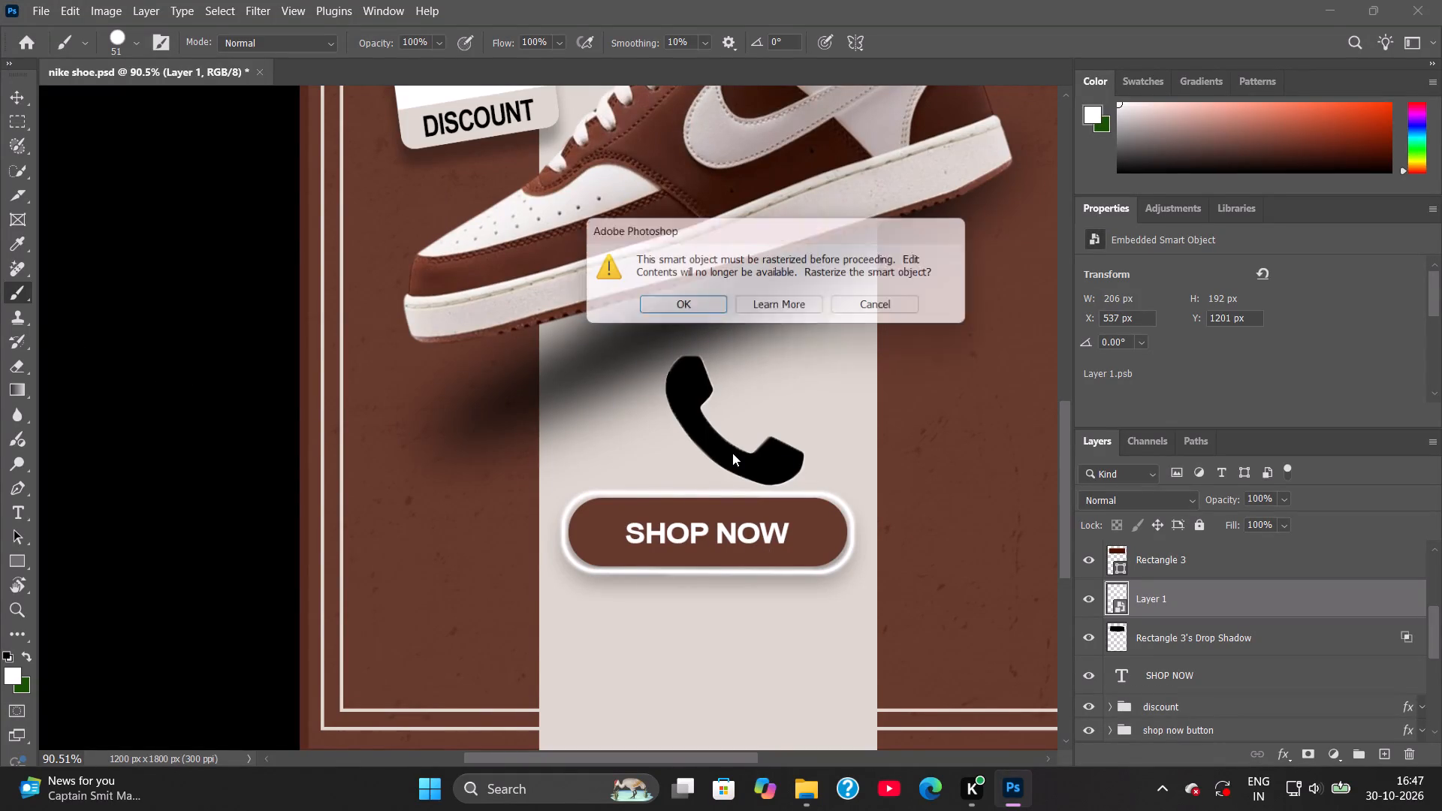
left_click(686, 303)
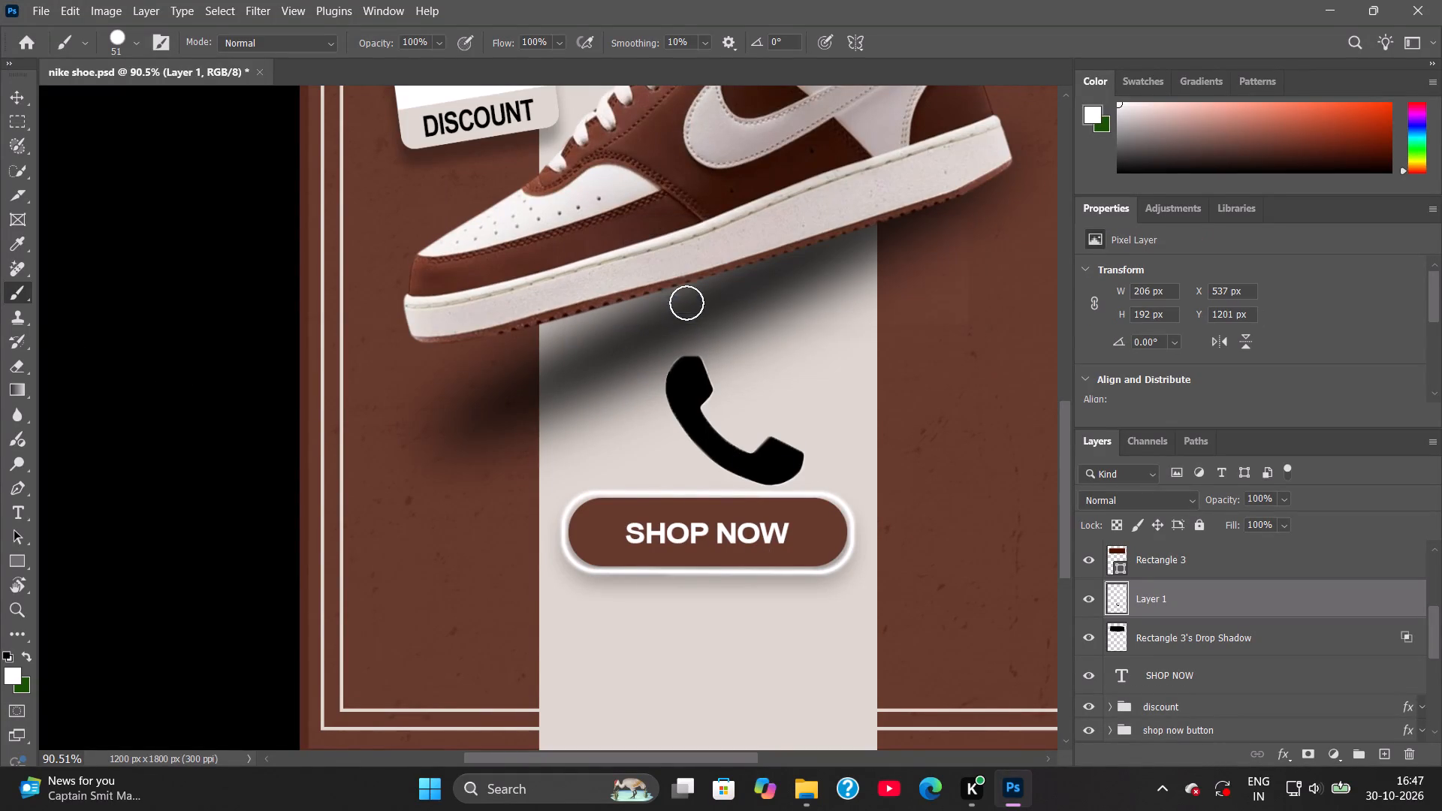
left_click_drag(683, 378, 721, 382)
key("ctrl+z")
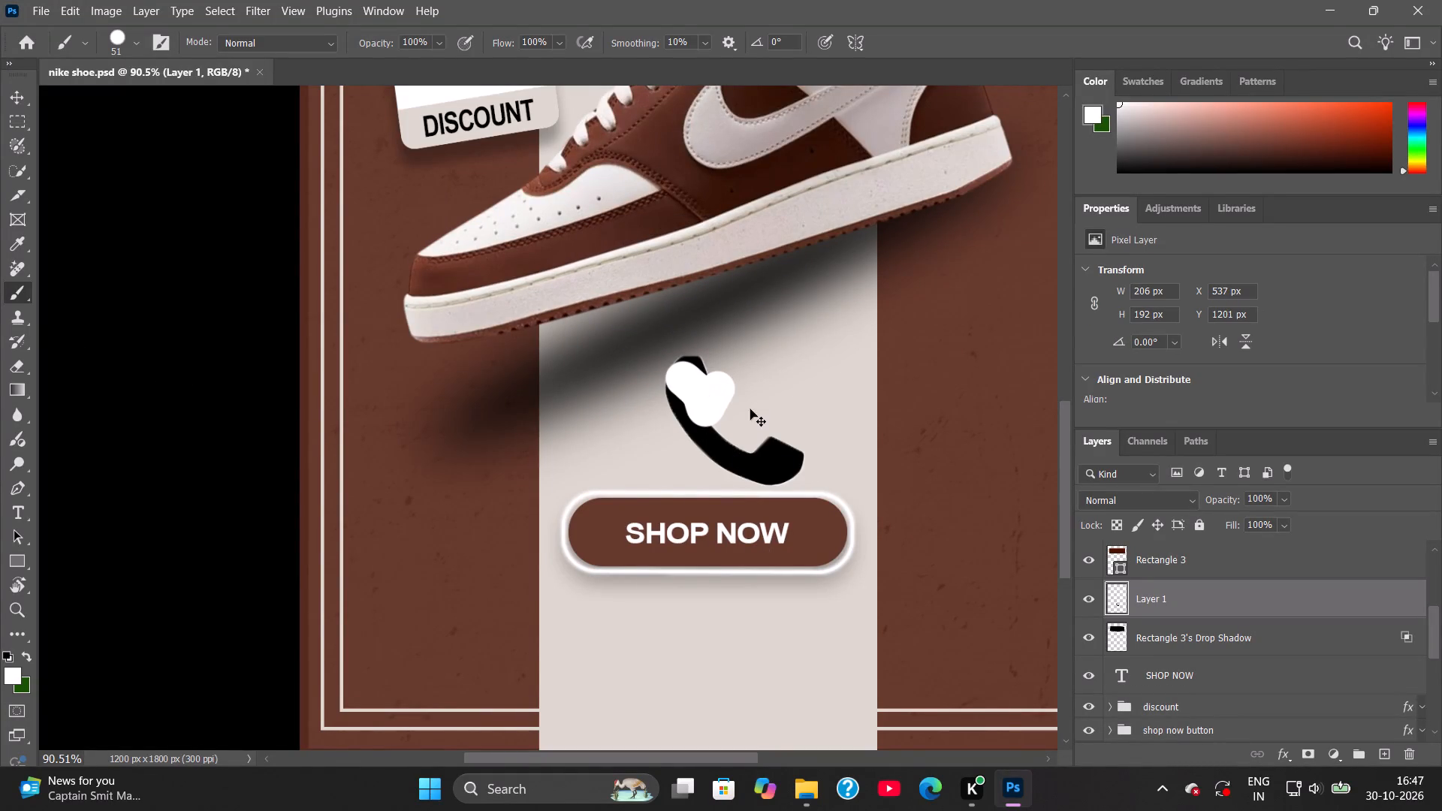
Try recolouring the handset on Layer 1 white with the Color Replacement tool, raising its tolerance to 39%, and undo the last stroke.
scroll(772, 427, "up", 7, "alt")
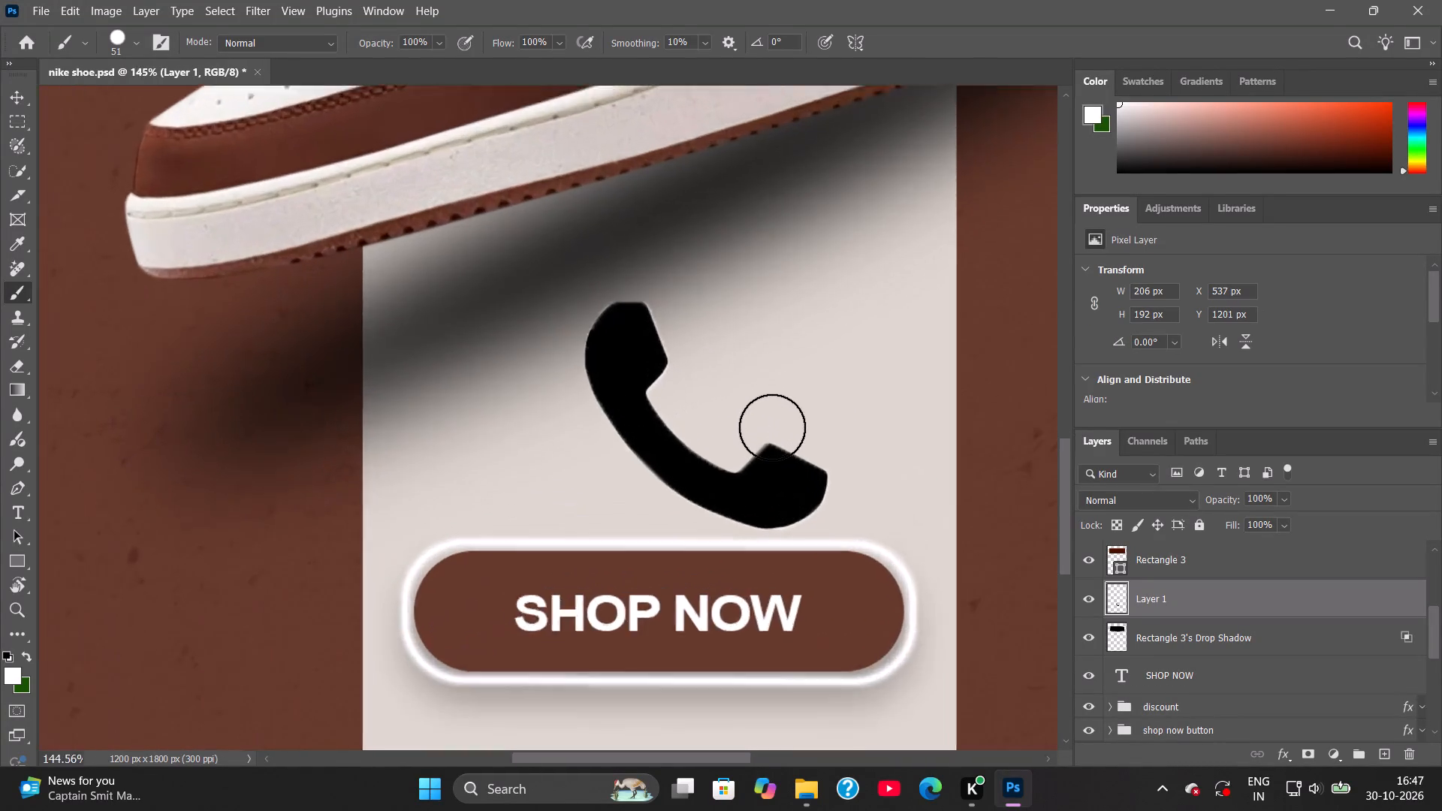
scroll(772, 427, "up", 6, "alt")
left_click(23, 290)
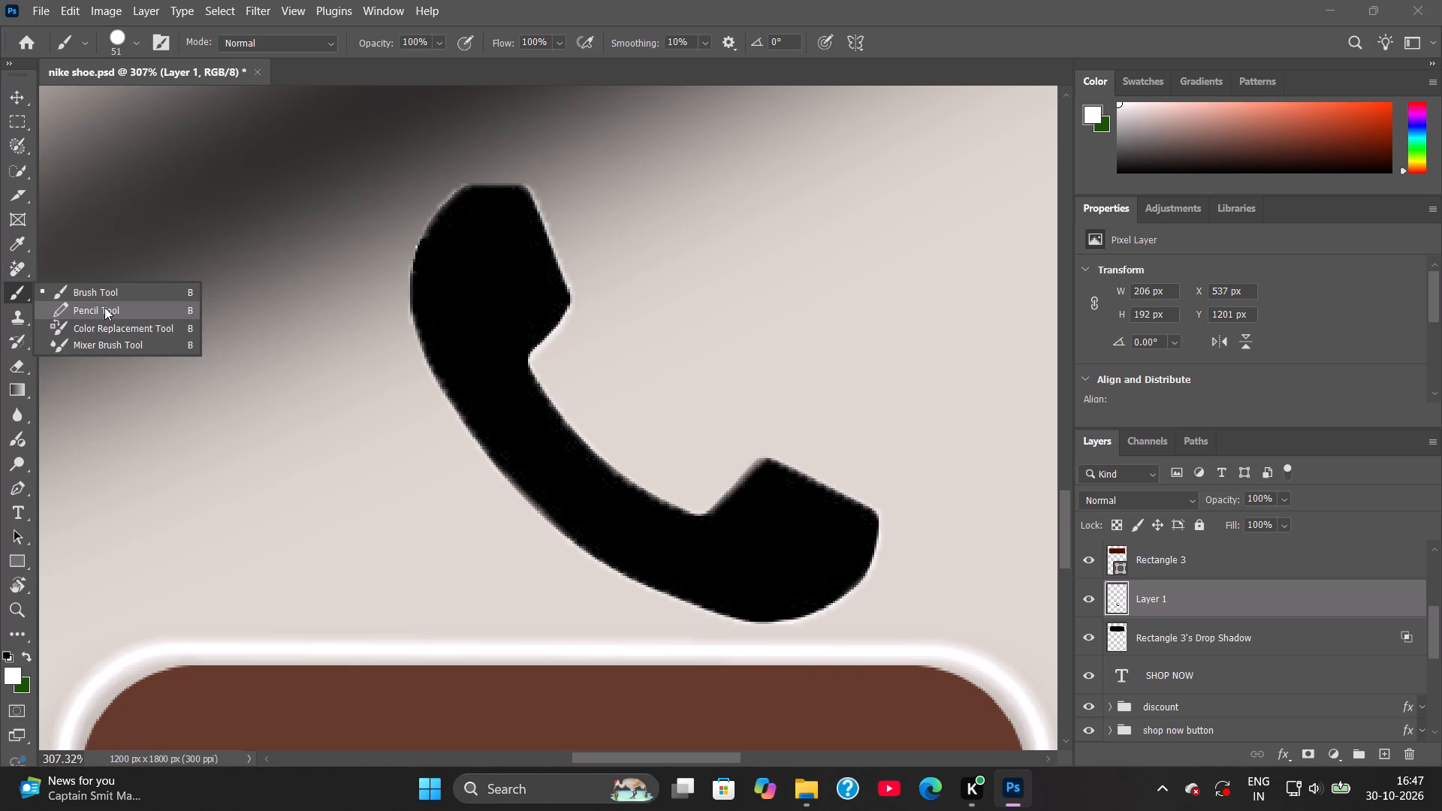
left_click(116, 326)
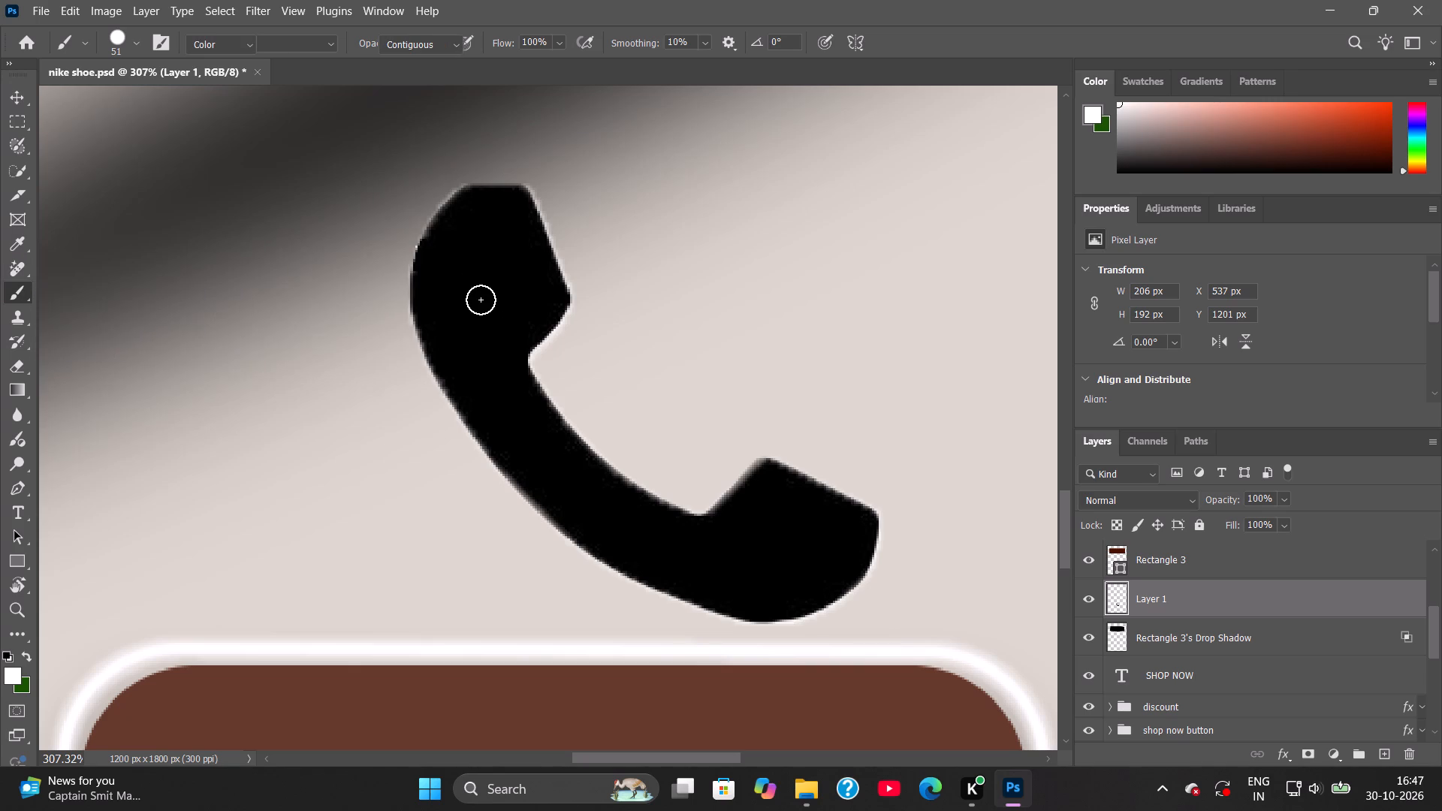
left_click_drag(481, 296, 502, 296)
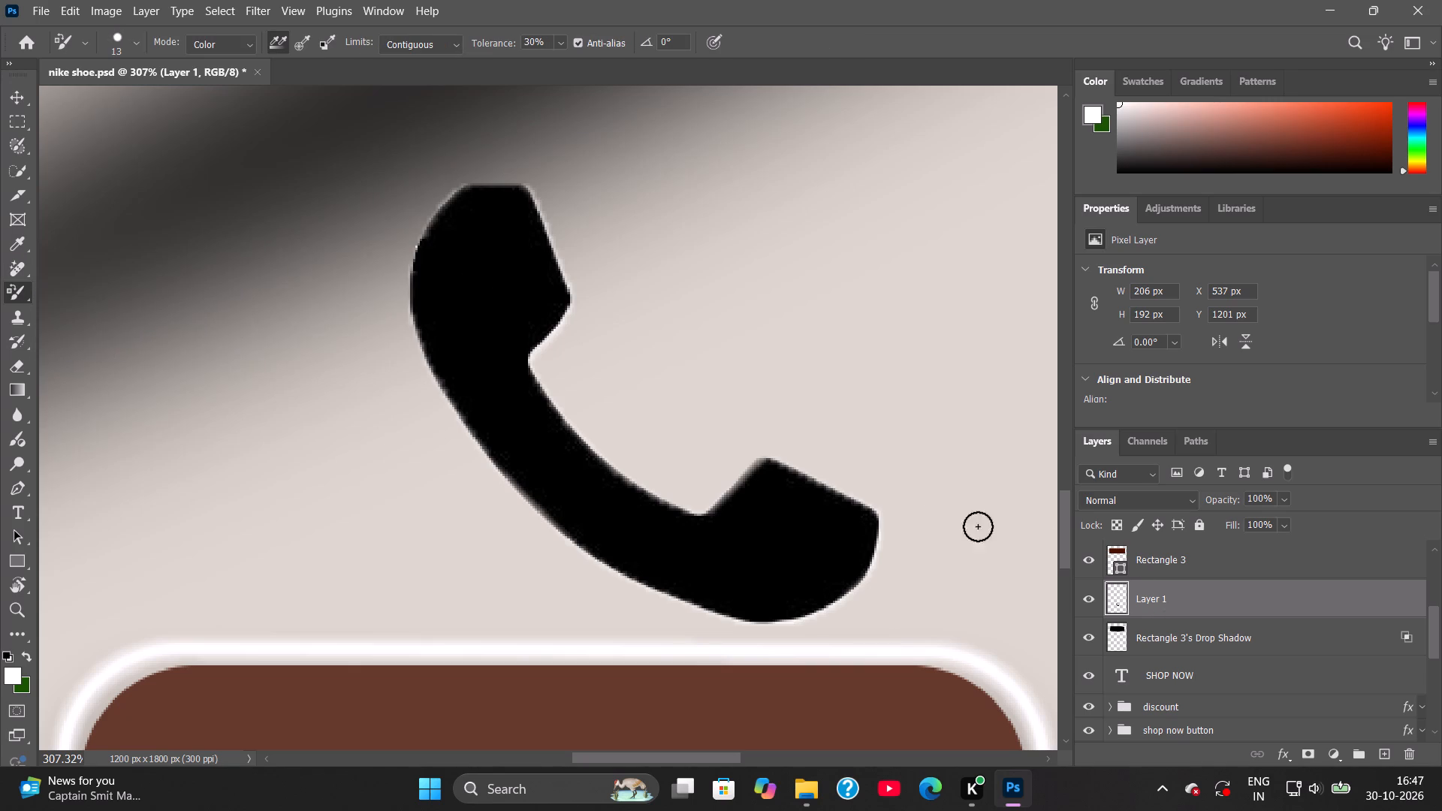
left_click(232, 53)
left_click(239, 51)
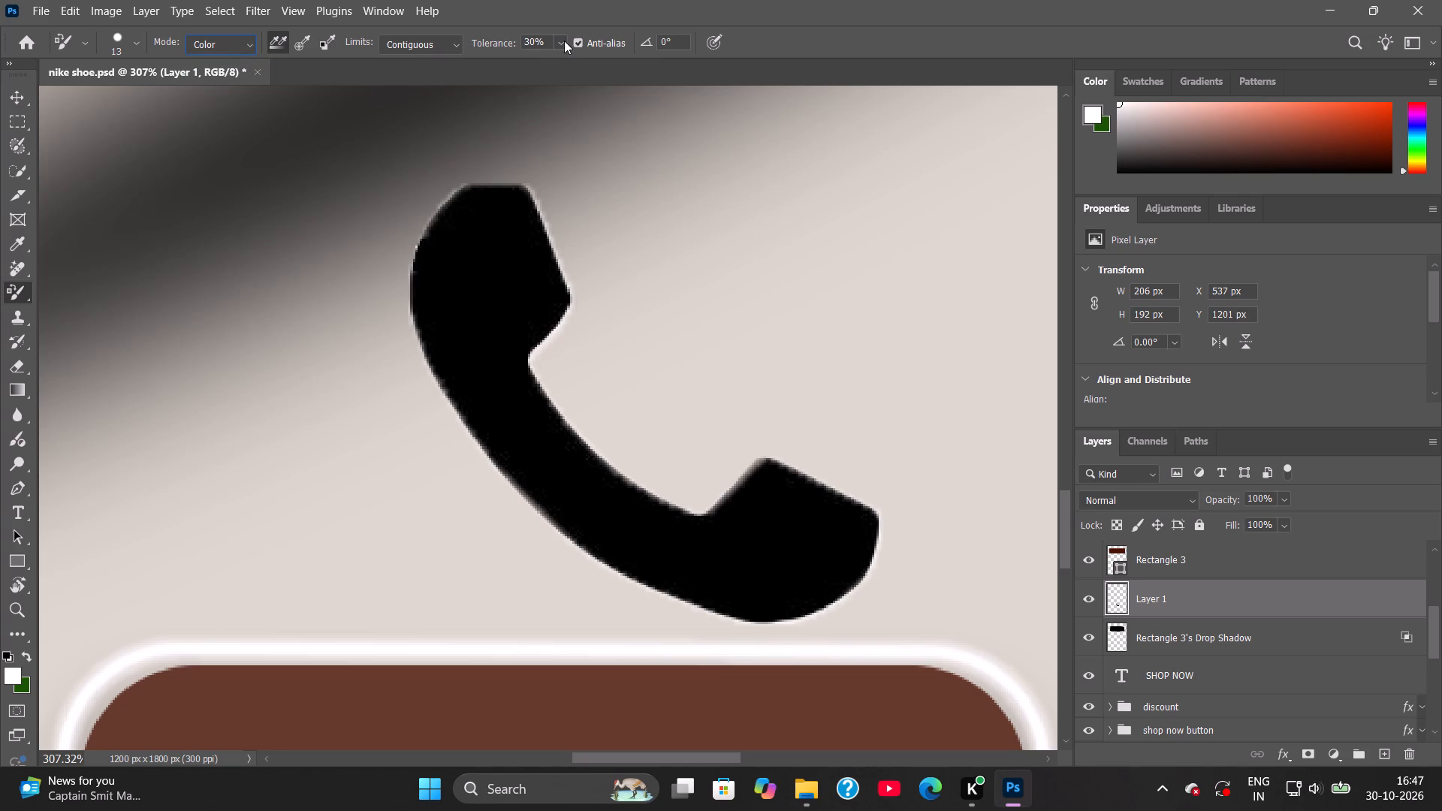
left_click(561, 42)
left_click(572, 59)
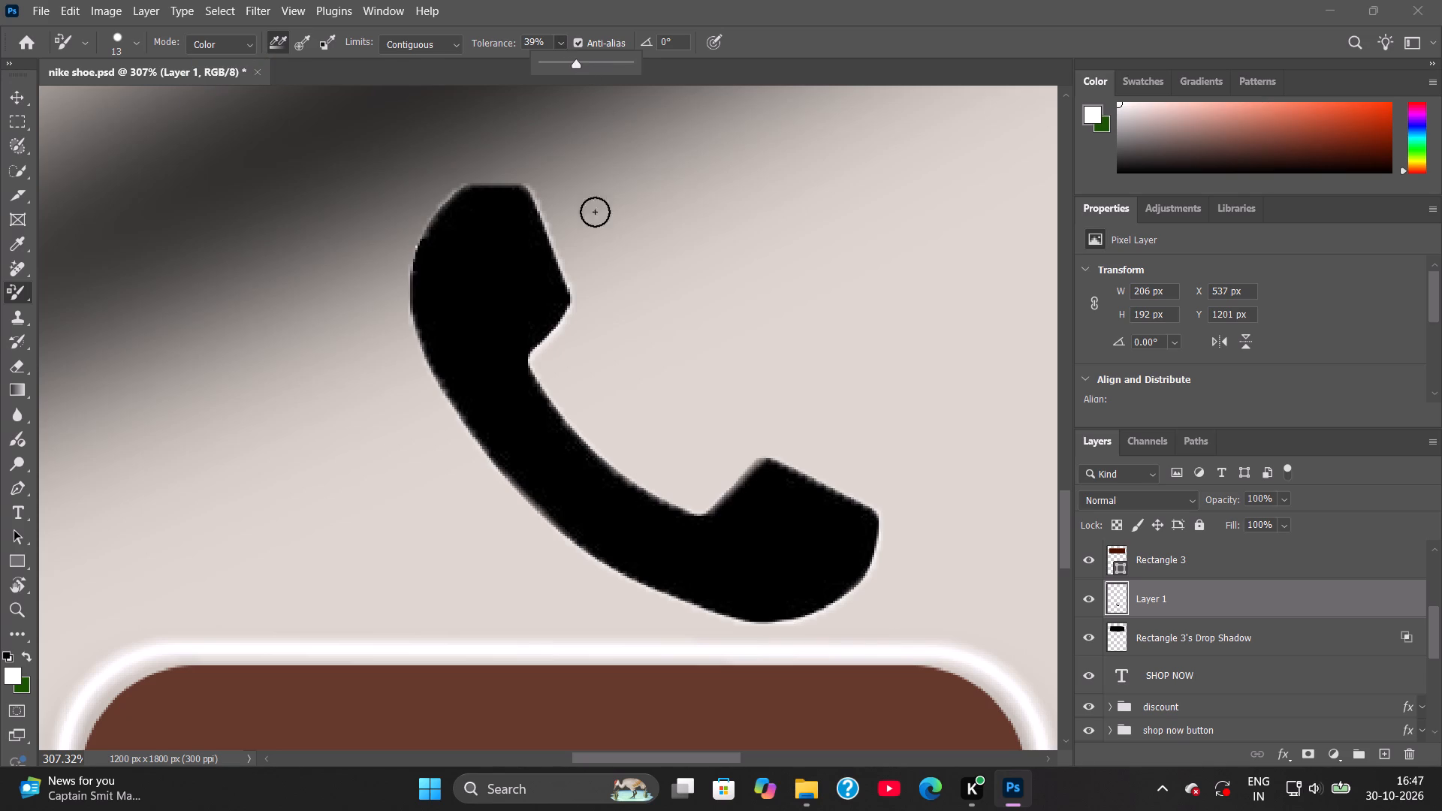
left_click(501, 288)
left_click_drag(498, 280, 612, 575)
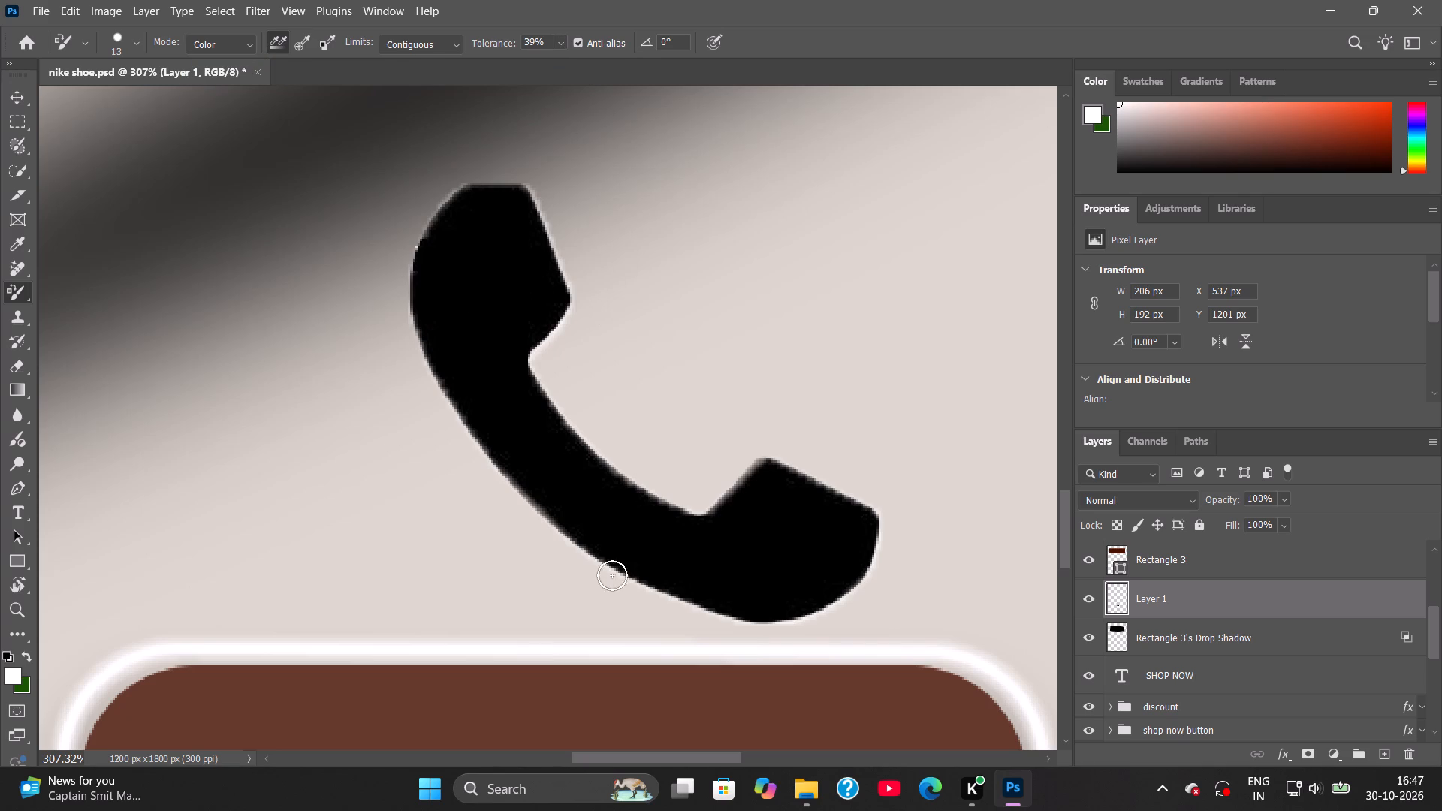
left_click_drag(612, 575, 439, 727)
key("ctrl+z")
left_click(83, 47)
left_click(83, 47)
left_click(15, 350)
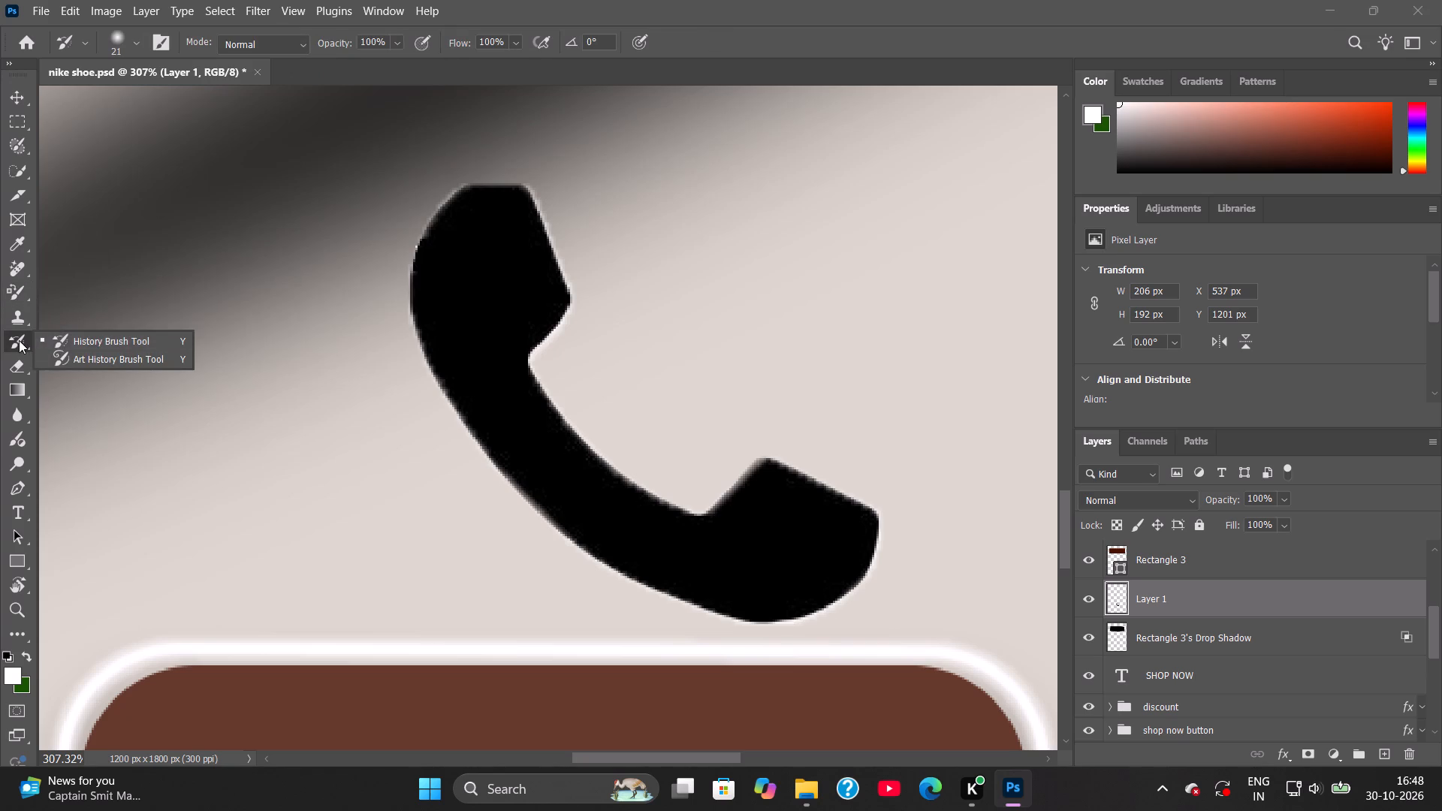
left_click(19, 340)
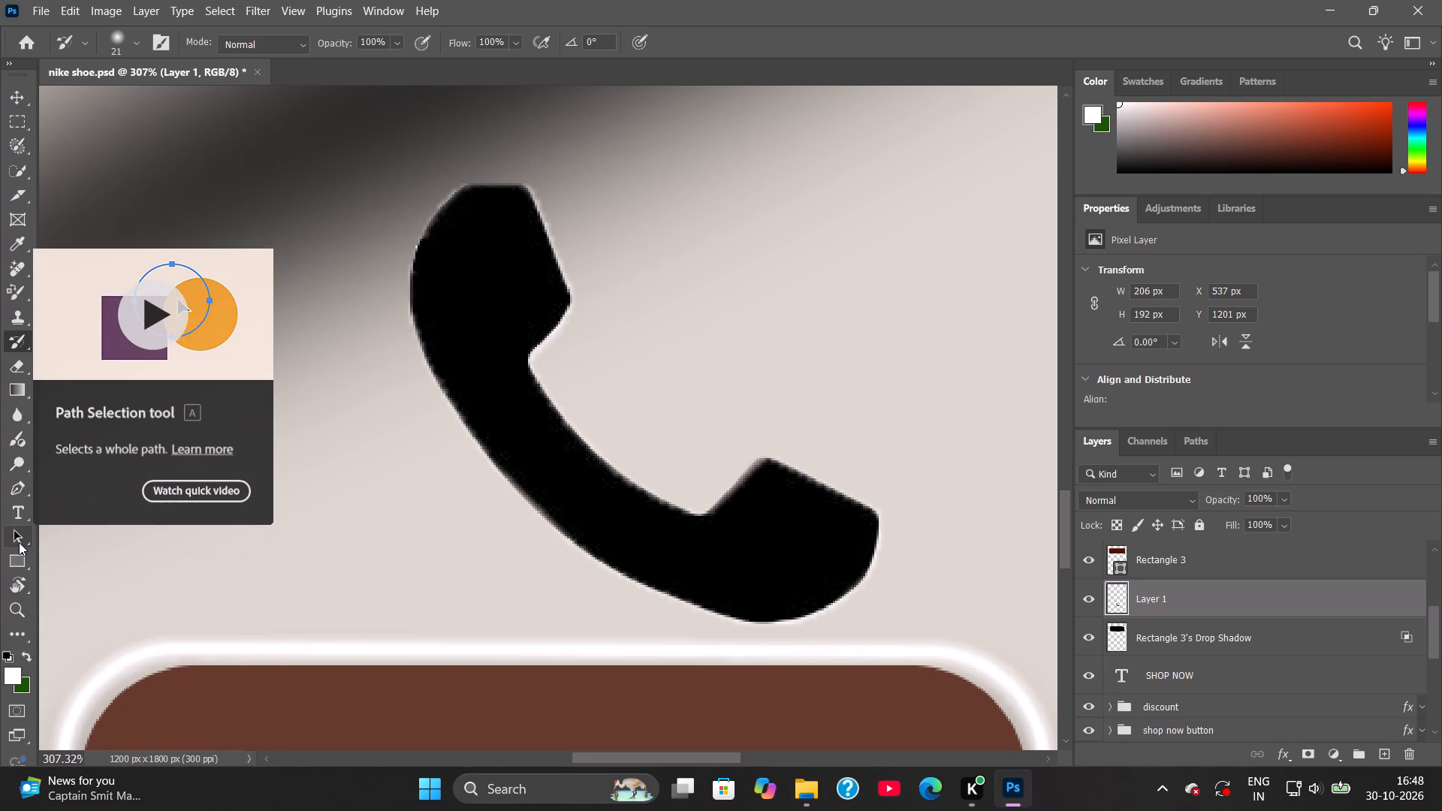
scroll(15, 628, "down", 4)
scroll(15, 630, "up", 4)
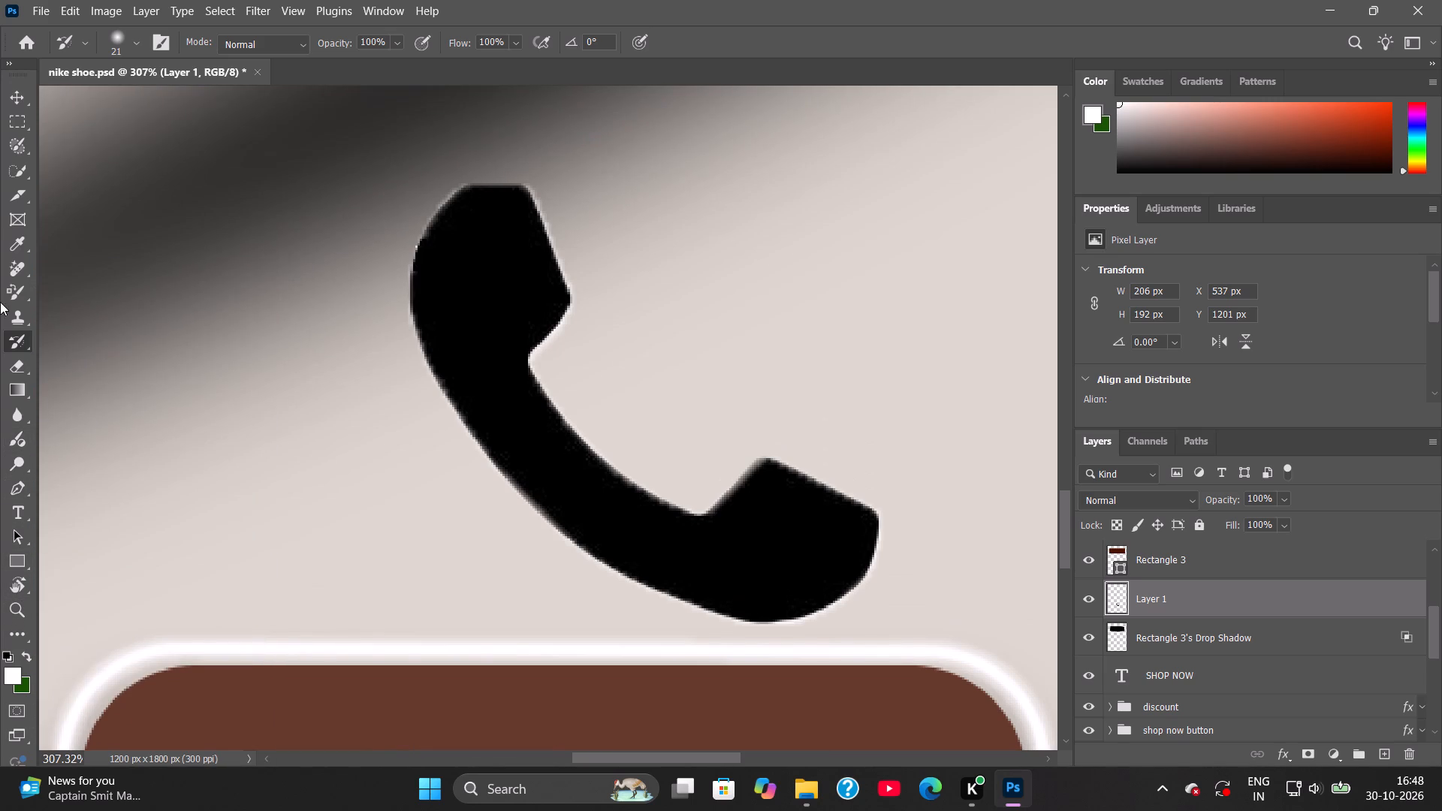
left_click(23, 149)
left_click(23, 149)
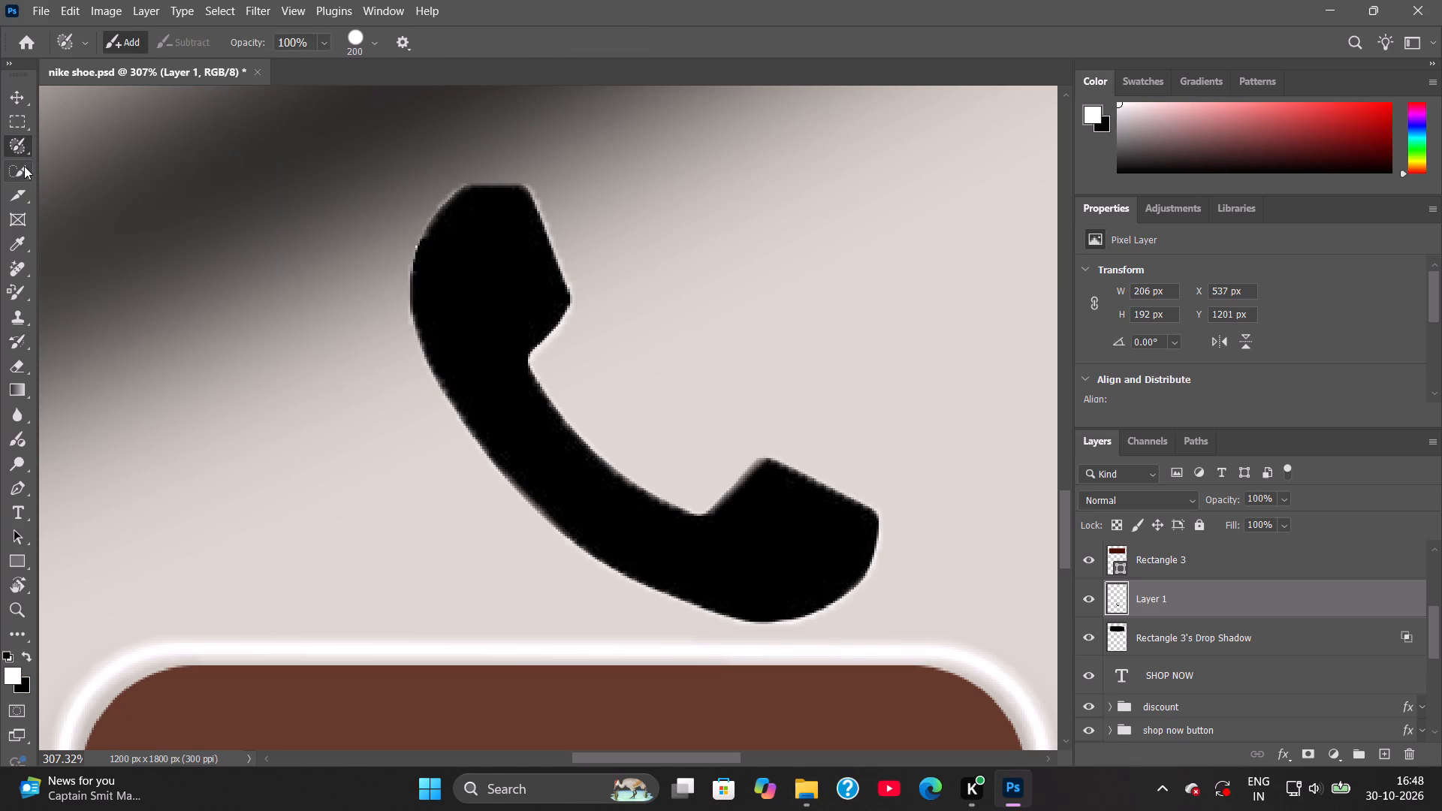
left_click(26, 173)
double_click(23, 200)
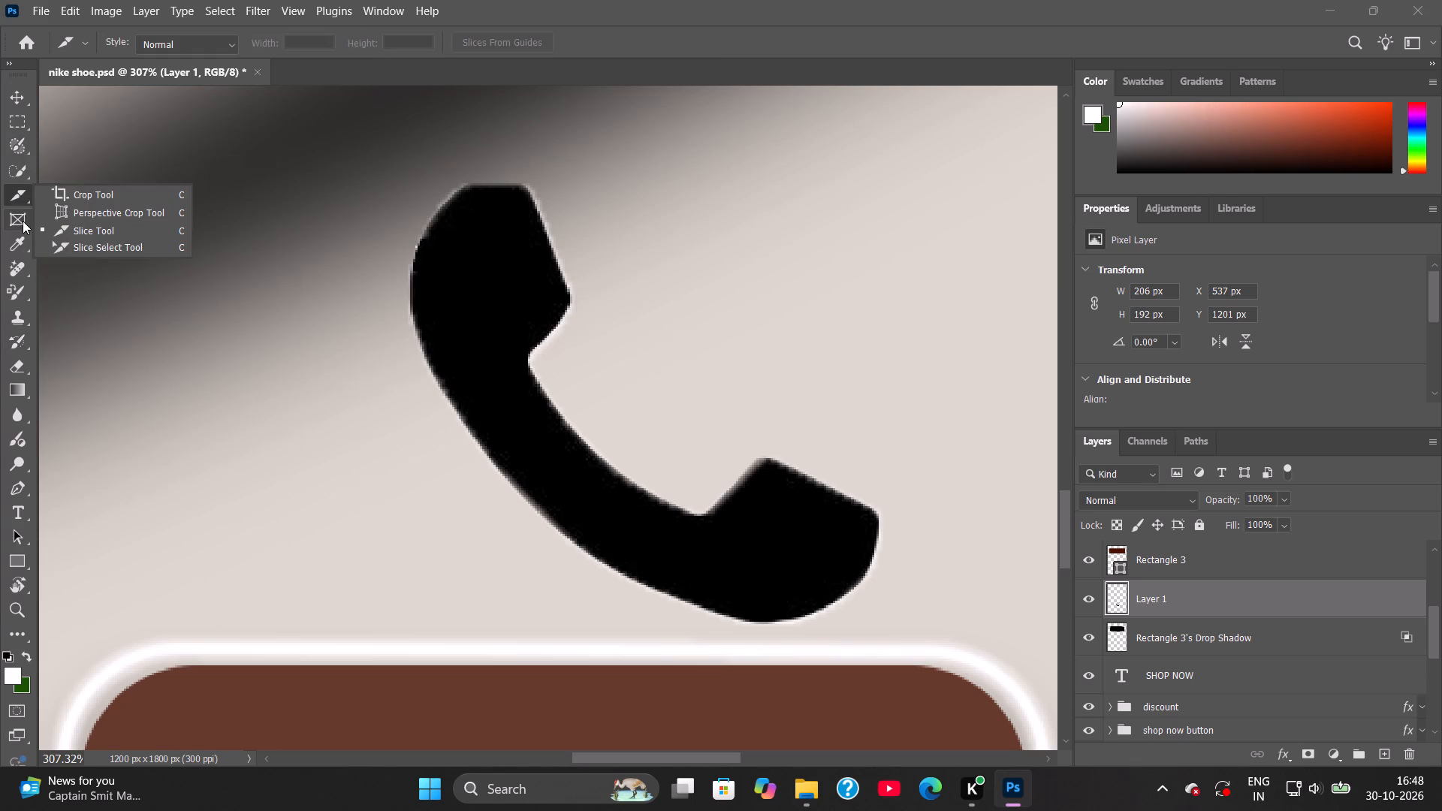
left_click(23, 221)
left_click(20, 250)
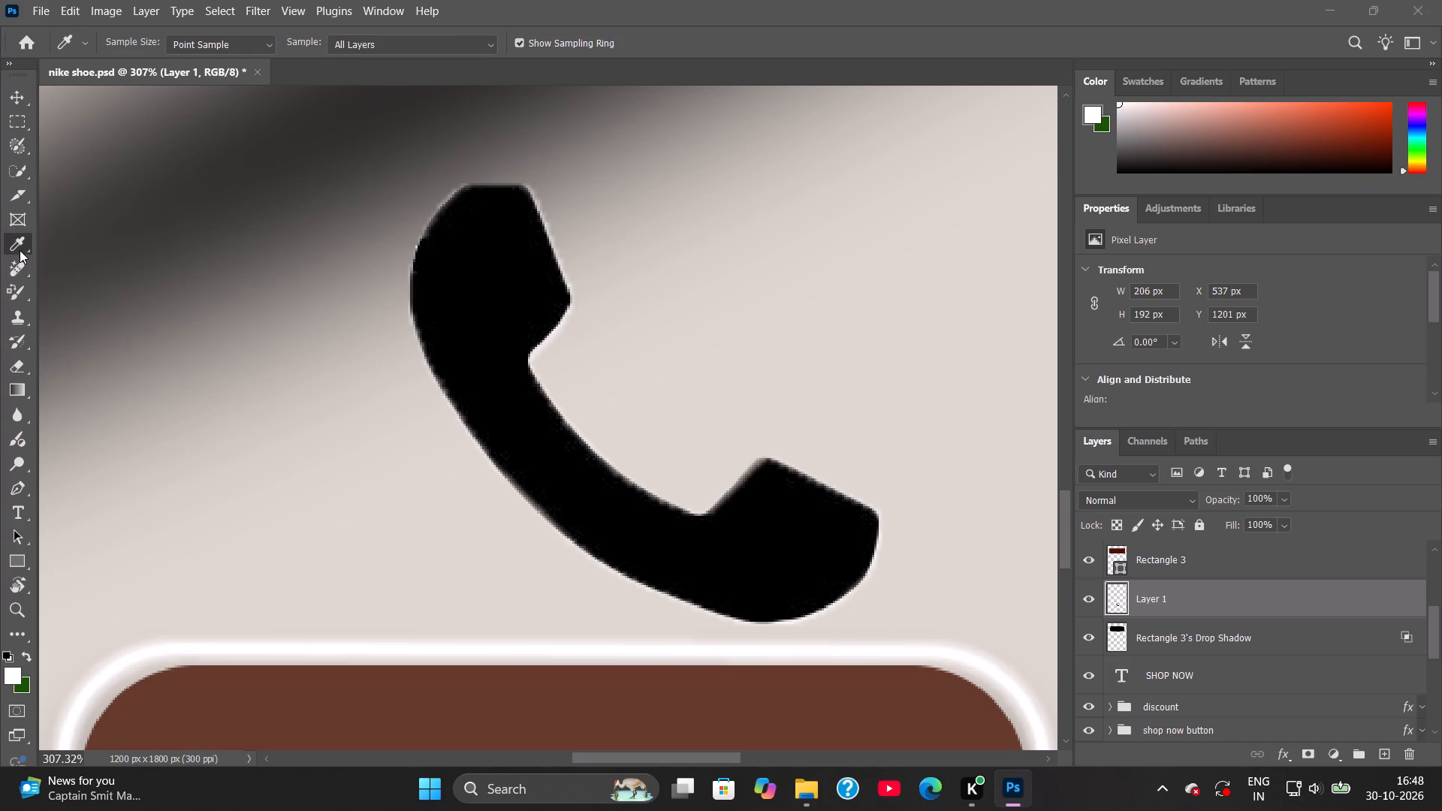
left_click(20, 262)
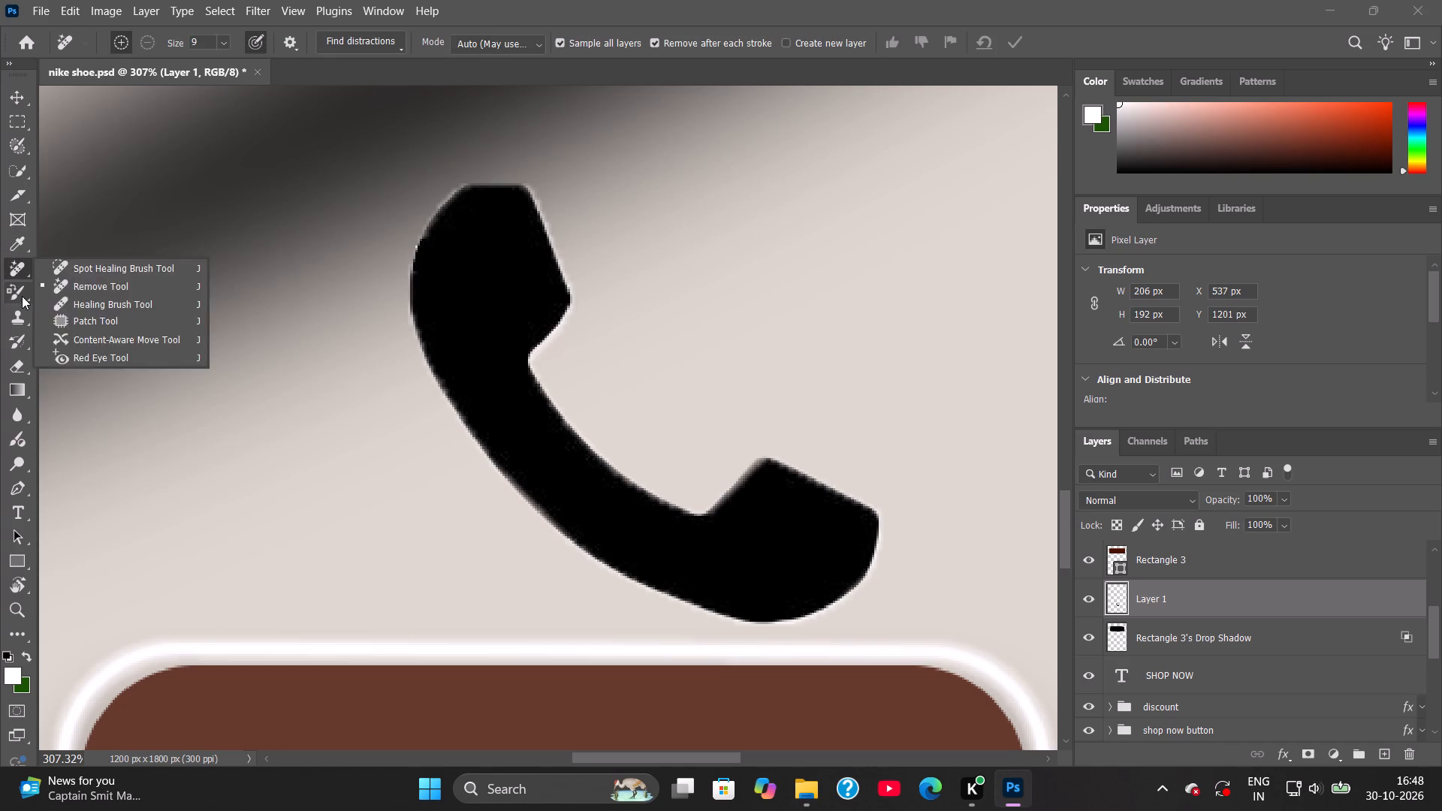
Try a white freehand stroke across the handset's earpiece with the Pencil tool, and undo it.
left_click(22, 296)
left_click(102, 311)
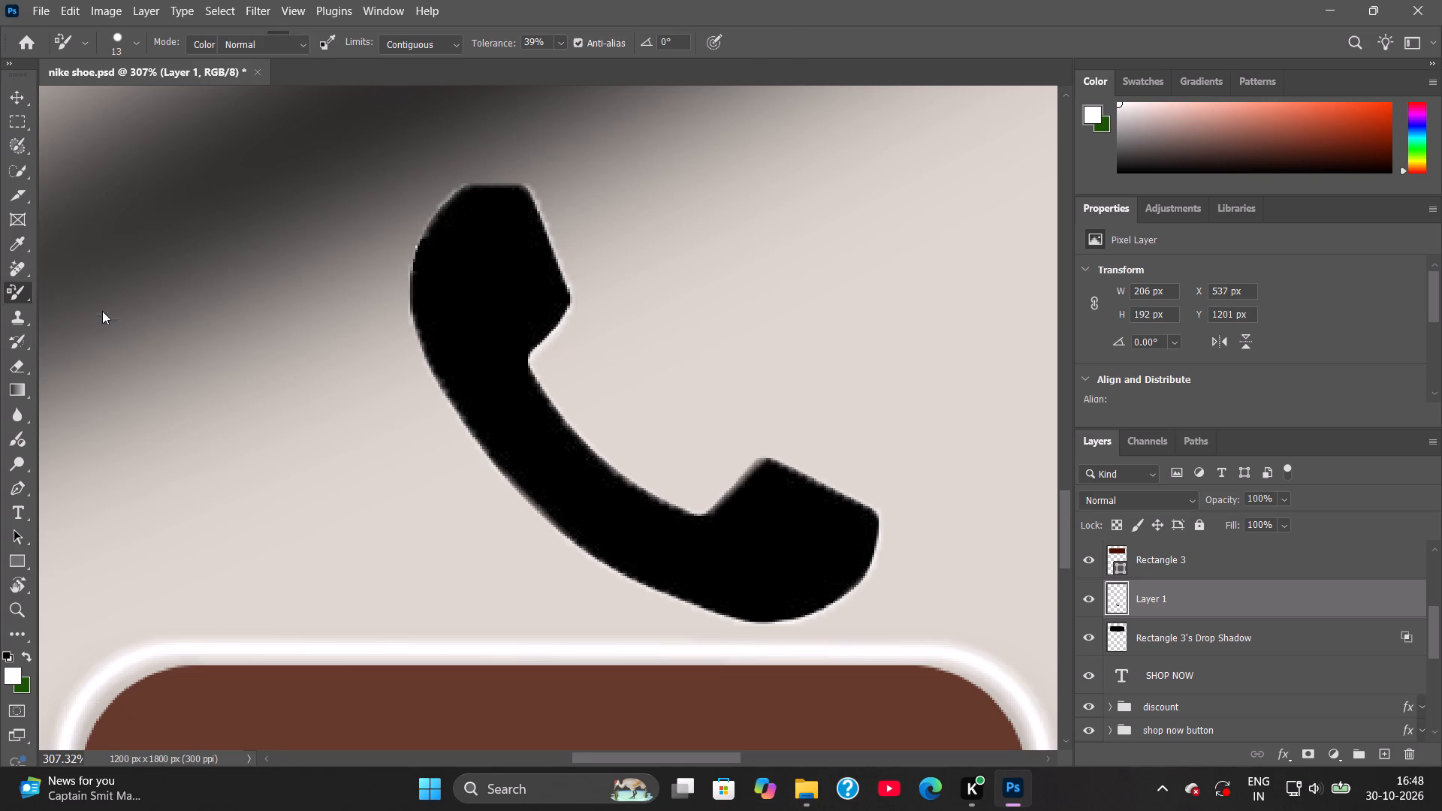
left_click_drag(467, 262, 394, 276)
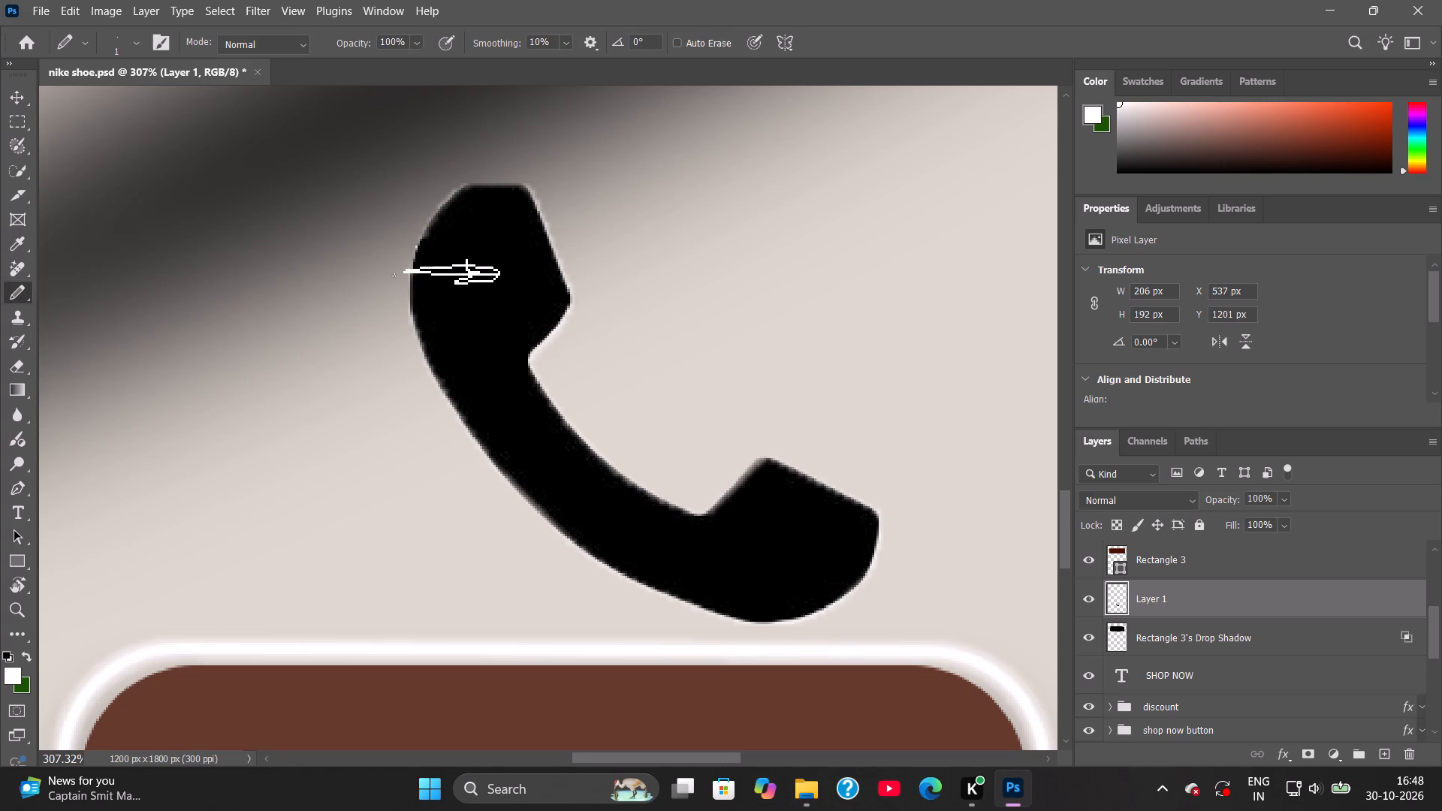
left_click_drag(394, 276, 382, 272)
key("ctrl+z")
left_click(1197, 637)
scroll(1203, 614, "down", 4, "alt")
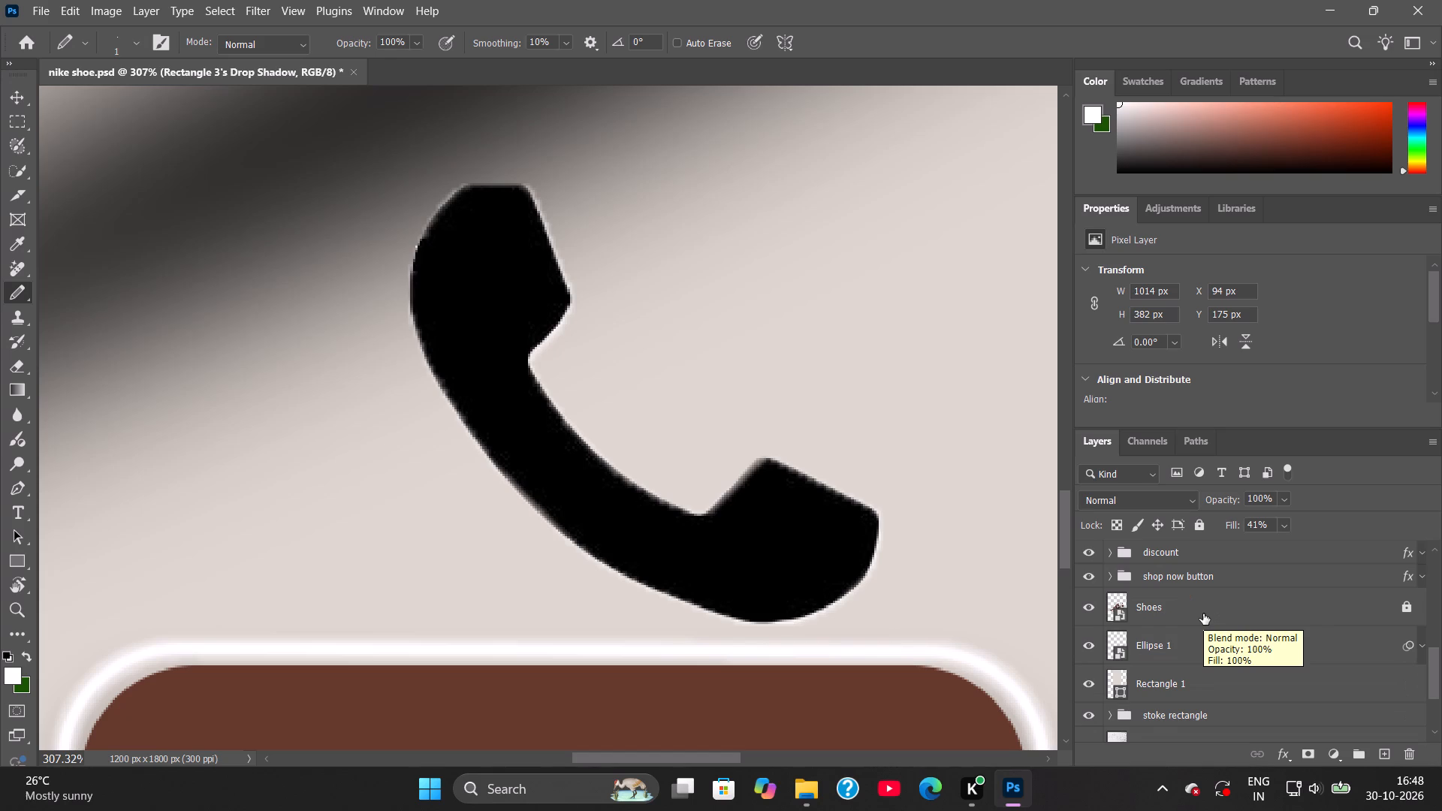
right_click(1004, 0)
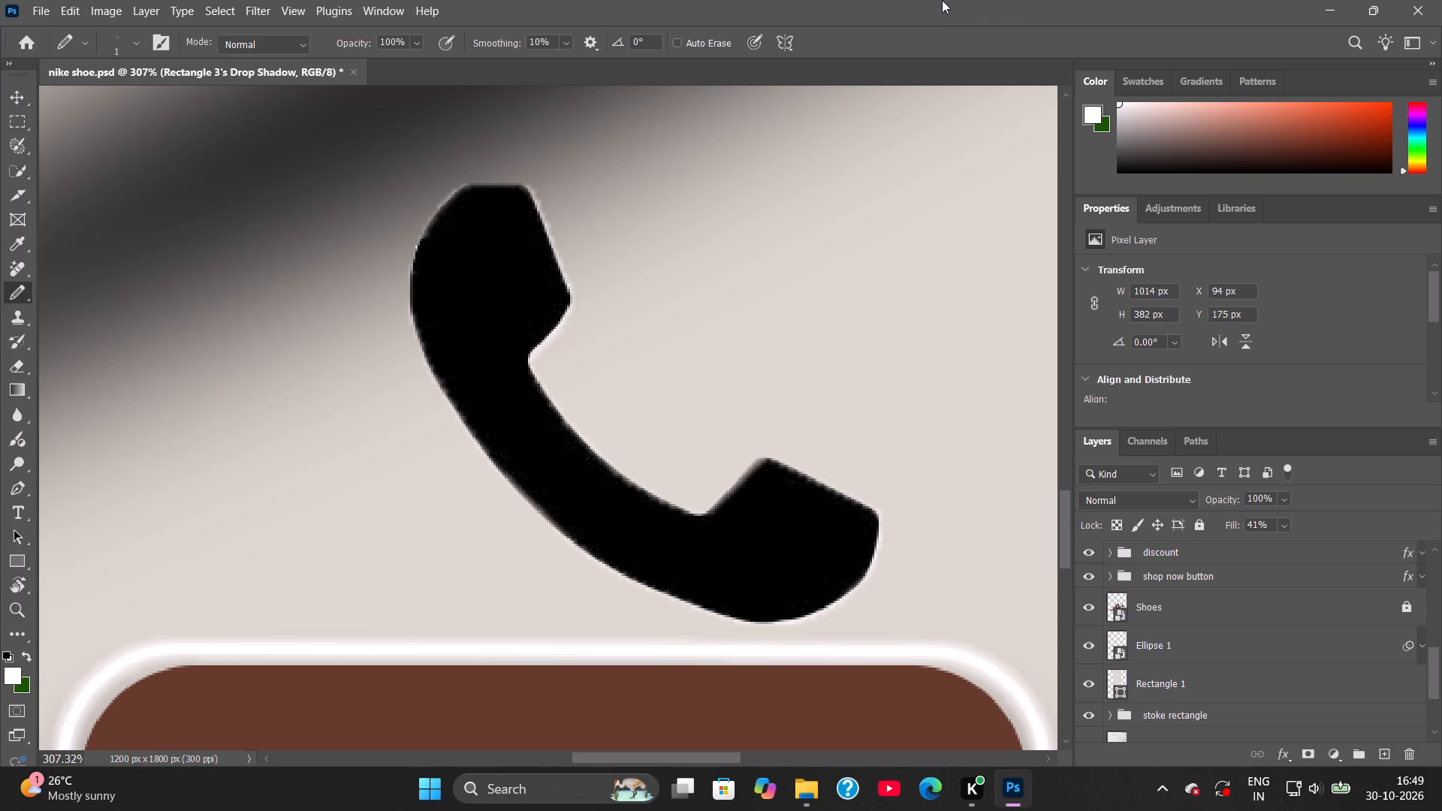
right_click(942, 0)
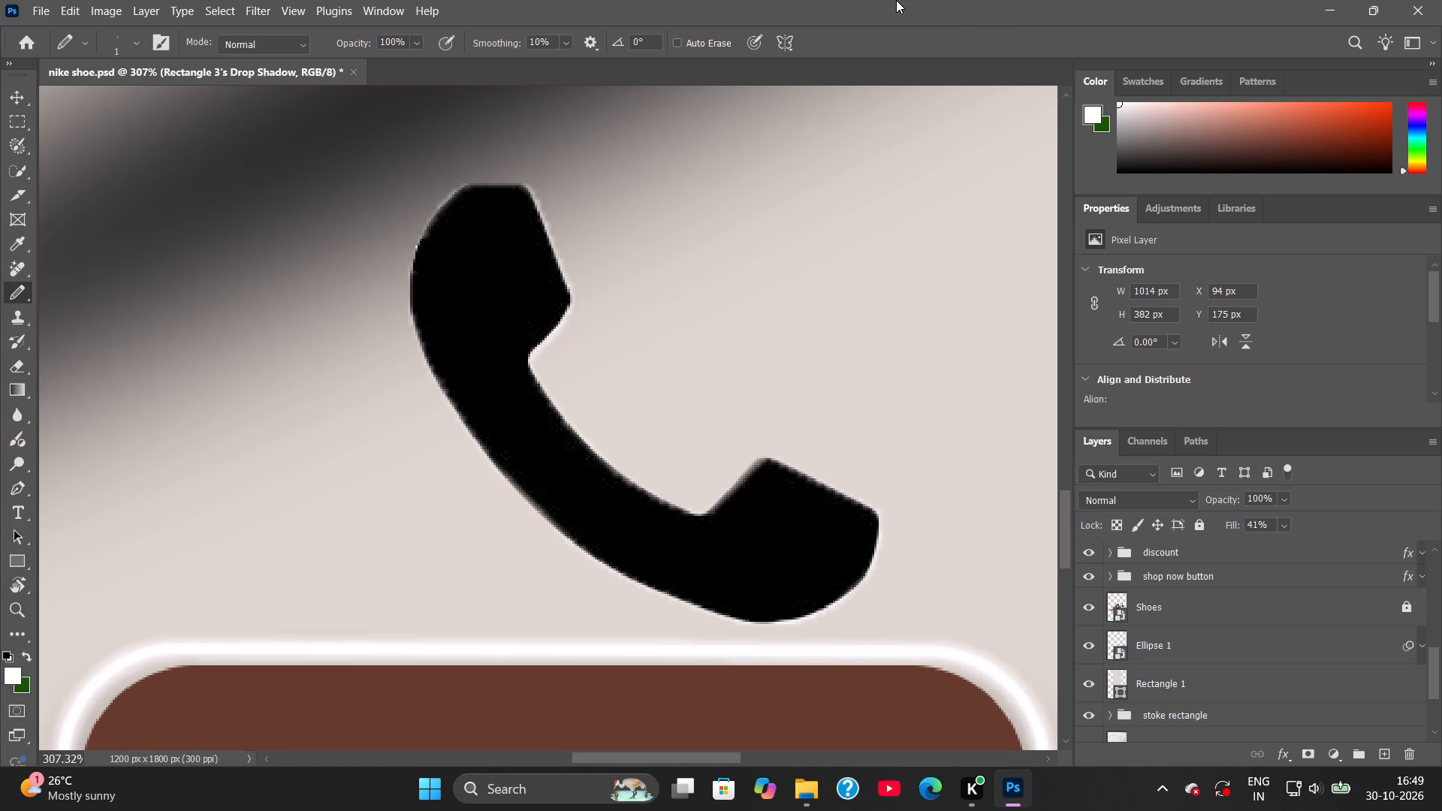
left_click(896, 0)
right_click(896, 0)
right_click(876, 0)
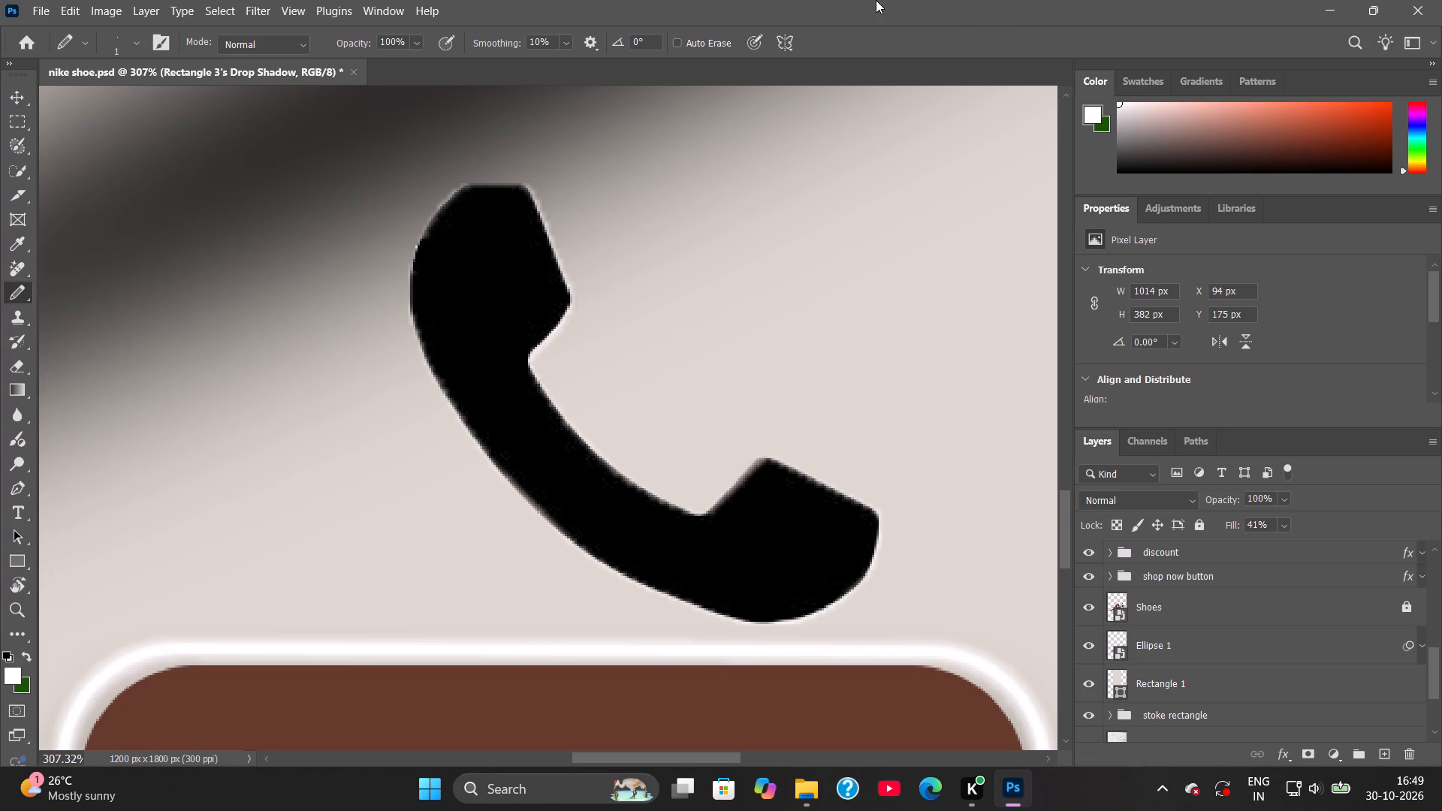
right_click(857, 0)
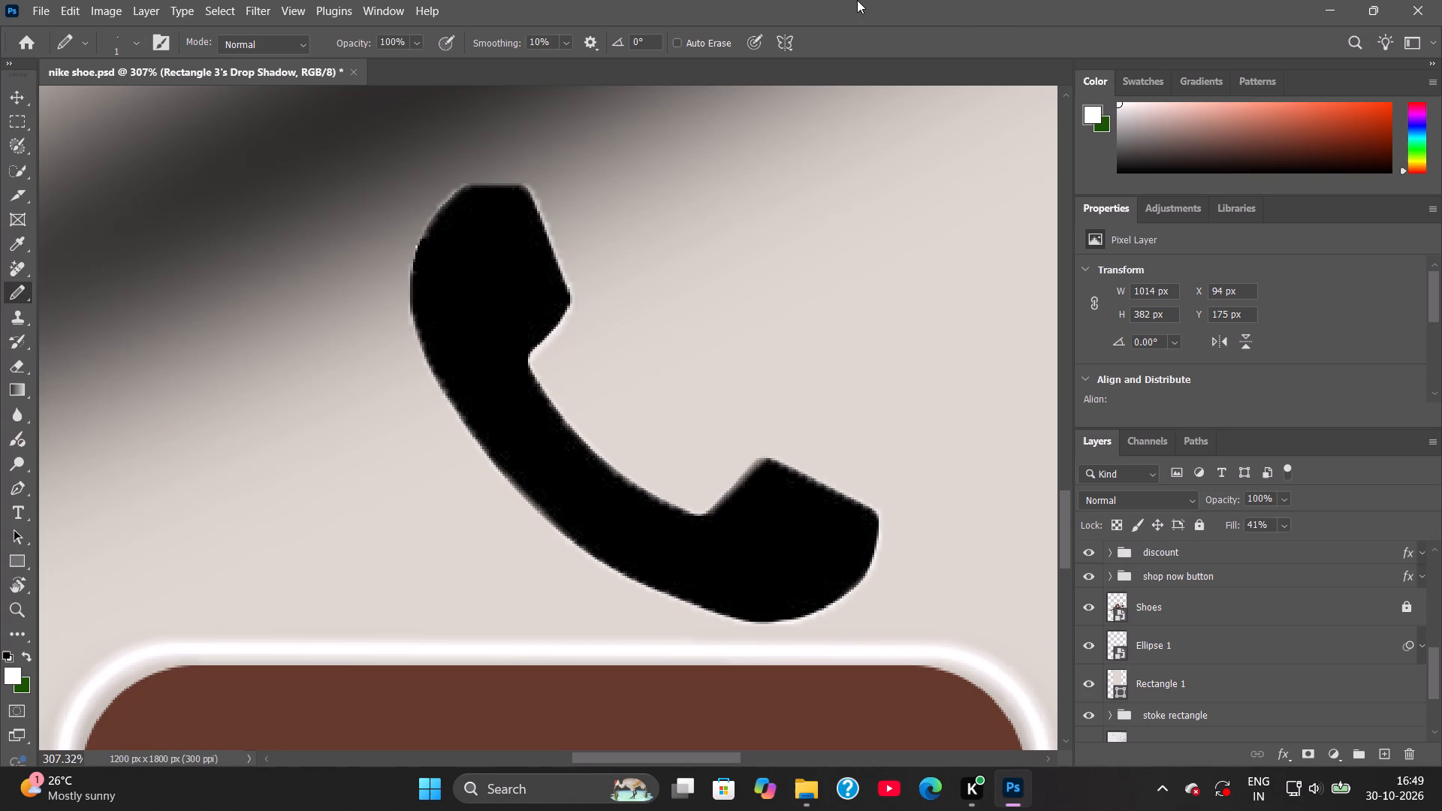
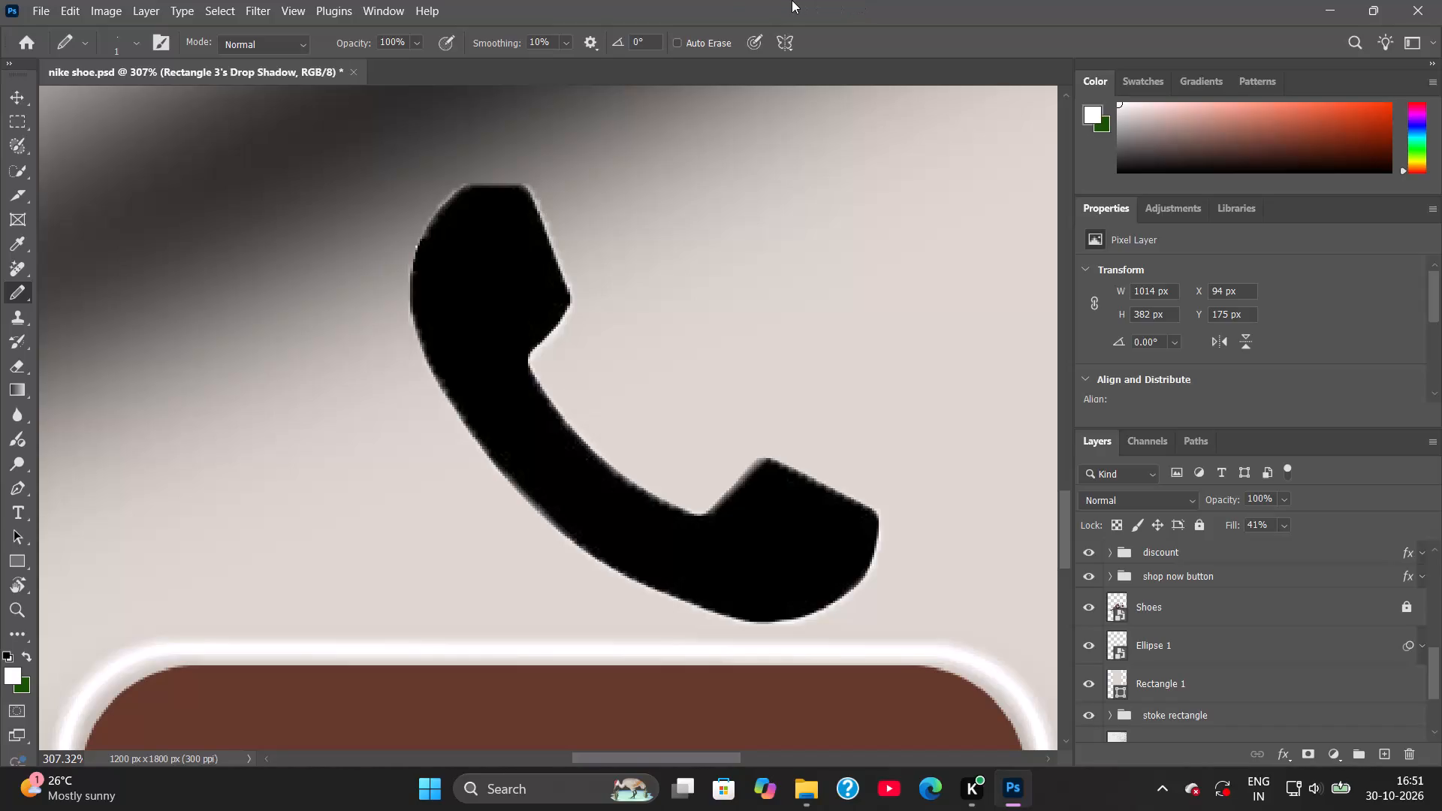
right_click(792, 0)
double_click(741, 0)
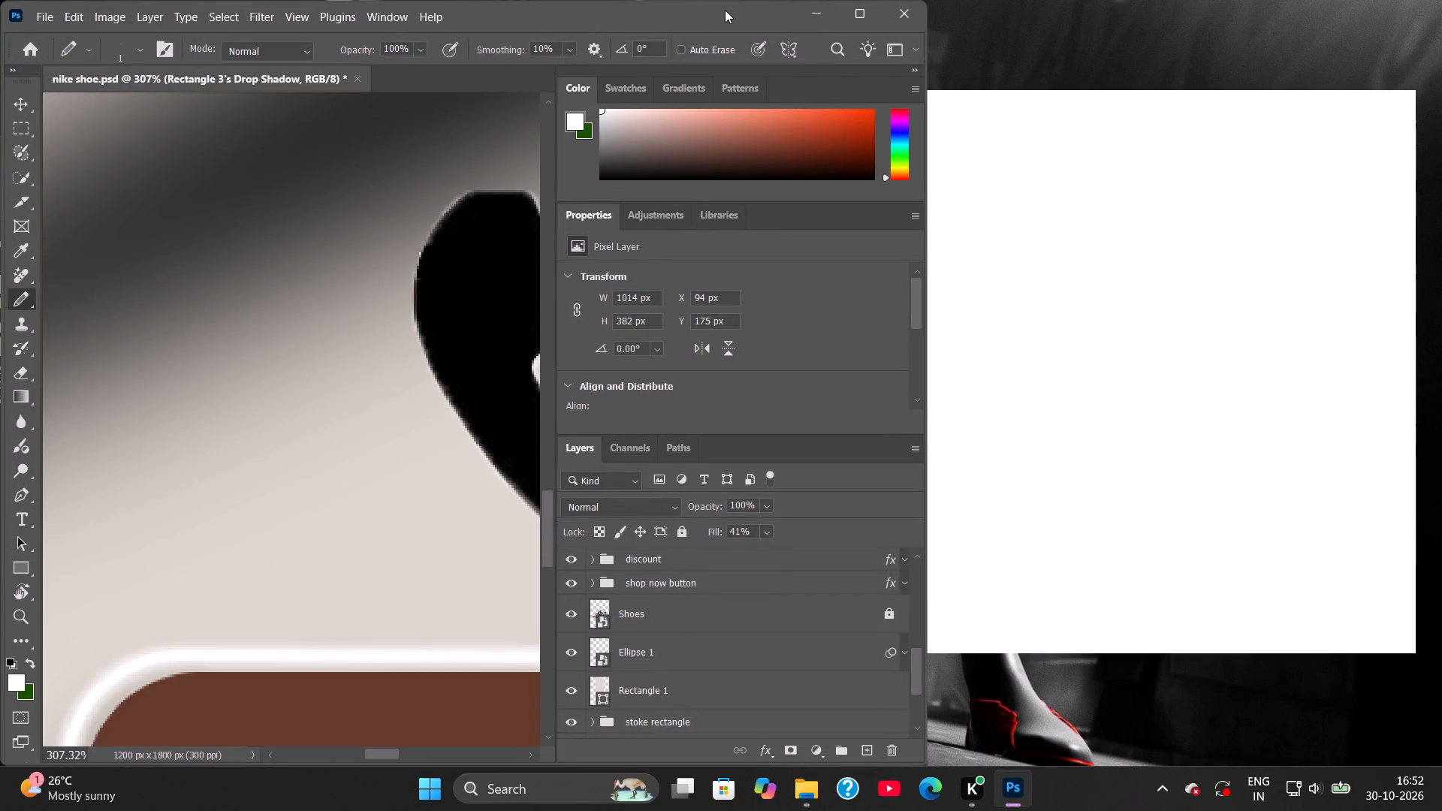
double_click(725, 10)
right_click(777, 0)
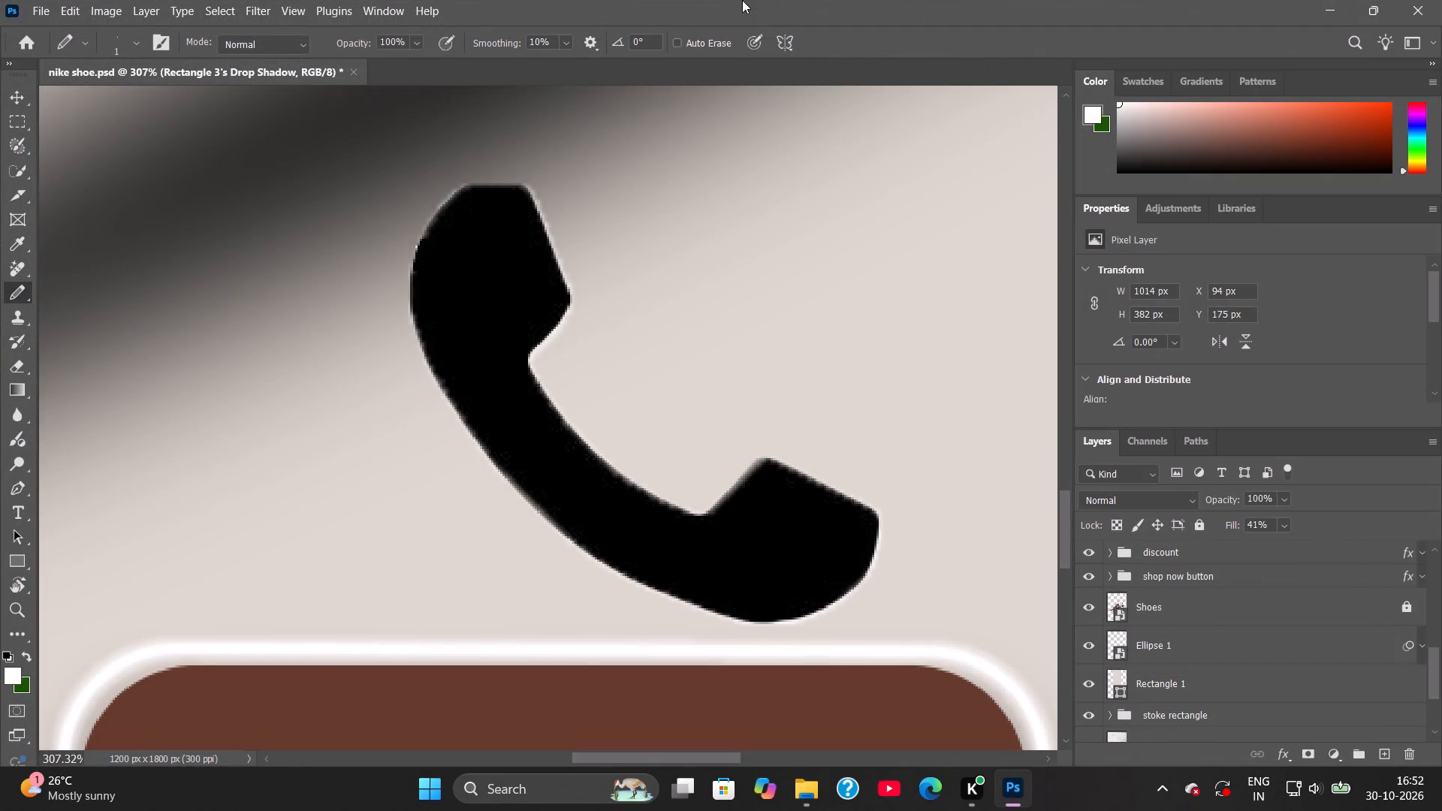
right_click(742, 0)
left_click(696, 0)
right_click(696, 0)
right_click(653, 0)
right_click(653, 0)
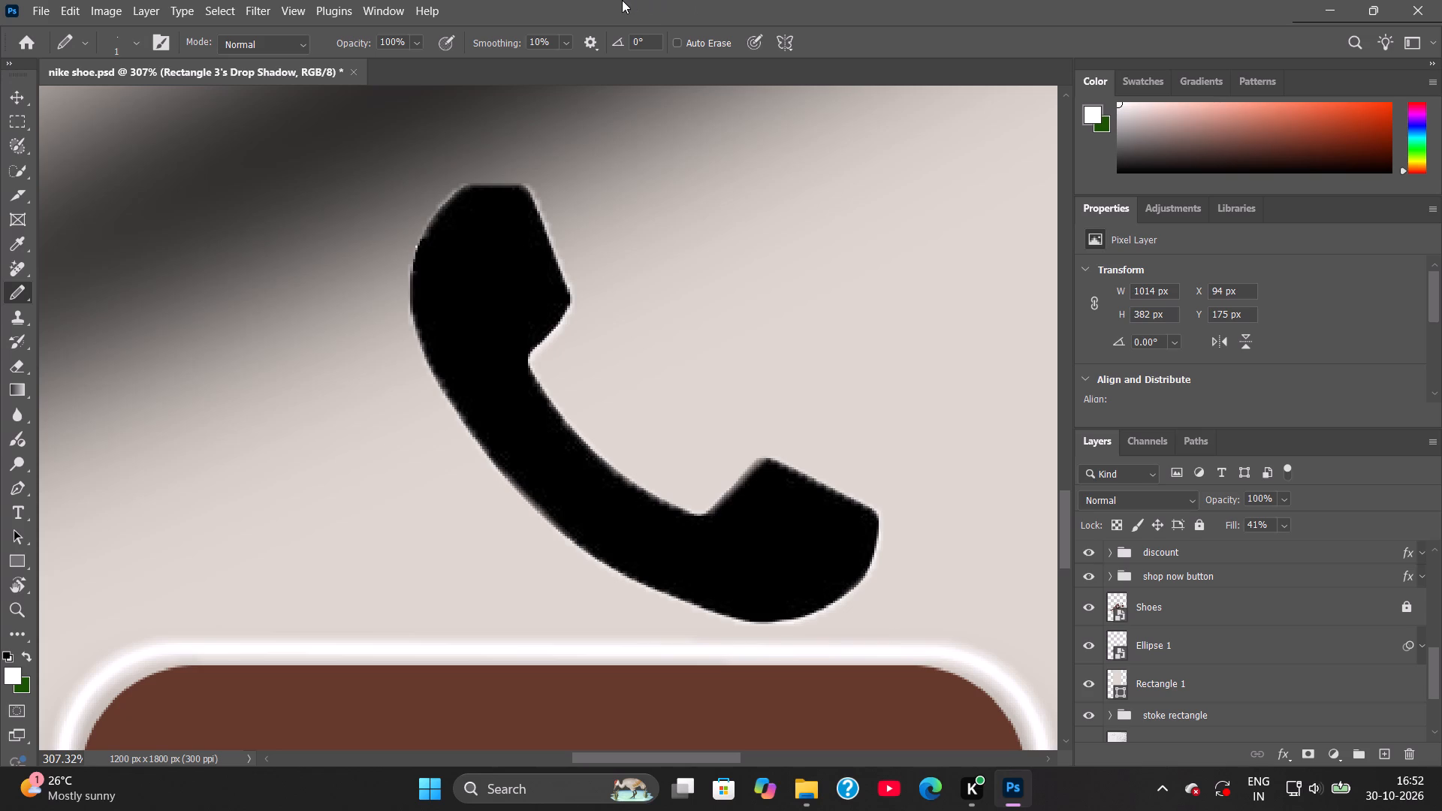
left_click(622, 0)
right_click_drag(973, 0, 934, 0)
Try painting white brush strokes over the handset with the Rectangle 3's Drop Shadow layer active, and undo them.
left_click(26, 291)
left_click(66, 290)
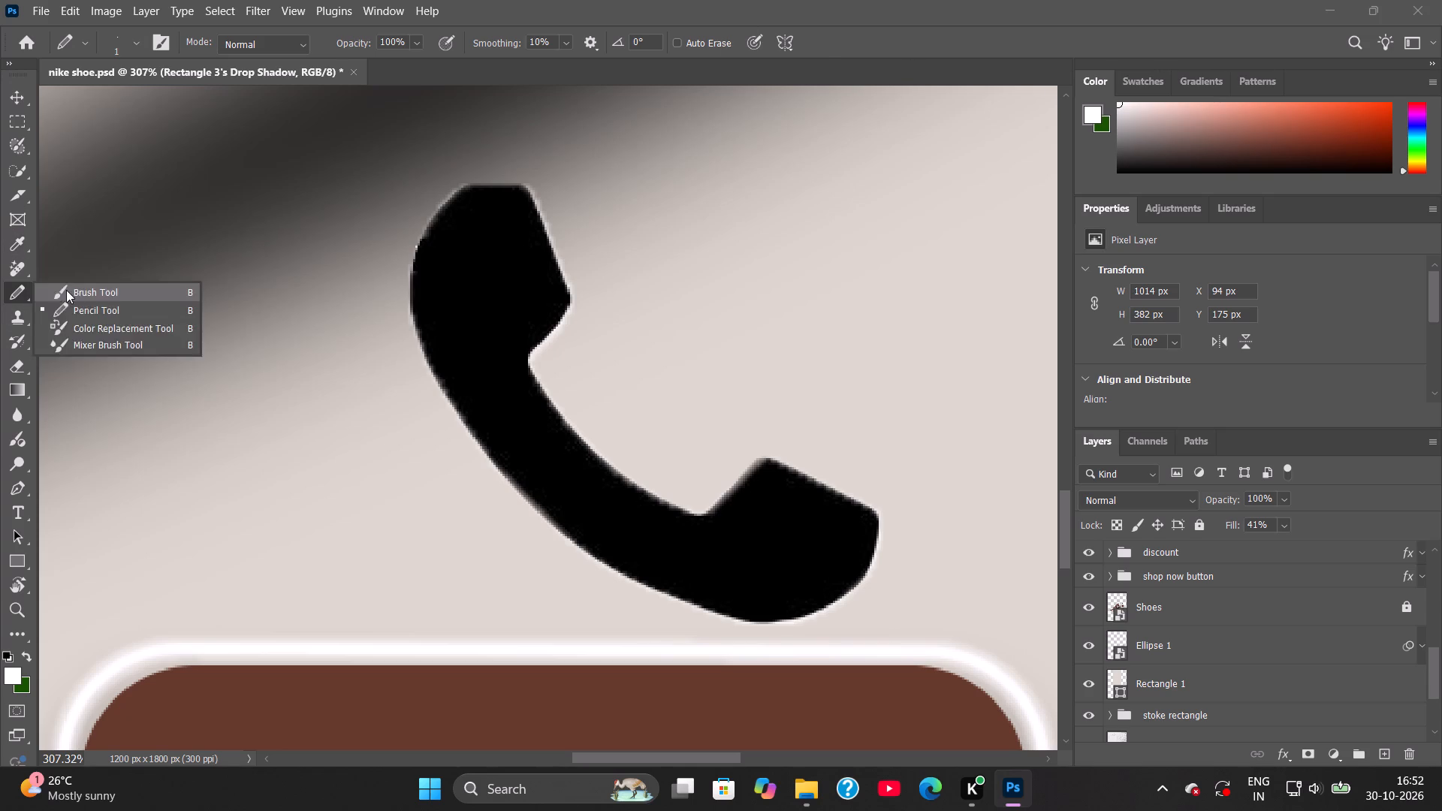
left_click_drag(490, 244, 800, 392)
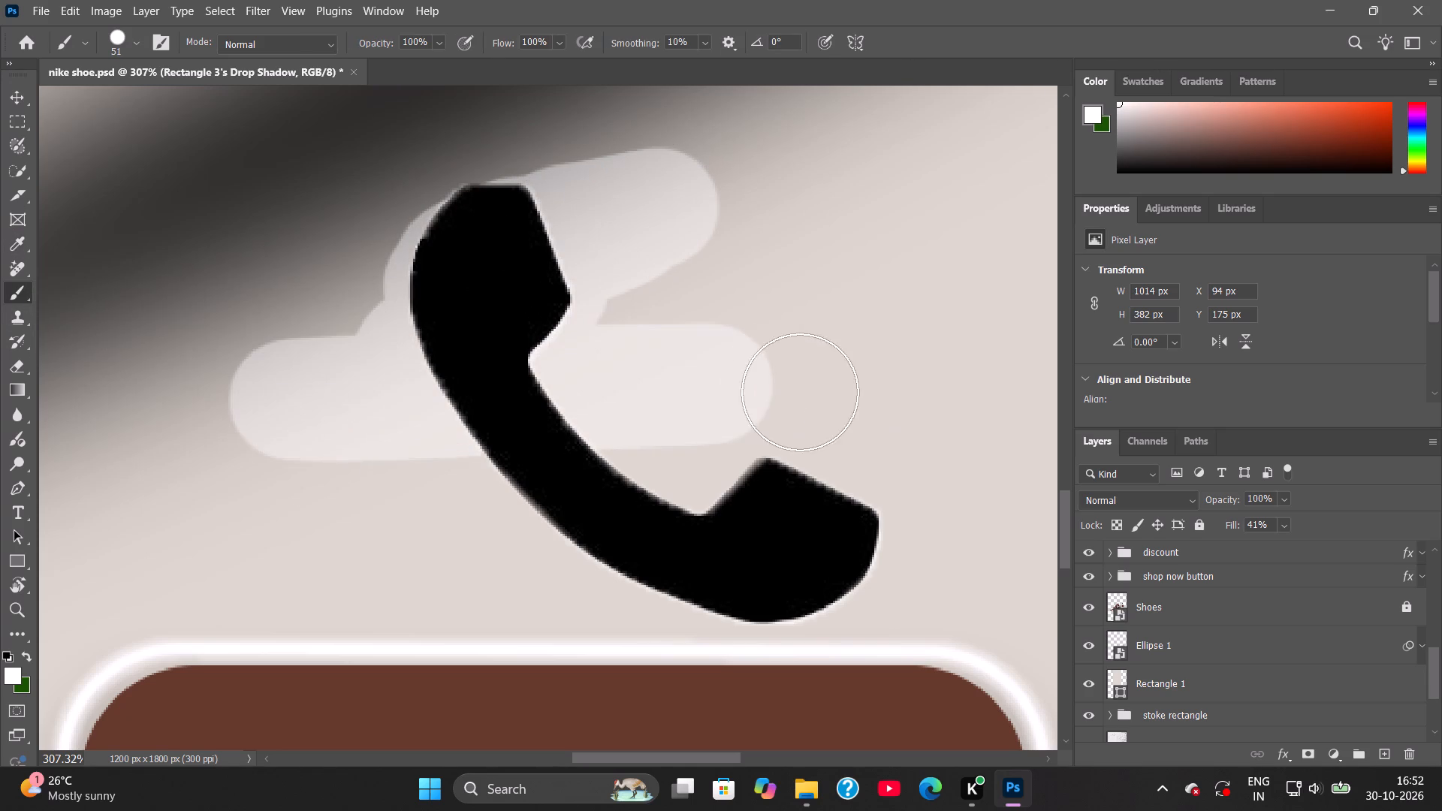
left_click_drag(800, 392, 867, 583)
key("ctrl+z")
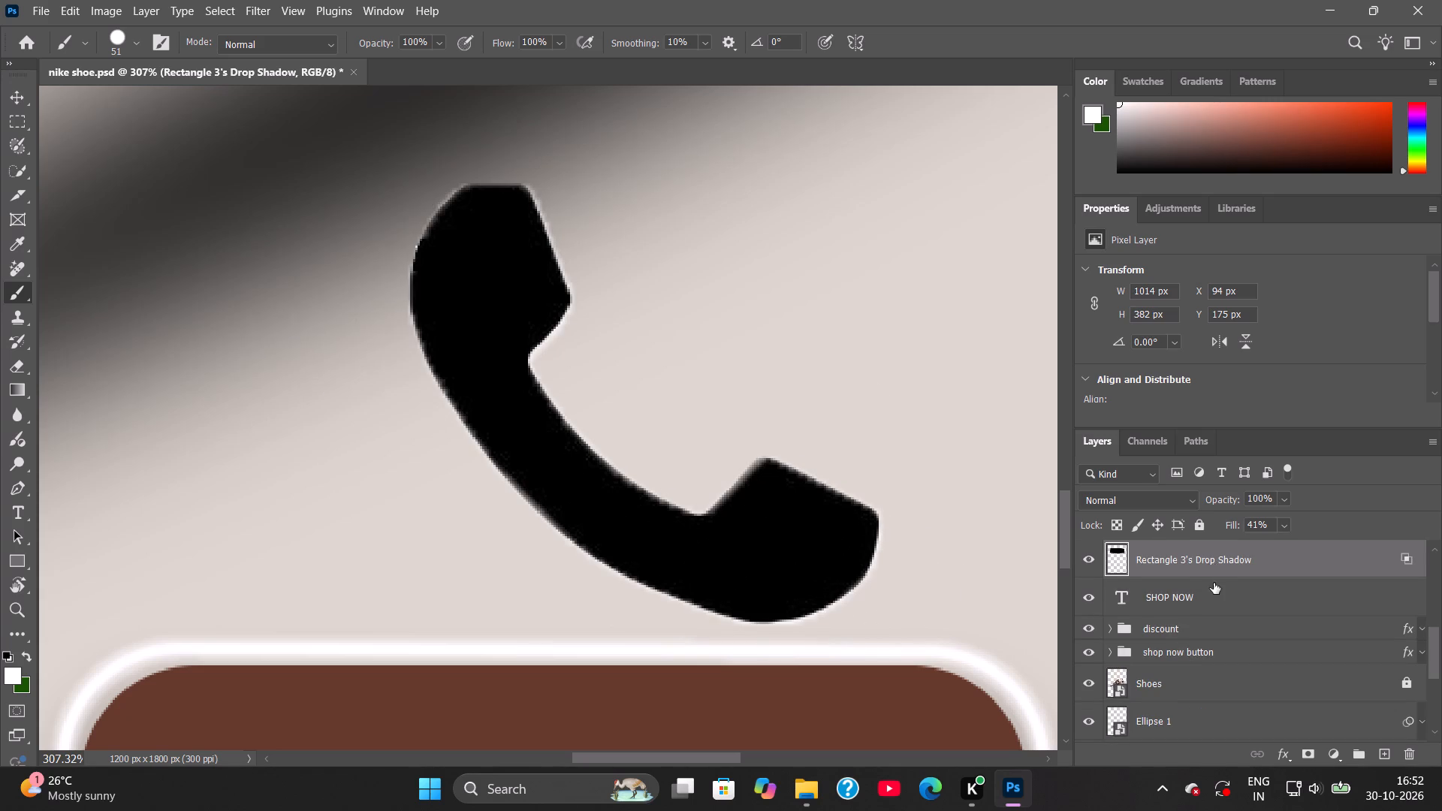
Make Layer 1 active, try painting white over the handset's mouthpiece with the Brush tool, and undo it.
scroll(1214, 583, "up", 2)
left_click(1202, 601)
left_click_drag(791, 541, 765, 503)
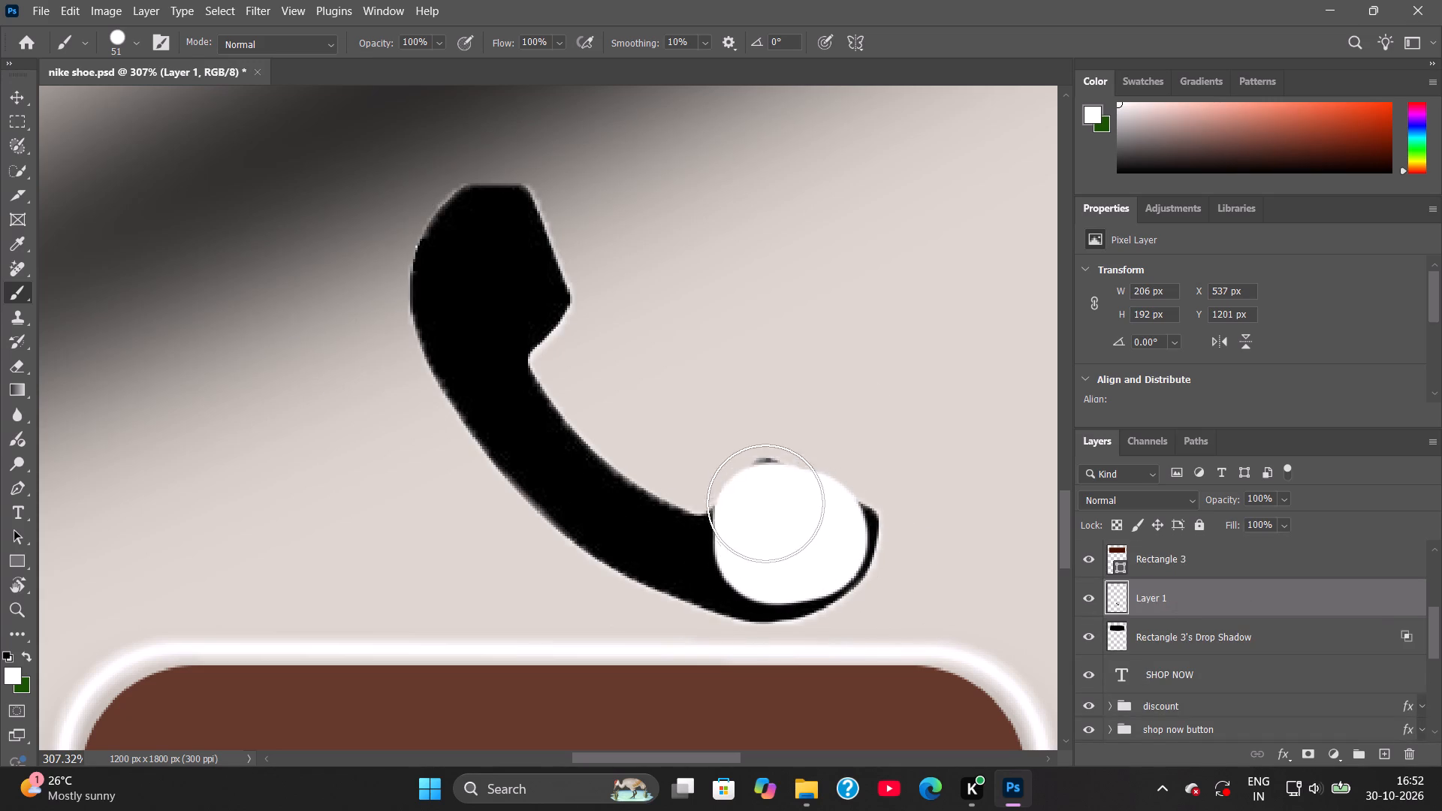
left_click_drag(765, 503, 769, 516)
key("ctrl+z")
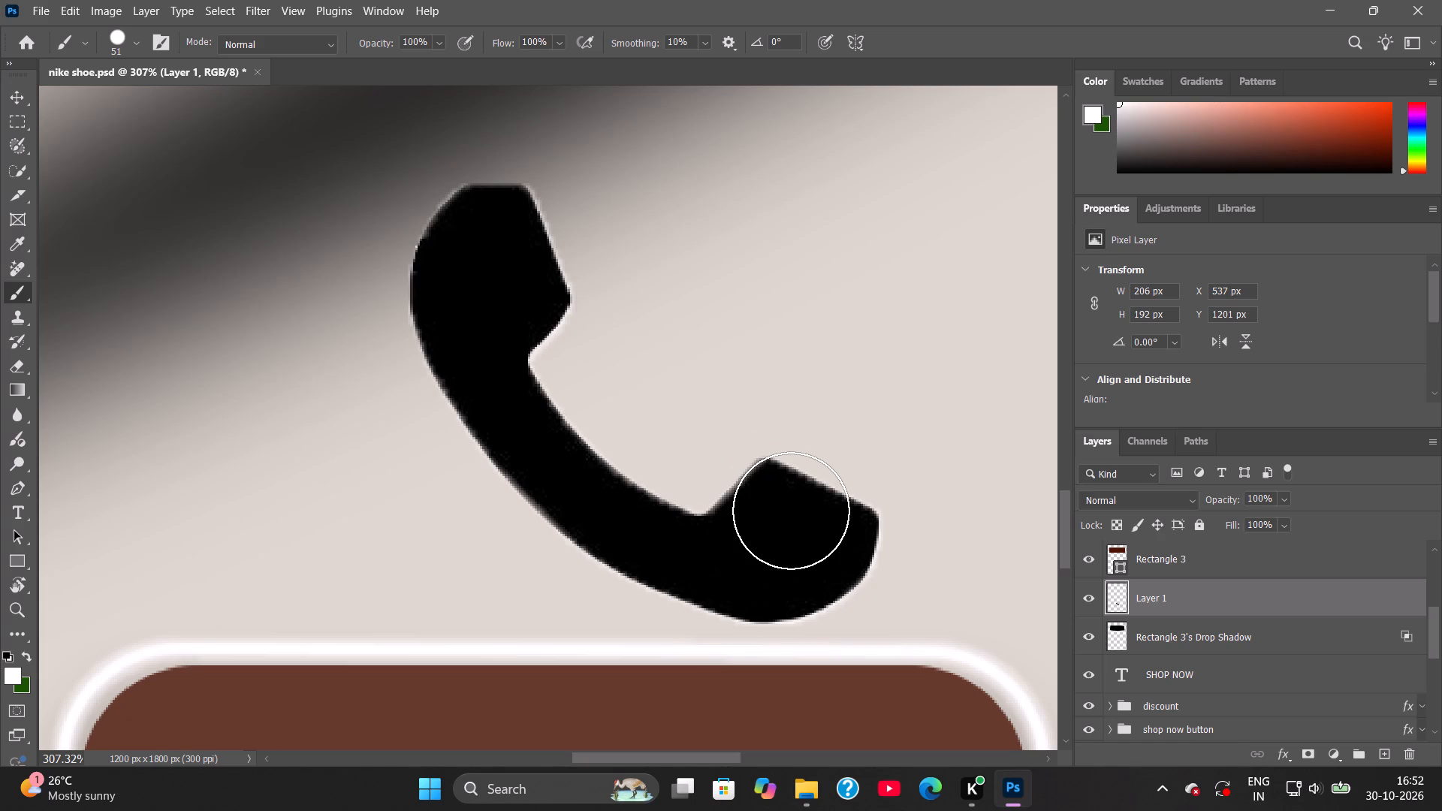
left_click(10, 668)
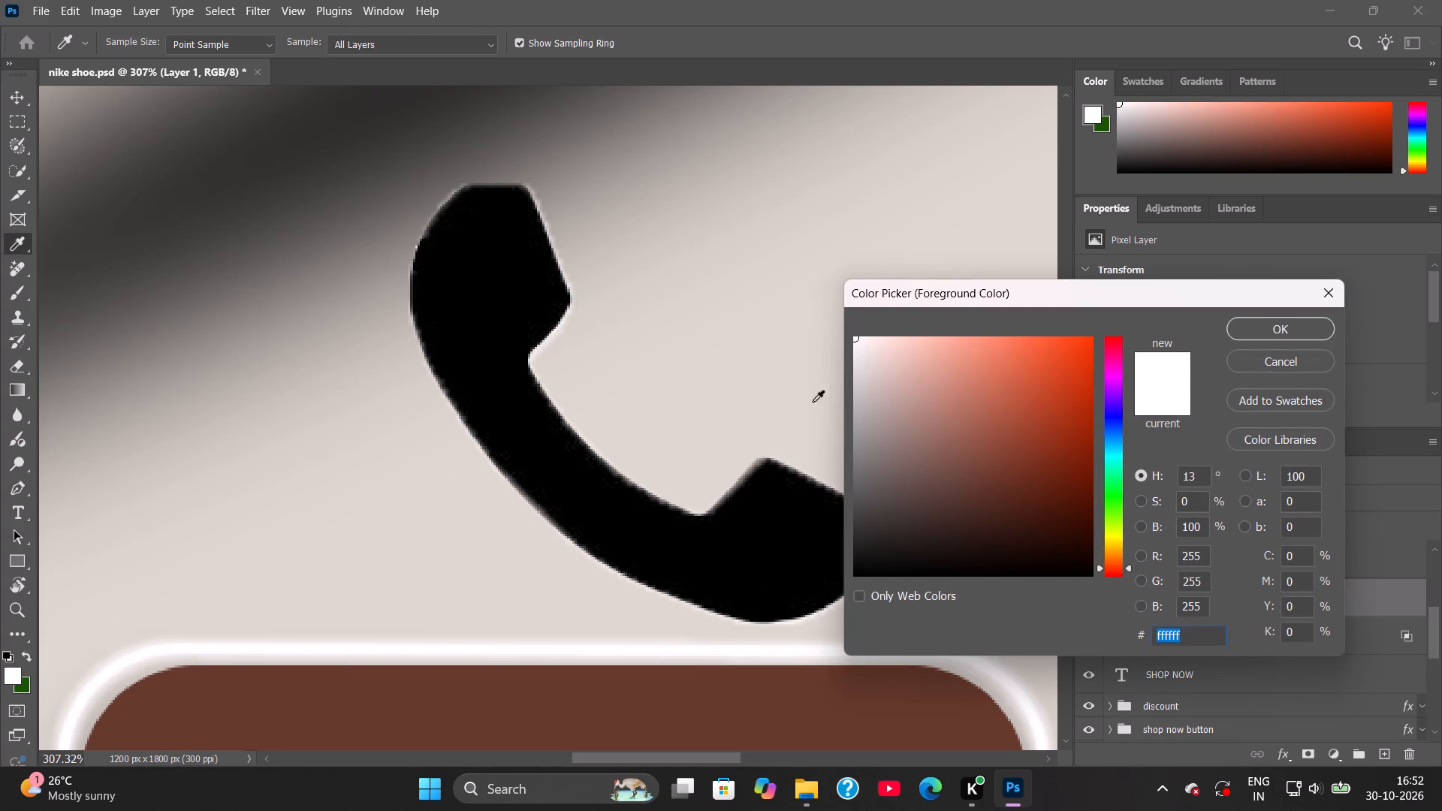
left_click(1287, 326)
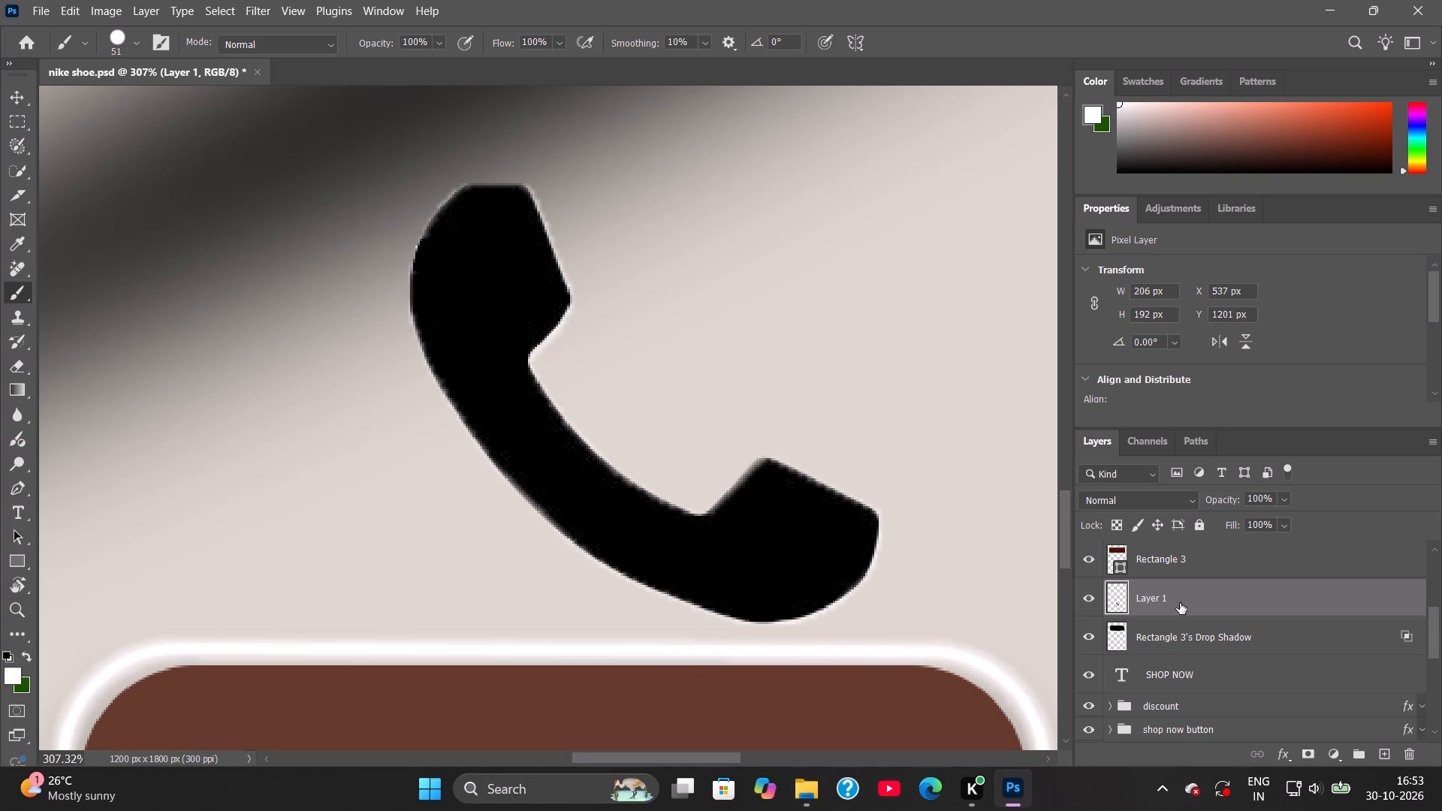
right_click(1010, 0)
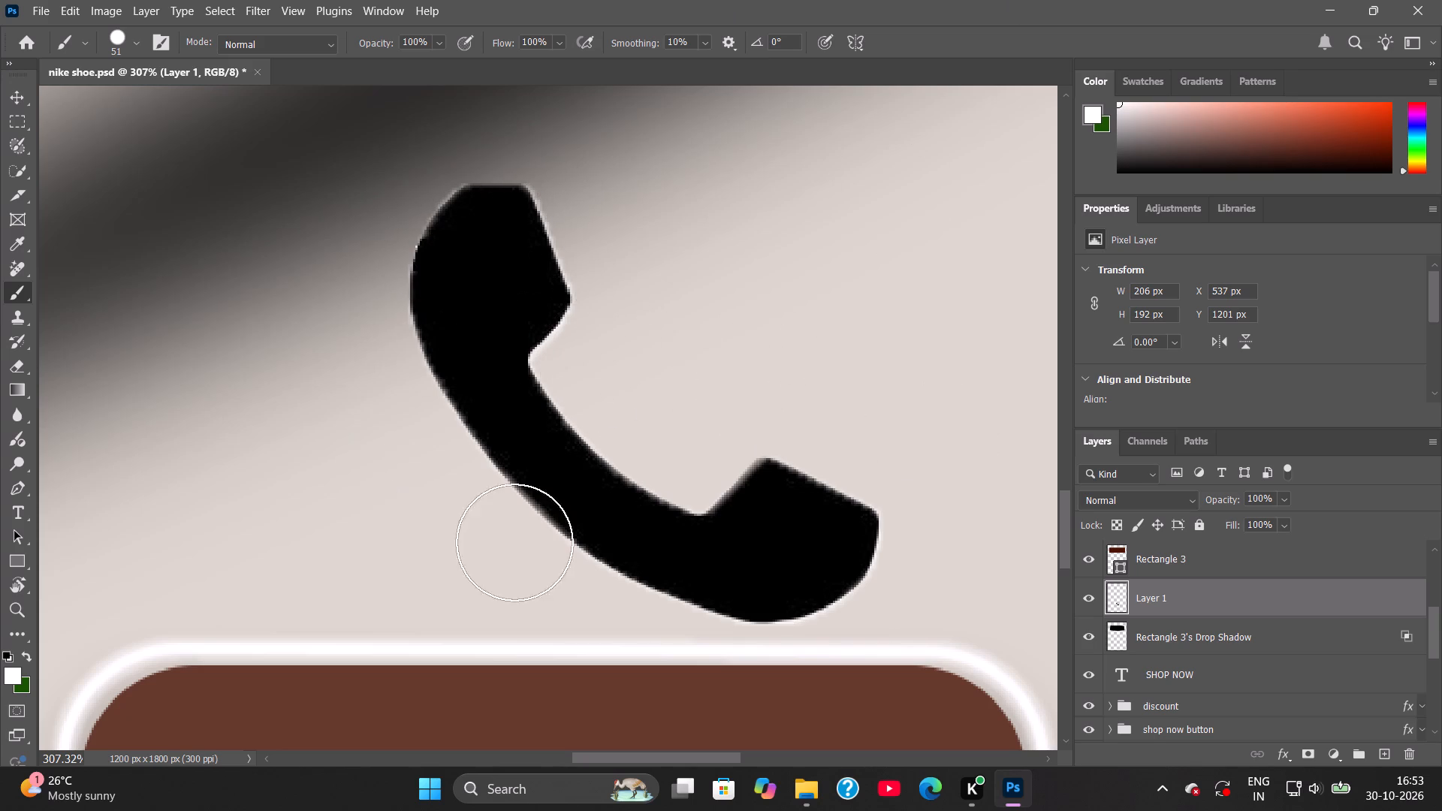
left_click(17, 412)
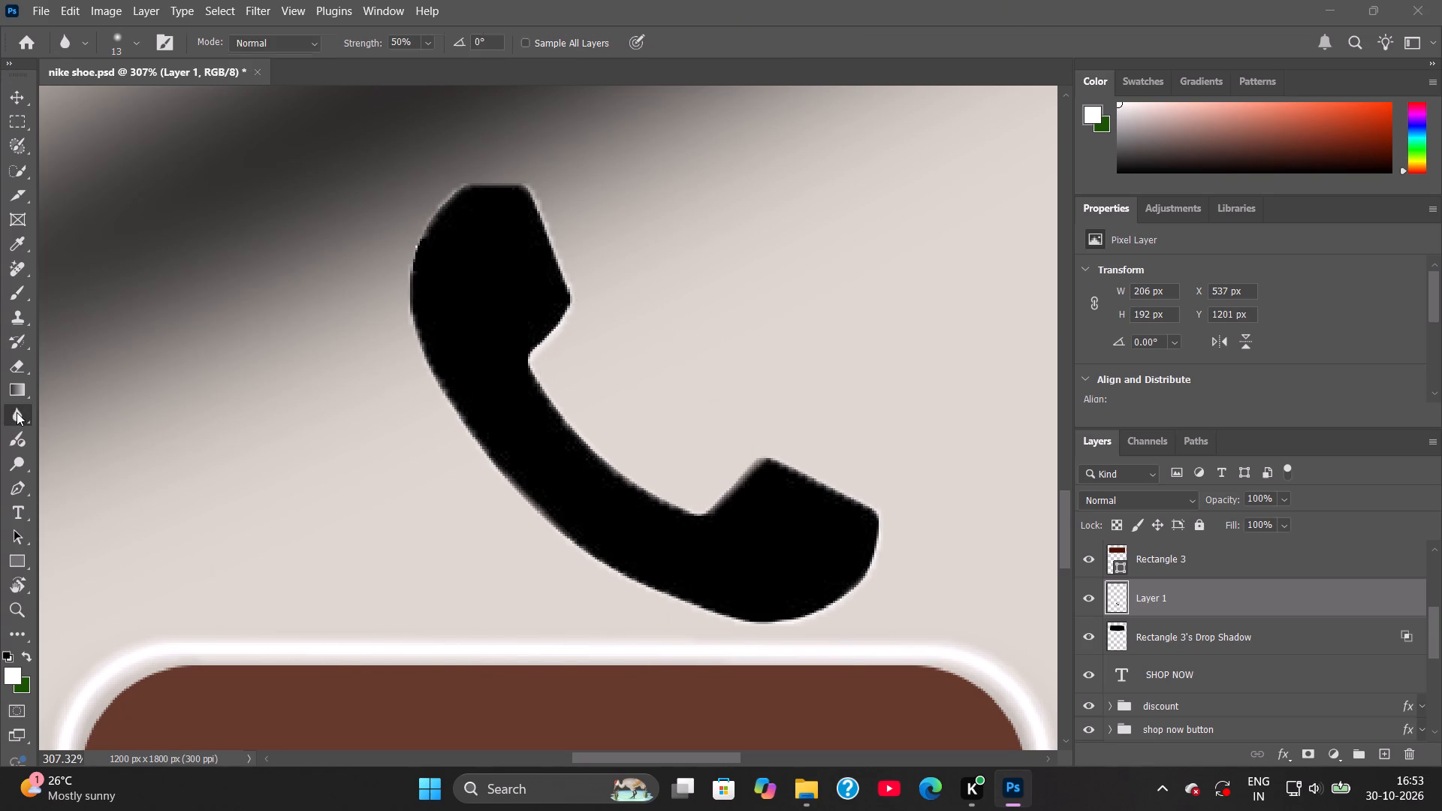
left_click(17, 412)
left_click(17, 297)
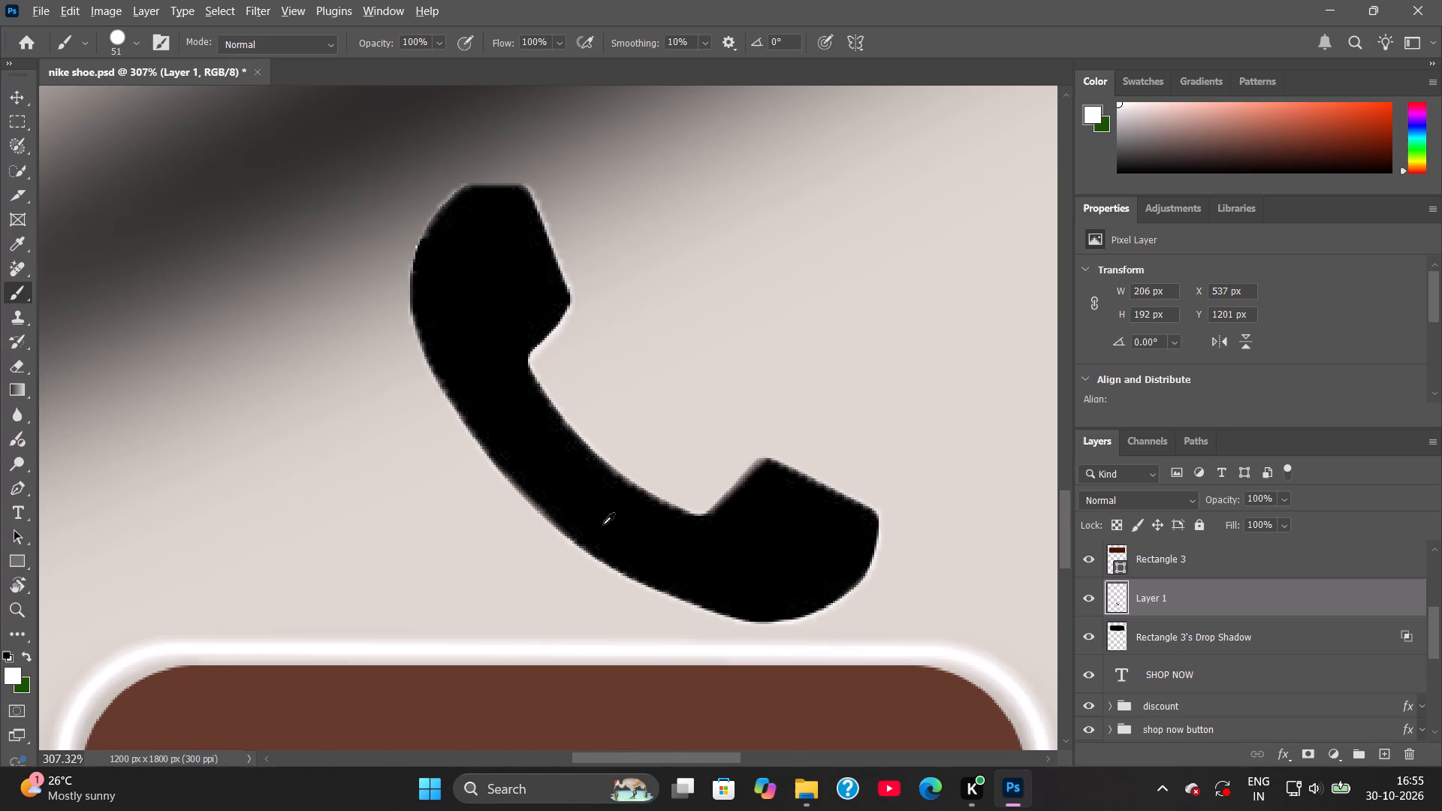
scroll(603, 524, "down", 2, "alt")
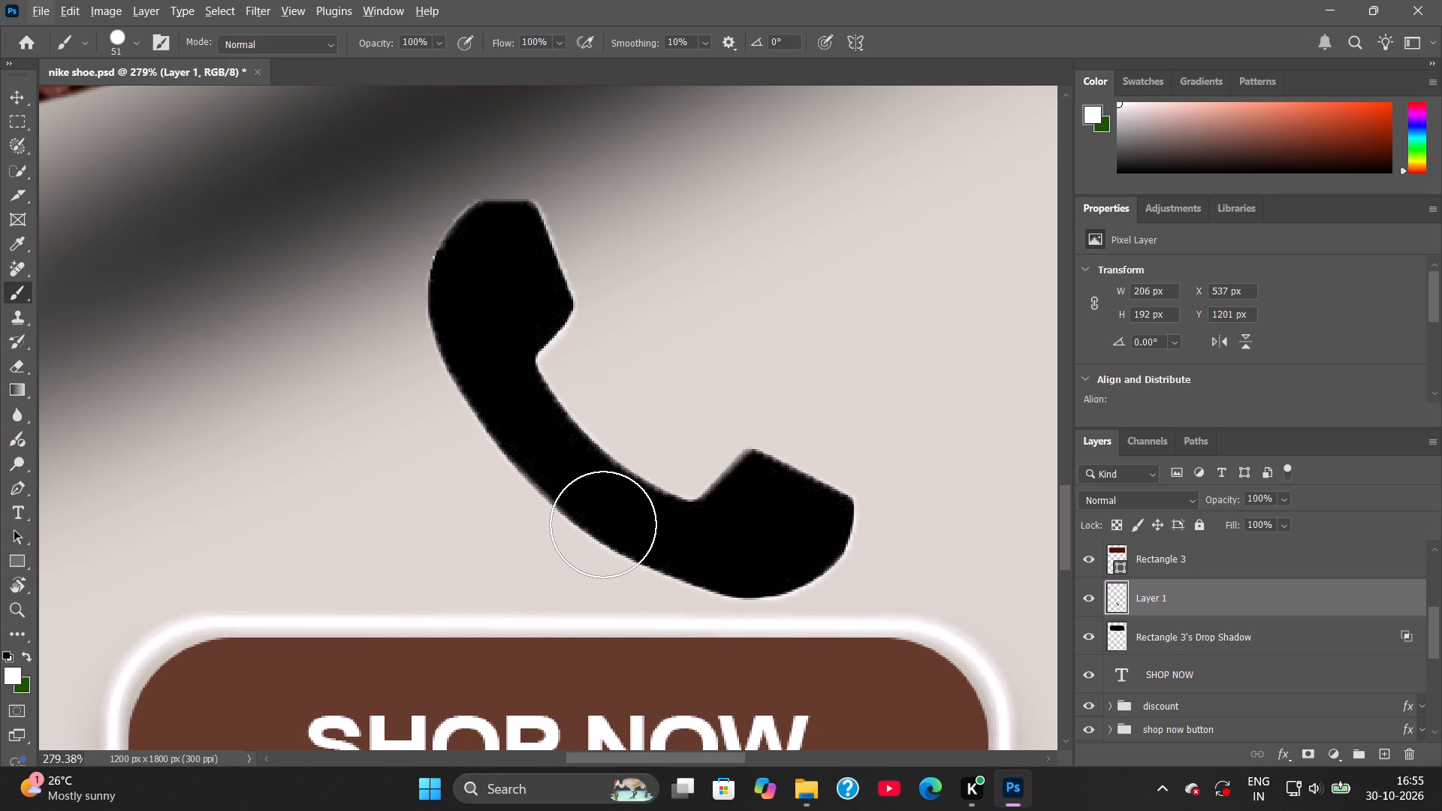
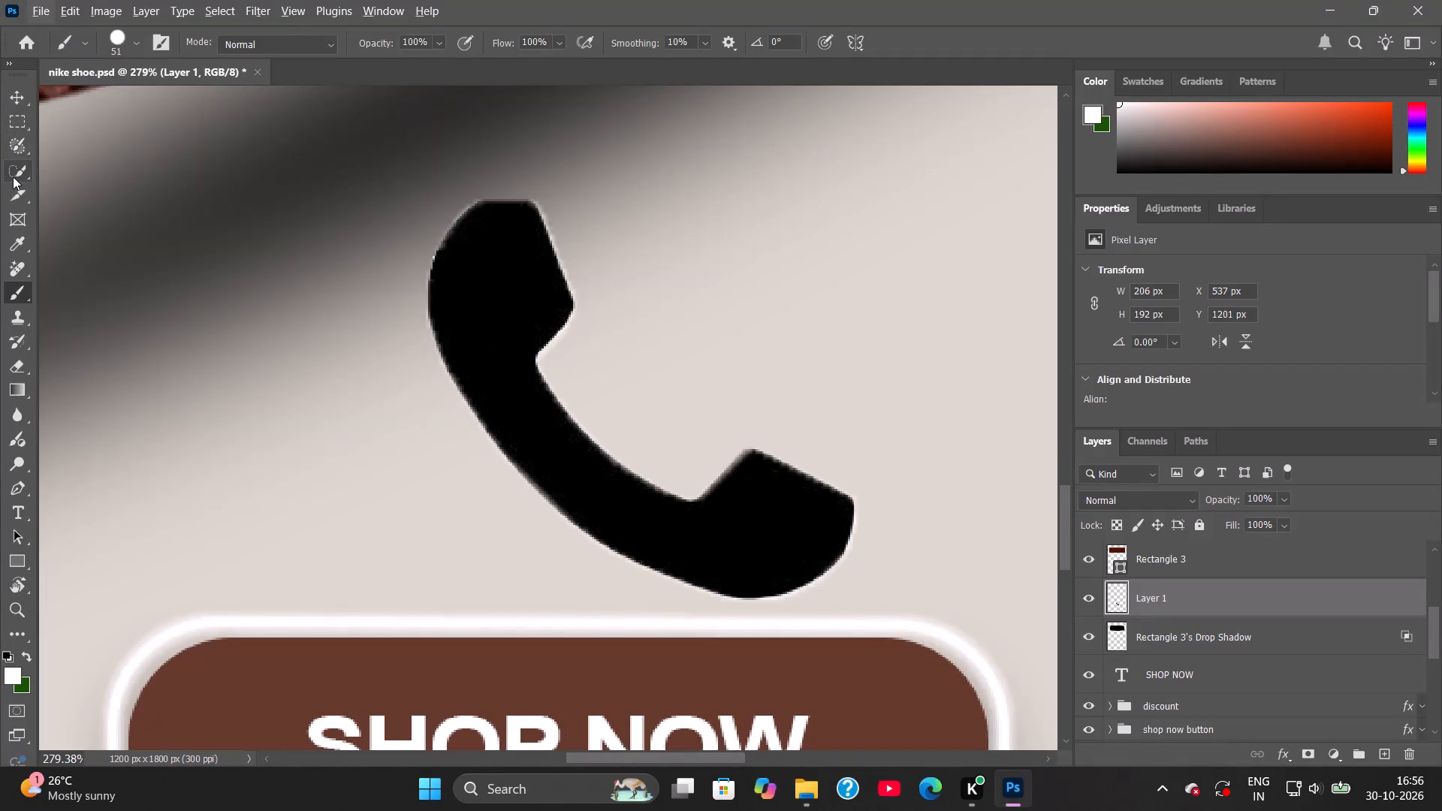
Select the whole black handset on Layer 1 with the Object Selection tool.
left_click(14, 176)
left_click(110, 173)
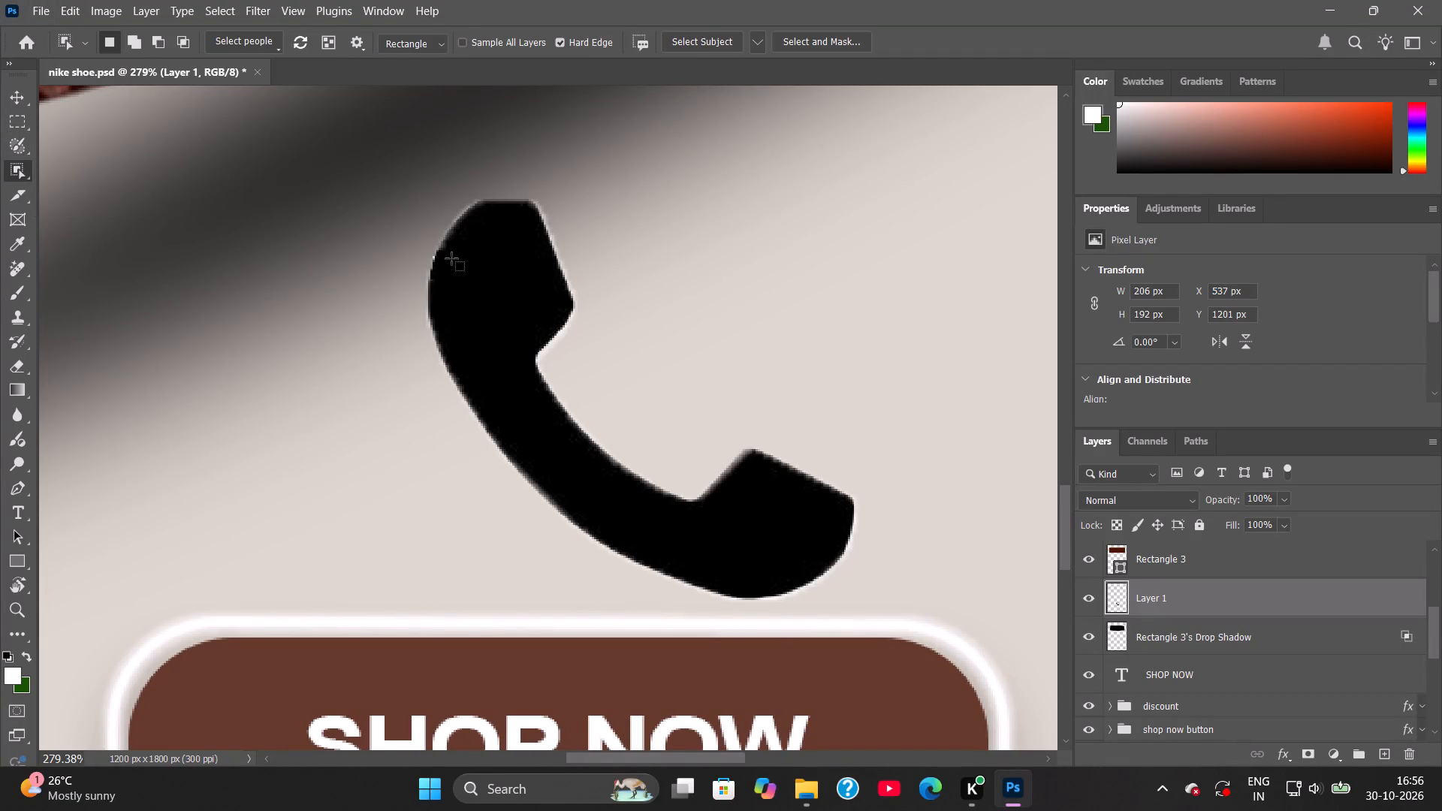
left_click_drag(511, 286, 524, 351)
left_click(746, 316)
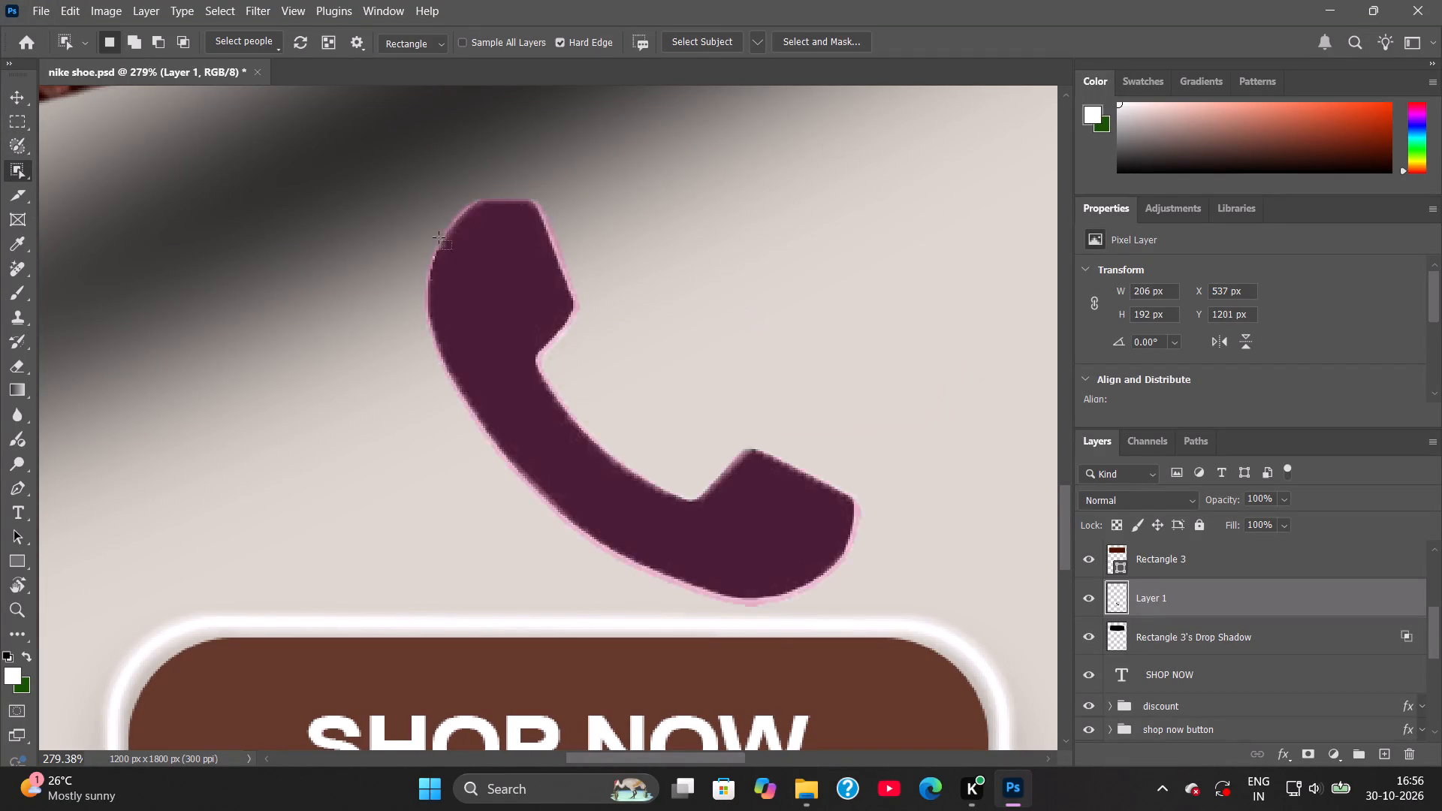
left_click(463, 243)
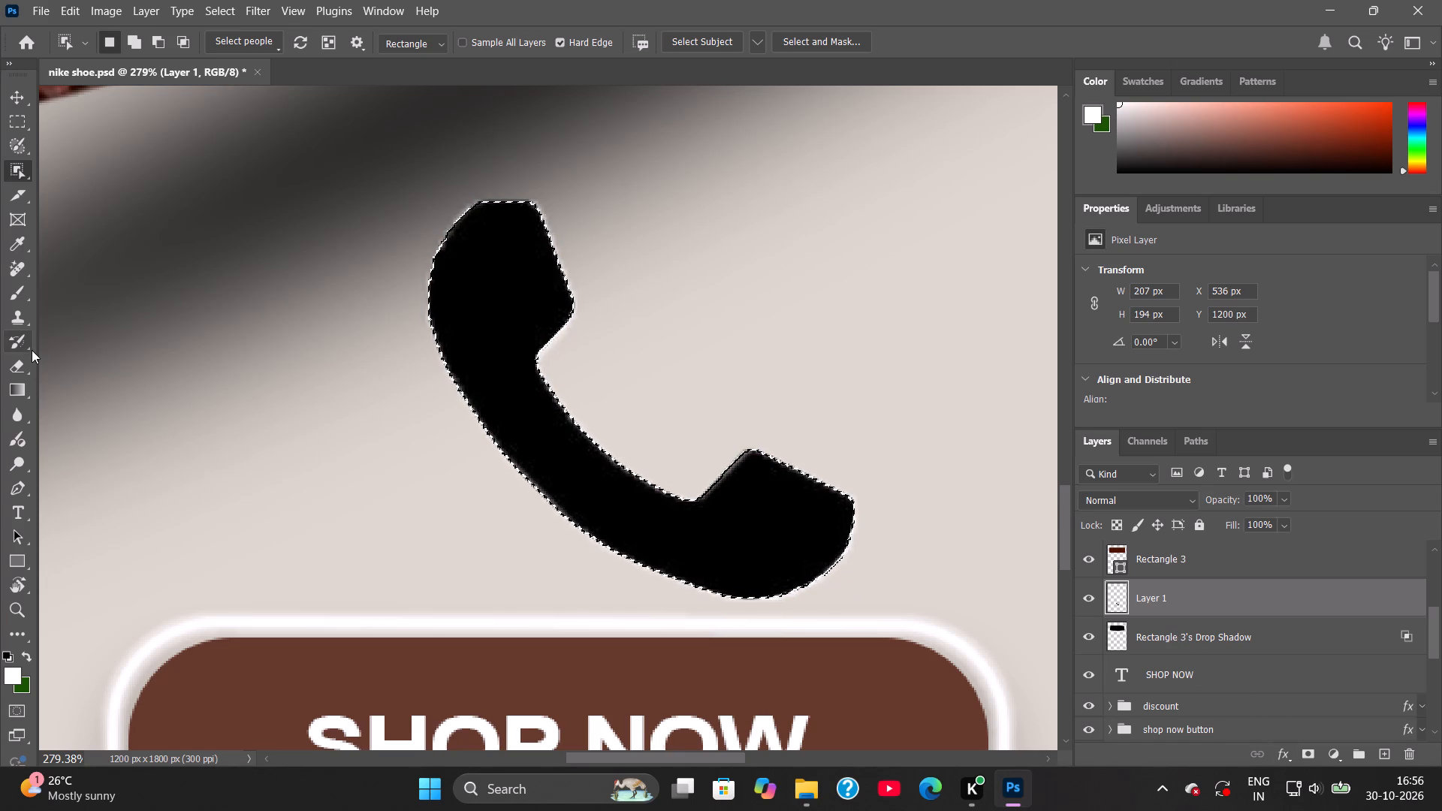
Paint the selected handset solid white from earpiece to mouthpiece with the Brush tool.
left_click(18, 295)
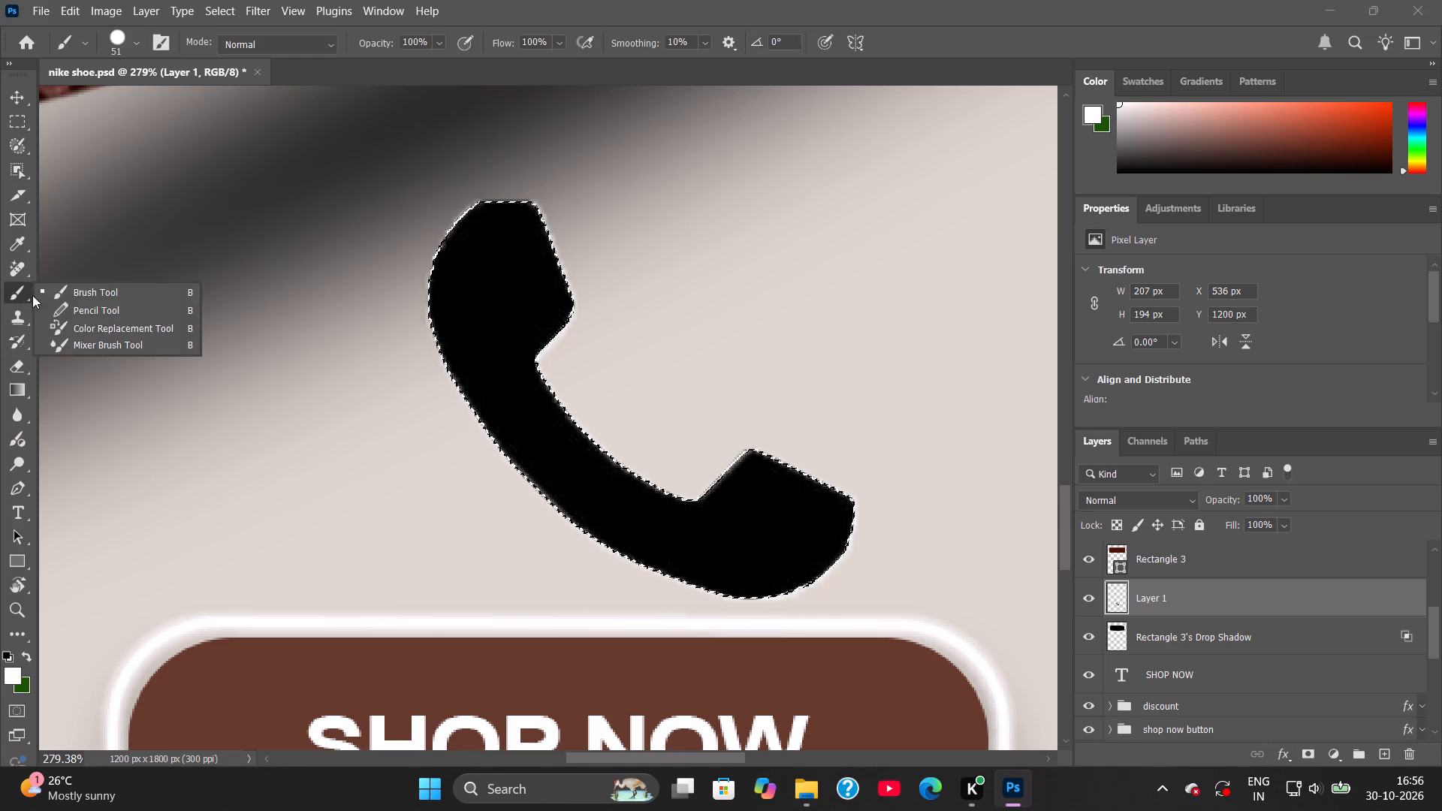
left_click(72, 295)
left_click_drag(496, 280, 490, 231)
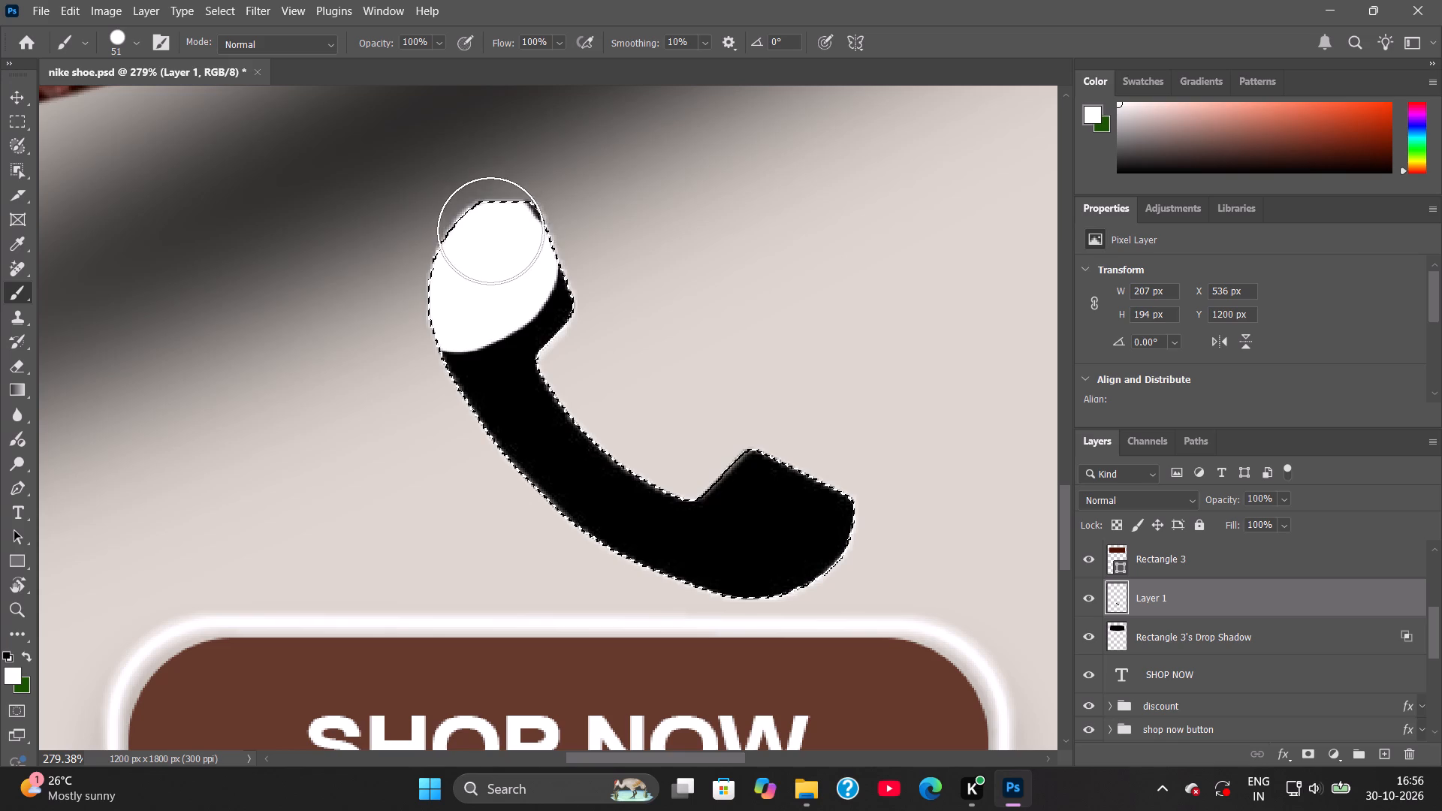
left_click_drag(490, 231, 586, 492)
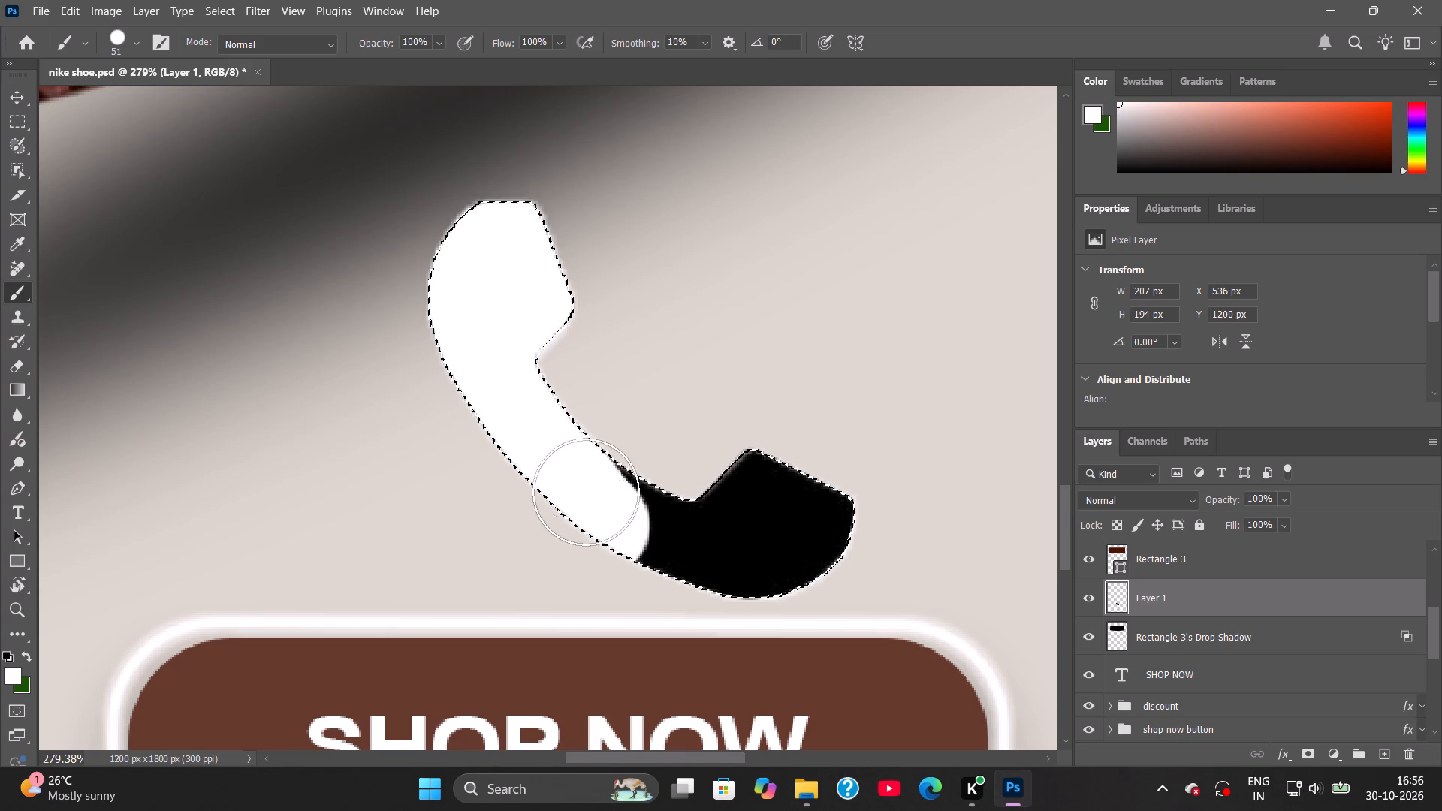
left_click_drag(586, 492, 672, 505)
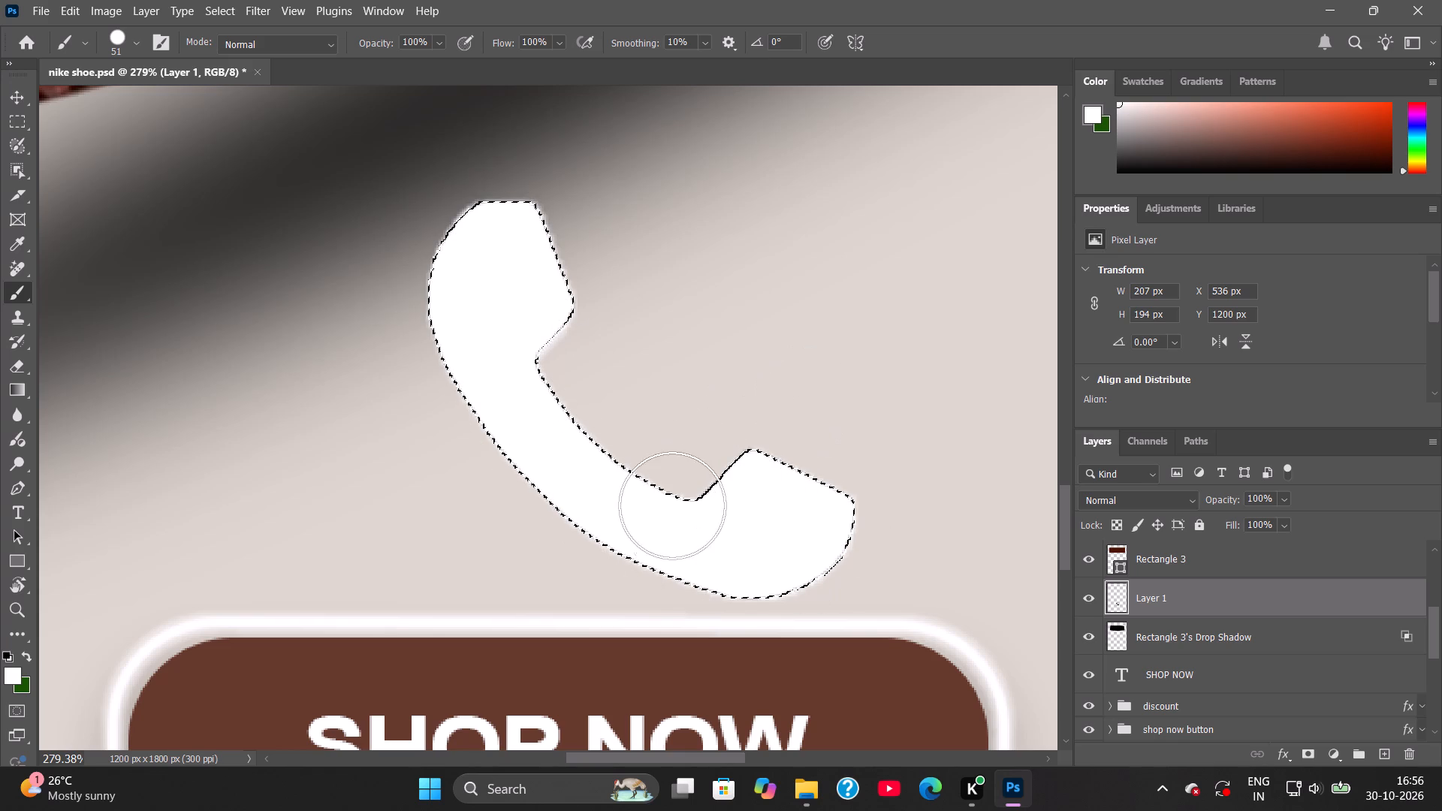
left_click_drag(672, 505, 617, 516)
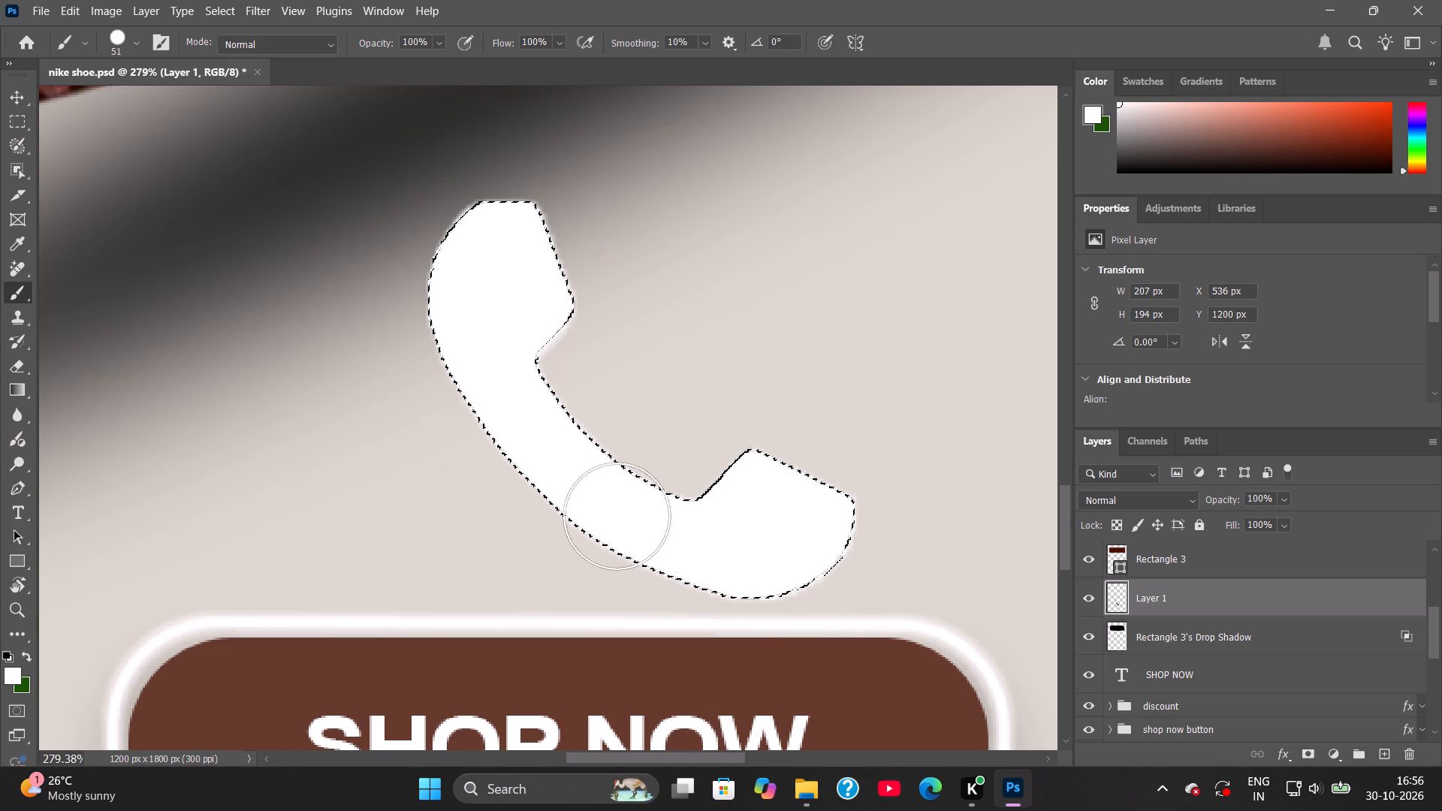
left_click_drag(617, 516, 493, 387)
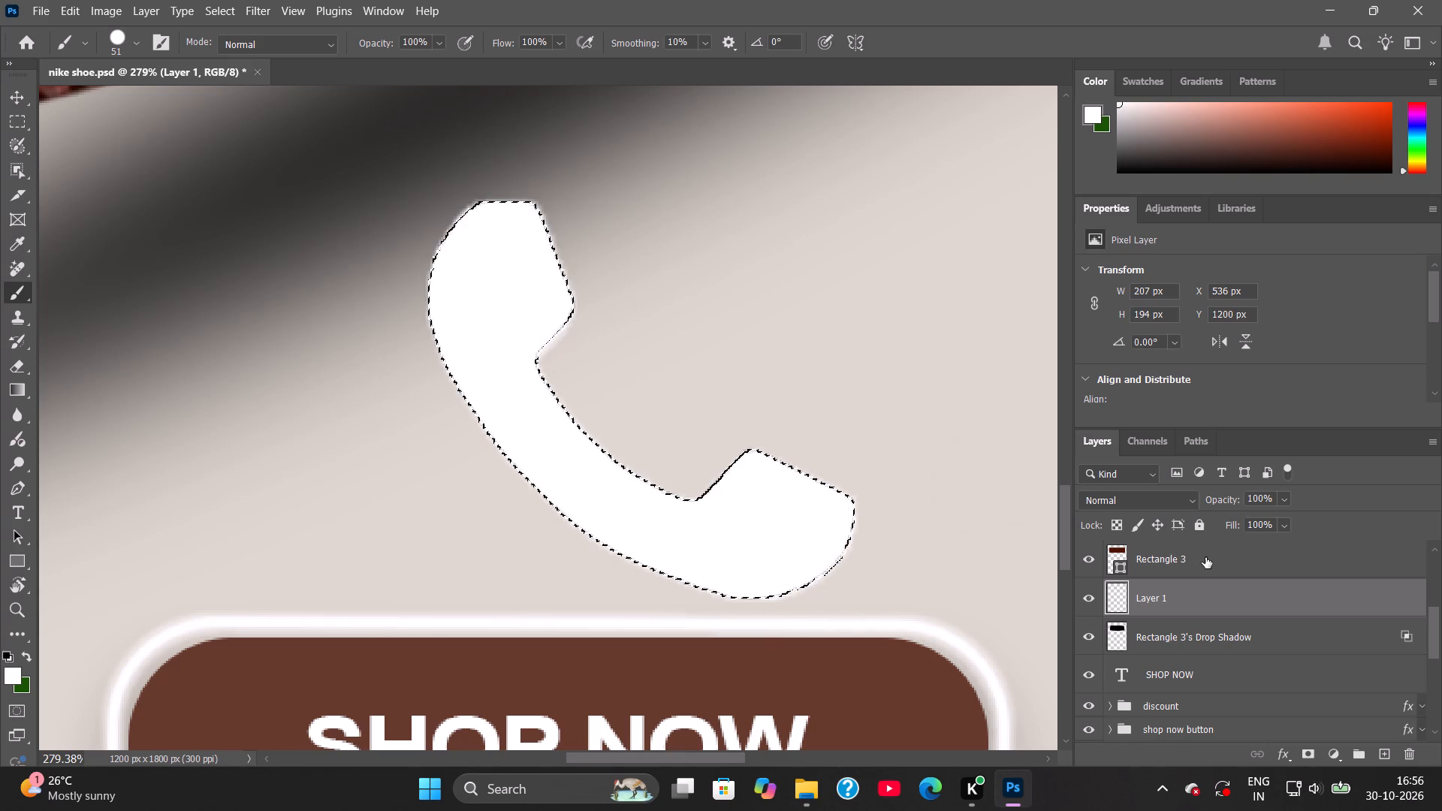
left_click(12, 103)
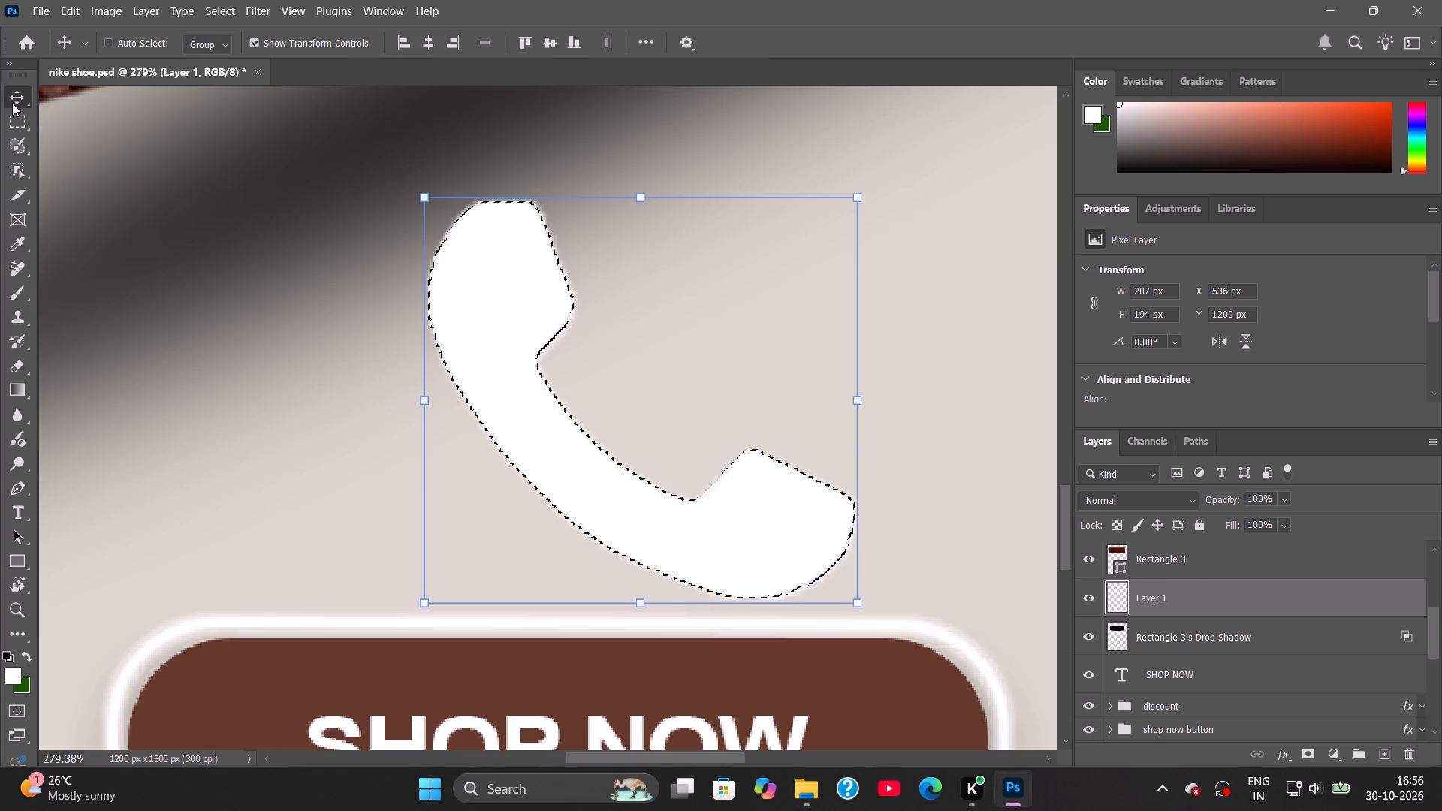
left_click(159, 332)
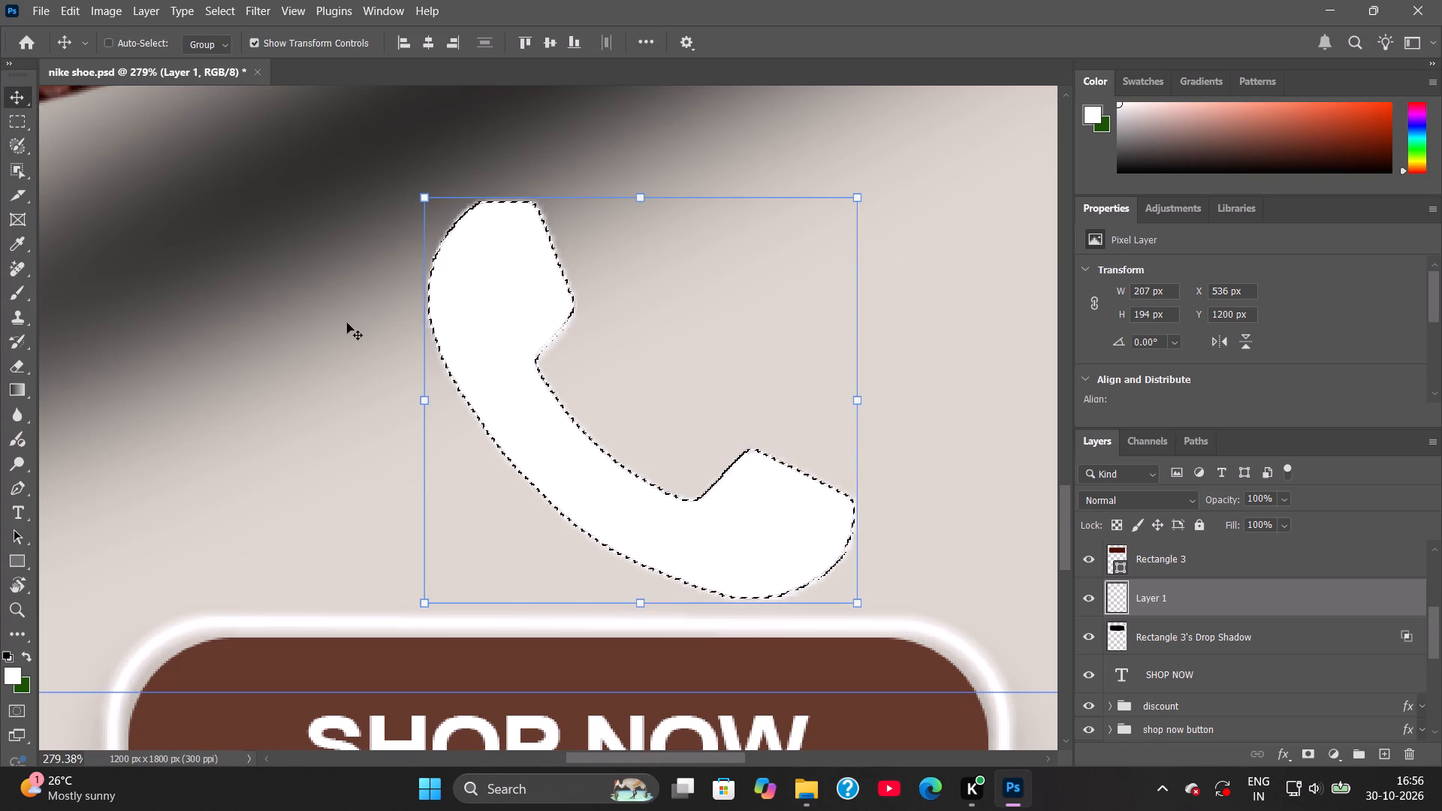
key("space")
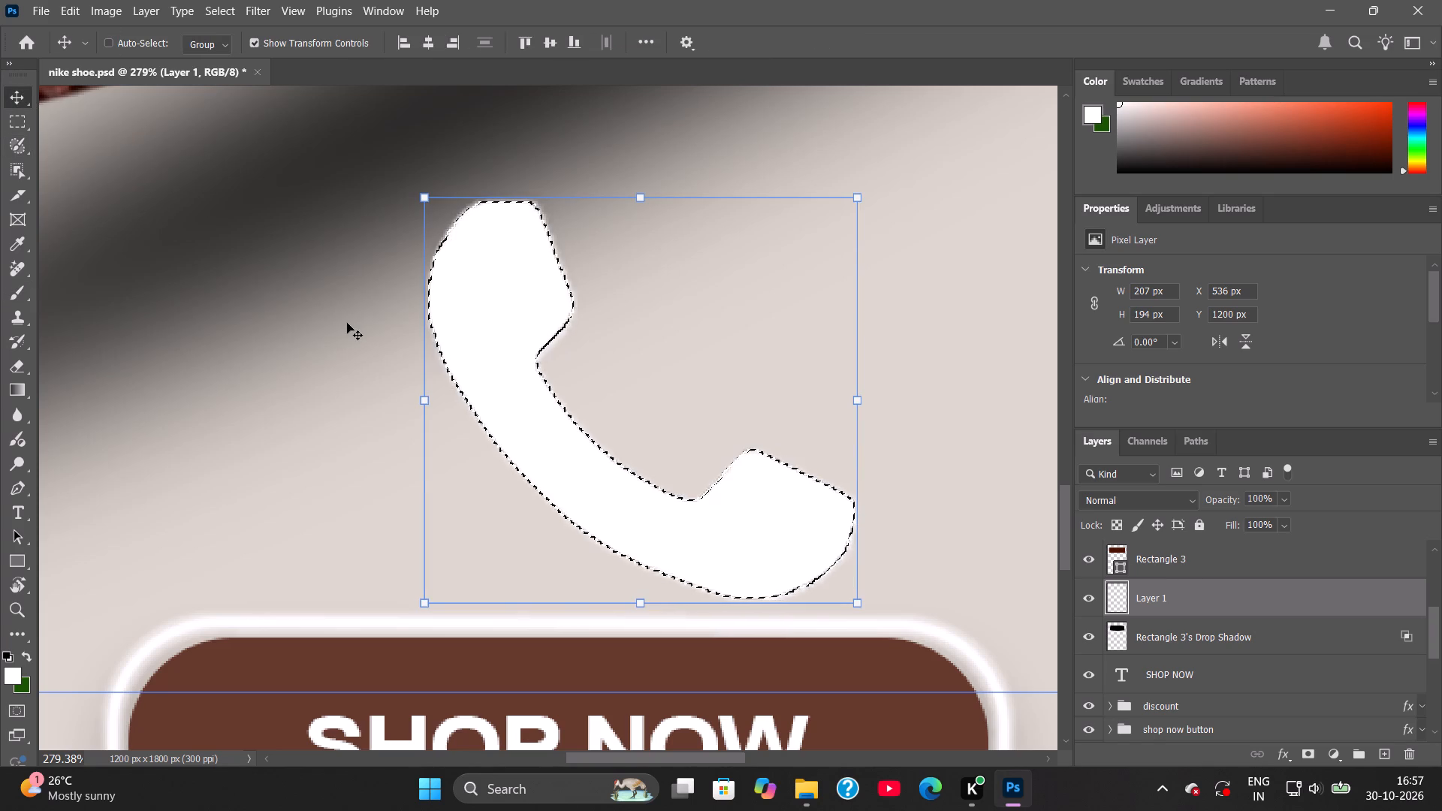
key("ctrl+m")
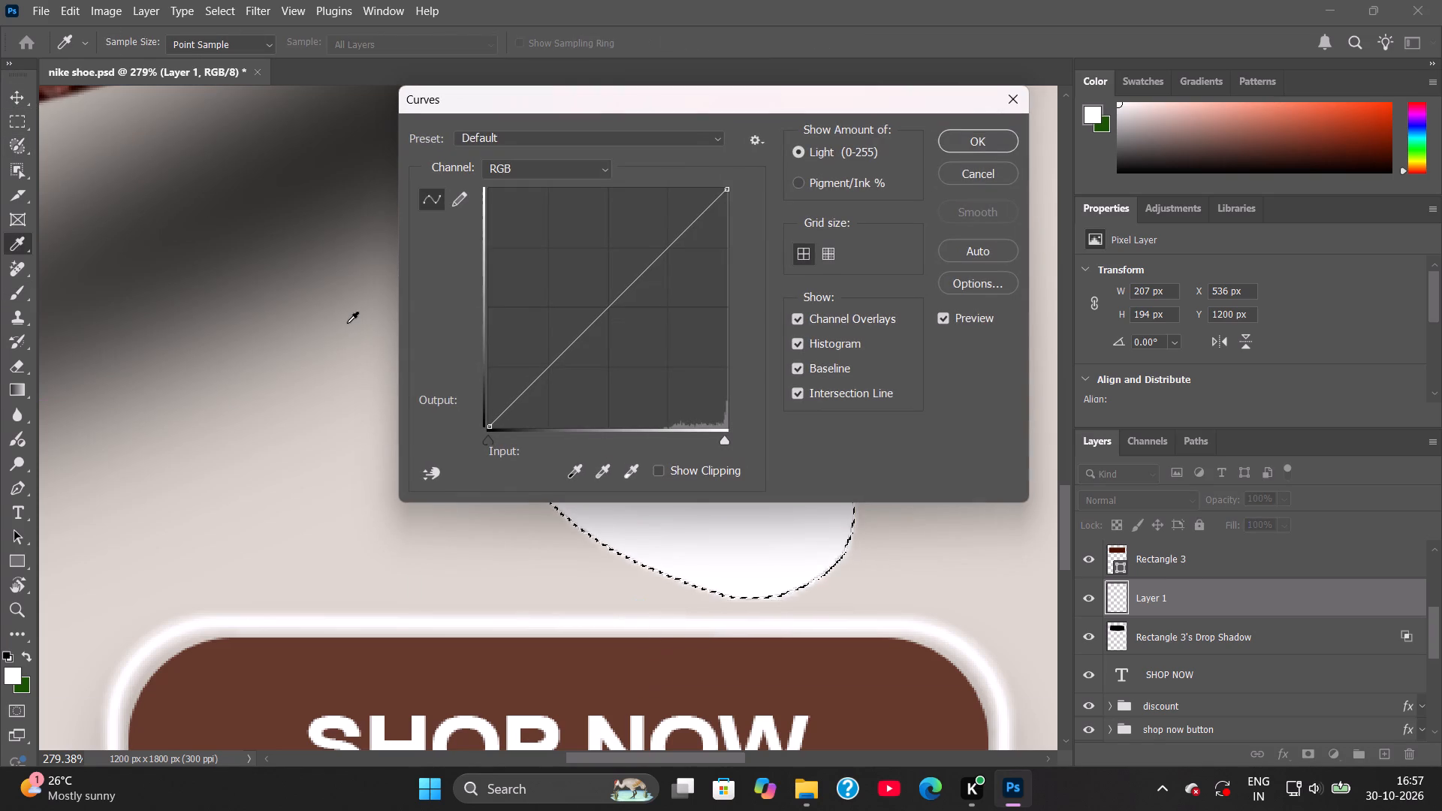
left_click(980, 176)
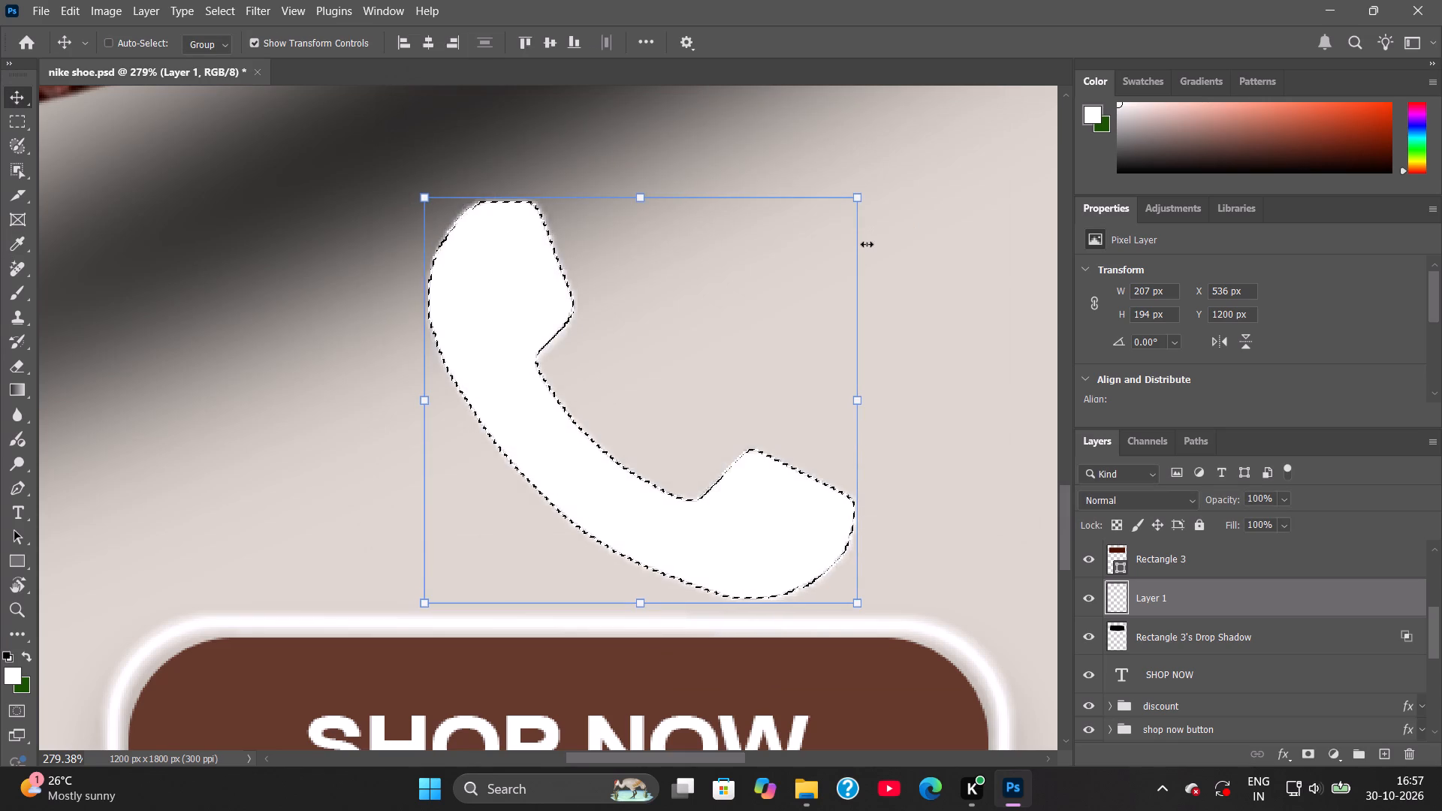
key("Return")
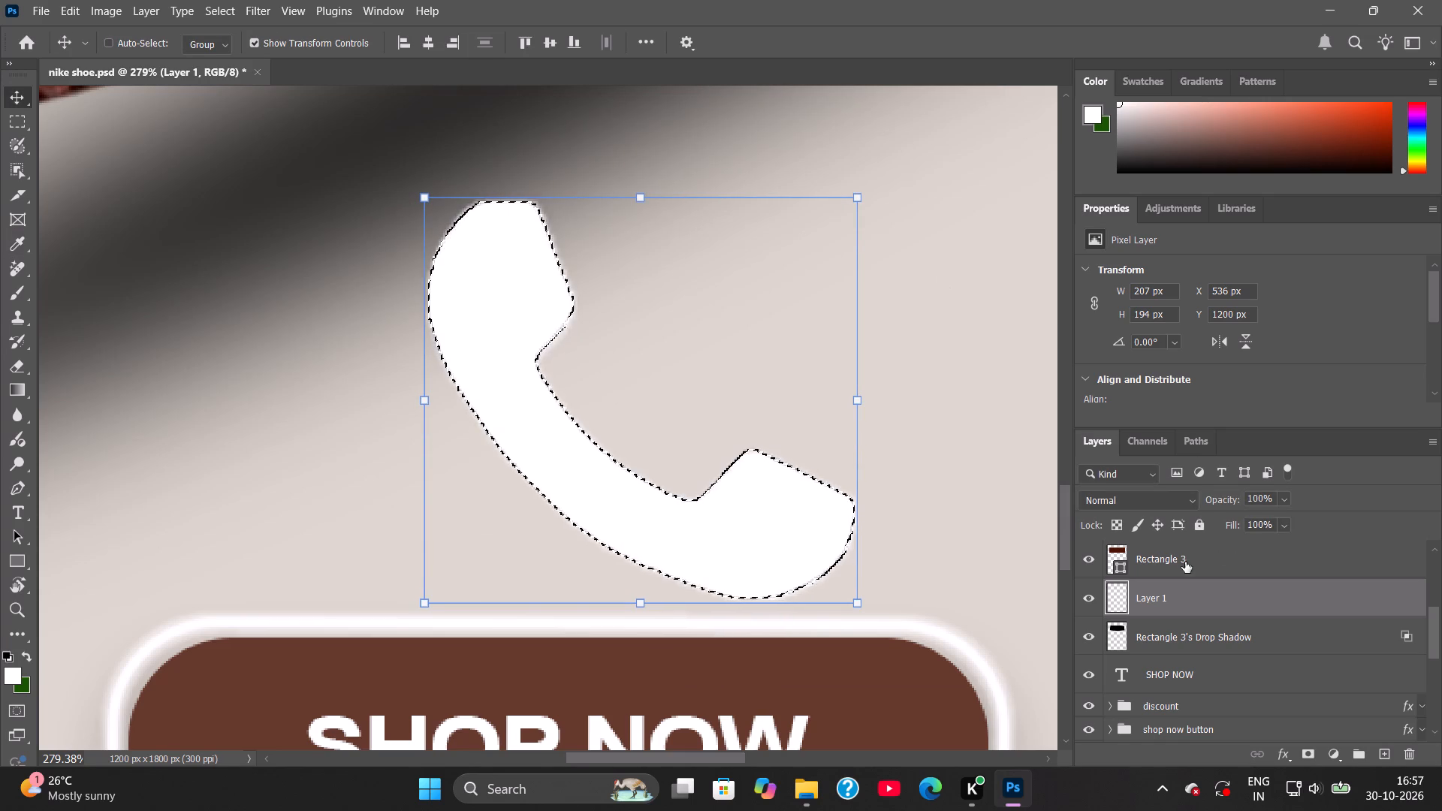
Copy the selected white handset onto a new layer above Layer 1.
key("ctrl+j")
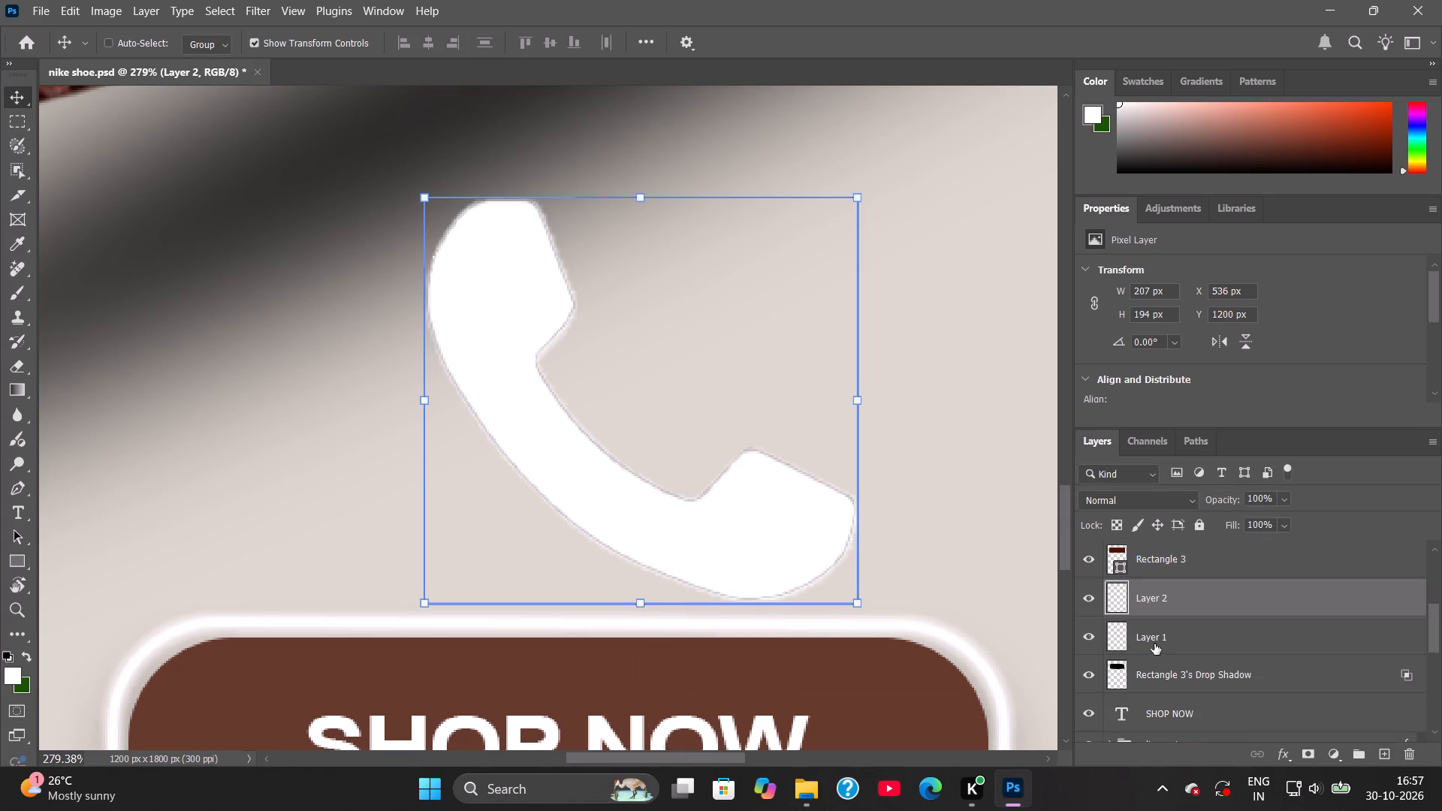
left_click(1087, 603)
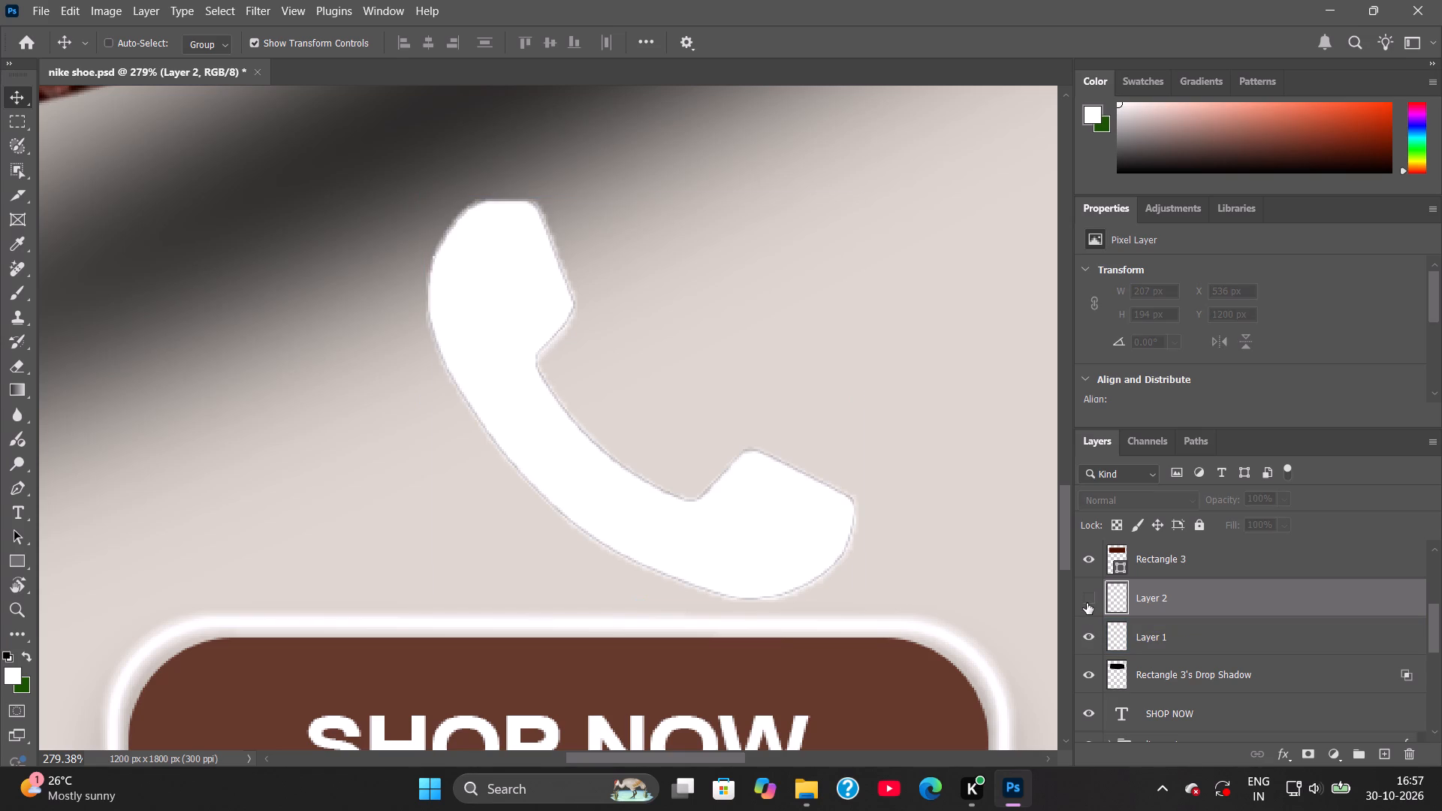
left_click(1087, 603)
Compare the handset with Layer 1 shown and hidden, and delete Layer 1.
left_click(1088, 638)
left_click(1088, 638)
left_click(1088, 638)
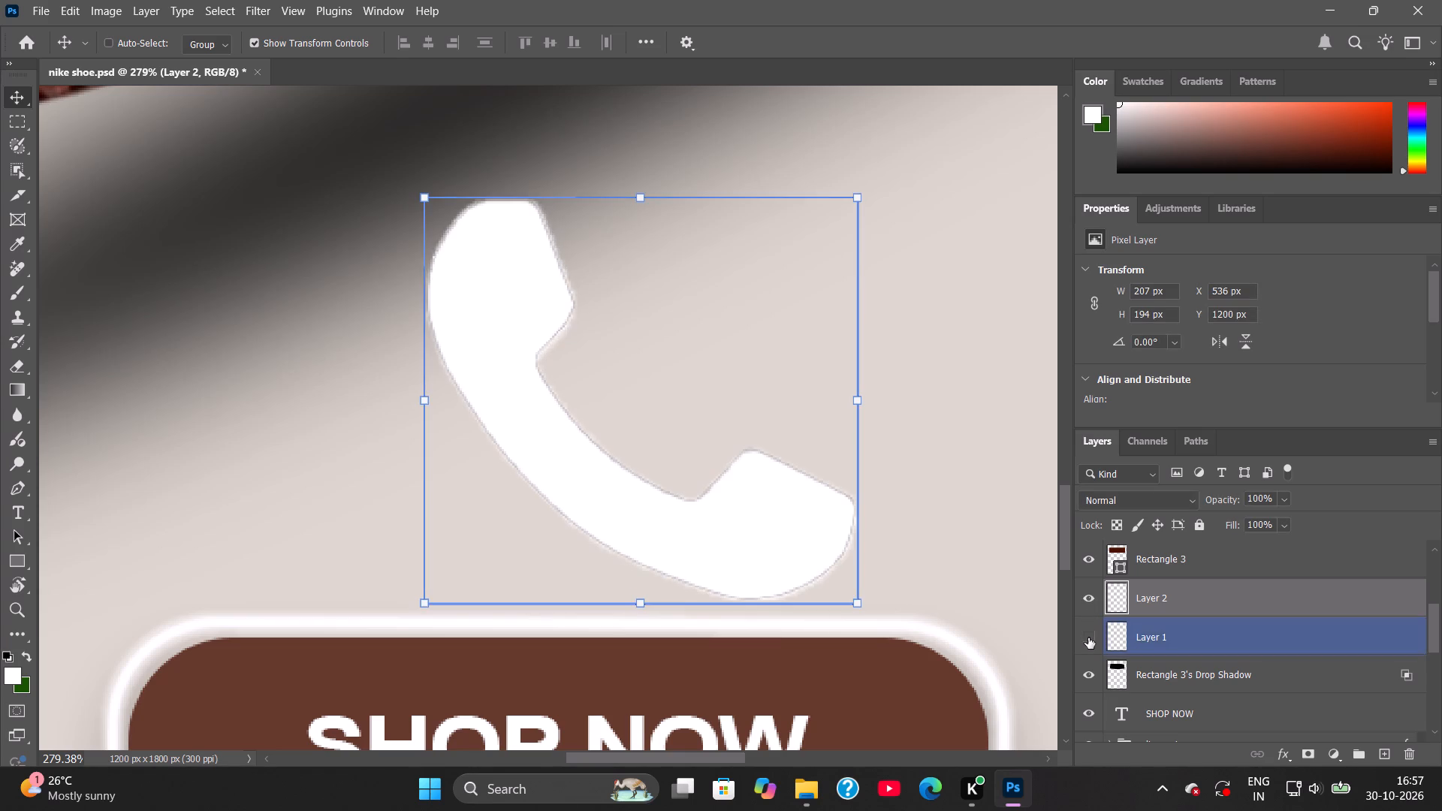
left_click(1088, 638)
left_click(1088, 638)
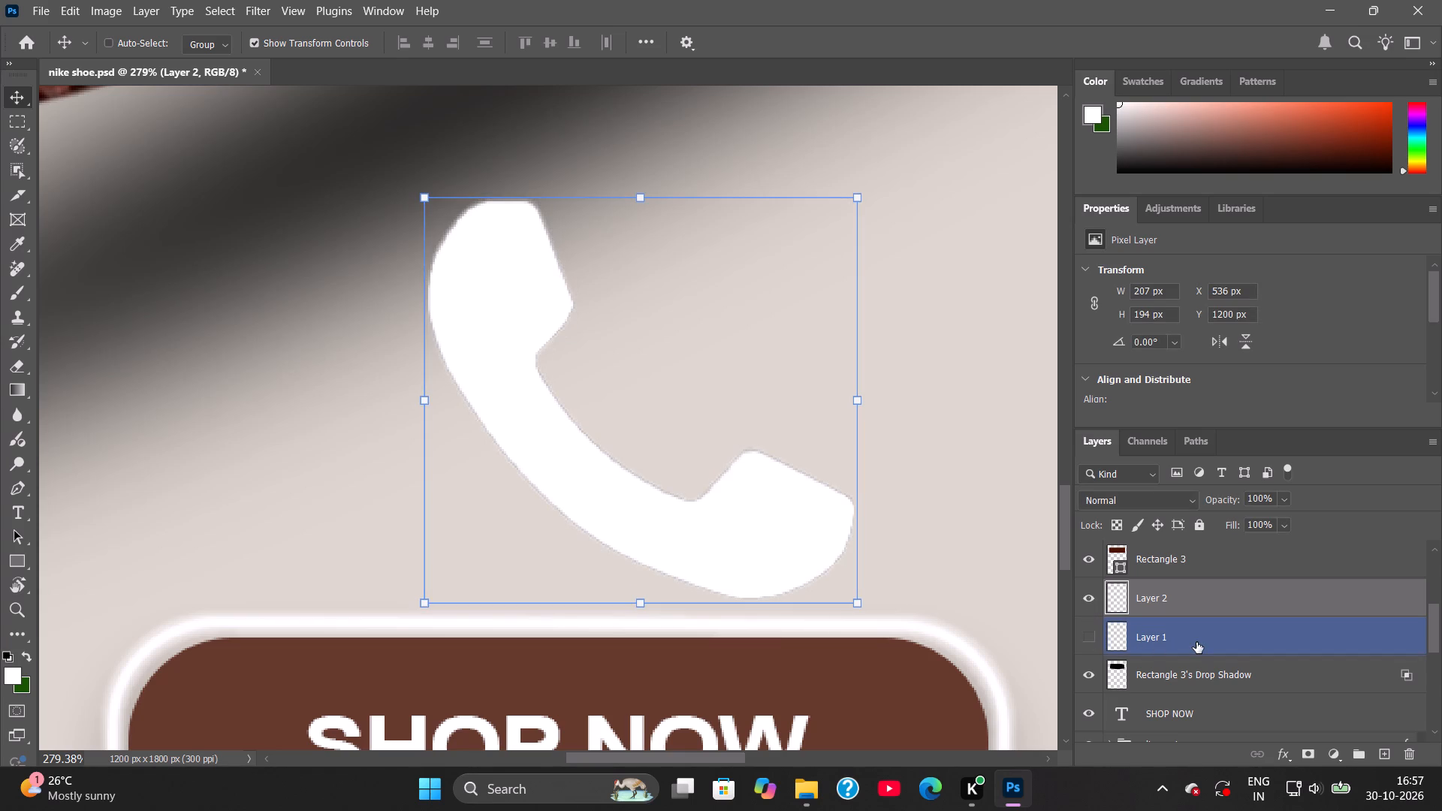
left_click(1196, 642)
key("Delete")
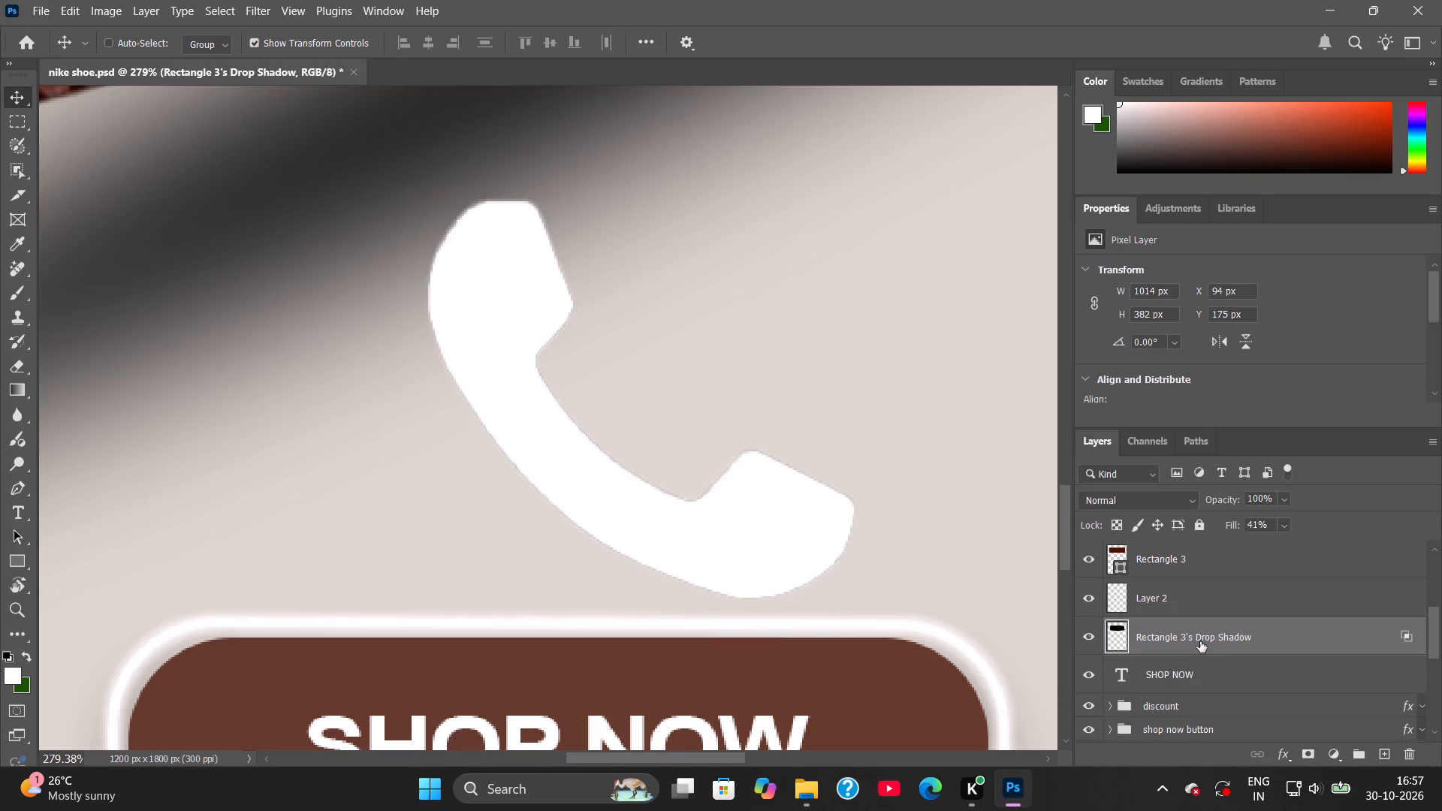
Scale the Layer 2 handset down to about 45 × 43 px and place it inside the brown button, just before the SHOP NOW text.
left_click(1181, 601)
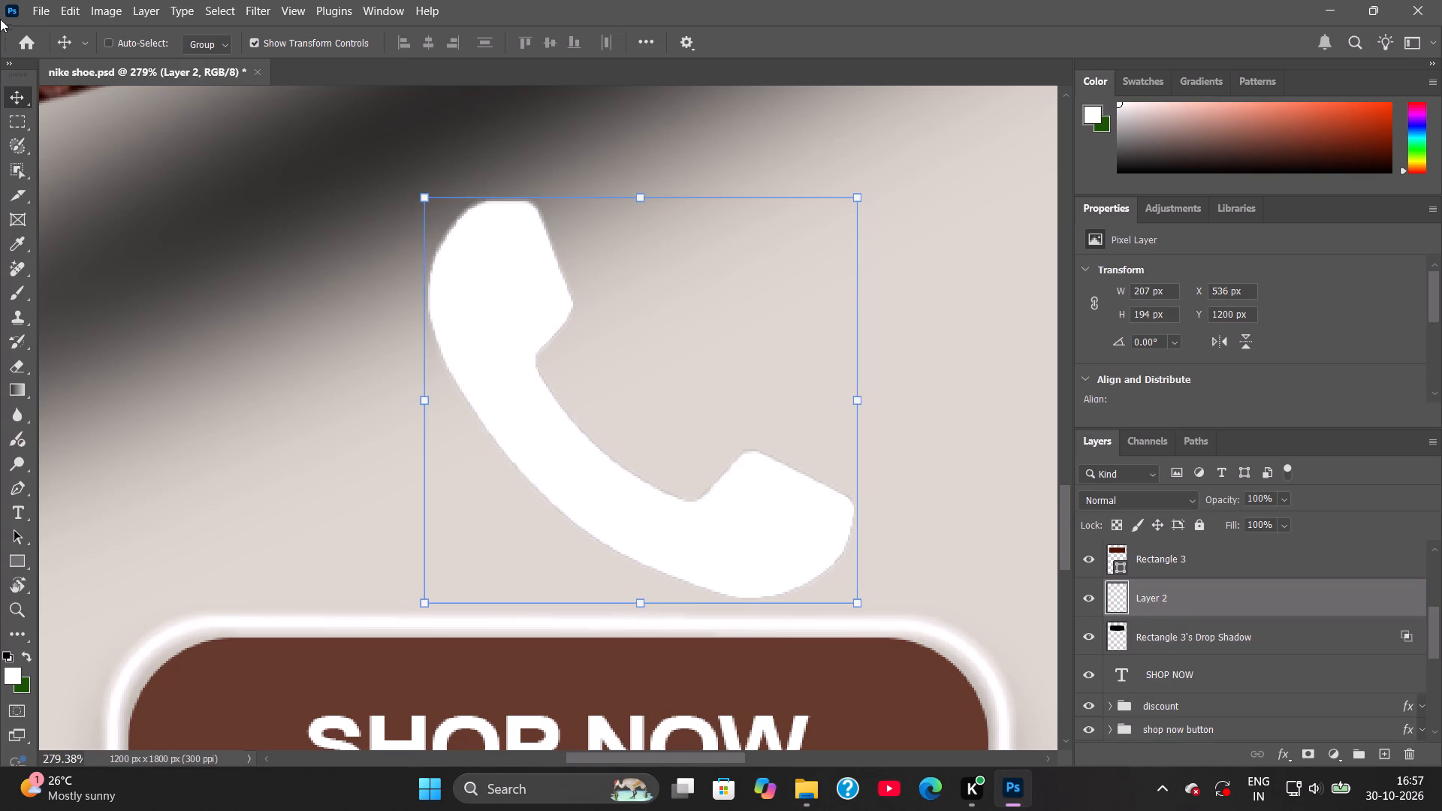
scroll(297, 294, "down", 10, "alt")
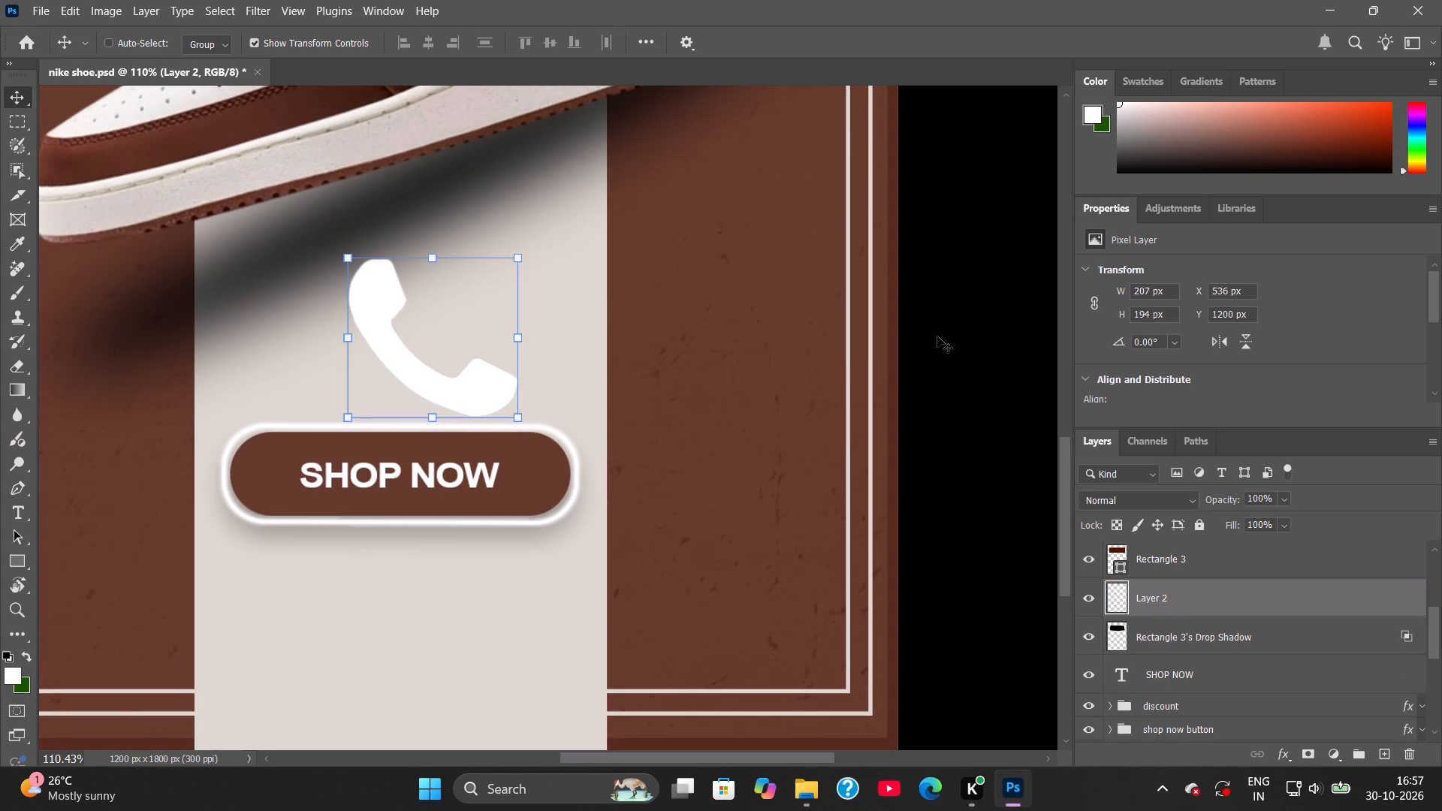
left_click(937, 336)
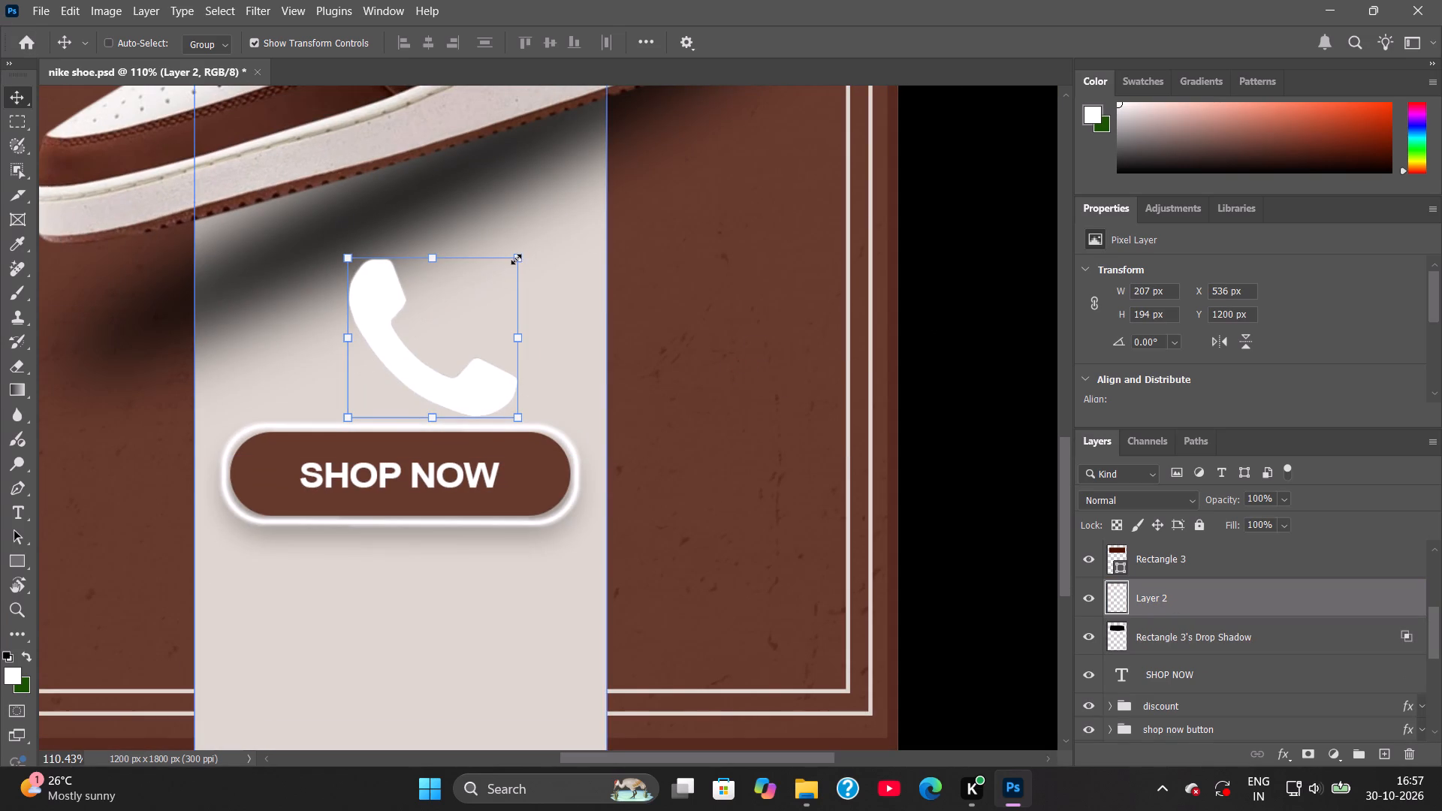
left_click_drag(516, 259, 412, 373, "shift")
left_click_drag(361, 393, 352, 409)
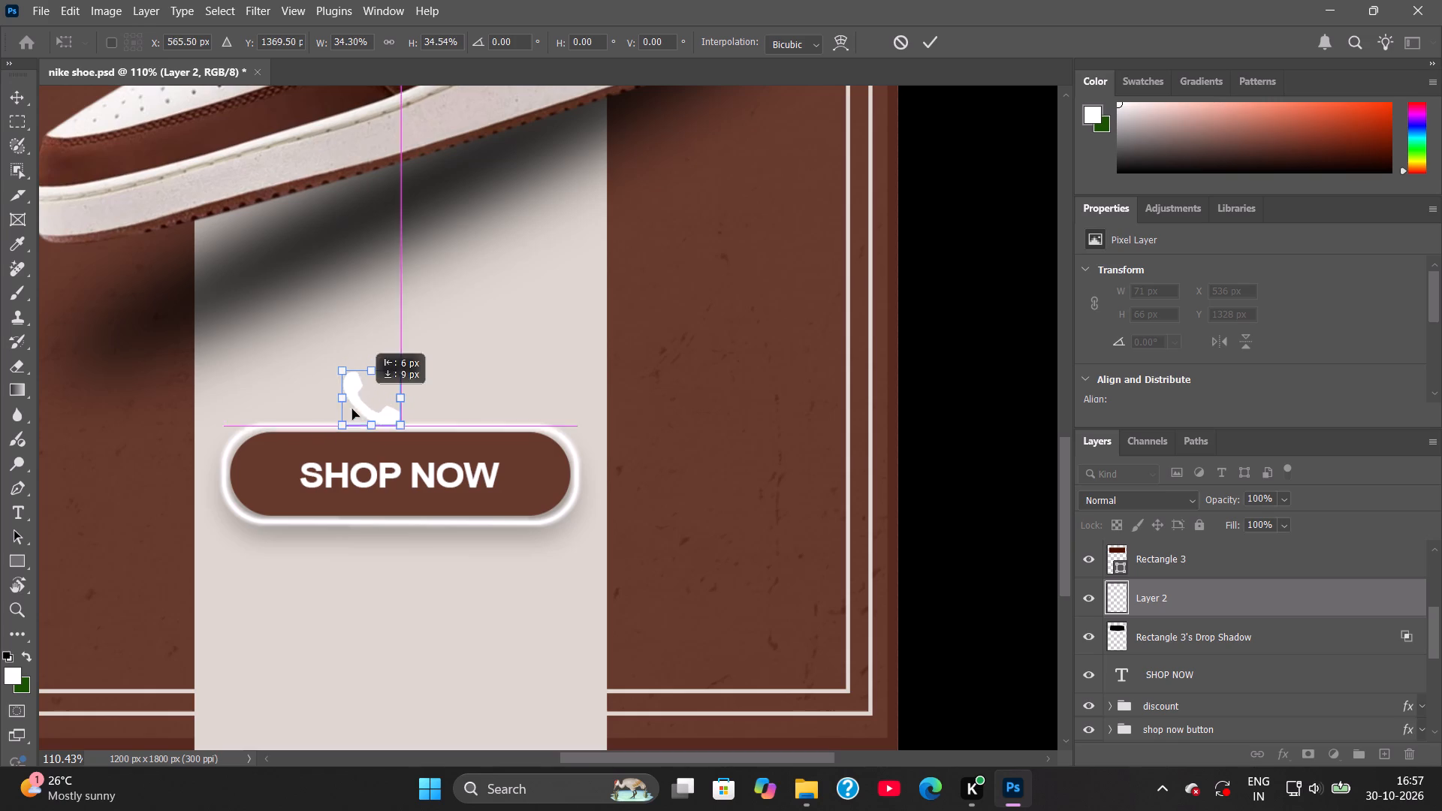
left_click_drag(352, 409, 256, 474)
left_click_drag(303, 446, 283, 468, "shift")
left_click_drag(261, 487, 263, 471)
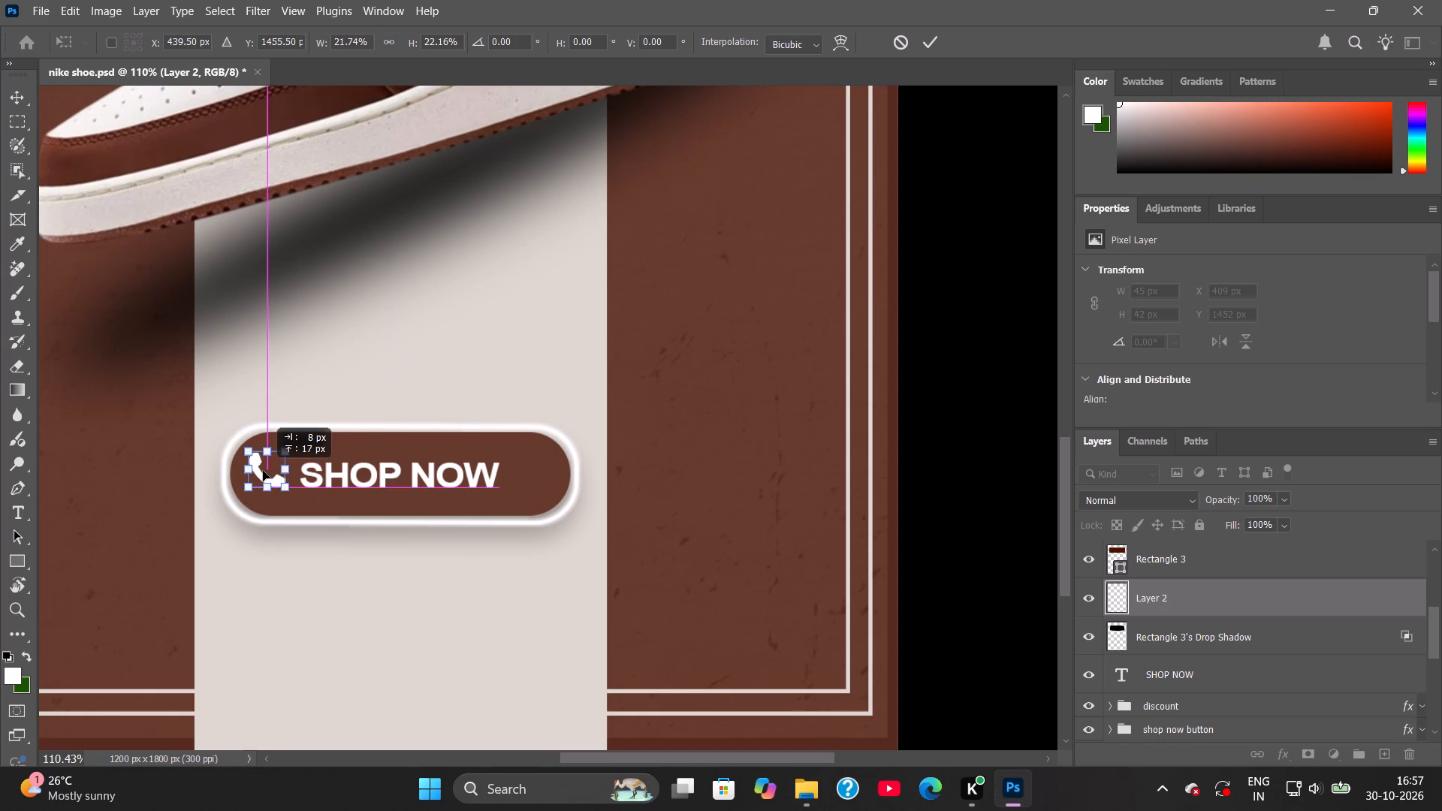
left_click_drag(263, 471, 264, 476)
left_click(922, 42)
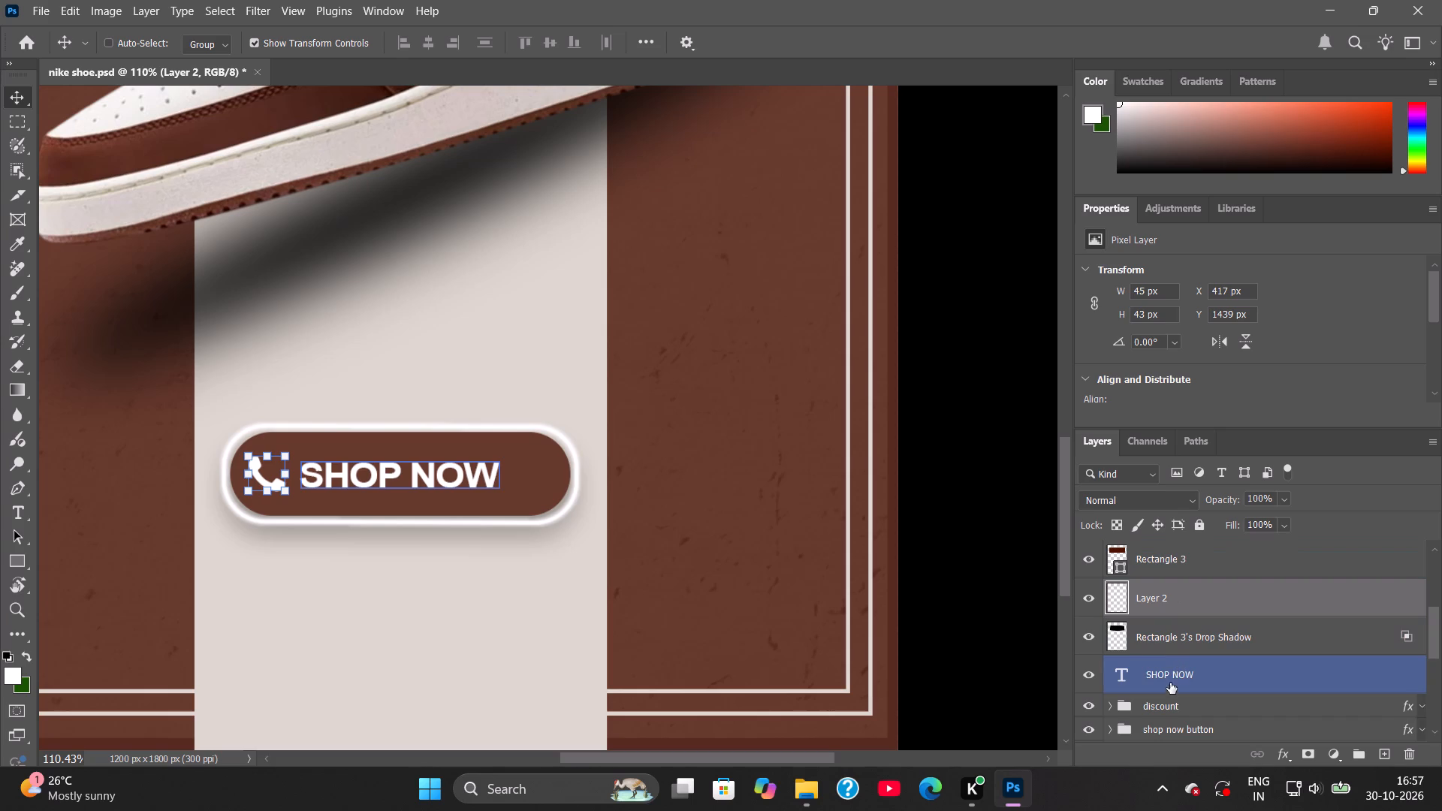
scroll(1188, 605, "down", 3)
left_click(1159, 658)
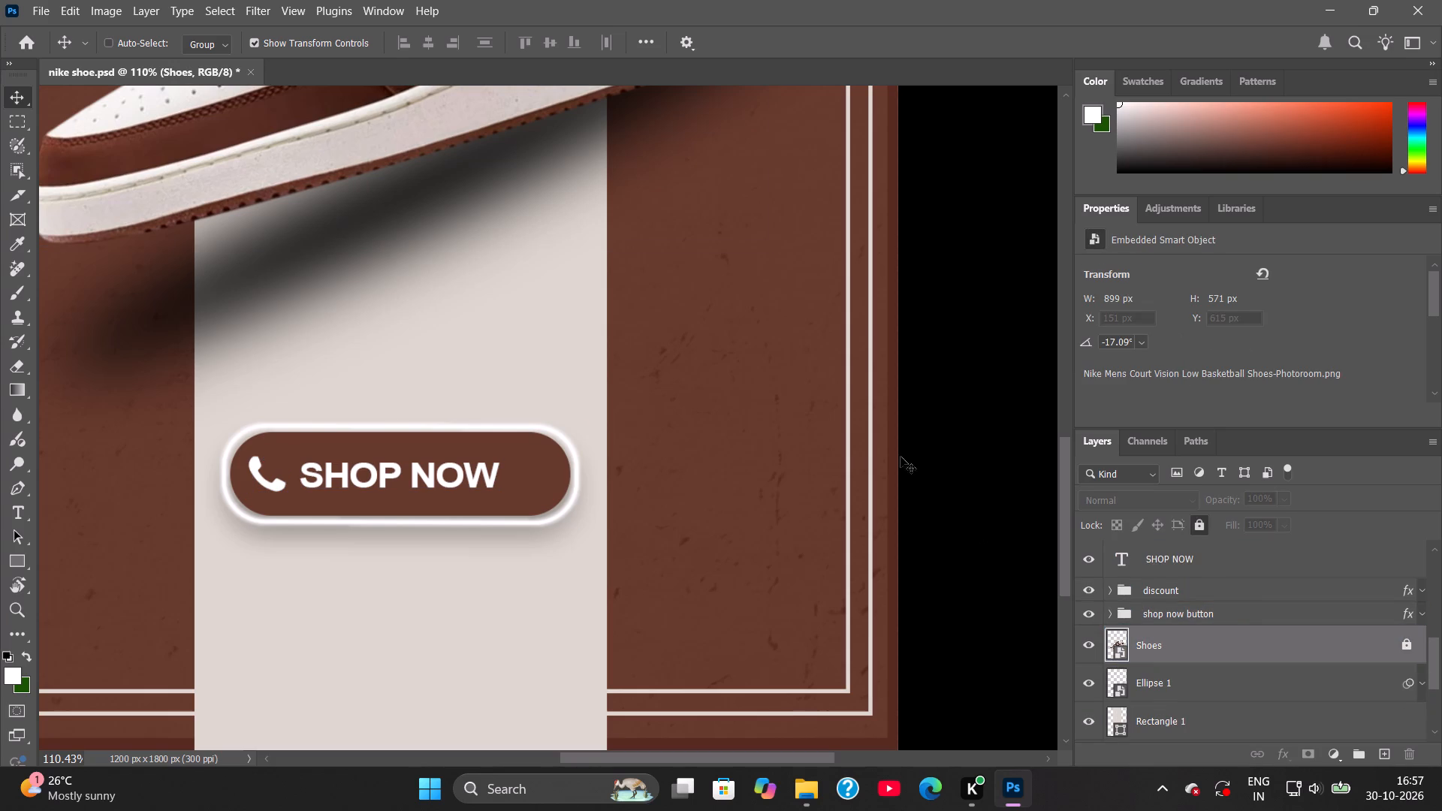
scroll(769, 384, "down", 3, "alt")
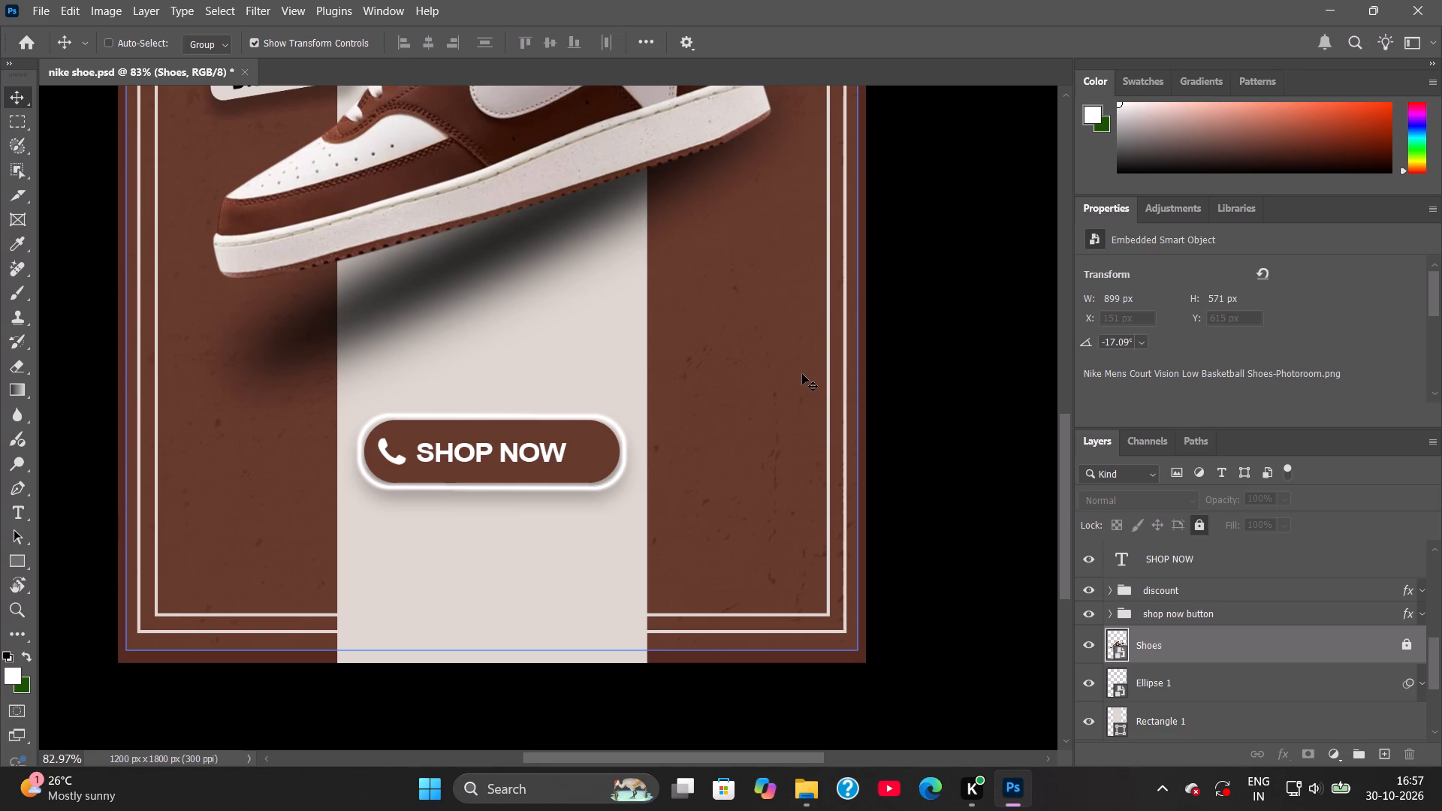
Switch to File Explorer, look through the Downloads folder for further poster assets, and preview the #edit.jpg image.
left_click(804, 791)
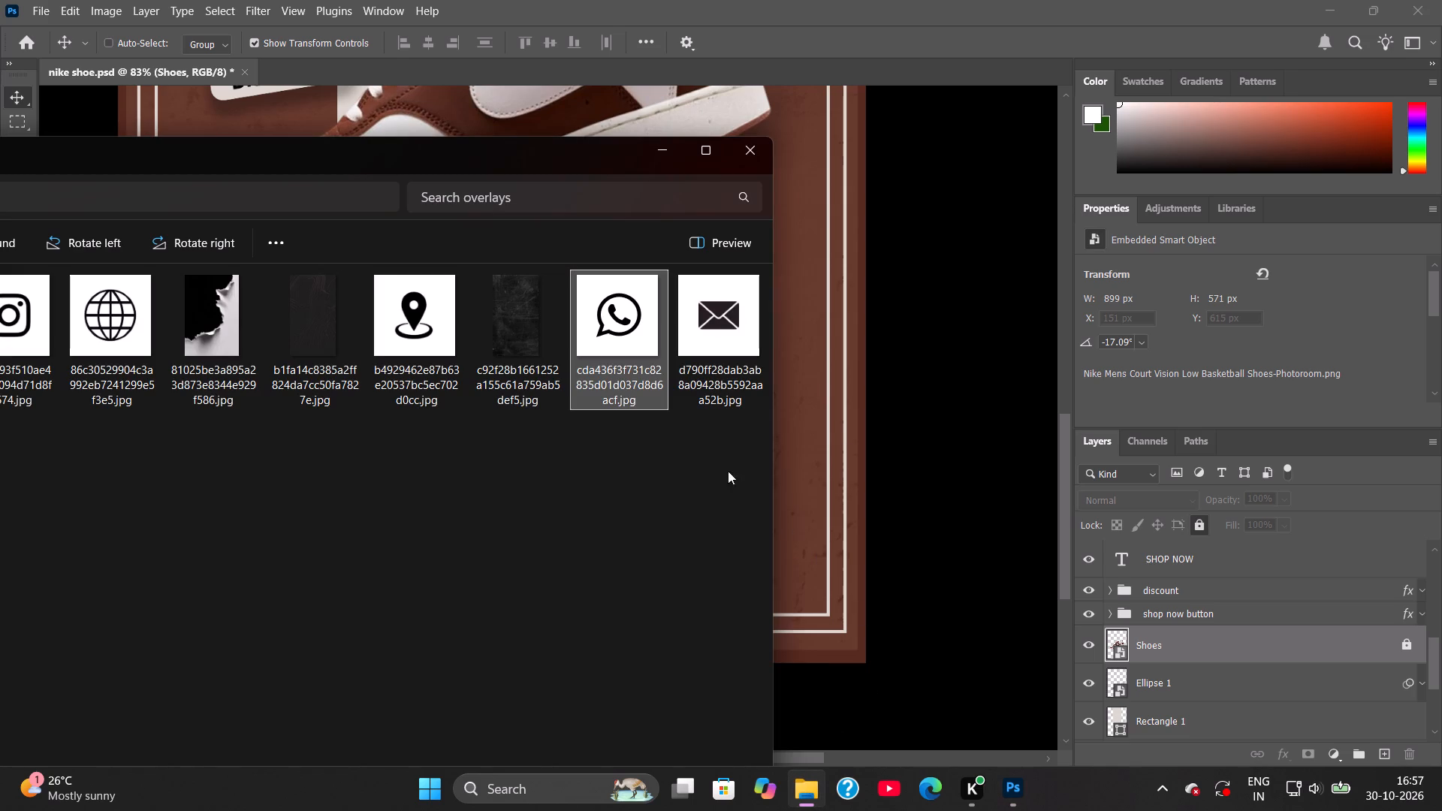
left_click_drag(357, 170, 624, 140)
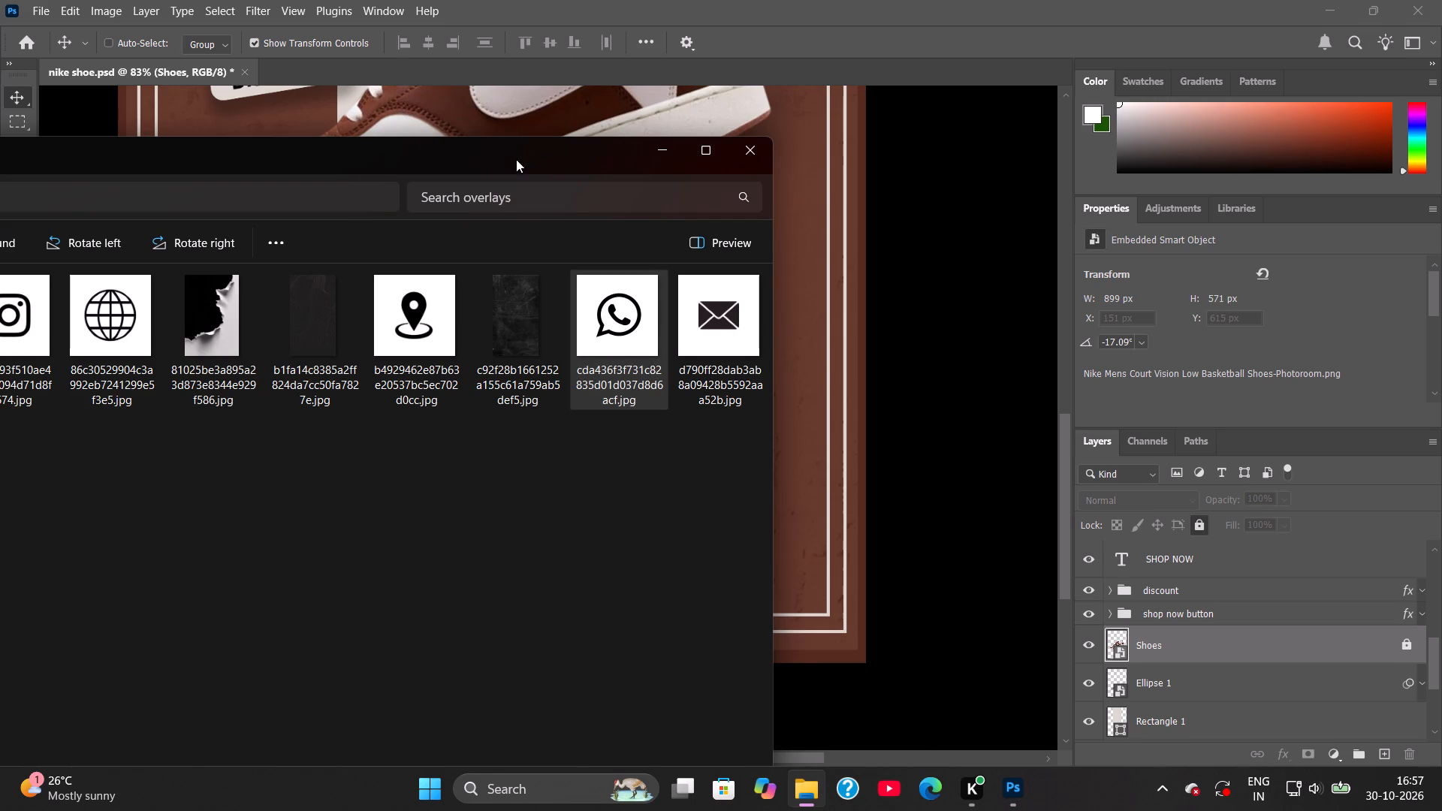
left_click_drag(516, 159, 1219, 122)
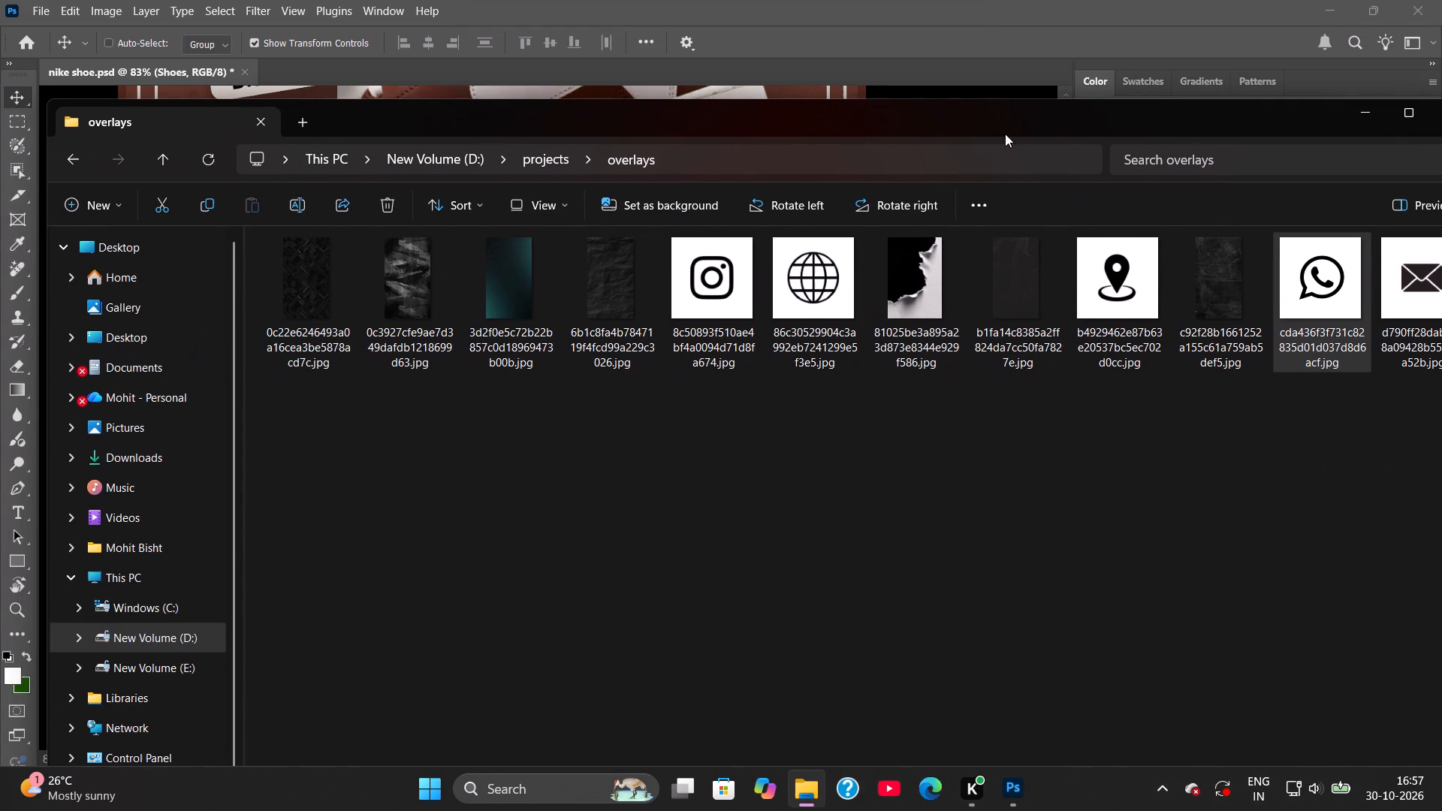
double_click(955, 130)
right_click_drag(958, 0, 938, 0)
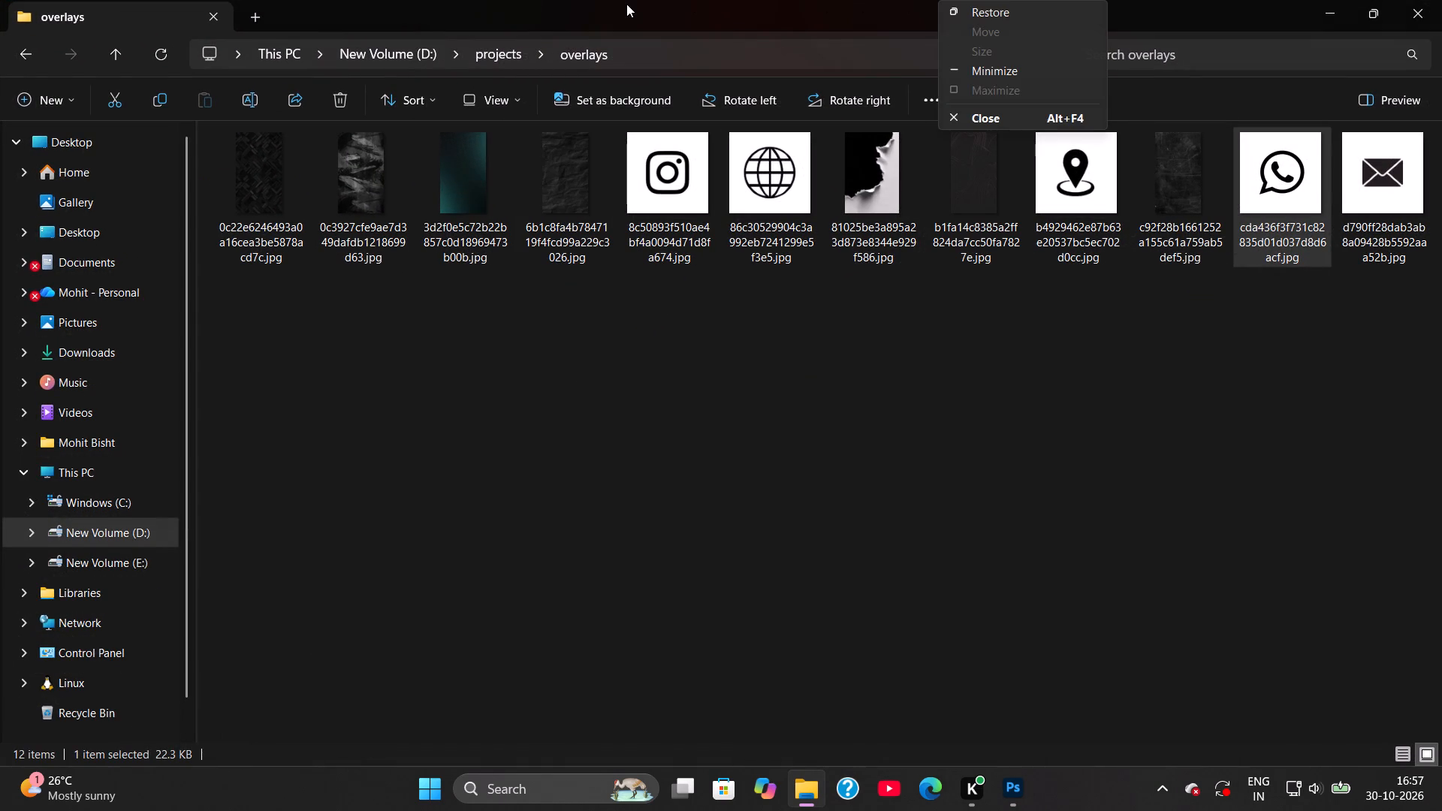
left_click(626, 4)
left_click(101, 352)
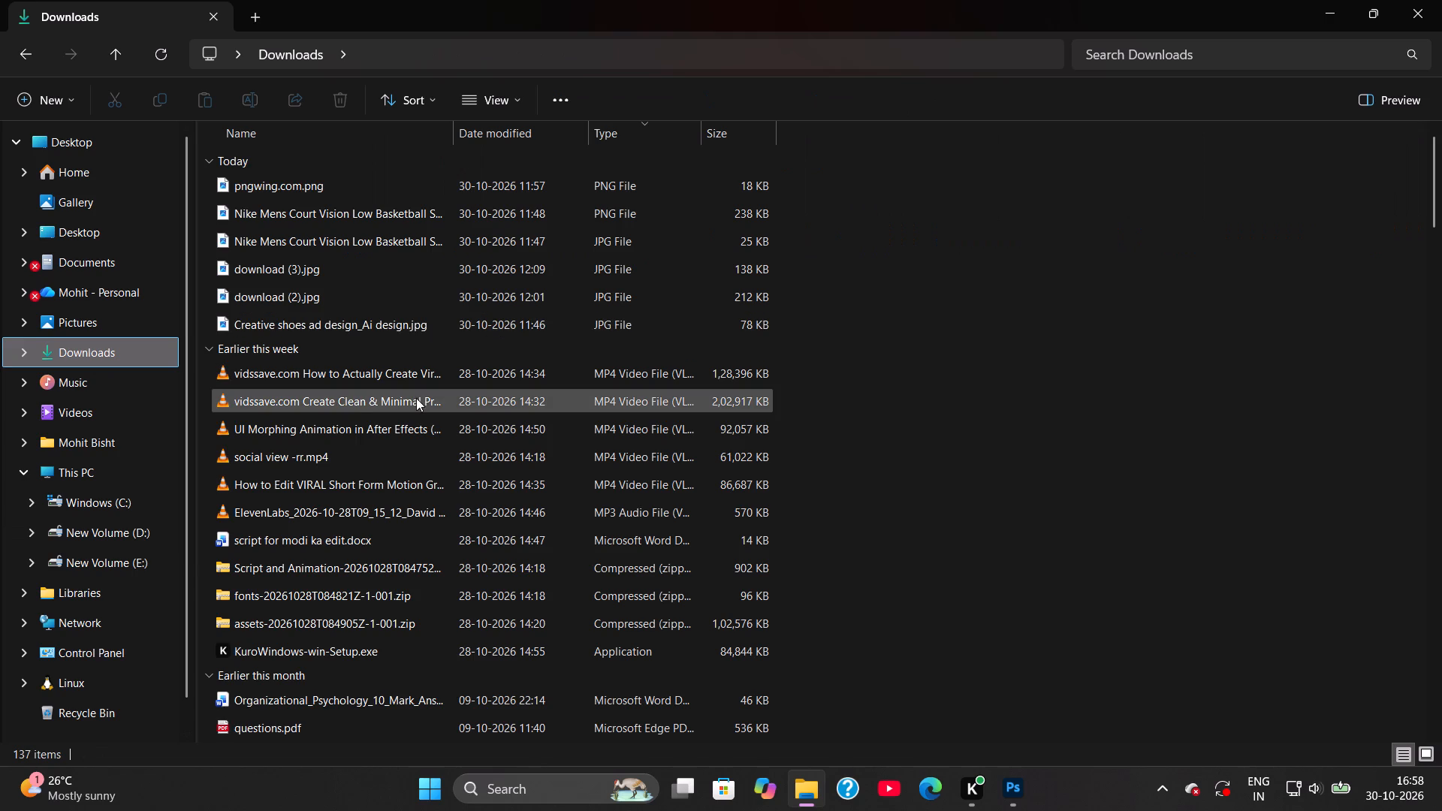
scroll(341, 433, "down", 4)
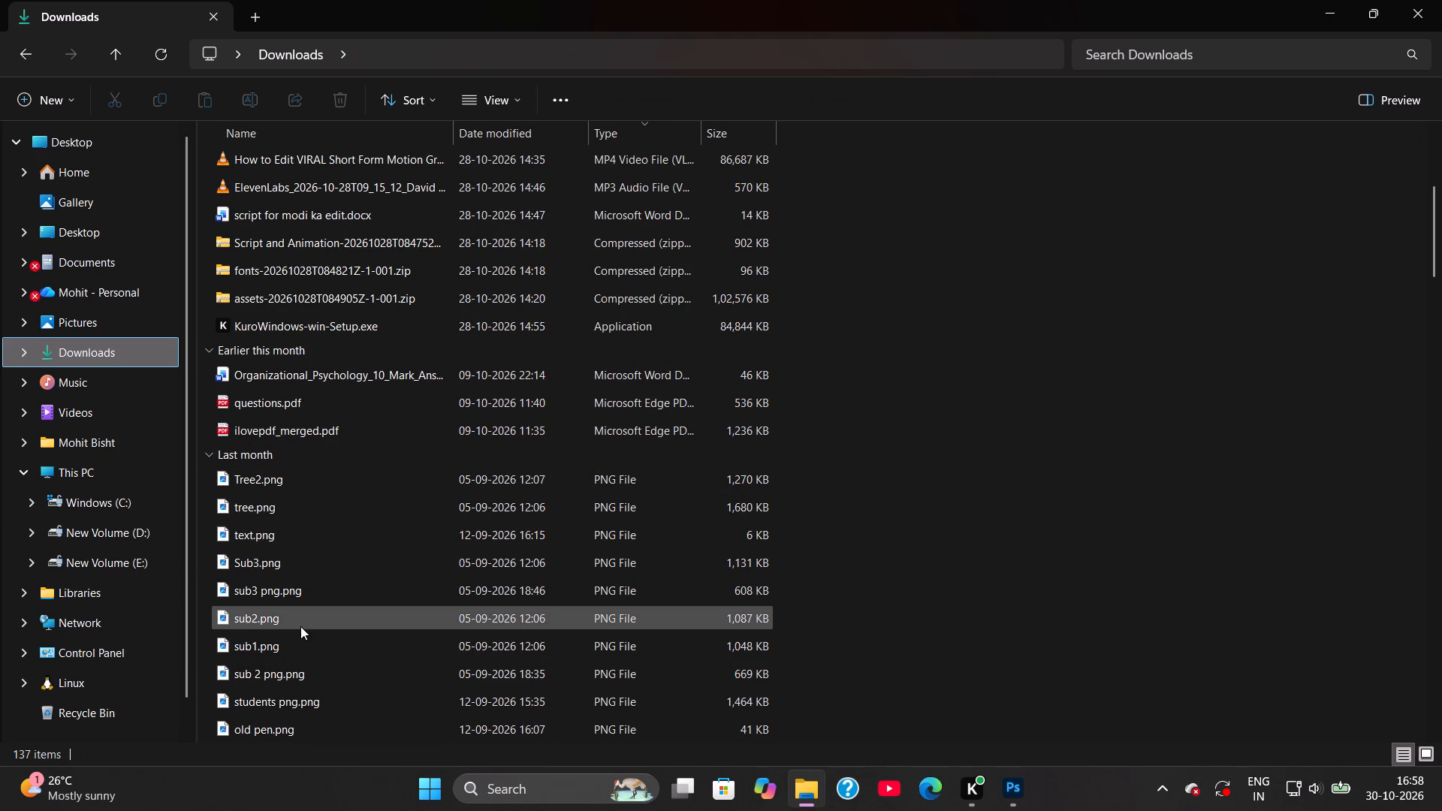
scroll(300, 626, "down", 12)
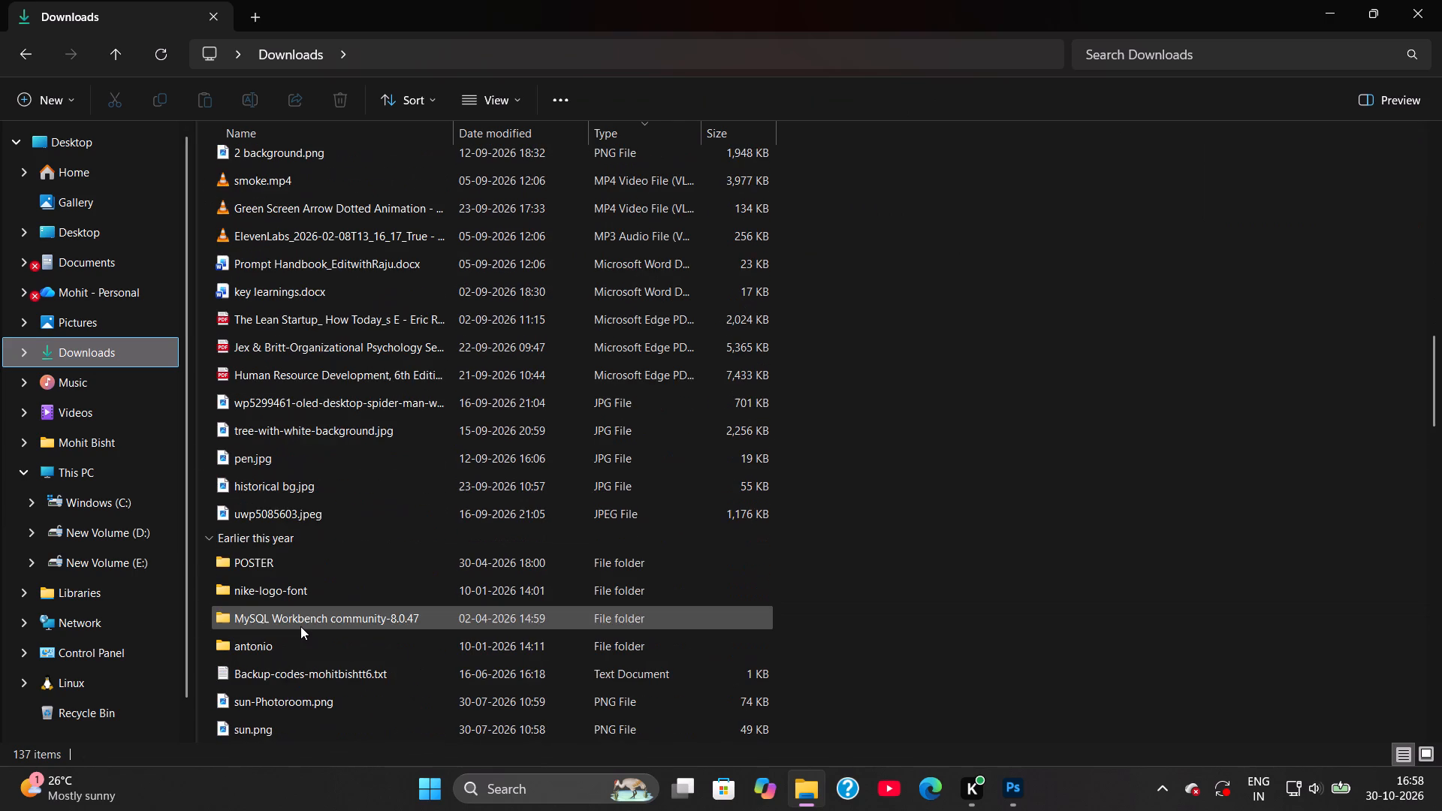
scroll(312, 659, "down", 4)
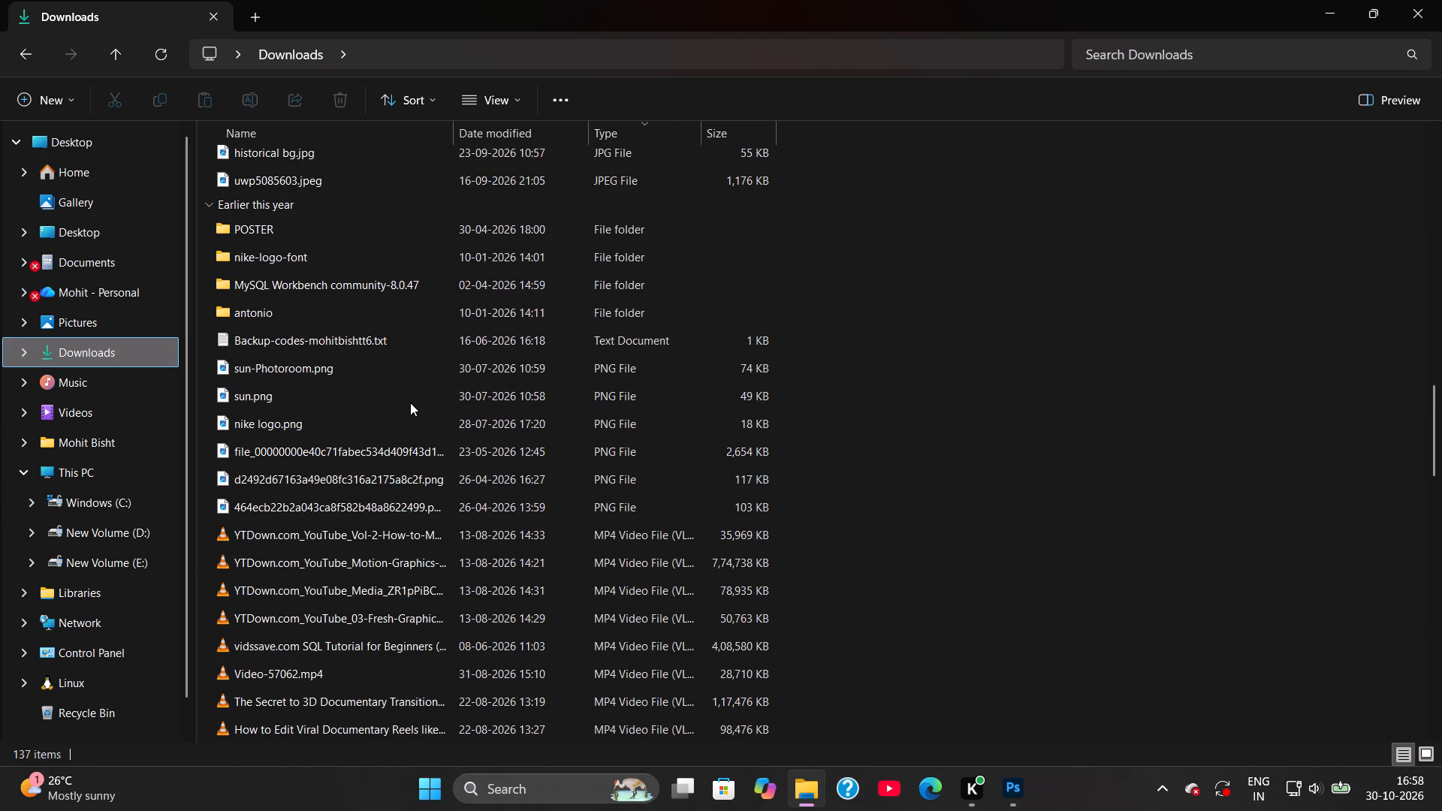
right_click(709, 0)
left_click(639, 1)
scroll(542, 375, "down", 3)
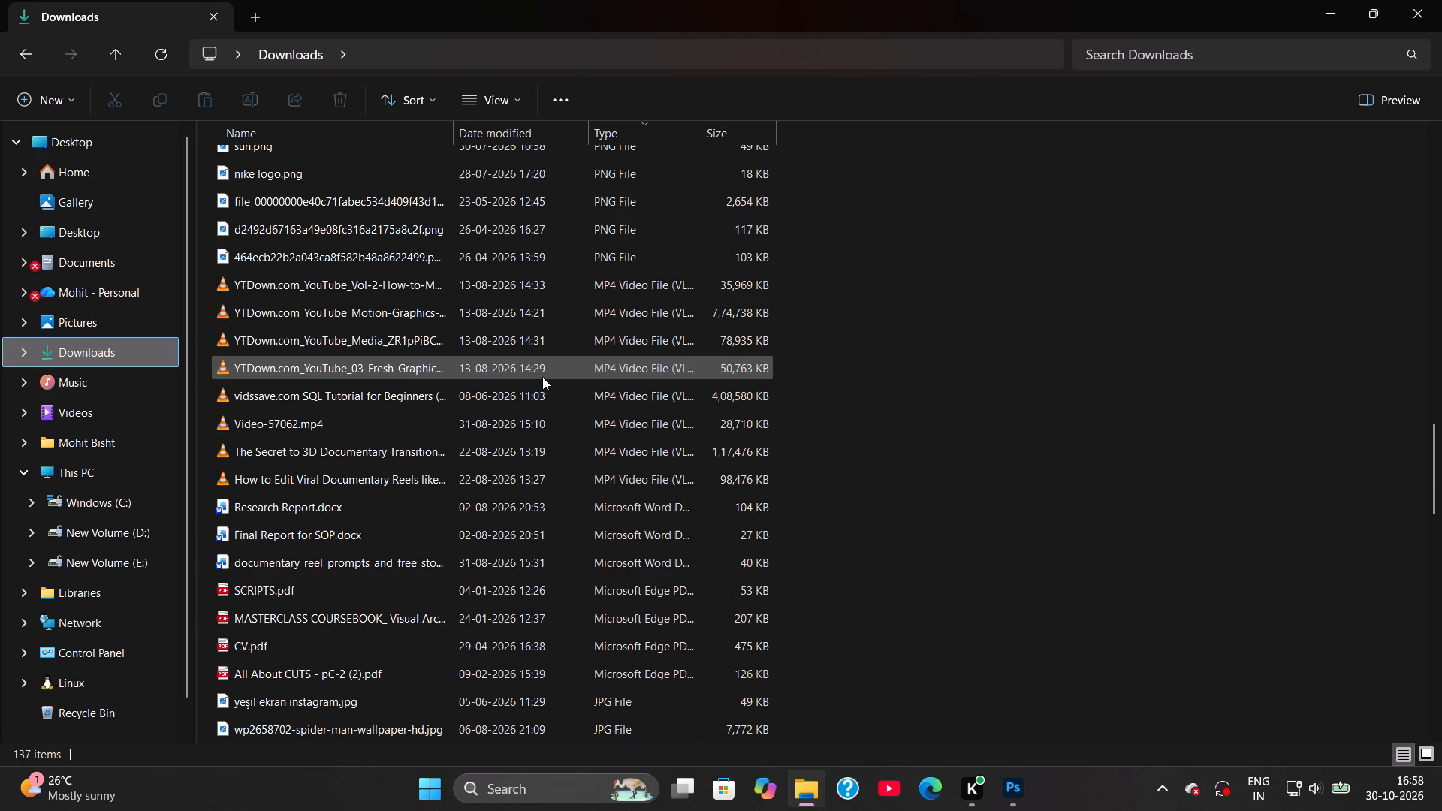
scroll(542, 377, "down", 4)
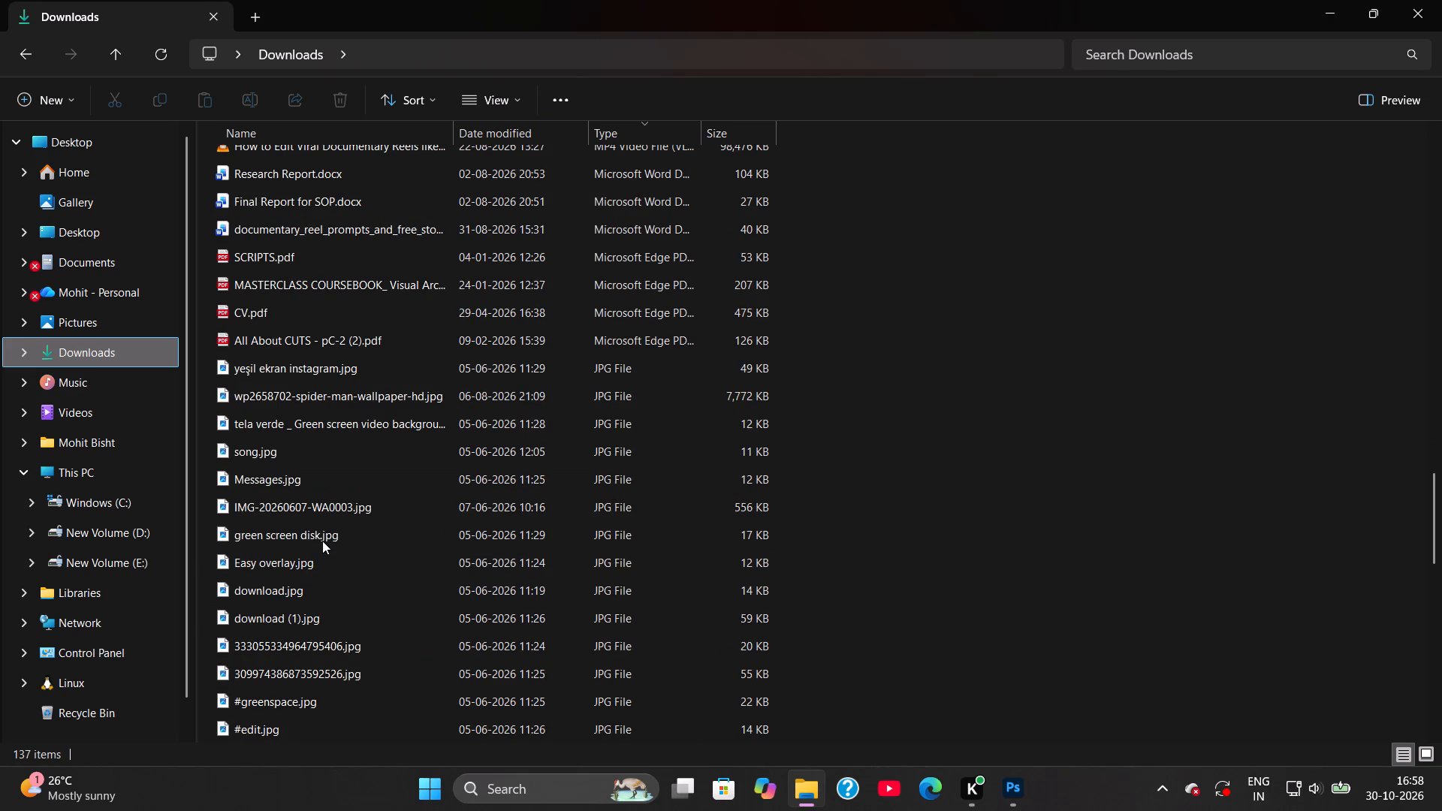
scroll(322, 541, "down", 2)
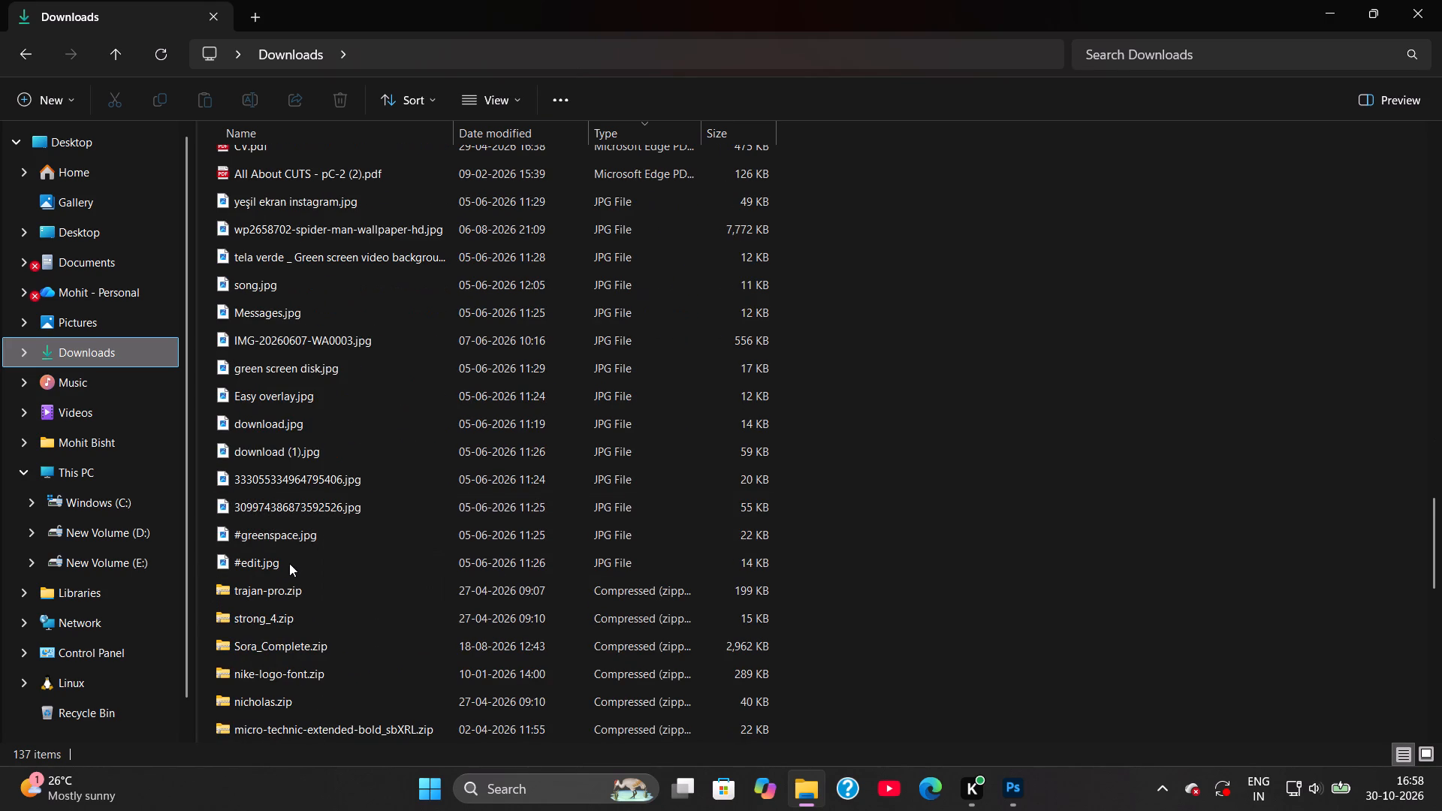
double_click(289, 561)
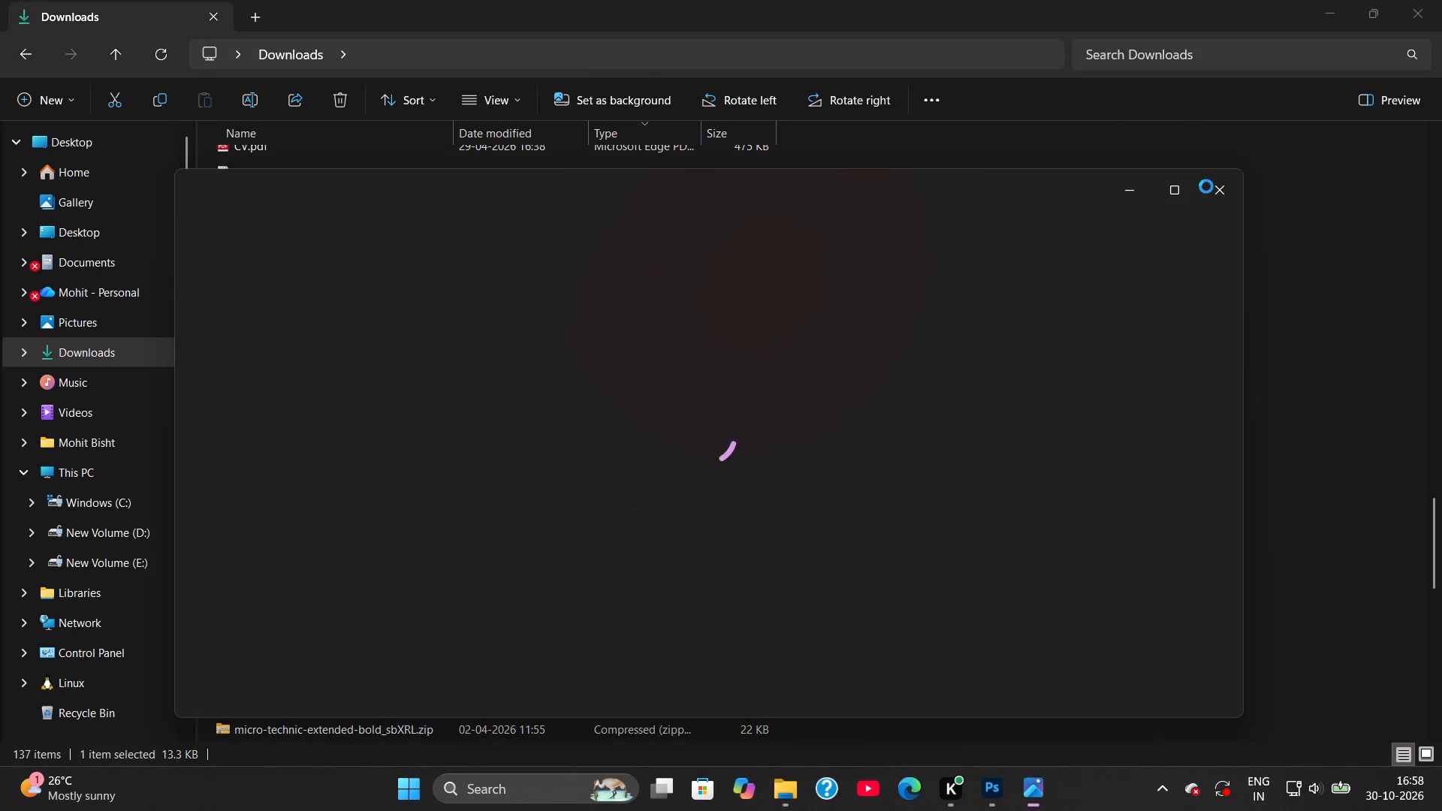
left_click(1226, 200)
Look through the older files in Downloads and preview the PNG dated 23-05-2026 whose name starts with file_00000000.
scroll(464, 488, "down", 5)
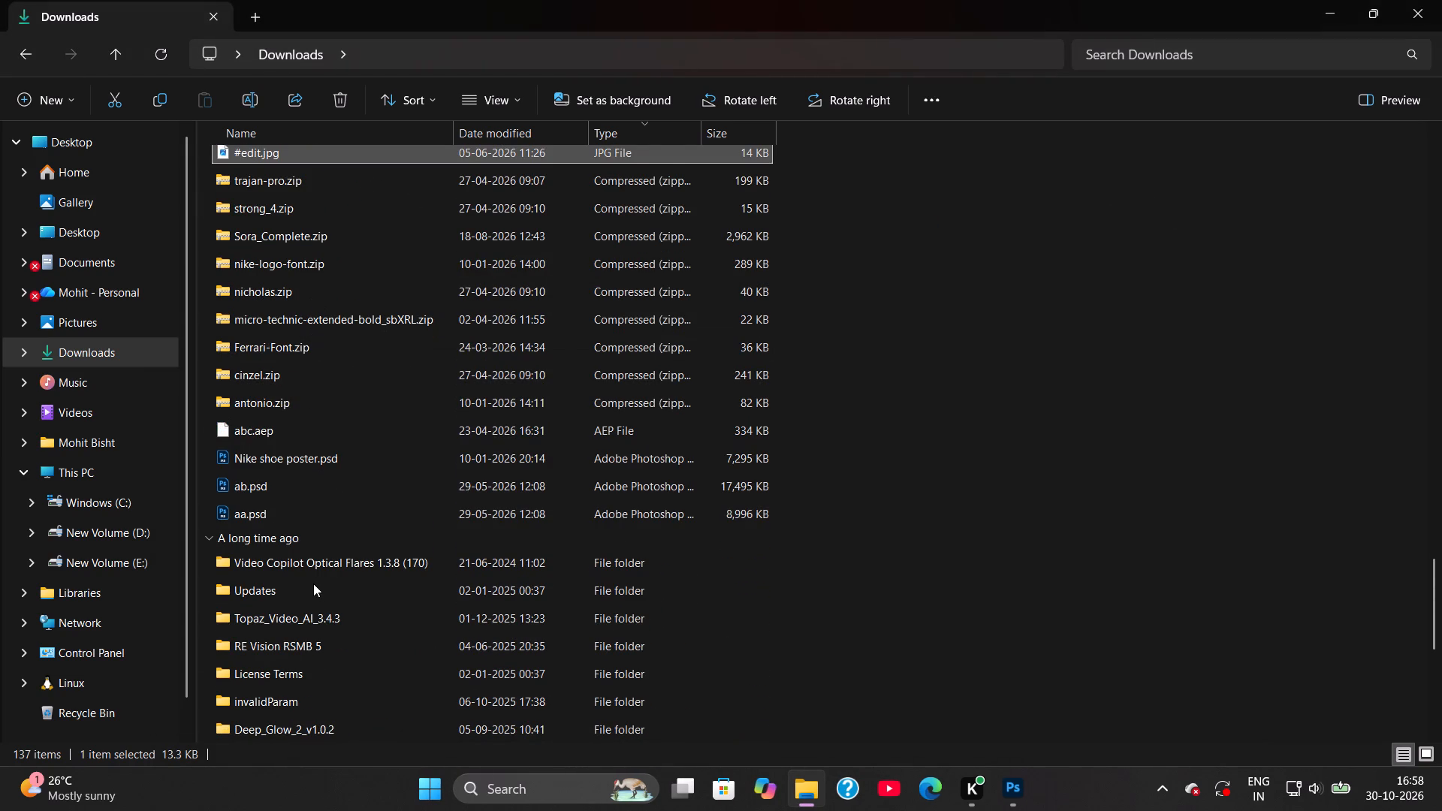
scroll(313, 583, "down", 6)
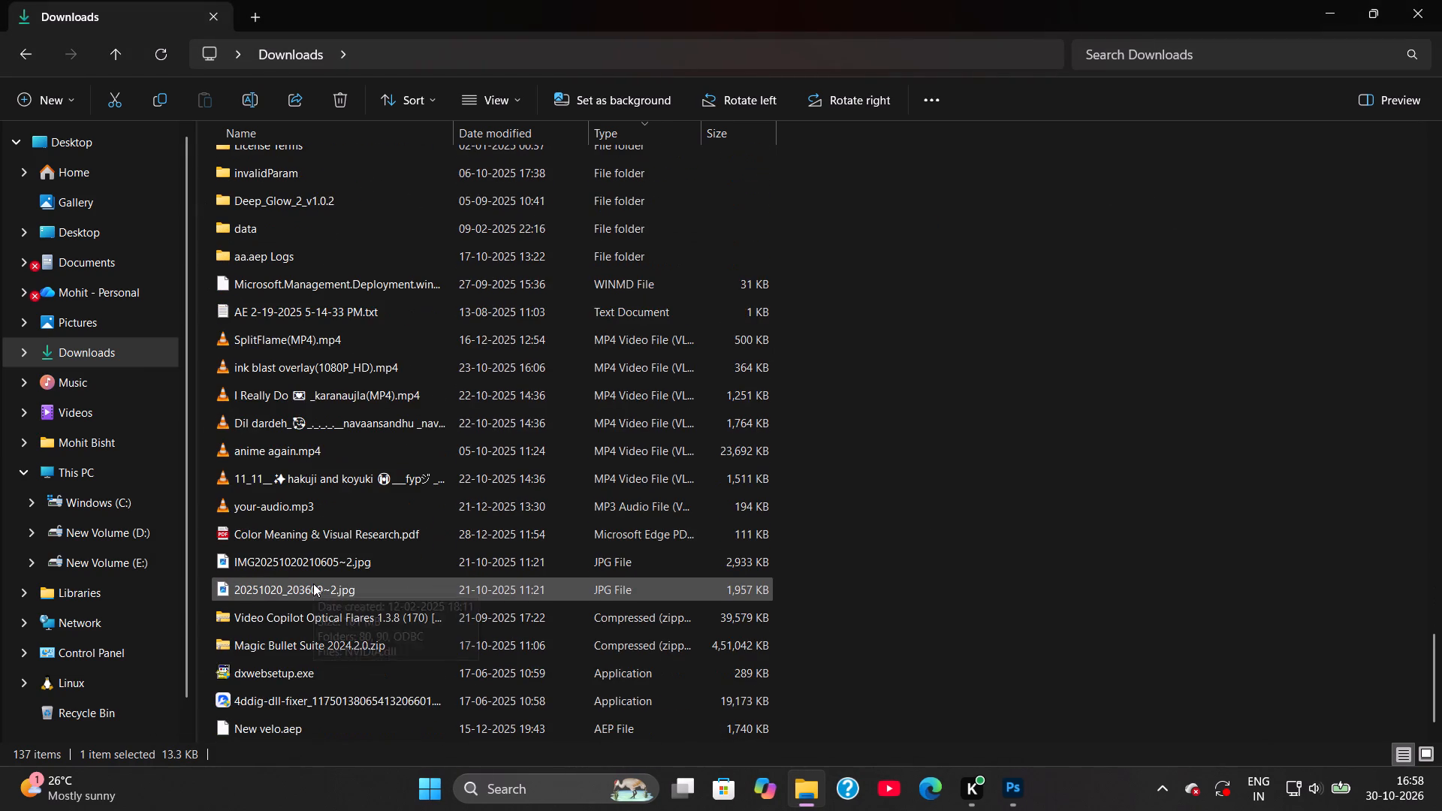
scroll(313, 583, "down", 1)
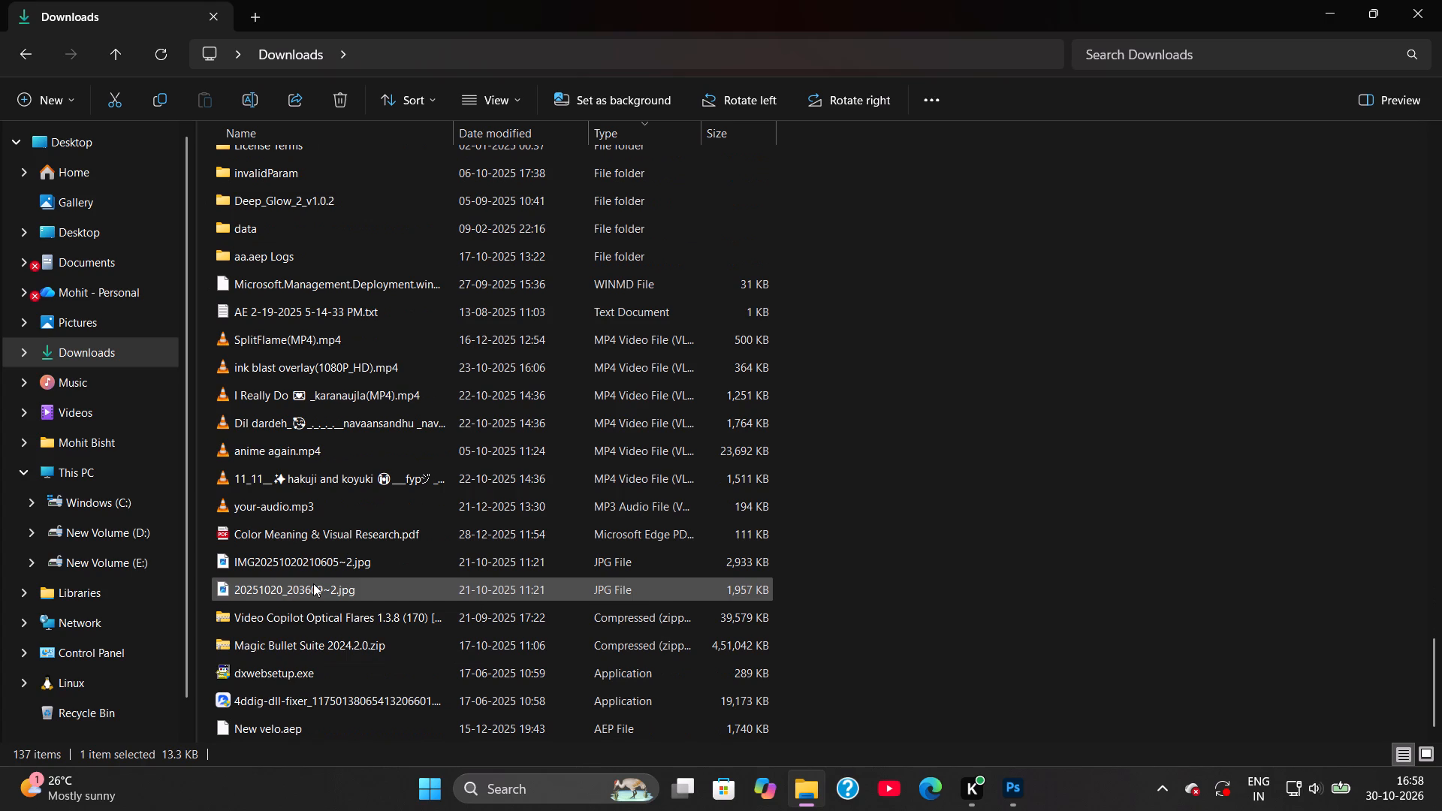
scroll(353, 575, "down", 2)
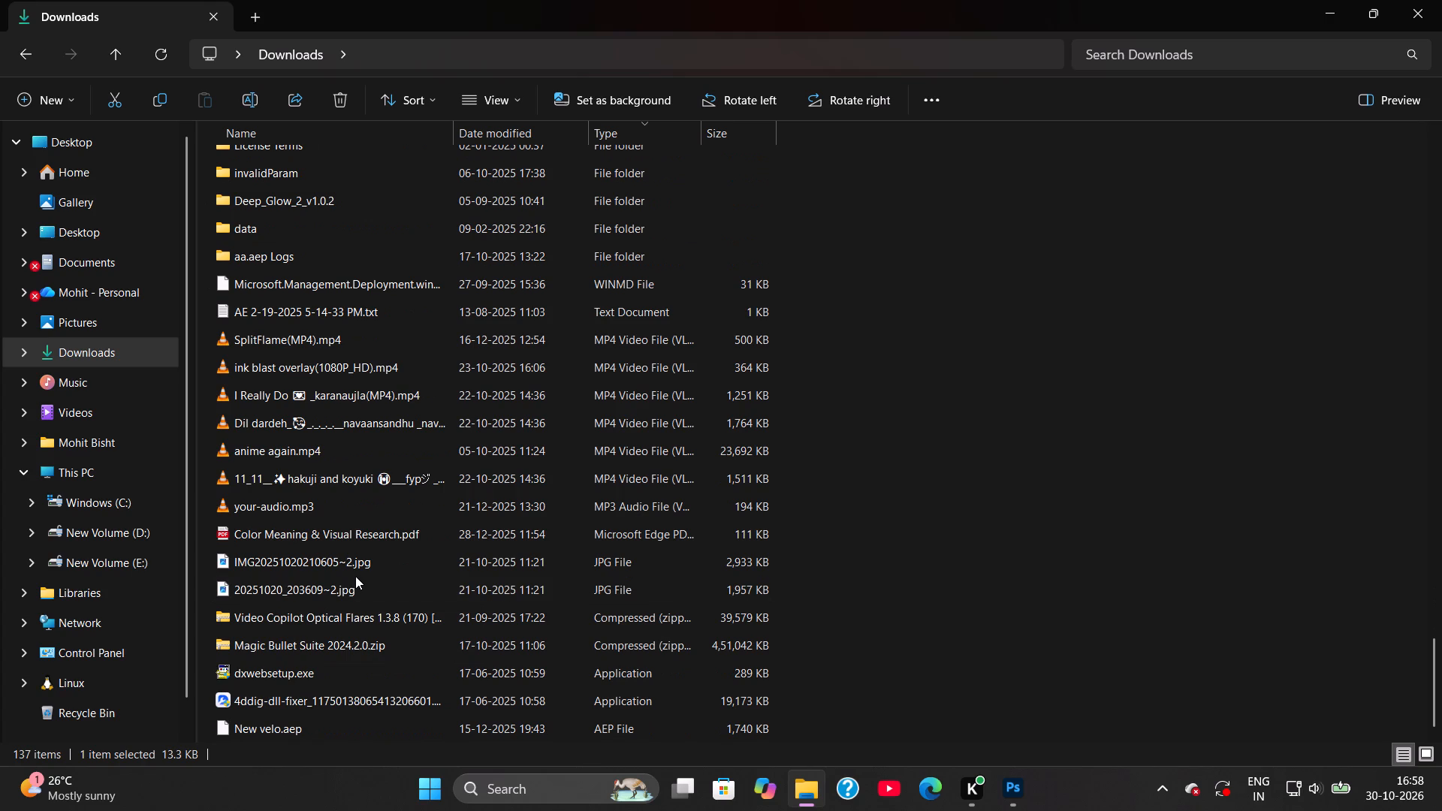
scroll(355, 576, "down", 4)
scroll(355, 576, "up", 1)
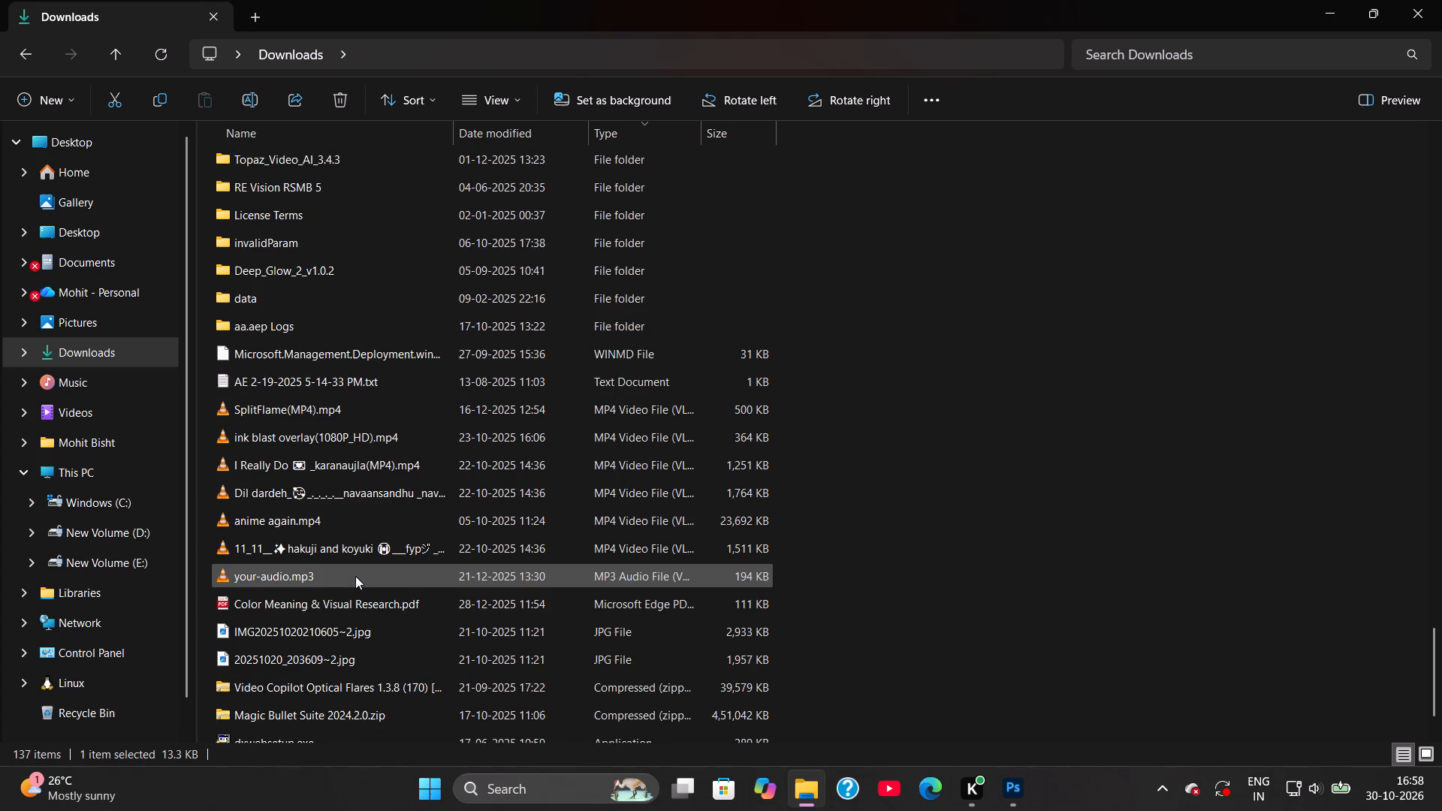
scroll(355, 576, "up", 4)
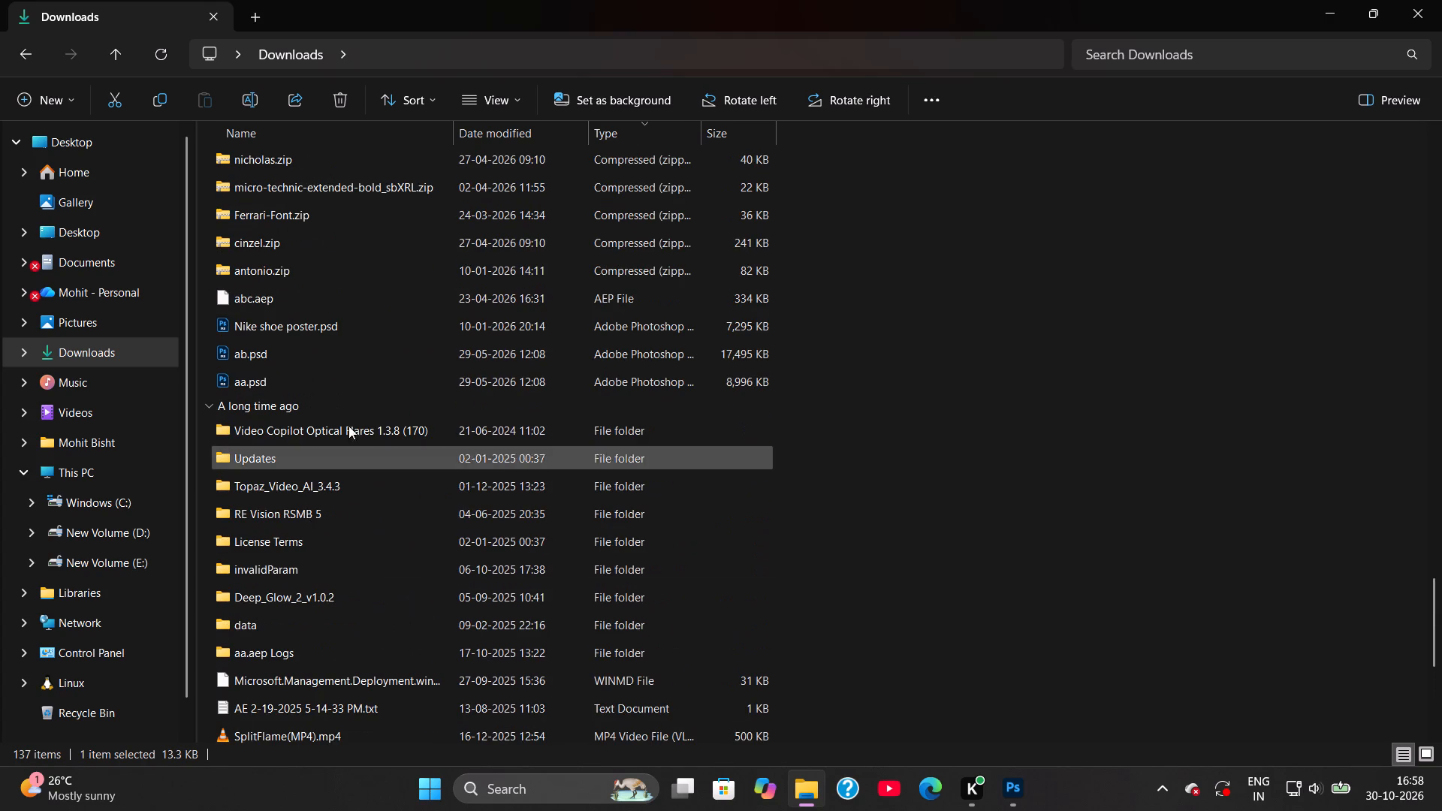
scroll(351, 367, "up", 7)
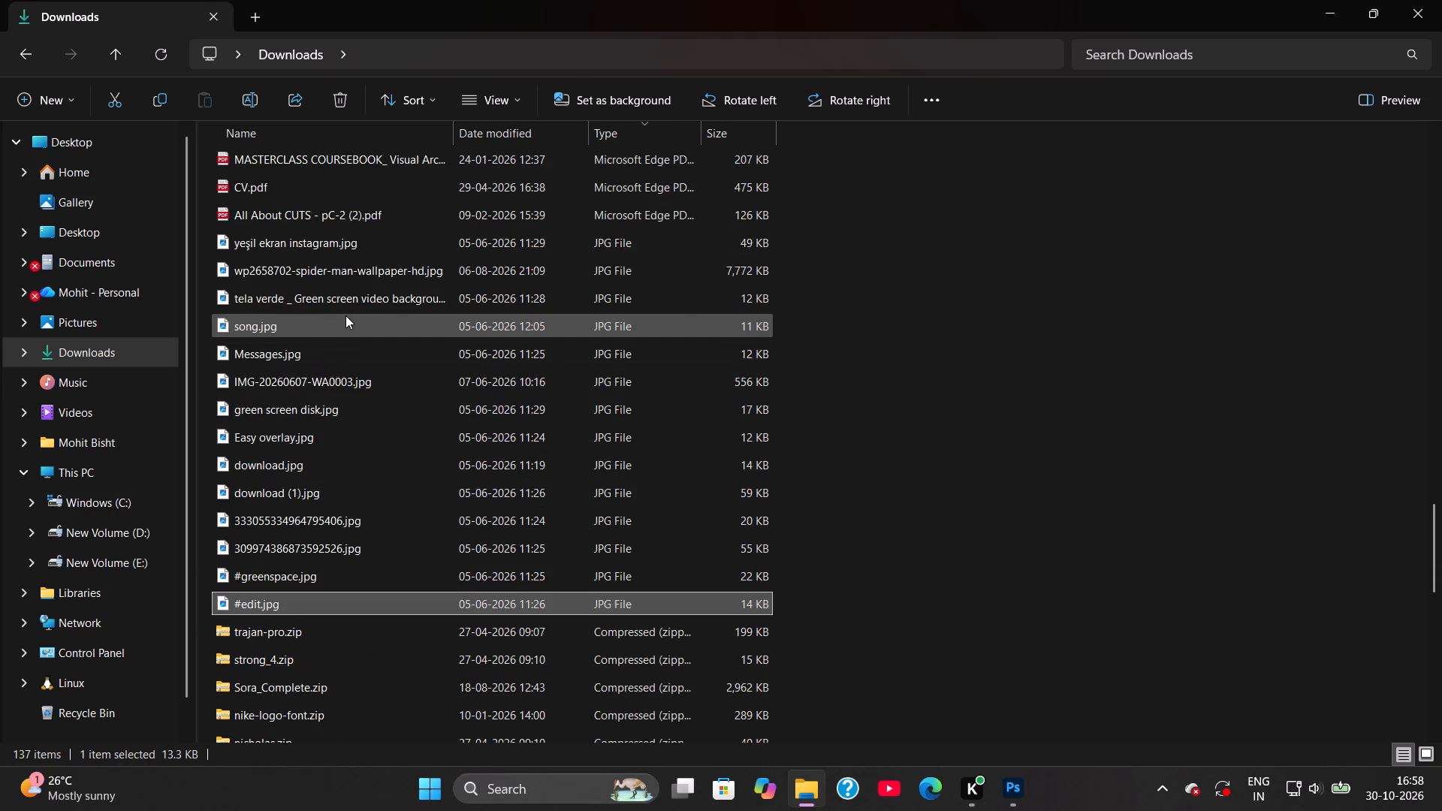
scroll(345, 315, "up", 7)
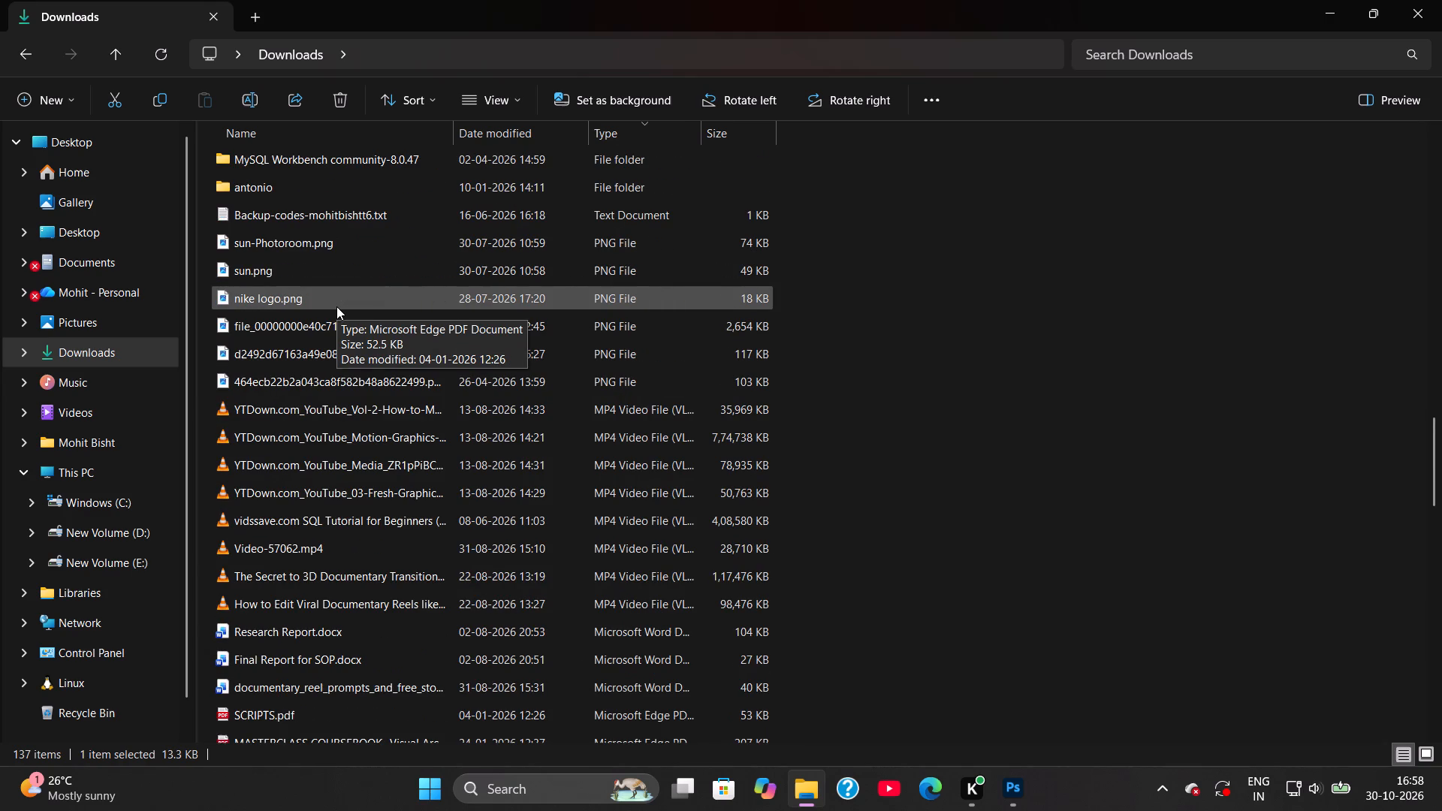
double_click(301, 321)
left_click(1217, 185)
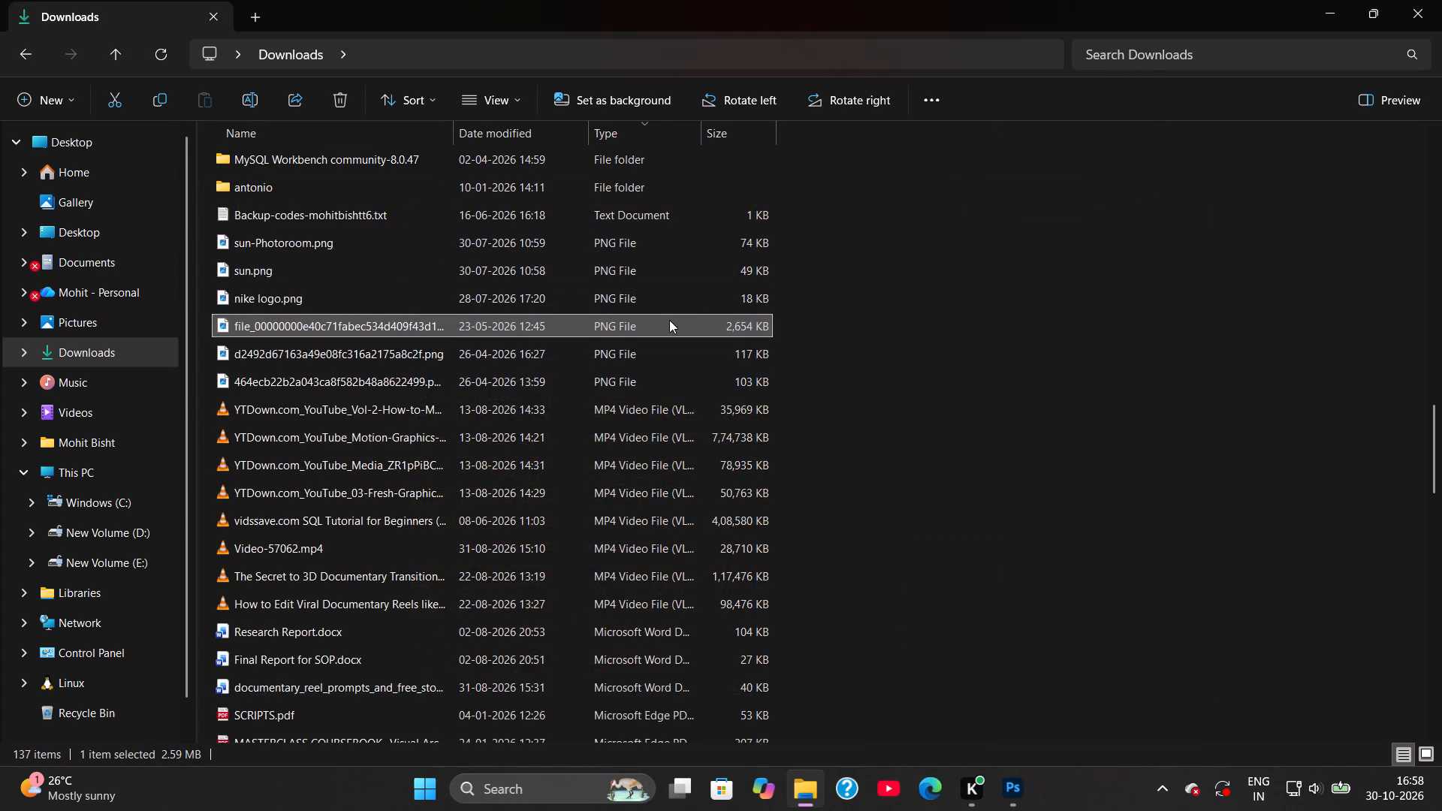
Check the remaining more recent files in the Downloads folder and close File Explorer.
scroll(669, 320, "up", 2)
scroll(374, 290, "up", 2)
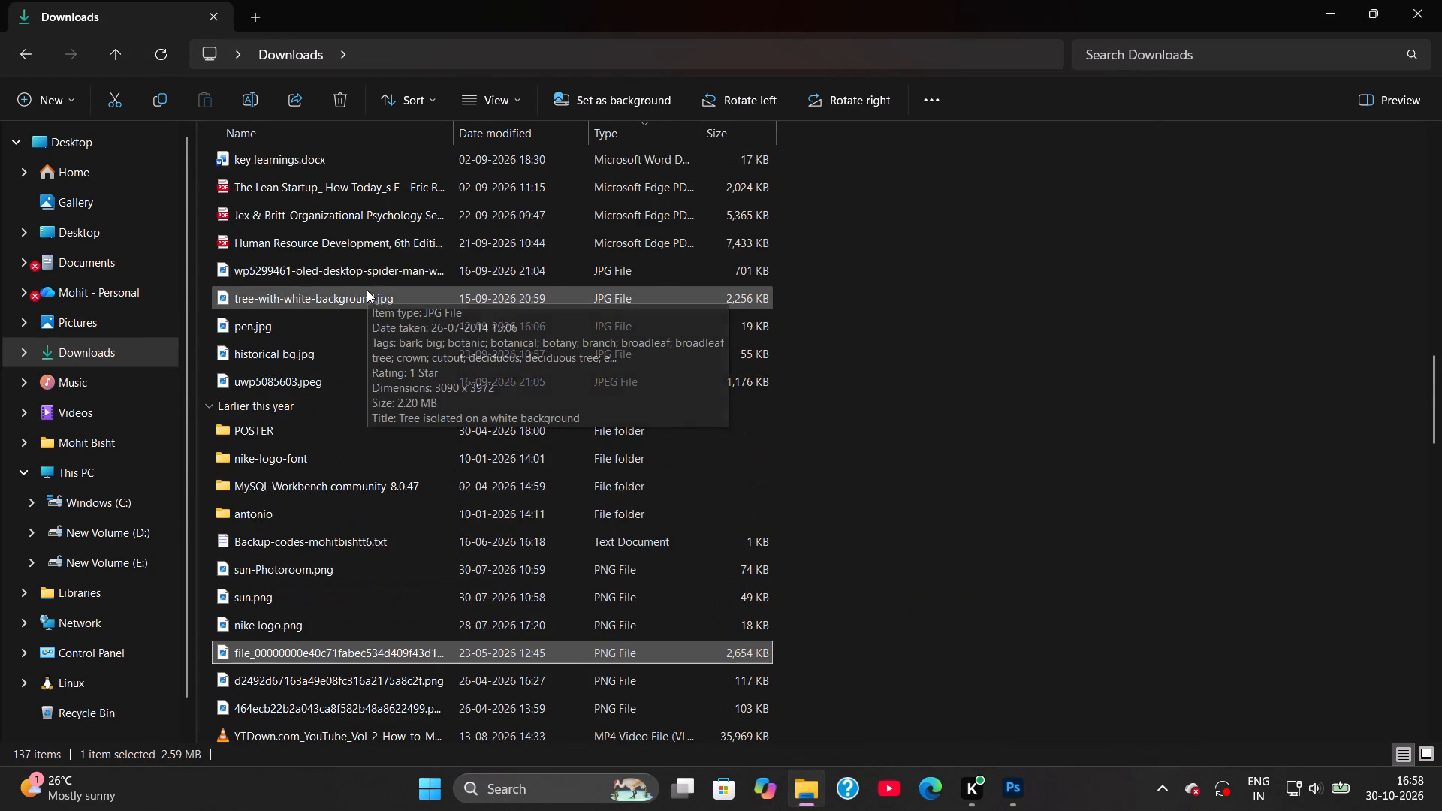
scroll(367, 289, "up", 3)
right_click_drag(1017, 5, 1009, 5)
left_click(893, 6)
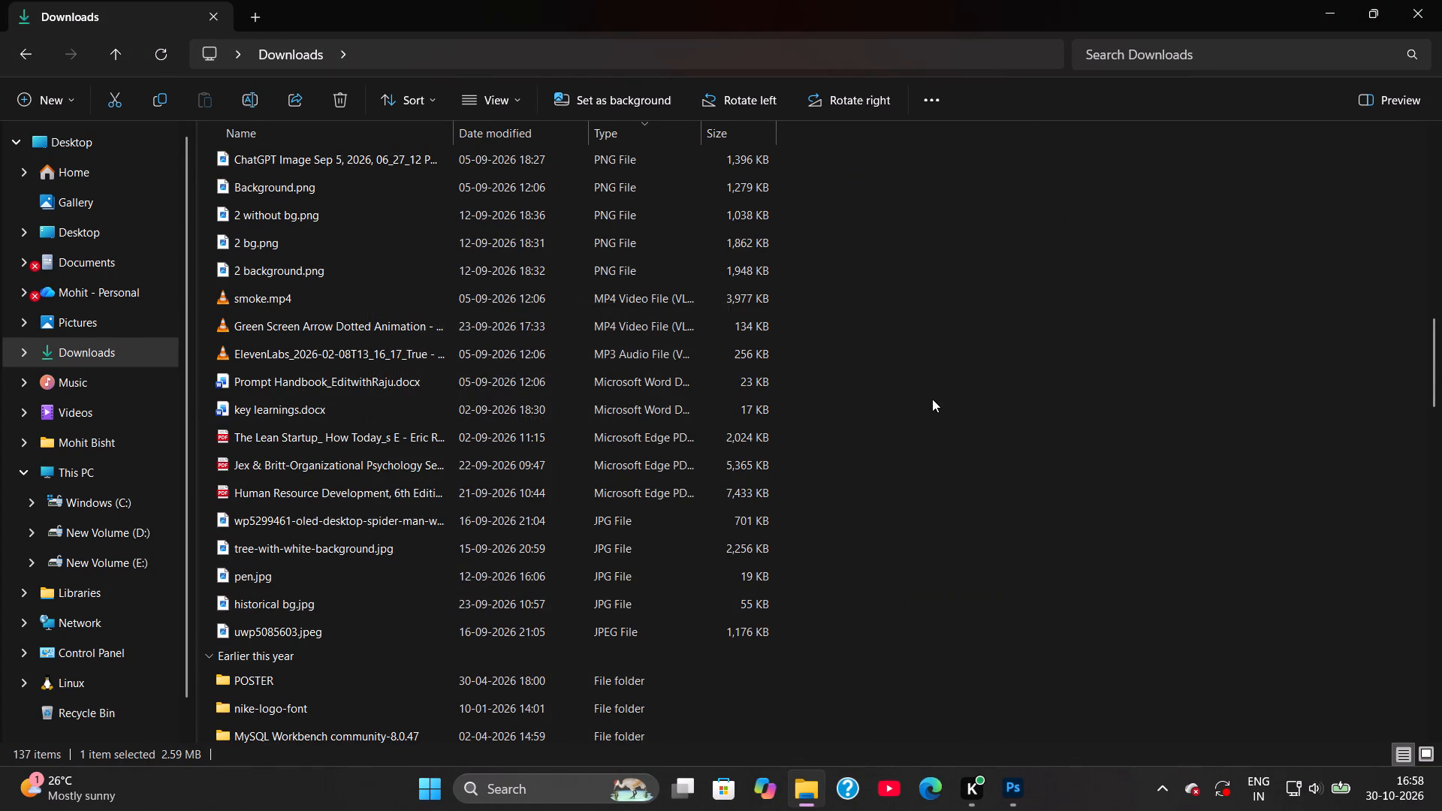
scroll(932, 399, "up", 8)
scroll(932, 399, "up", 13)
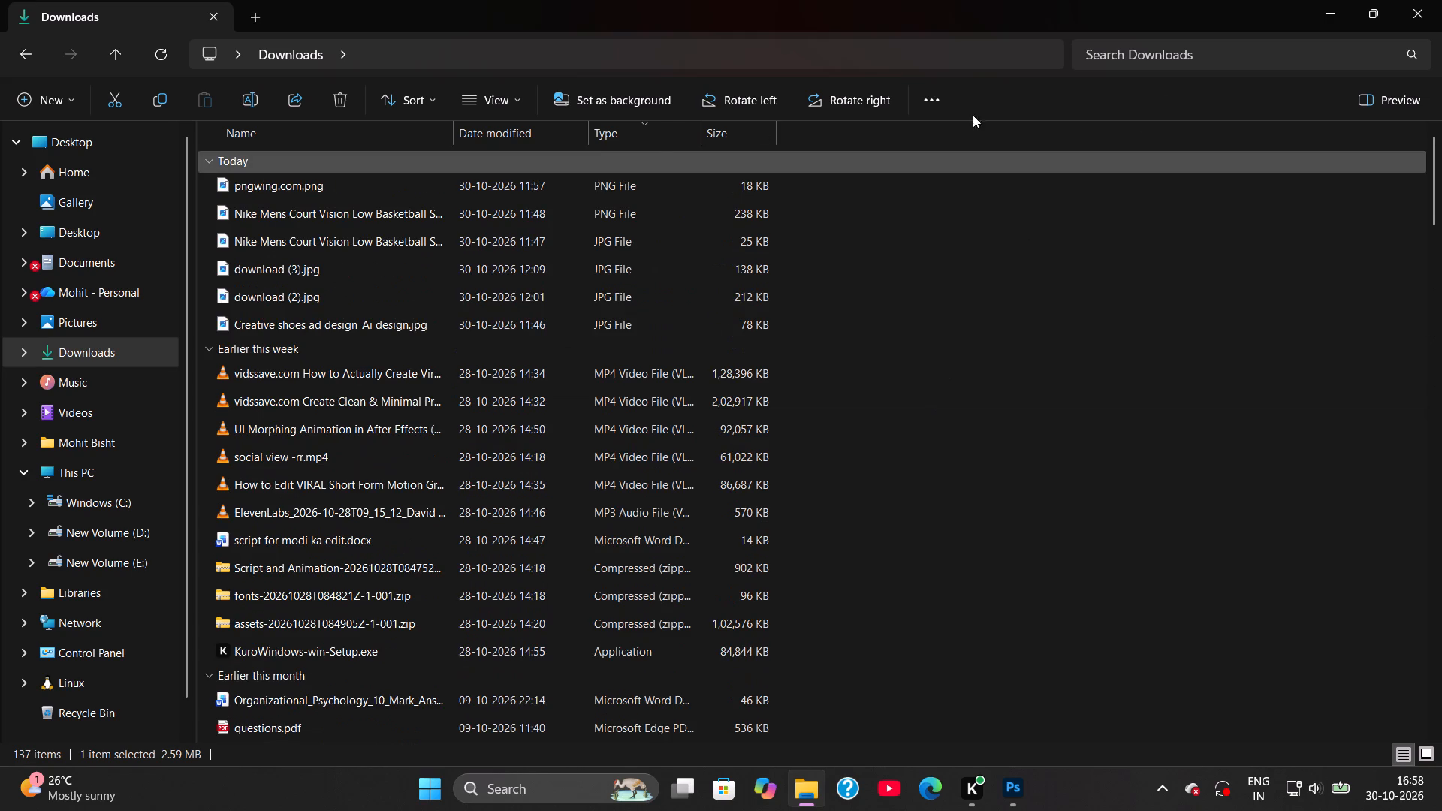
left_click(1441, 0)
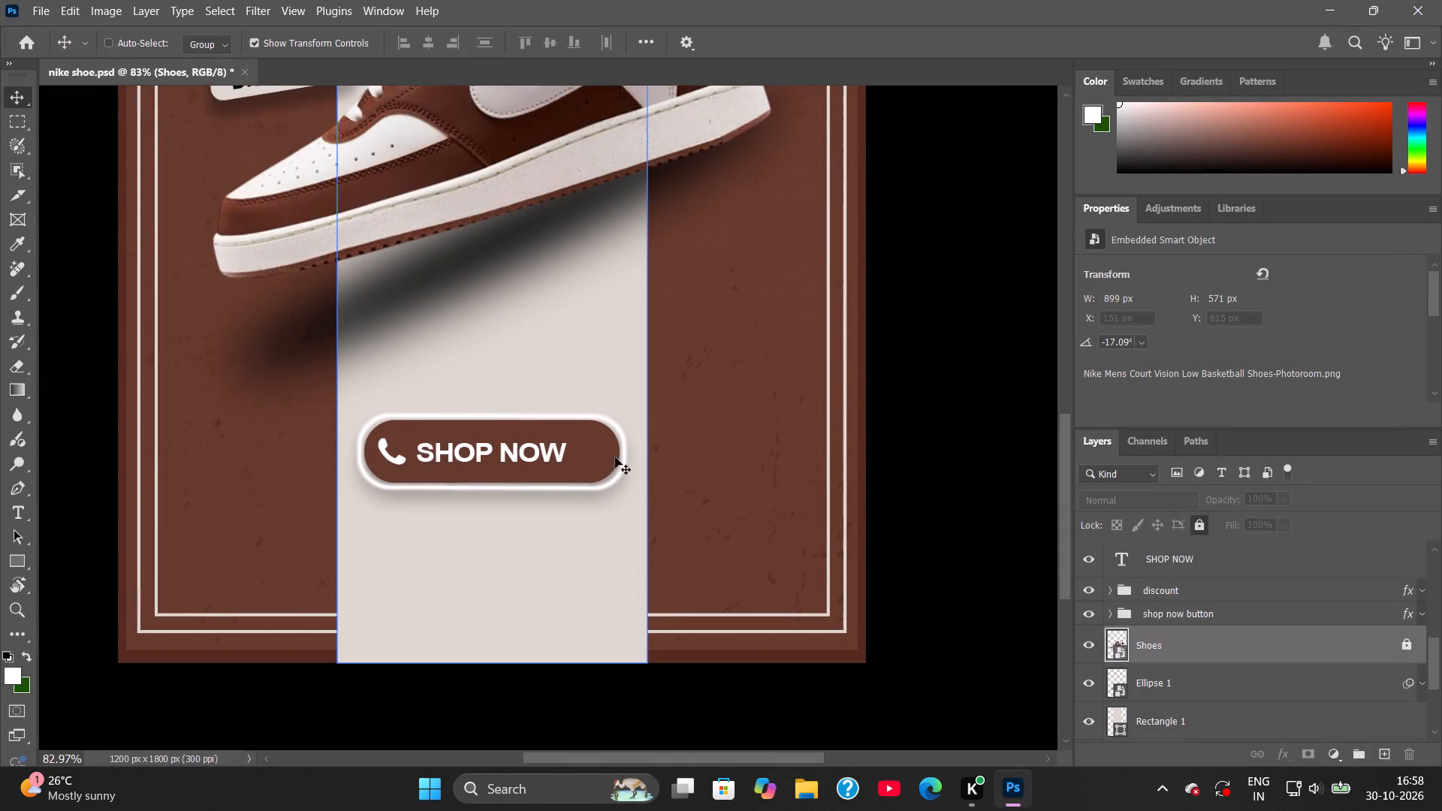
Back in Photoshop, examine the whole poster composition and the SHOP NOW button with its handset icon up close.
scroll(565, 448, "down", 6, "alt")
key("space")
key("space")
key("space")
key("space")
key("space")
key("space")
key("space")
key("space")
key("space")
key("space")
key("space")
key("space")
key("space")
key("space")
key("space")
left_click_drag(538, 336, 645, 506)
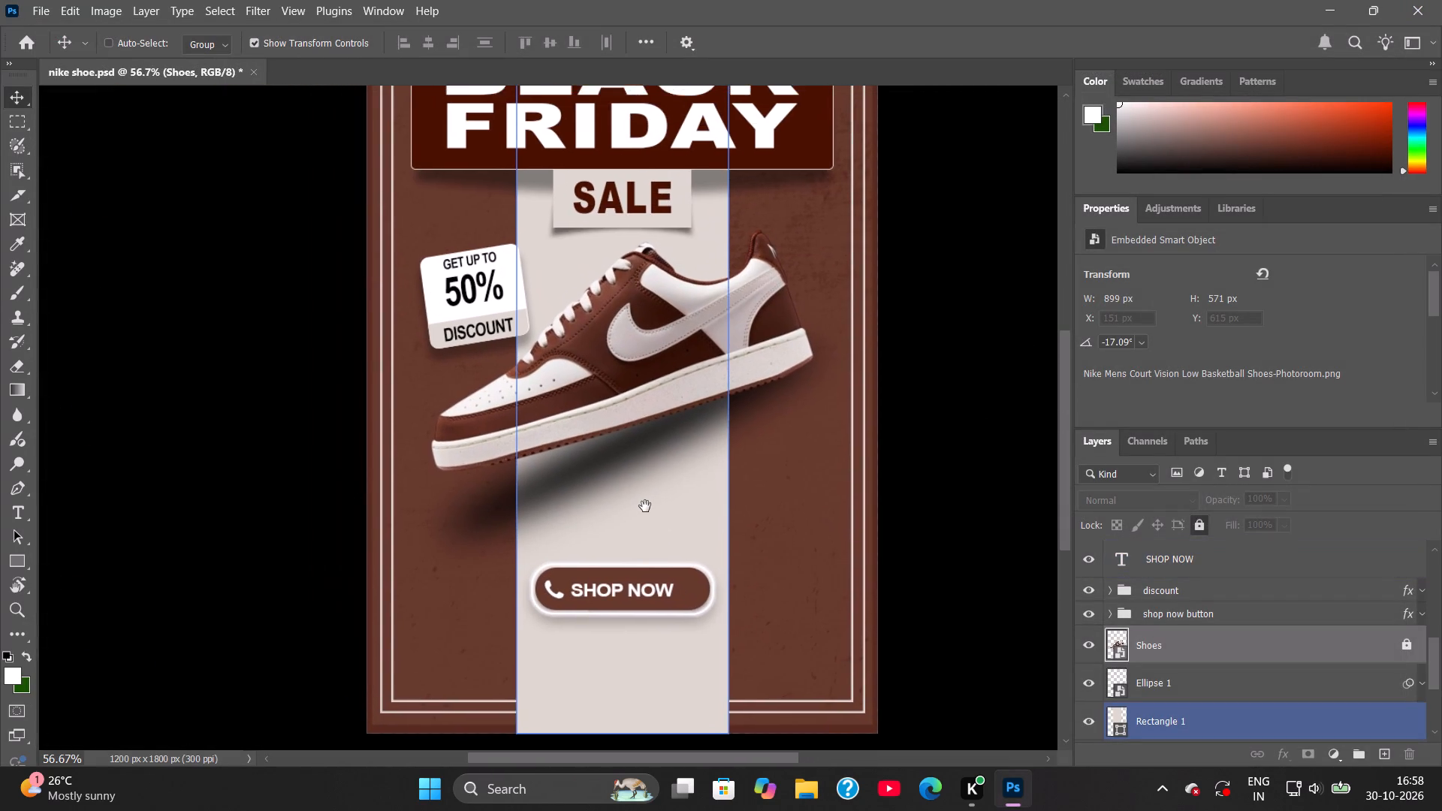
left_click_drag(645, 506, 645, 511)
scroll(645, 490, "down", 4, "alt")
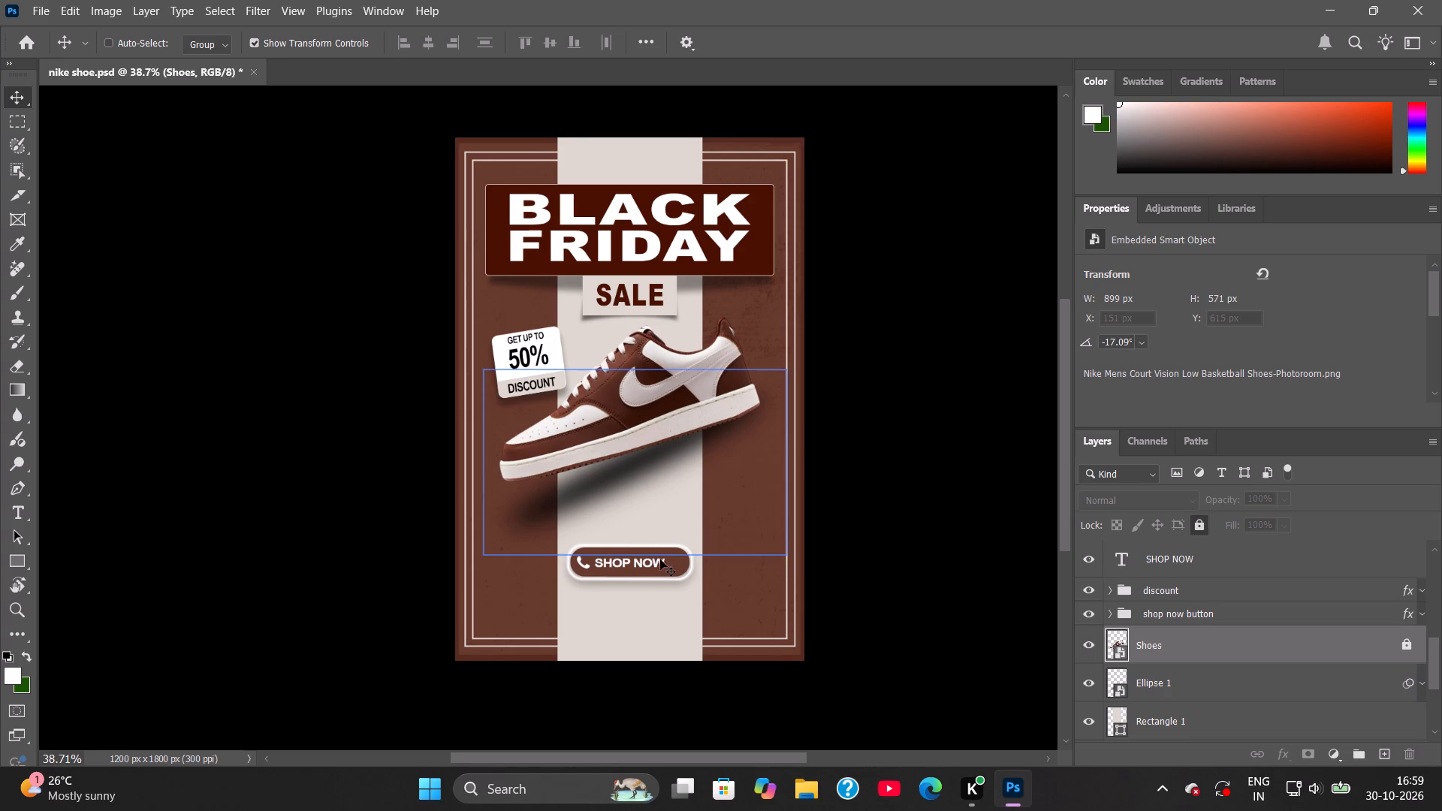
scroll(645, 577, "up", 15, "alt")
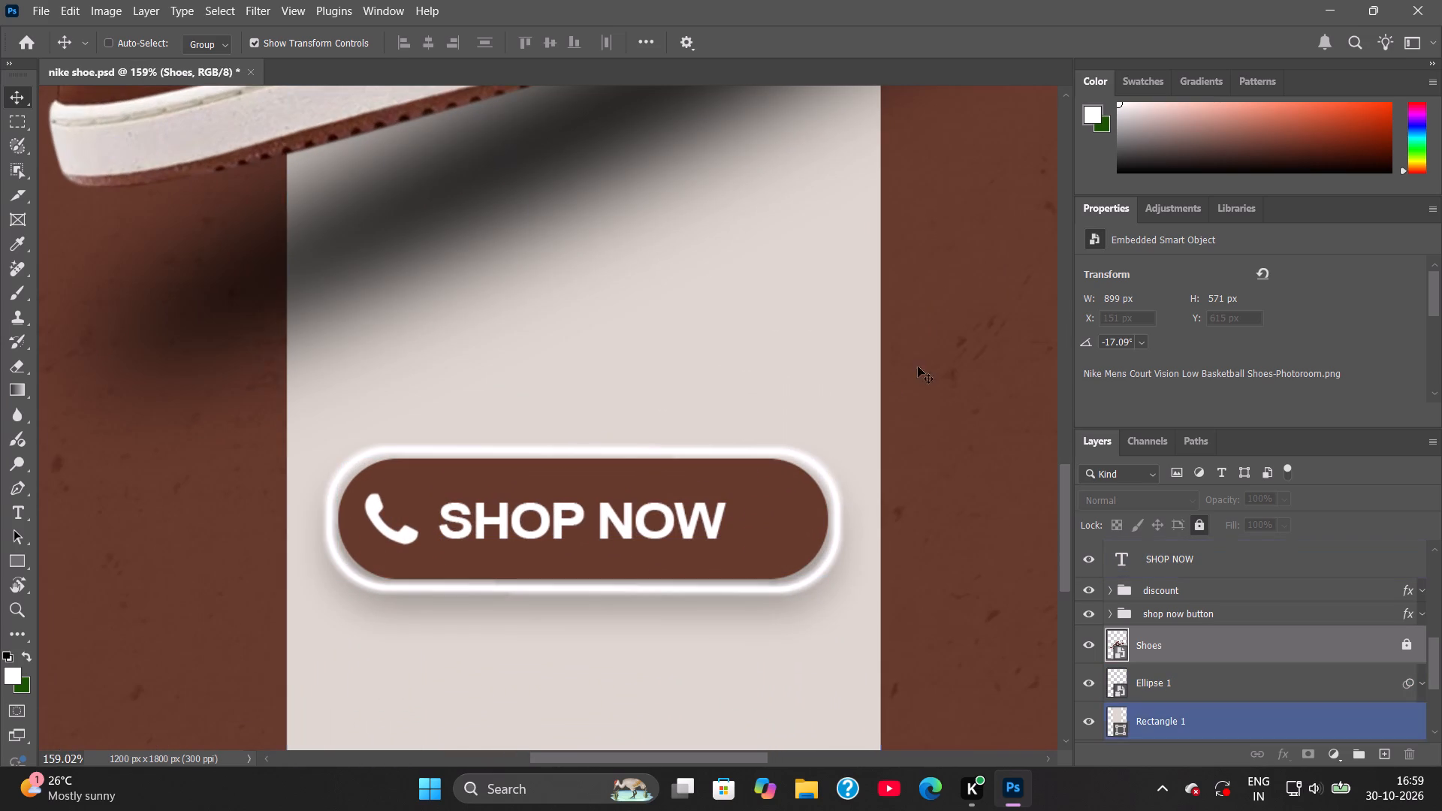
scroll(521, 500, "down", 10, "alt")
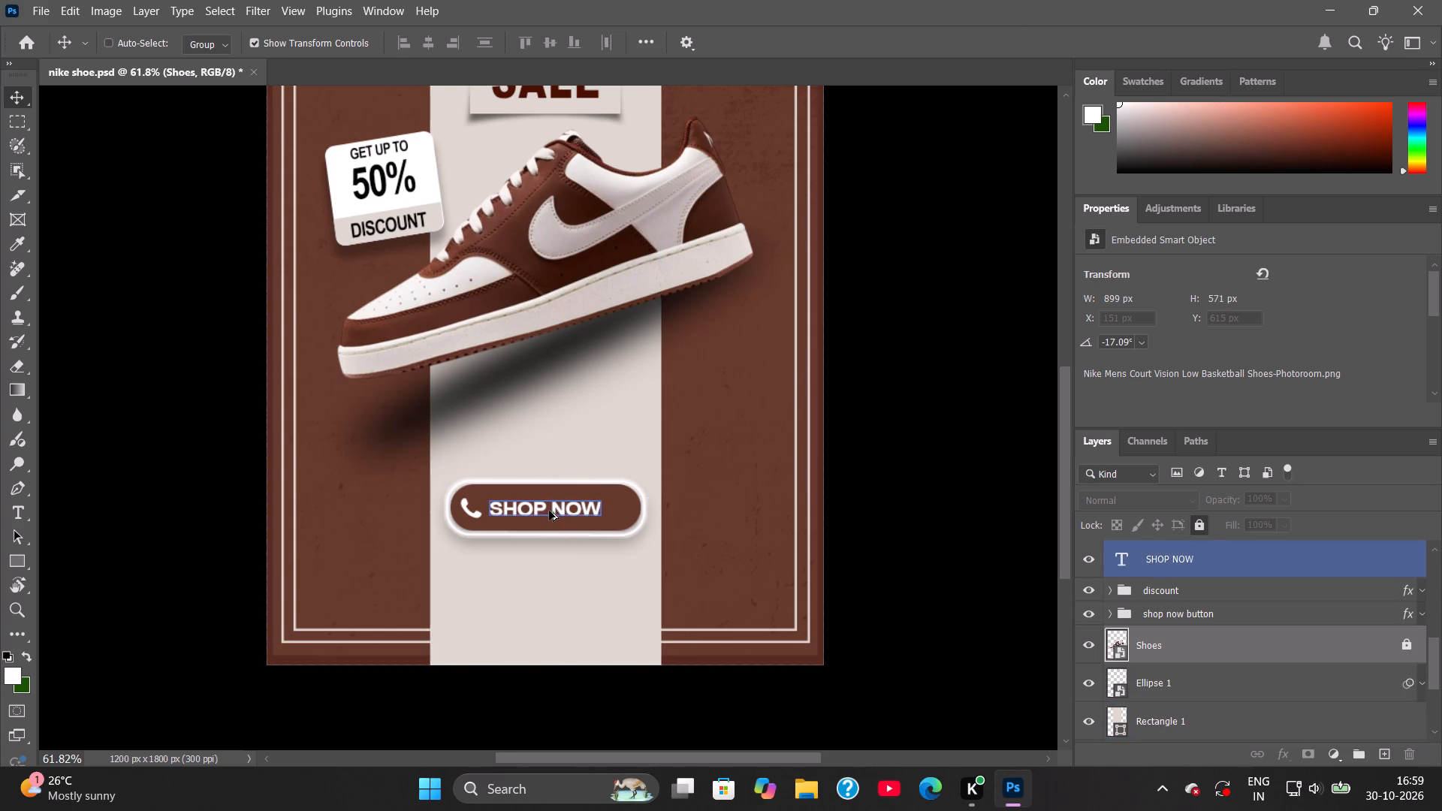
scroll(549, 511, "up", 9, "alt")
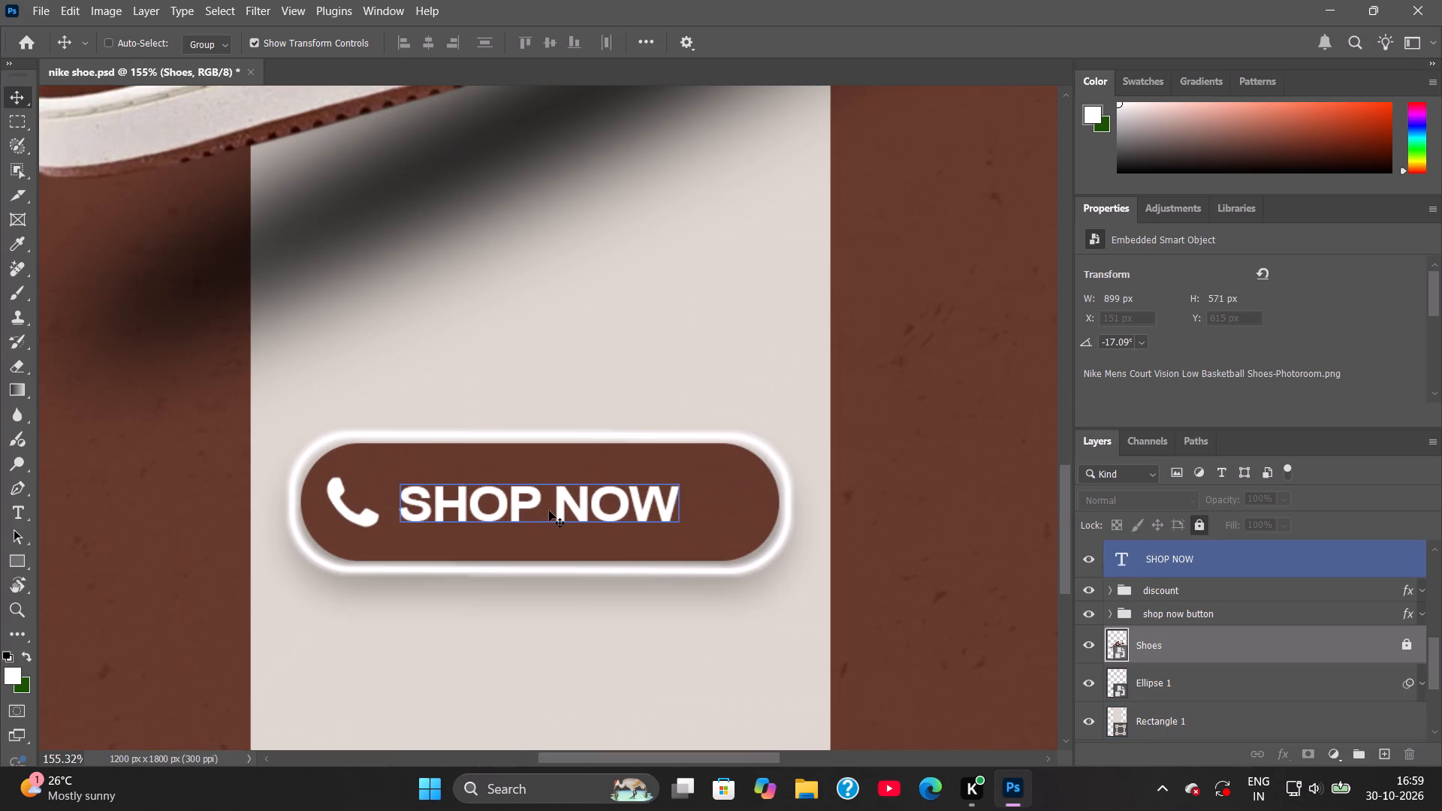
scroll(581, 522, "down", 10, "alt")
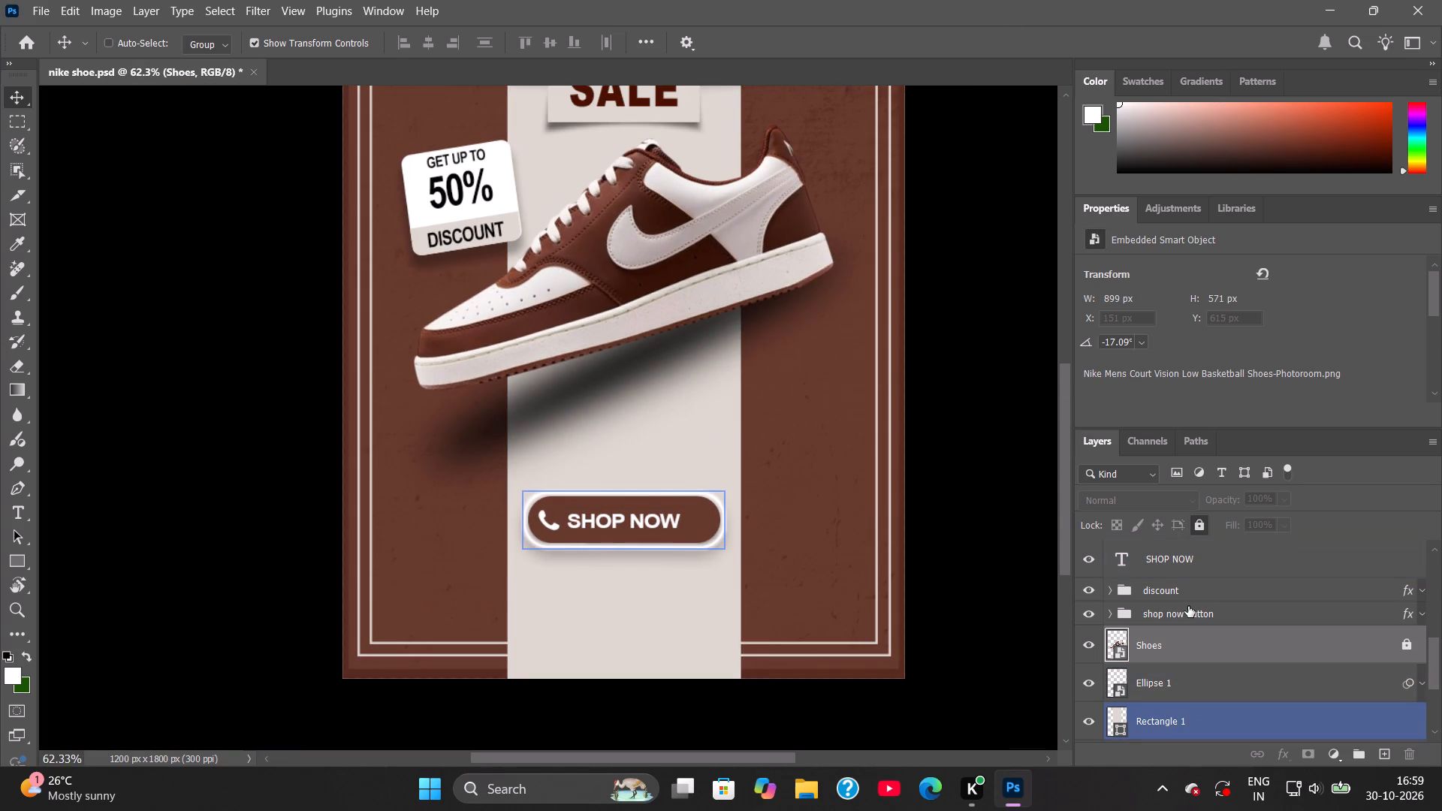
In the shop now button group, change the stroke colour of the shop now outer shape to the dusty pink c5a59b.
left_click(1188, 606)
left_click(1109, 616)
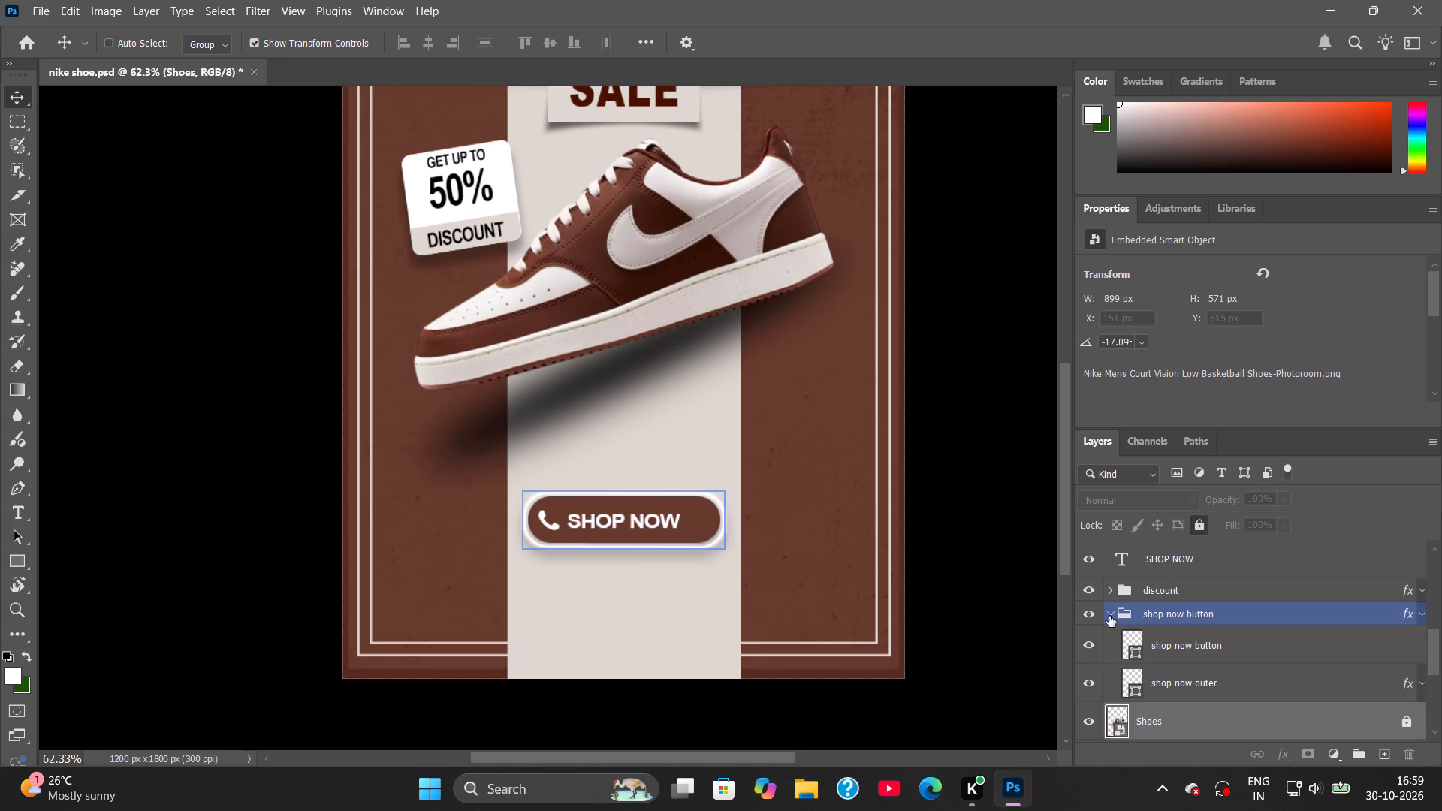
left_click(1205, 683)
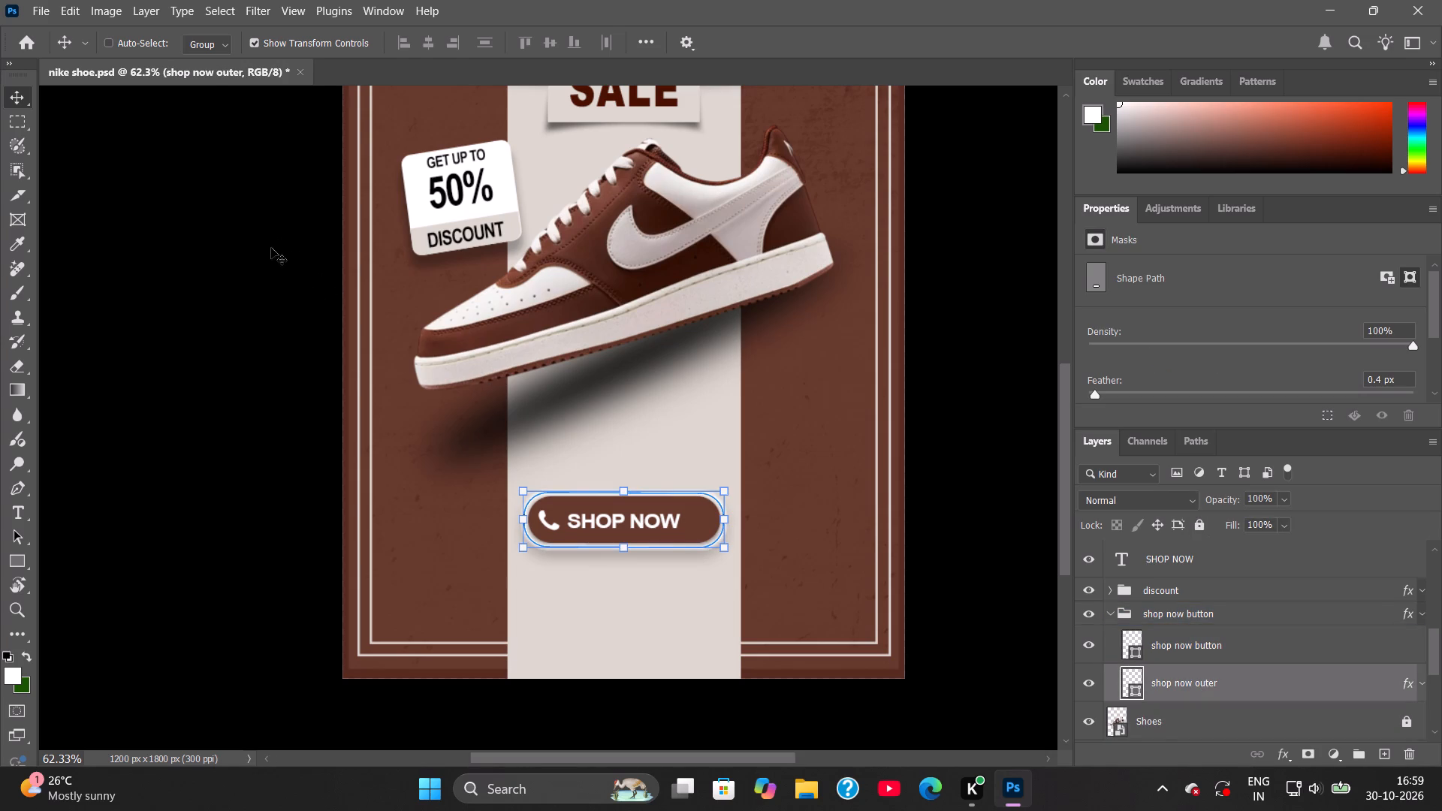
left_click(20, 558)
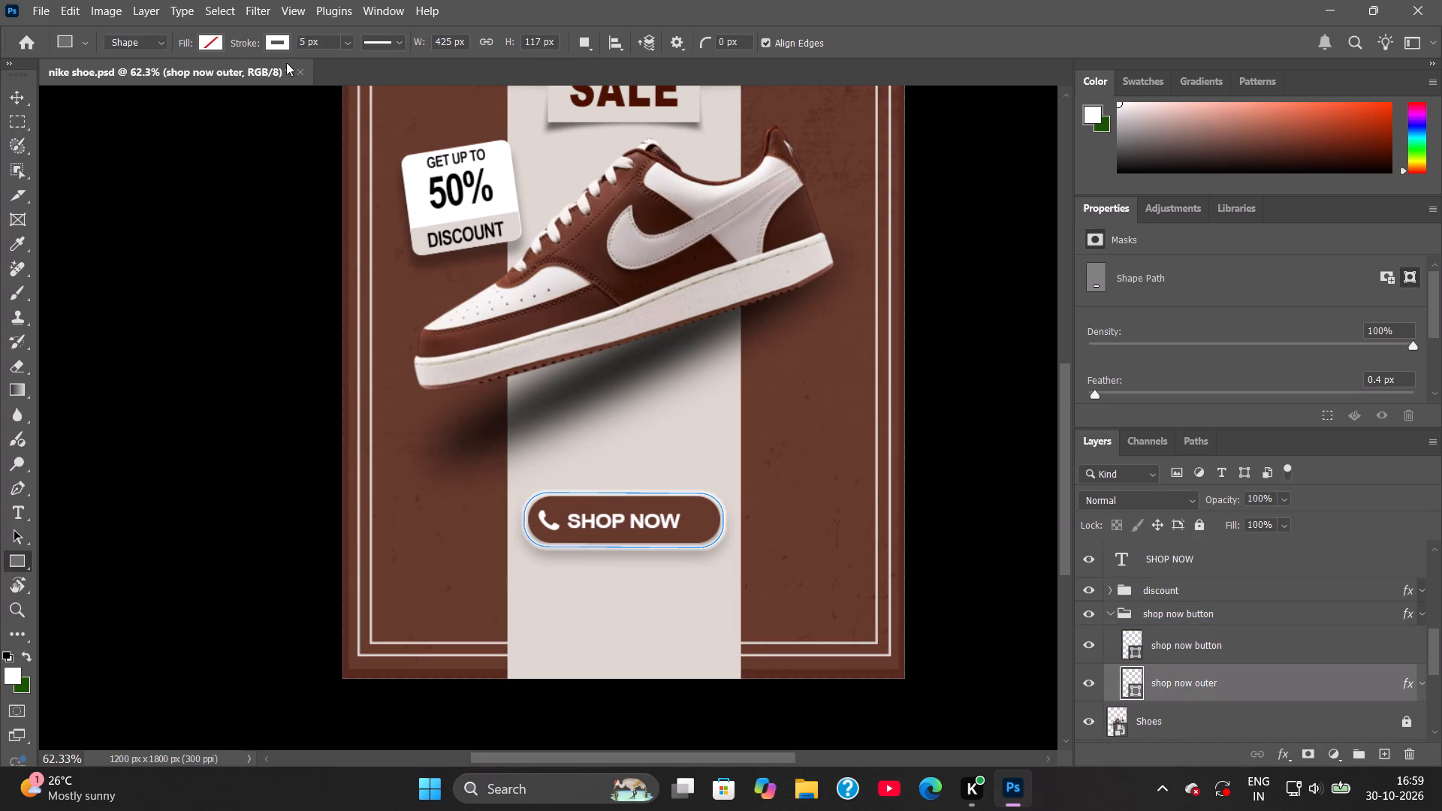
left_click(273, 44)
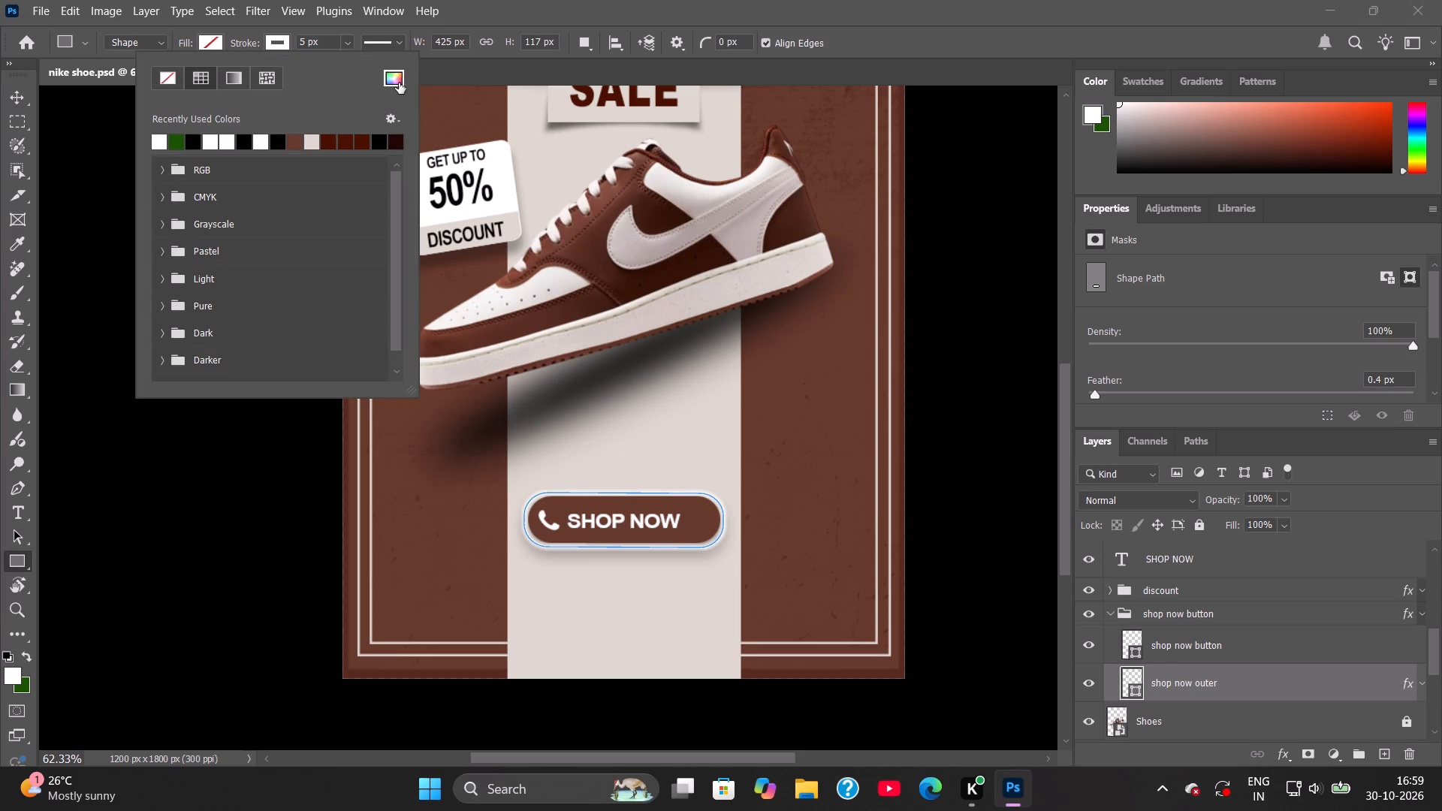
left_click(297, 146)
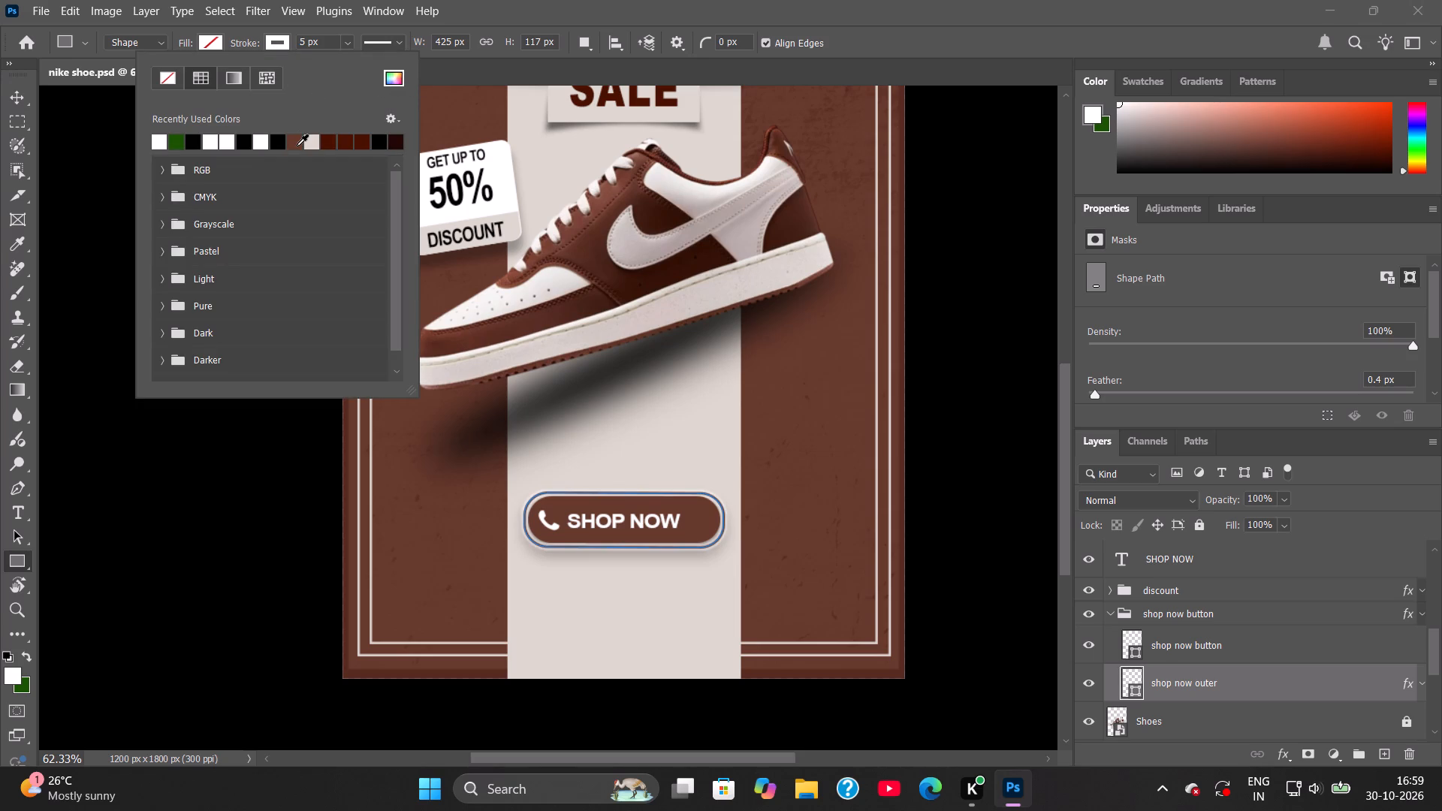
left_click(394, 71)
left_click(963, 474)
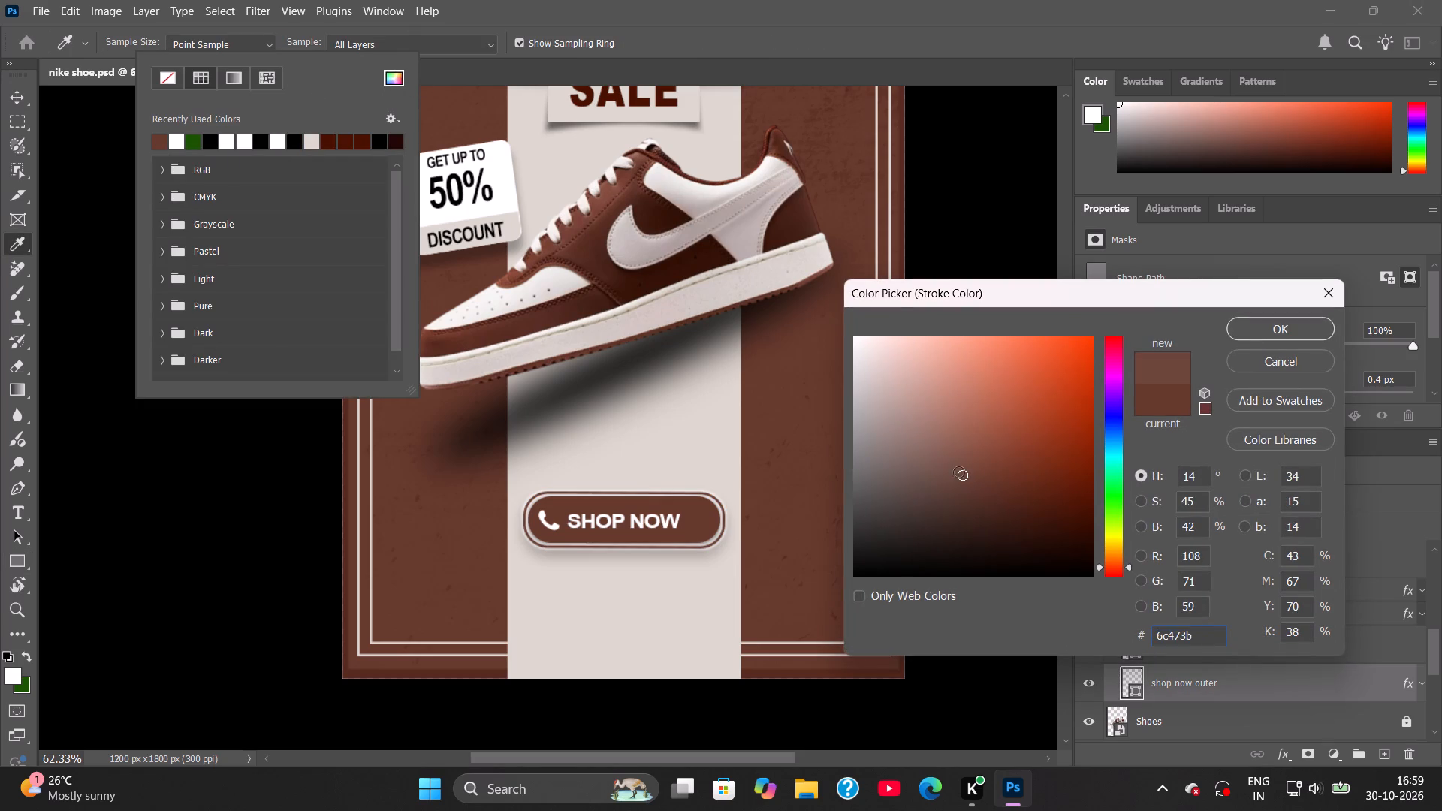
left_click(949, 467)
left_click(916, 451)
left_click(906, 390)
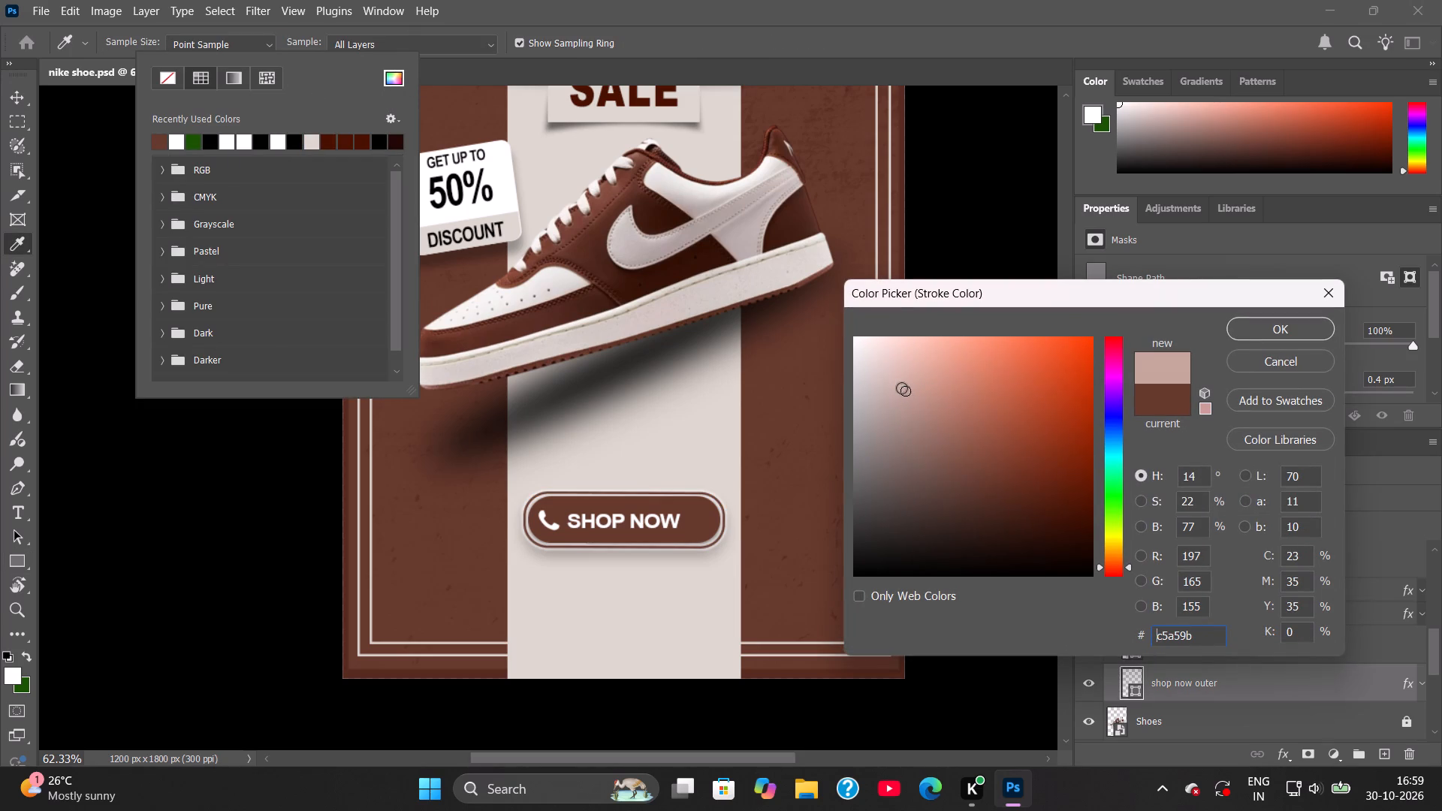
left_click(1241, 327)
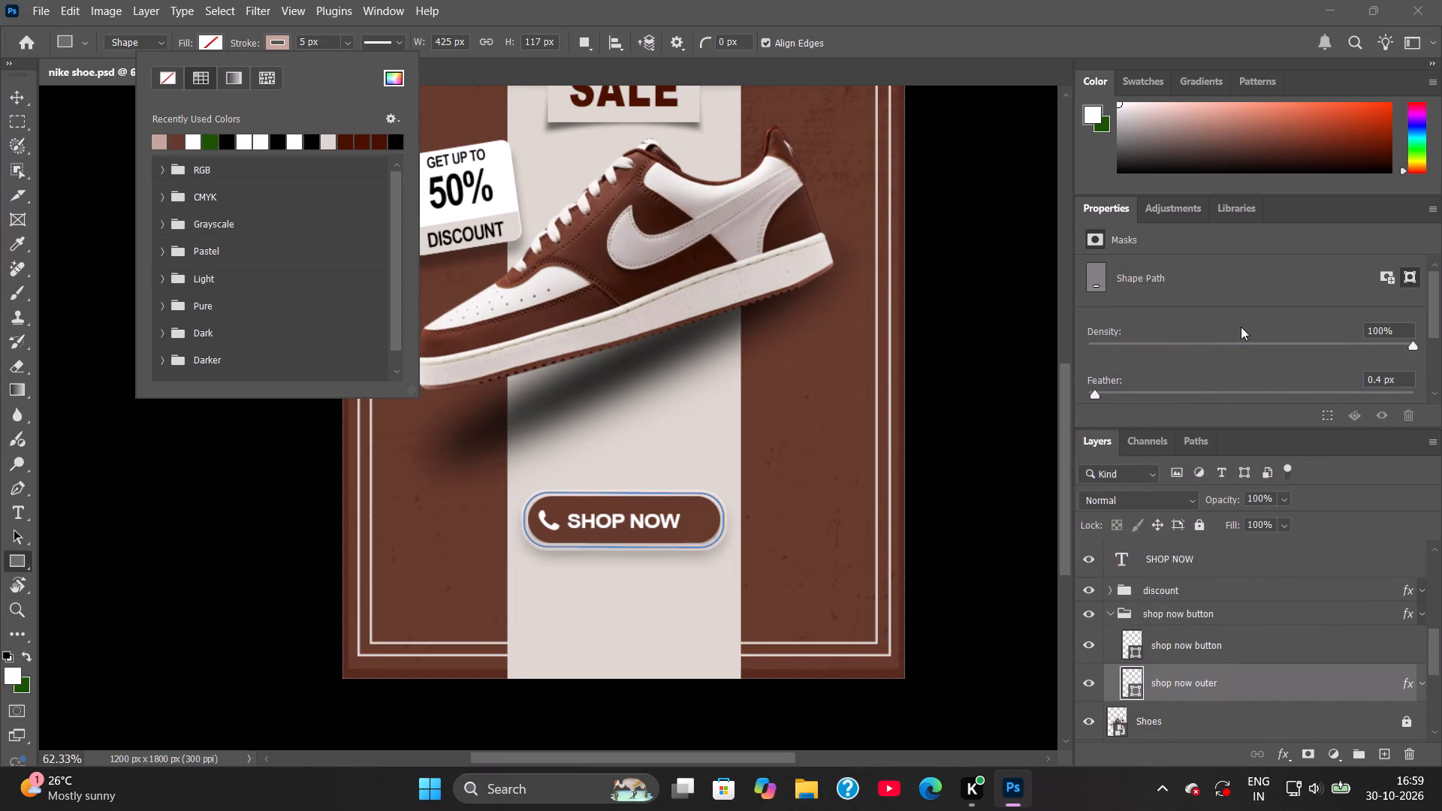
left_click(11, 98)
left_click(63, 122)
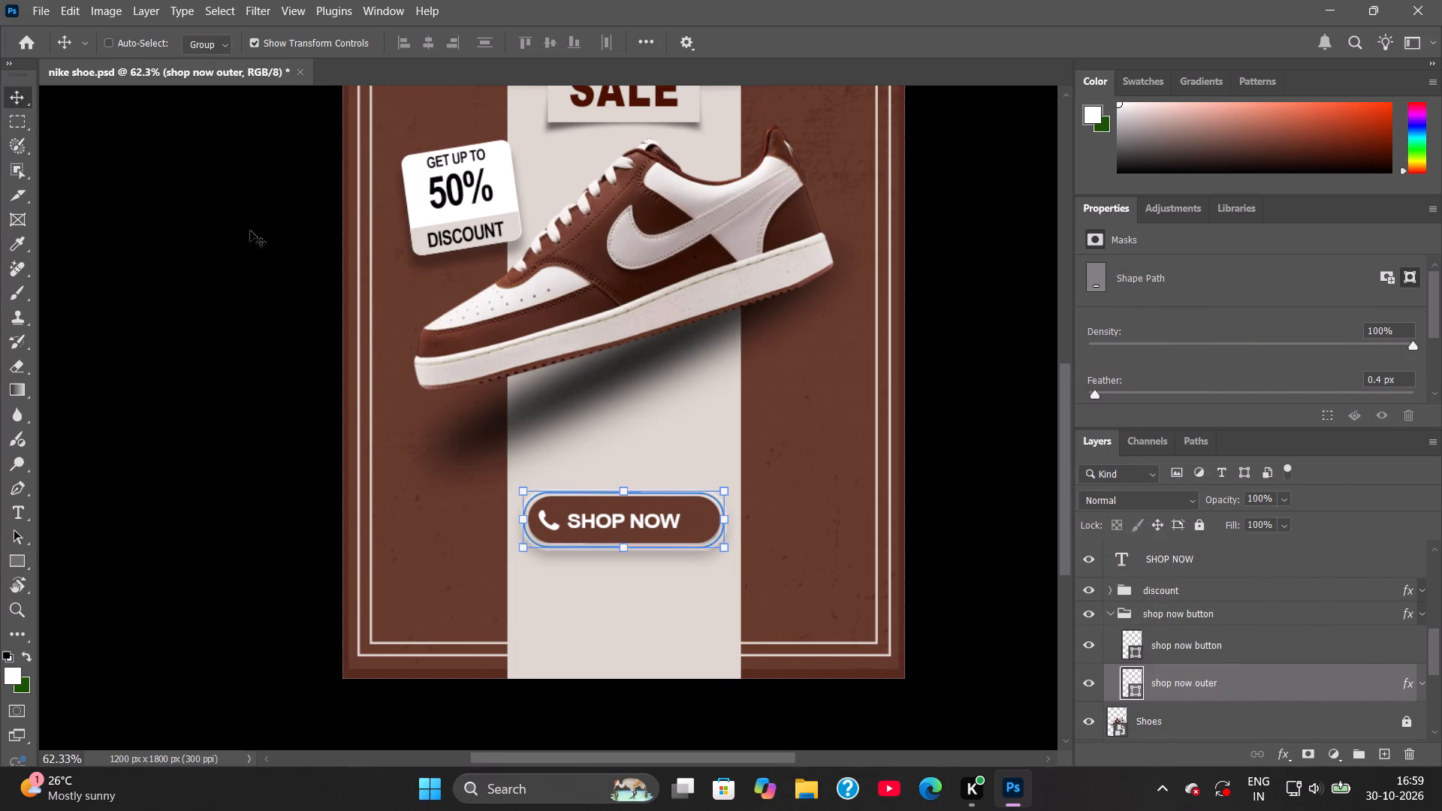
left_click(1188, 722)
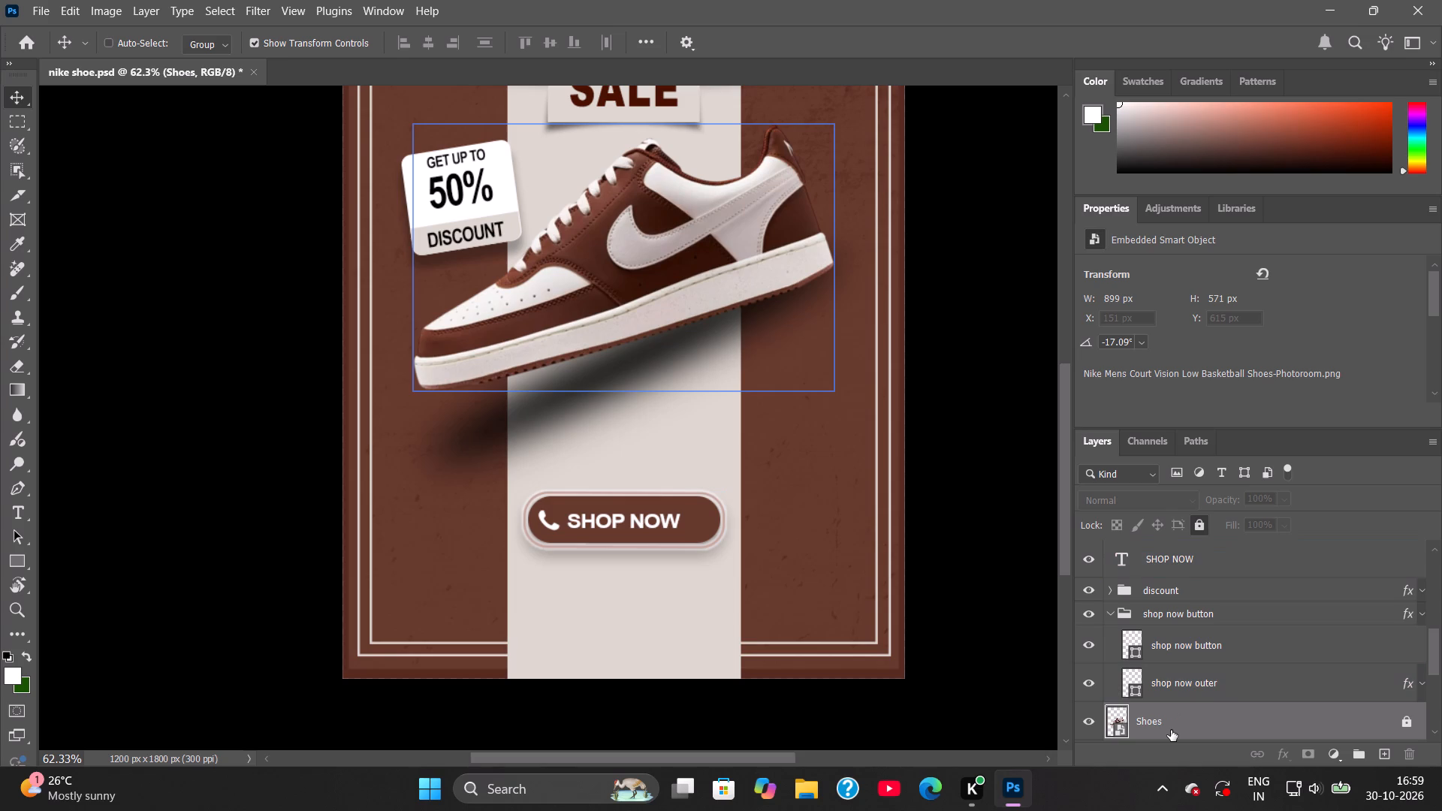
Copy the stroke's hex code c5a59b and apply it as the Outer Glow colour of the shop now outer layer.
left_click(29, 562)
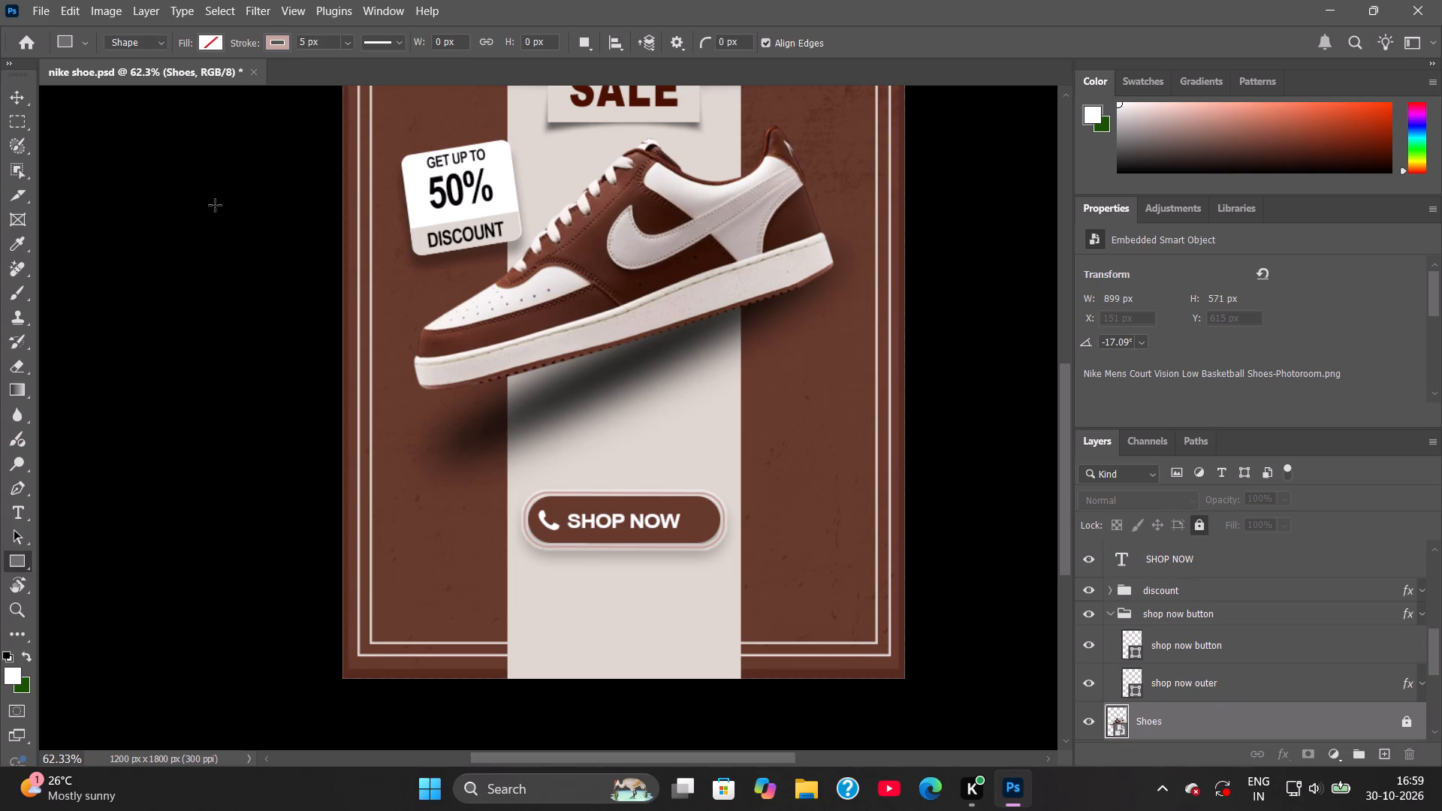
left_click(282, 41)
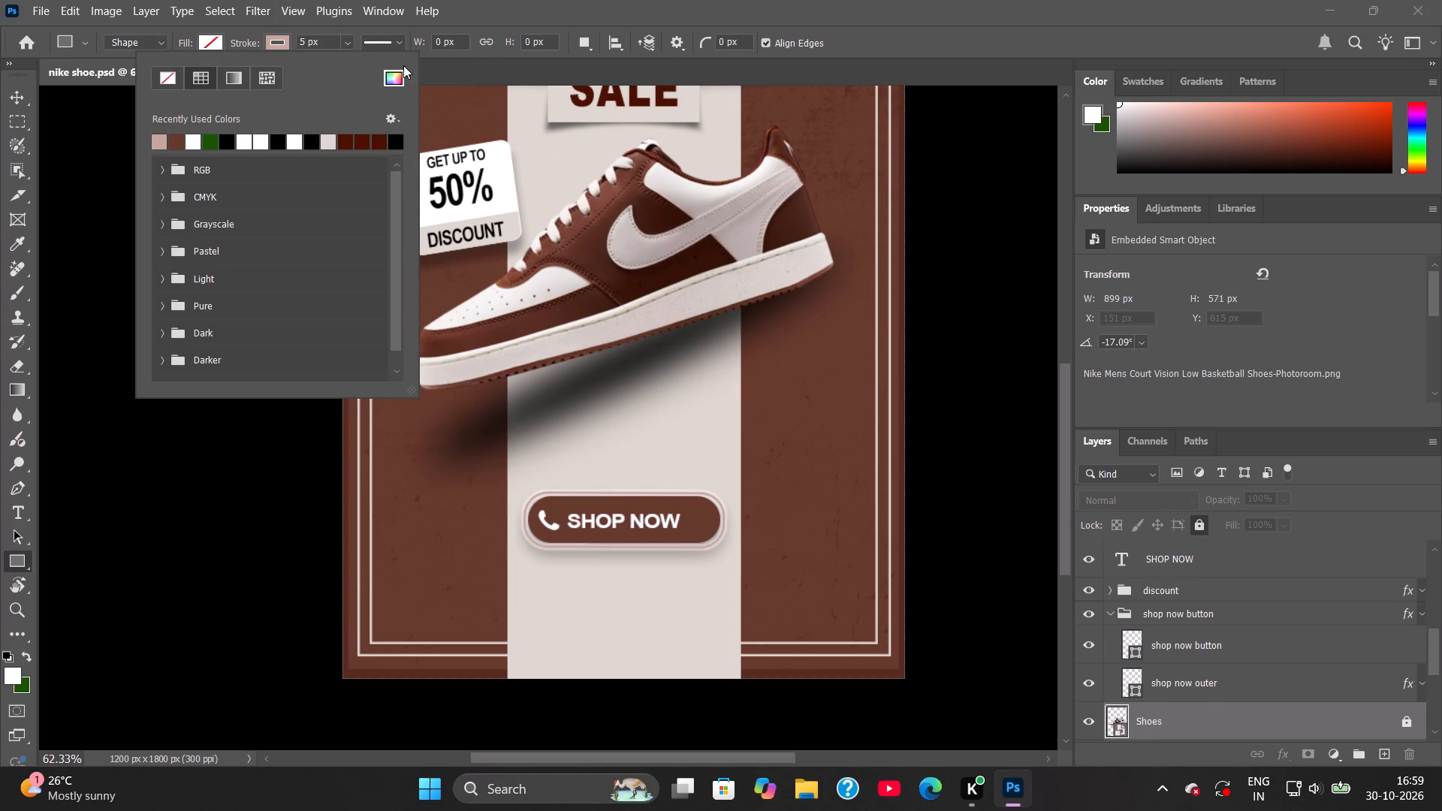
left_click(388, 76)
key("ctrl+c")
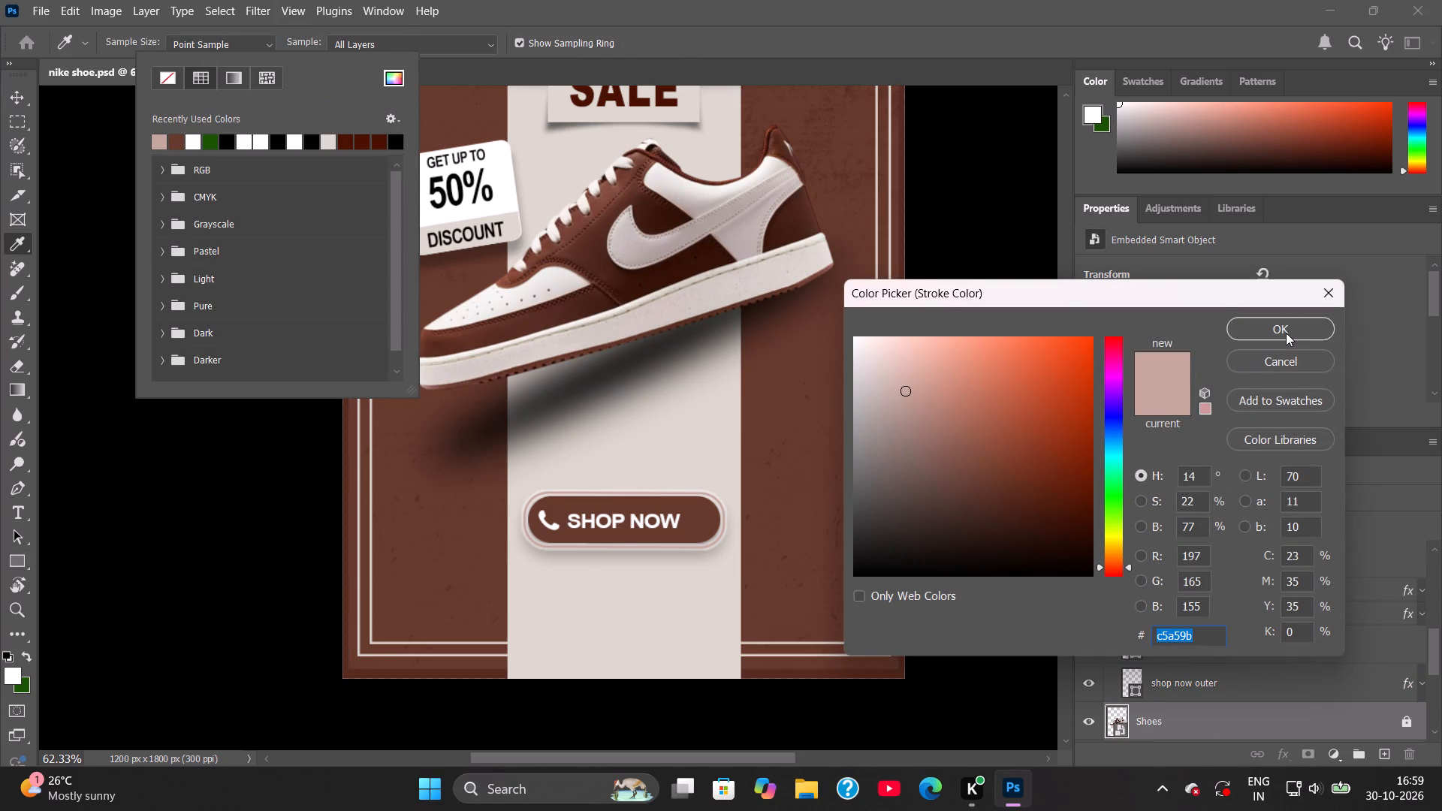
left_click(1285, 325)
scroll(1343, 681, "down", 2)
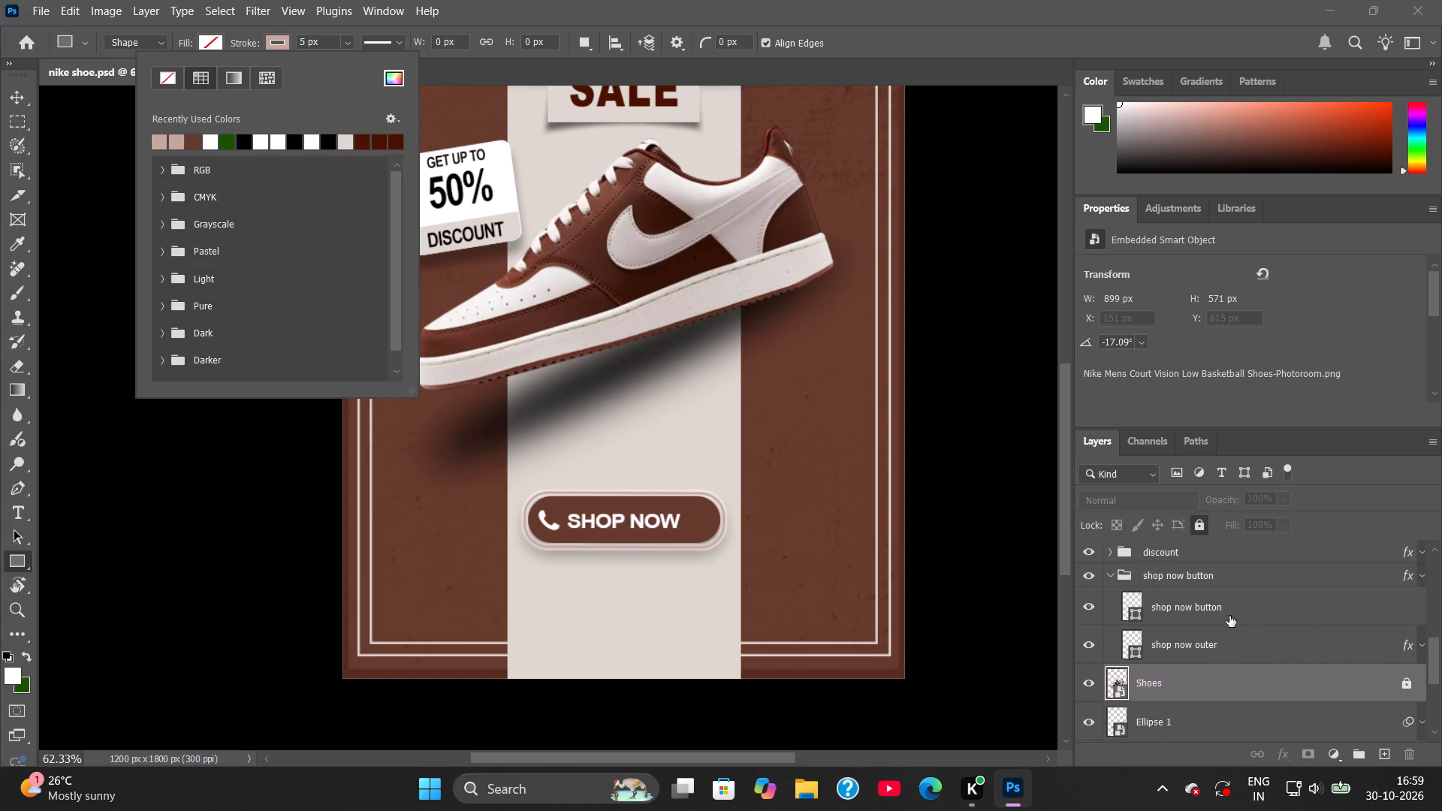
left_click(1269, 592)
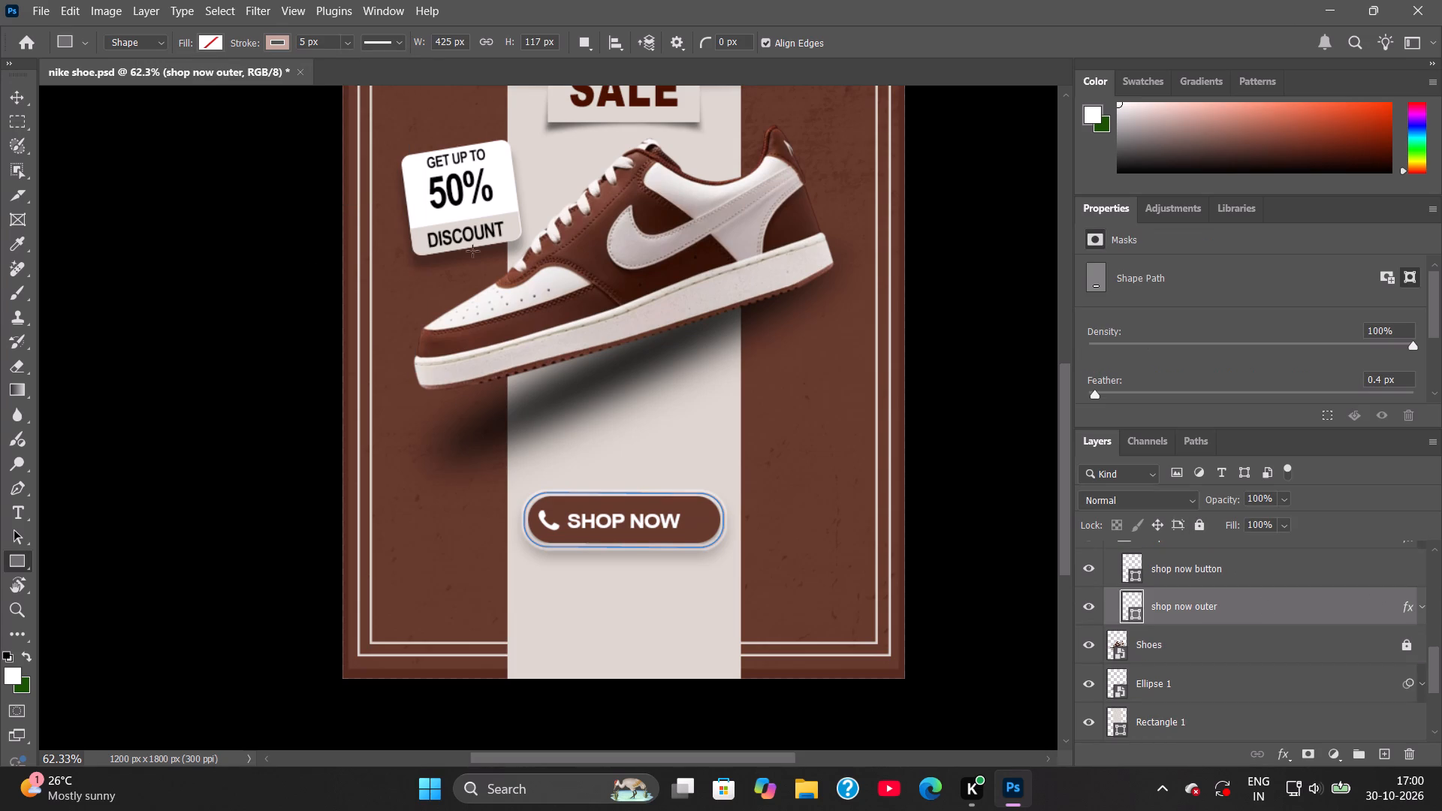
double_click(1371, 607)
left_click(762, 559)
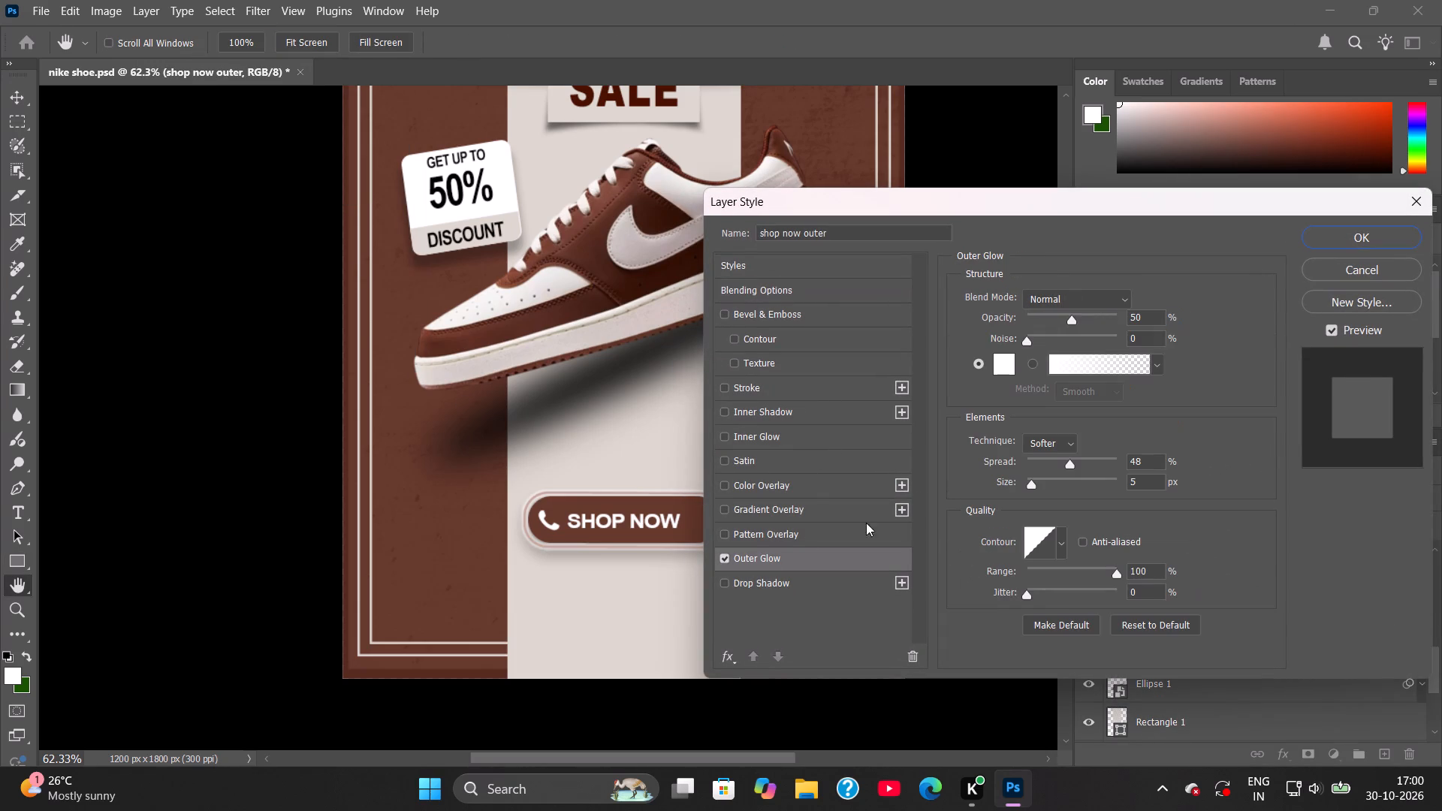
left_click(1004, 366)
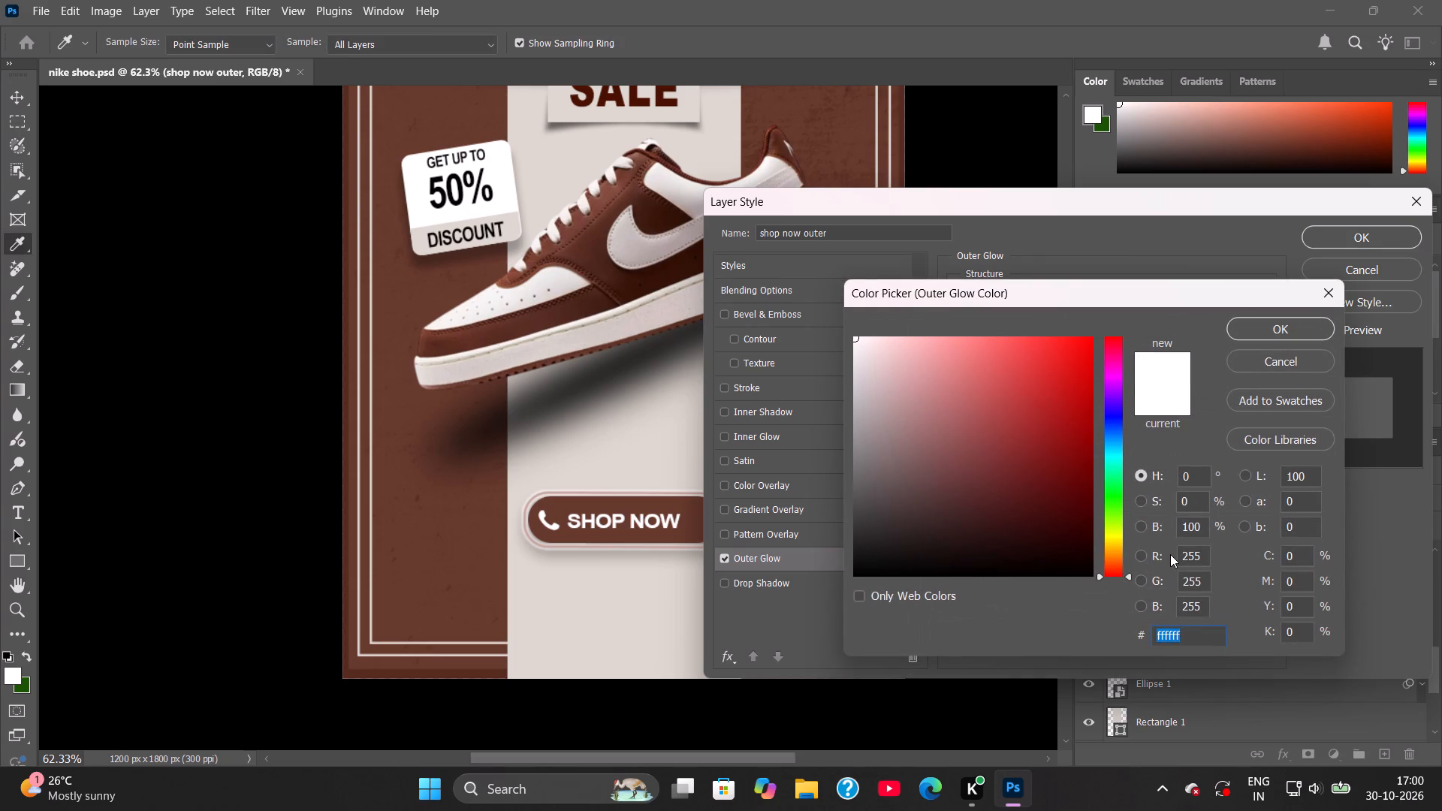
key("ctrl+v")
left_click(1278, 324)
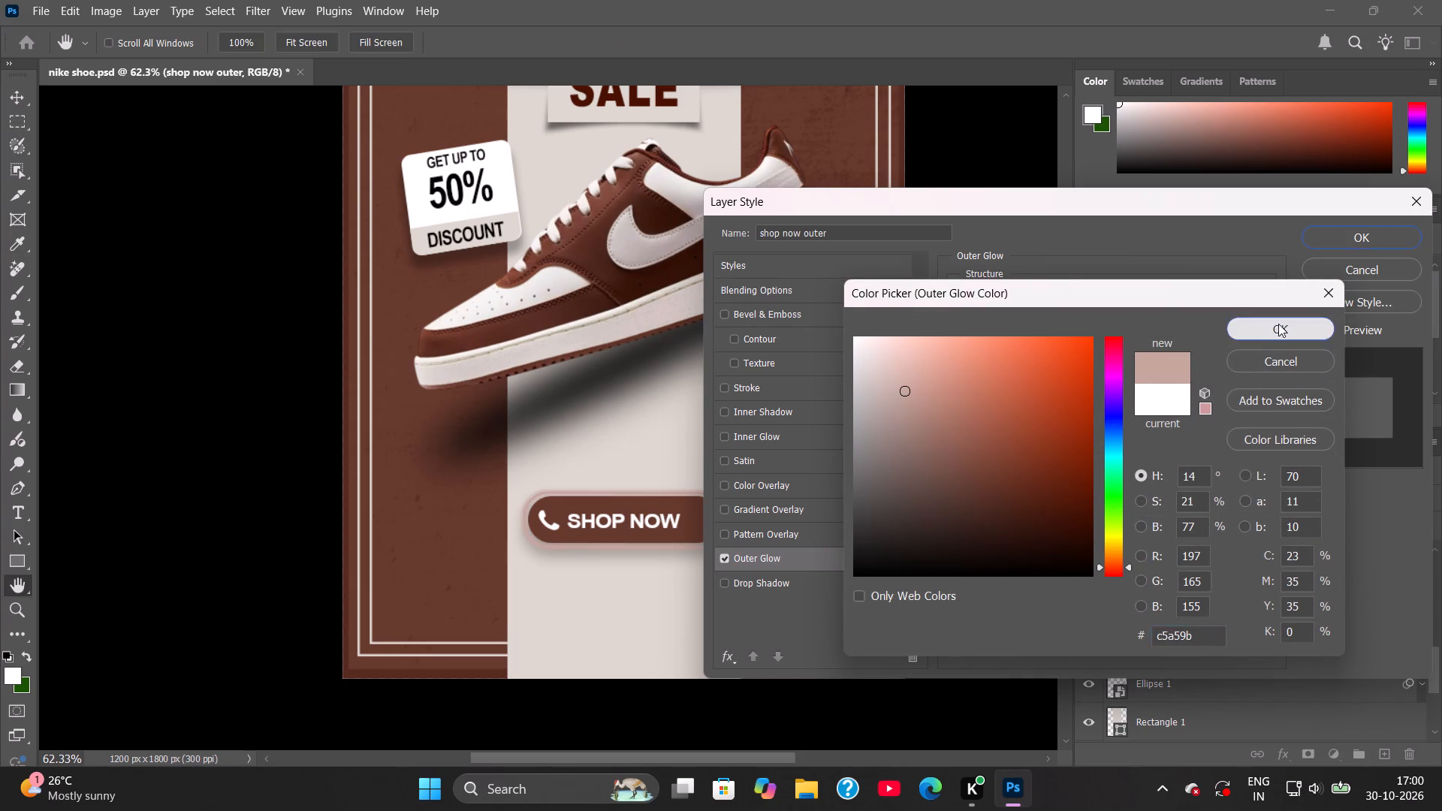
left_click(1368, 239)
left_click(1167, 635)
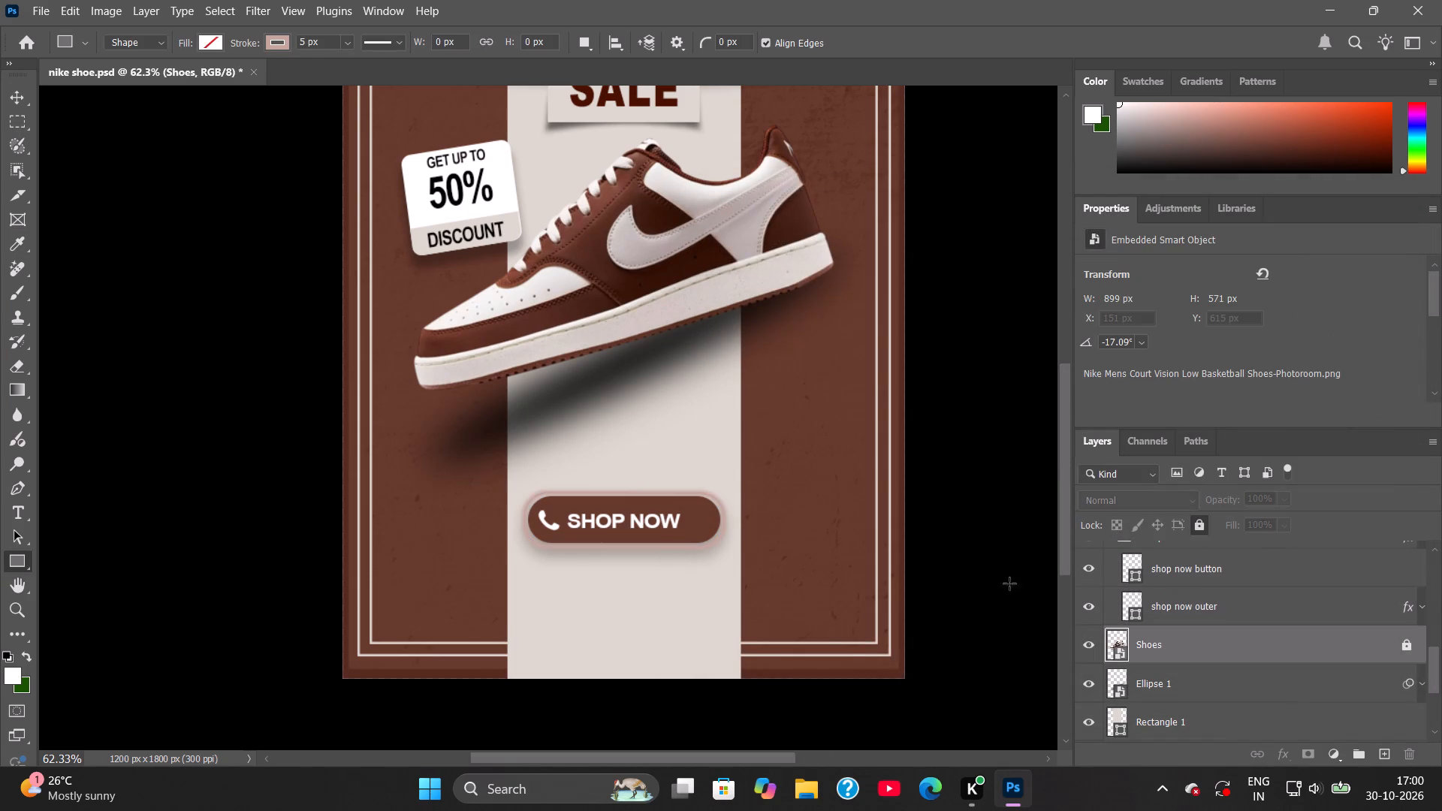
Save the poster document and switch back to the Move tool.
key("ctrl+s")
left_click(7, 95)
left_click(161, 192)
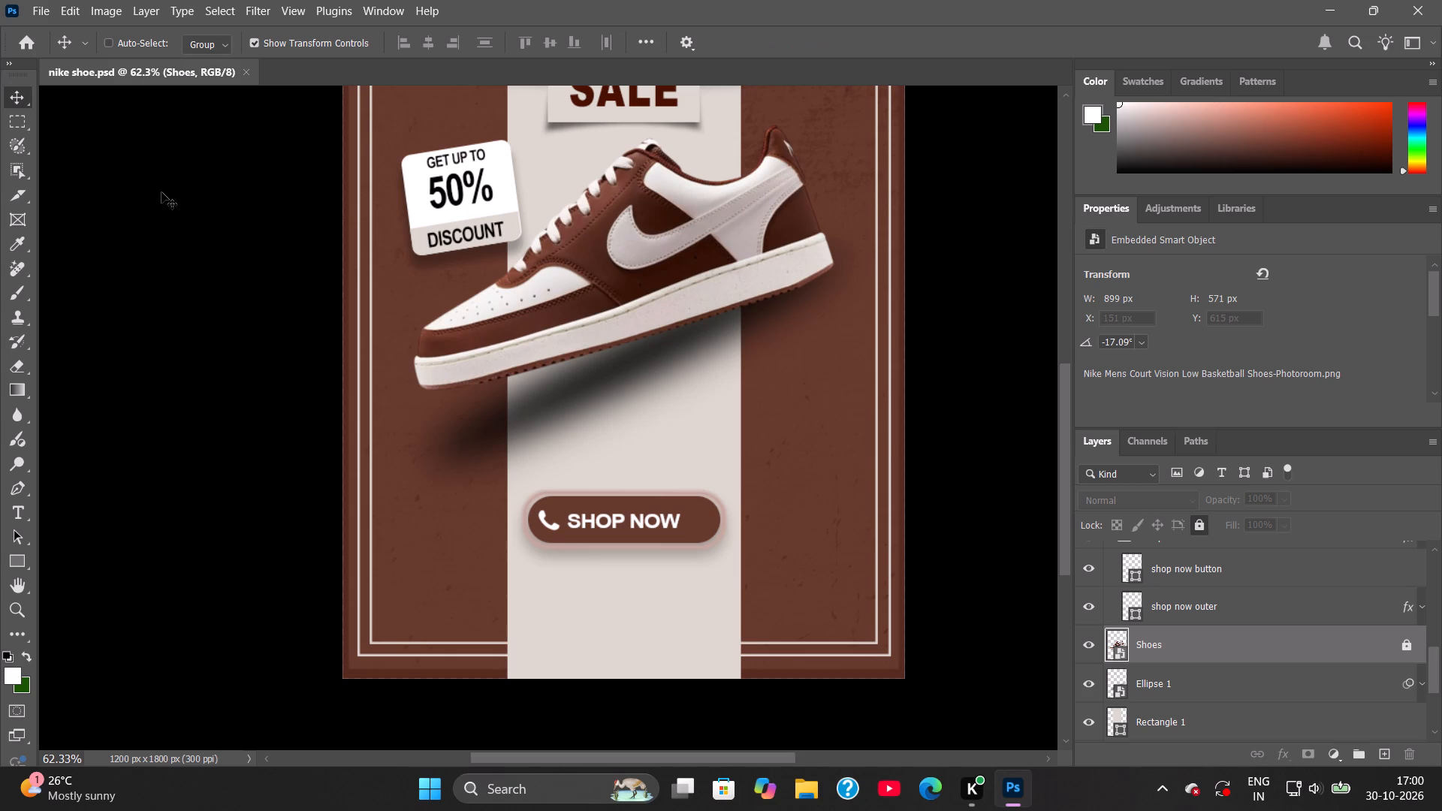
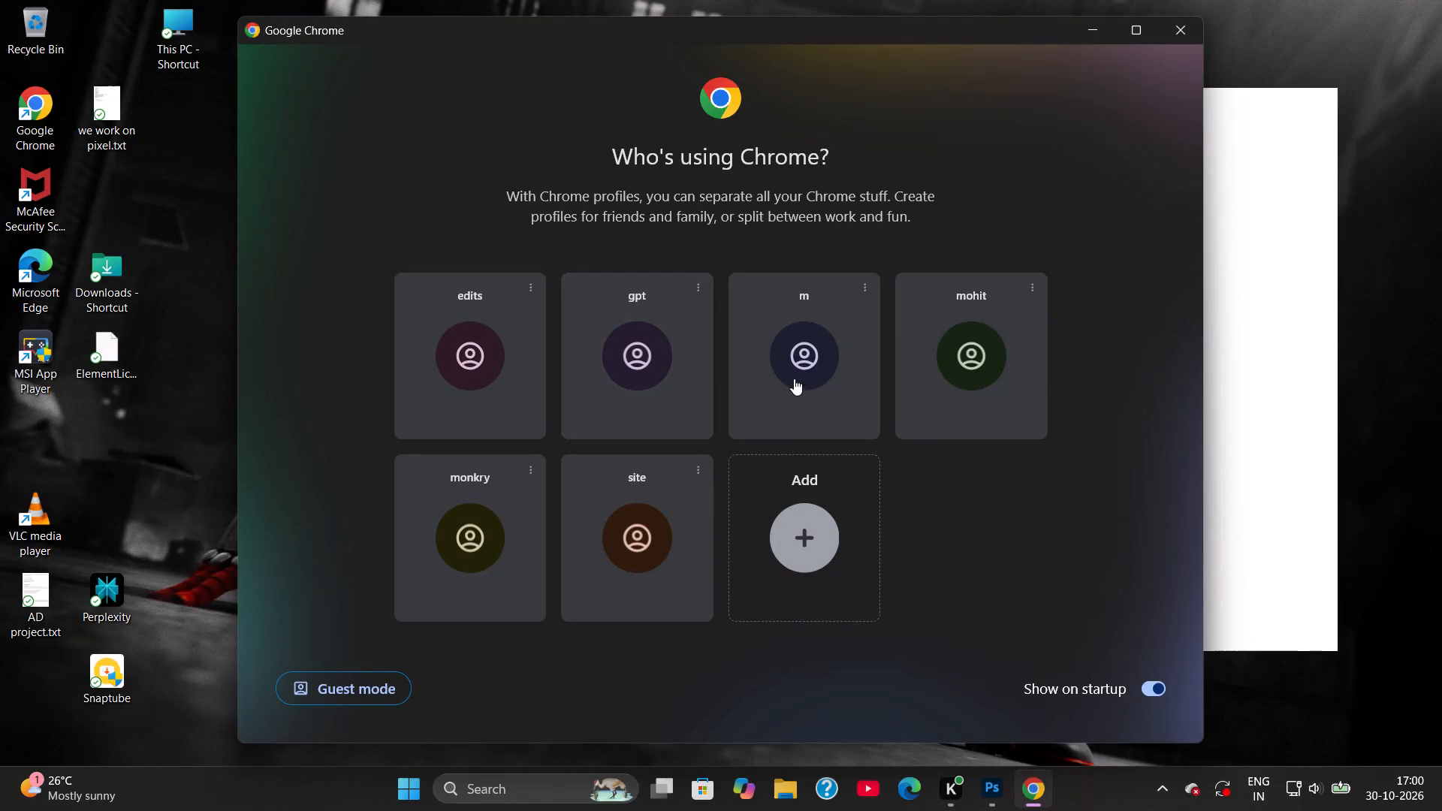
Open Chrome with the gpt profile and search Google Images for "shop now png".
left_click(672, 367)
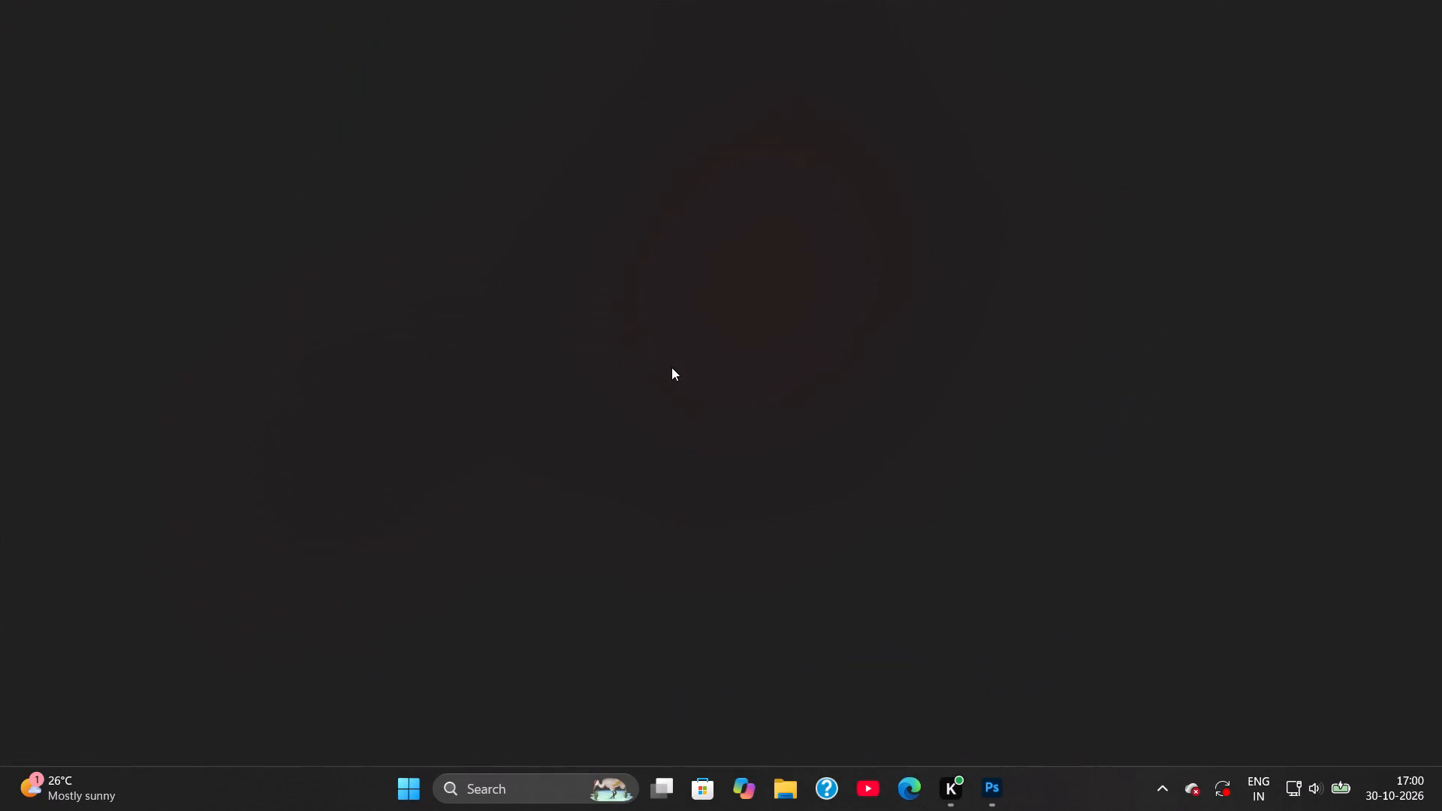
type("shop now png")
key("Return")
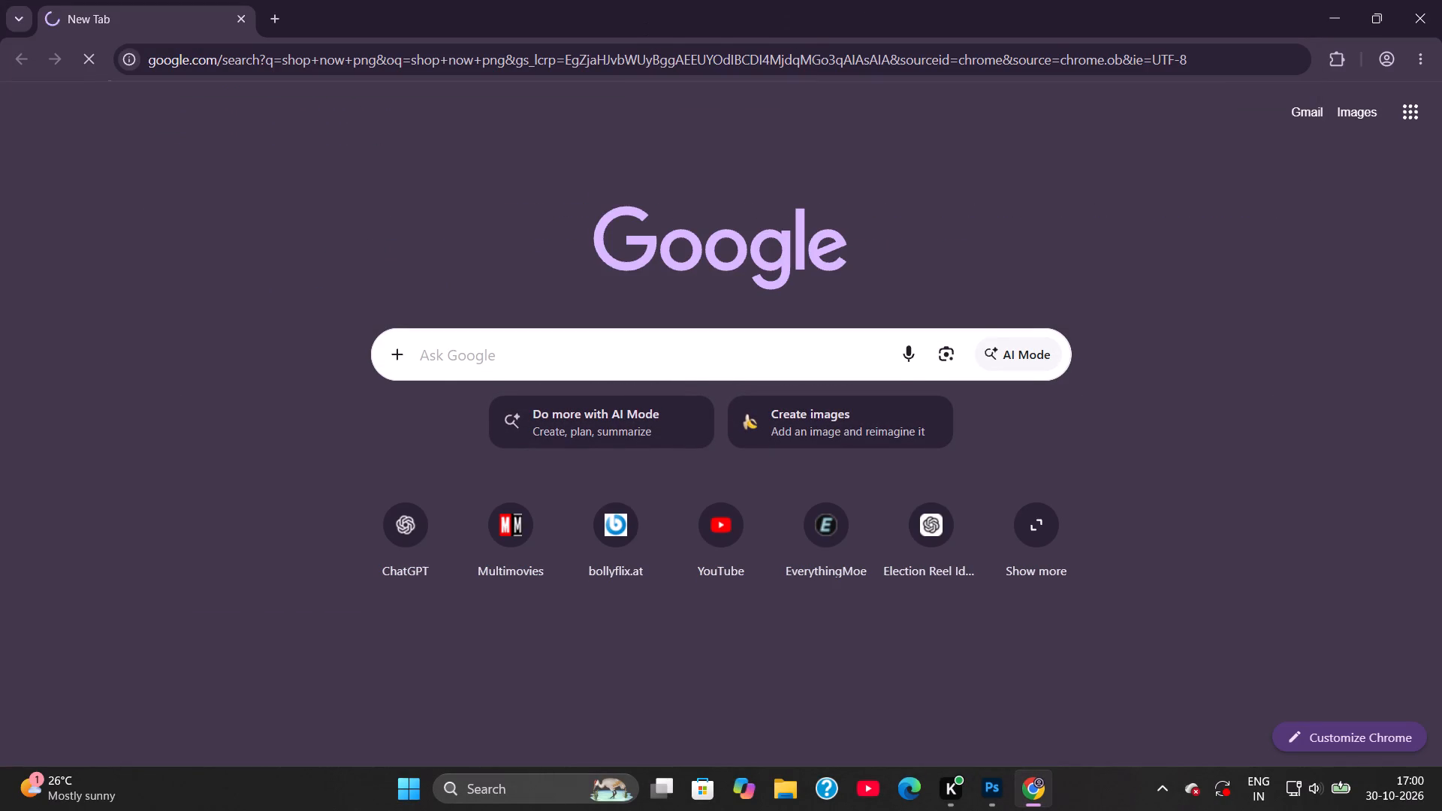
right_click(744, 0)
left_click(653, 0)
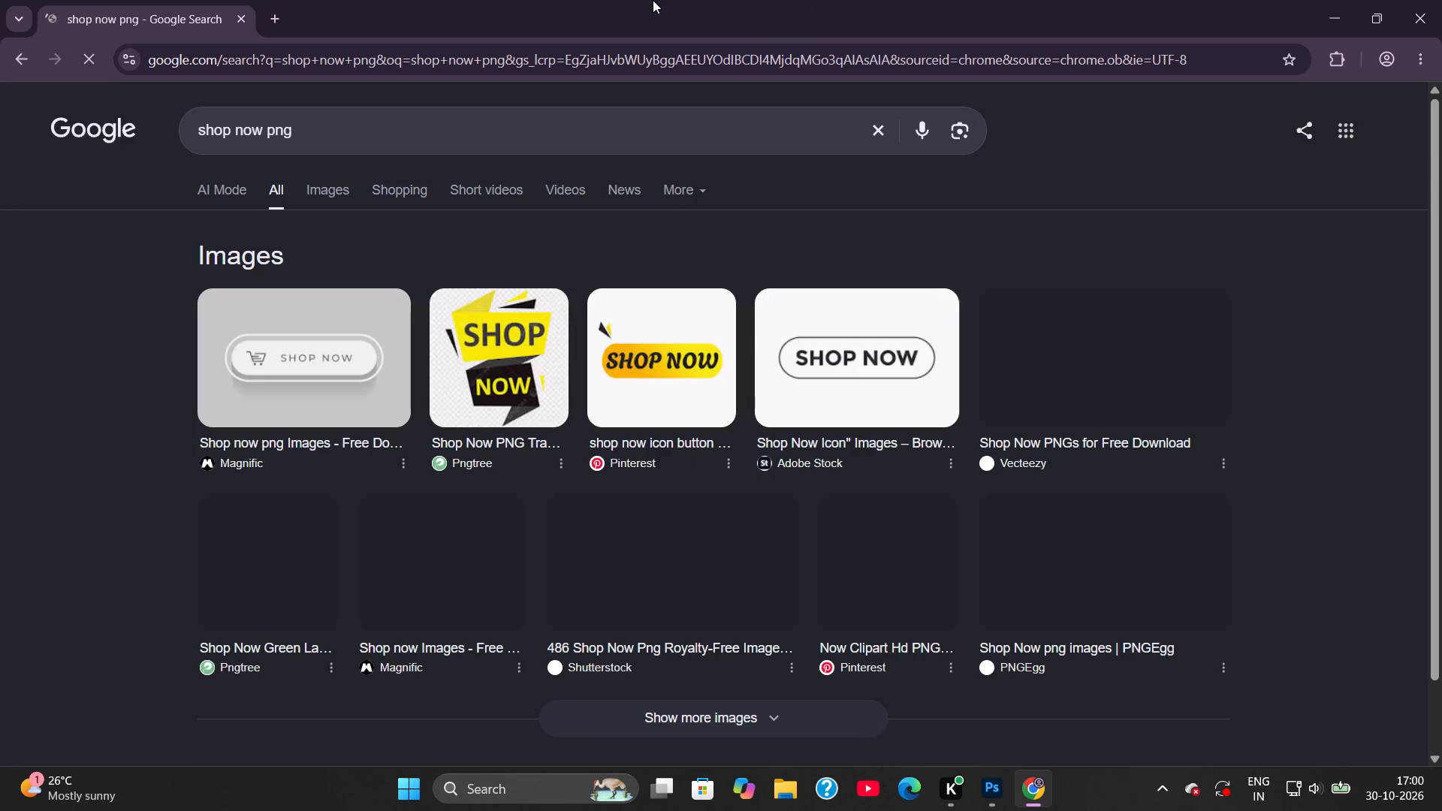
left_click(345, 188)
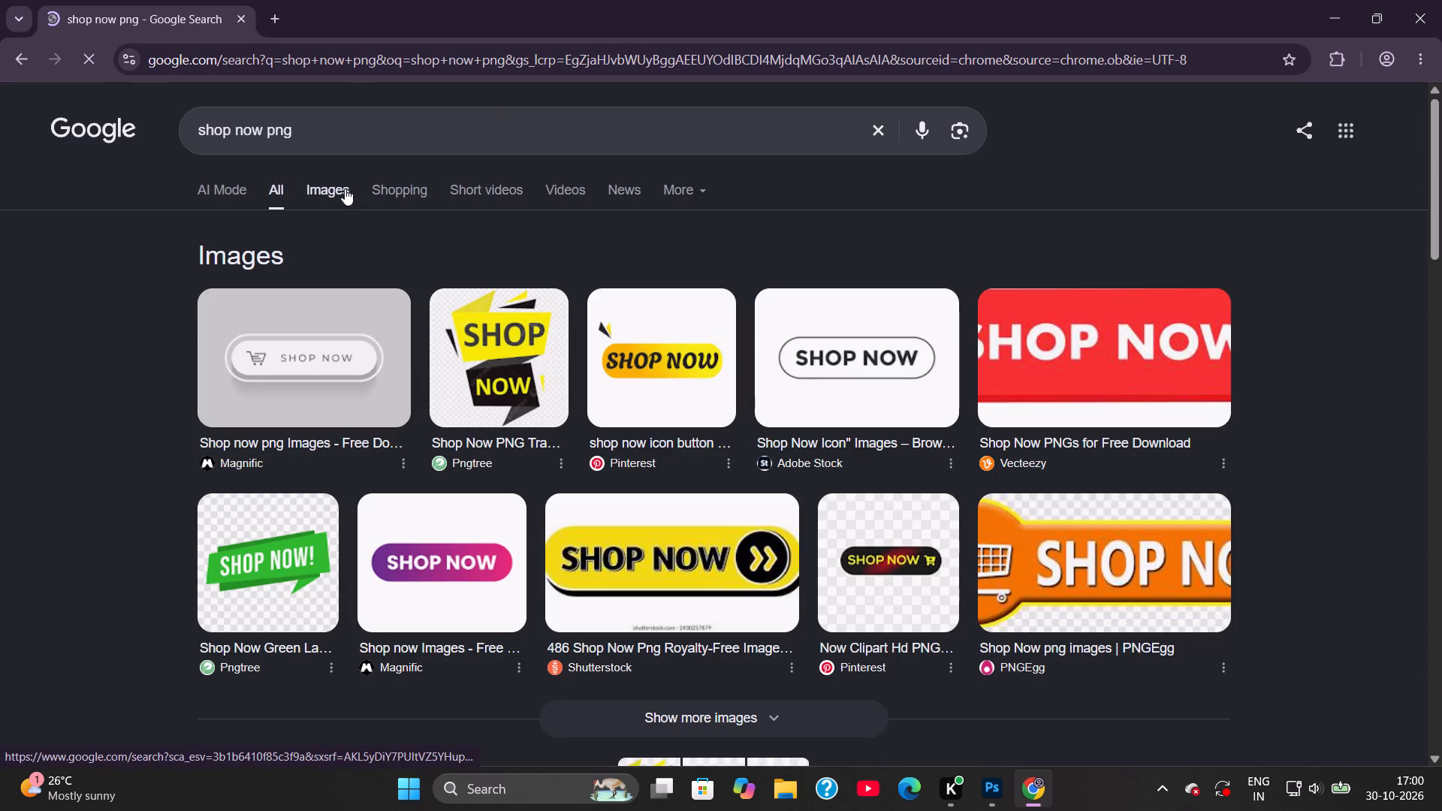
Look through the "shop now png" image results for a graphic that suits the poster's SHOP NOW button.
right_click(885, 0)
right_click_drag(739, 0, 716, 0)
left_click(574, 0)
right_click_drag(584, 0, 575, 0)
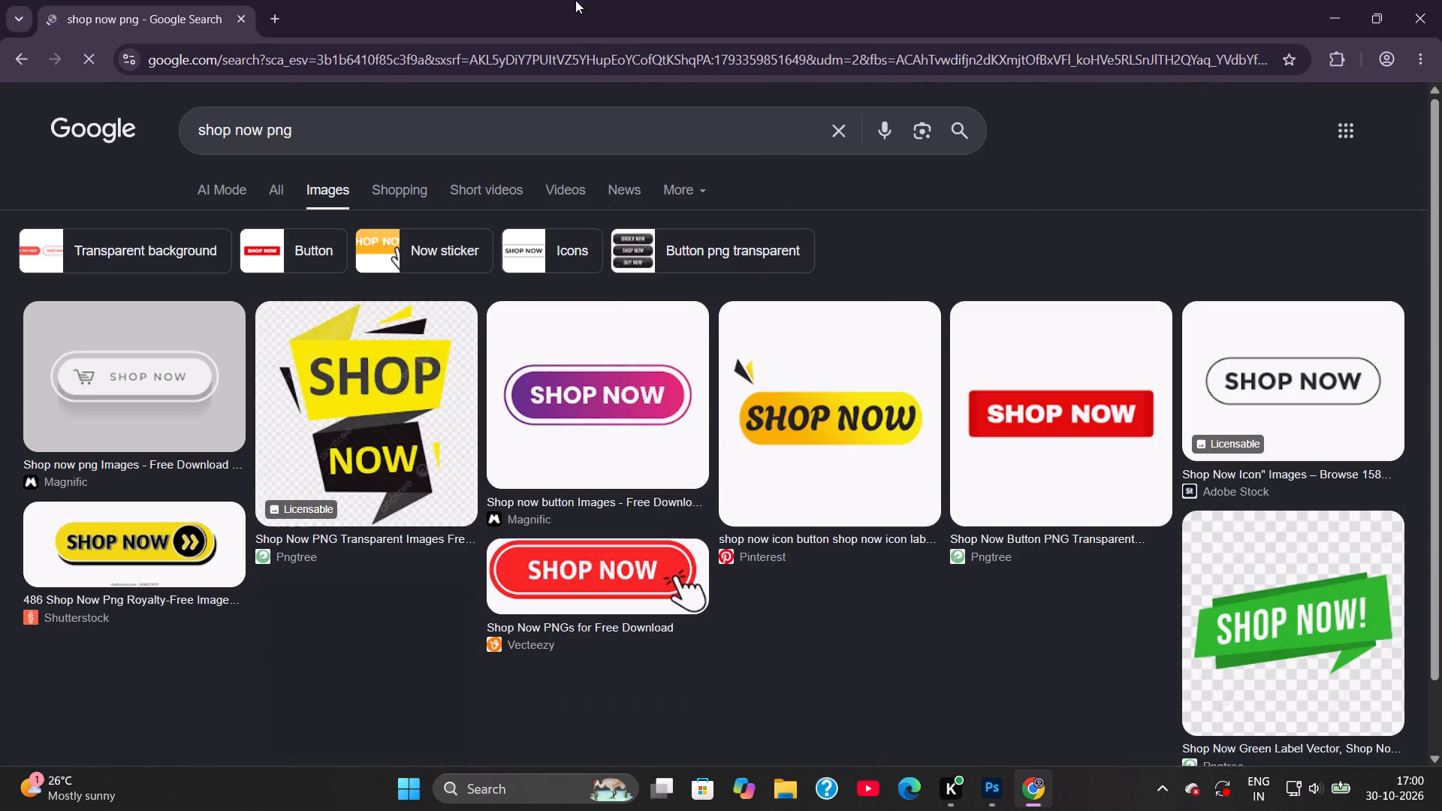
right_click_drag(575, 0, 572, 0)
right_click_drag(526, 0, 475, 0)
left_click(453, 0)
scroll(896, 427, "down", 6)
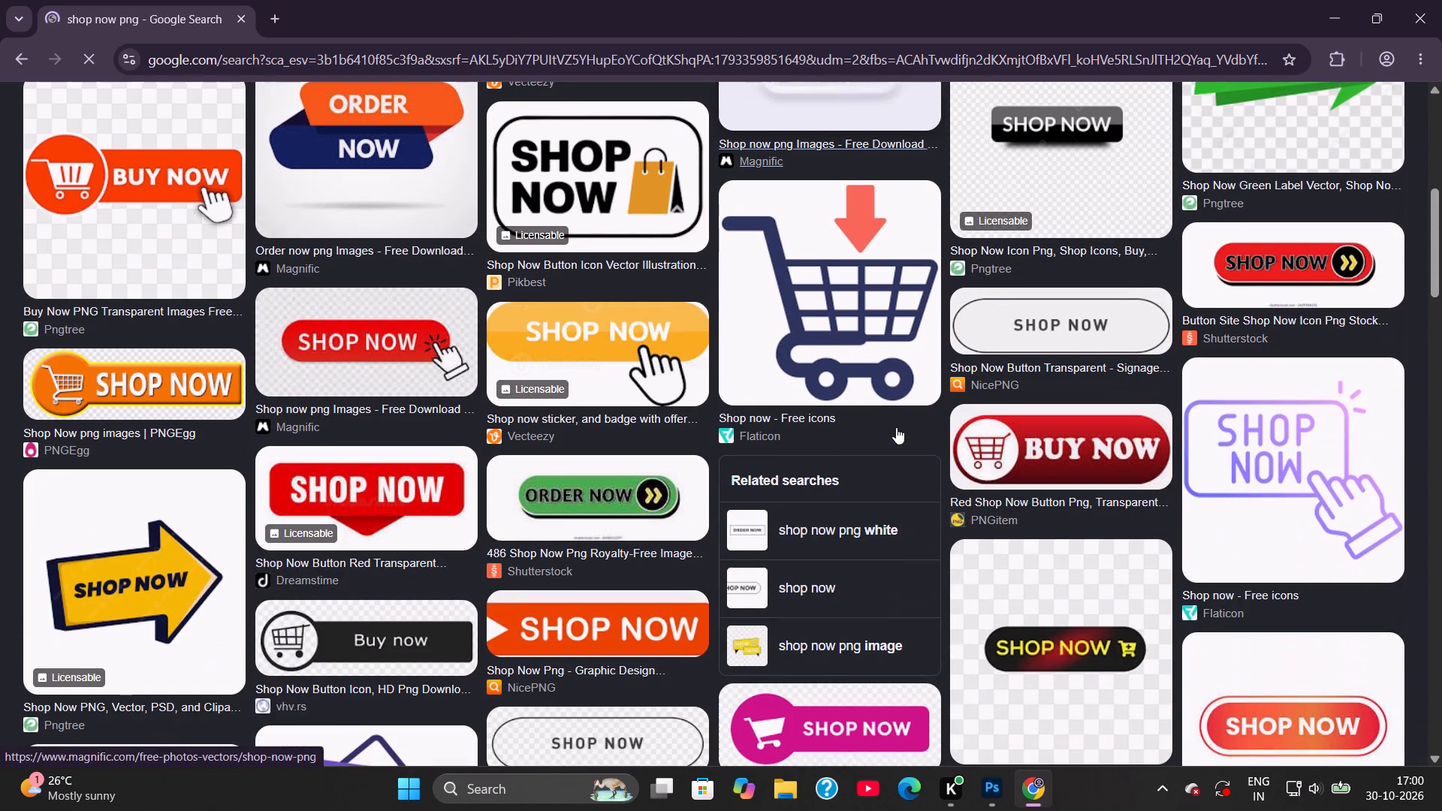
right_click_drag(955, 0, 925, 0)
right_click_drag(864, 0, 840, 0)
left_click(774, 0)
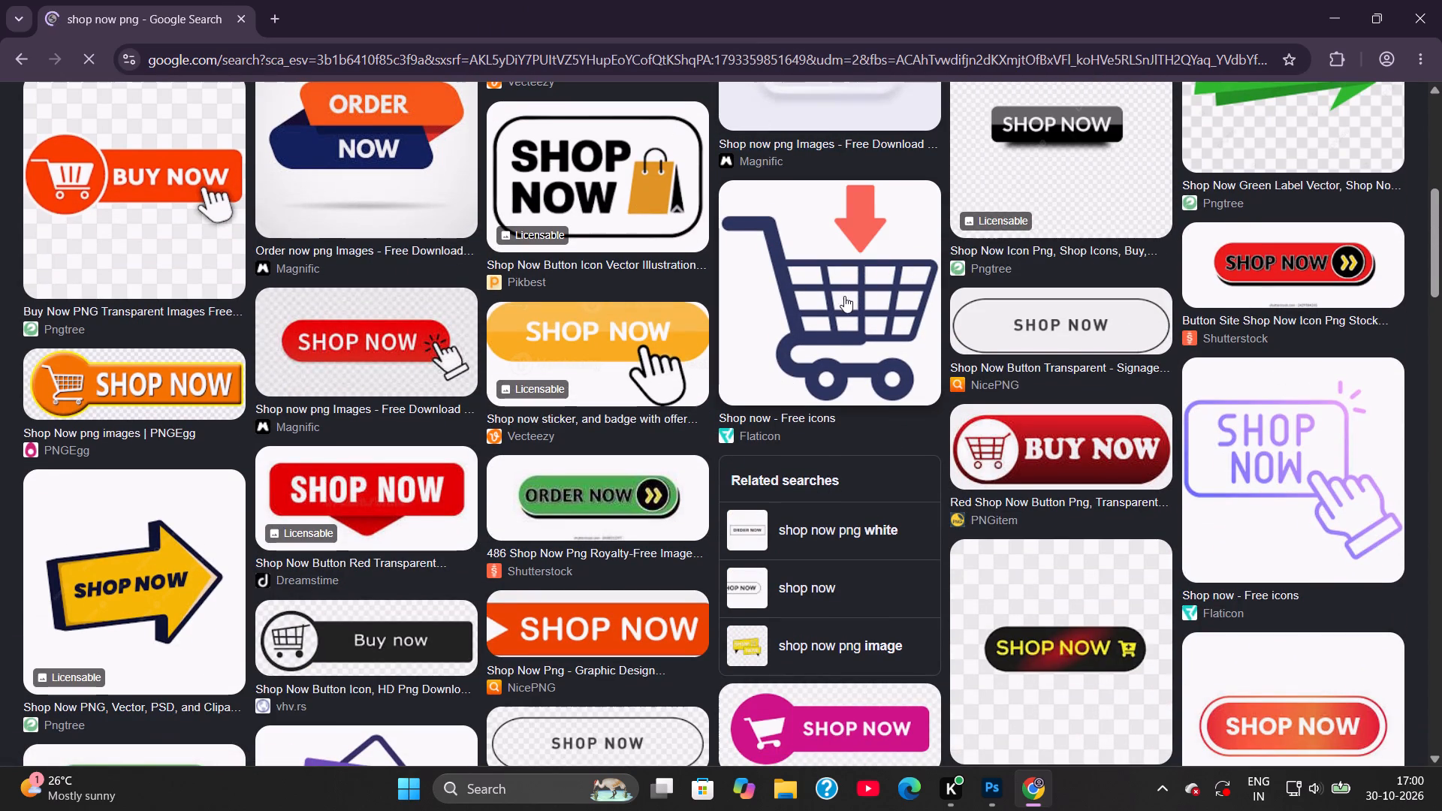
scroll(541, 179, "up", 8)
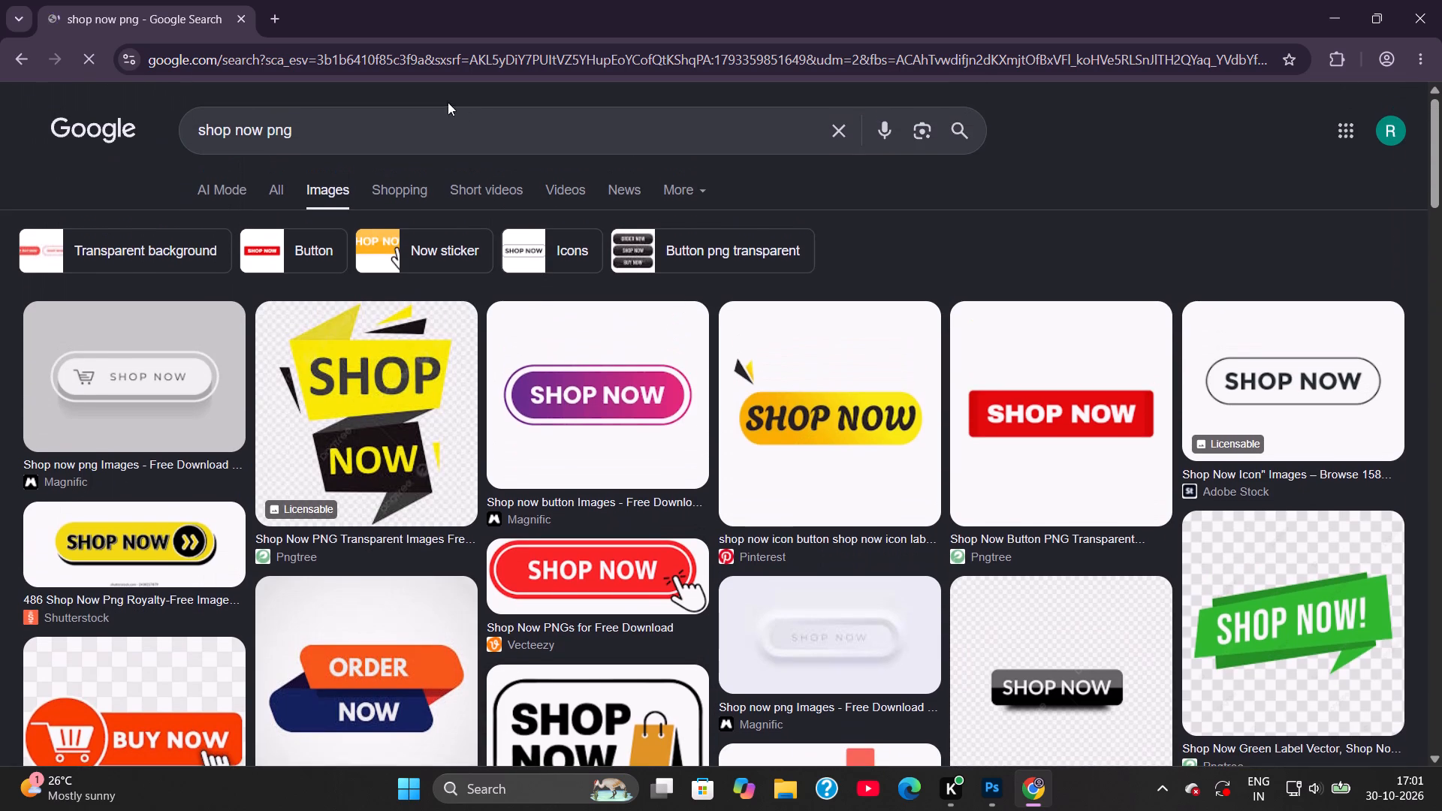
Change the image search to "shop now icon".
left_click(354, 135)
key("BackSpace")
key("BackSpace")
key("BackSpace")
type("icon")
key("Return")
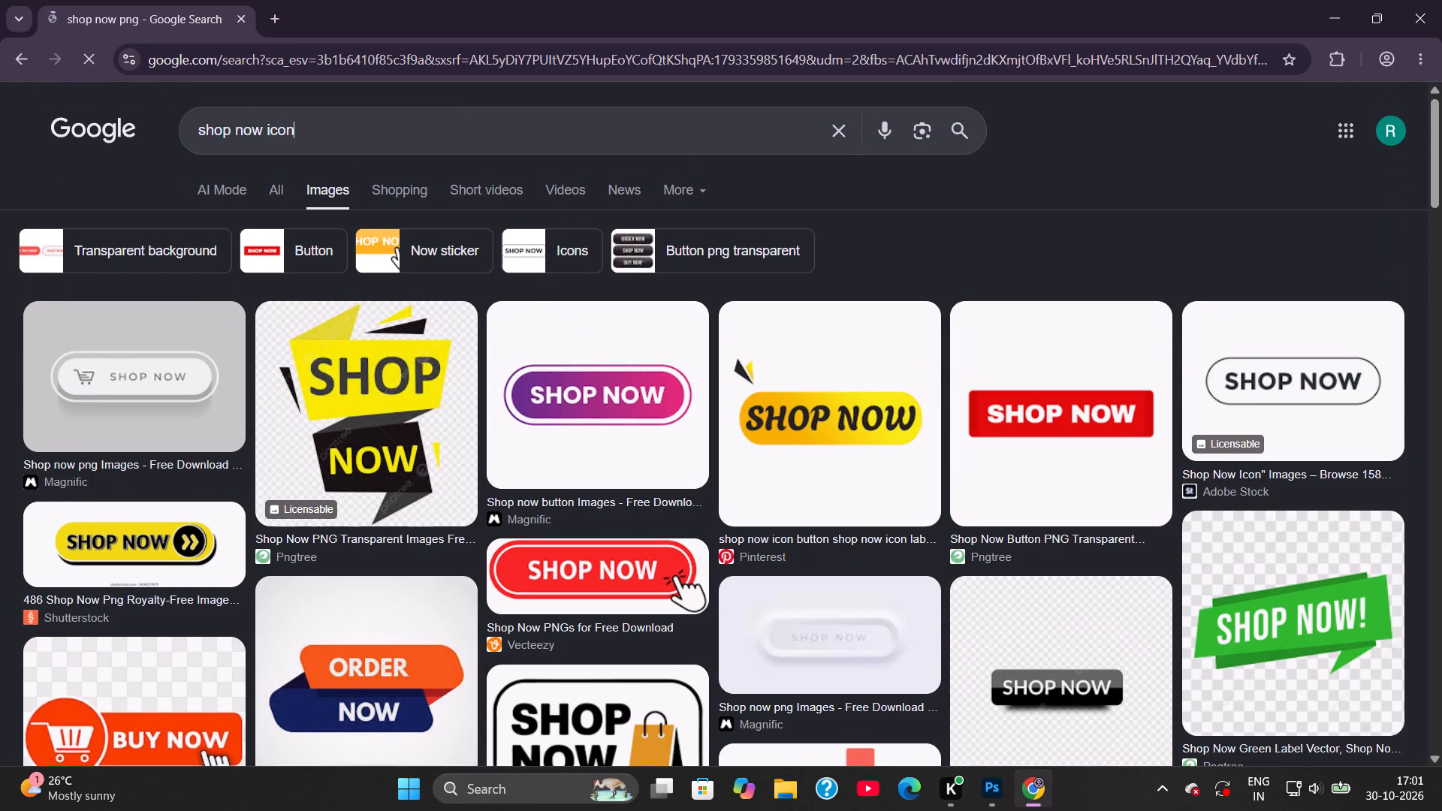
Browse the "shop now icon" image results for a shopping icon that could go on the button.
right_click_drag(680, 0, 672, 1)
left_click(572, 0)
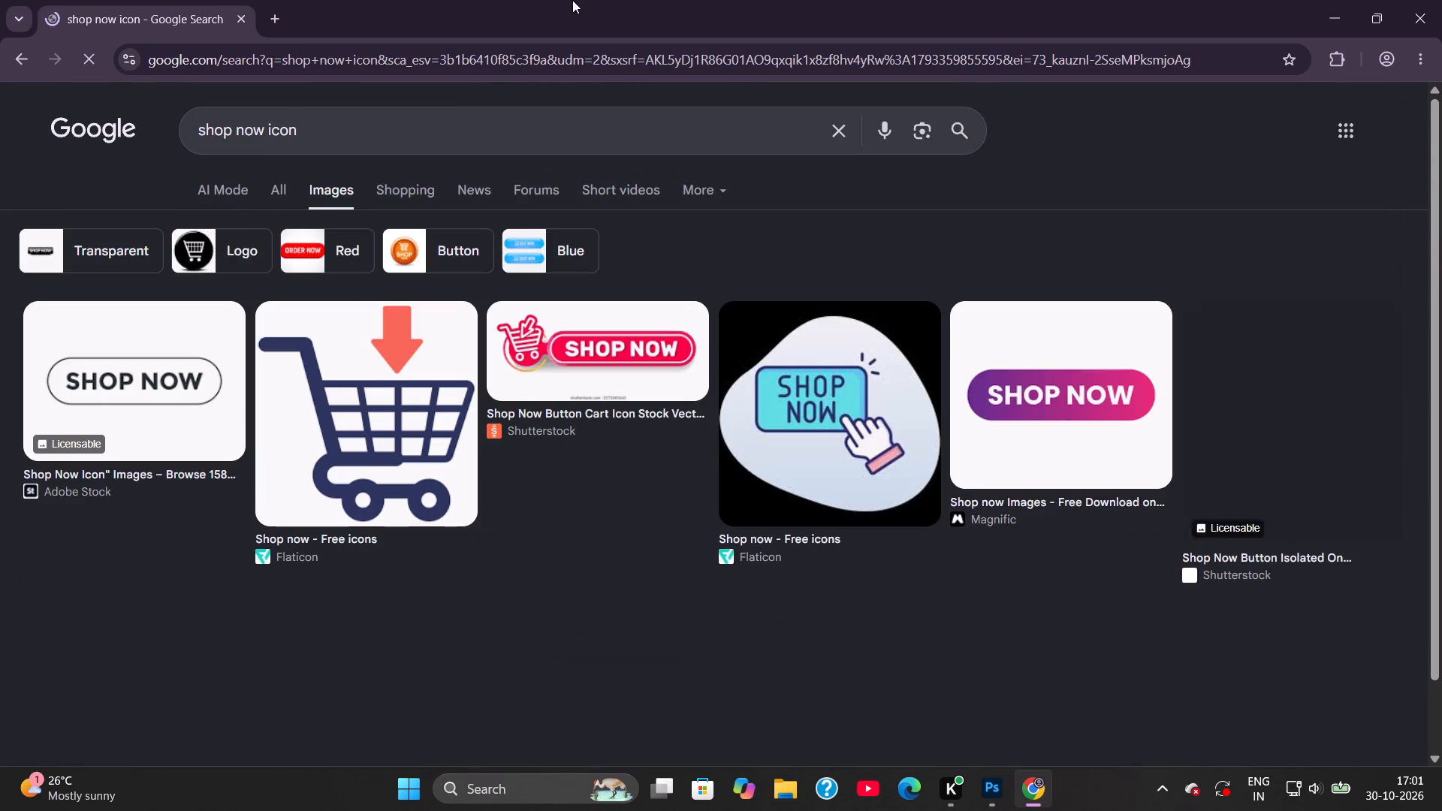
right_click_drag(765, 0, 741, 0)
right_click_drag(686, 0, 644, 0)
left_click(583, 0)
scroll(1081, 313, "down", 1)
scroll(985, 256, "down", 2)
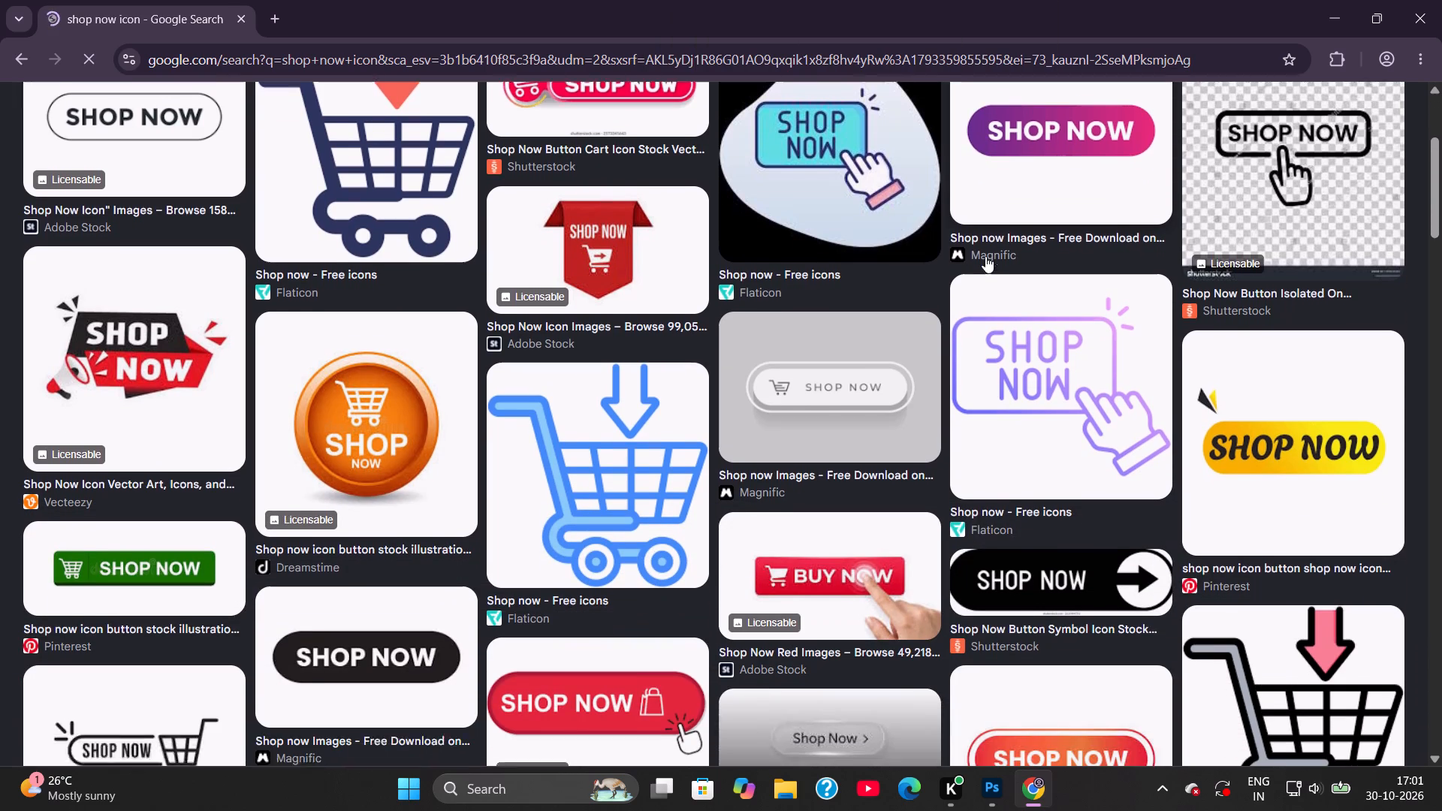
right_click_drag(748, 0, 724, 0)
left_click(672, 0)
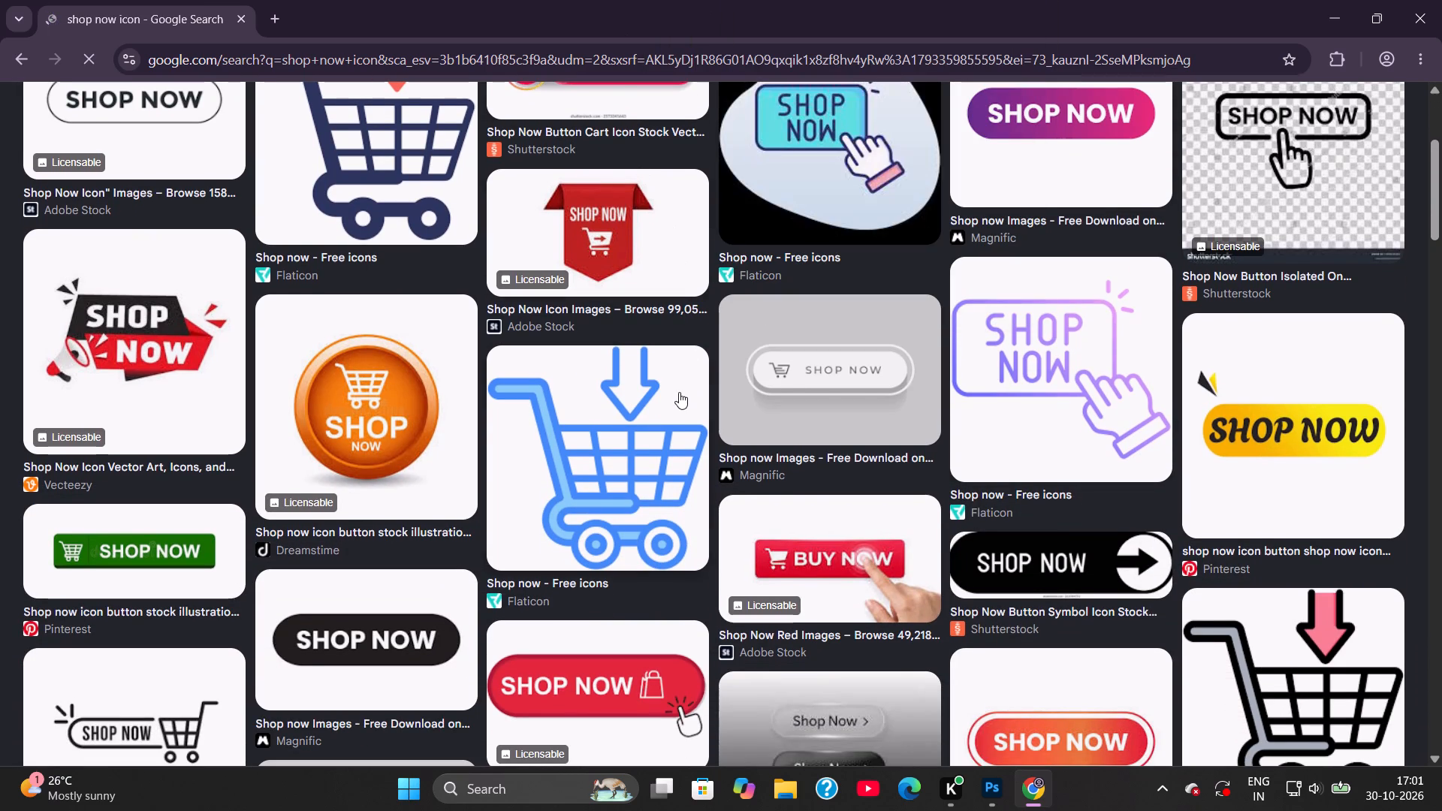
scroll(689, 381, "down", 4)
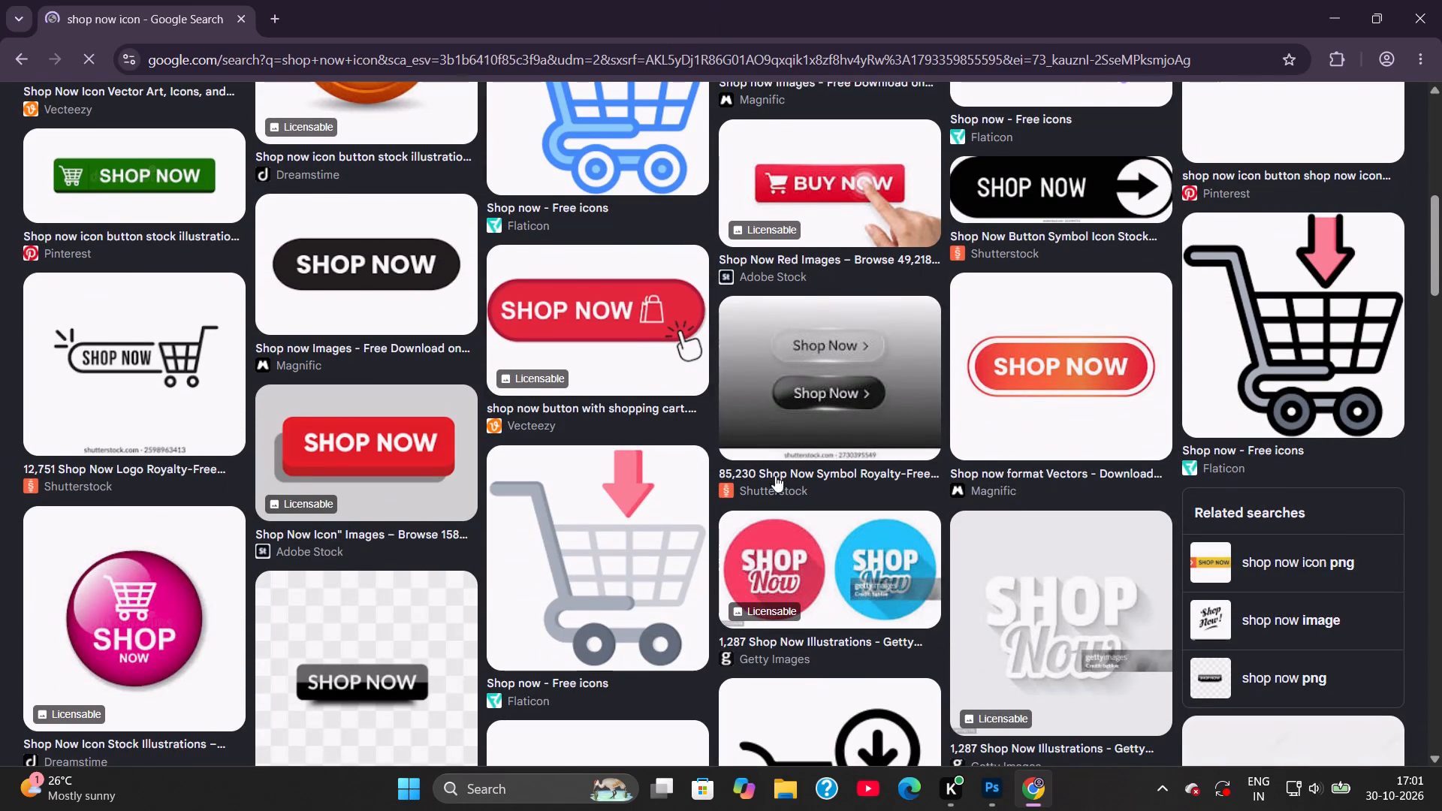
scroll(866, 445, "down", 2)
scroll(765, 397, "down", 3)
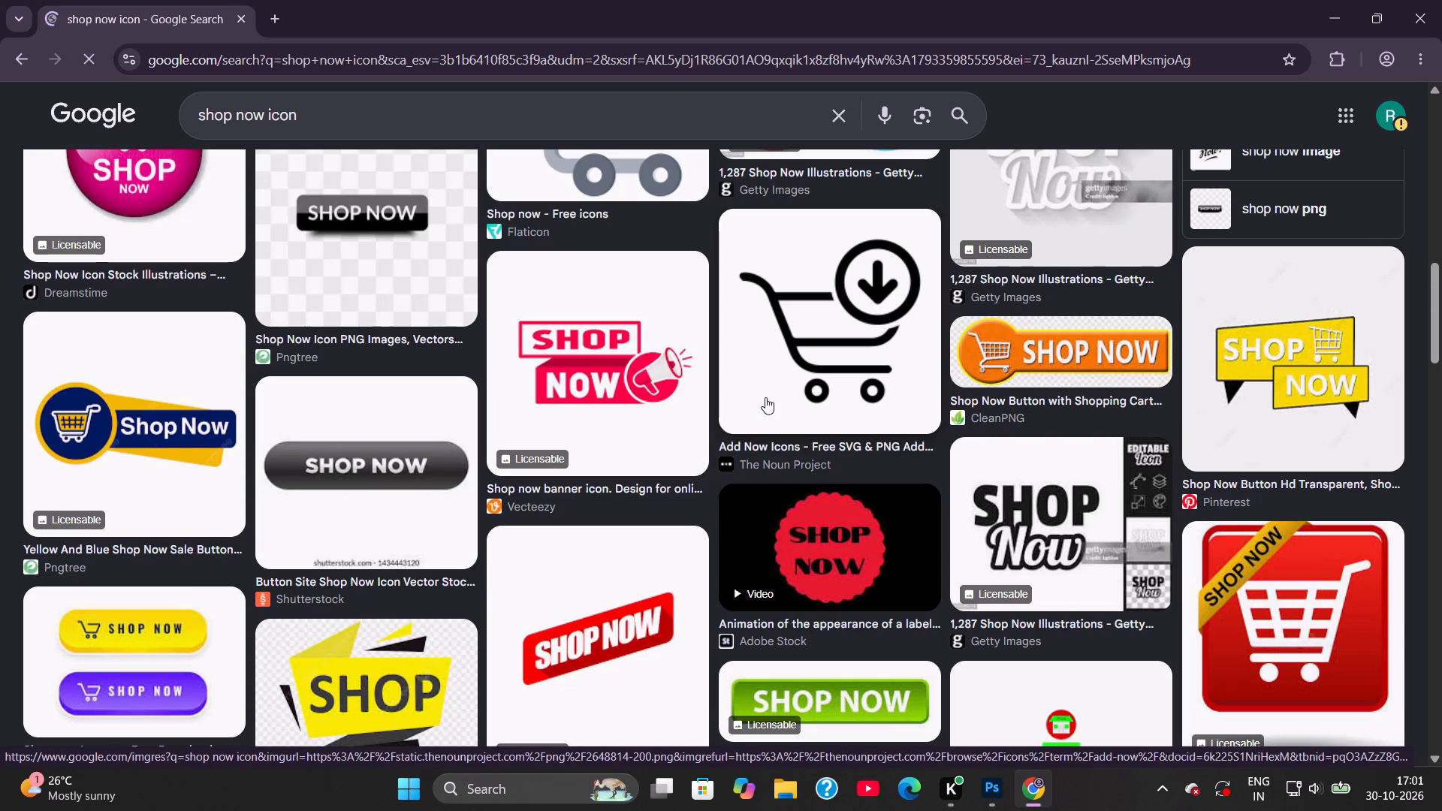
scroll(1006, 394, "down", 5)
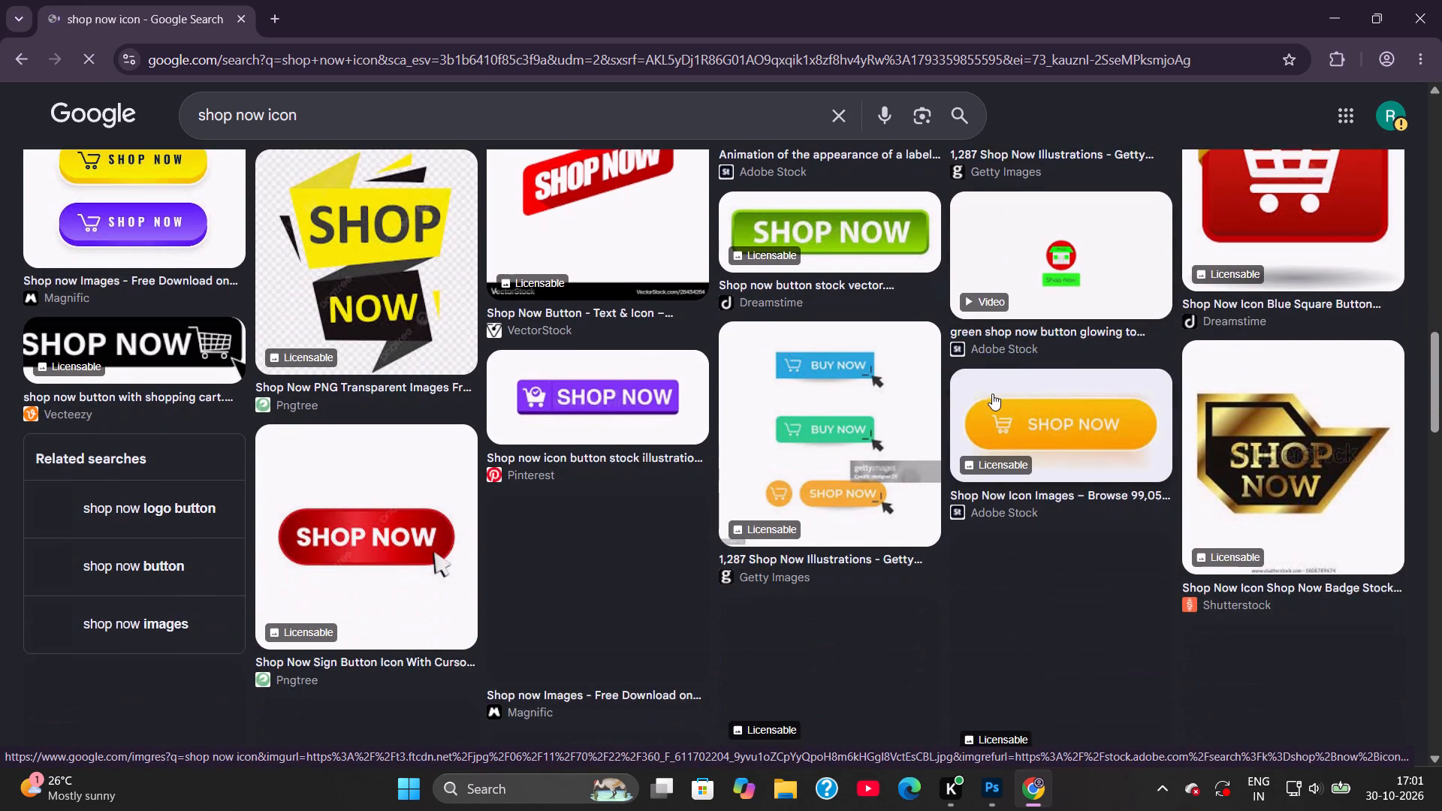
scroll(973, 394, "down", 6)
scroll(944, 394, "up", 2)
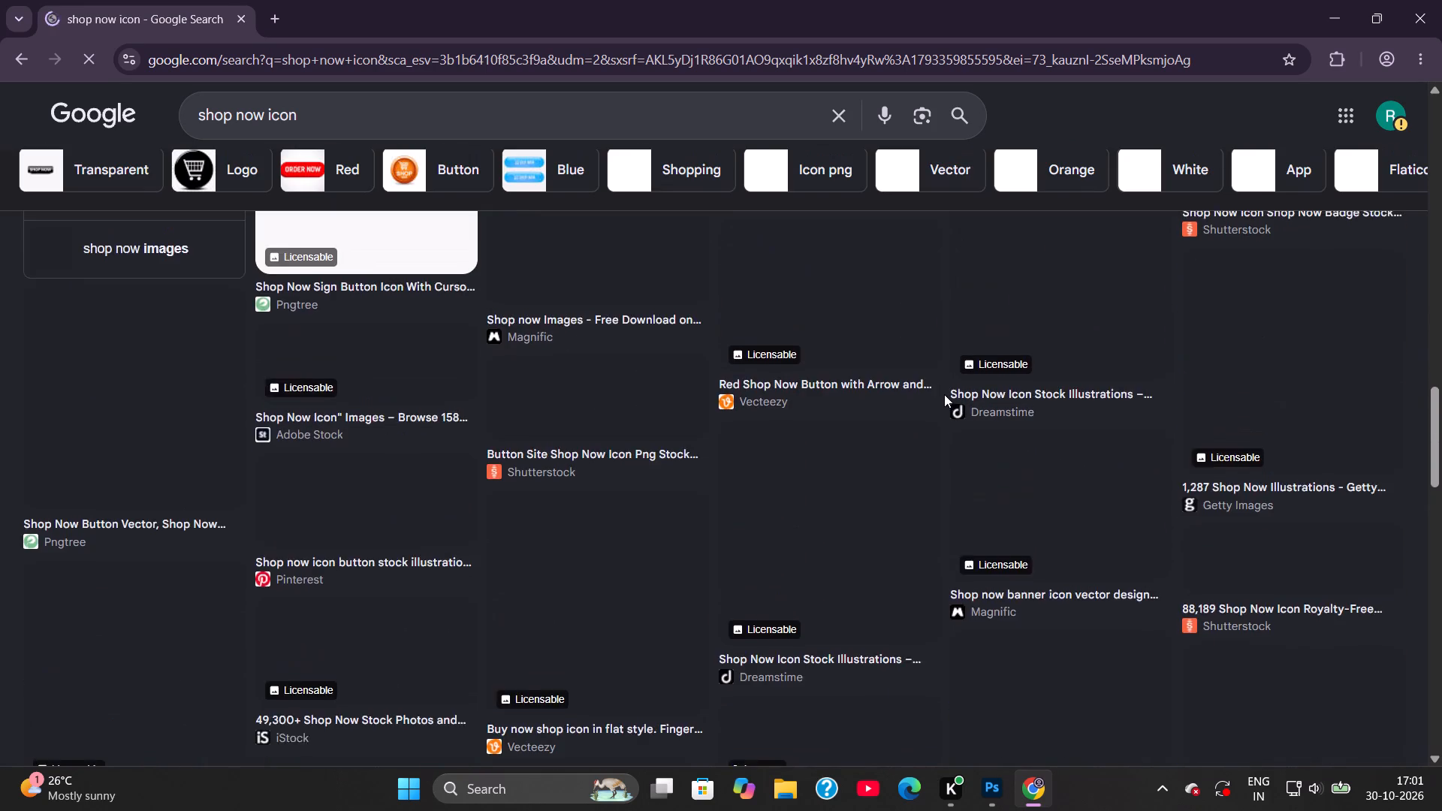
scroll(944, 394, "up", 3)
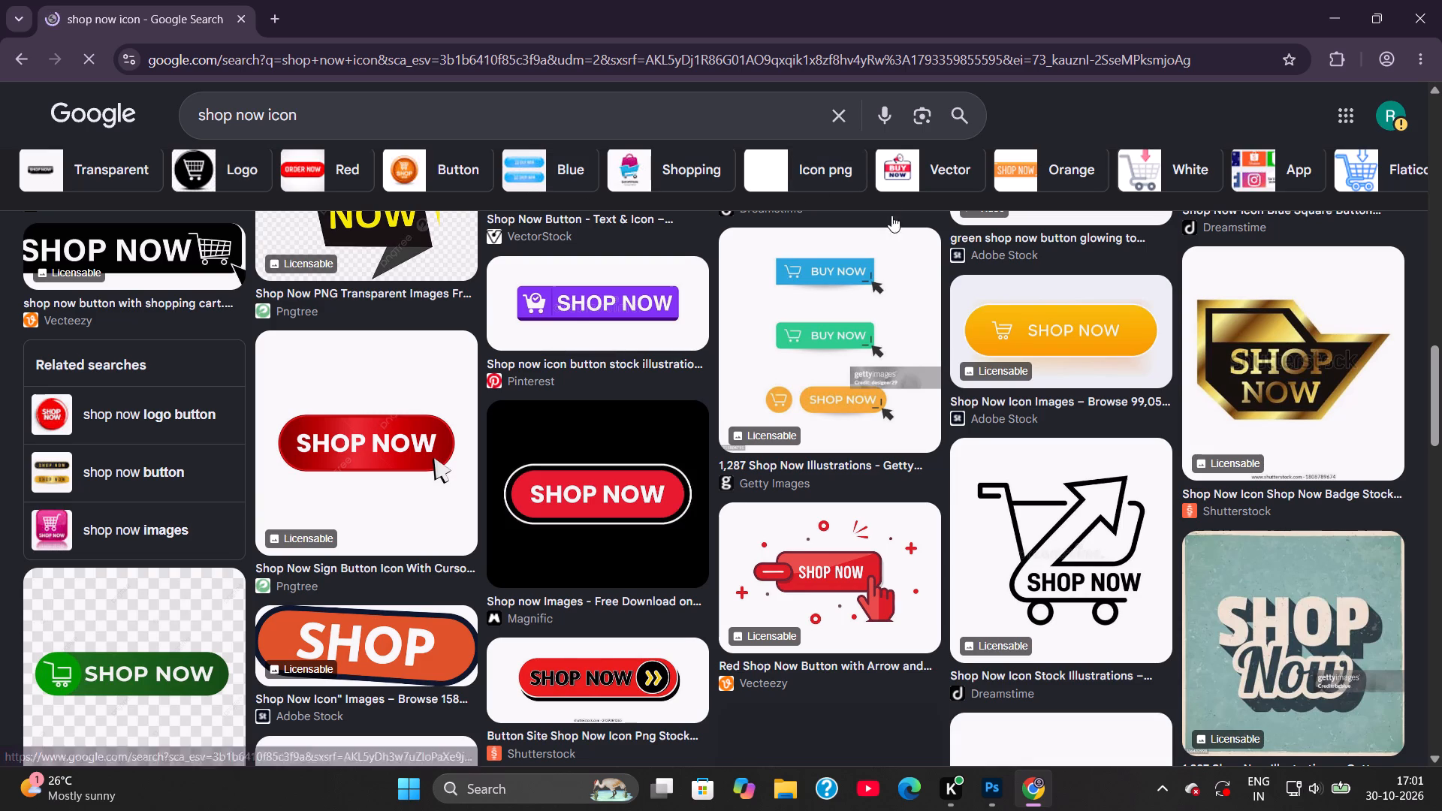
scroll(746, 327, "up", 4)
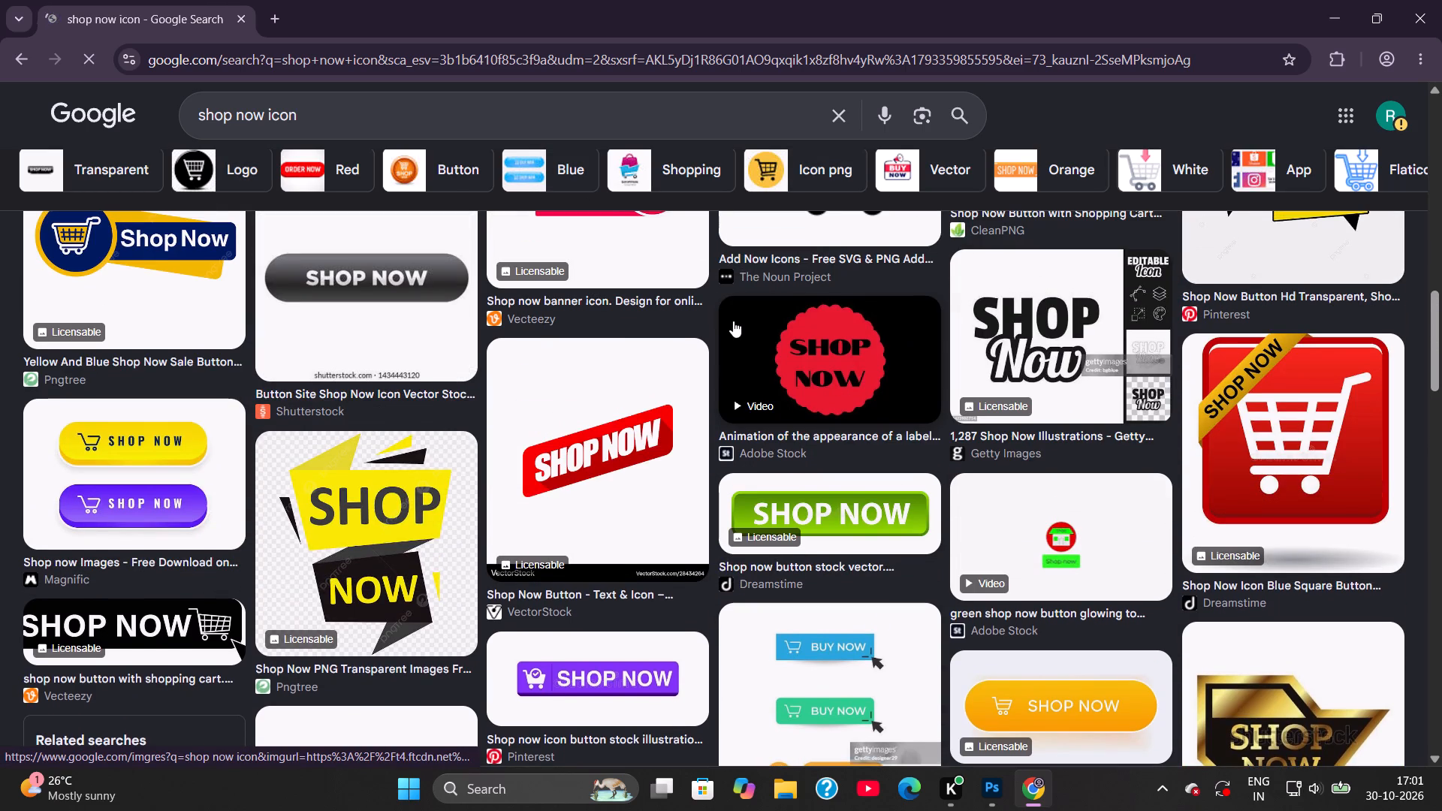
scroll(733, 321, "up", 3)
Switch to Photoshop to check the poster's SHOP NOW button, and return to the image results in Chrome.
left_click(994, 791)
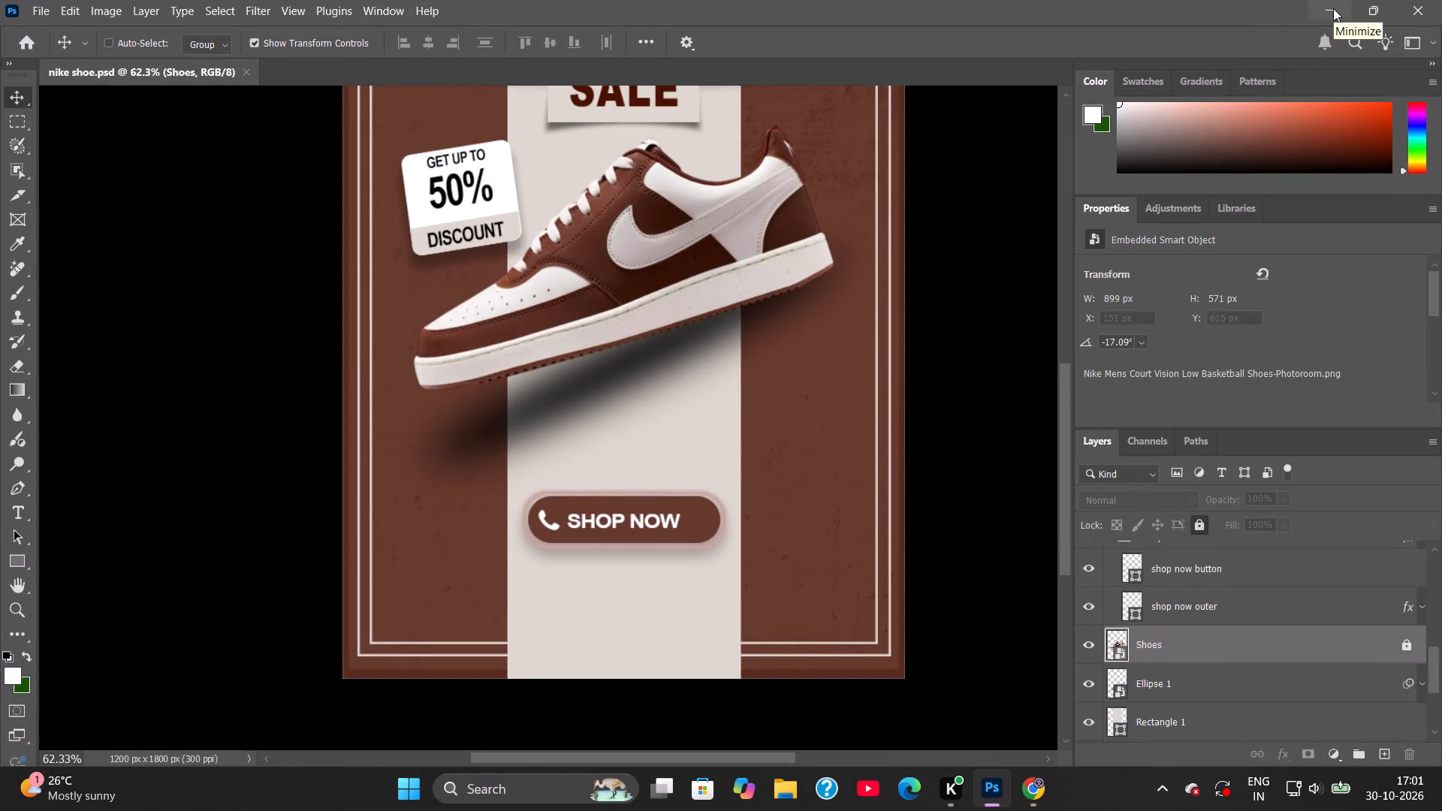
left_click(1333, 8)
Find the blue Flaticon shopping cart icon with a downward arrow among the results and inspect its enlarged preview.
scroll(892, 323, "up", 3)
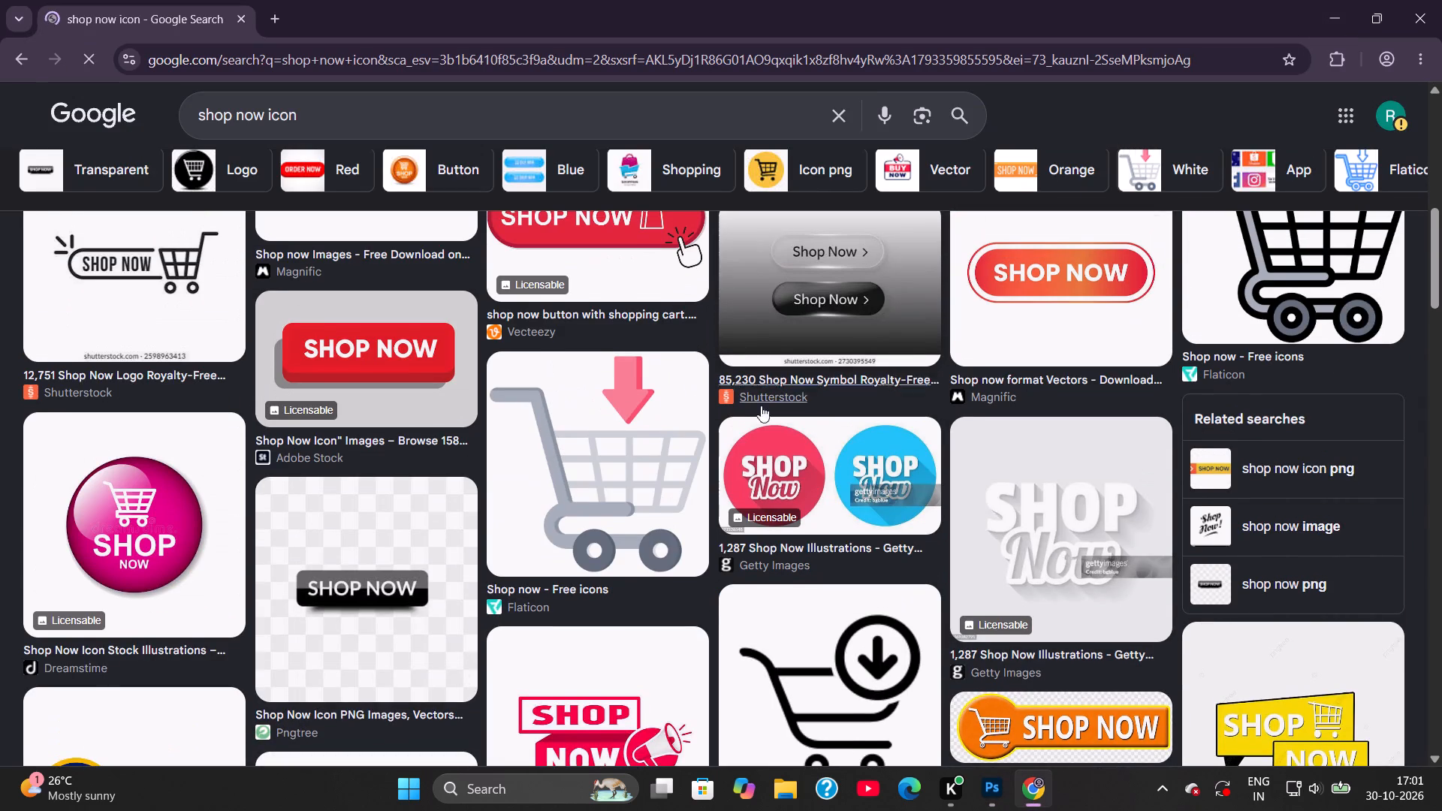
scroll(981, 475, "up", 3)
scroll(981, 475, "down", 2)
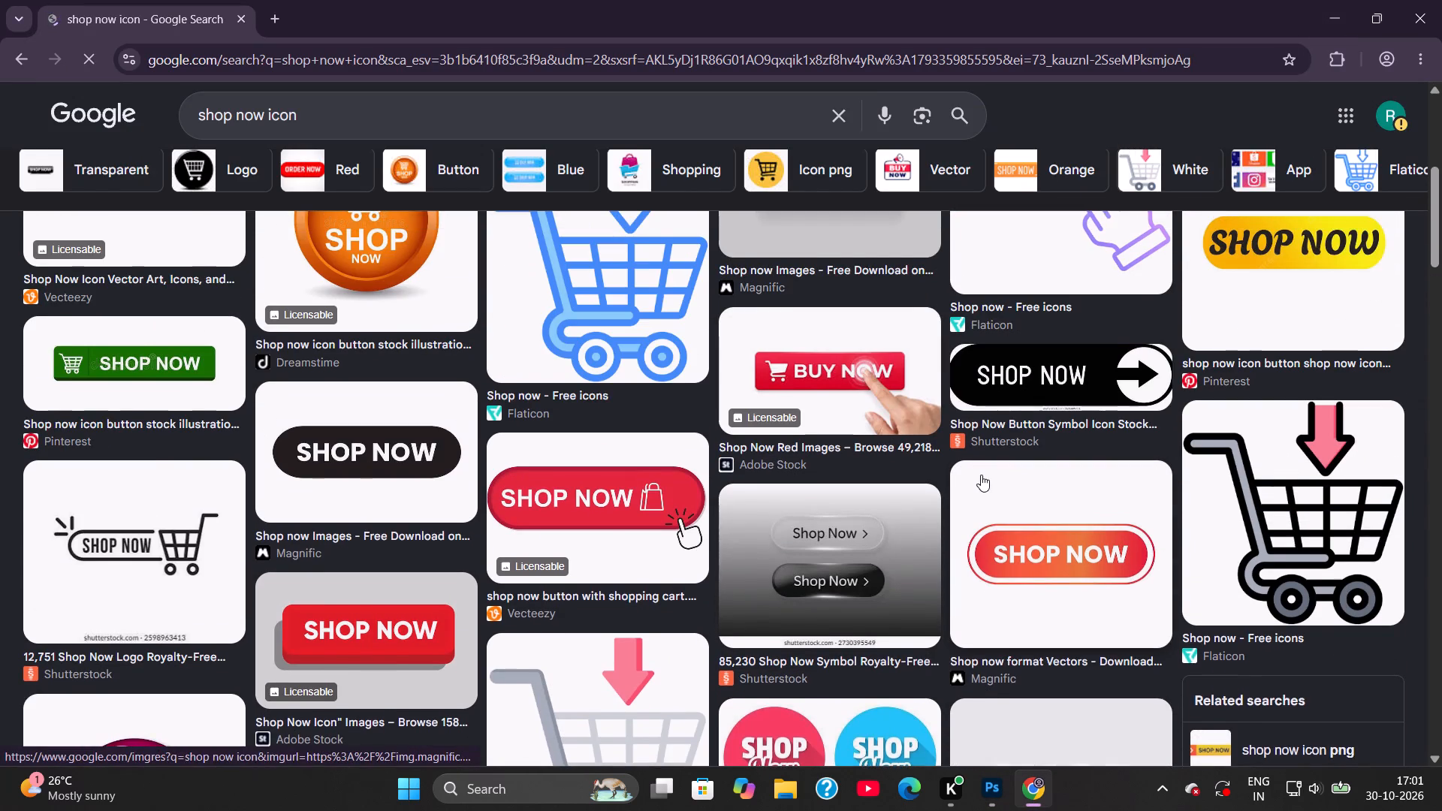
scroll(981, 475, "down", 3)
scroll(870, 418, "up", 8)
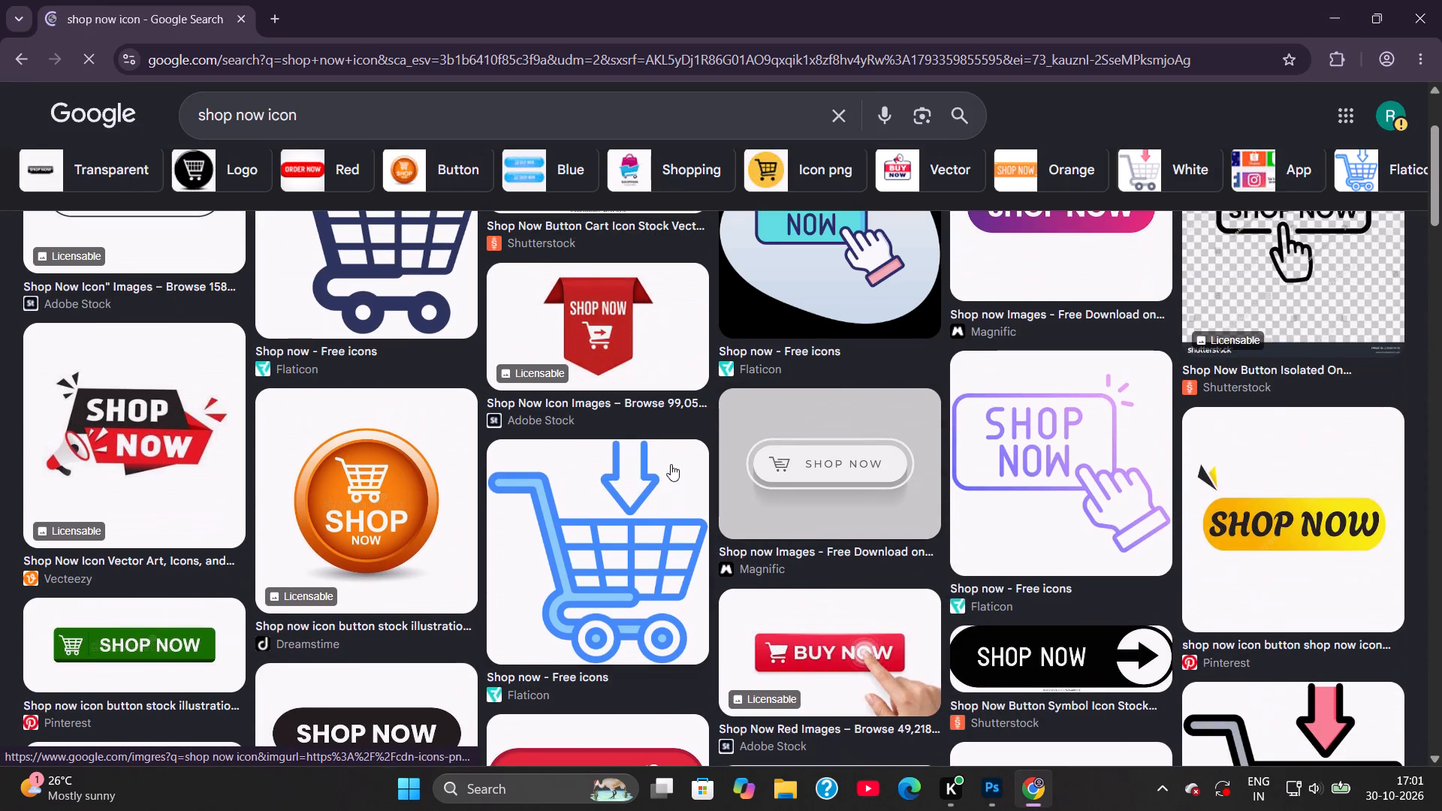
left_click(638, 495)
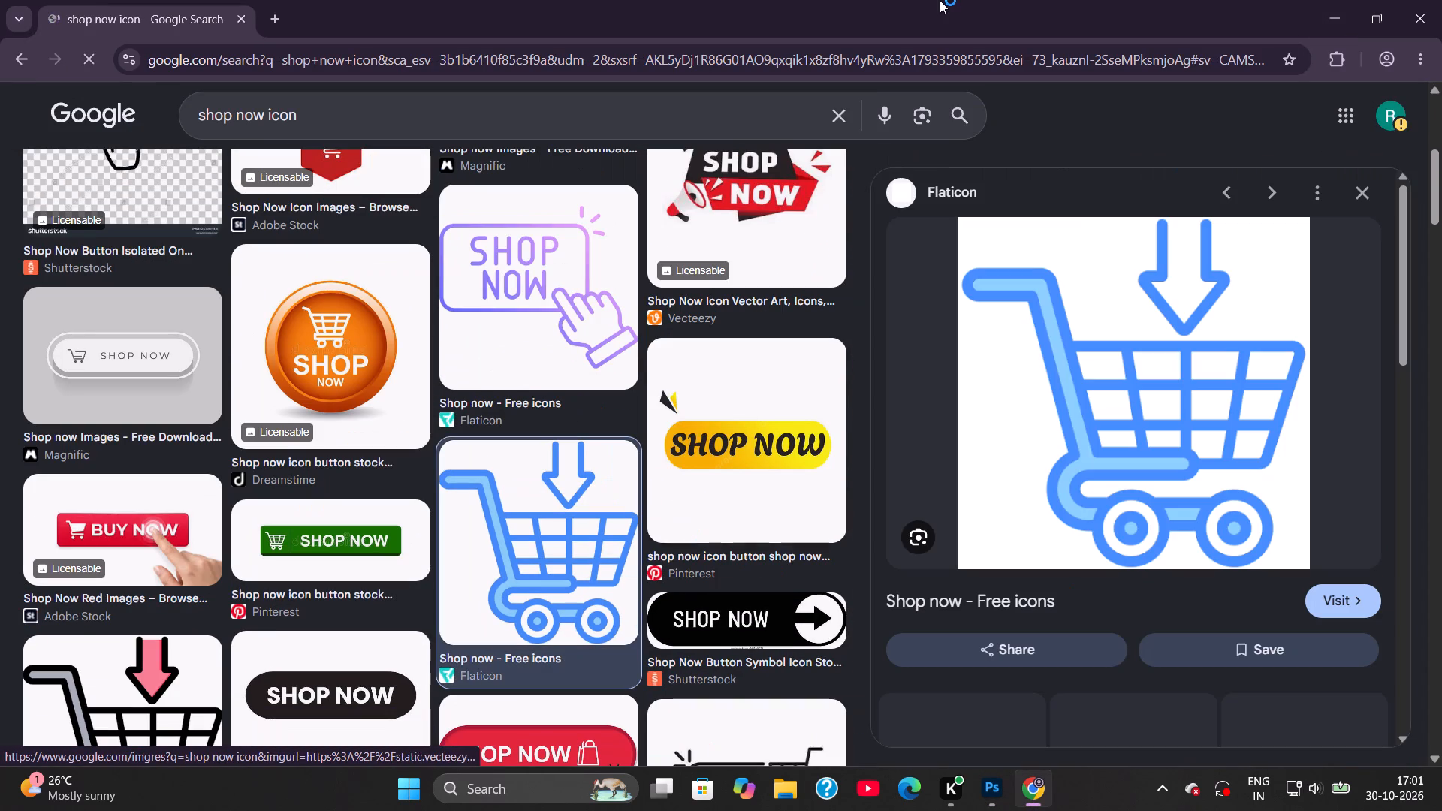
scroll(1146, 379, "down", 2)
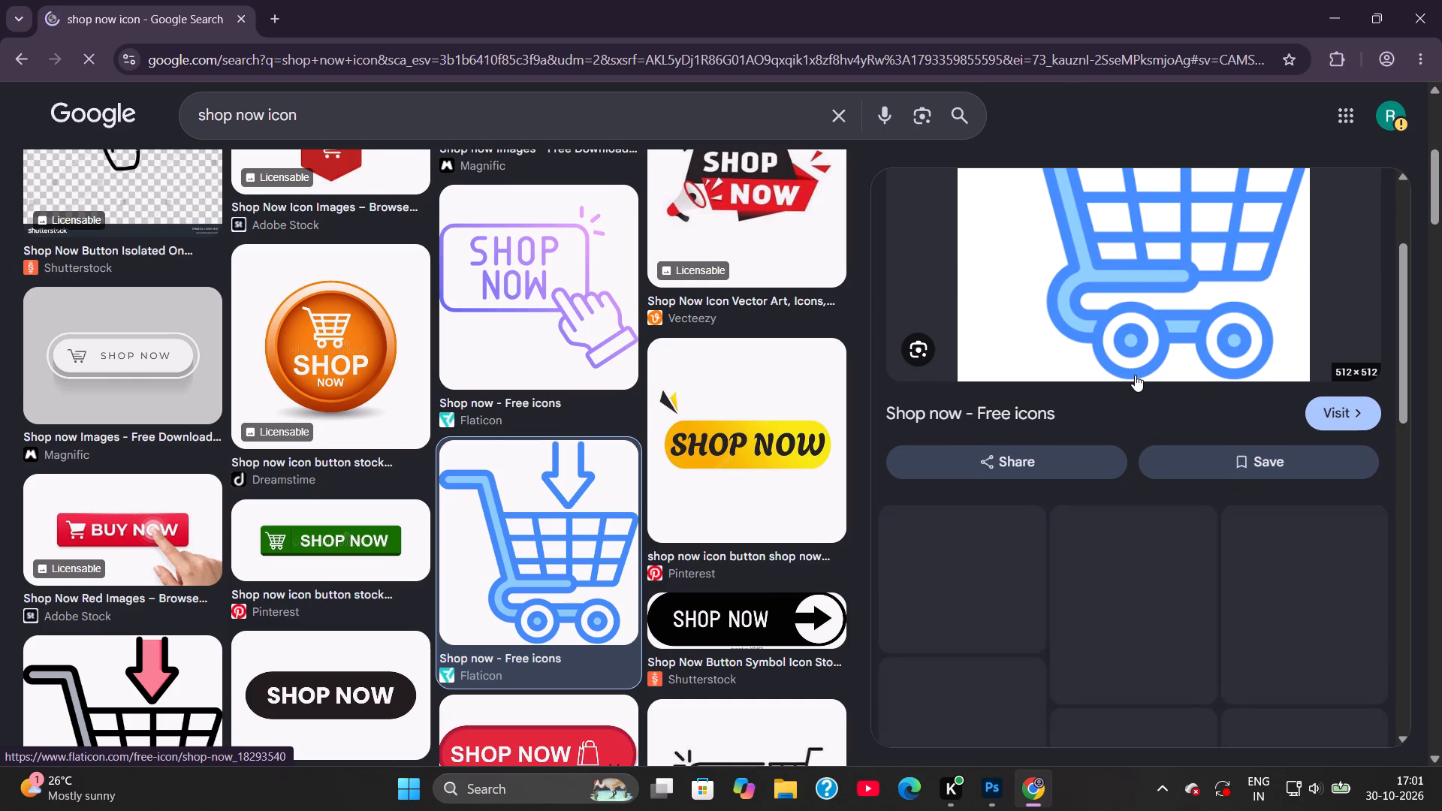
scroll(1135, 375, "up", 3)
right_click(1136, 378)
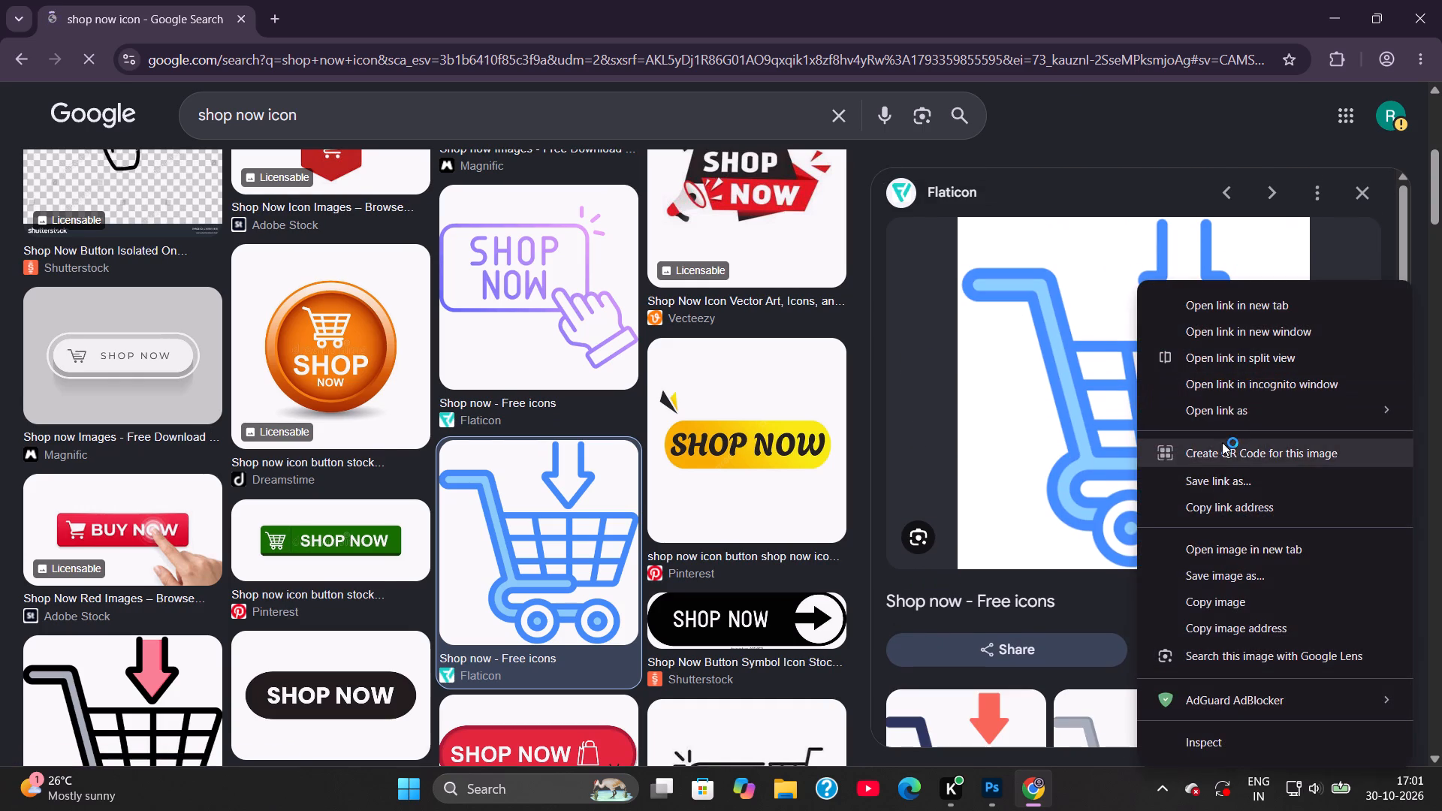
left_click(1055, 138)
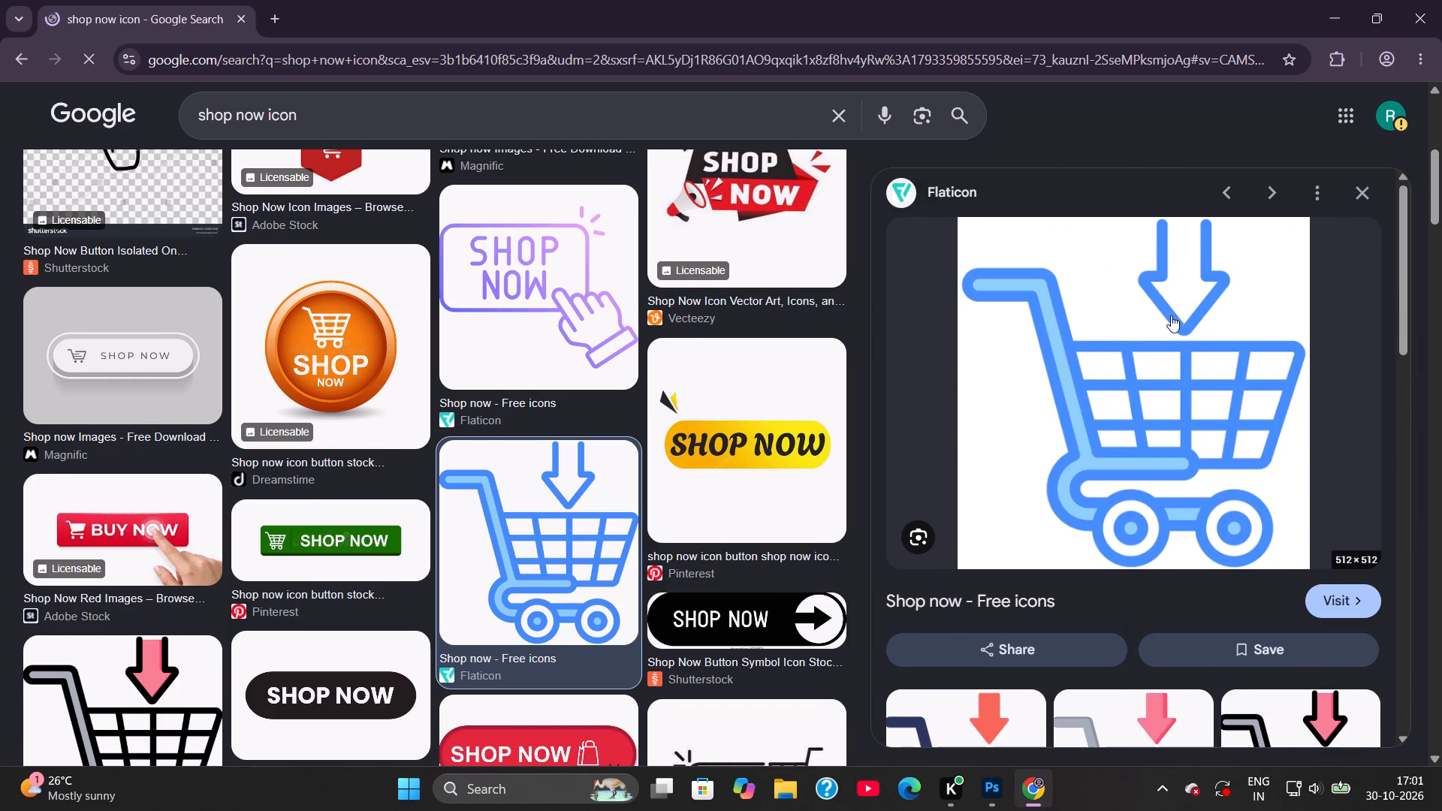
scroll(1171, 323, "down", 2)
scroll(1172, 325, "up", 4)
scroll(1172, 325, "down", 4)
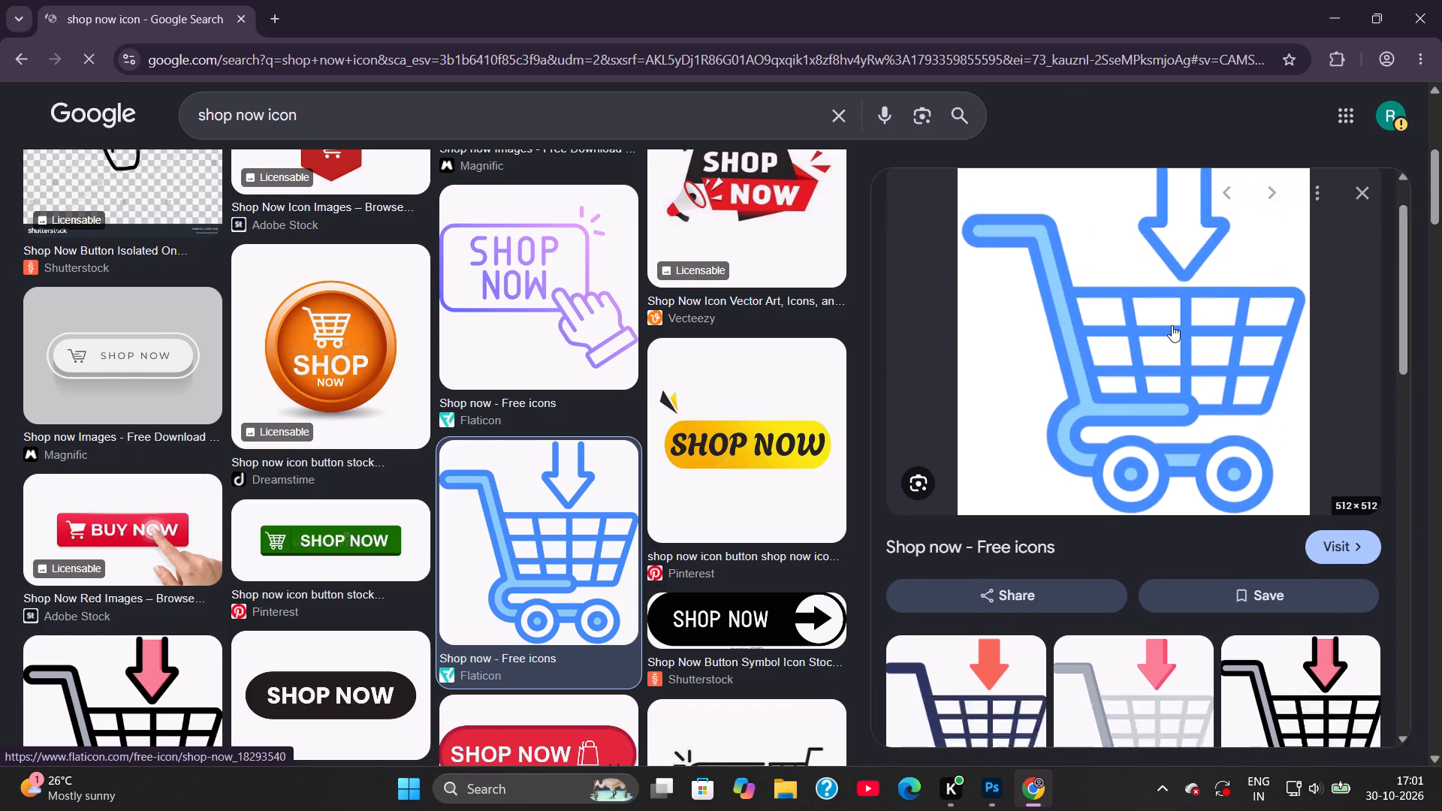
scroll(1172, 325, "up", 4)
Save the blue cart image as a PNG named "shop now" in the projects > photoshop folder on drive D:.
right_click(1172, 325)
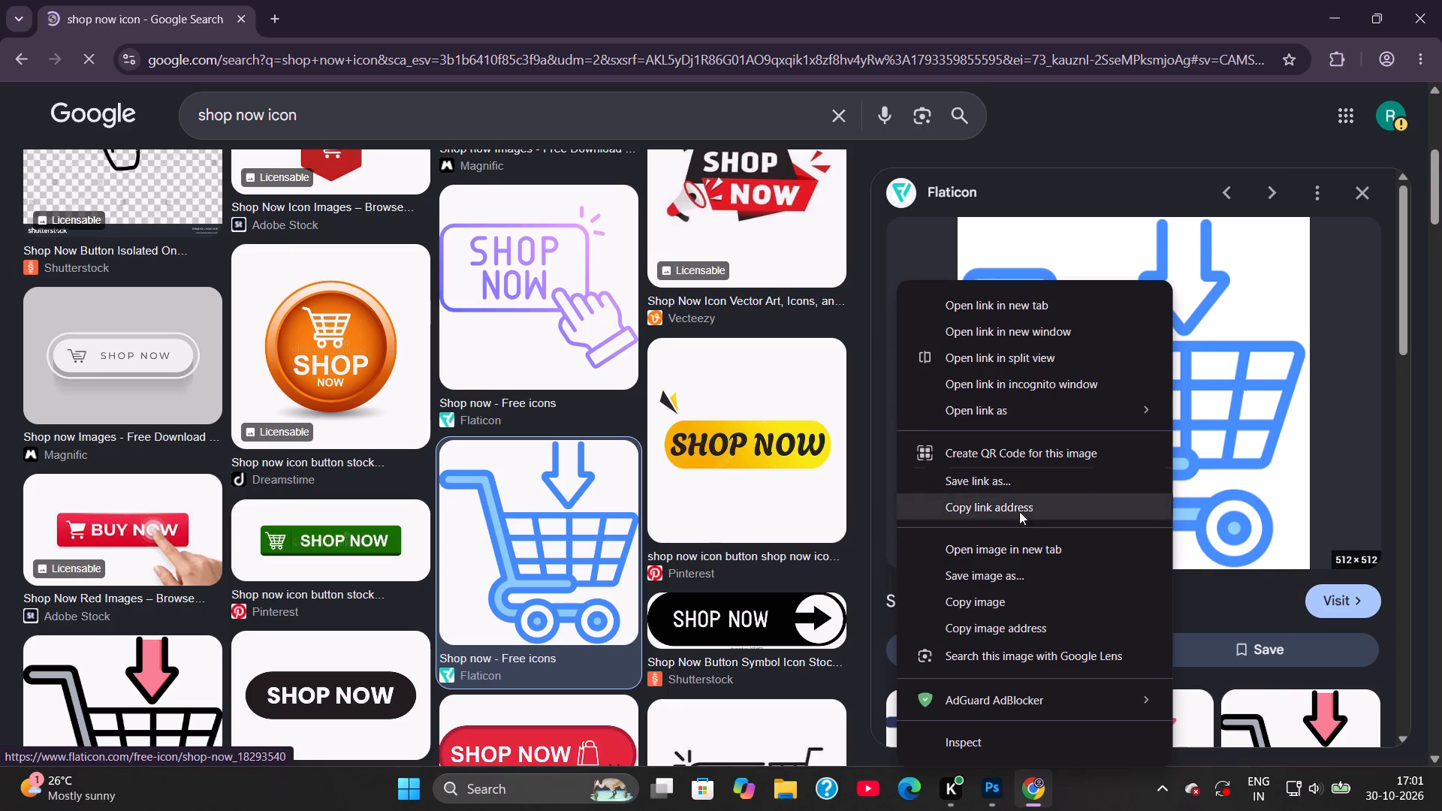
left_click(1008, 571)
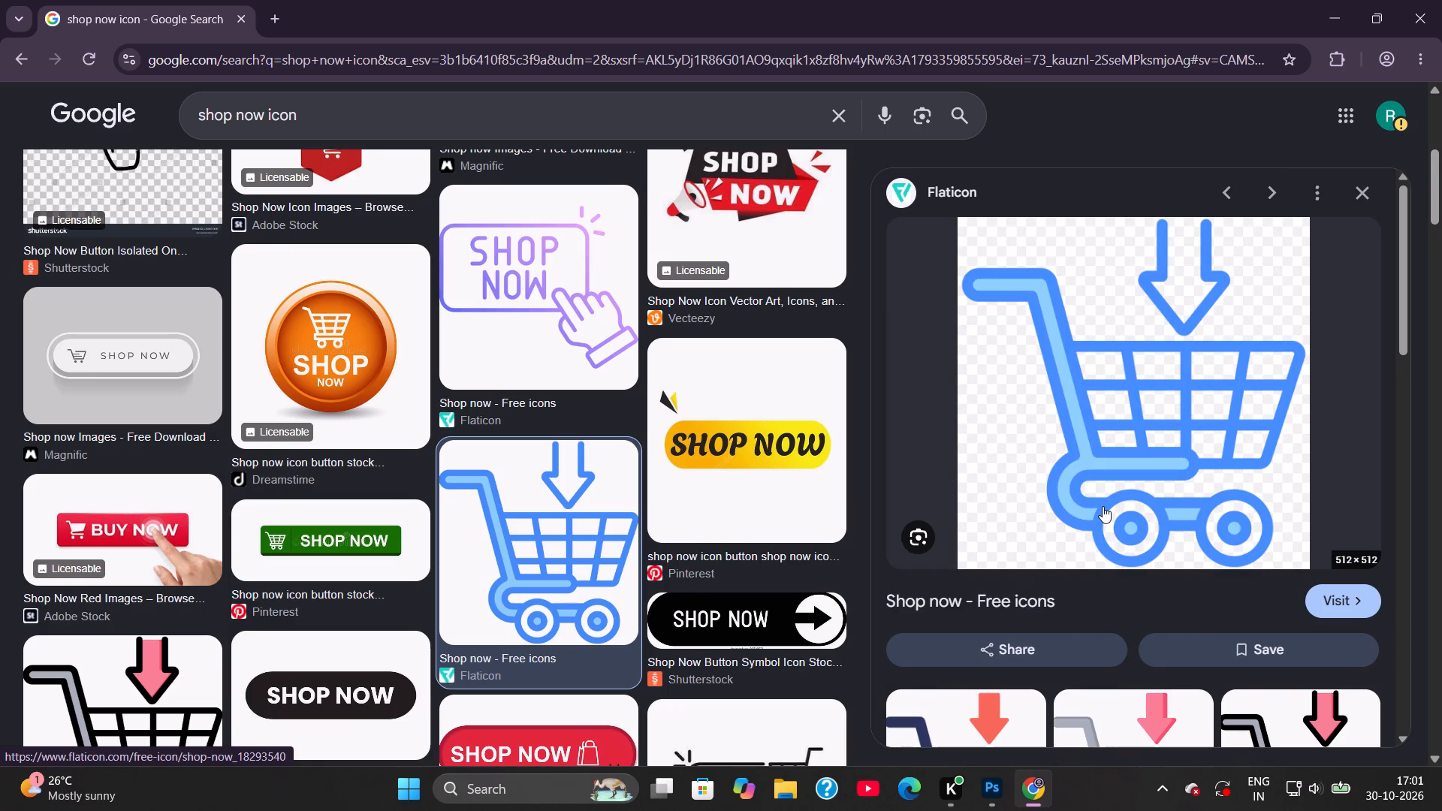
type("shop now")
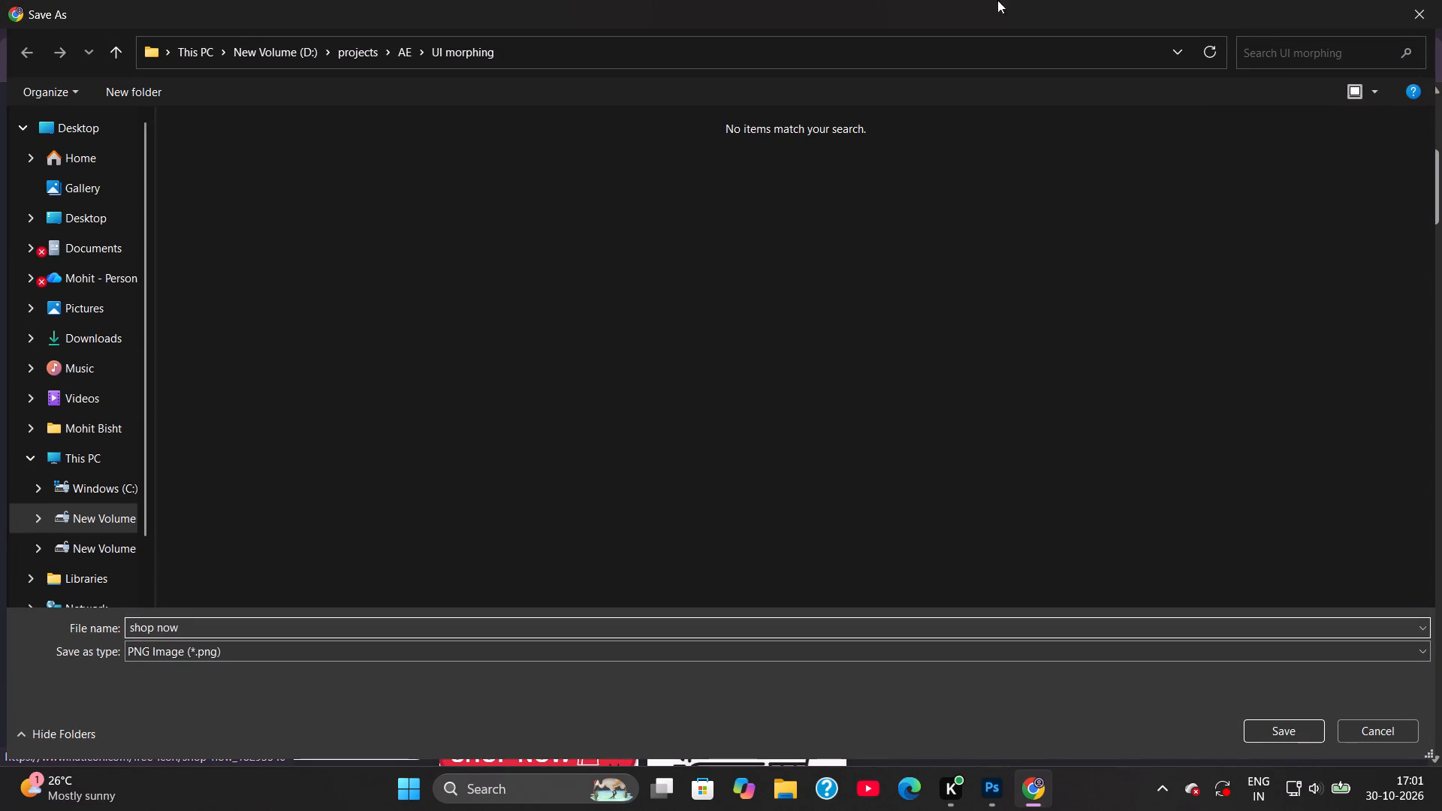
left_click(361, 56)
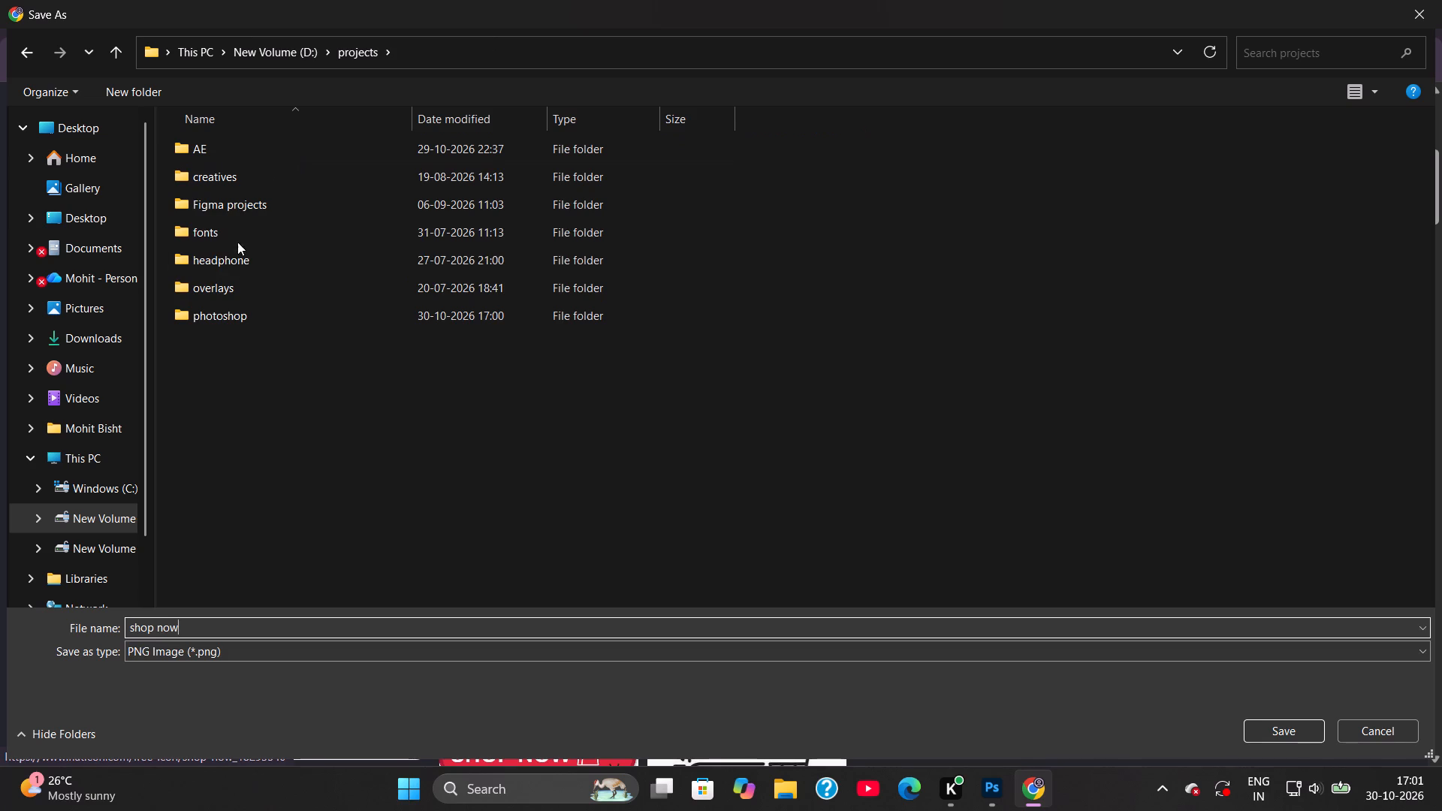
double_click(246, 314)
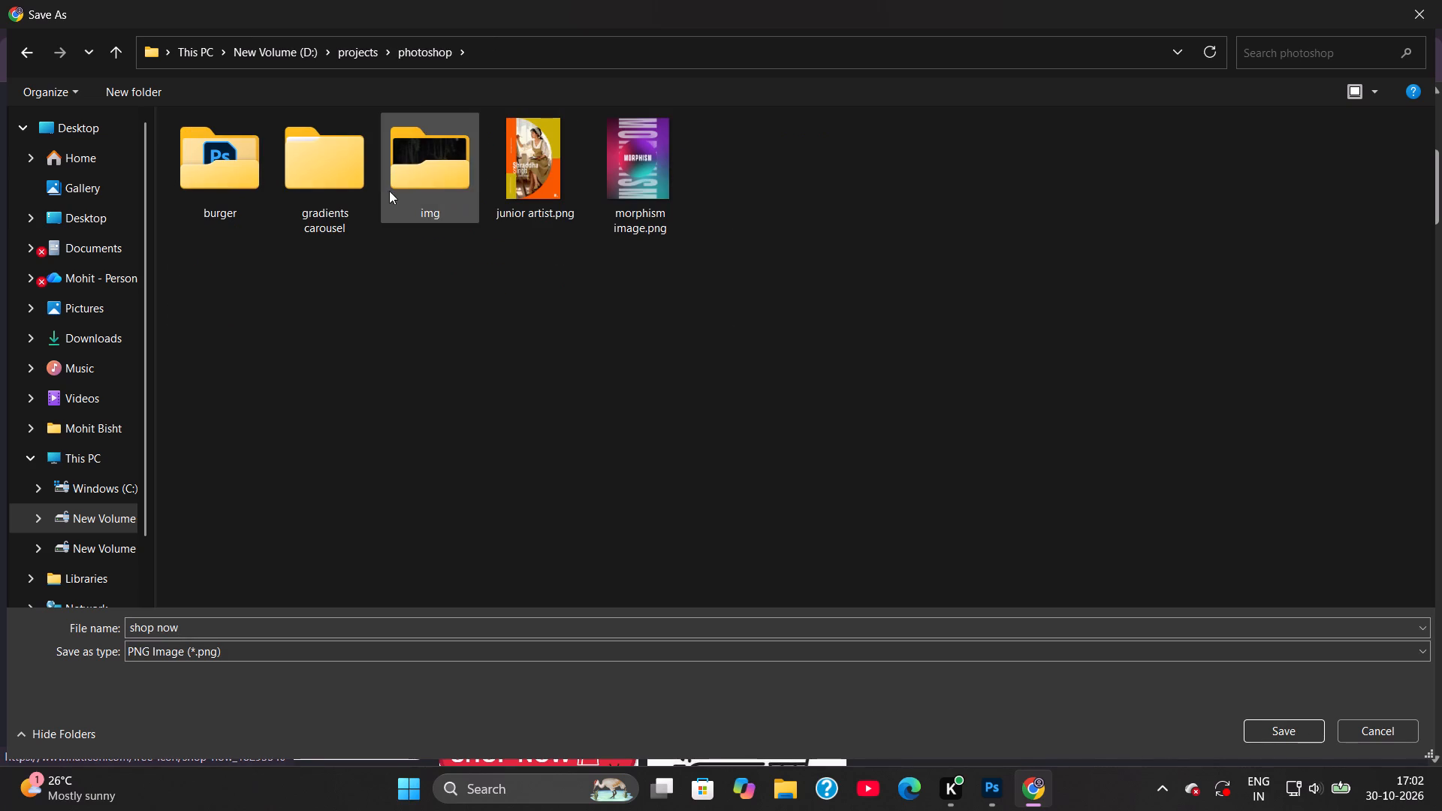
left_click(1263, 735)
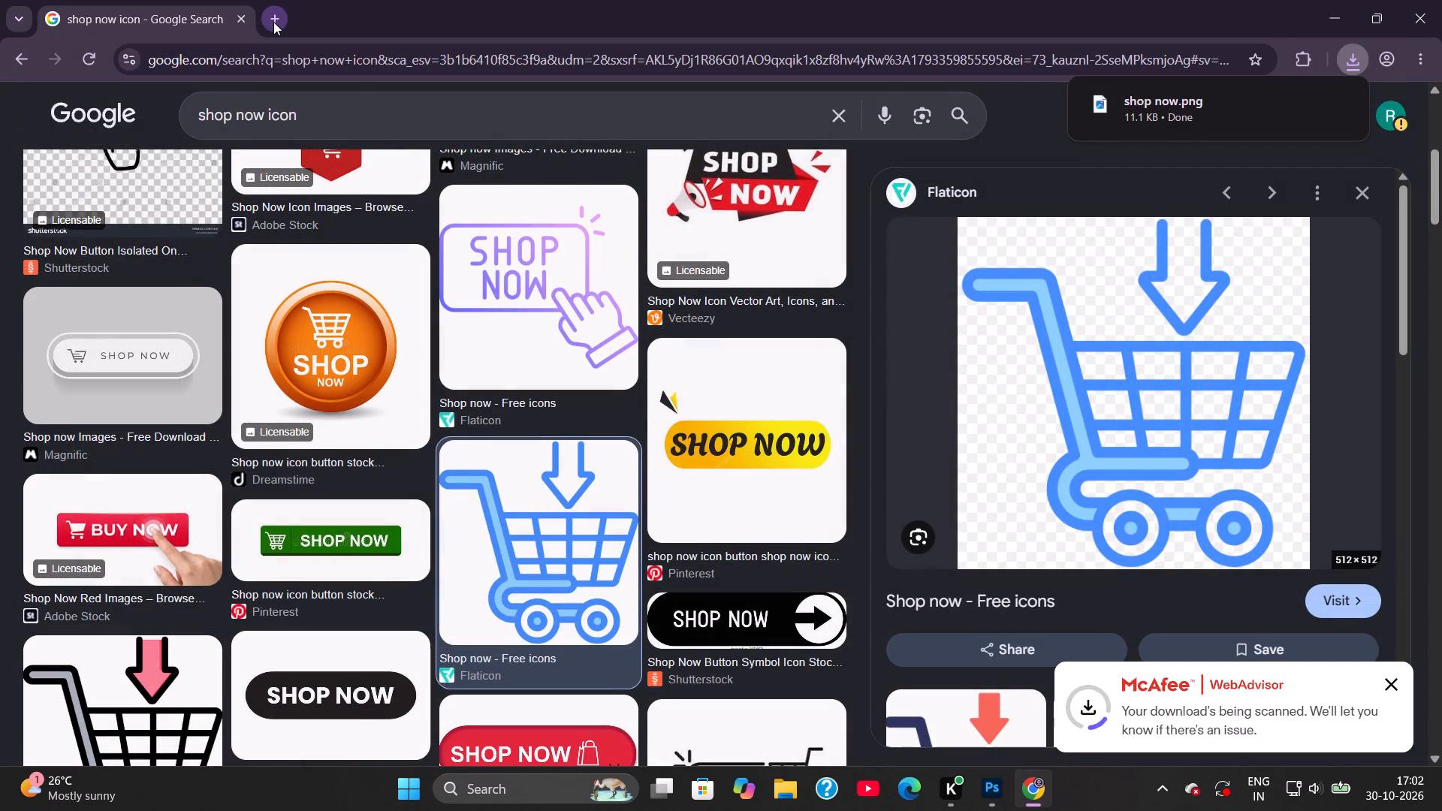
Search for "image background remover" in a new browser tab and open Photoroom's Instant Background Remover result.
left_click(273, 22)
type("image")
key("space")
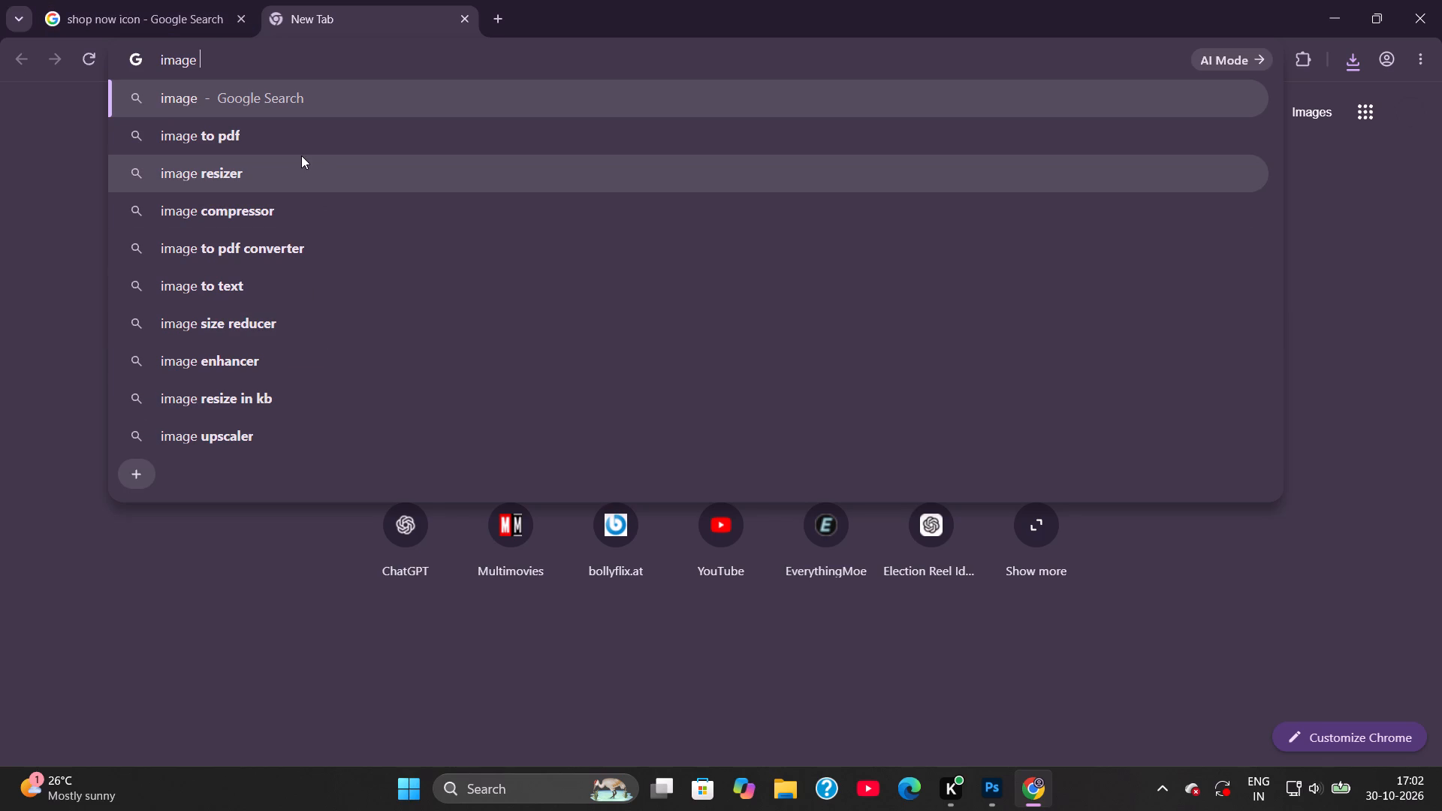
type("background remover")
key("Return")
right_click(937, 0)
left_click(641, 0)
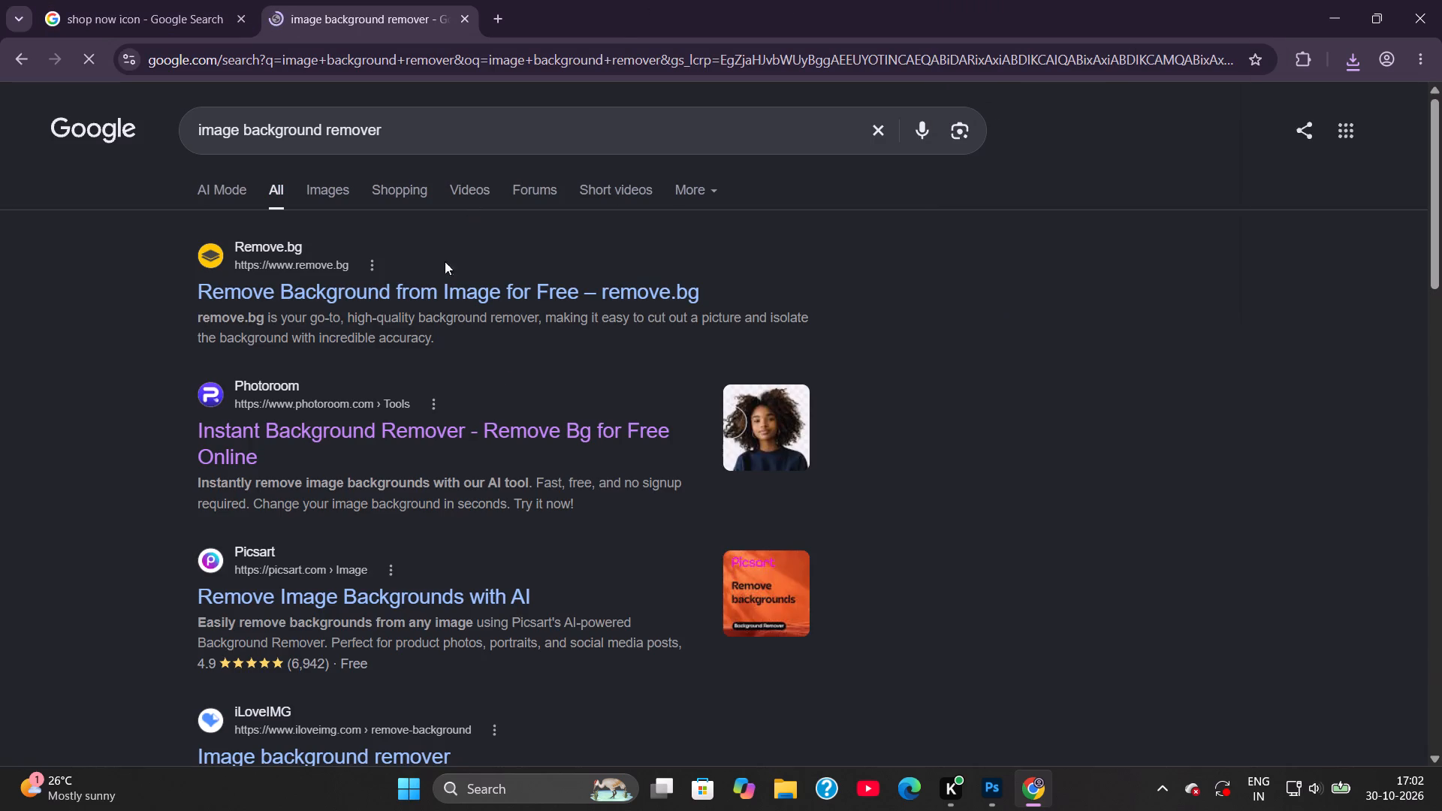
left_click(421, 424)
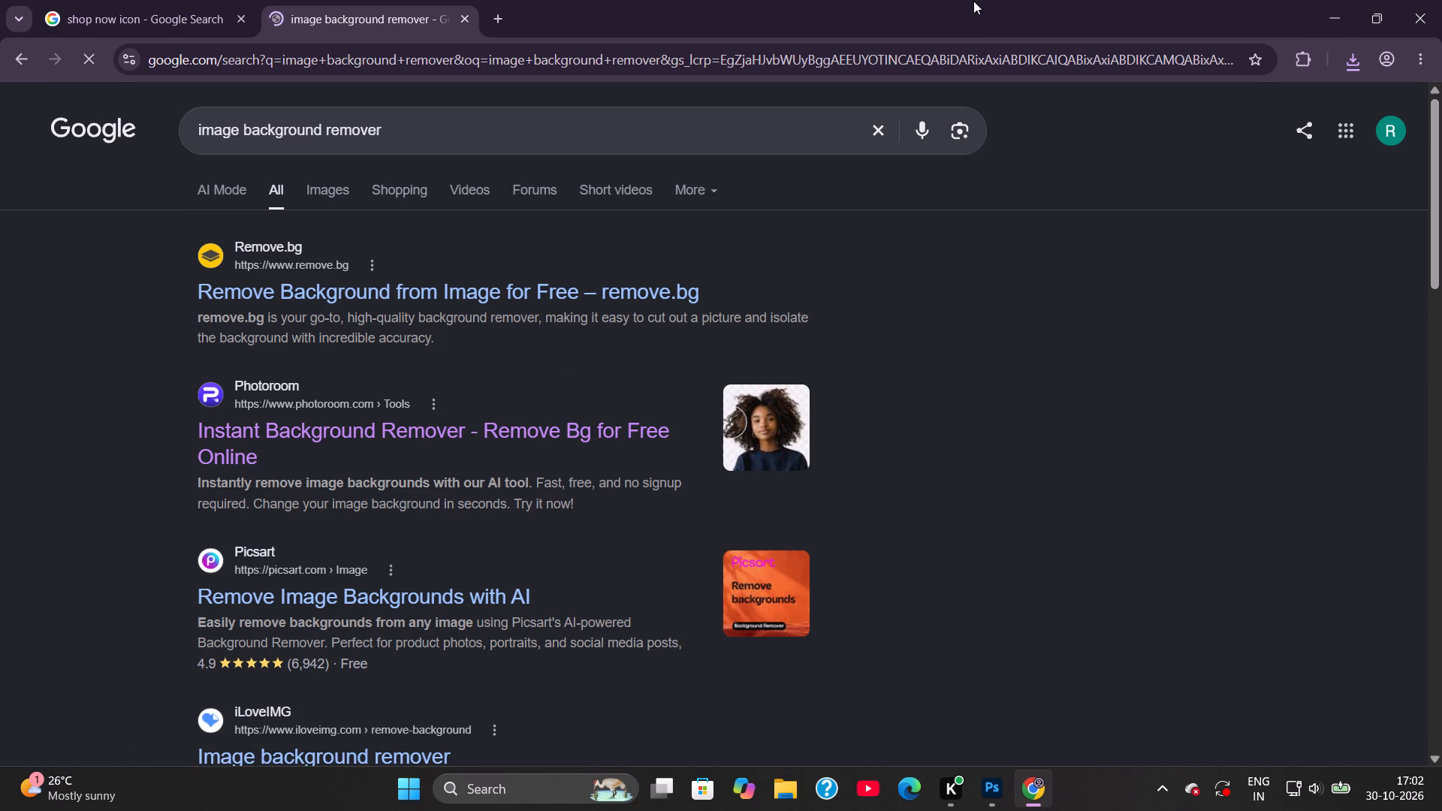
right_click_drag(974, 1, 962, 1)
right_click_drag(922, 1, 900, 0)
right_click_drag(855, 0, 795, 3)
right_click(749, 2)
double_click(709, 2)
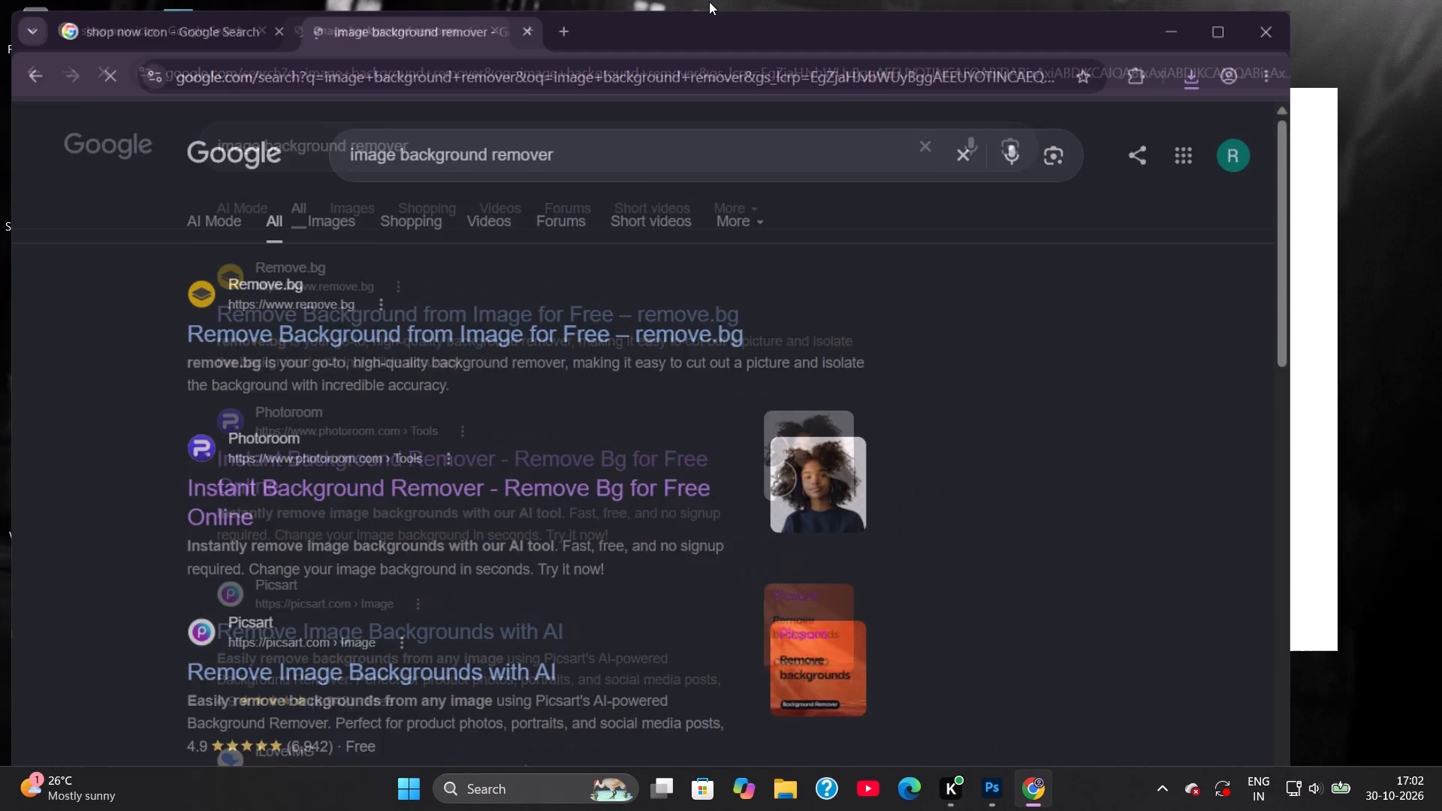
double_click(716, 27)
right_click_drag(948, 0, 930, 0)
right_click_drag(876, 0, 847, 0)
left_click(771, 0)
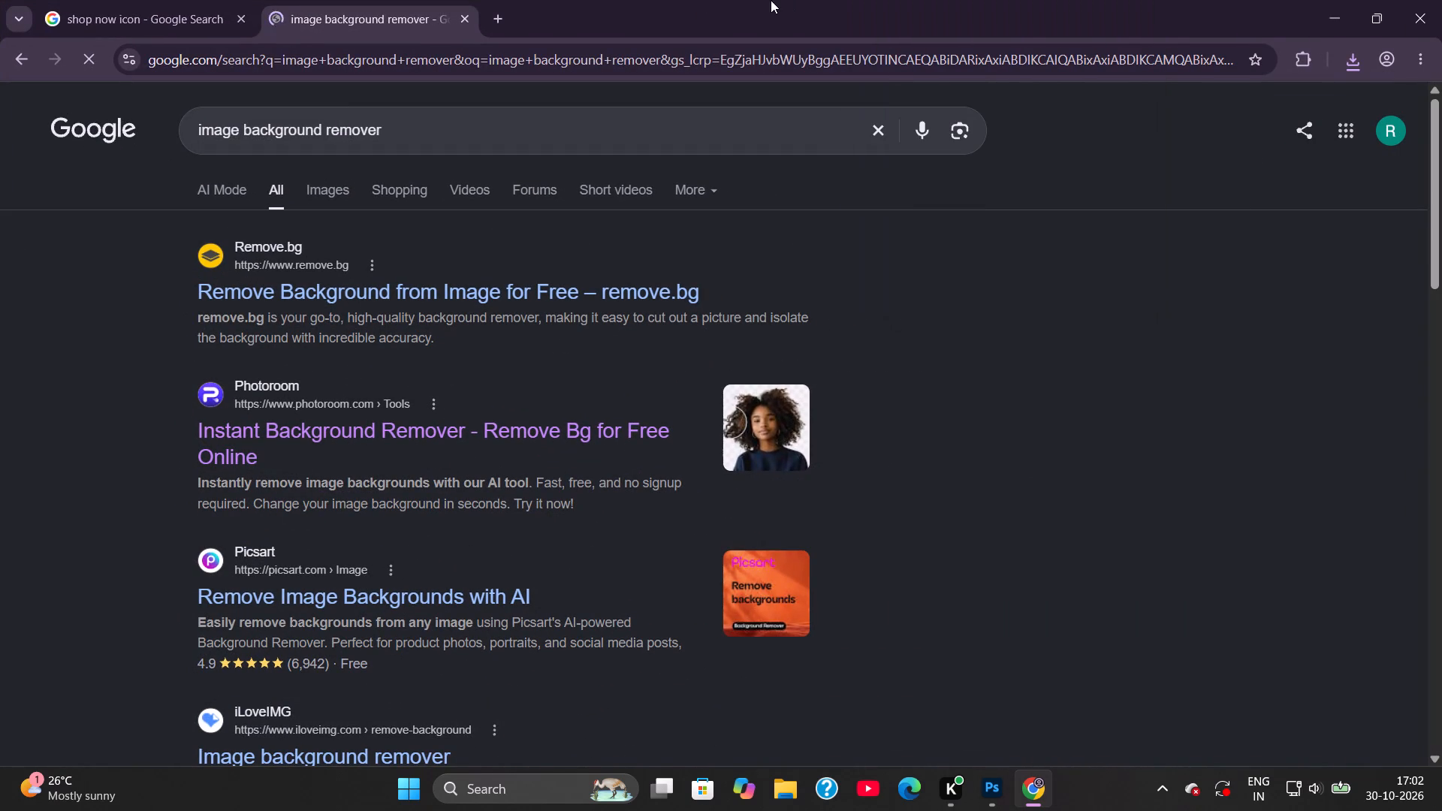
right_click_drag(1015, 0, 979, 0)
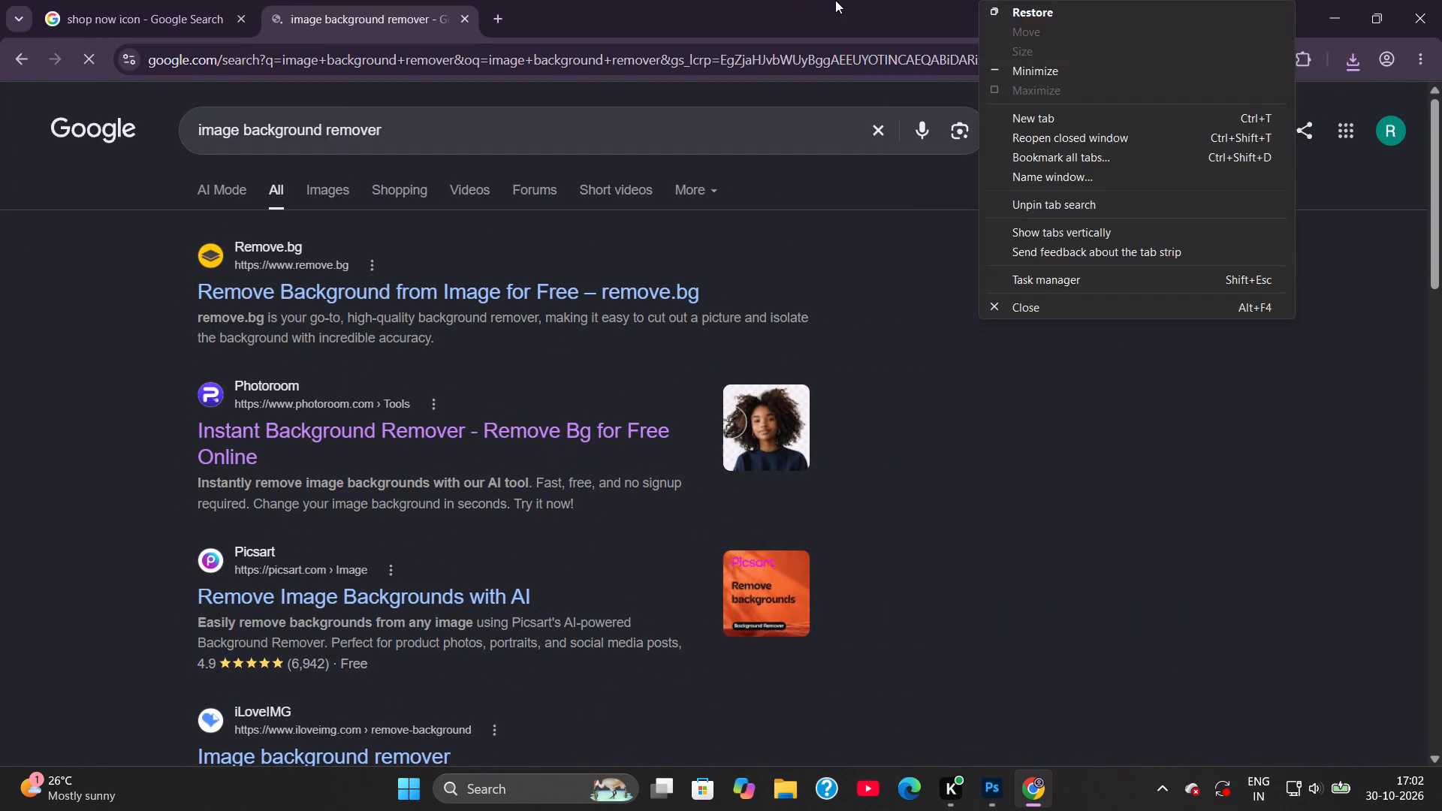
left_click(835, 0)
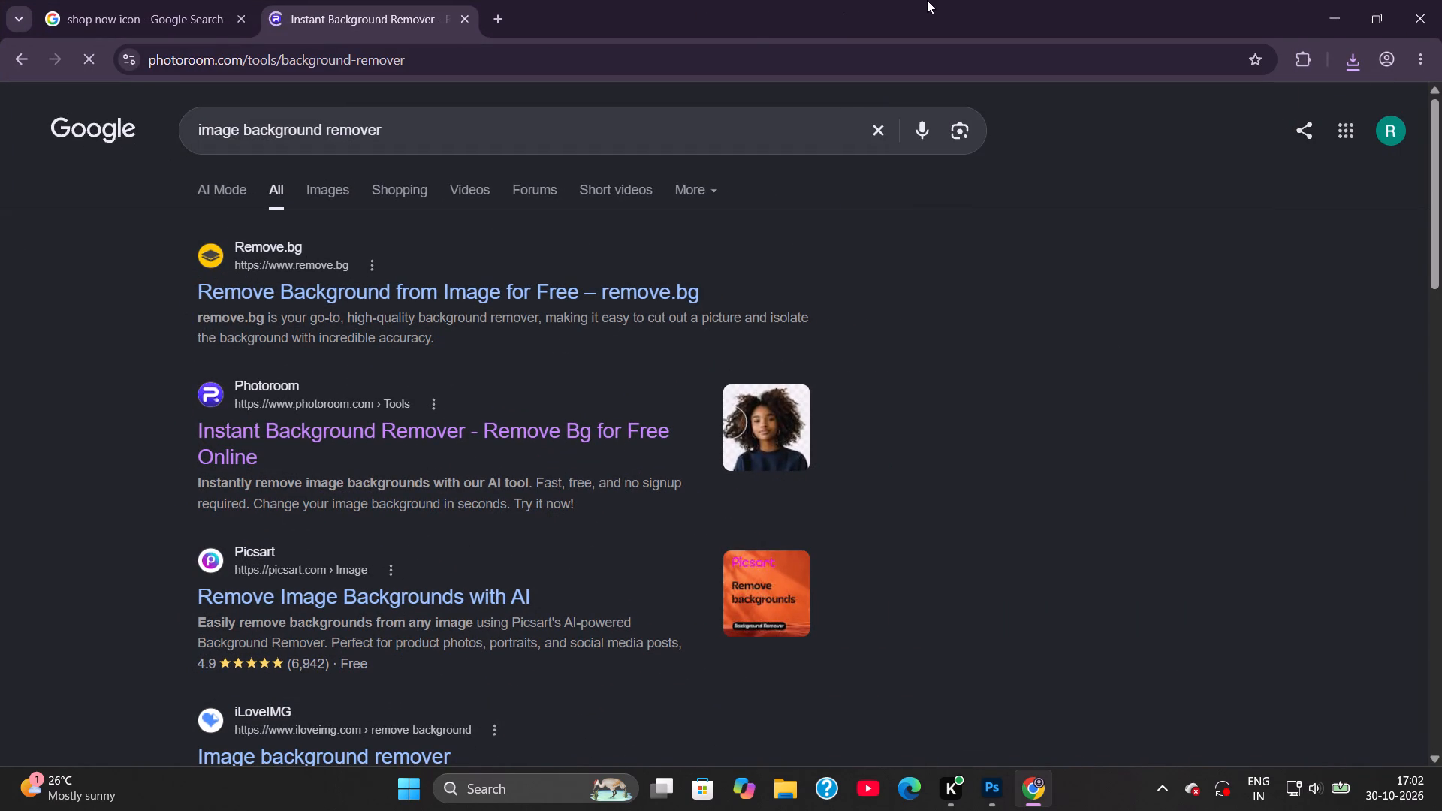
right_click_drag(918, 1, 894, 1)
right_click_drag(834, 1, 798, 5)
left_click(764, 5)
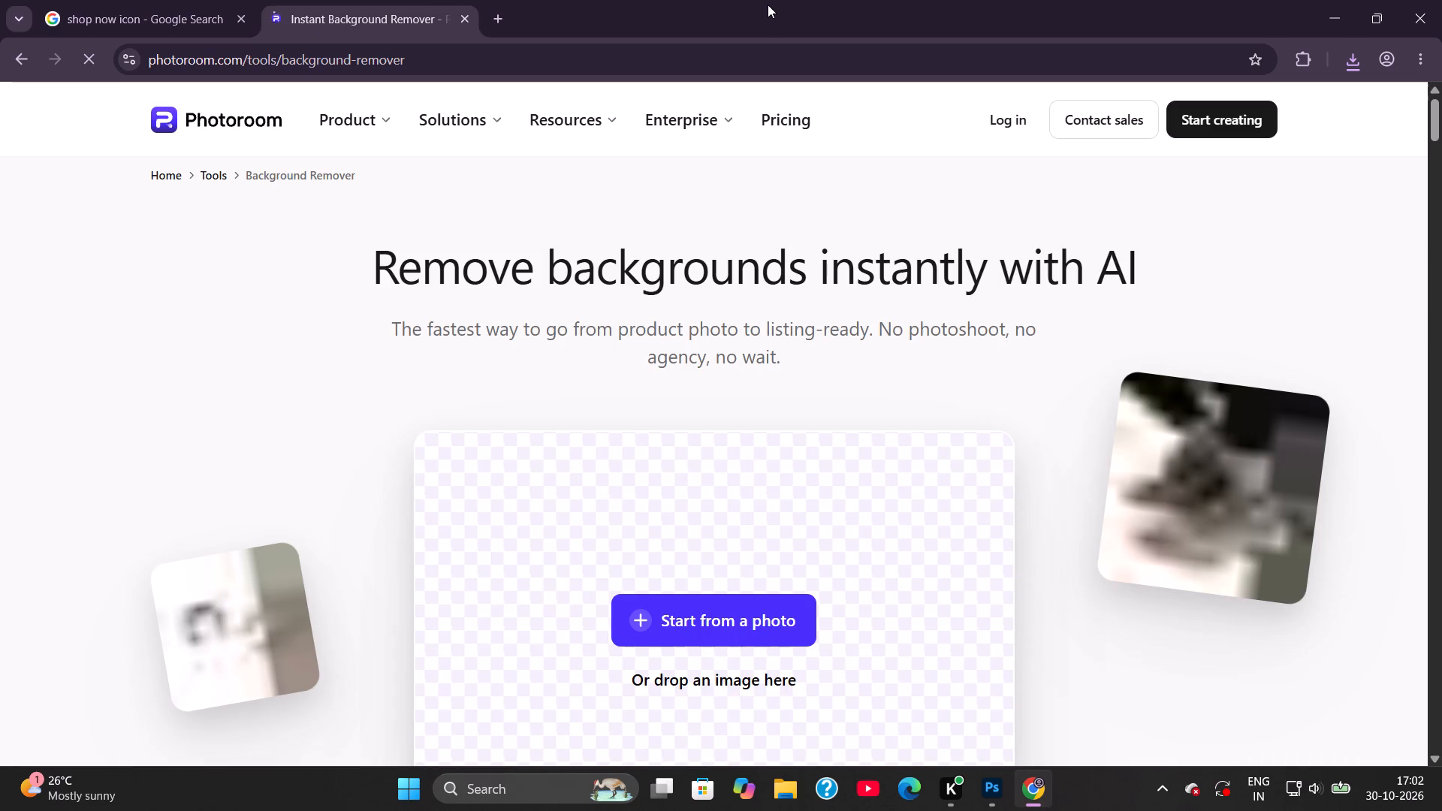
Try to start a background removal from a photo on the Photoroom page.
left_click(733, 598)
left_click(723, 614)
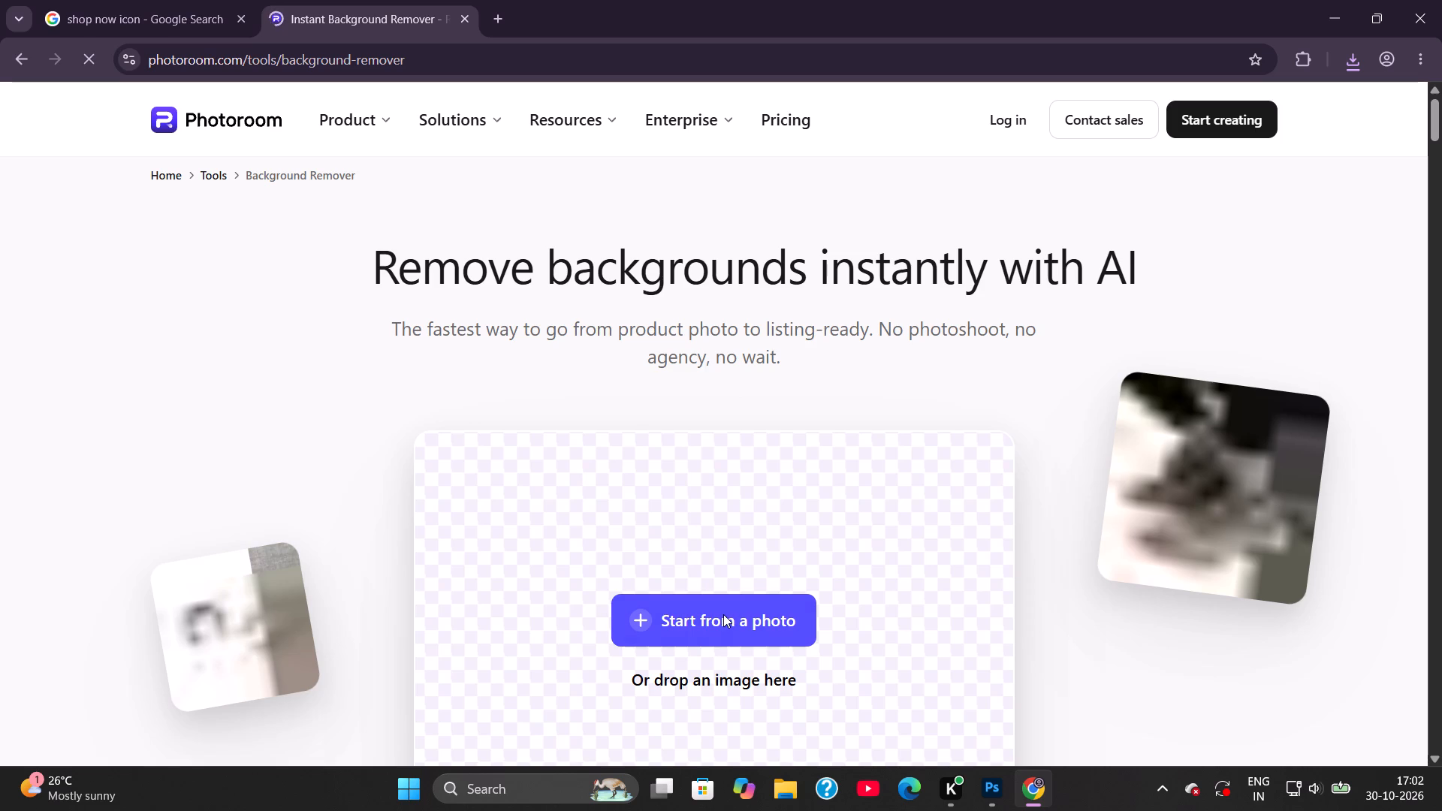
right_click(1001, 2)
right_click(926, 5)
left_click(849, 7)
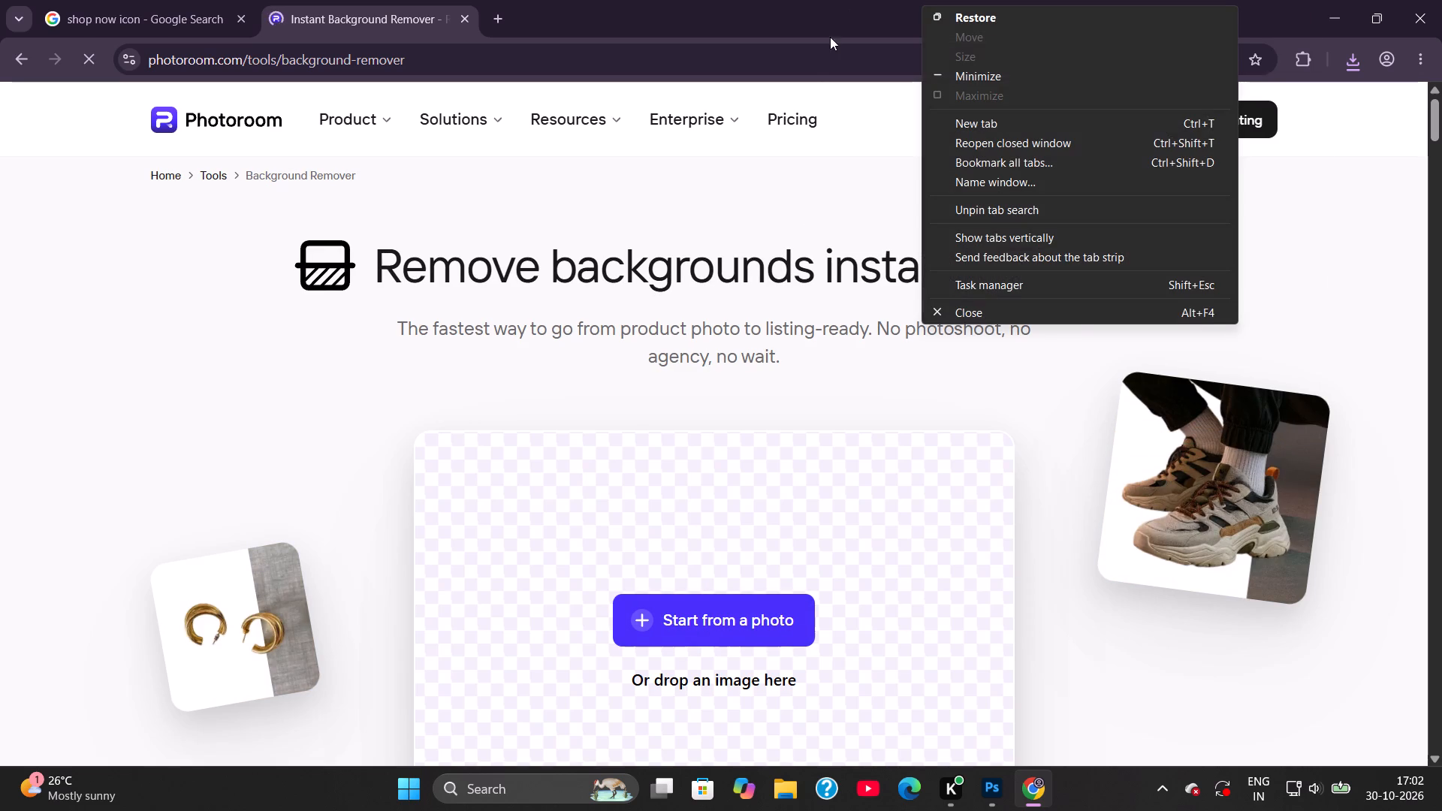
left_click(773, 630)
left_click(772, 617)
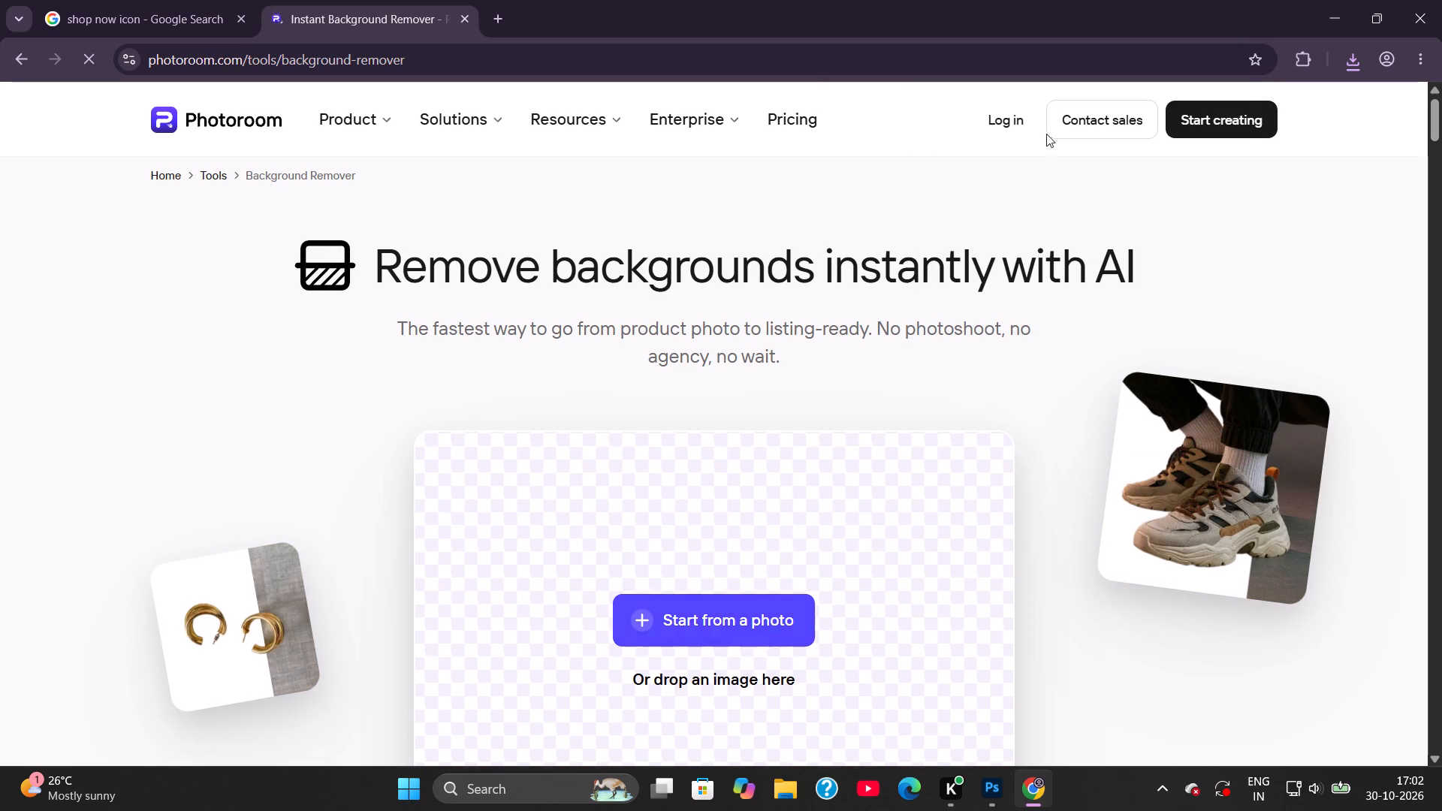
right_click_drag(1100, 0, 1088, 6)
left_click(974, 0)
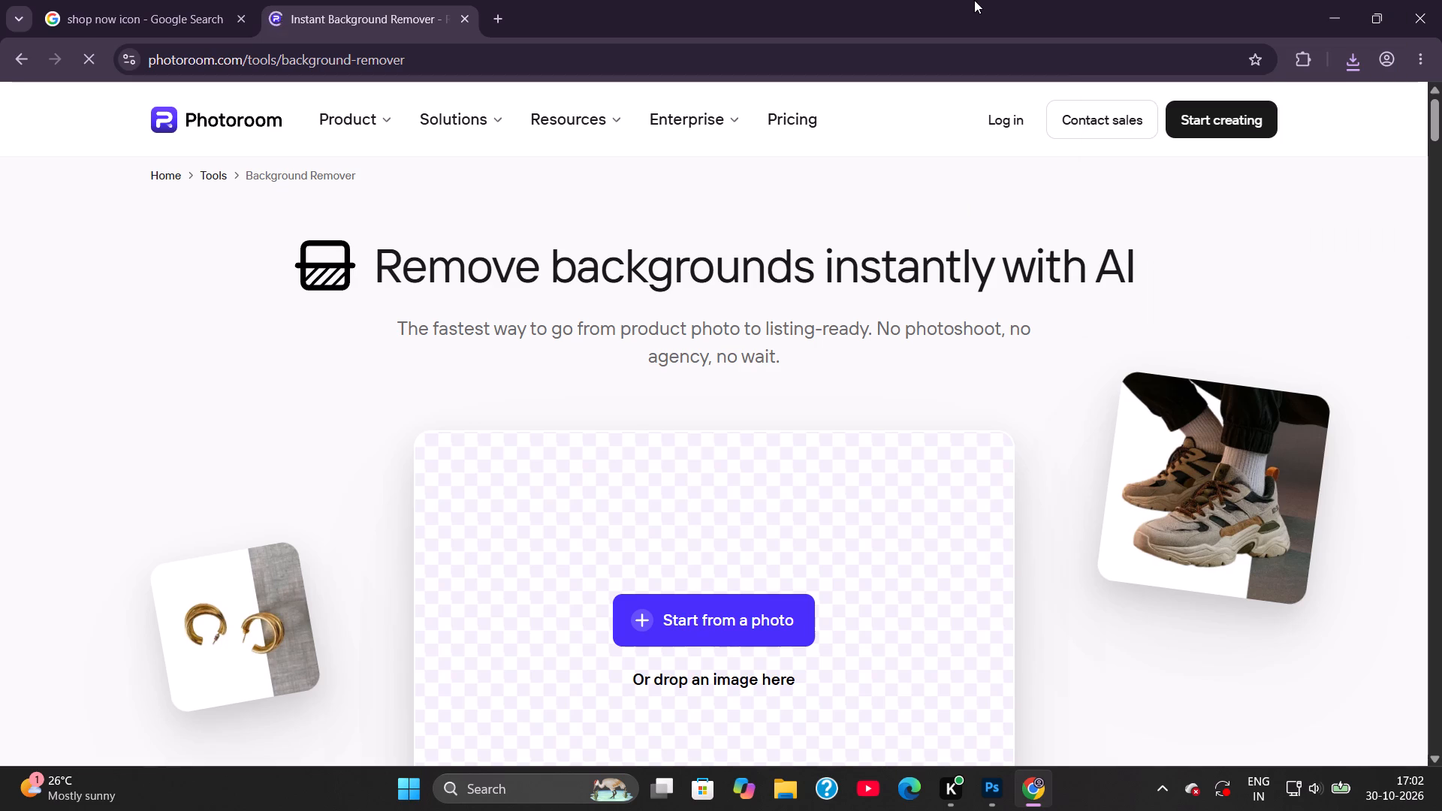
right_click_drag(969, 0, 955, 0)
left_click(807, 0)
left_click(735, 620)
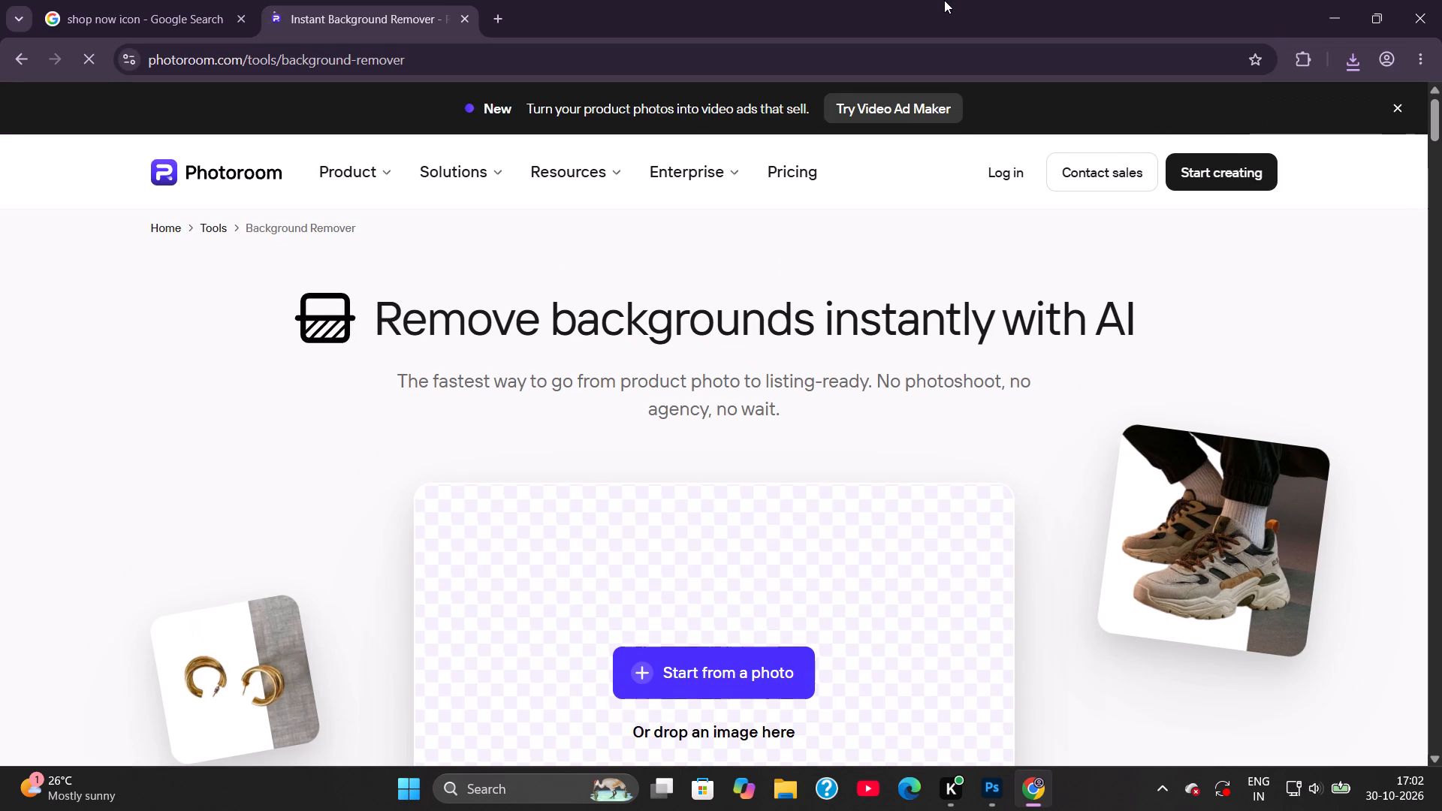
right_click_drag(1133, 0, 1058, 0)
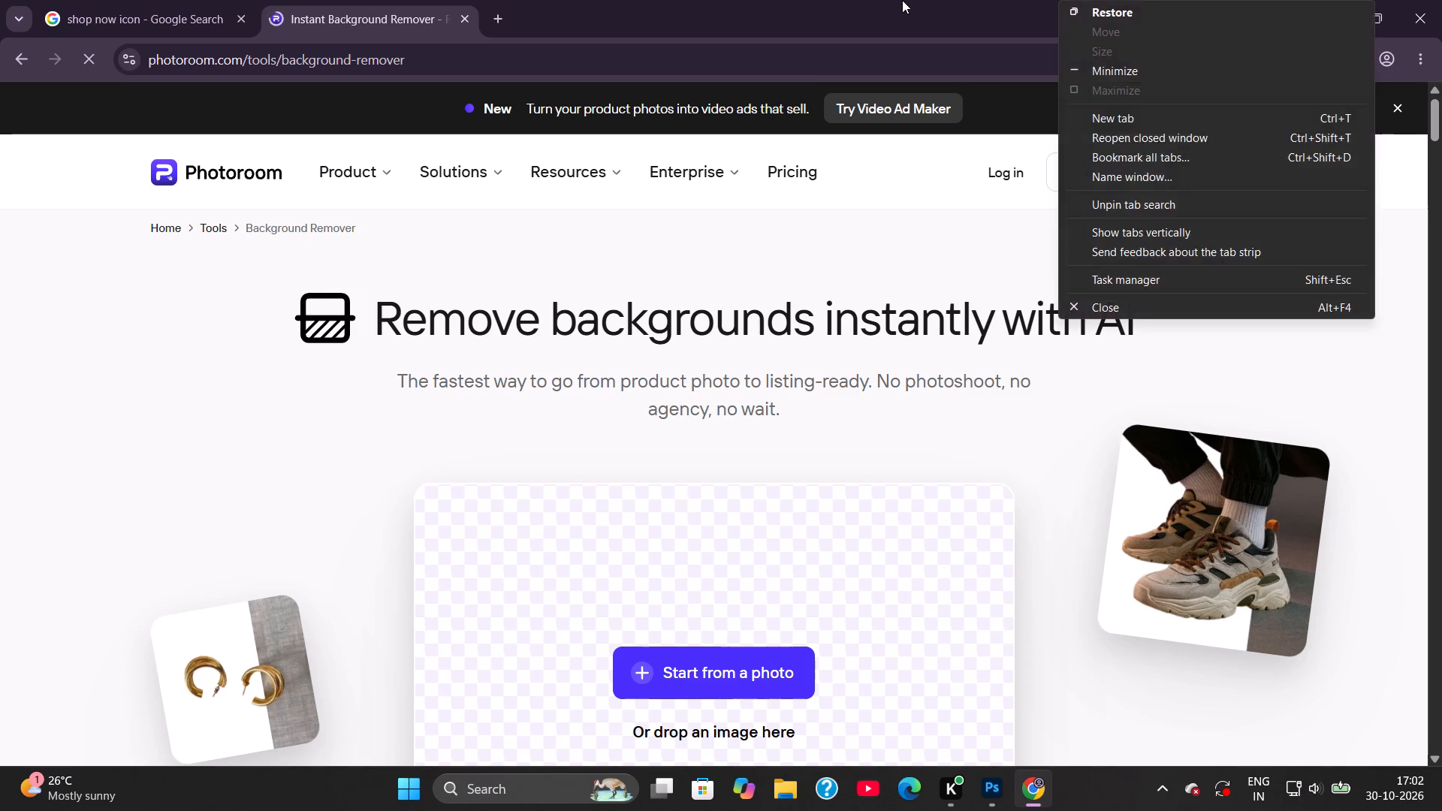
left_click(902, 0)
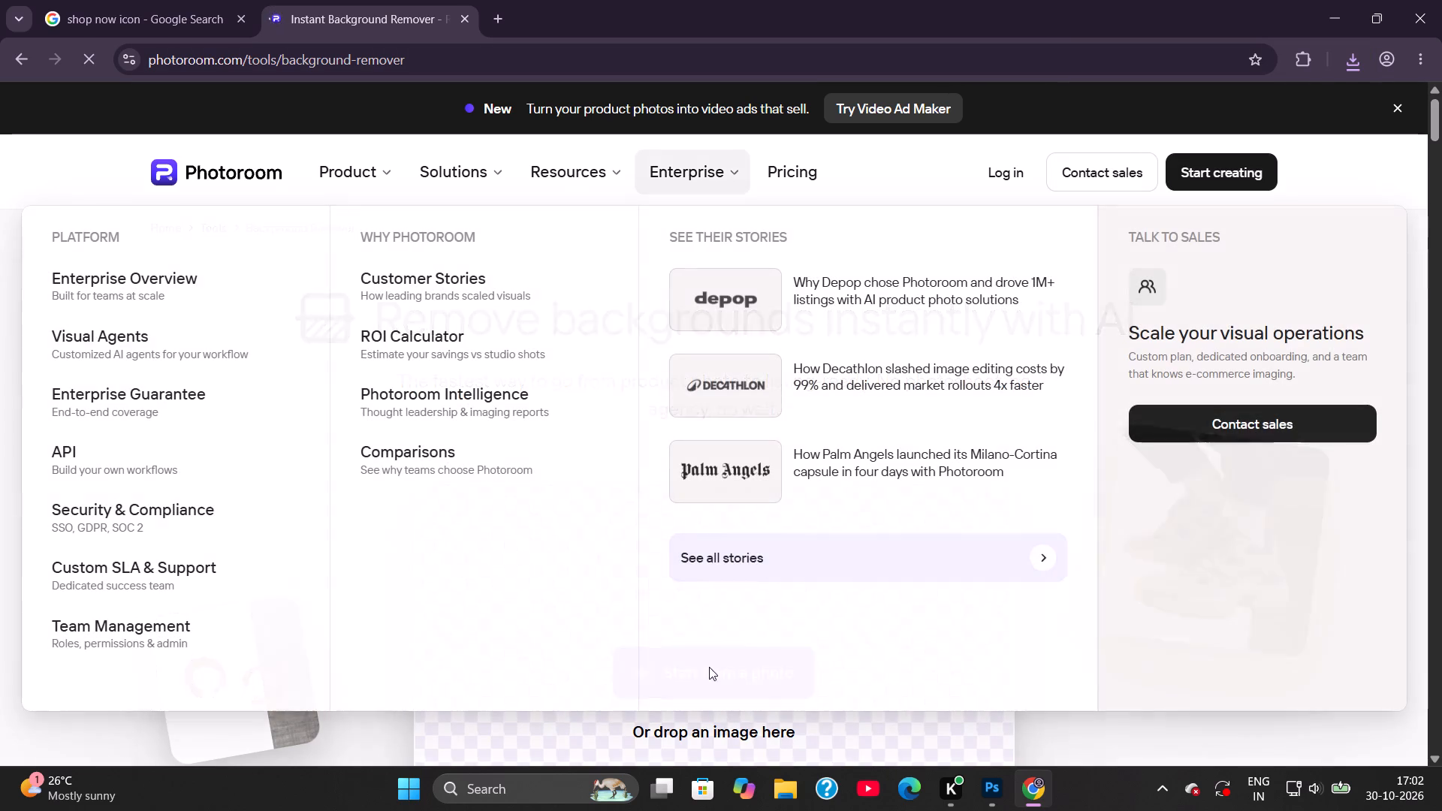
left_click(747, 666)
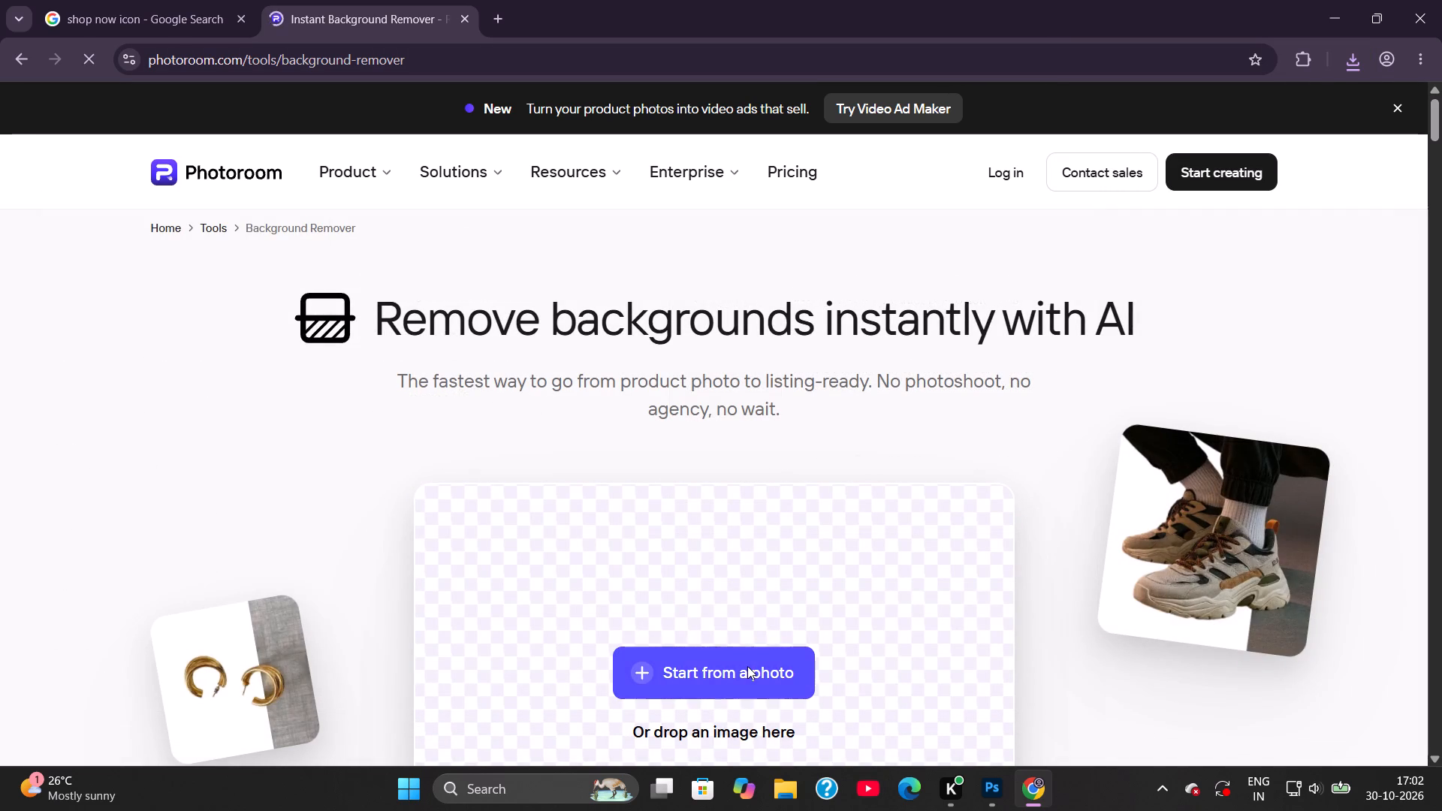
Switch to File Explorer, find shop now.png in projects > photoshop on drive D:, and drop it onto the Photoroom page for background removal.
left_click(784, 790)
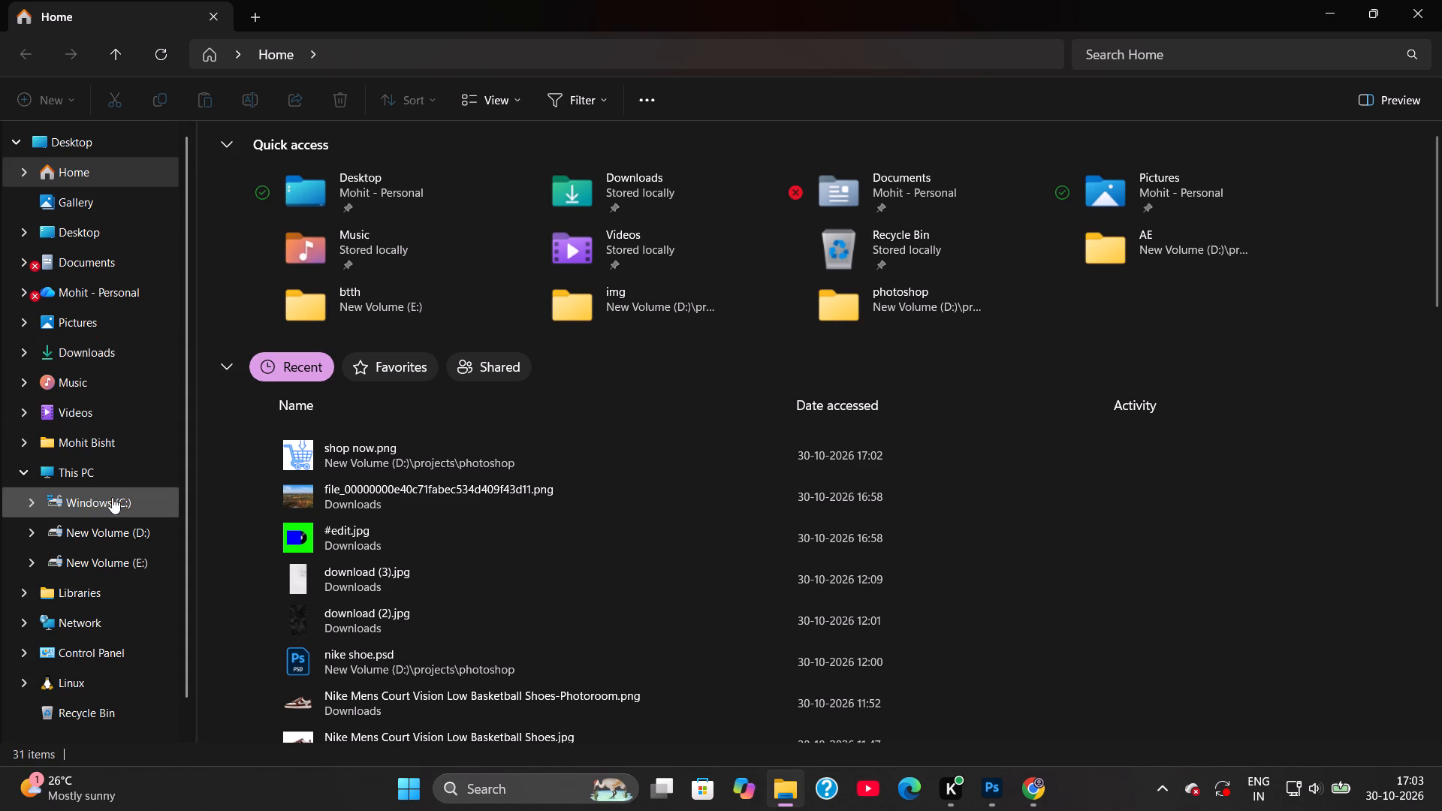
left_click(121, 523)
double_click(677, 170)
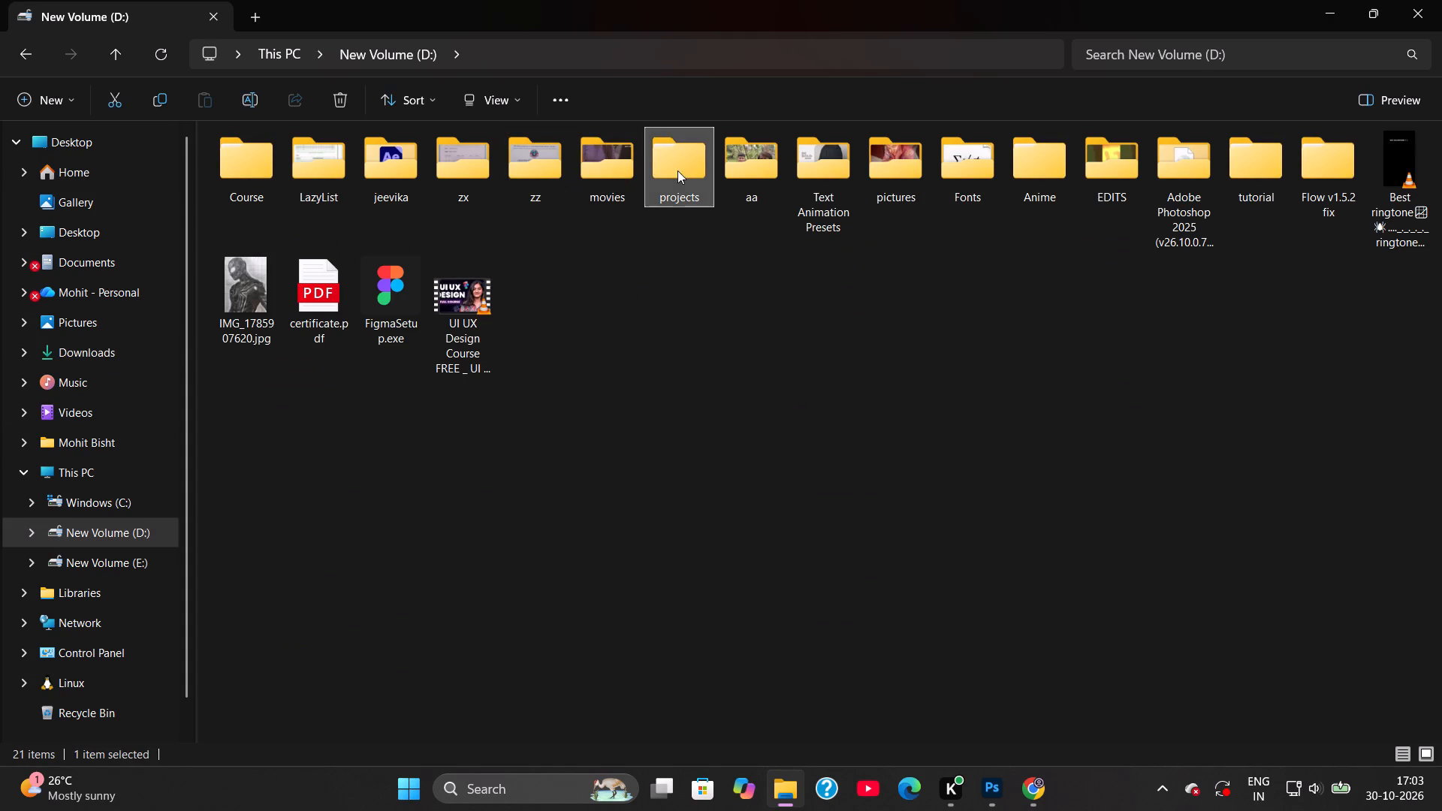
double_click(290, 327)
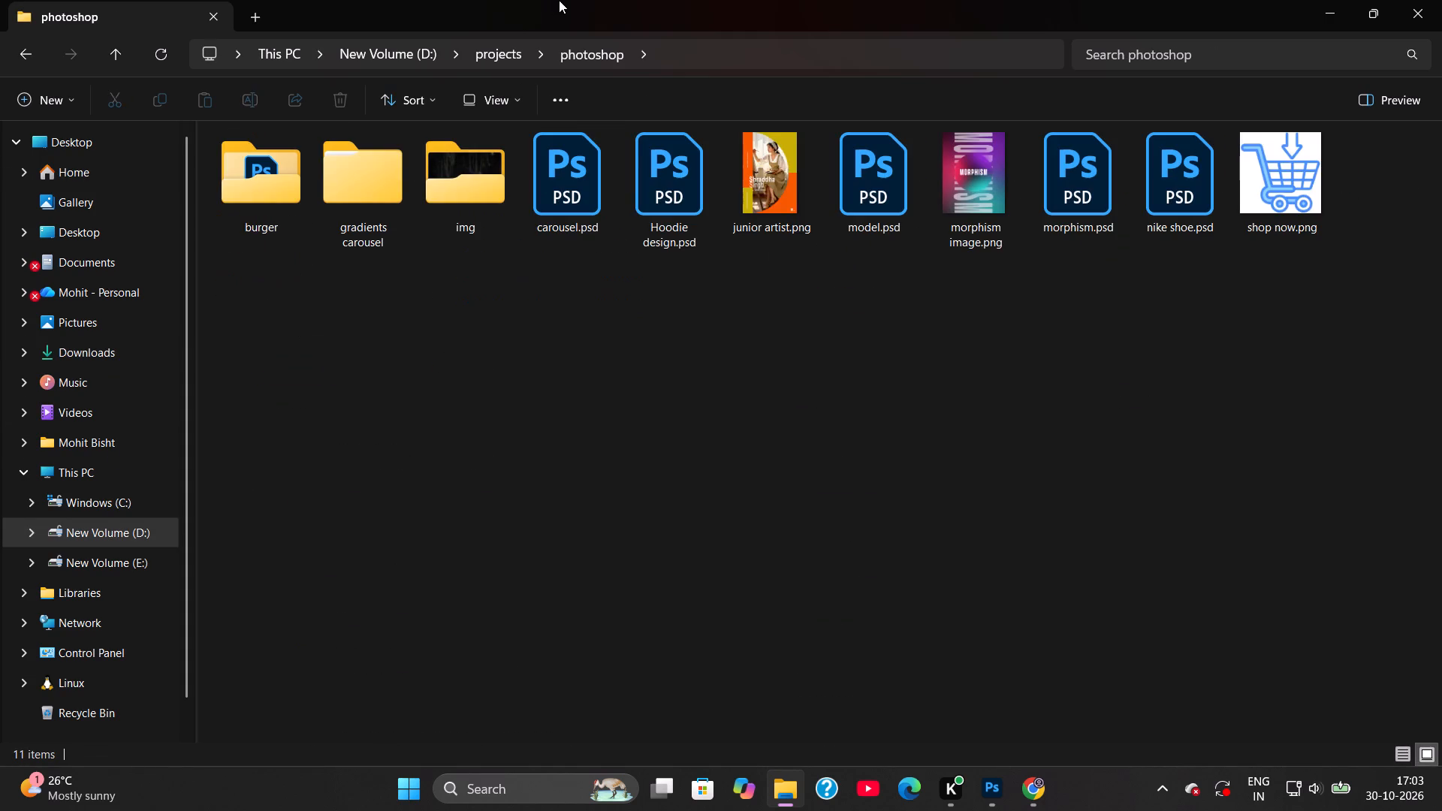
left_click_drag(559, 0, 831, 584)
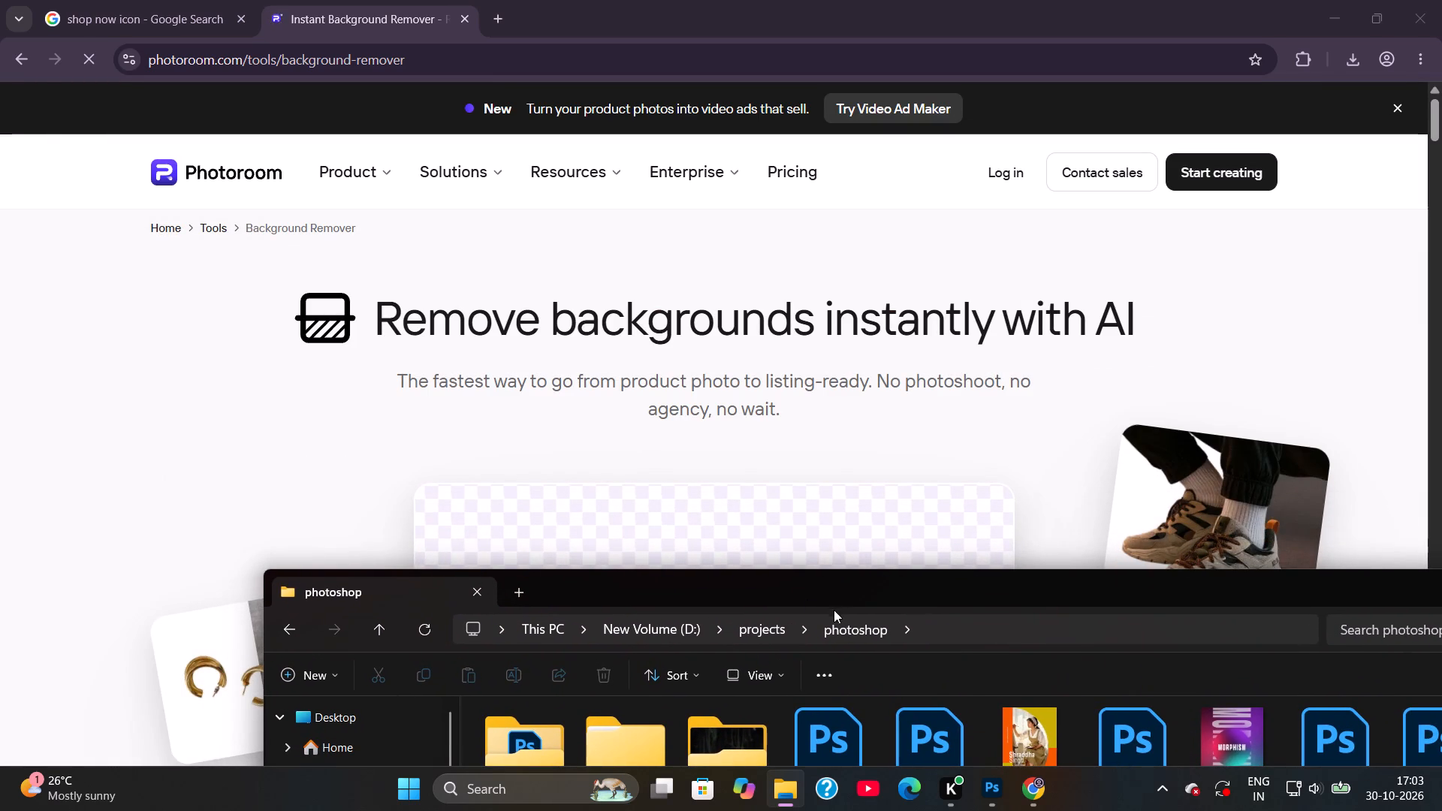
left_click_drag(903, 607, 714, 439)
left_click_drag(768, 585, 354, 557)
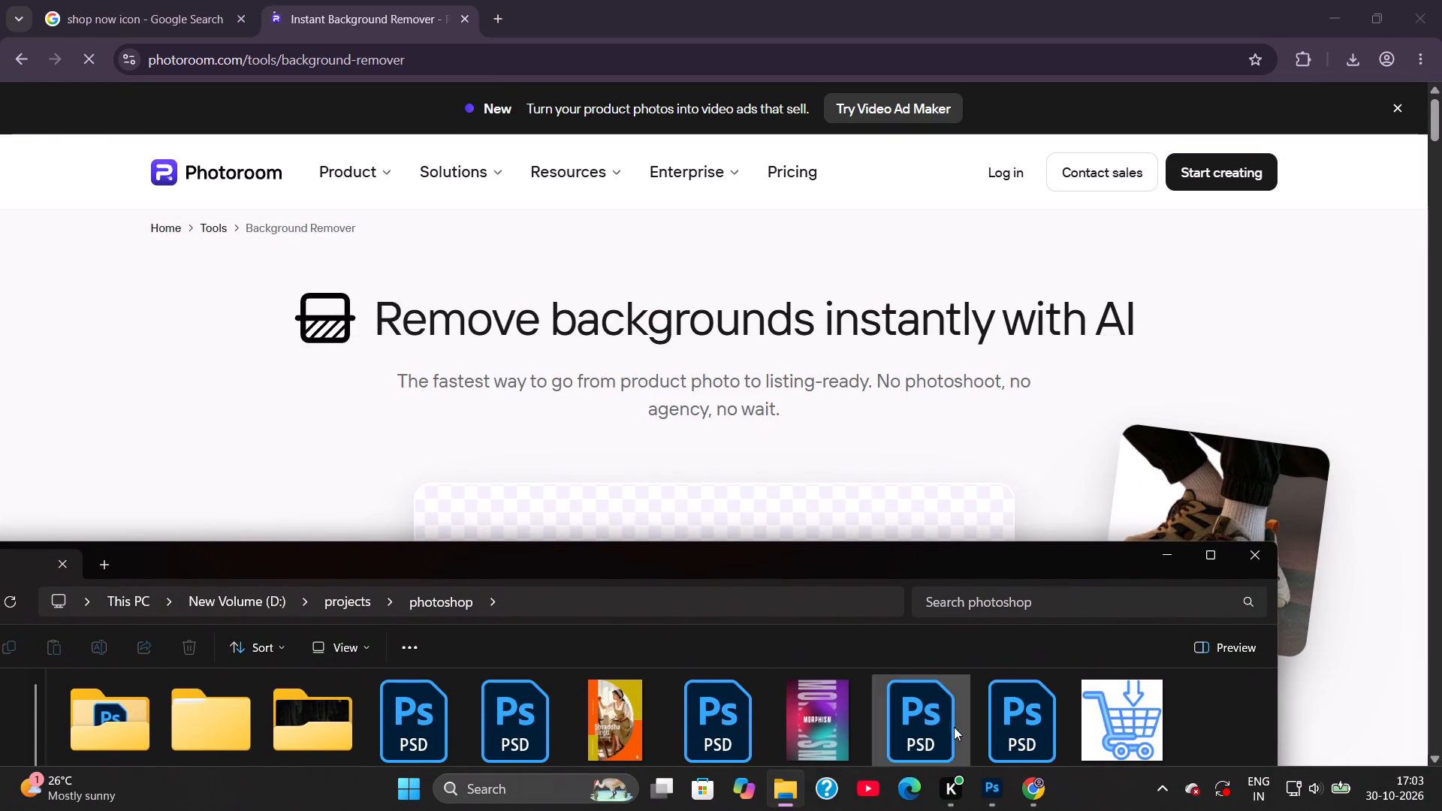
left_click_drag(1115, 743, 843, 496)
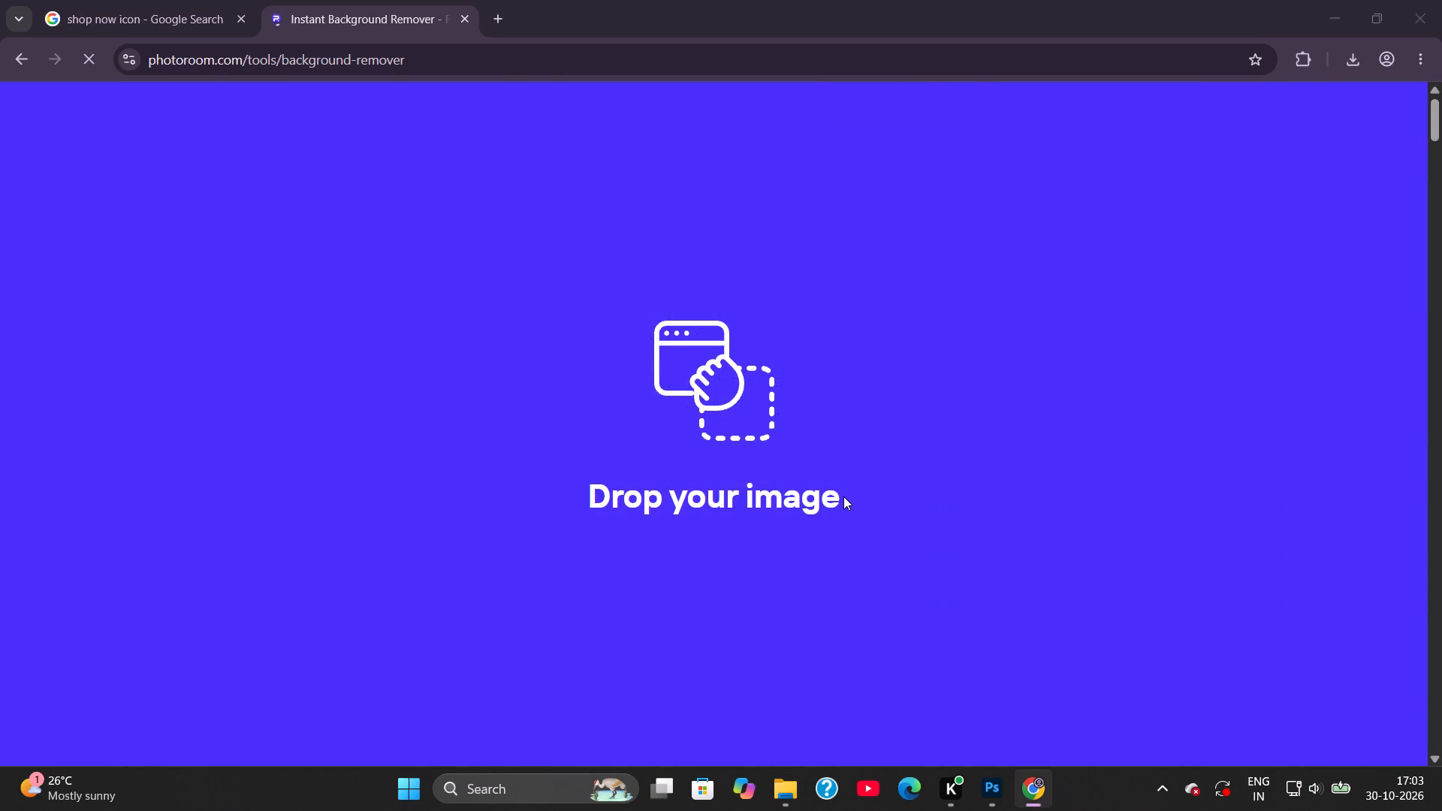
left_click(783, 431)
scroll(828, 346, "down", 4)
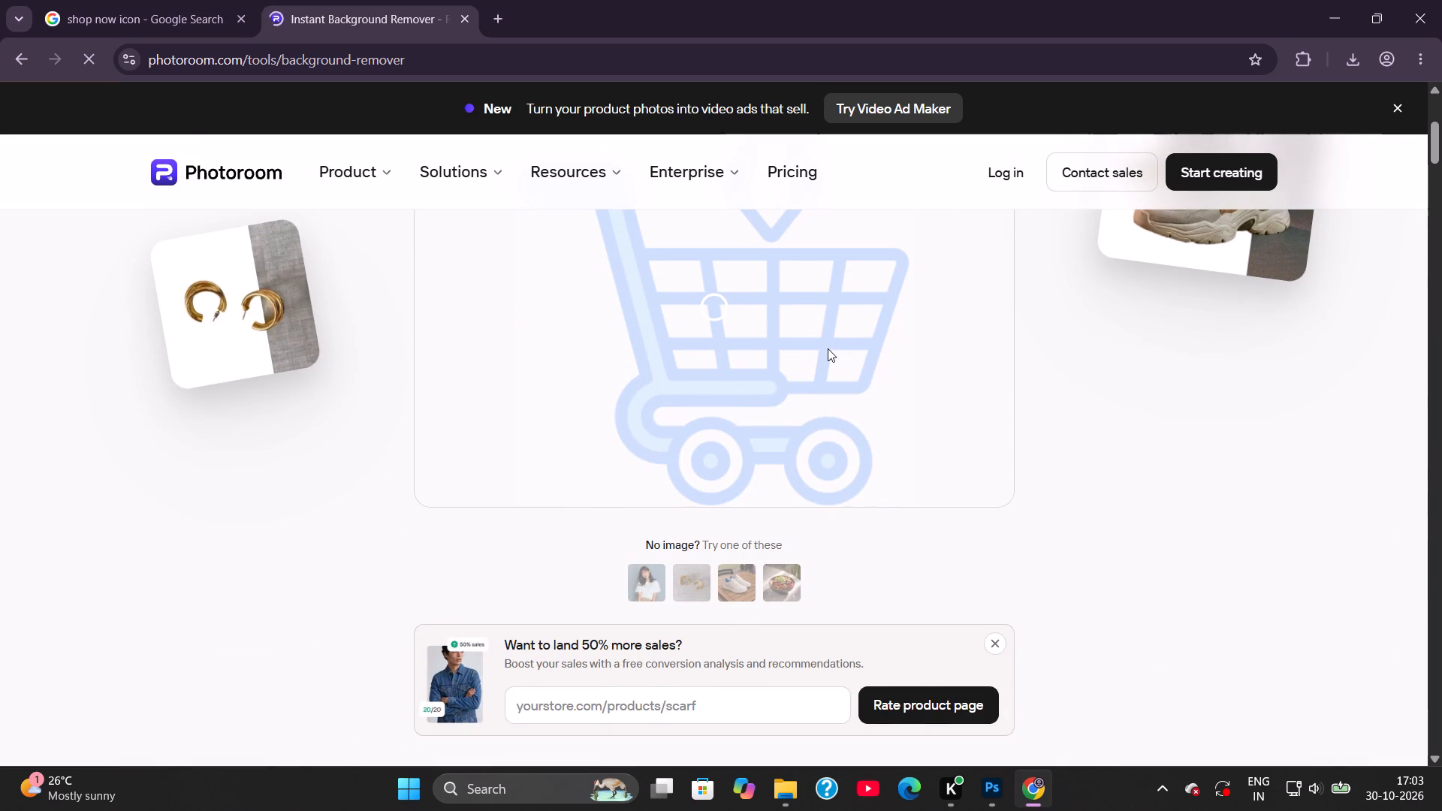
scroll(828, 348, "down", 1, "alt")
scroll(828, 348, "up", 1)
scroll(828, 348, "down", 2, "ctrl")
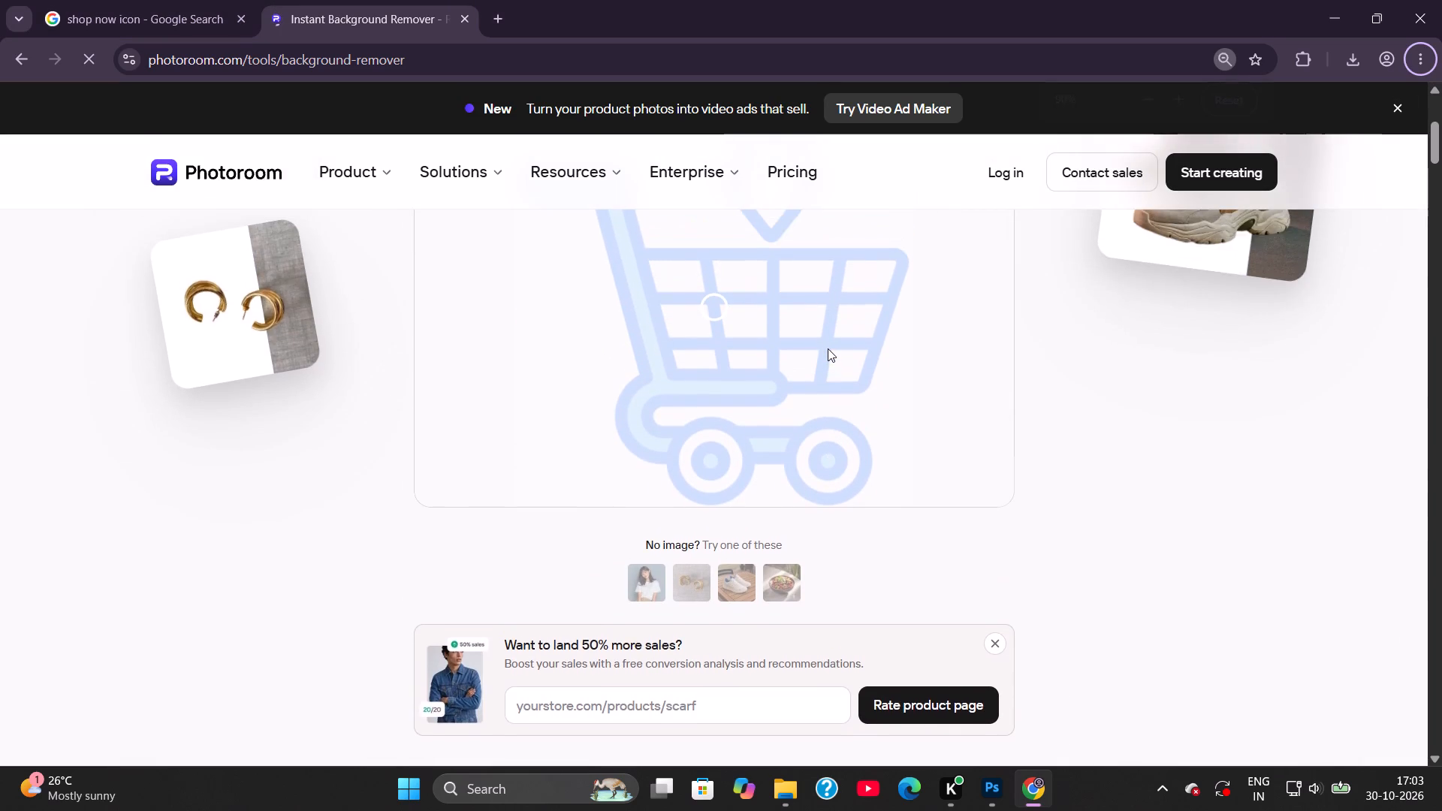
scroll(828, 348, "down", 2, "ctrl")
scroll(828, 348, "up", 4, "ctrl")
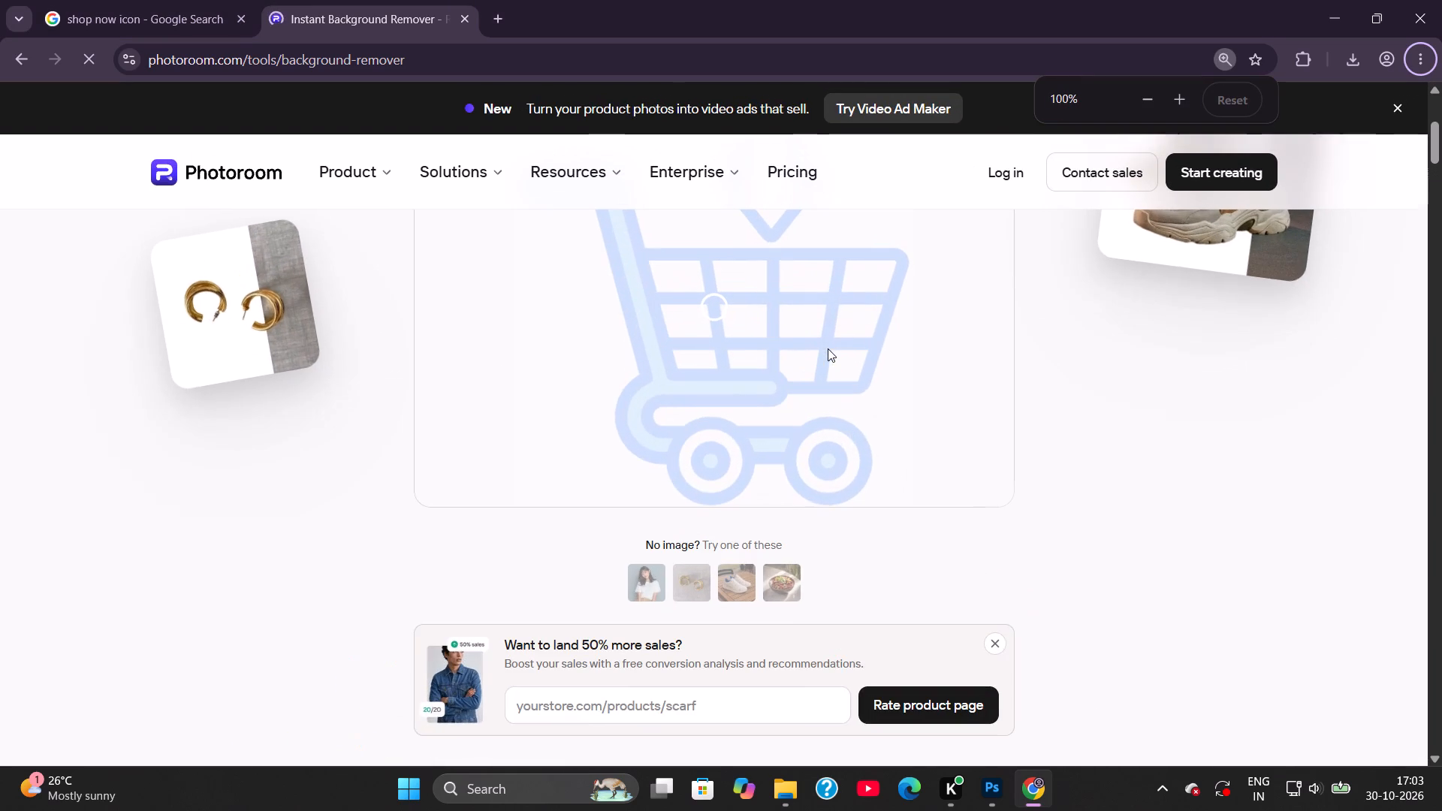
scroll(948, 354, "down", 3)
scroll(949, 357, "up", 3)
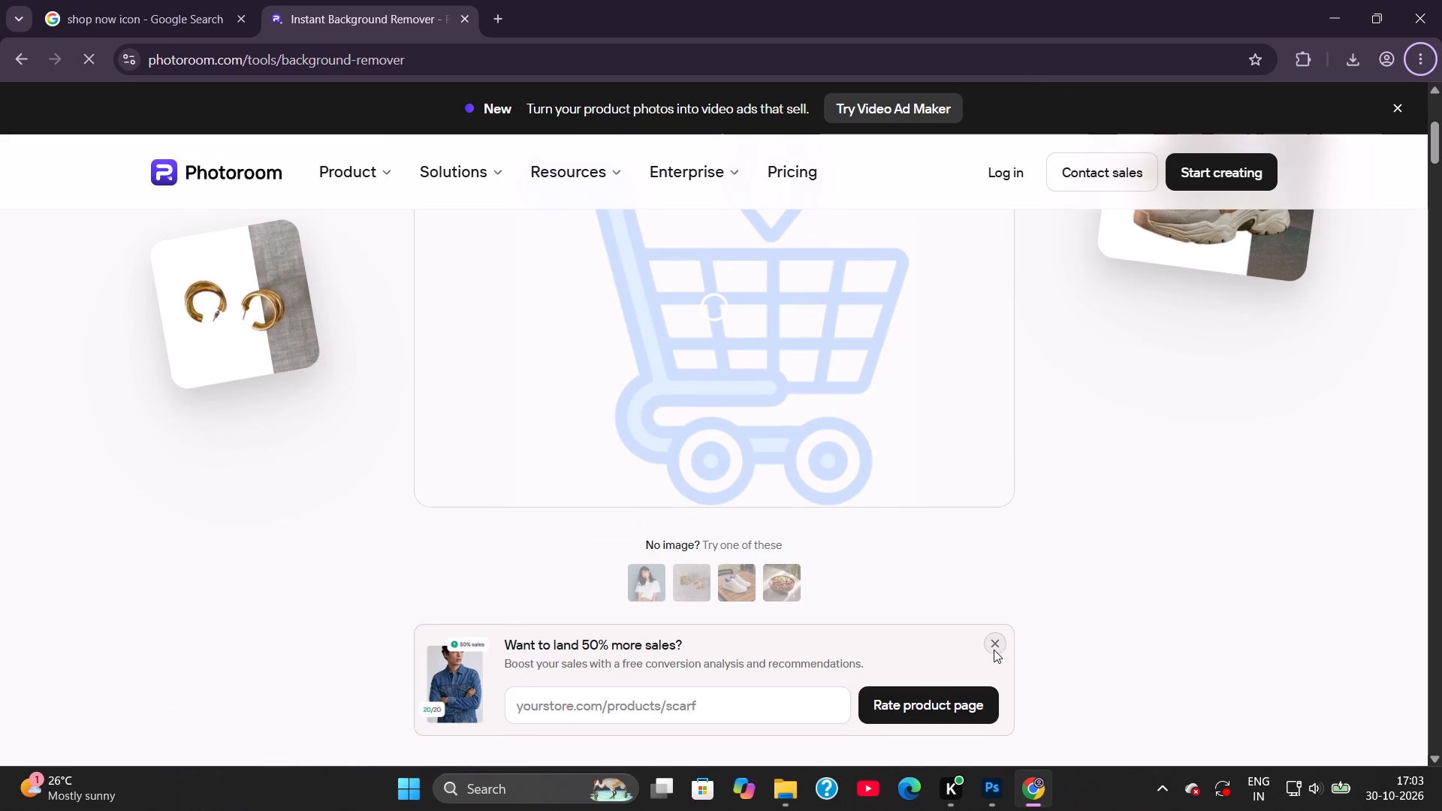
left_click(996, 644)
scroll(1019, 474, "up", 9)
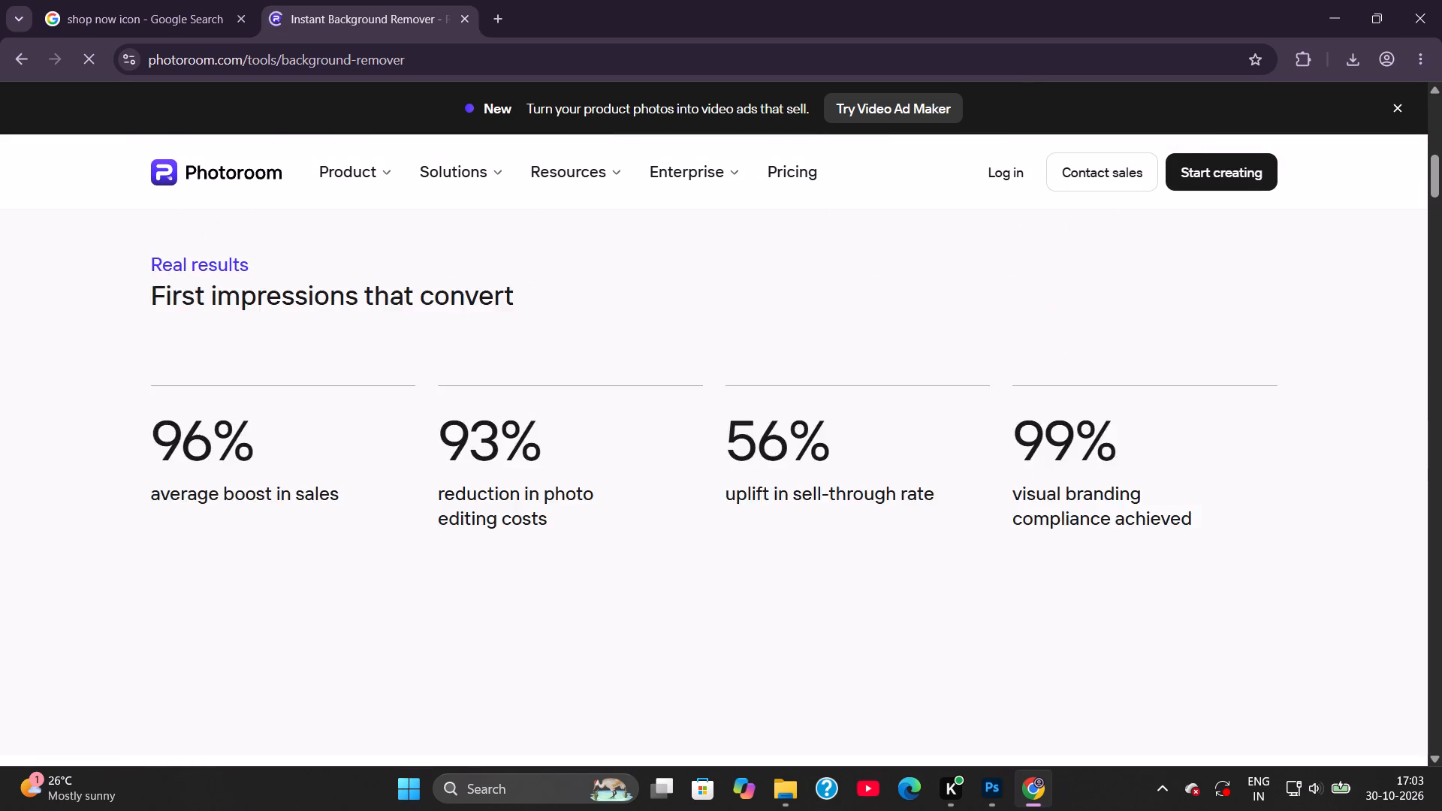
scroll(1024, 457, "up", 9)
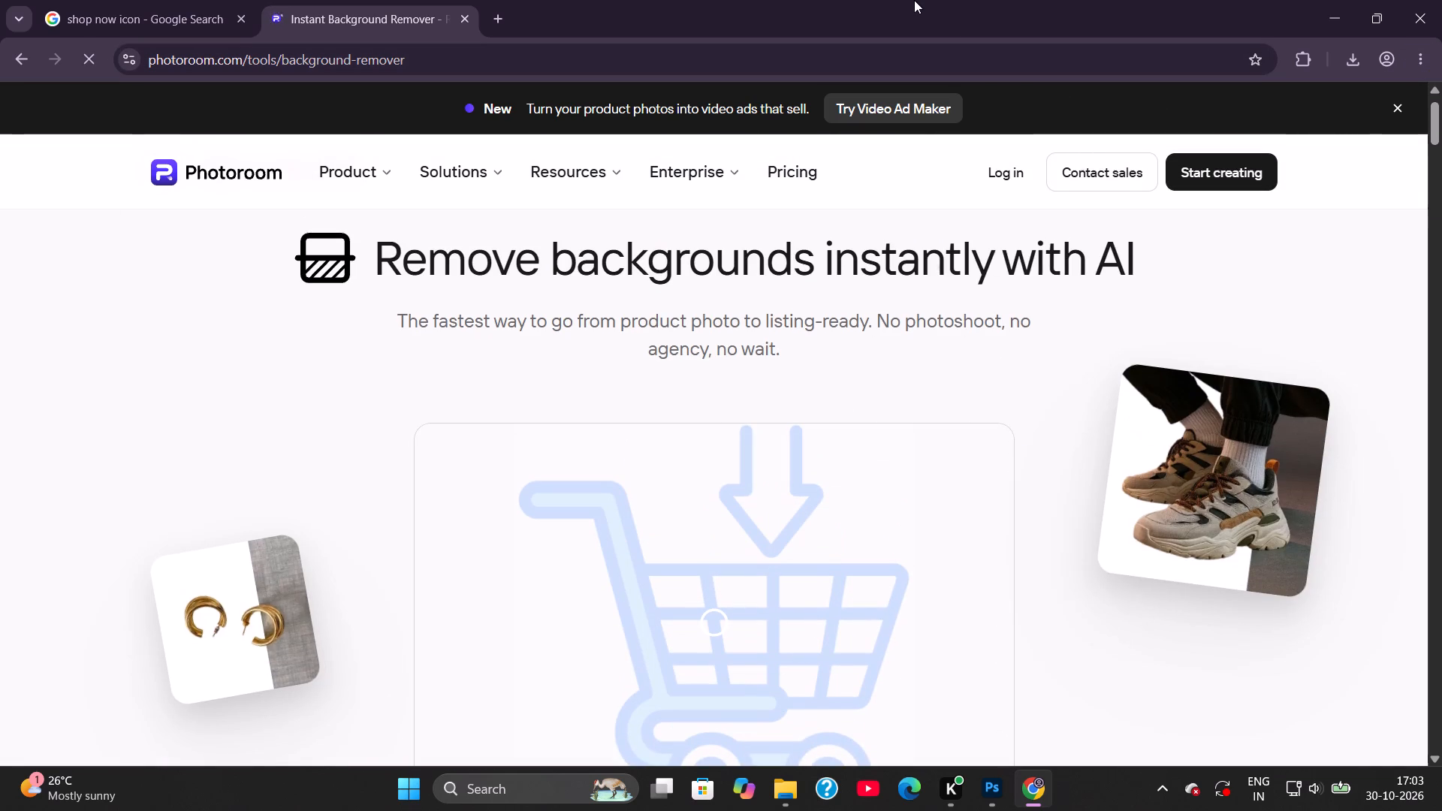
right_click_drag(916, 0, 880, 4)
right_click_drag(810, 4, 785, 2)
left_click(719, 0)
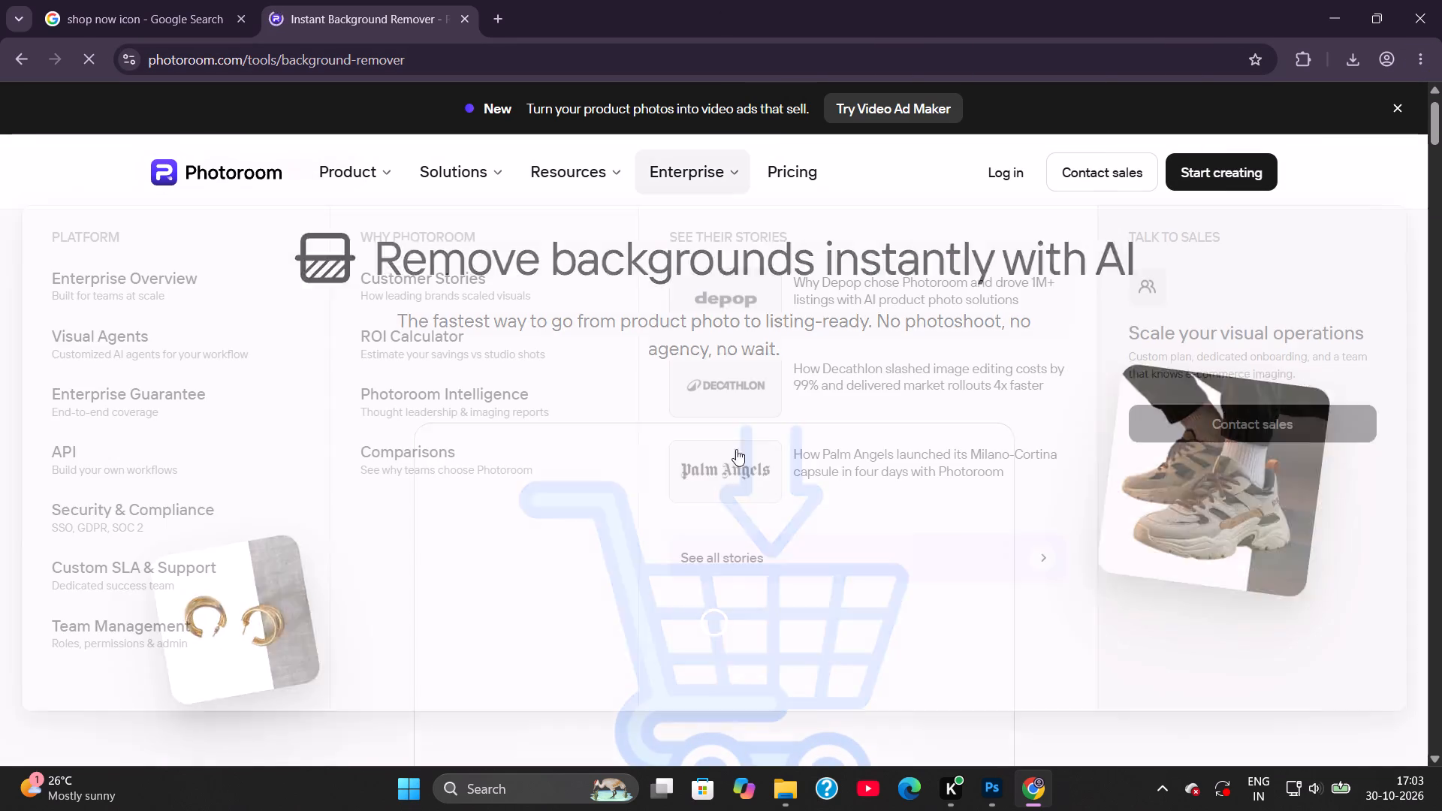
Upload shop now.png from projects > photoshop on drive D: to Photoroom for background removal, and dismiss the captcha error.
scroll(937, 574, "down", 4)
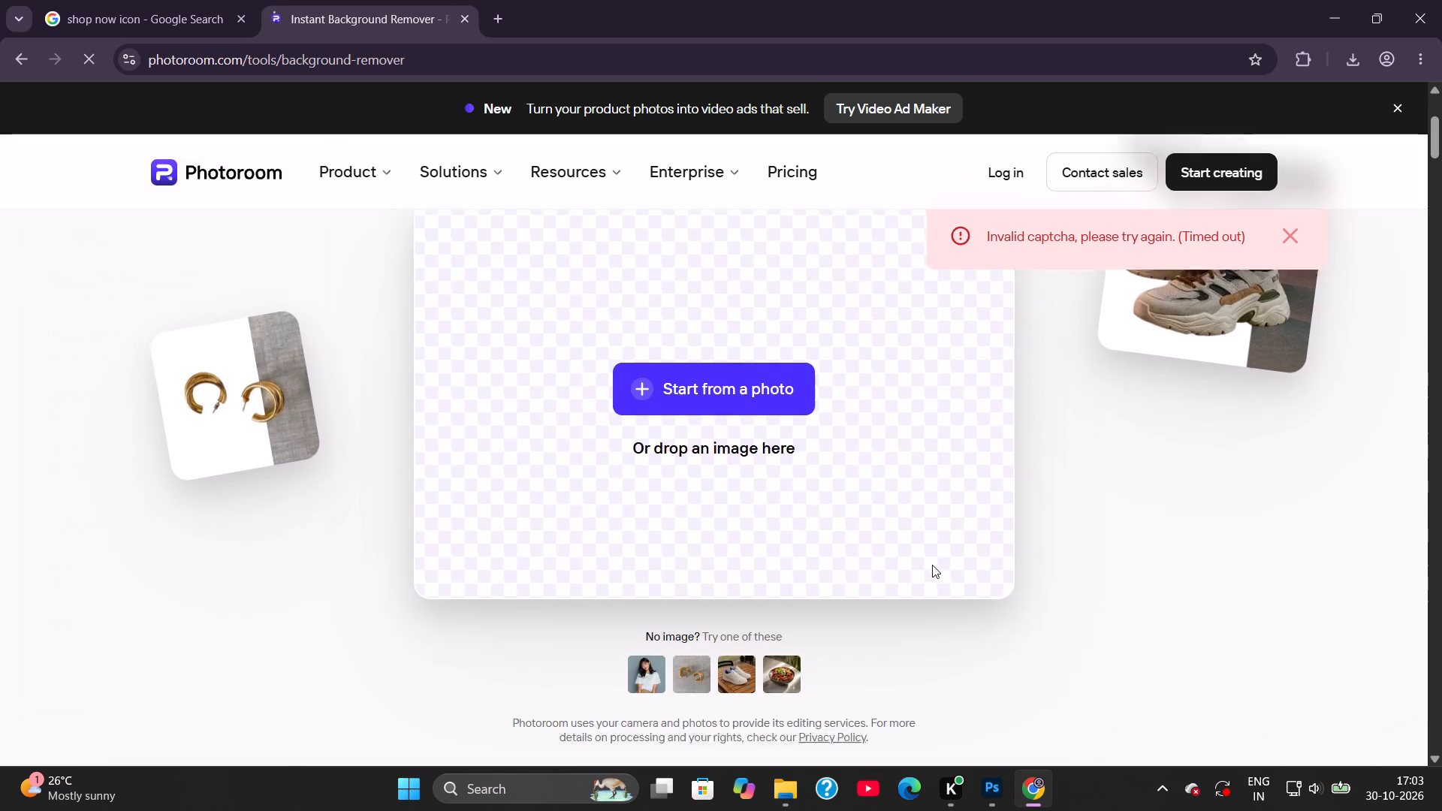
scroll(891, 495, "up", 2)
left_click(768, 441)
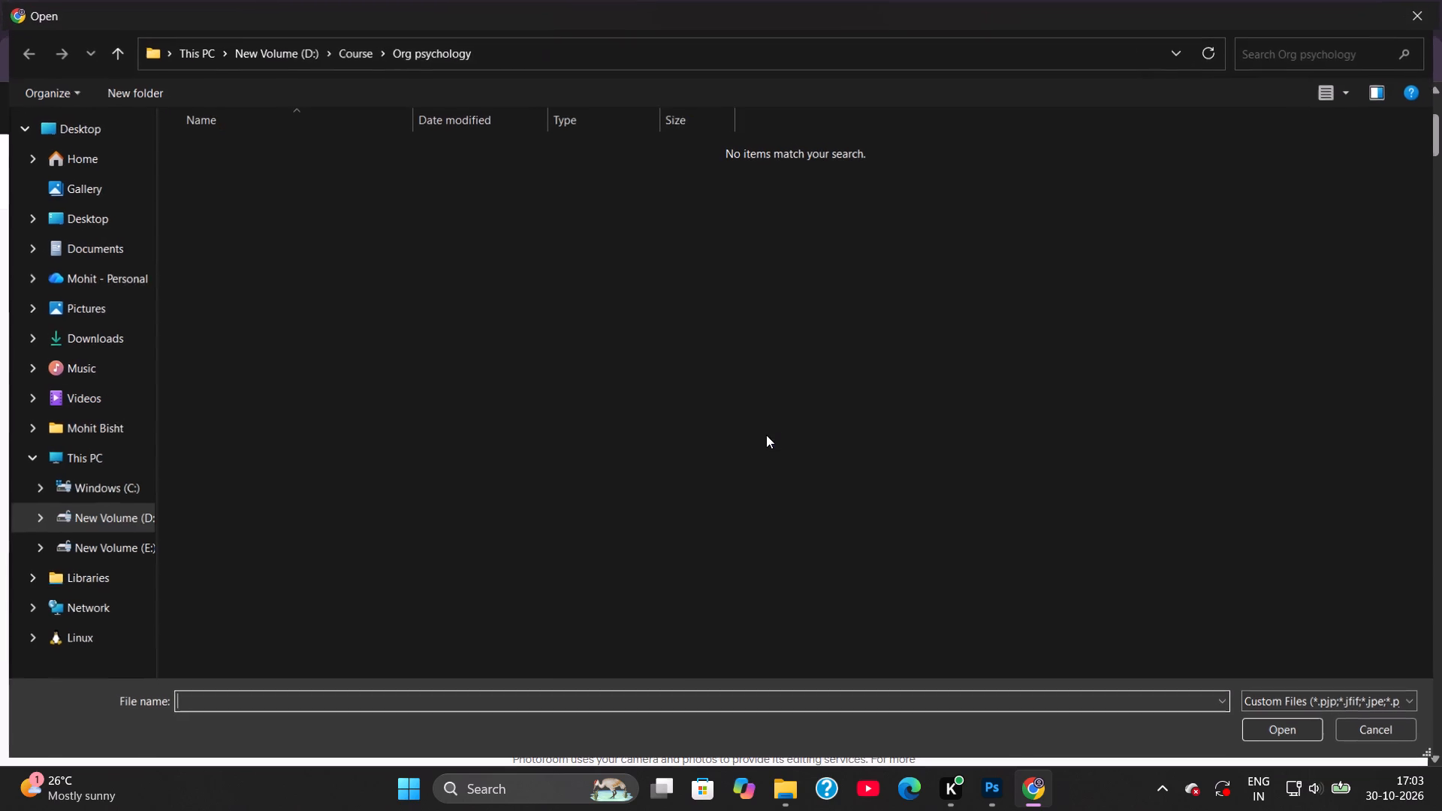
left_click(278, 56)
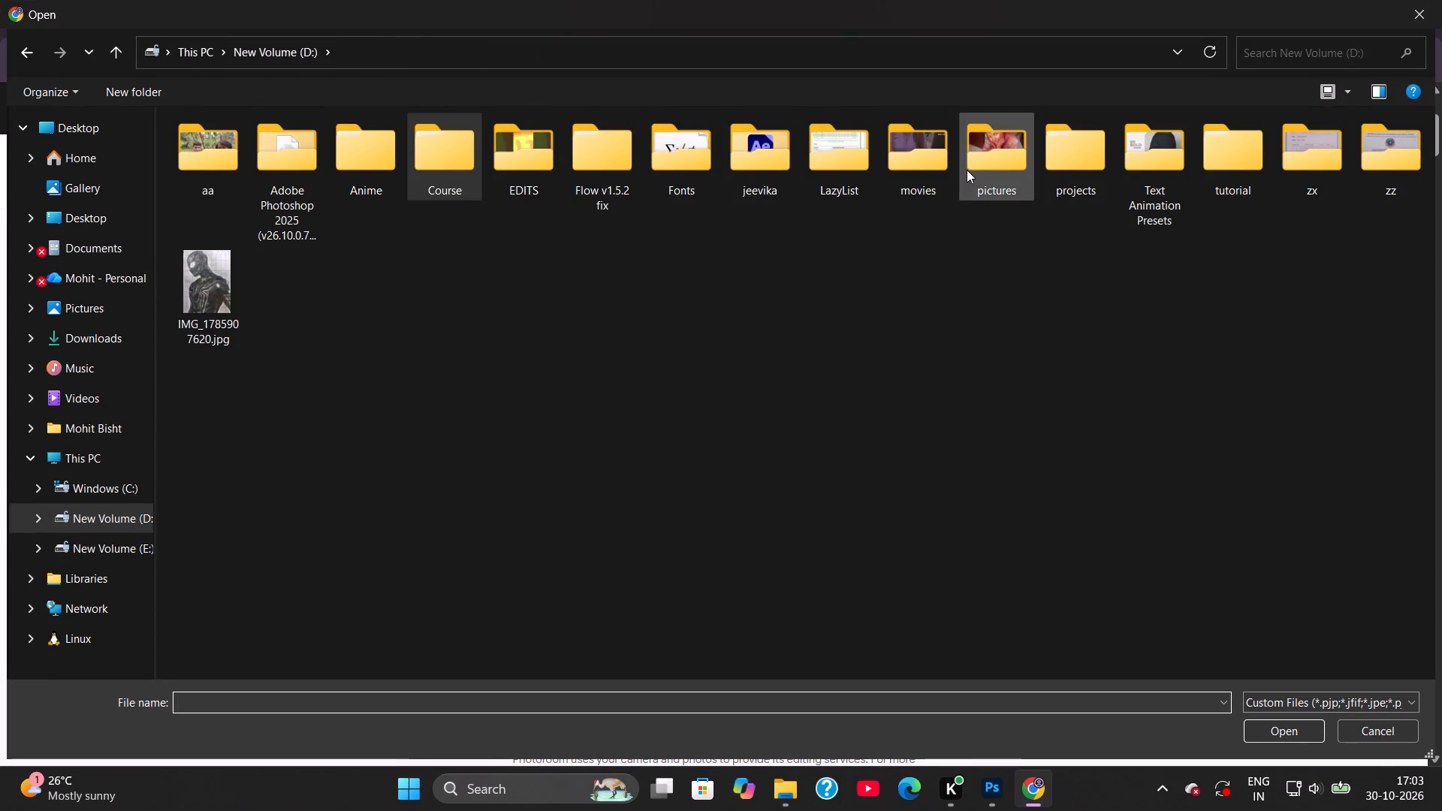
double_click(1103, 172)
double_click(237, 311)
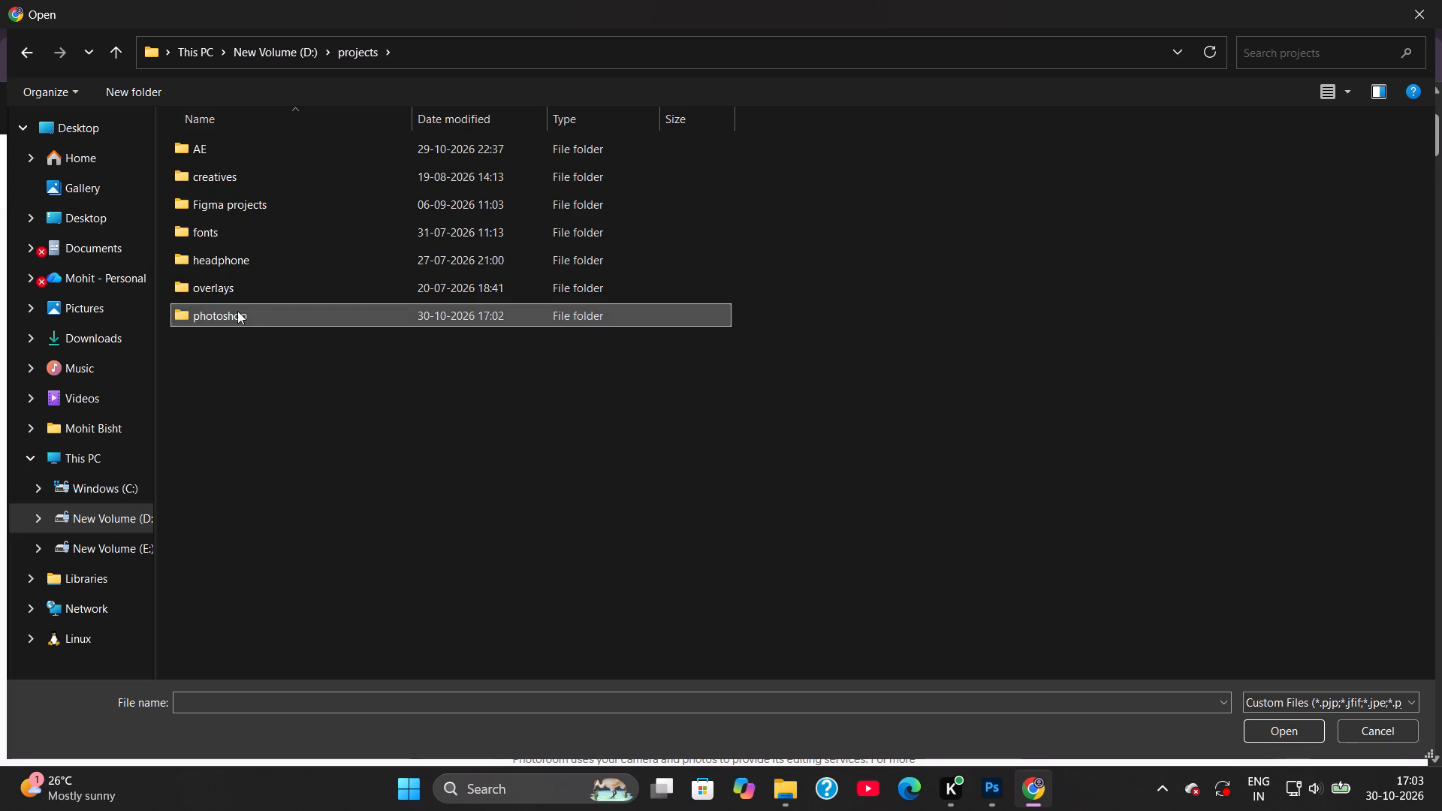
double_click(759, 207)
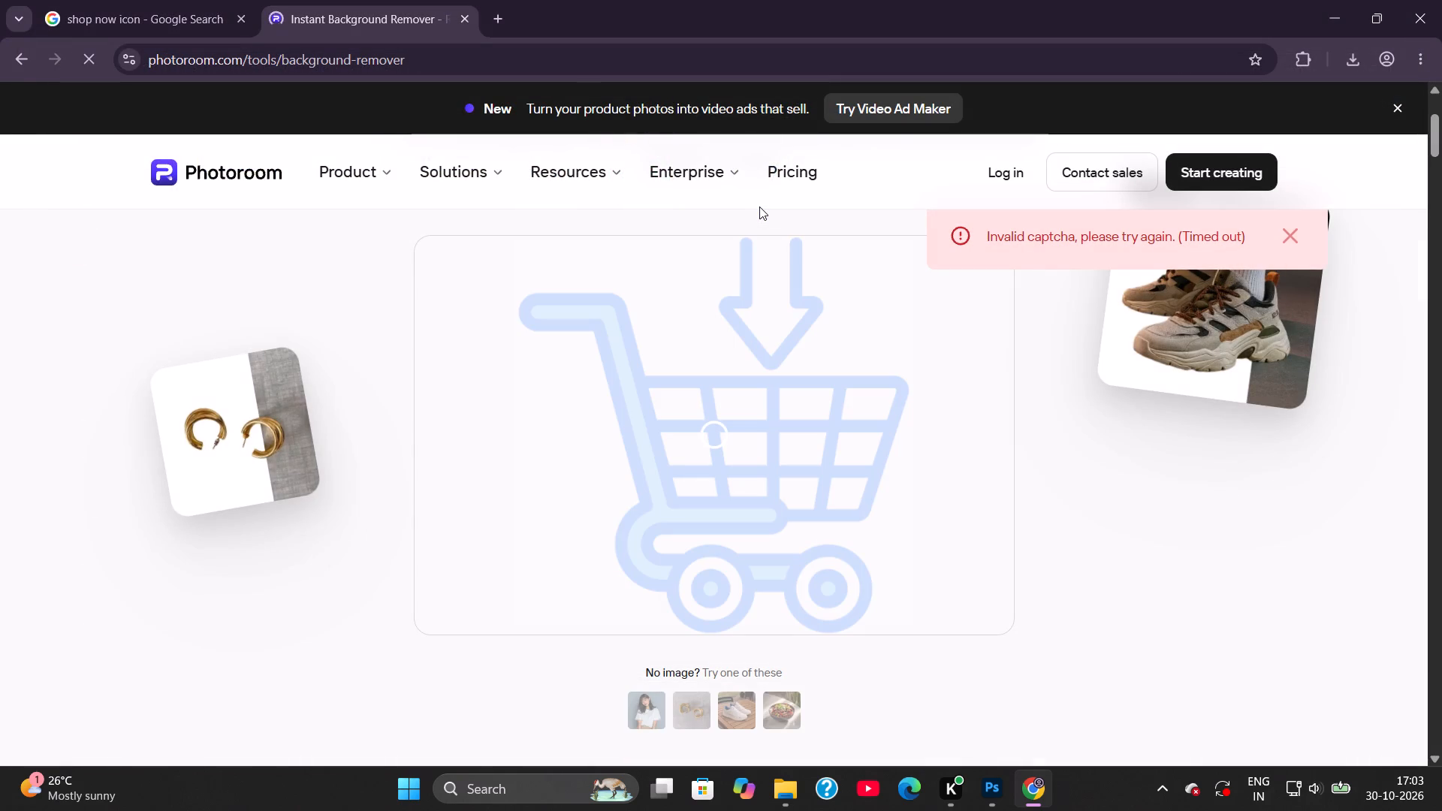
left_click(1295, 235)
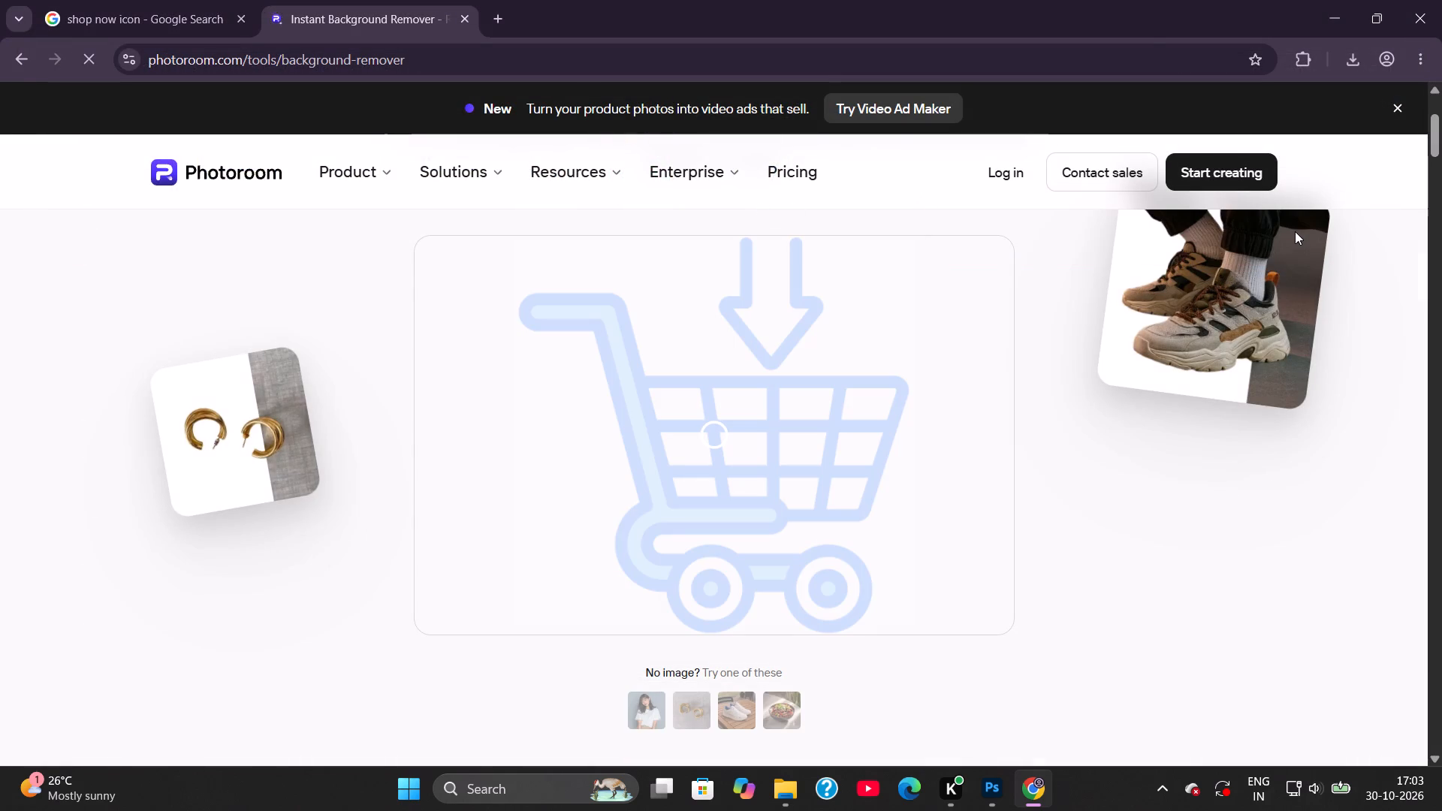
right_click(1060, 0)
left_click(964, 0)
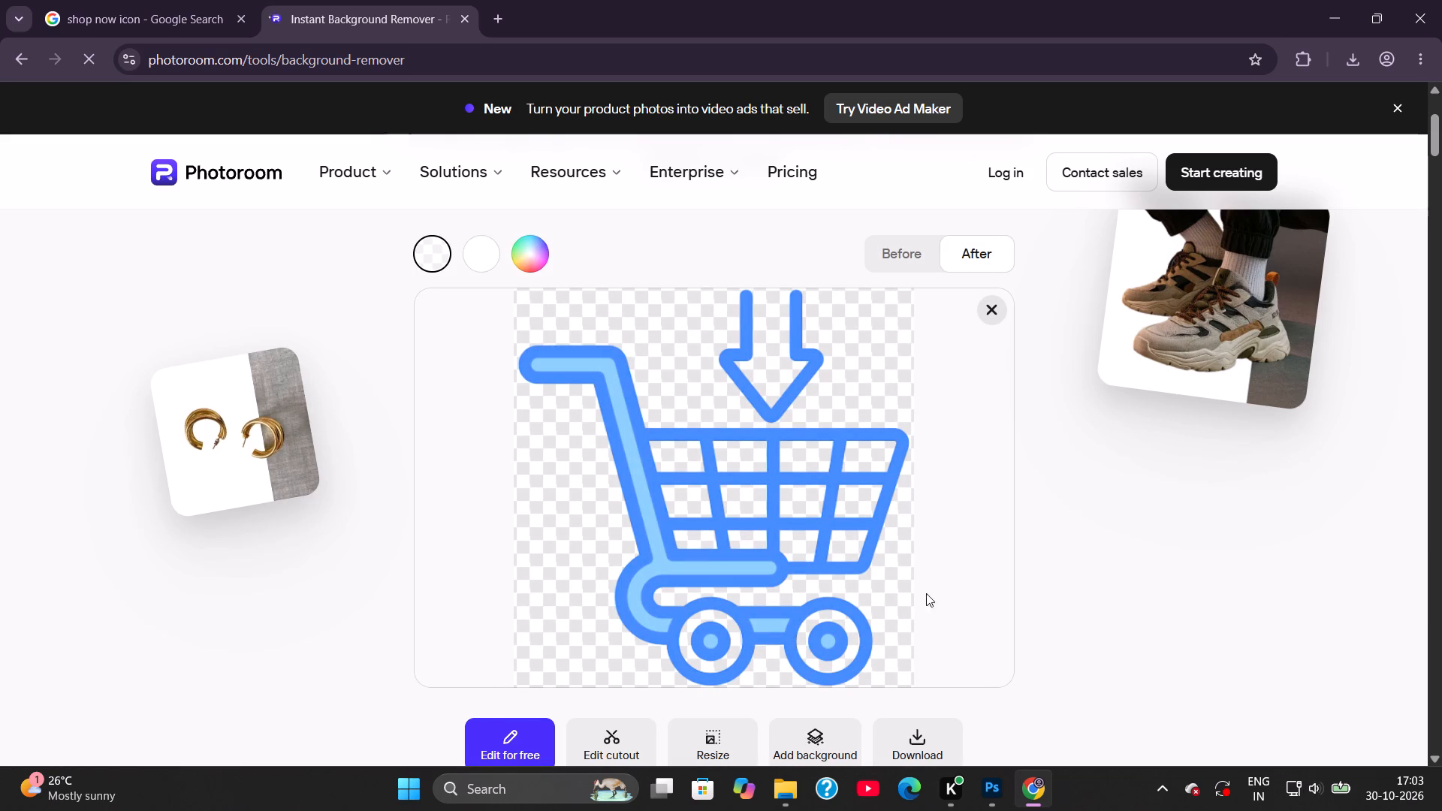
Download the shopping cart cutout with its background removed.
left_click(922, 728)
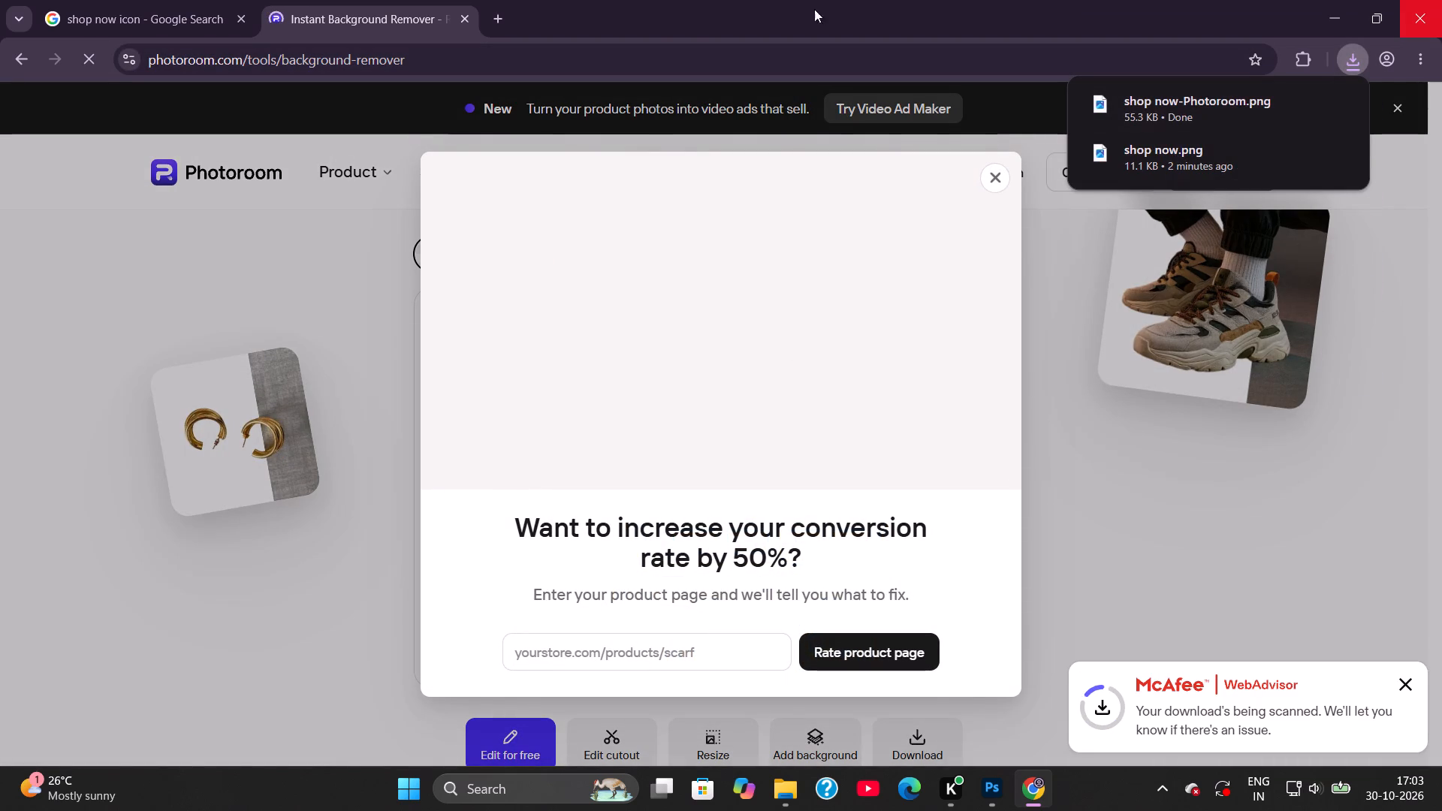
Close the Photoroom tab and the browser window.
left_click_drag(649, 30, 657, 30)
double_click(1033, 20)
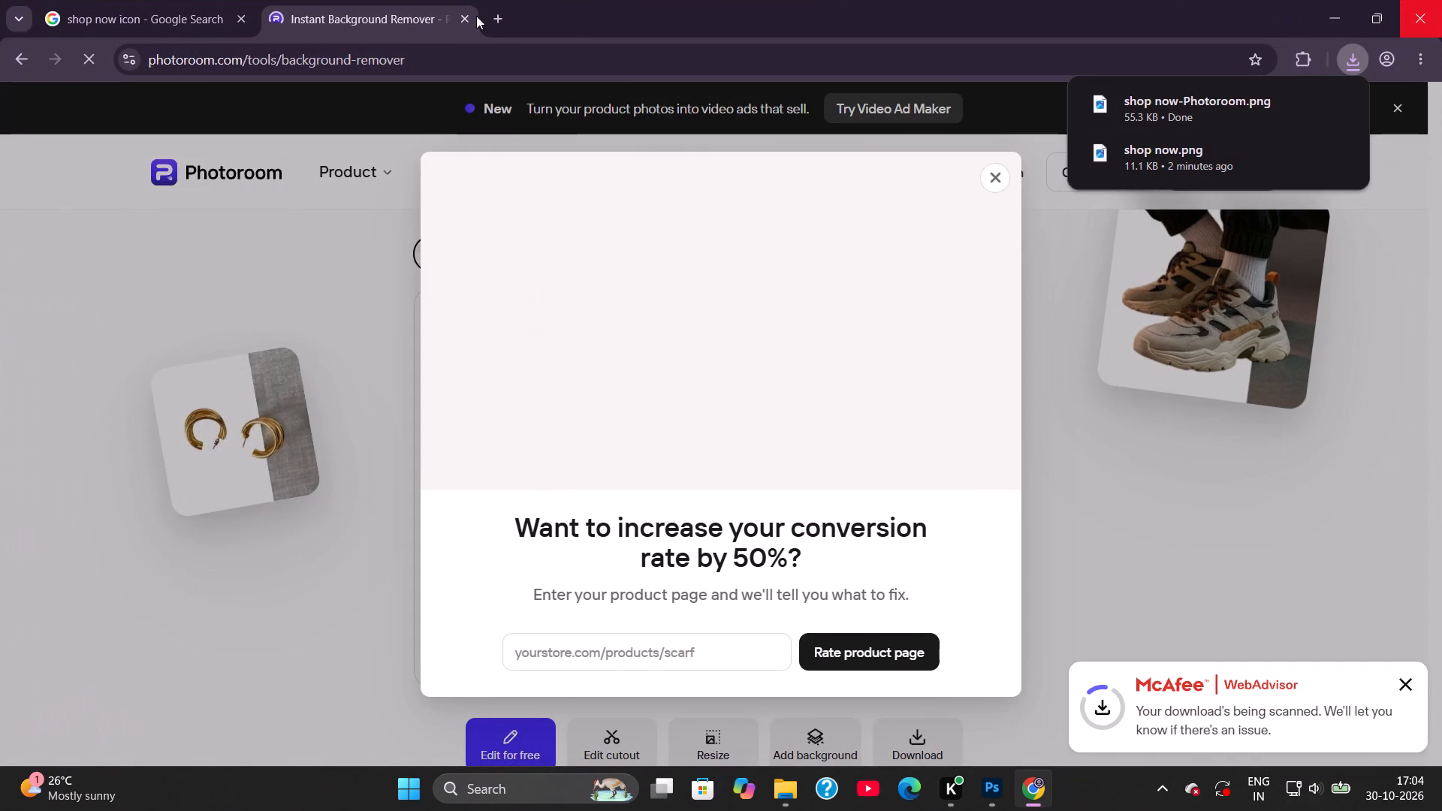
left_click(464, 18)
left_click(1441, 0)
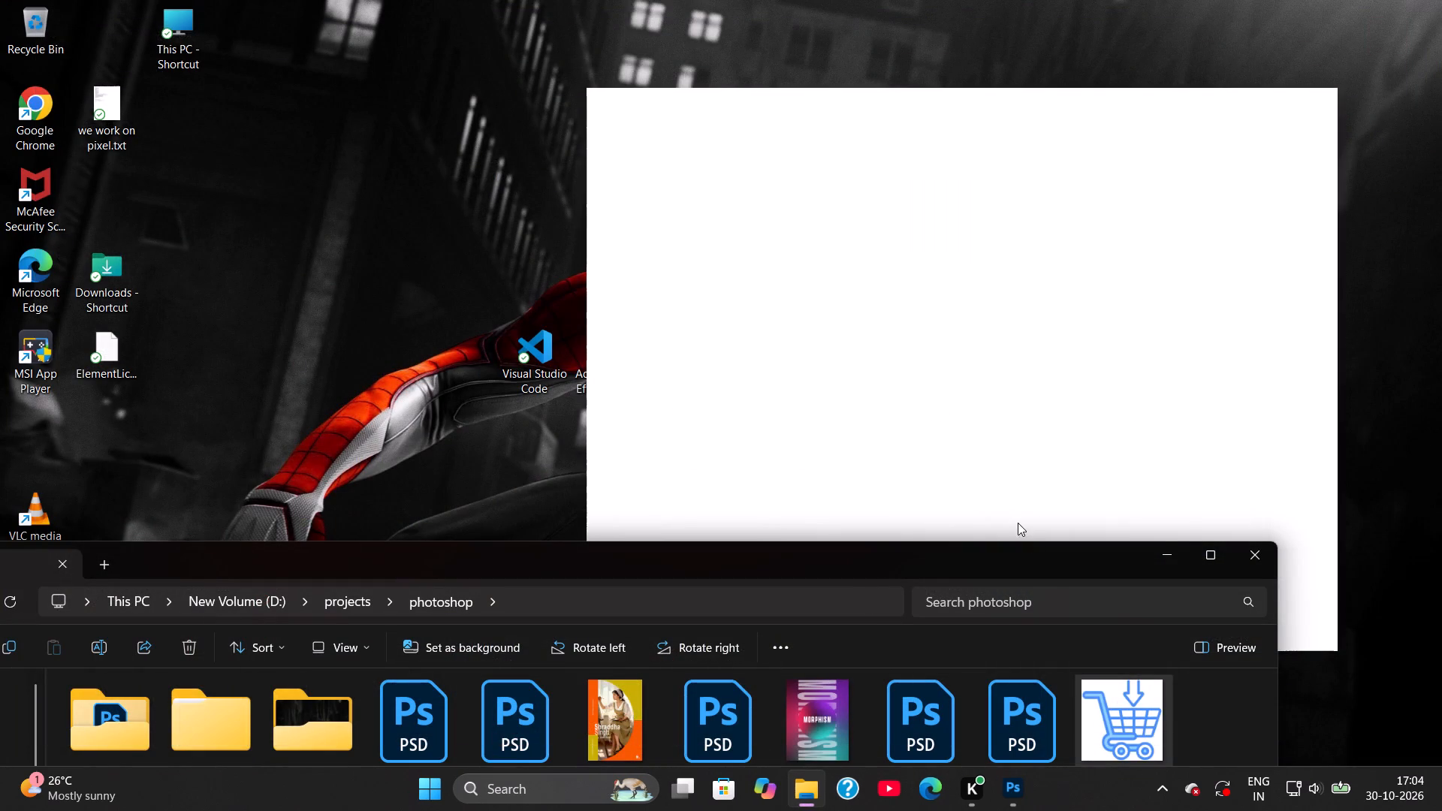
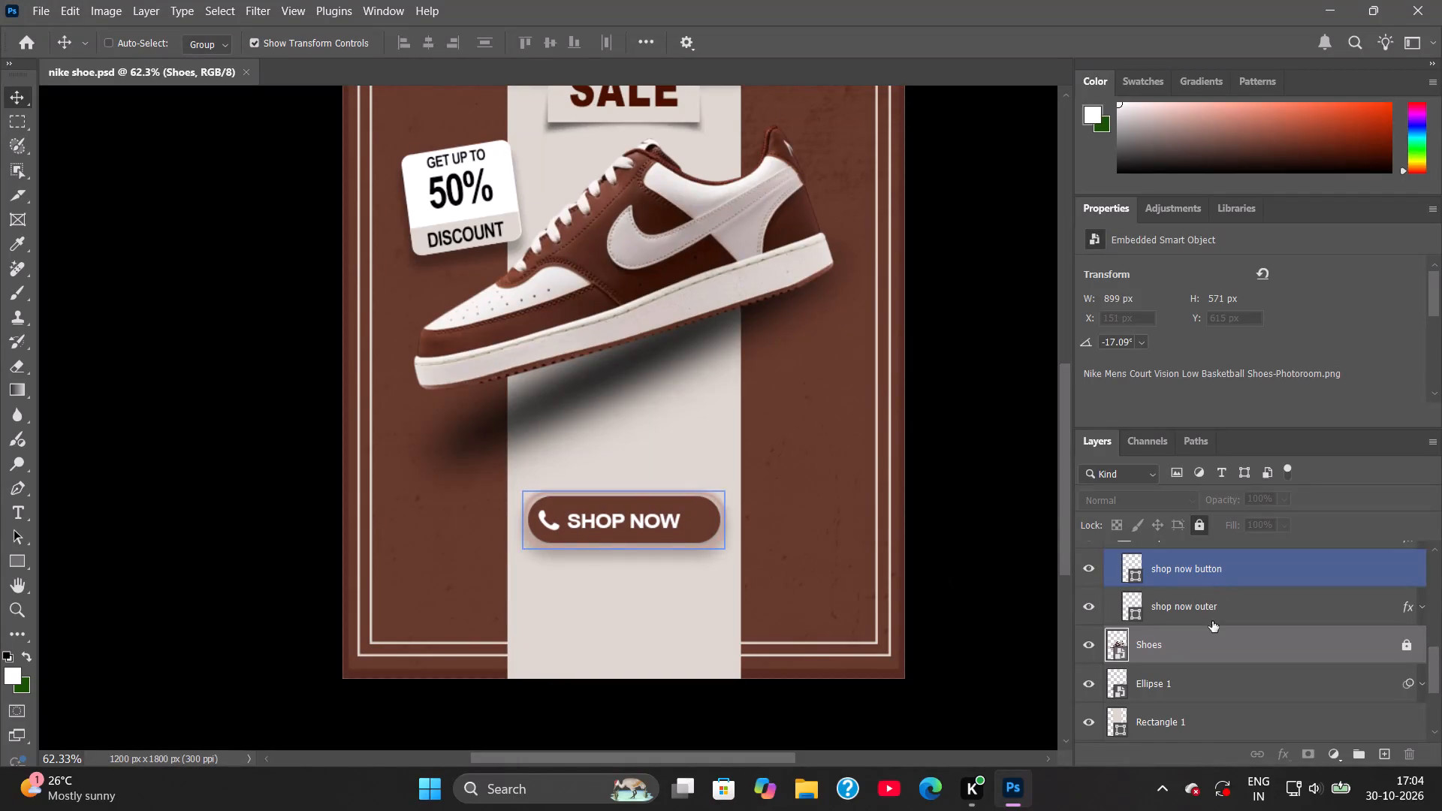
Collapse the shop now button group and delete Layer 2, the phone icon beside the SHOP NOW text.
scroll(1194, 644, "up", 2)
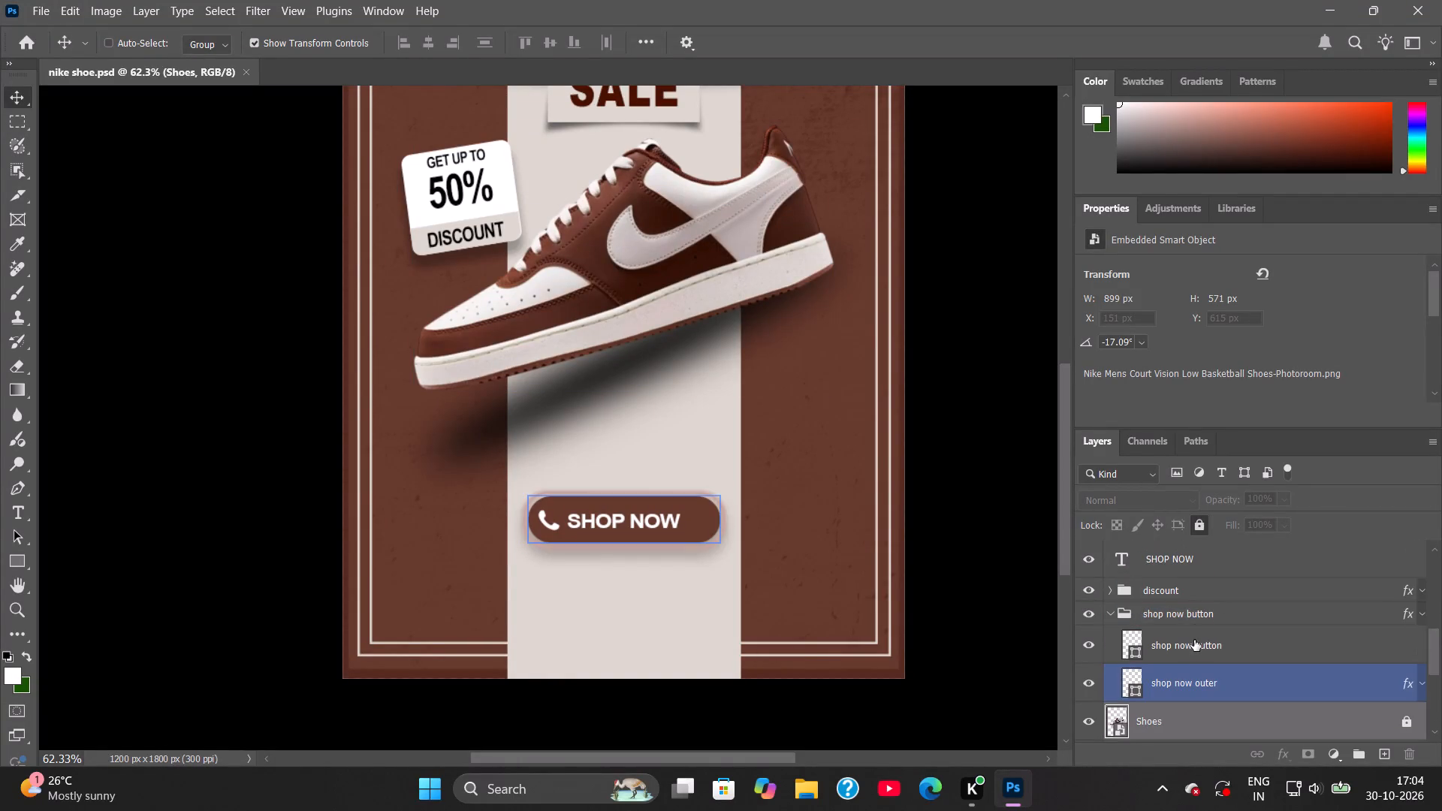
left_click(1110, 620)
scroll(1223, 623, "up", 3)
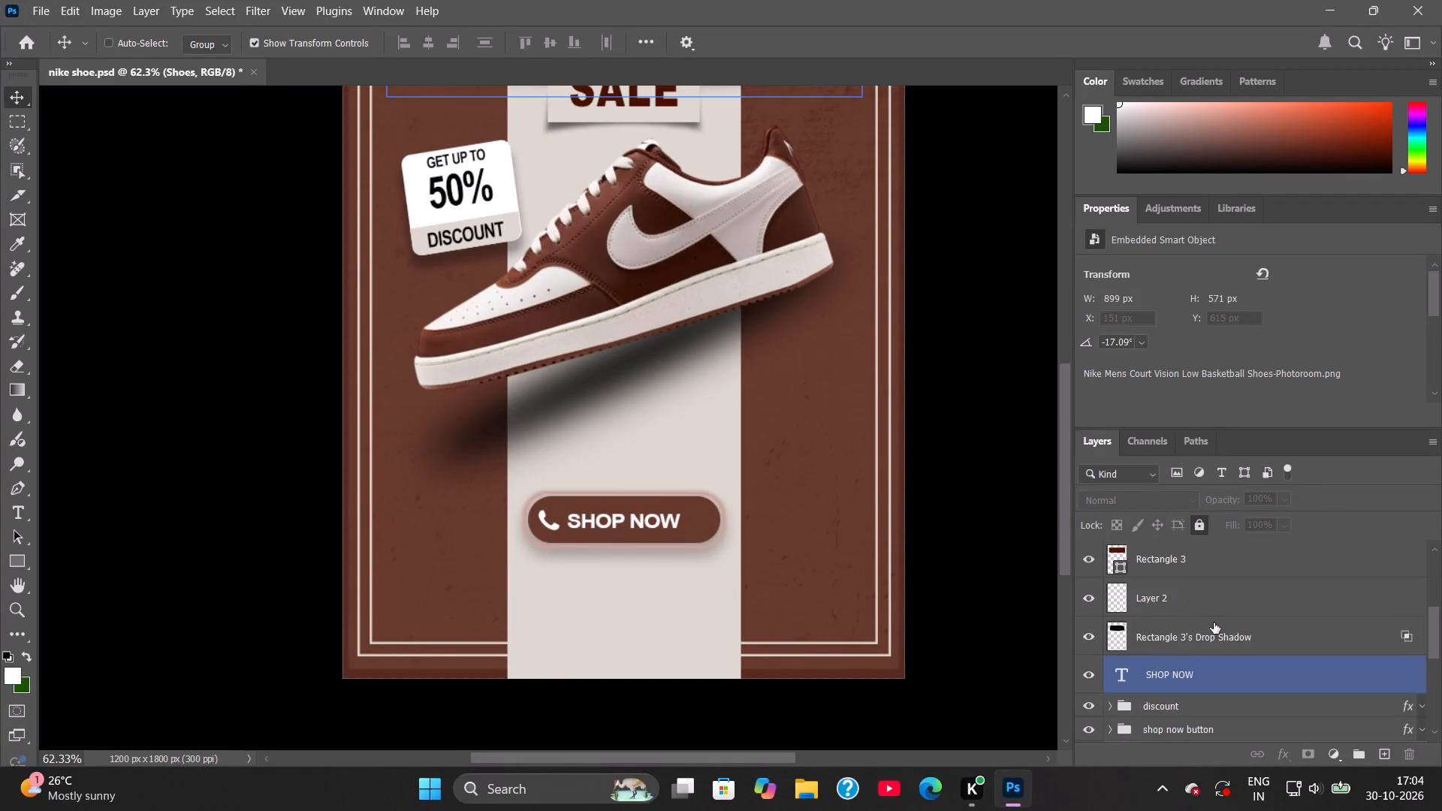
left_click(1200, 599)
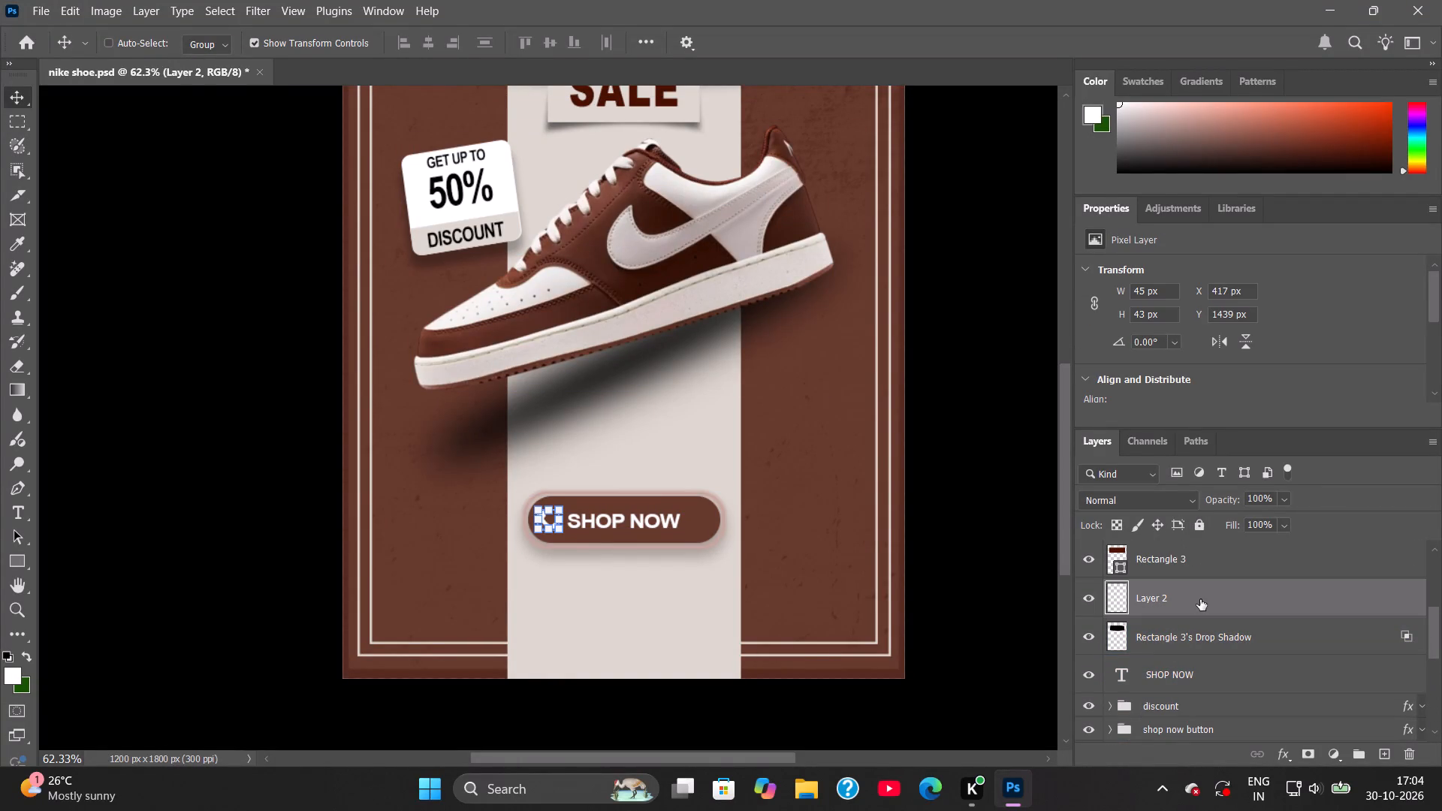
key("Delete")
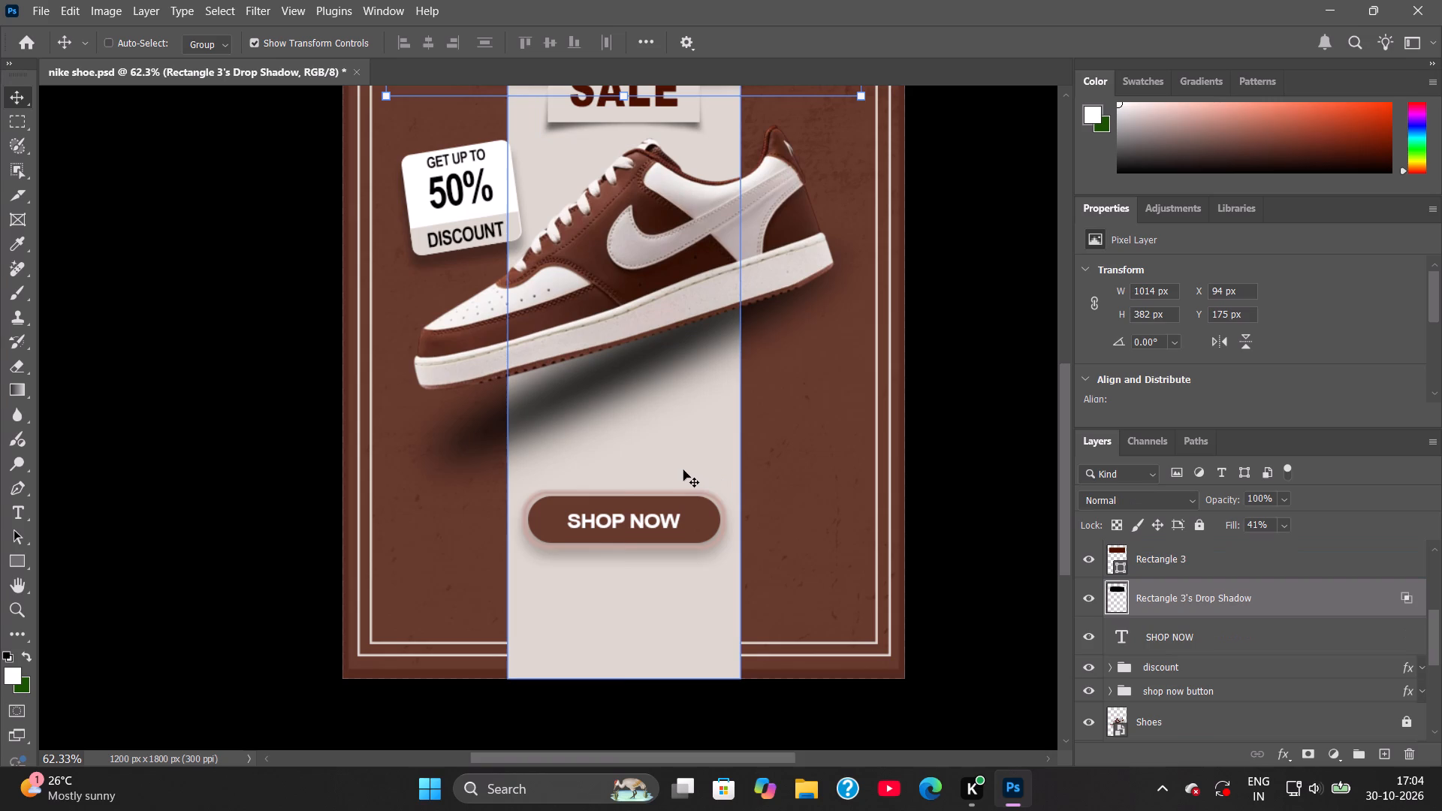
Invert the colours of the Rectangle 3's Drop Shadow layer.
key("ctrl+i")
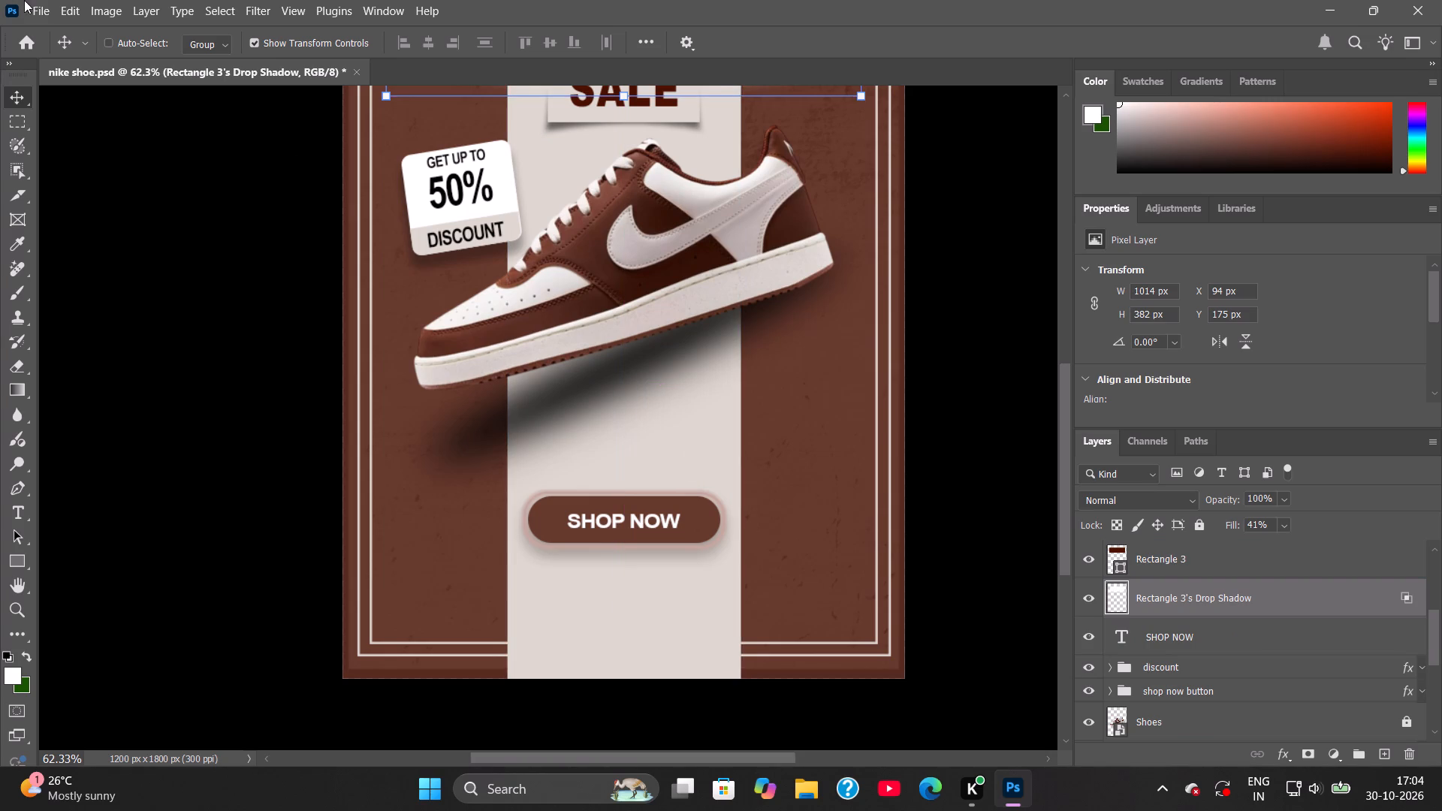
Place shop now-Photoroom.png from Downloads as a linked object, scaled to about 3.5%, on the SHOP NOW button just before its text.
left_click(28, 13)
left_click(109, 376)
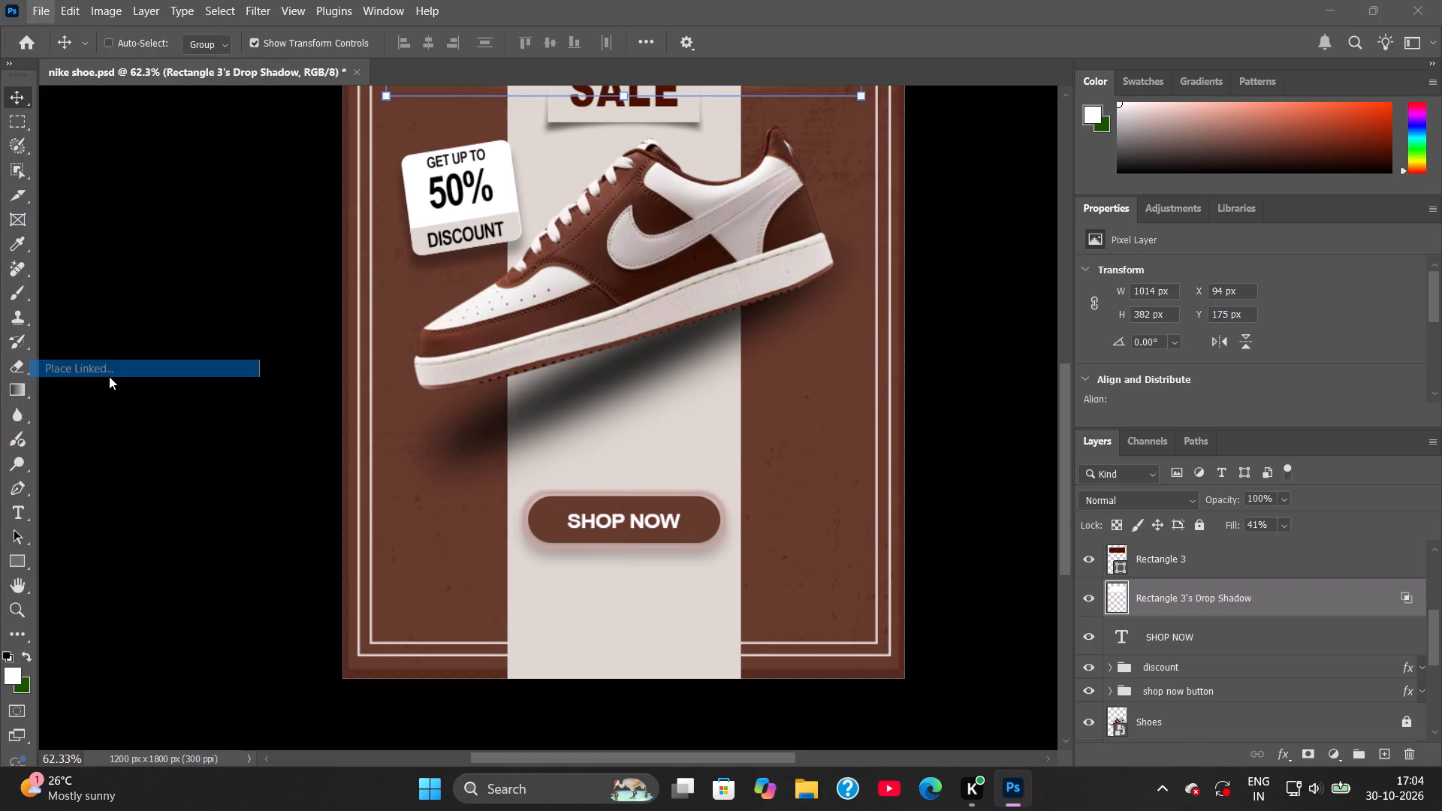
left_click(107, 366)
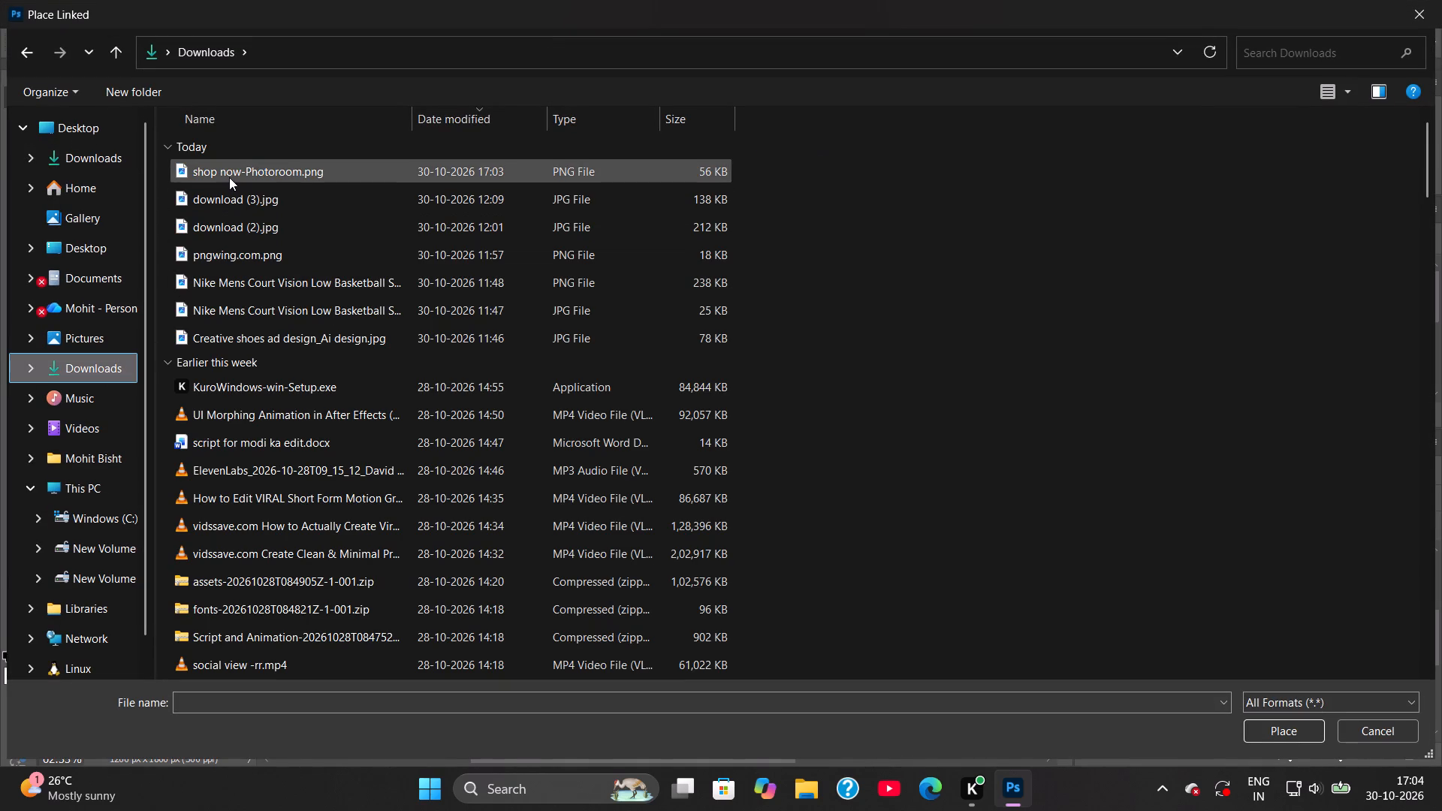
double_click(229, 177)
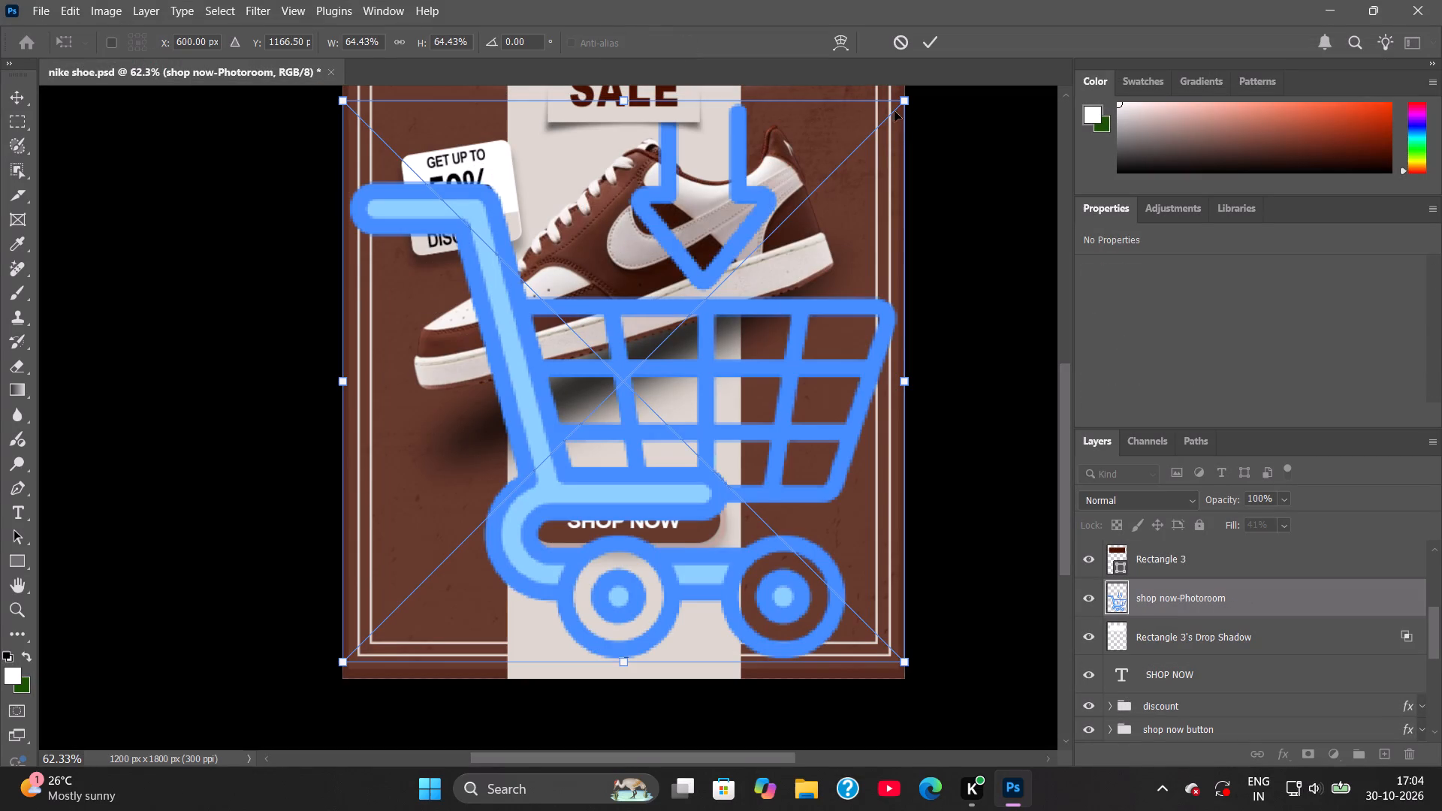
left_click_drag(906, 98, 446, 578, "shift")
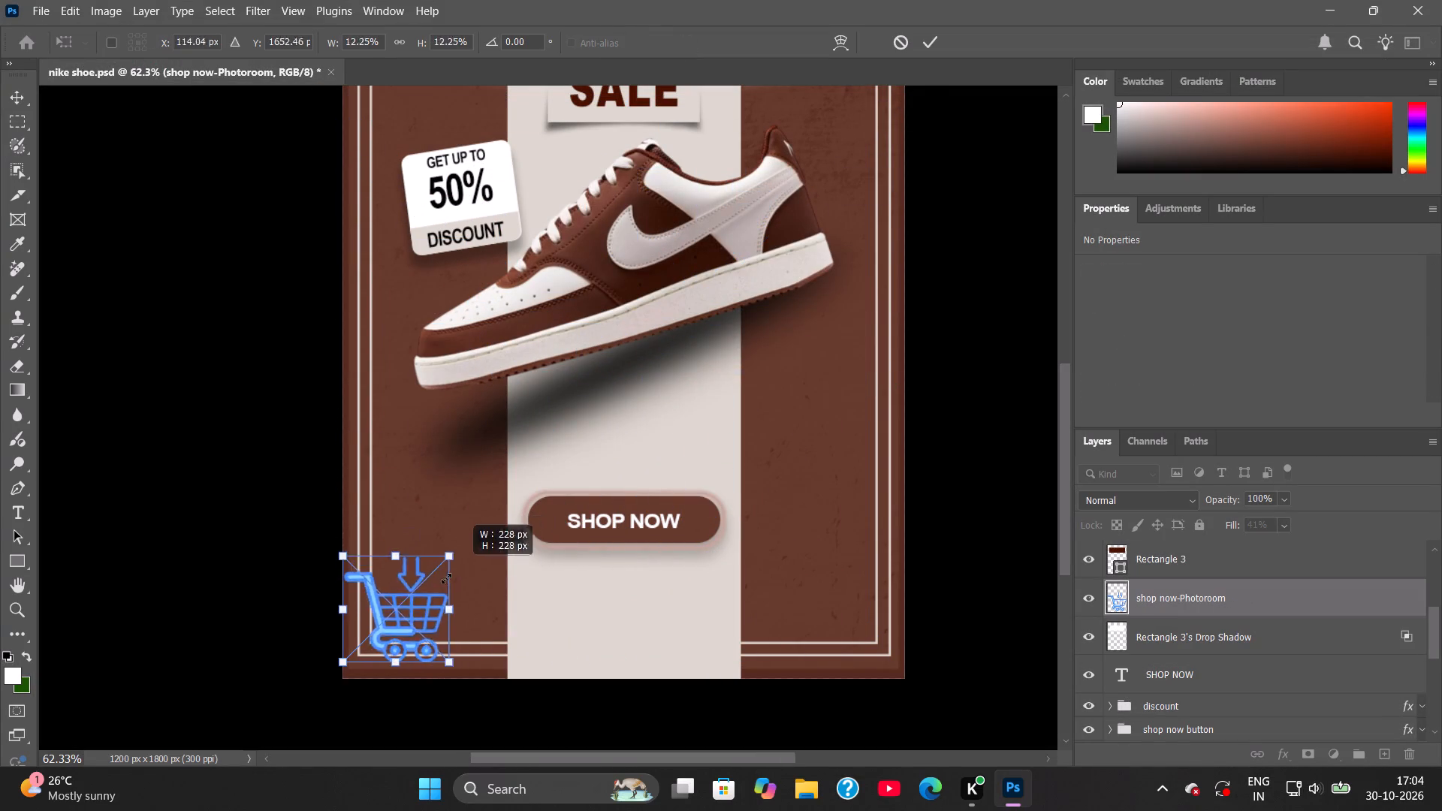
left_click_drag(446, 578, 384, 641, "shift")
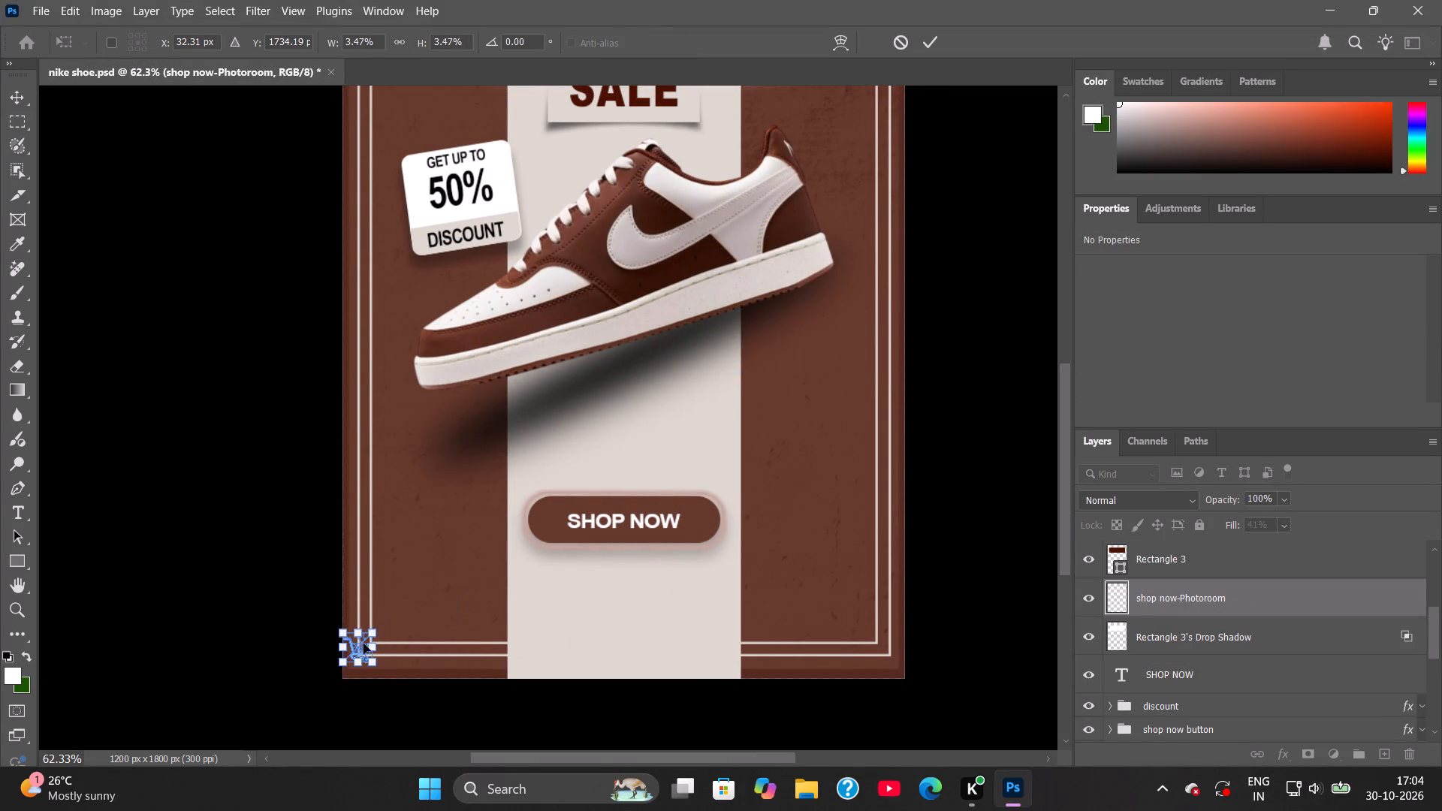
left_click_drag(360, 652, 552, 524)
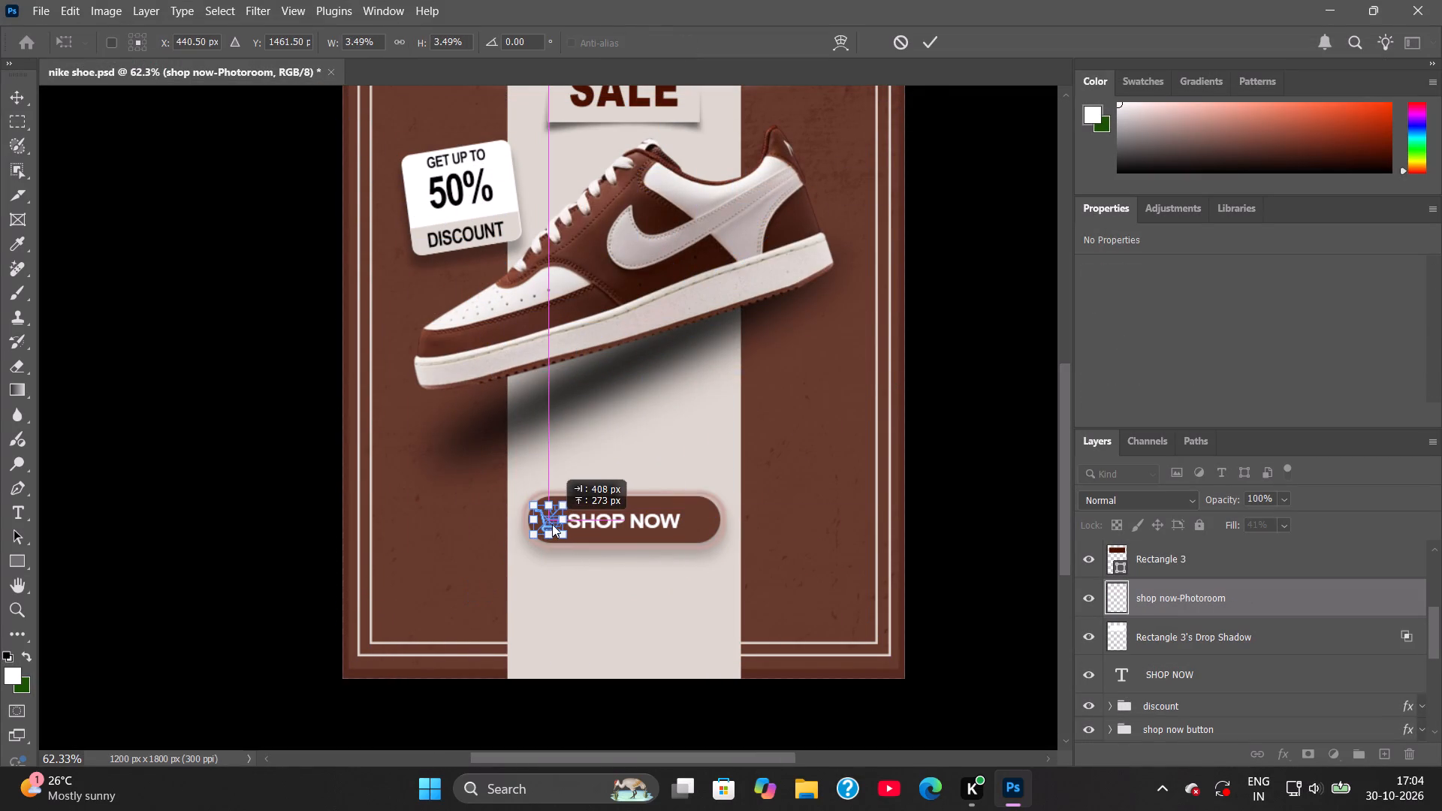
left_click_drag(552, 524, 551, 524)
left_click(930, 44)
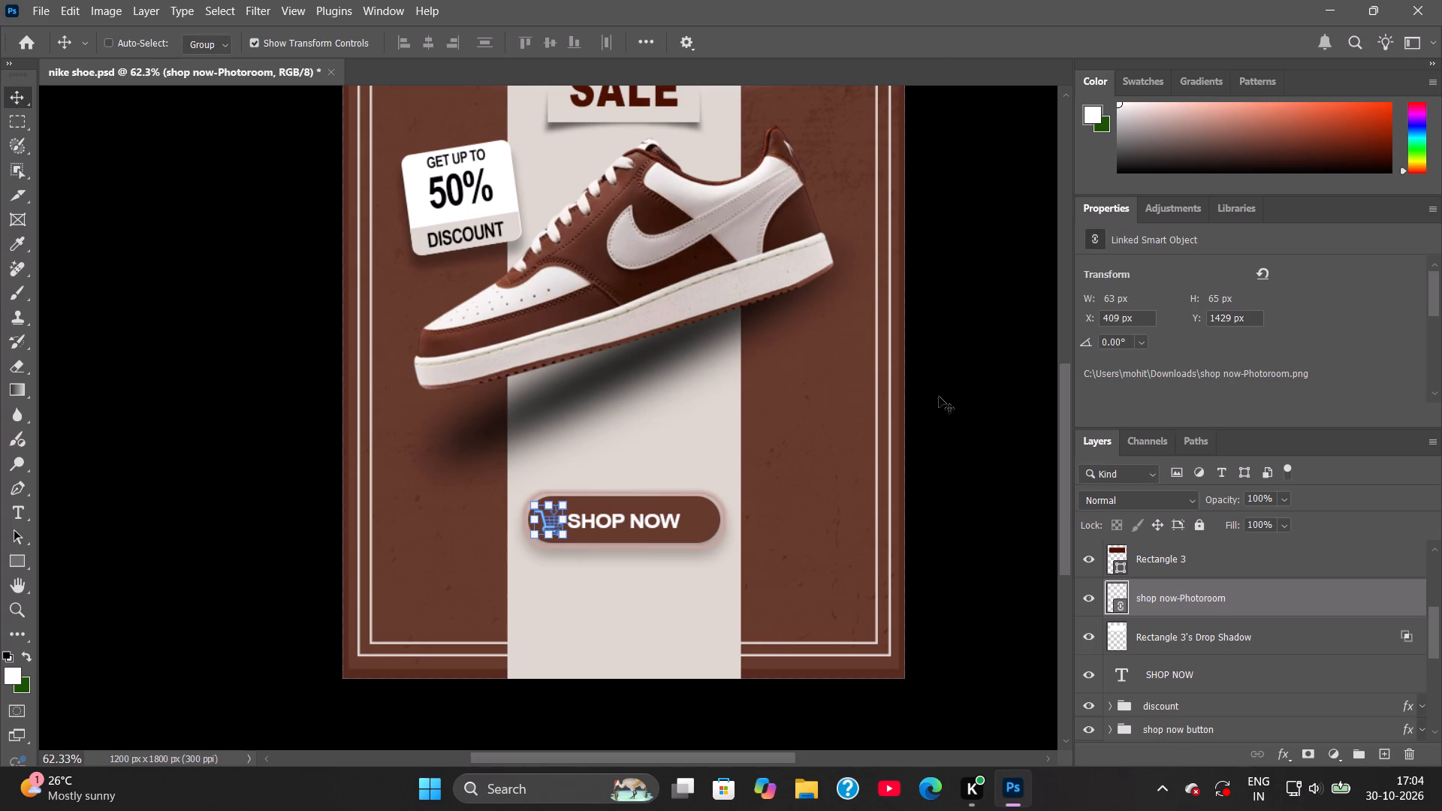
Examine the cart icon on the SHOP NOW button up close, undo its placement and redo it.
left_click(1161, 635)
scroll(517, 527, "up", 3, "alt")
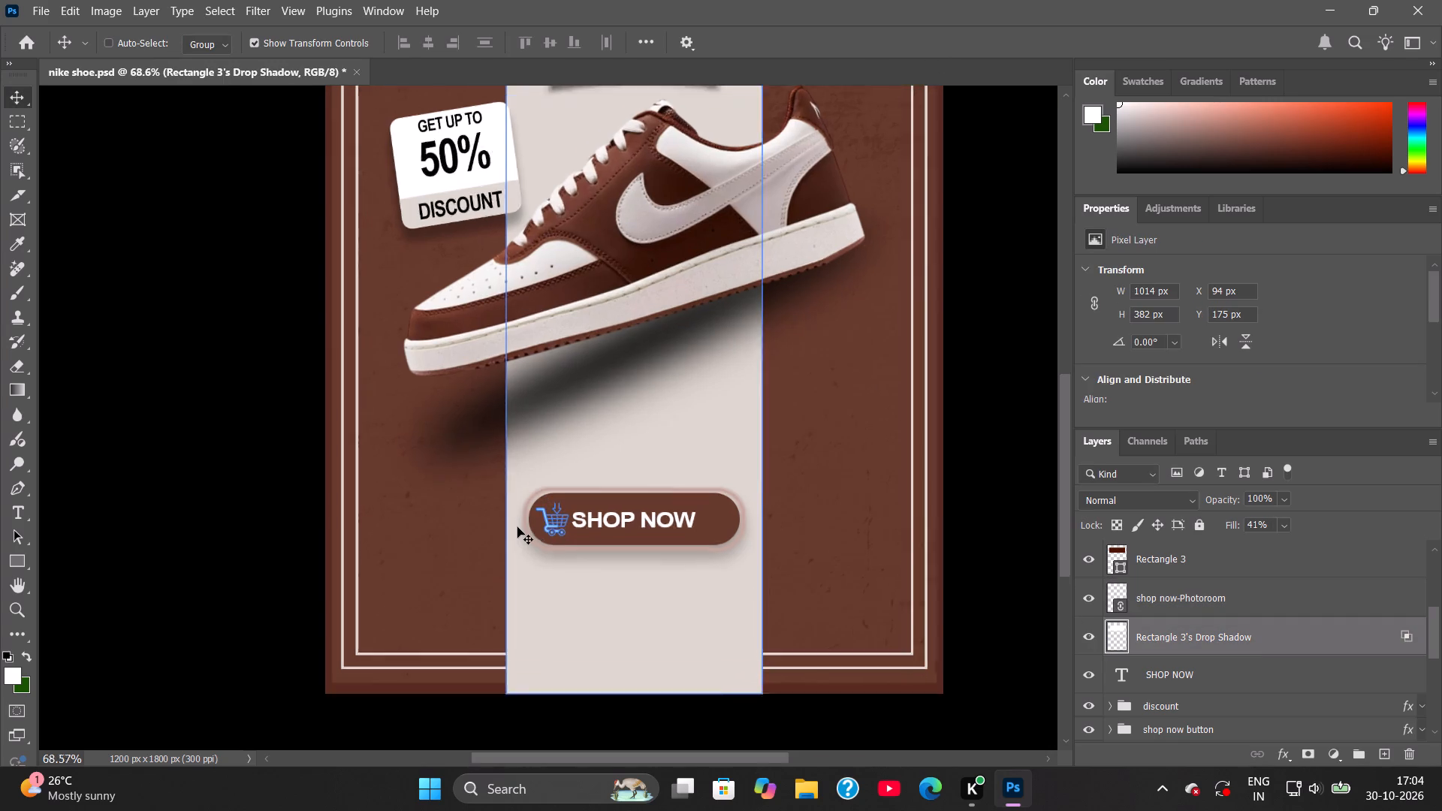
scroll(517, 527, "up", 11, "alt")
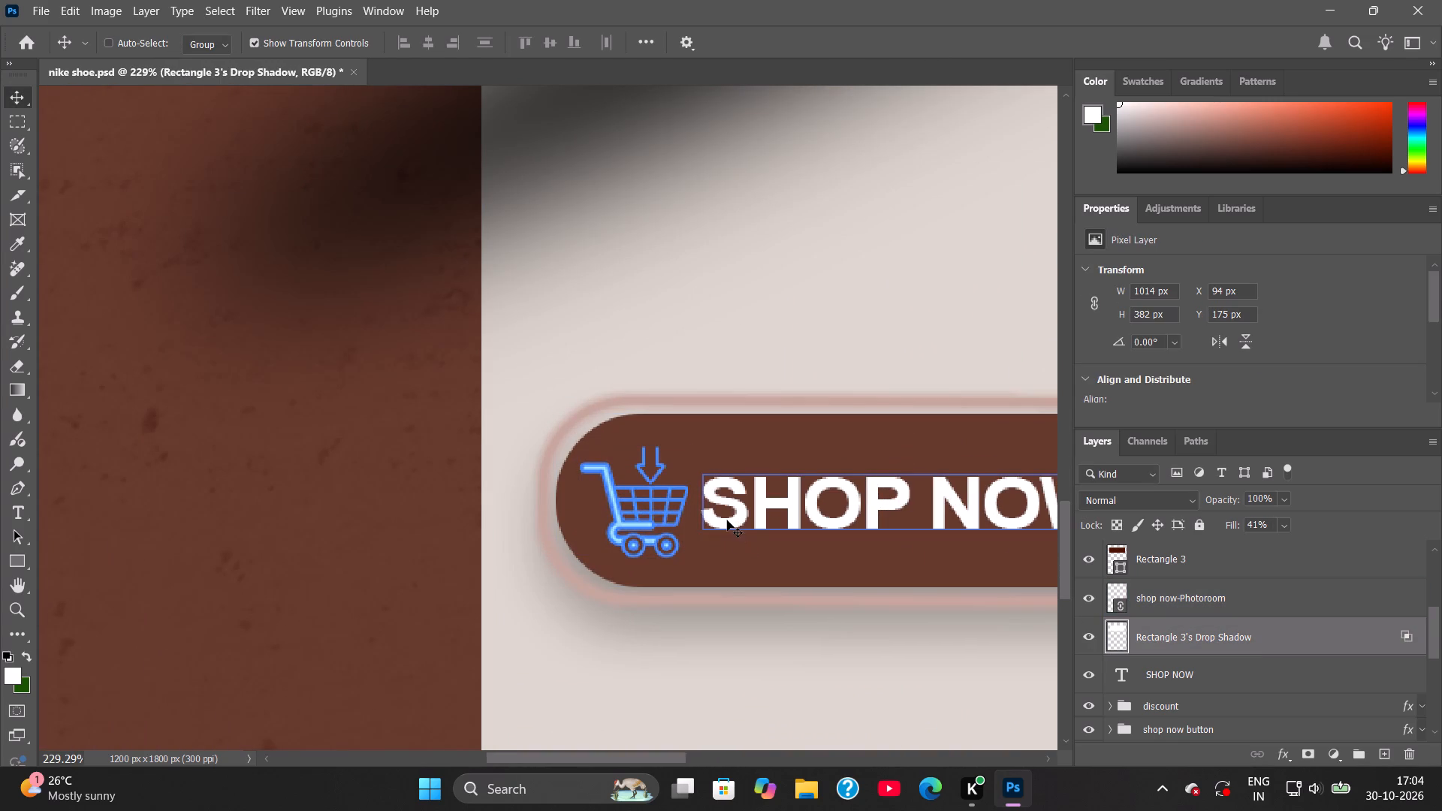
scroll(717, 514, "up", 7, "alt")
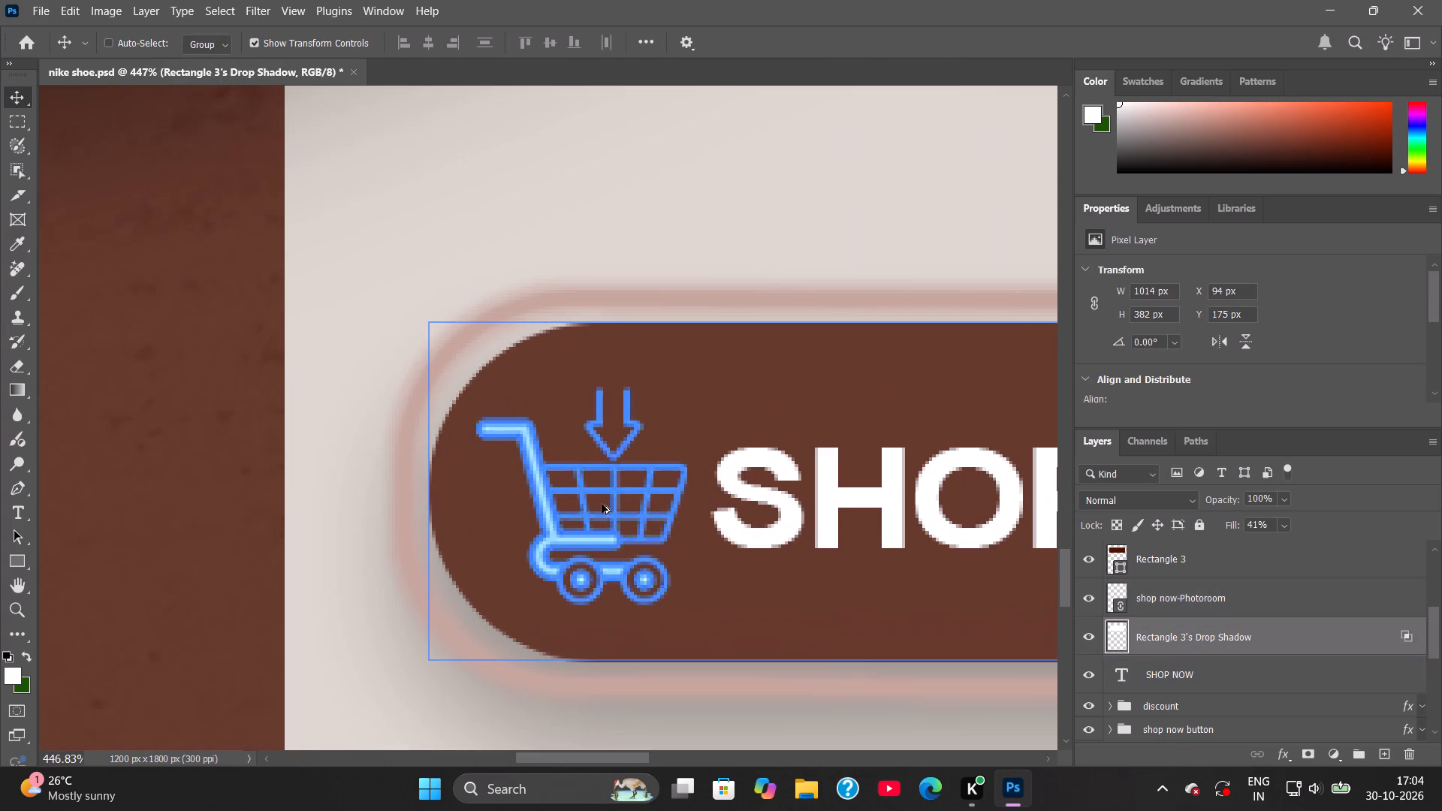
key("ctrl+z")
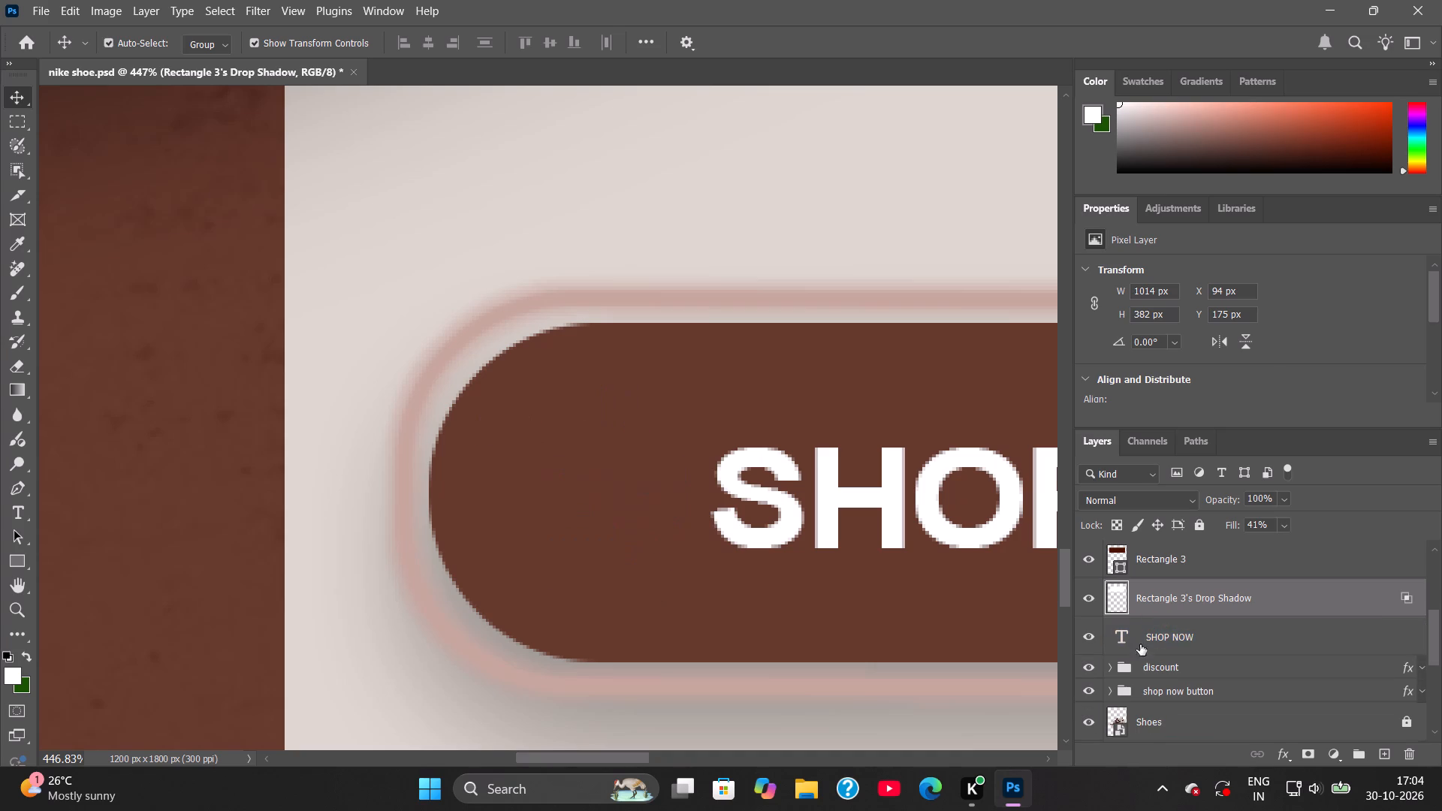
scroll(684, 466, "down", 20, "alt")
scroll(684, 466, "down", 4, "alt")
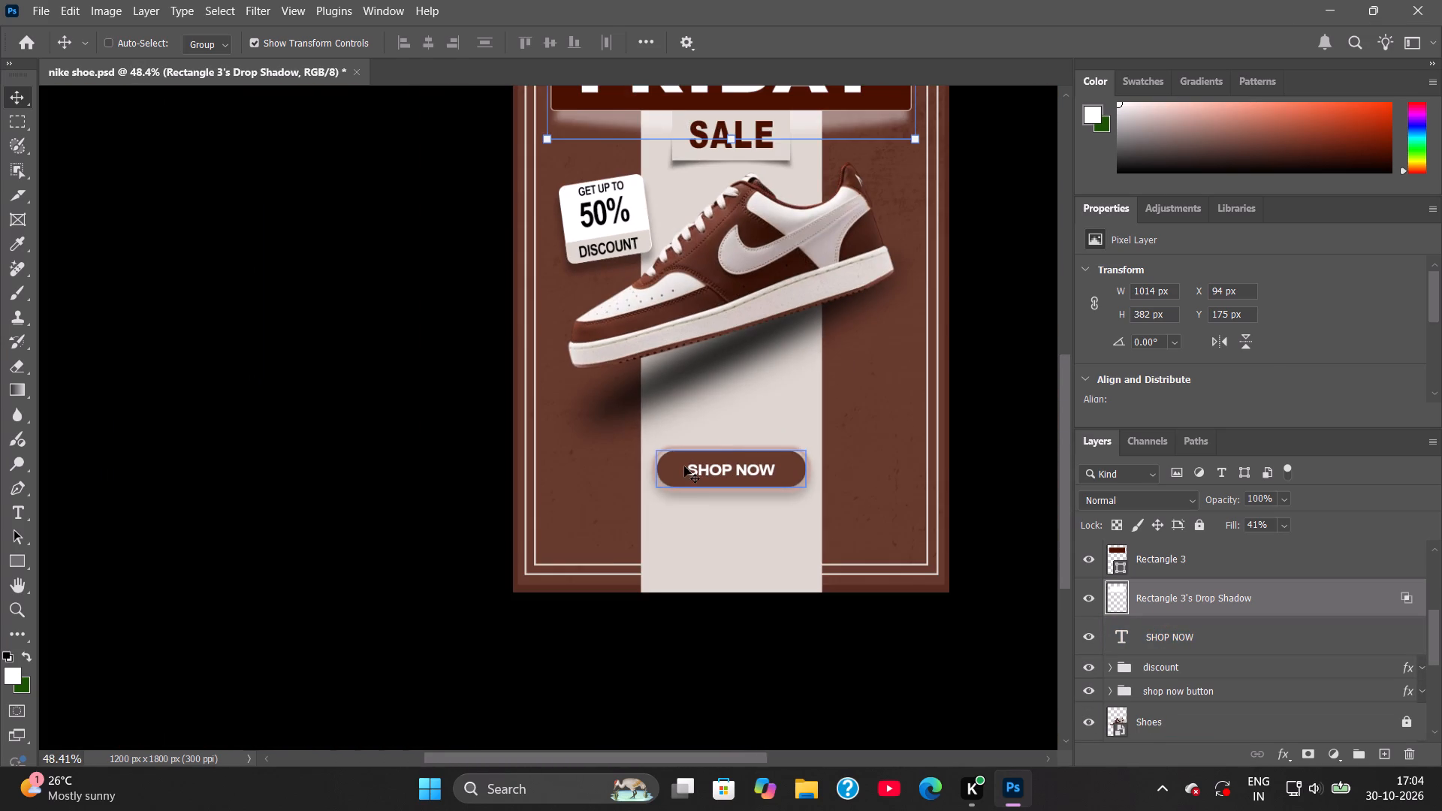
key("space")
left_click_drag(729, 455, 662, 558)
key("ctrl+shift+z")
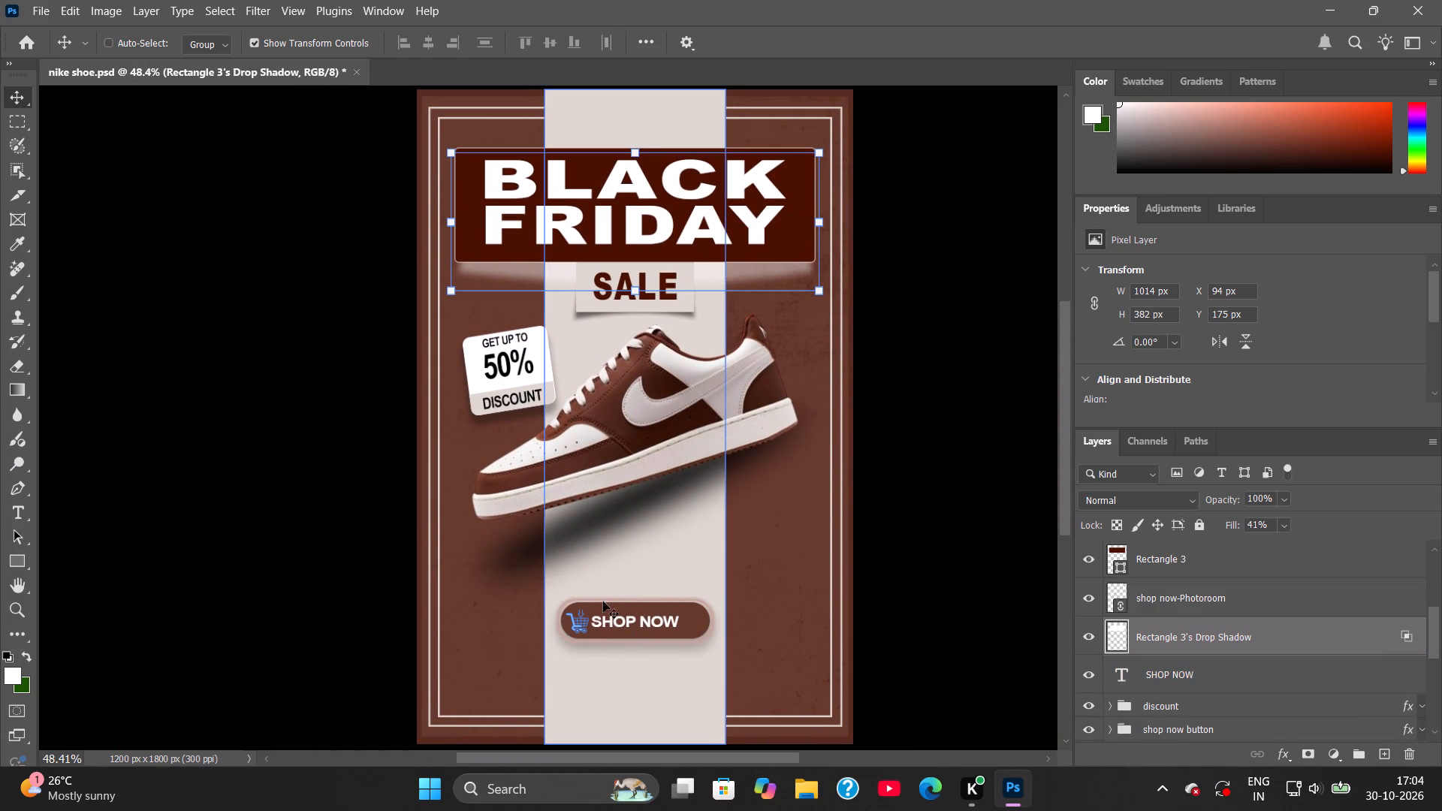
Enlarge the shop now-Photoroom cart to about 717 px wide and position it over the shoe and lower middle of the poster.
left_click(1189, 600)
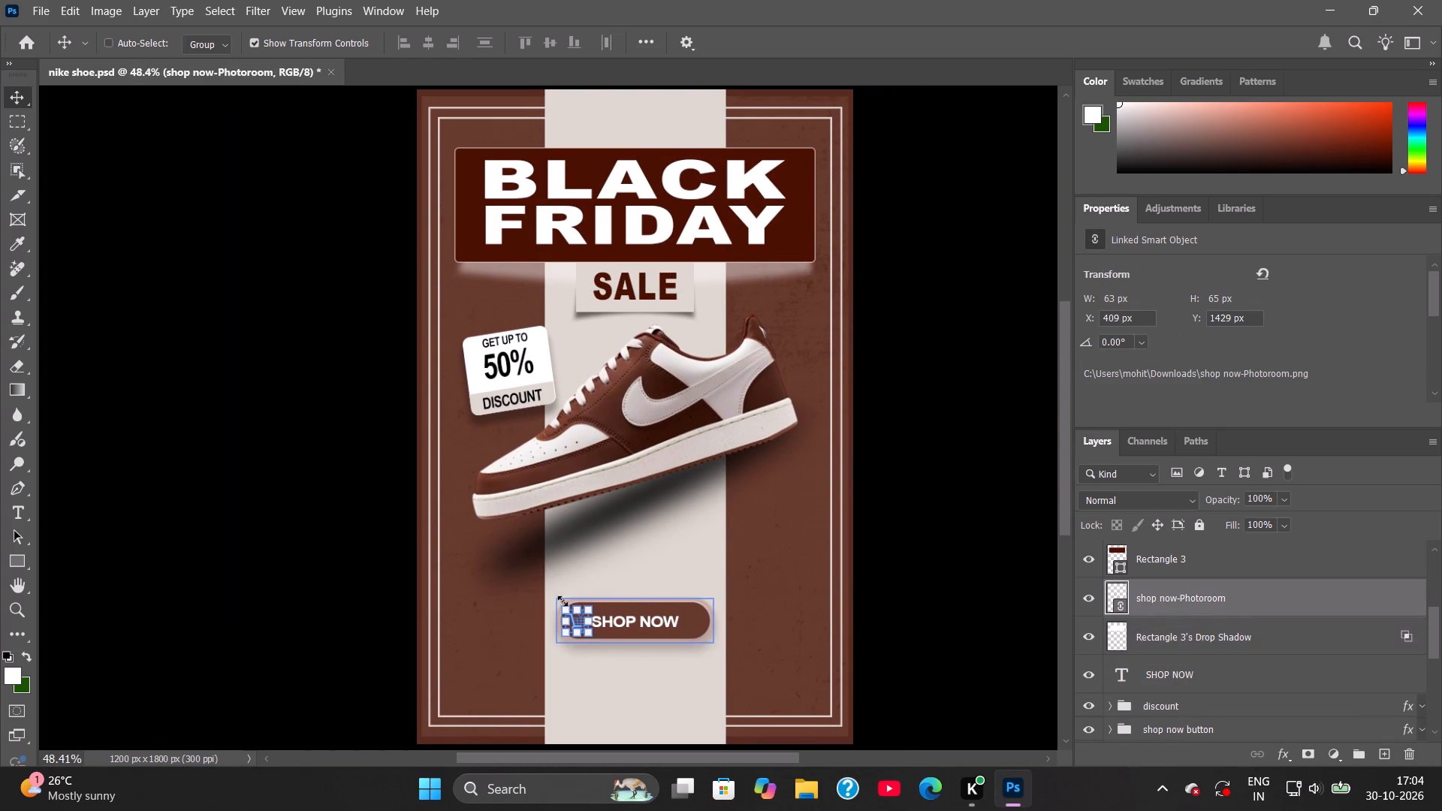
left_click_drag(588, 609, 803, 338, "shift")
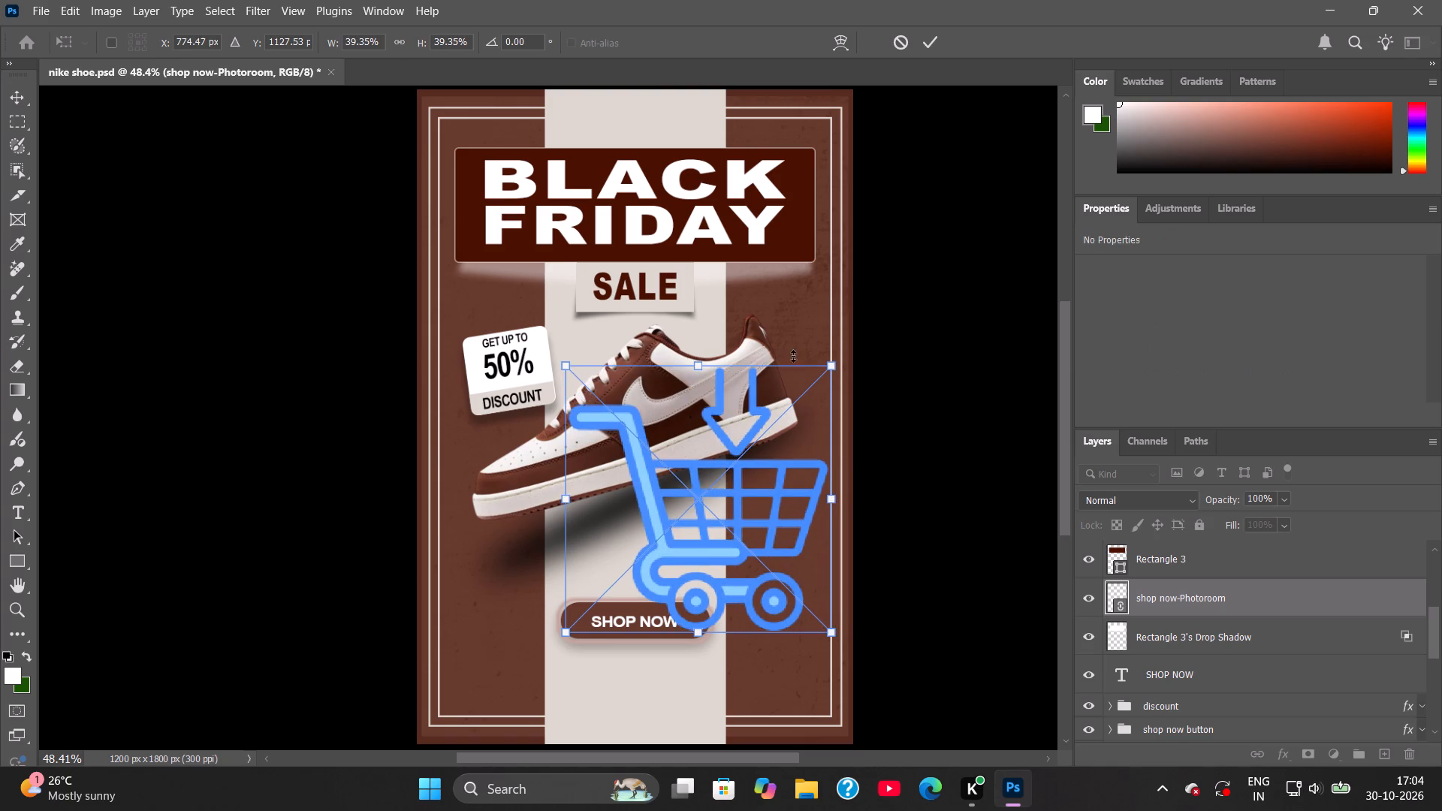
left_click_drag(692, 536, 651, 530)
left_click(927, 44)
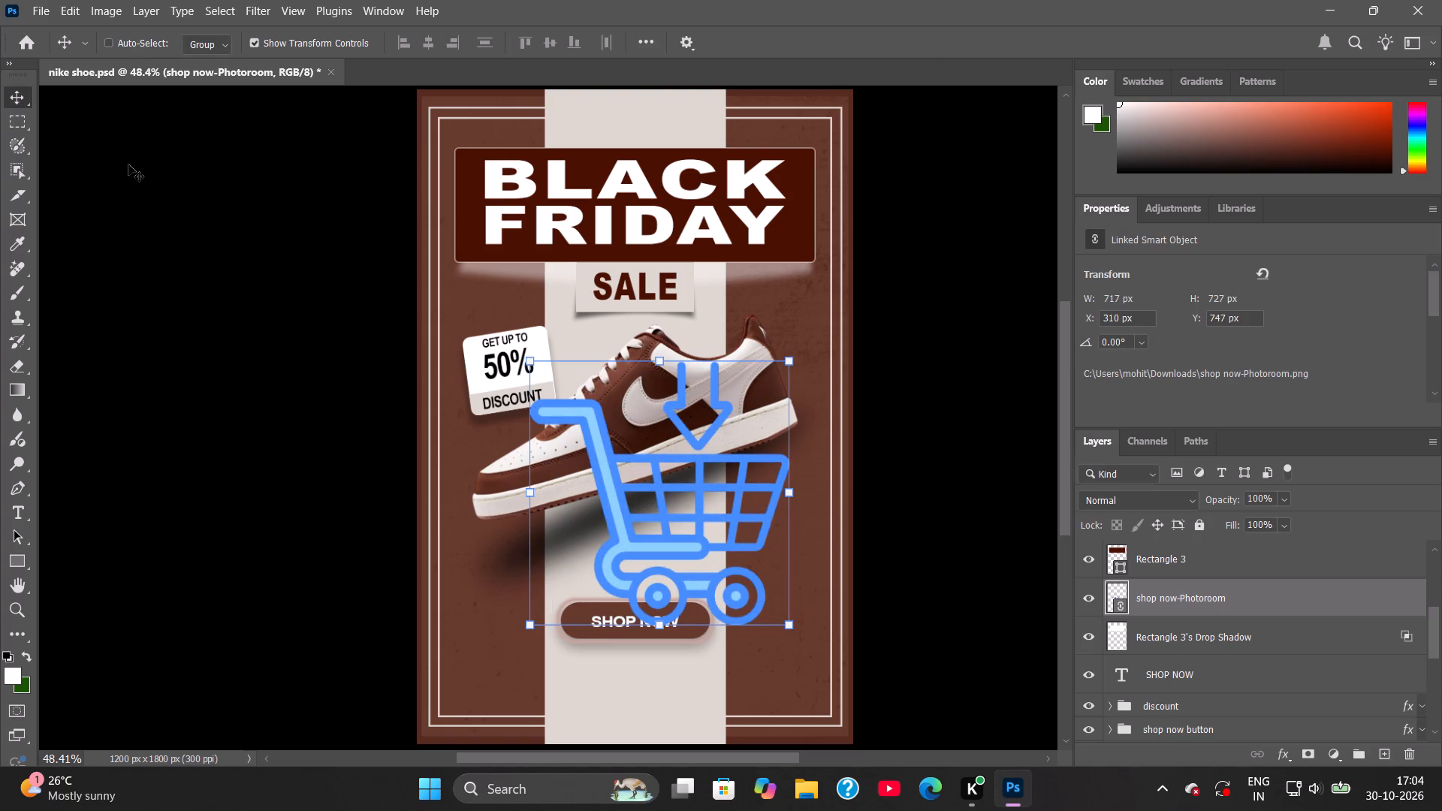
Select the shopping cart's body on the shop now-Photoroom layer with the Object Selection tool.
left_click(22, 169)
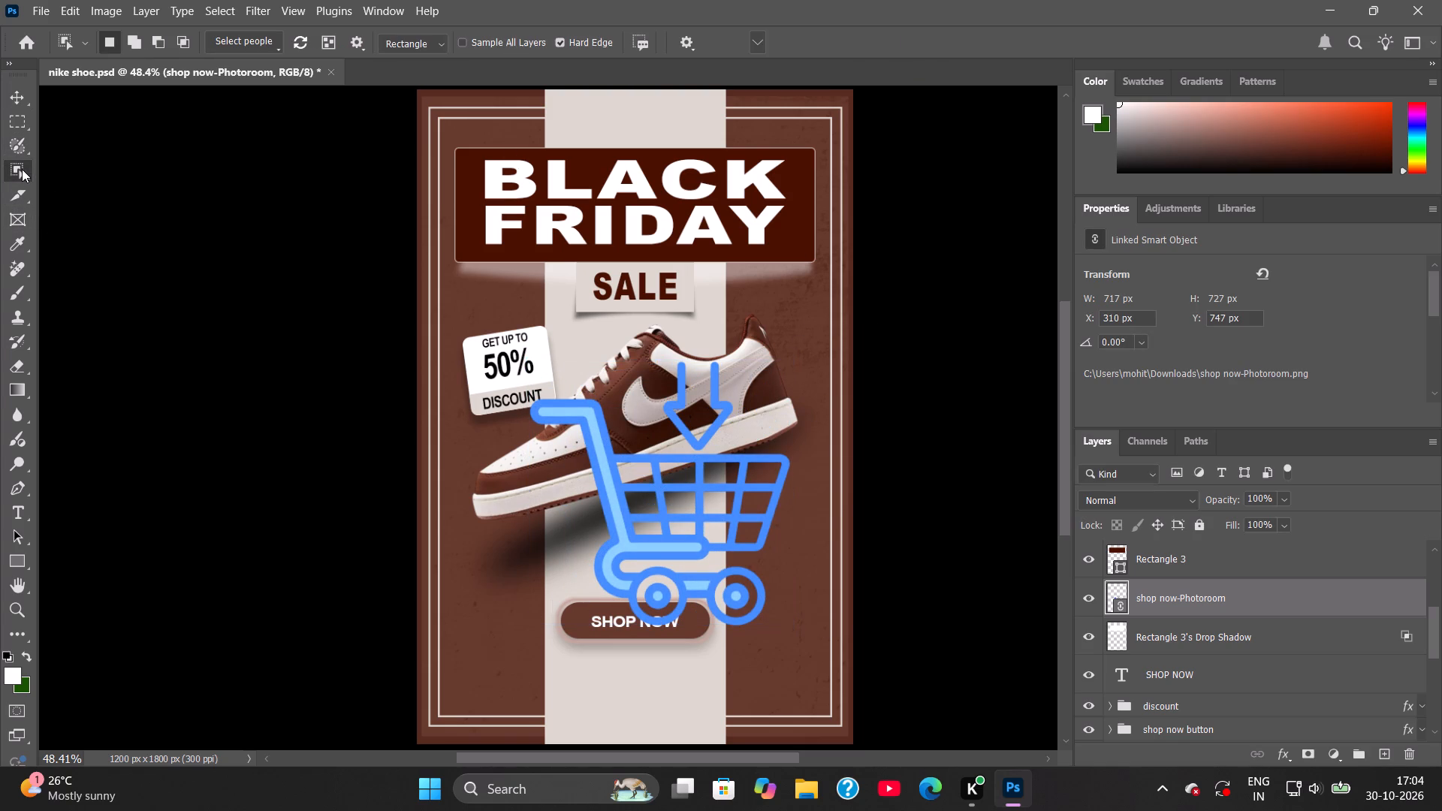
left_click(104, 169)
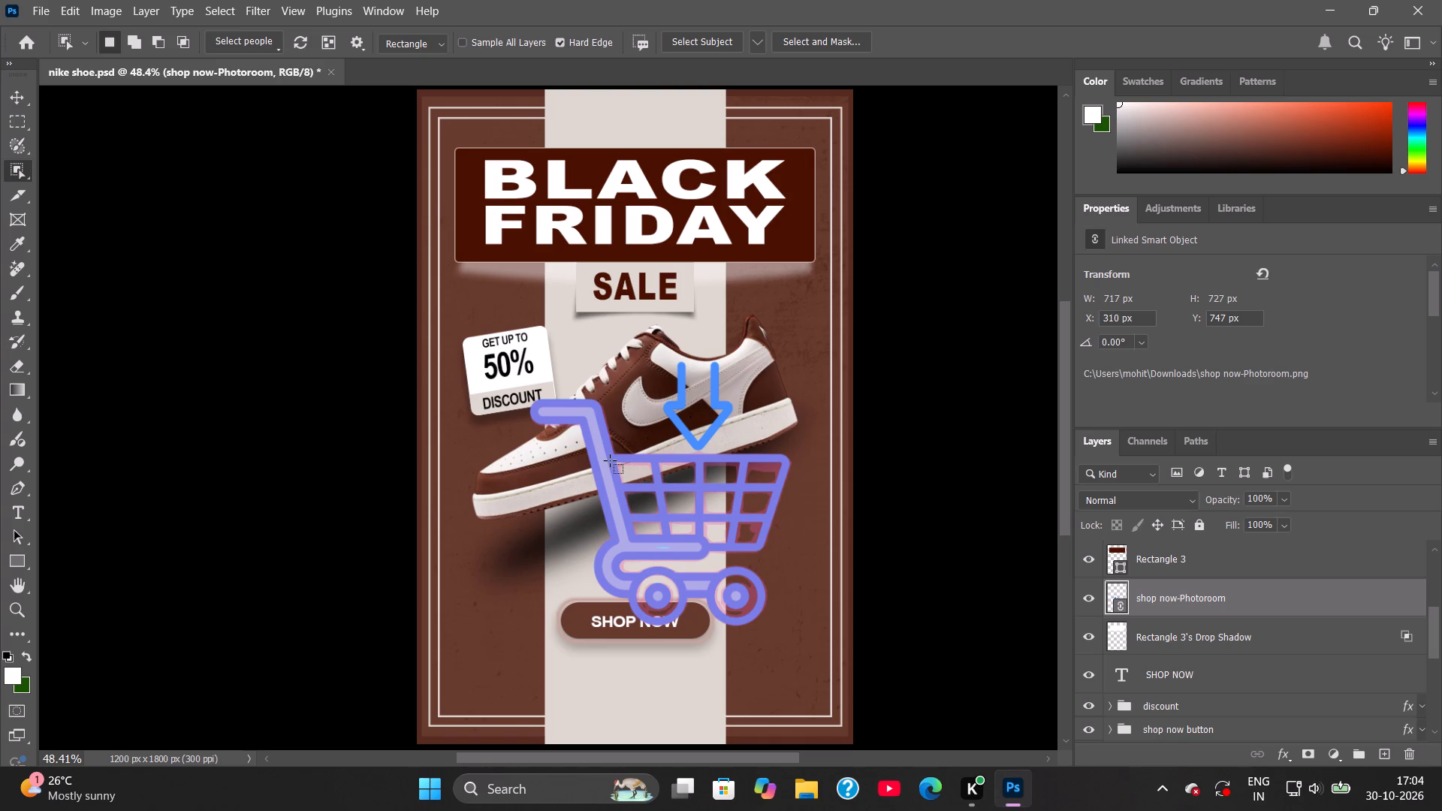
left_click(610, 460)
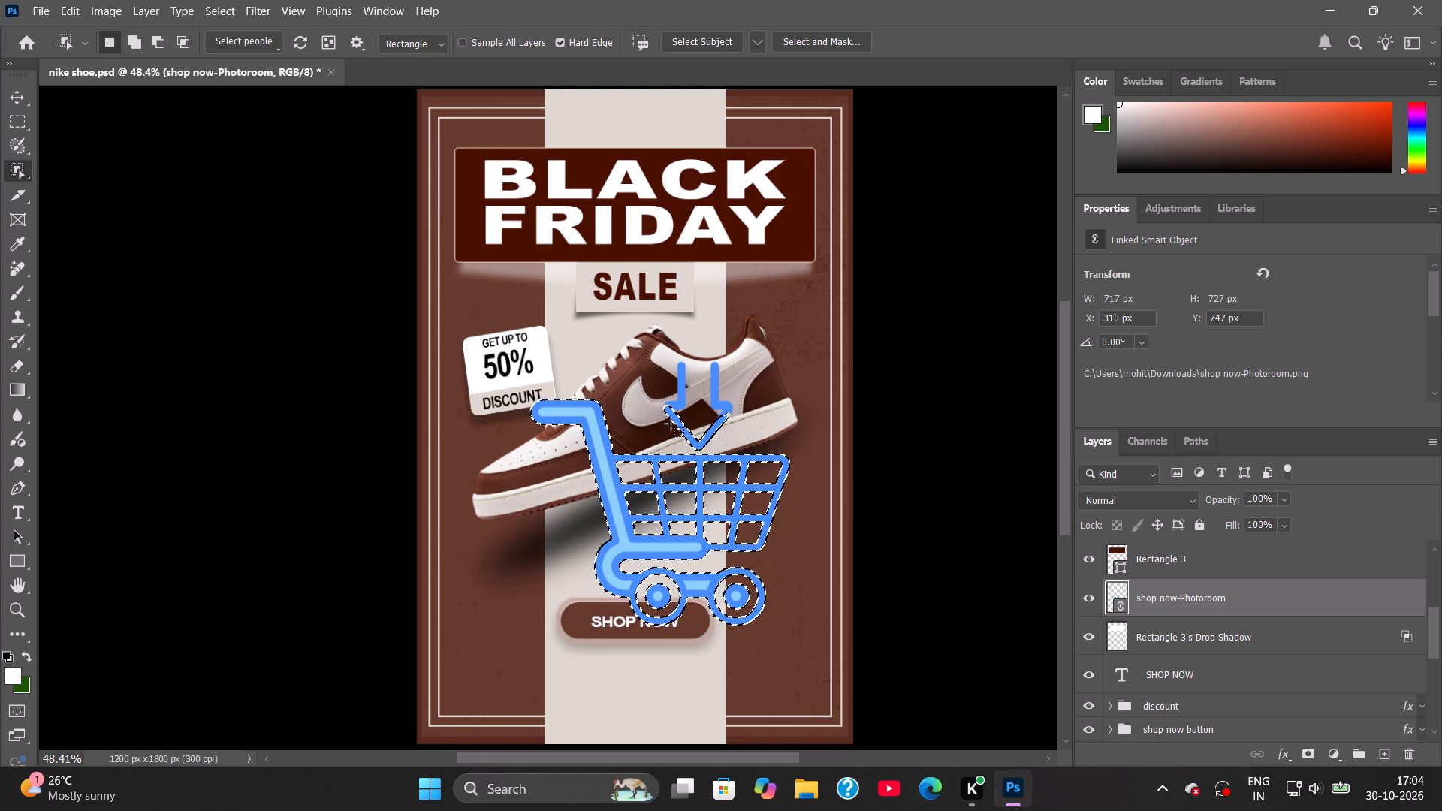
left_click(680, 395)
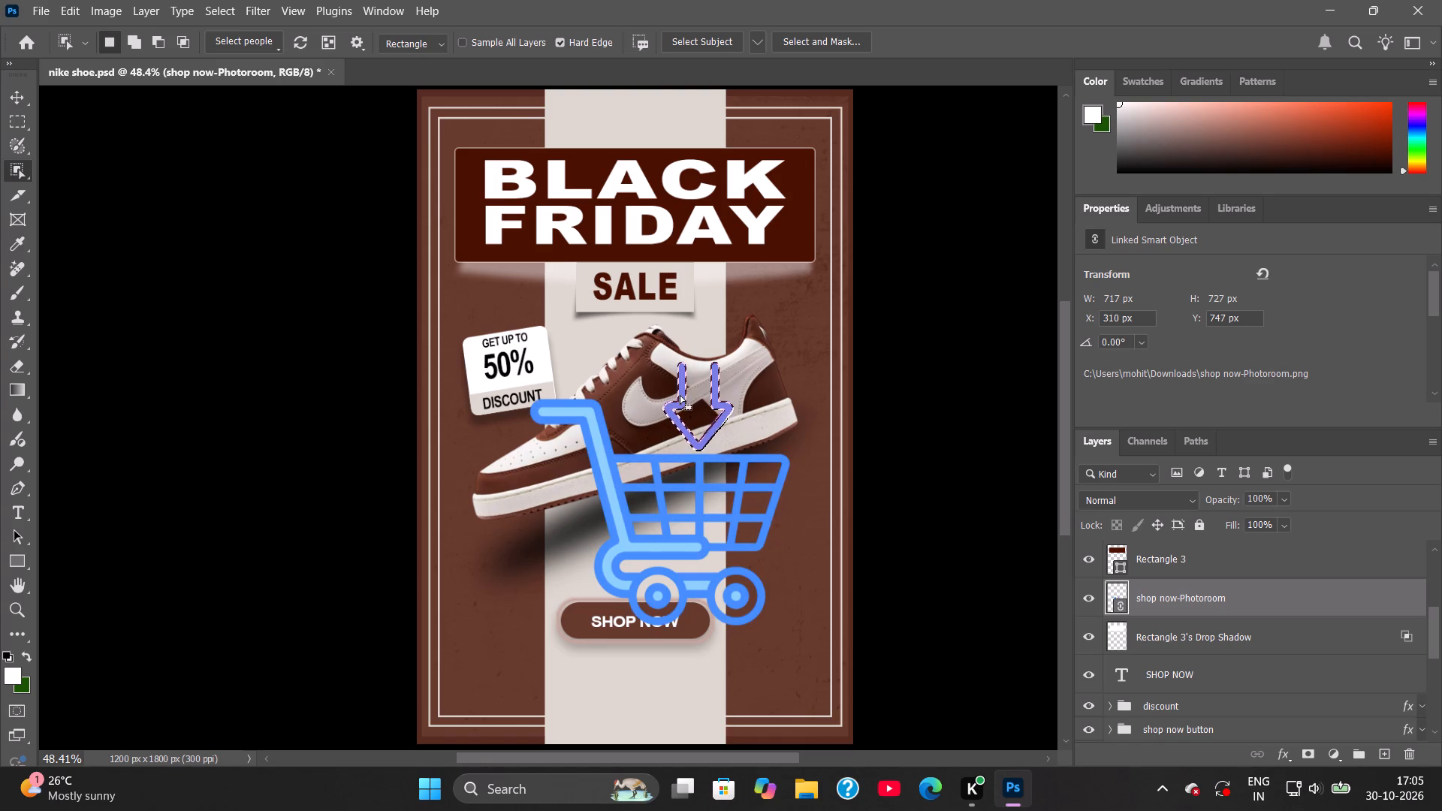
left_click(591, 420, "ctrl")
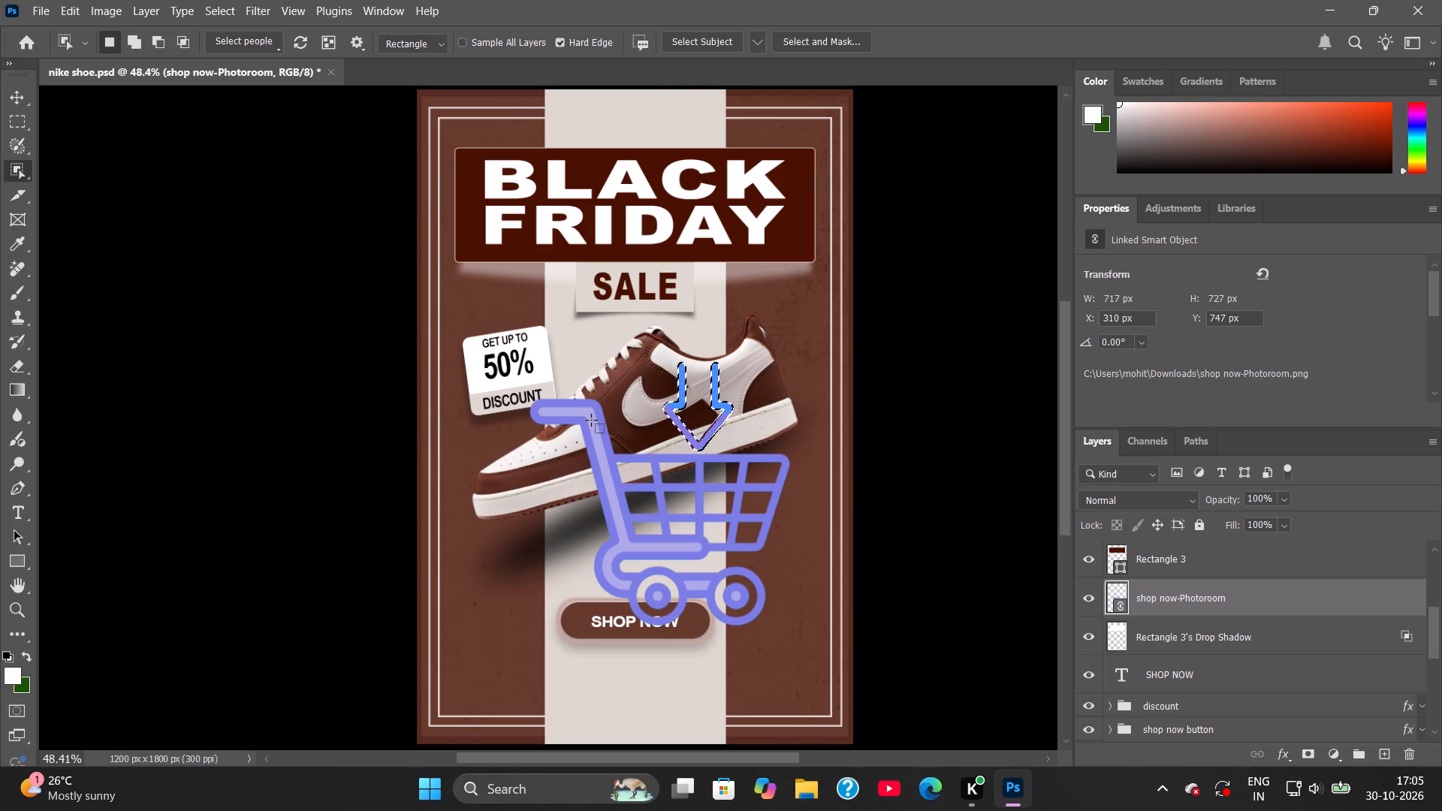
left_click(594, 421)
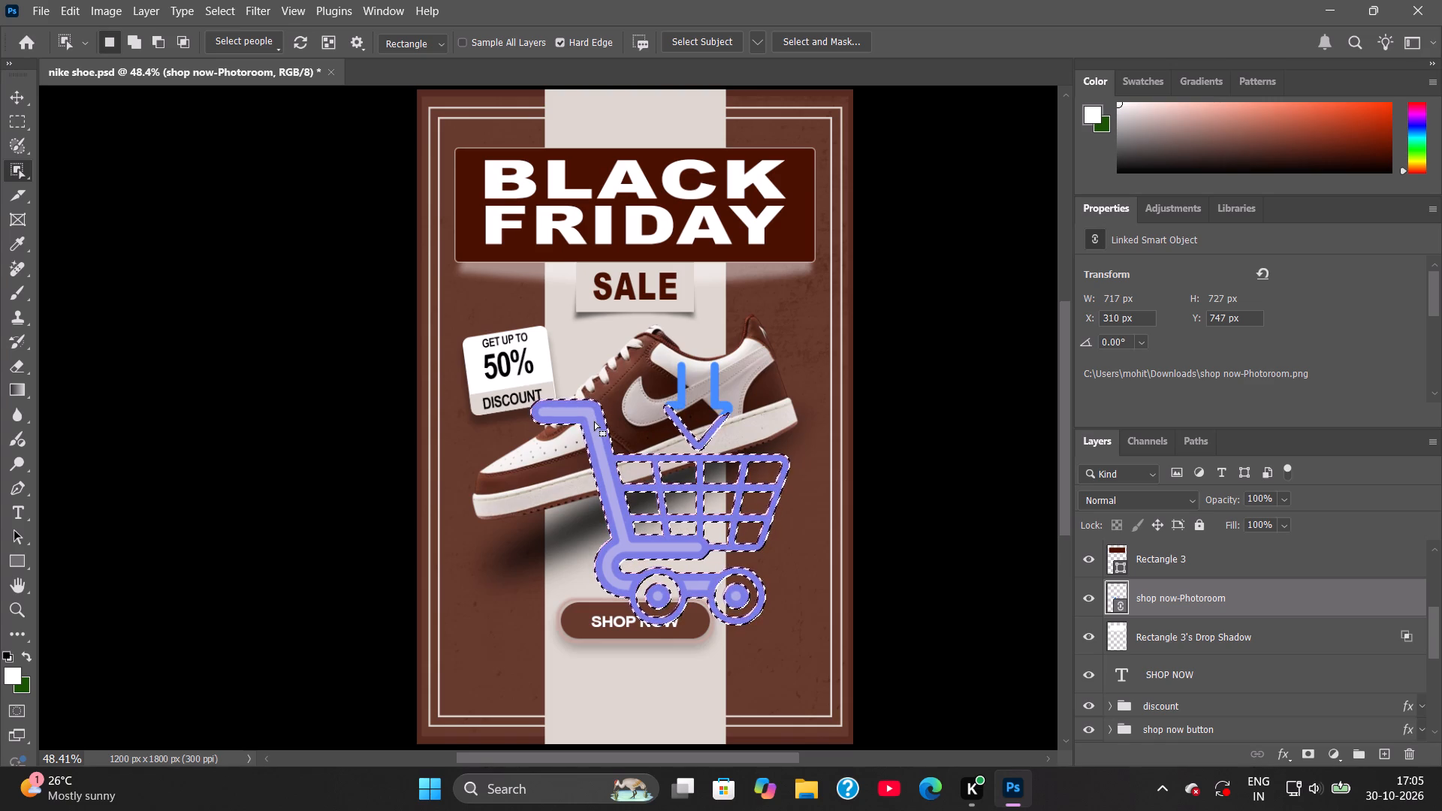
Choose the Brush tool and rasterize the shop now-Photoroom smart object so the selected cart can be painted.
left_click(26, 294)
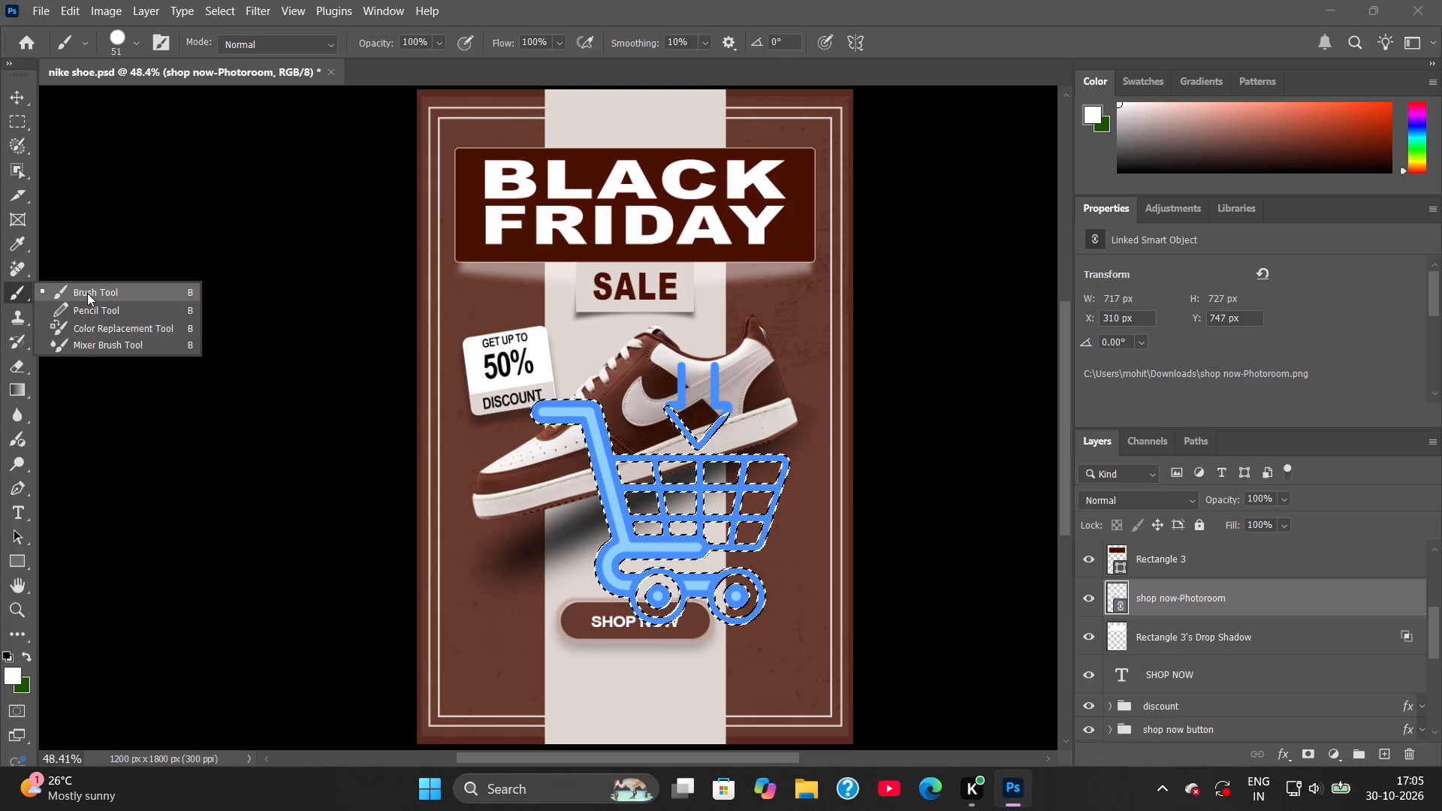
left_click(87, 293)
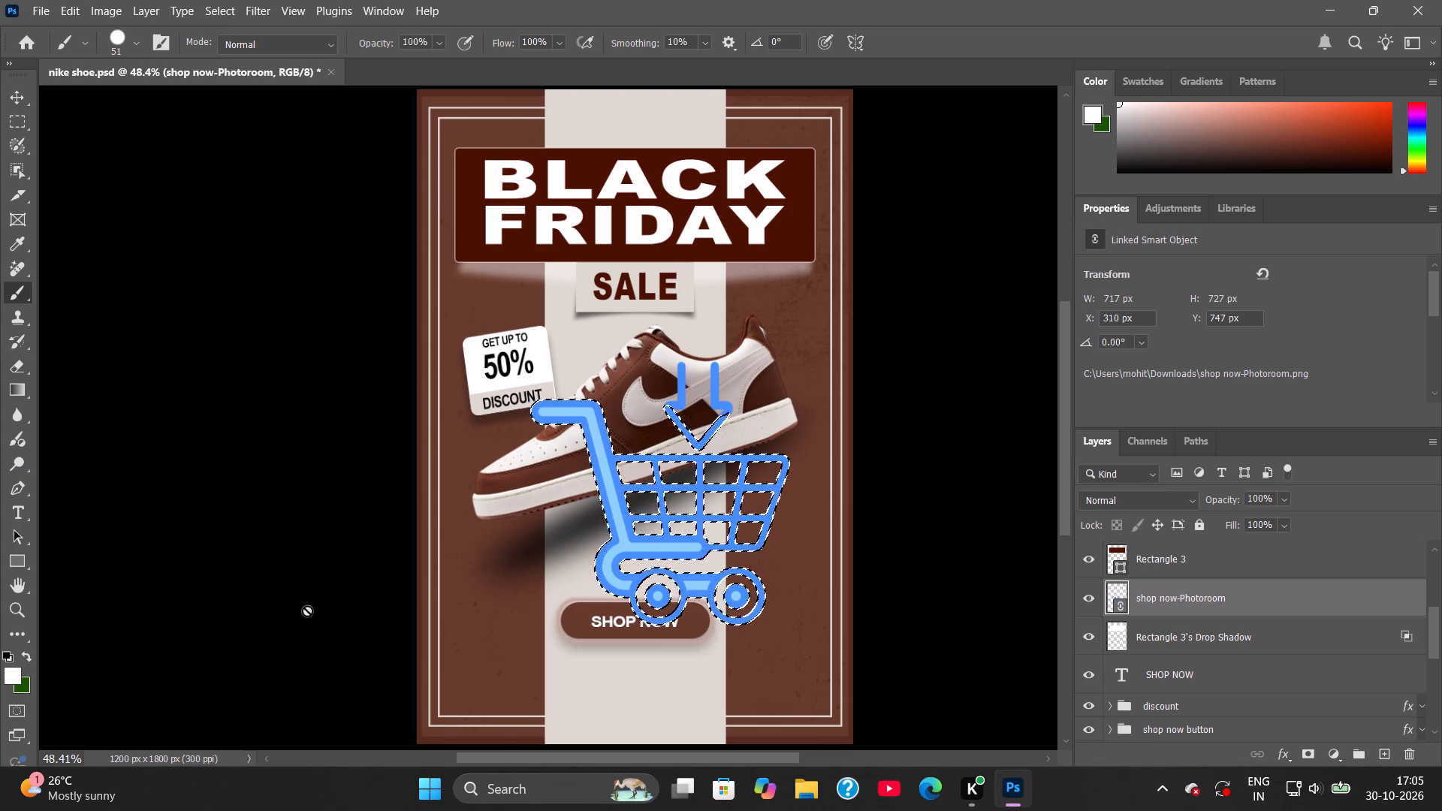
left_click(1188, 602)
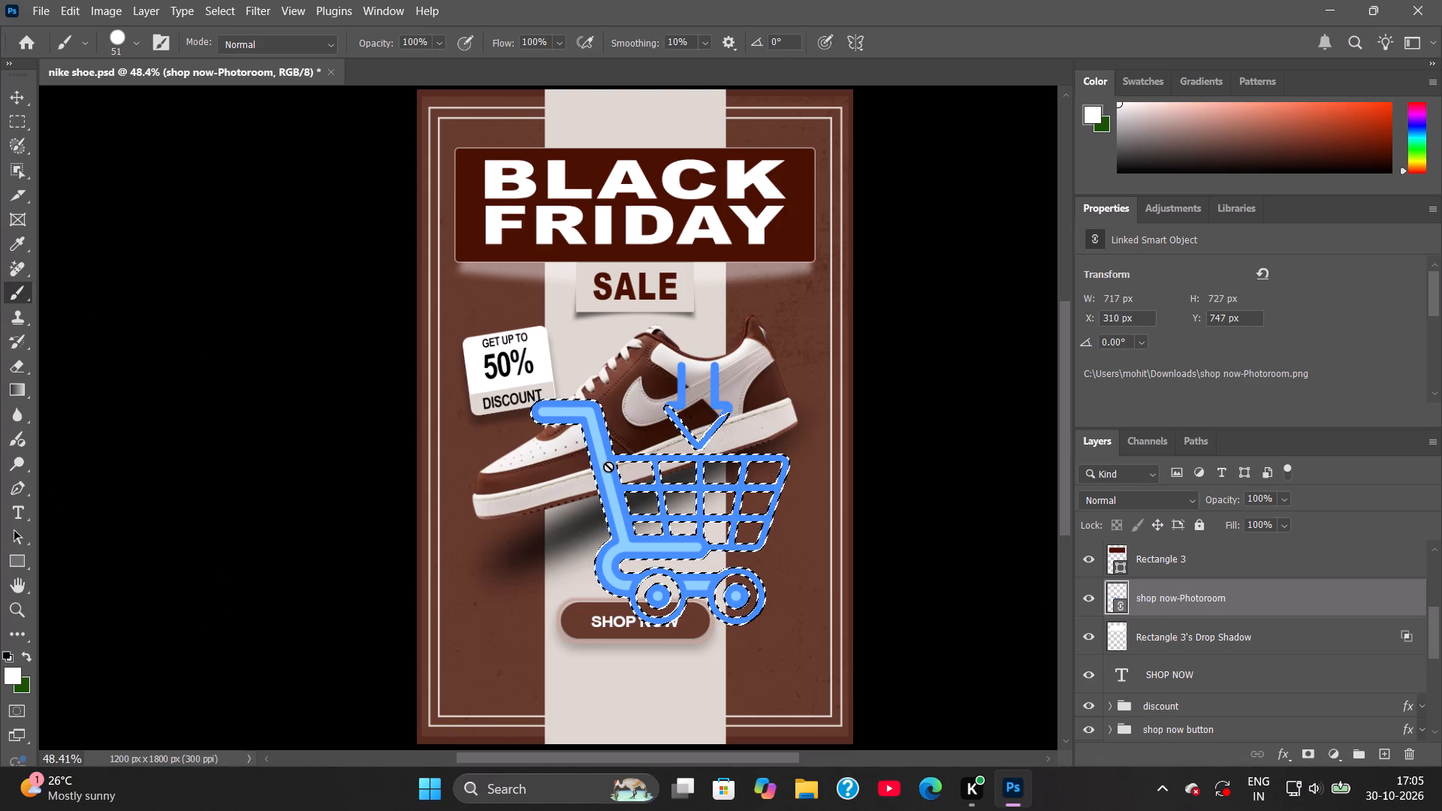
left_click(608, 466)
left_click(686, 305)
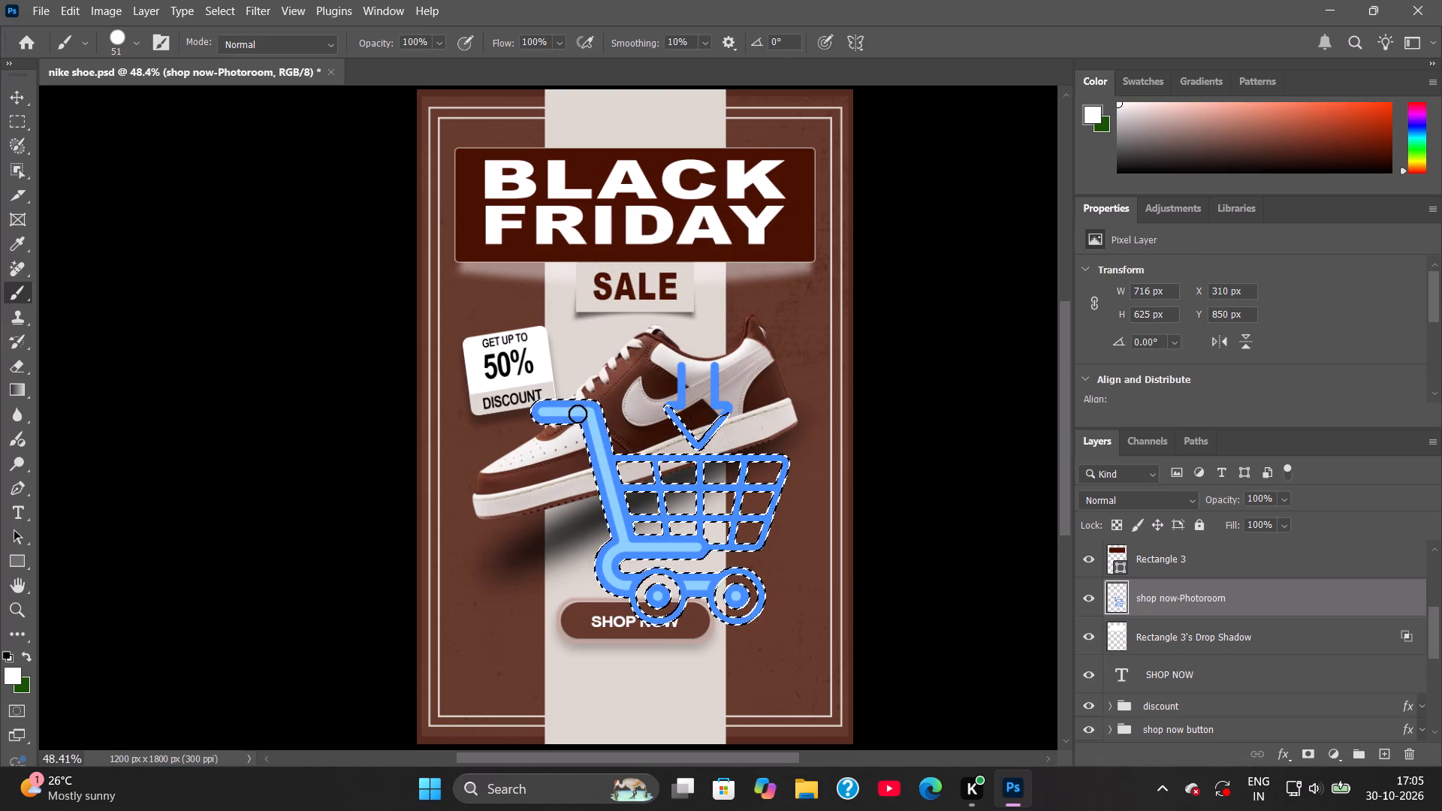
Set the brush size to 99 px and paint the selected cart body, basket and wheels white on the shop now-Photoroom layer.
left_click(131, 47)
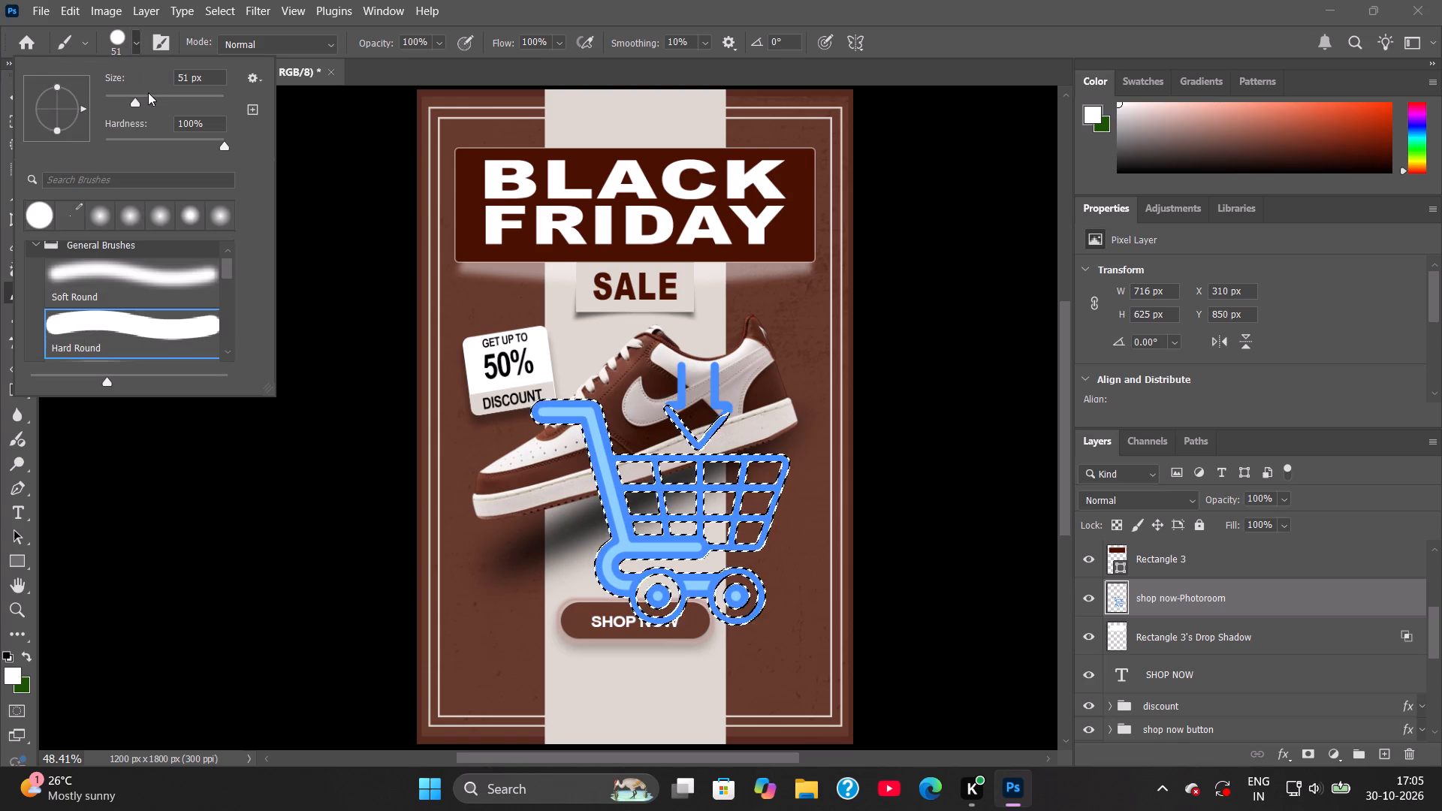
left_click(137, 104)
left_click_drag(143, 104, 153, 104)
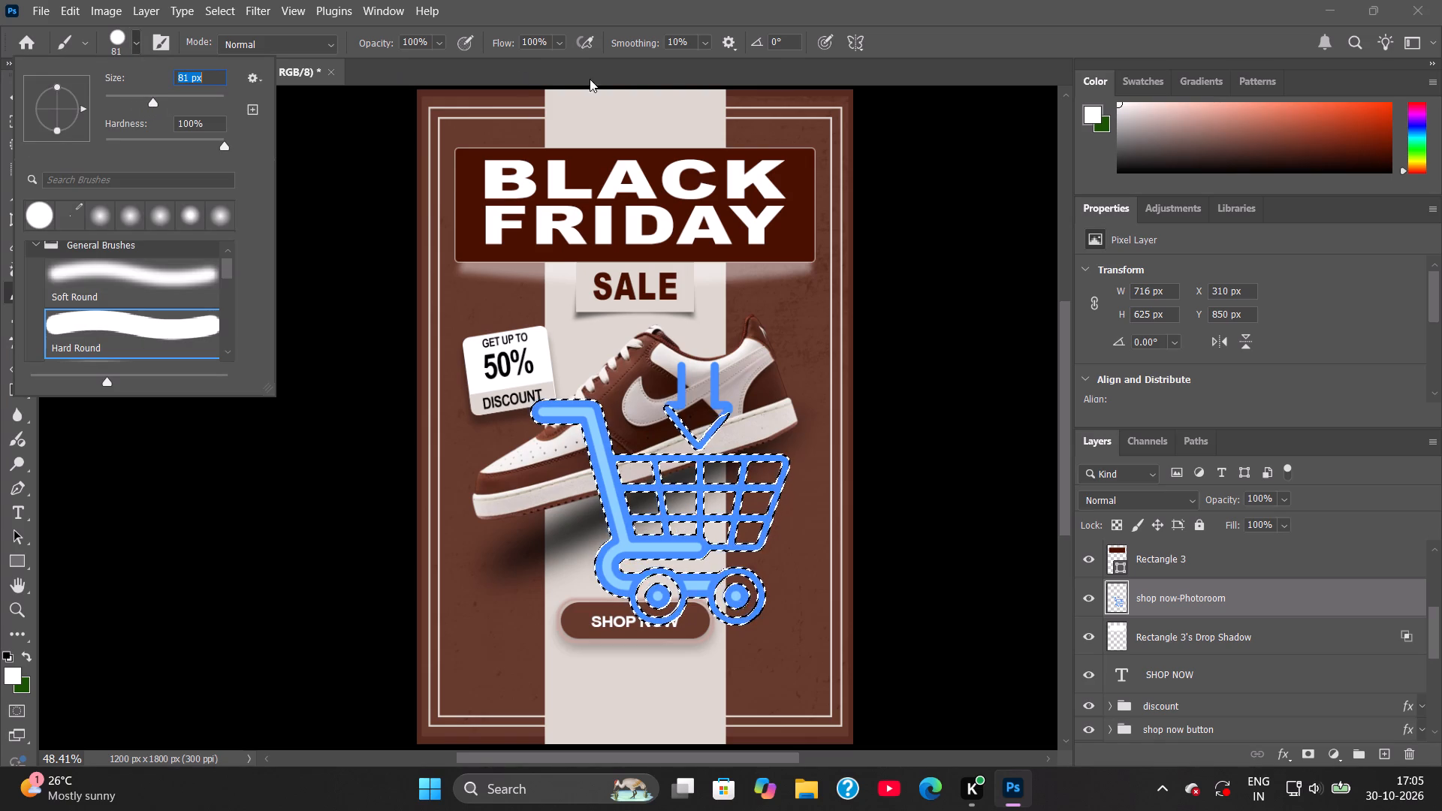
left_click(164, 96)
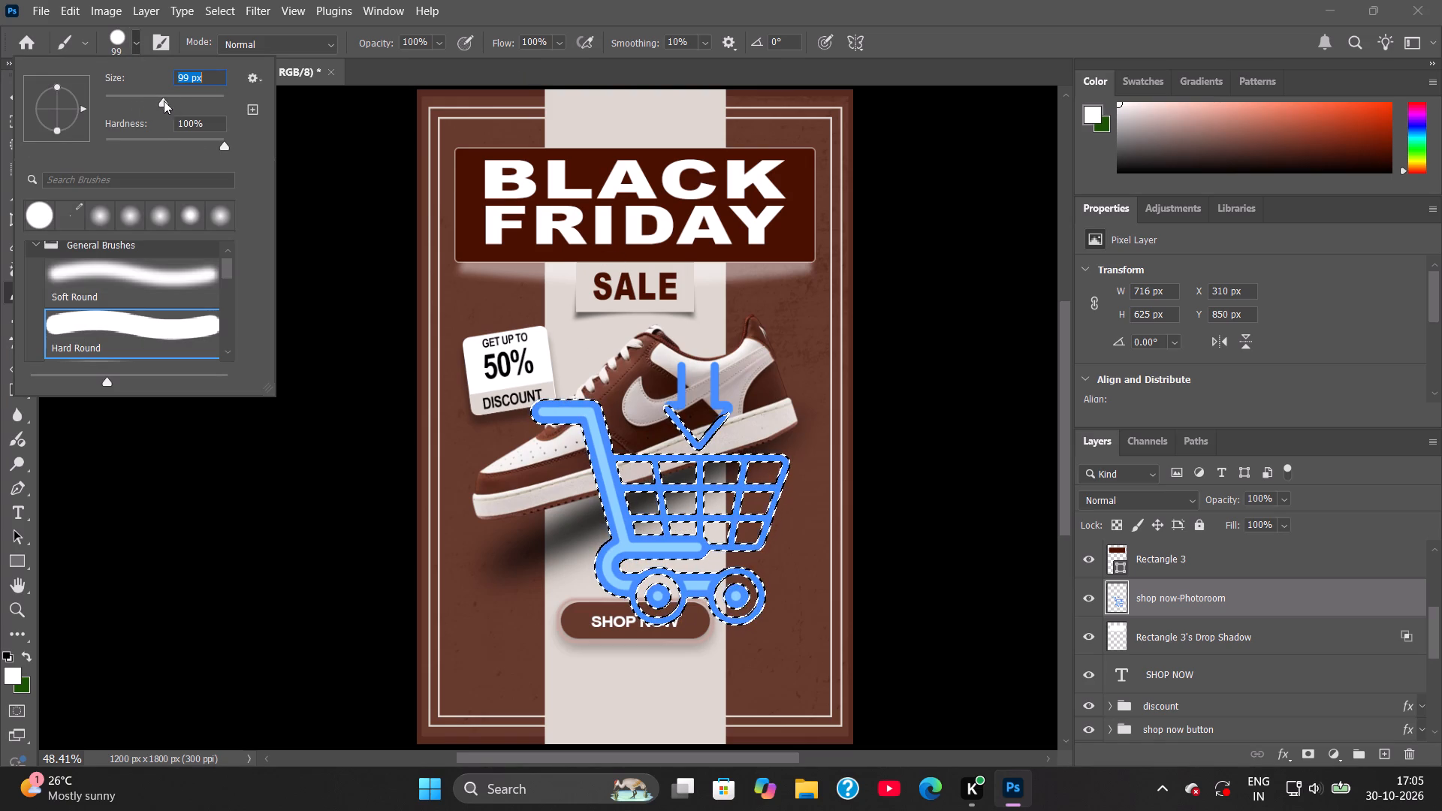
left_click_drag(535, 410, 532, 450)
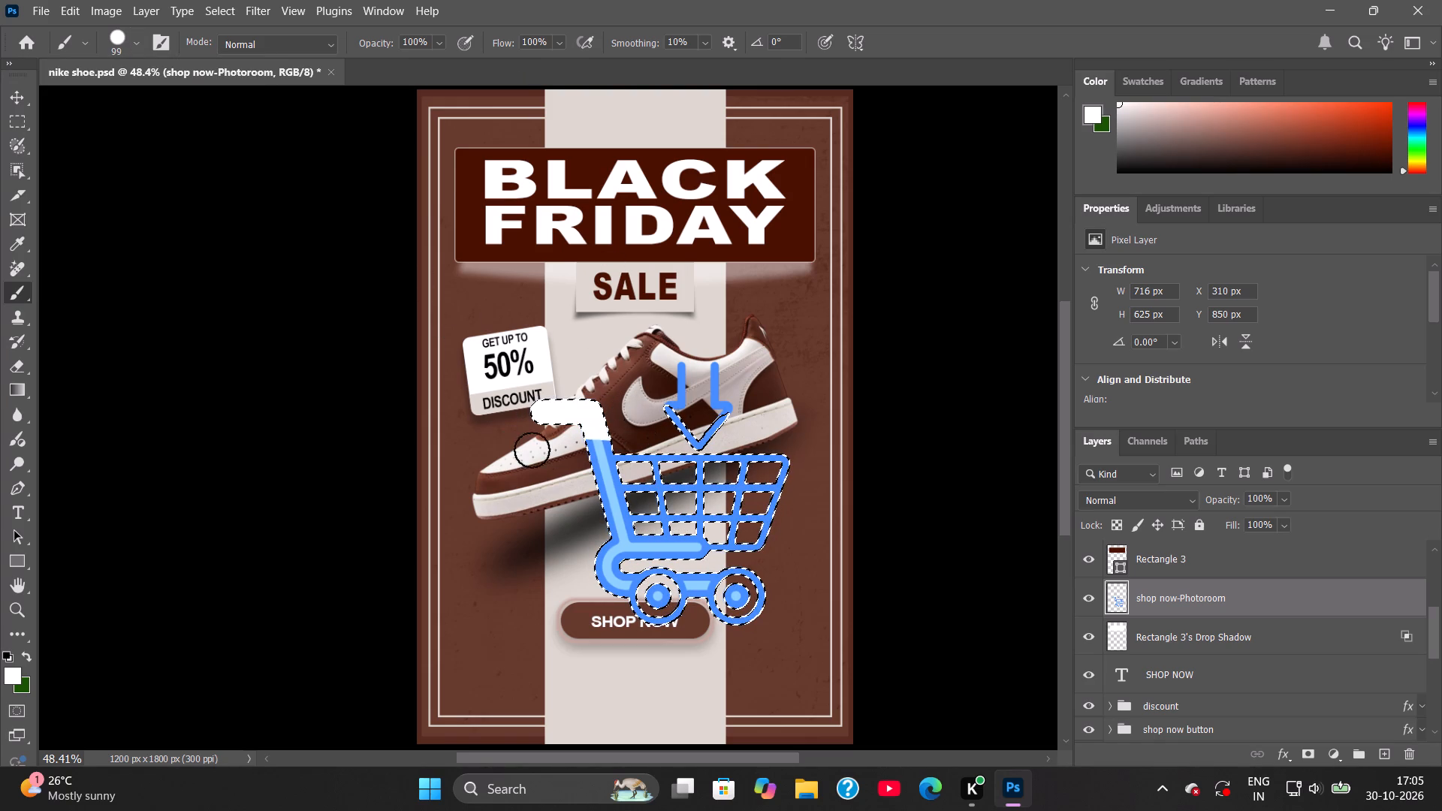
left_click_drag(532, 450, 616, 503)
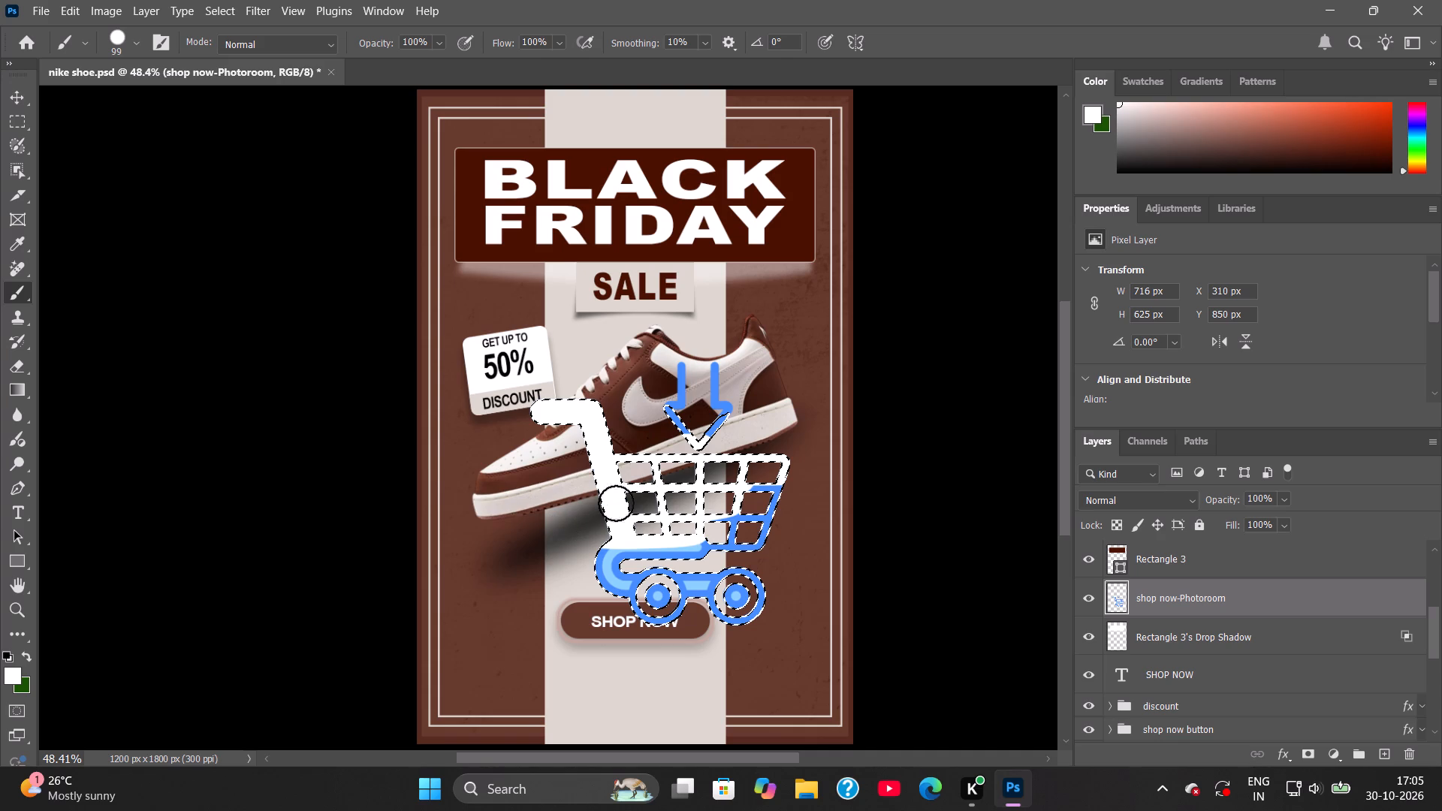
left_click_drag(616, 503, 568, 556)
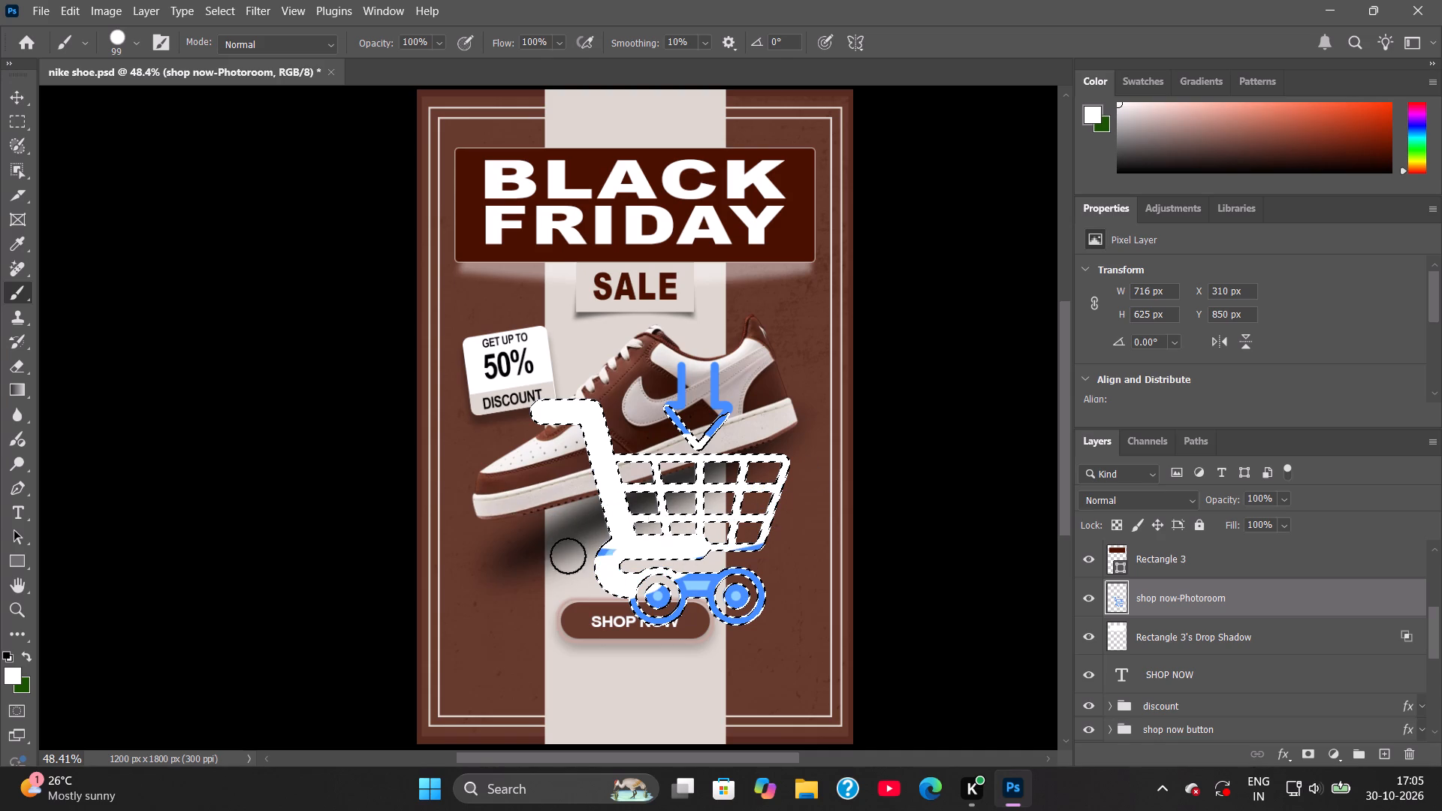
left_click_drag(568, 556, 692, 595)
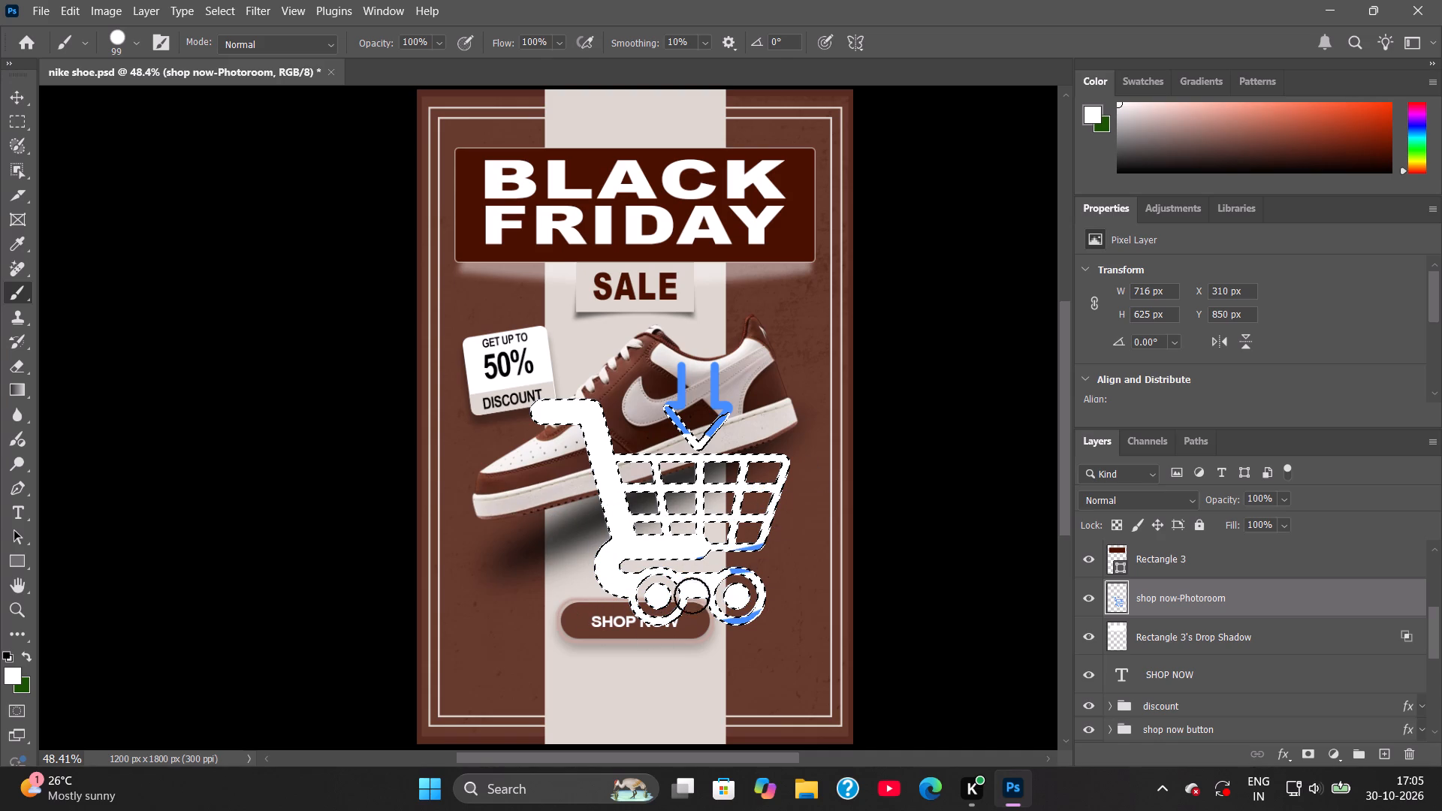
left_click_drag(692, 595, 655, 570)
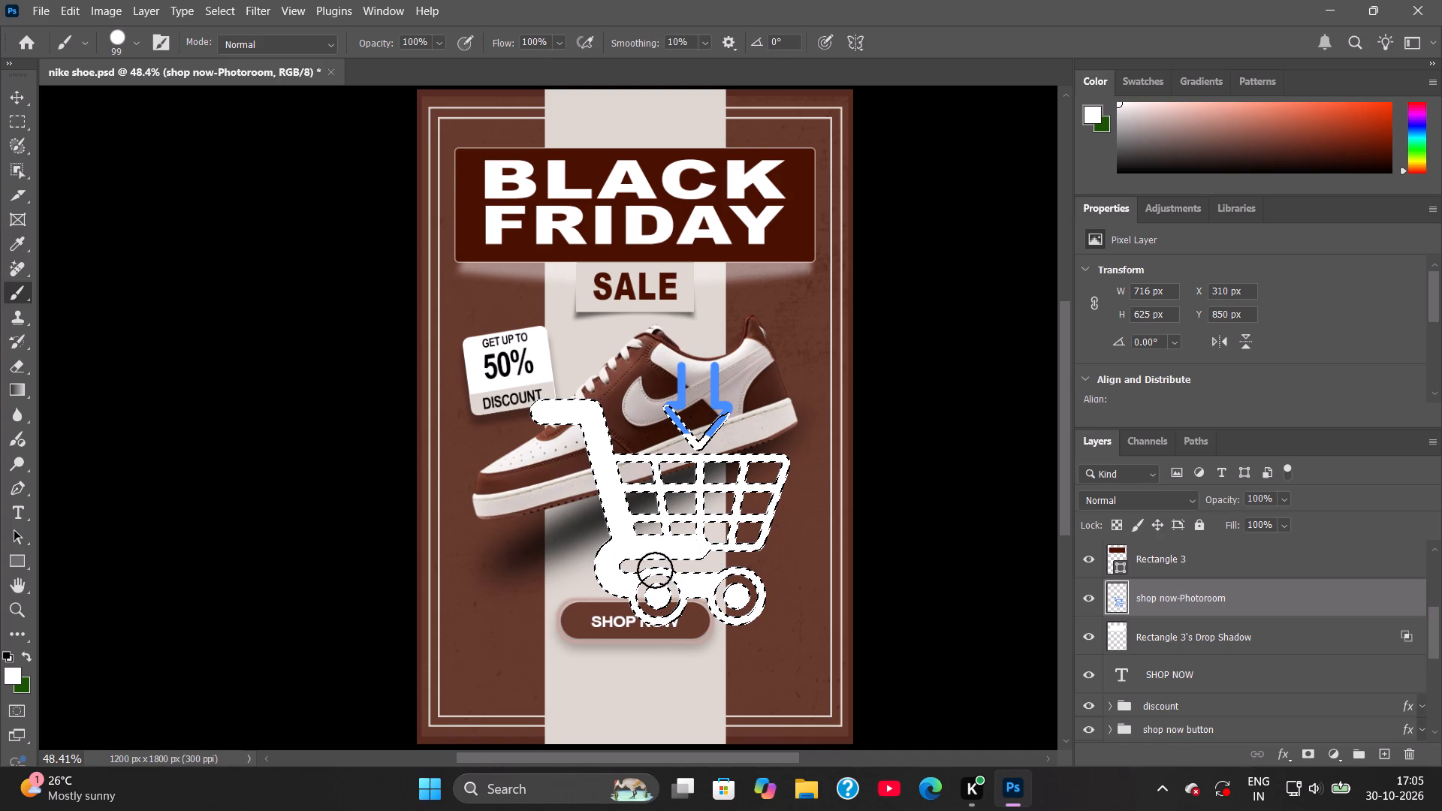
left_click_drag(655, 570, 718, 409)
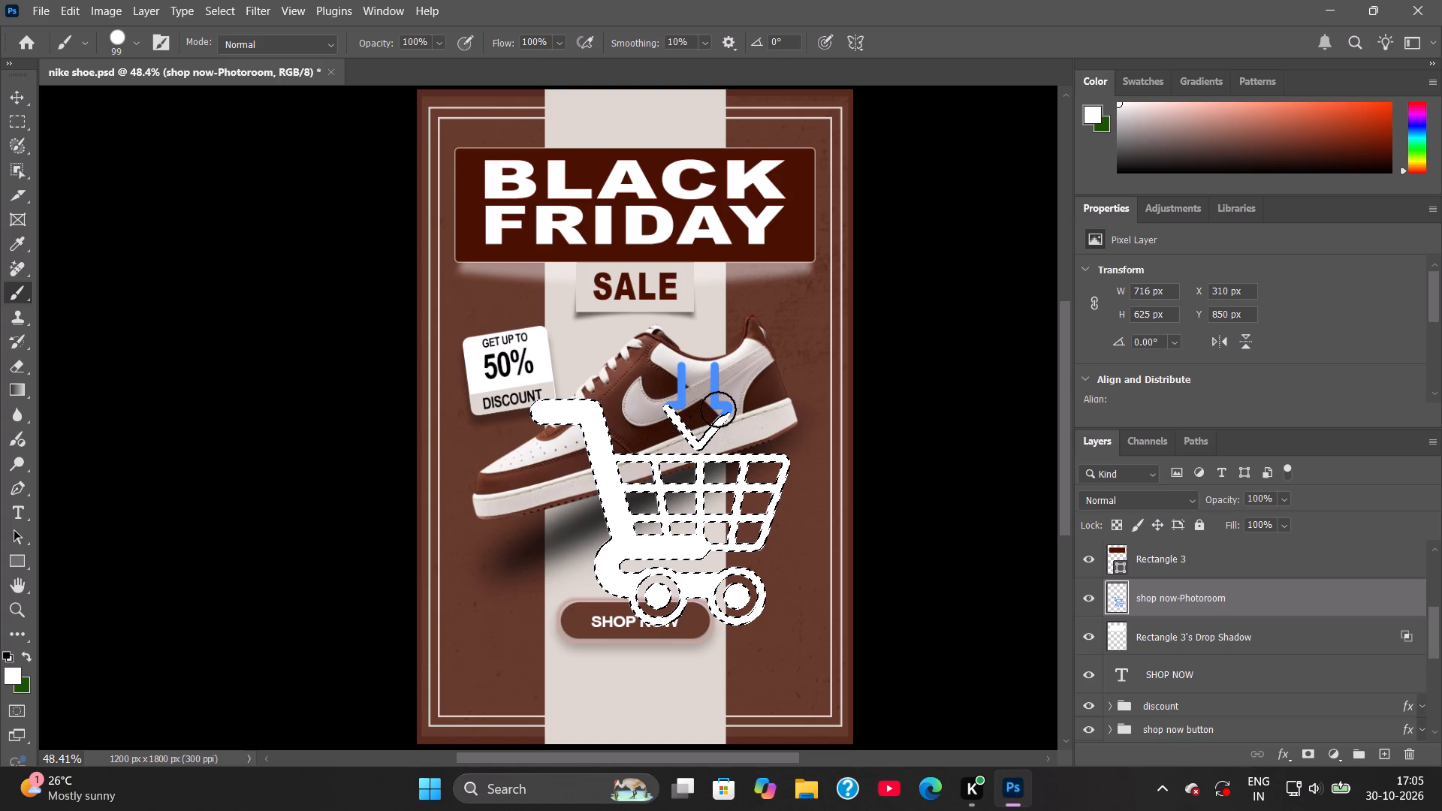
left_click_drag(718, 409, 666, 561)
left_click_drag(666, 561, 668, 475)
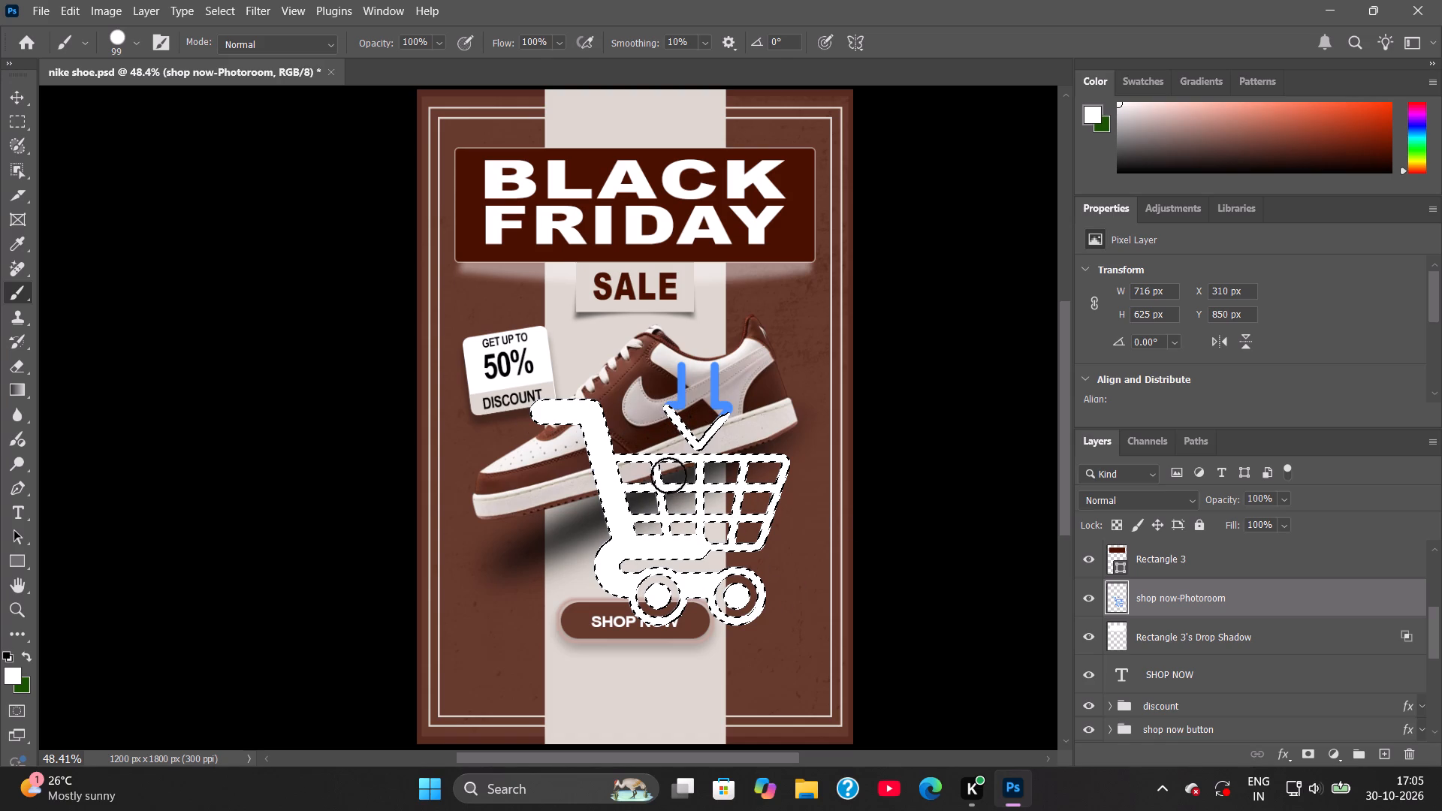
left_click_drag(668, 475, 608, 430)
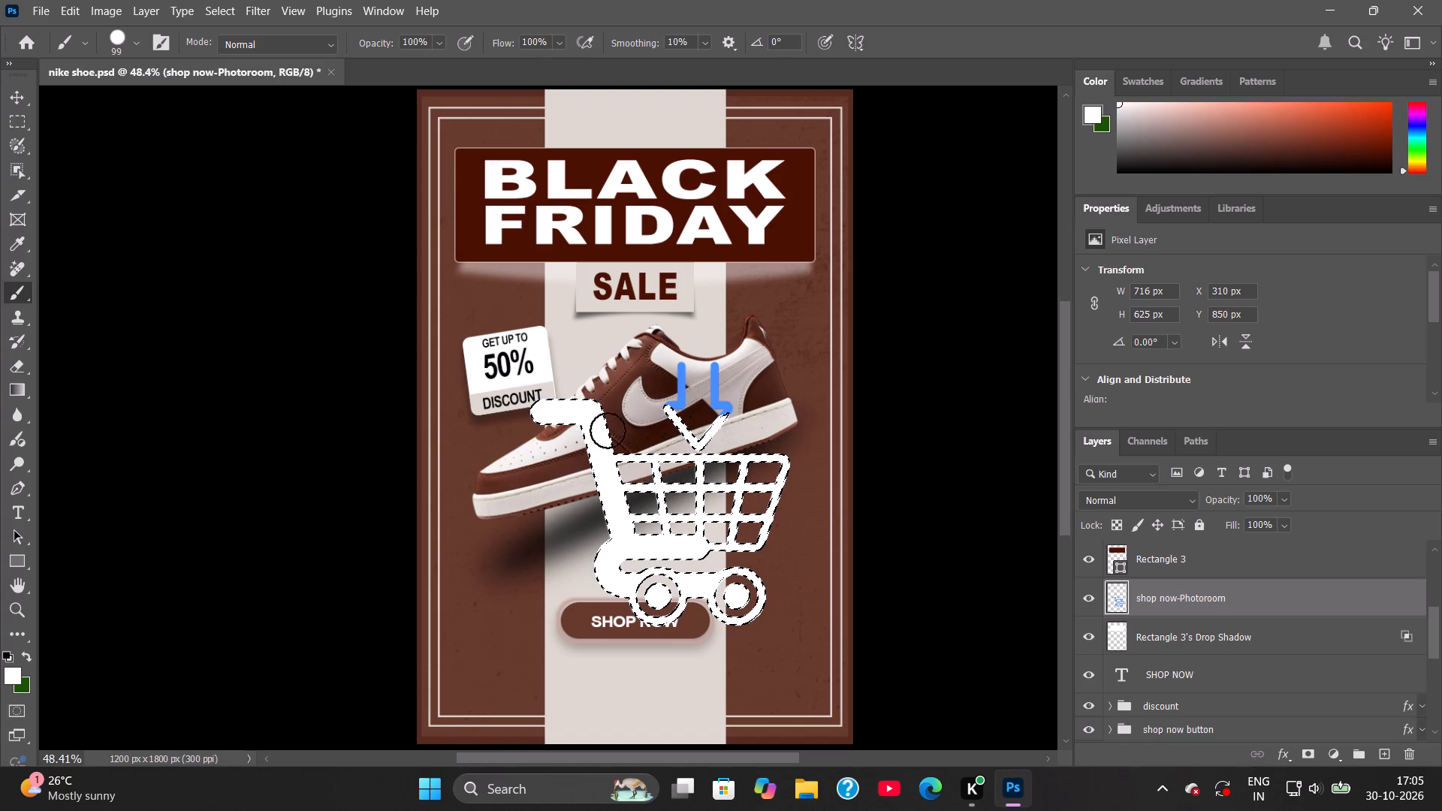
left_click_drag(608, 430, 708, 420)
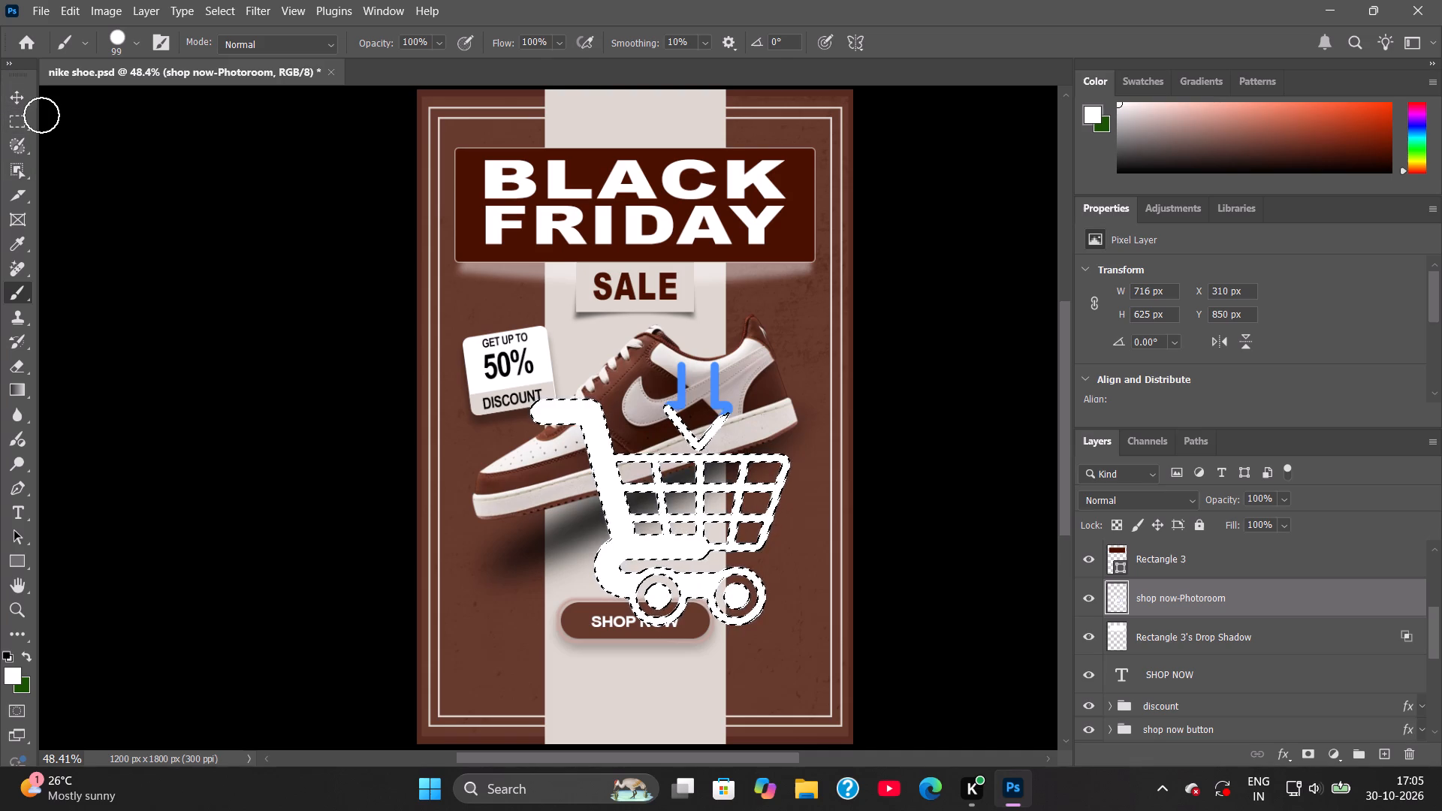
Copy the selected white cart onto its own new layer.
key("ctrl+j")
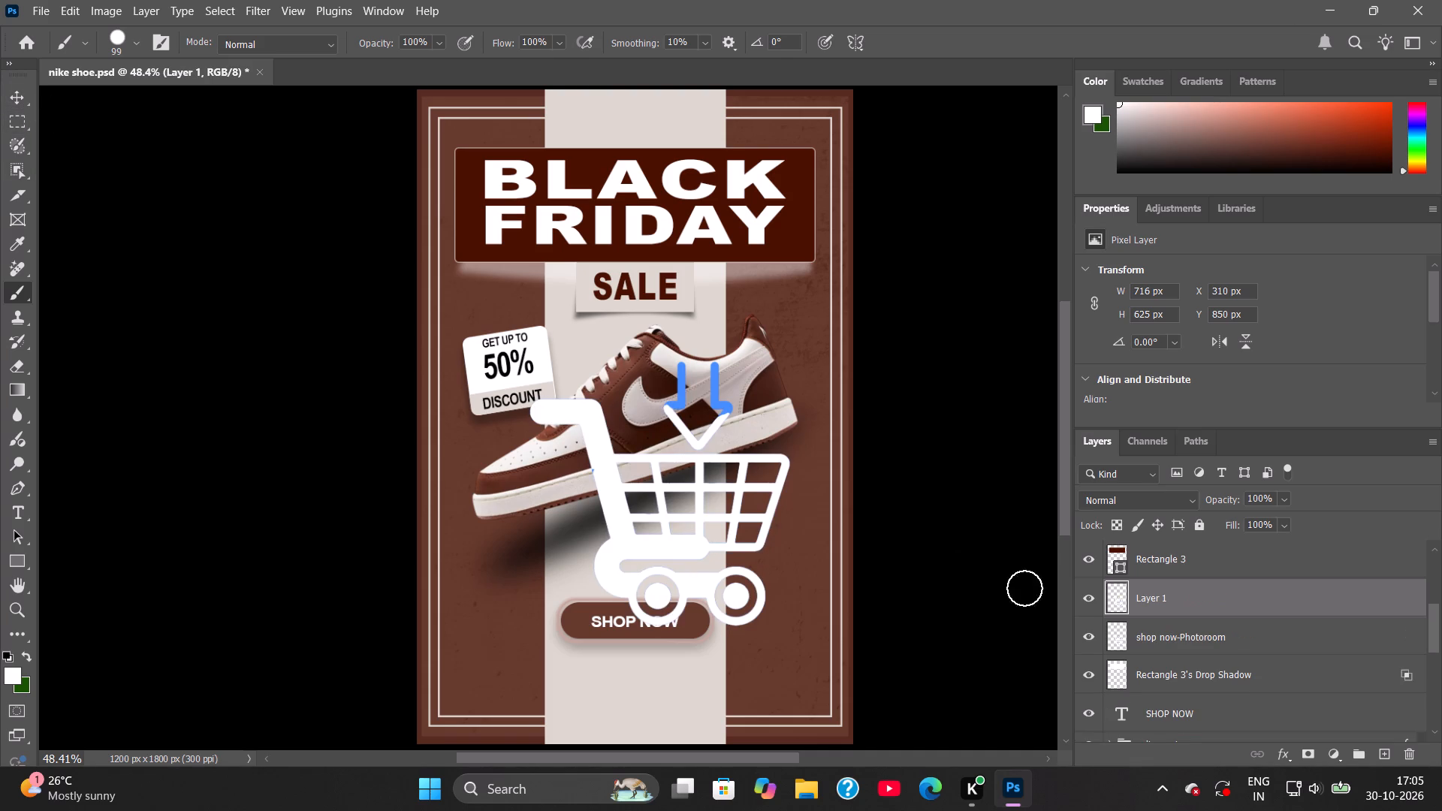
On the shop now-Photoroom layer, select the remaining blue arrow parts with the Object Selection tool and paint them white.
left_click(1183, 632)
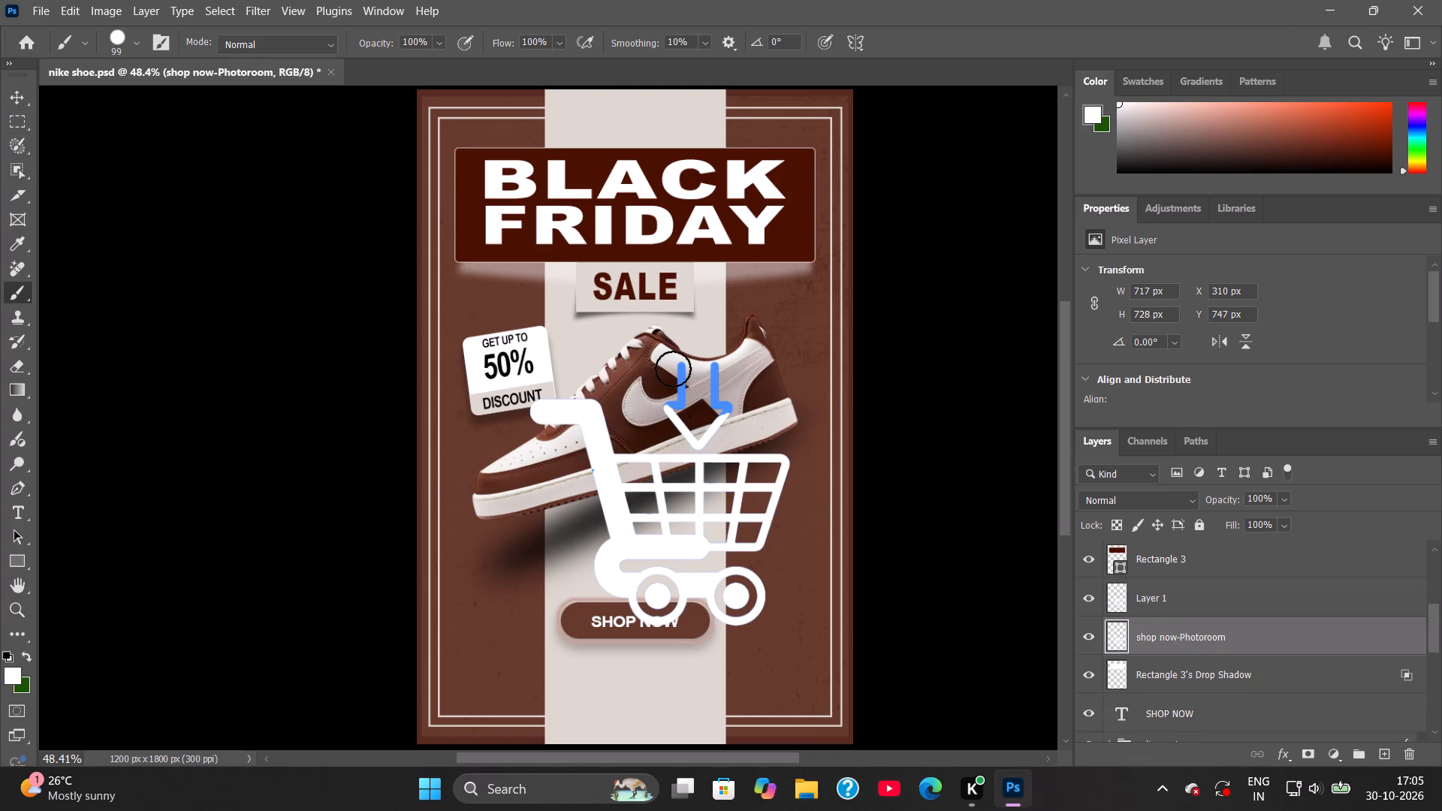
left_click_drag(685, 393, 685, 348)
key("ctrl+z")
left_click(11, 172)
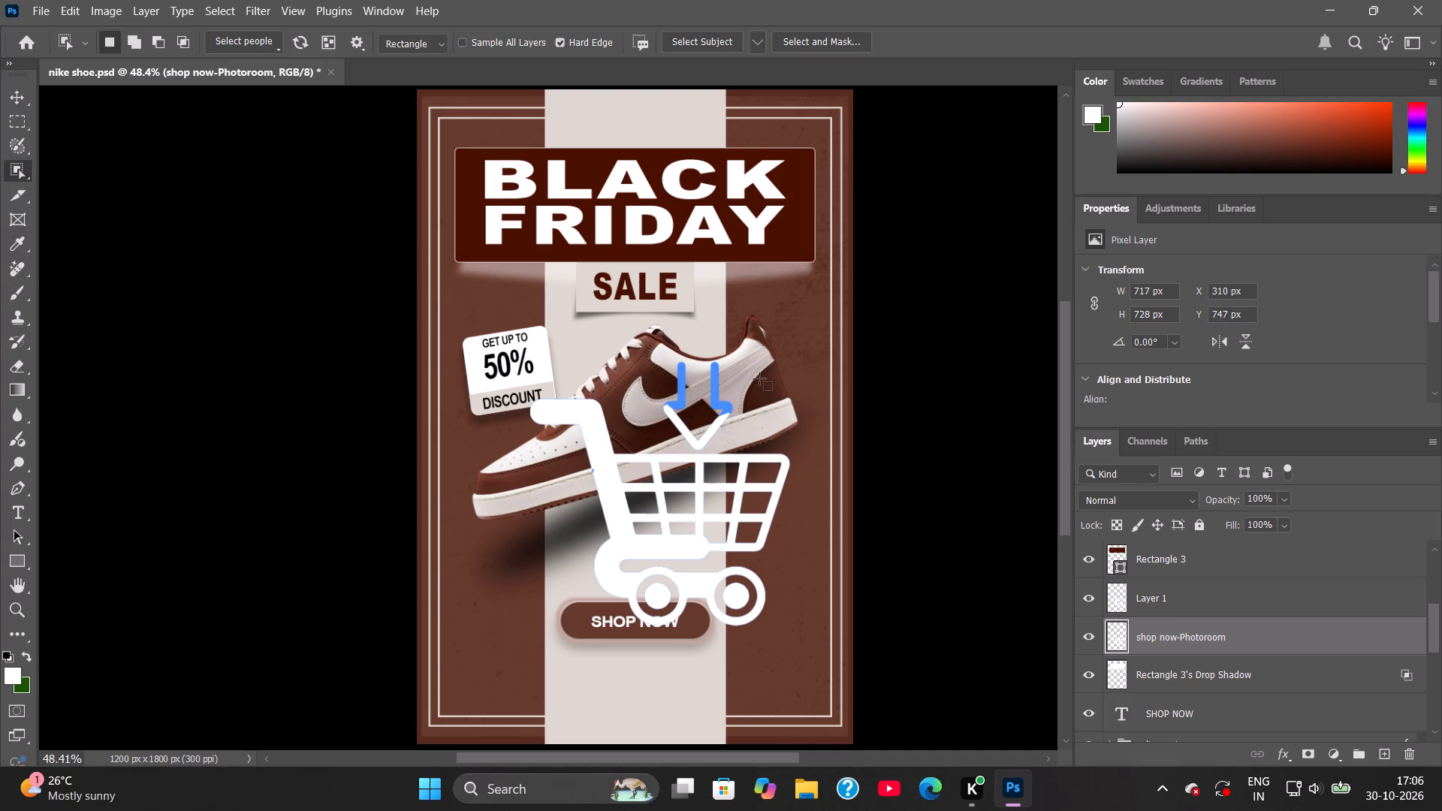
left_click(678, 394)
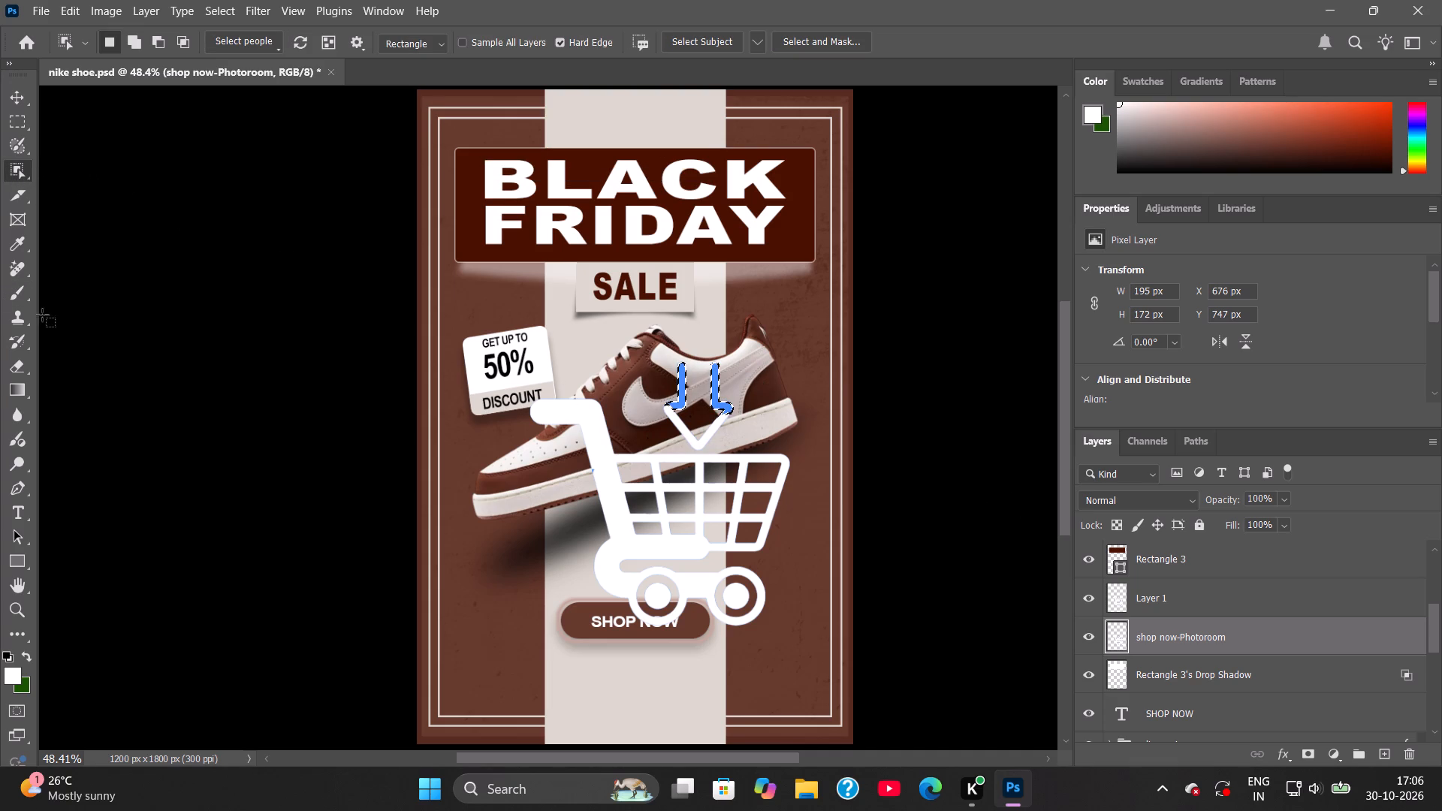
left_click(8, 297)
left_click_drag(674, 366, 683, 408)
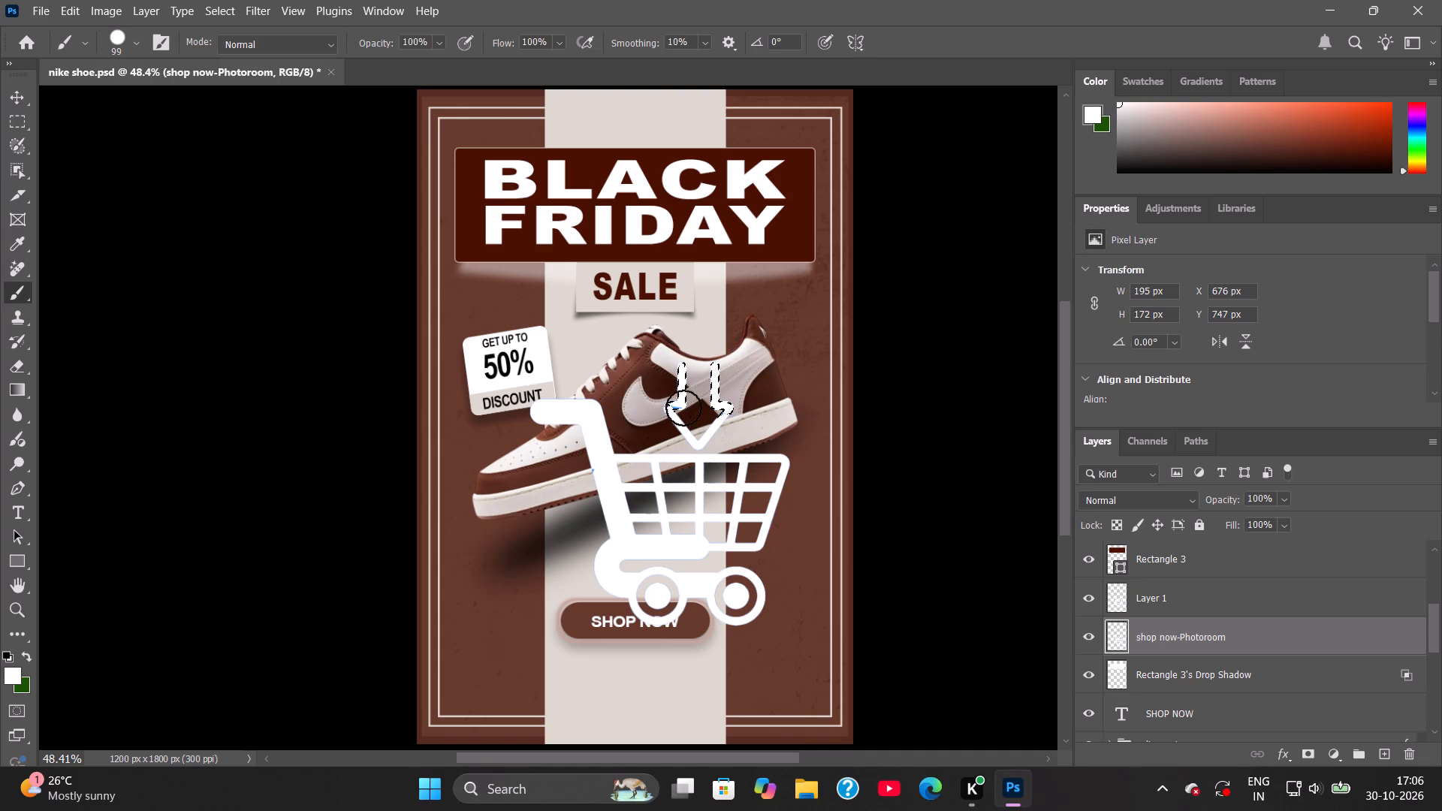
left_click_drag(683, 408, 641, 429)
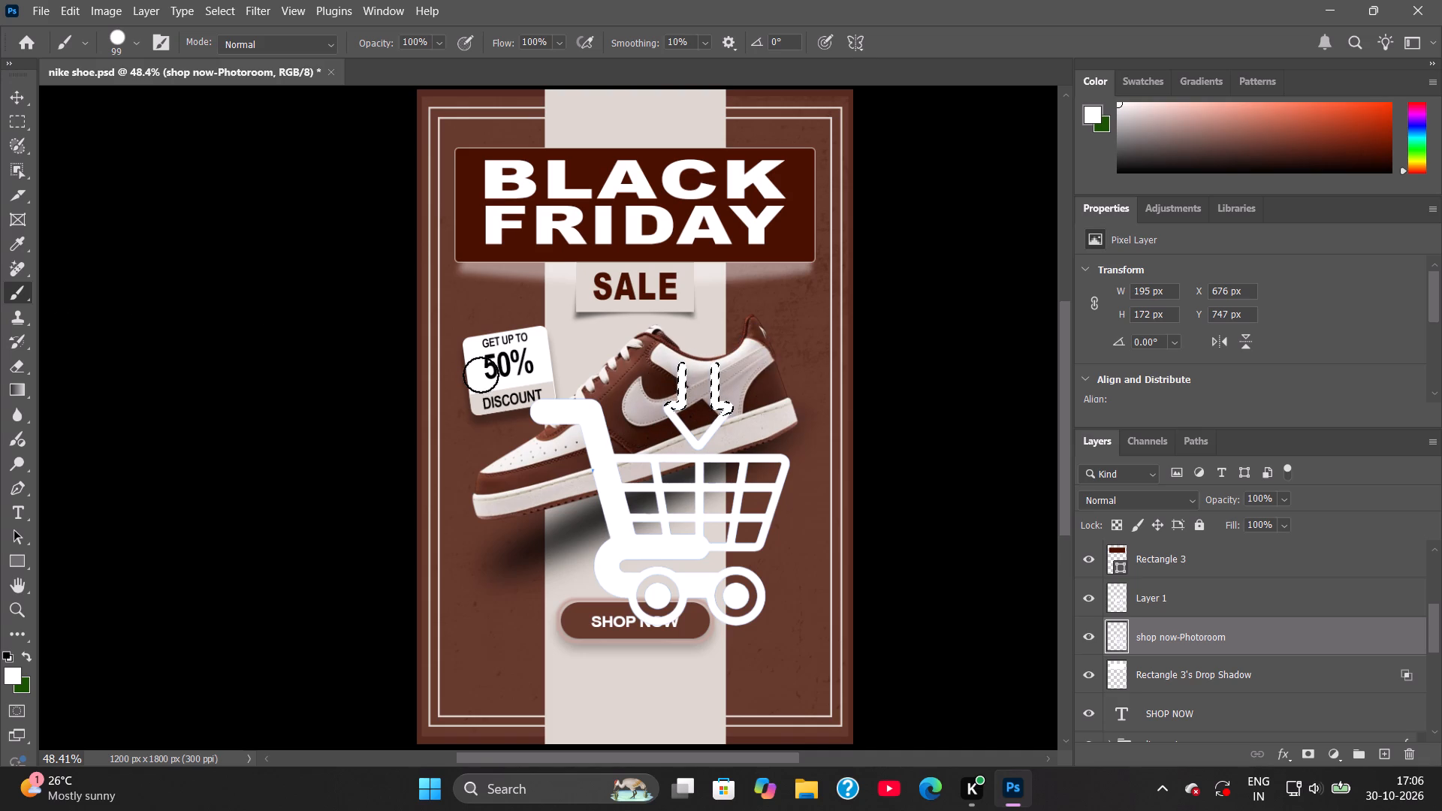
Copy the selected white arrow parts onto their own new layer.
key("ctrl+j")
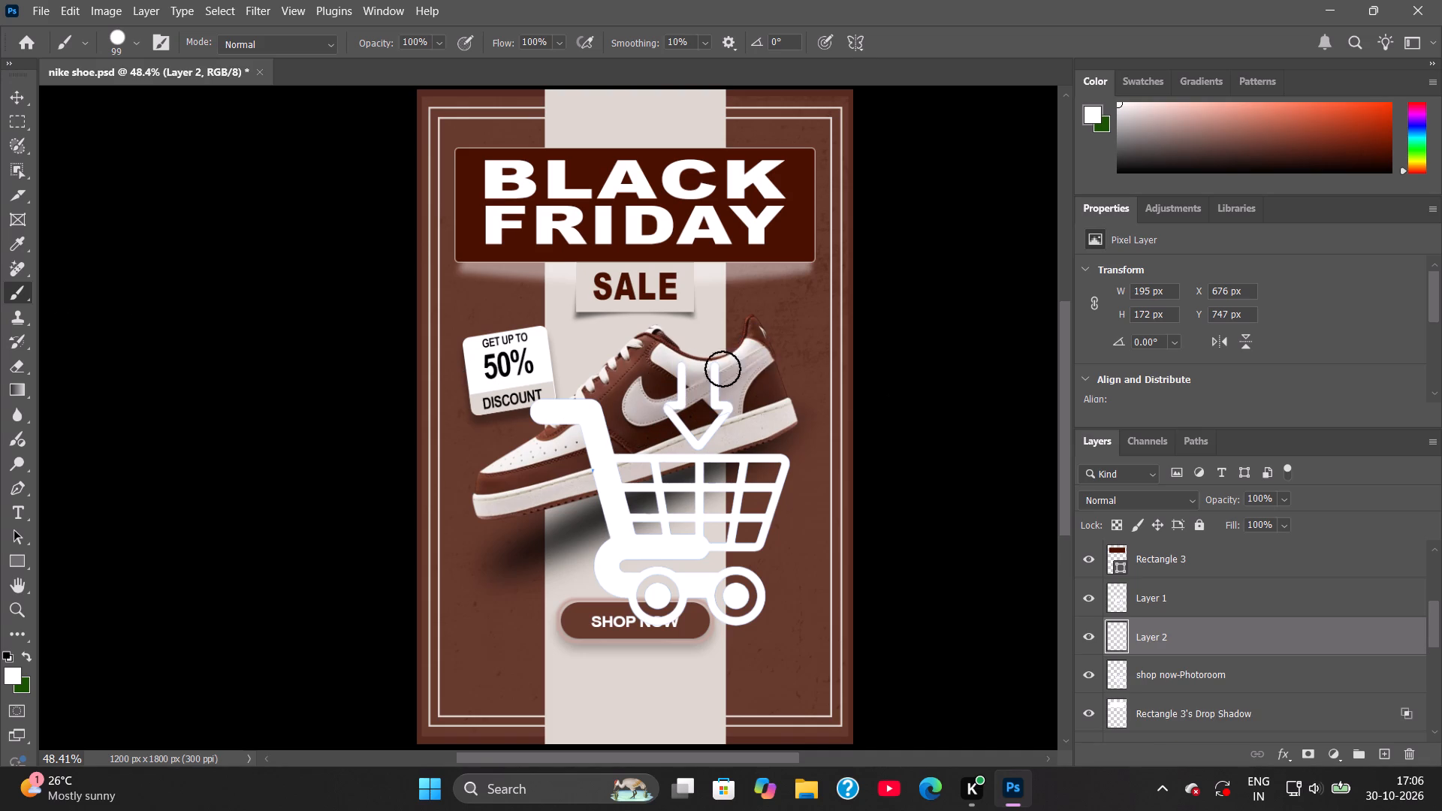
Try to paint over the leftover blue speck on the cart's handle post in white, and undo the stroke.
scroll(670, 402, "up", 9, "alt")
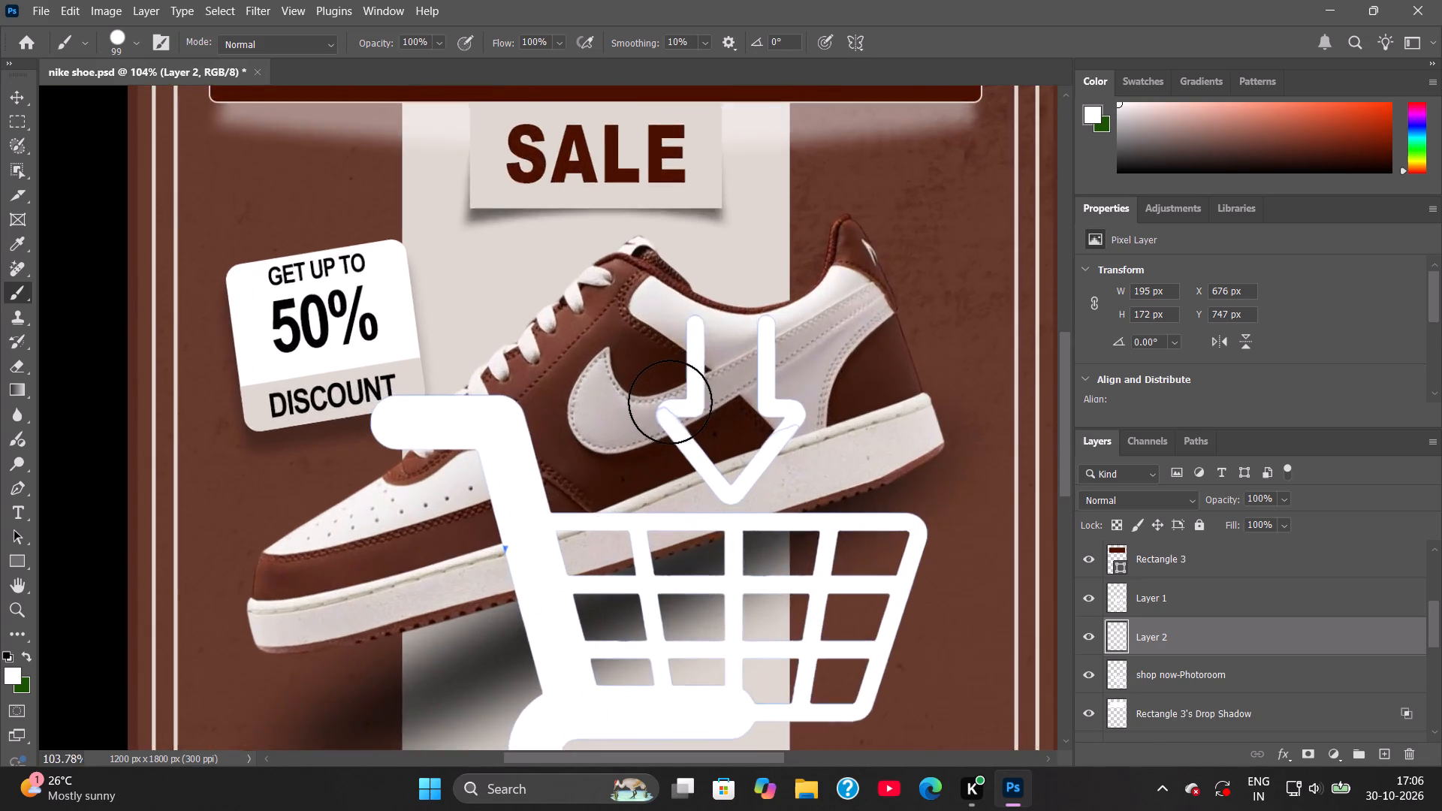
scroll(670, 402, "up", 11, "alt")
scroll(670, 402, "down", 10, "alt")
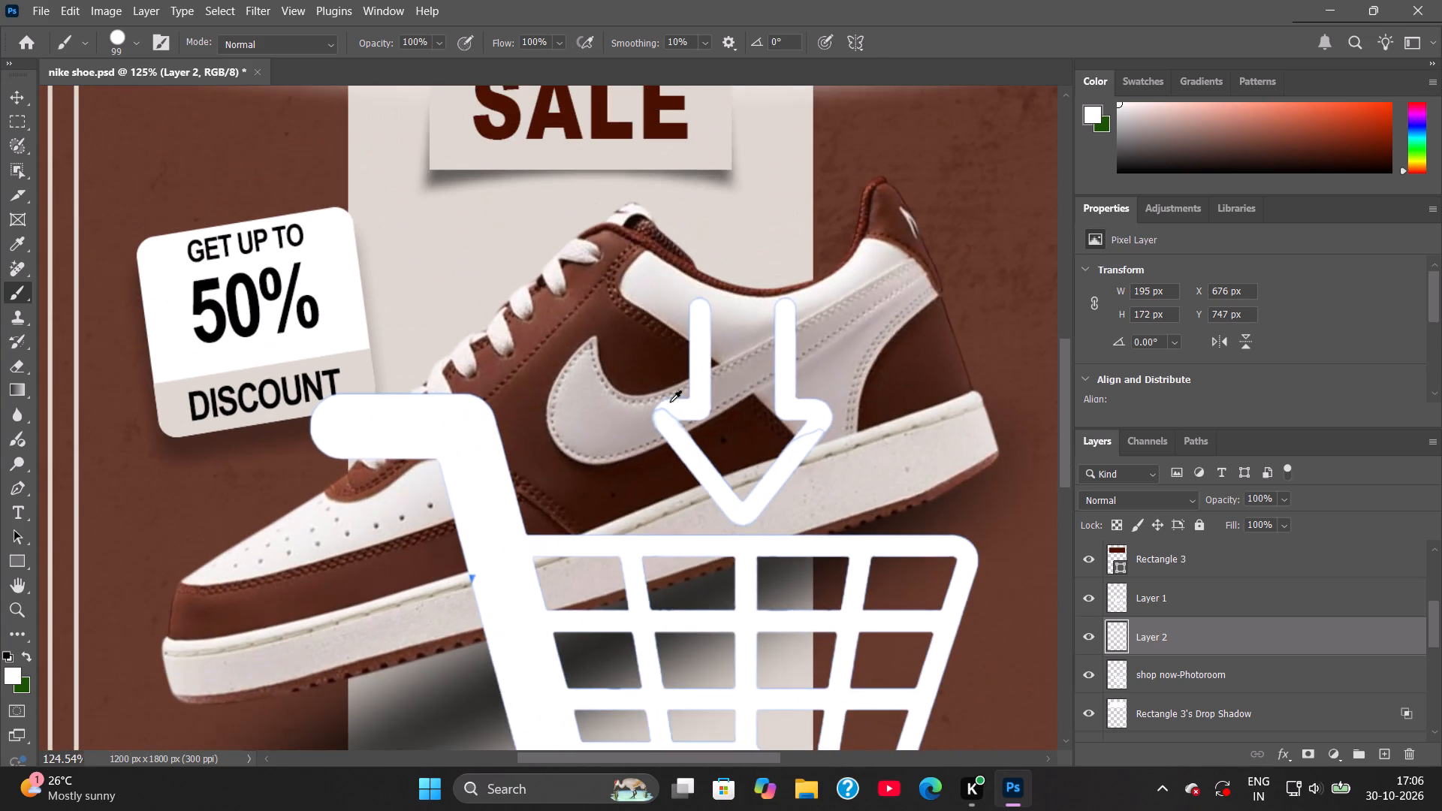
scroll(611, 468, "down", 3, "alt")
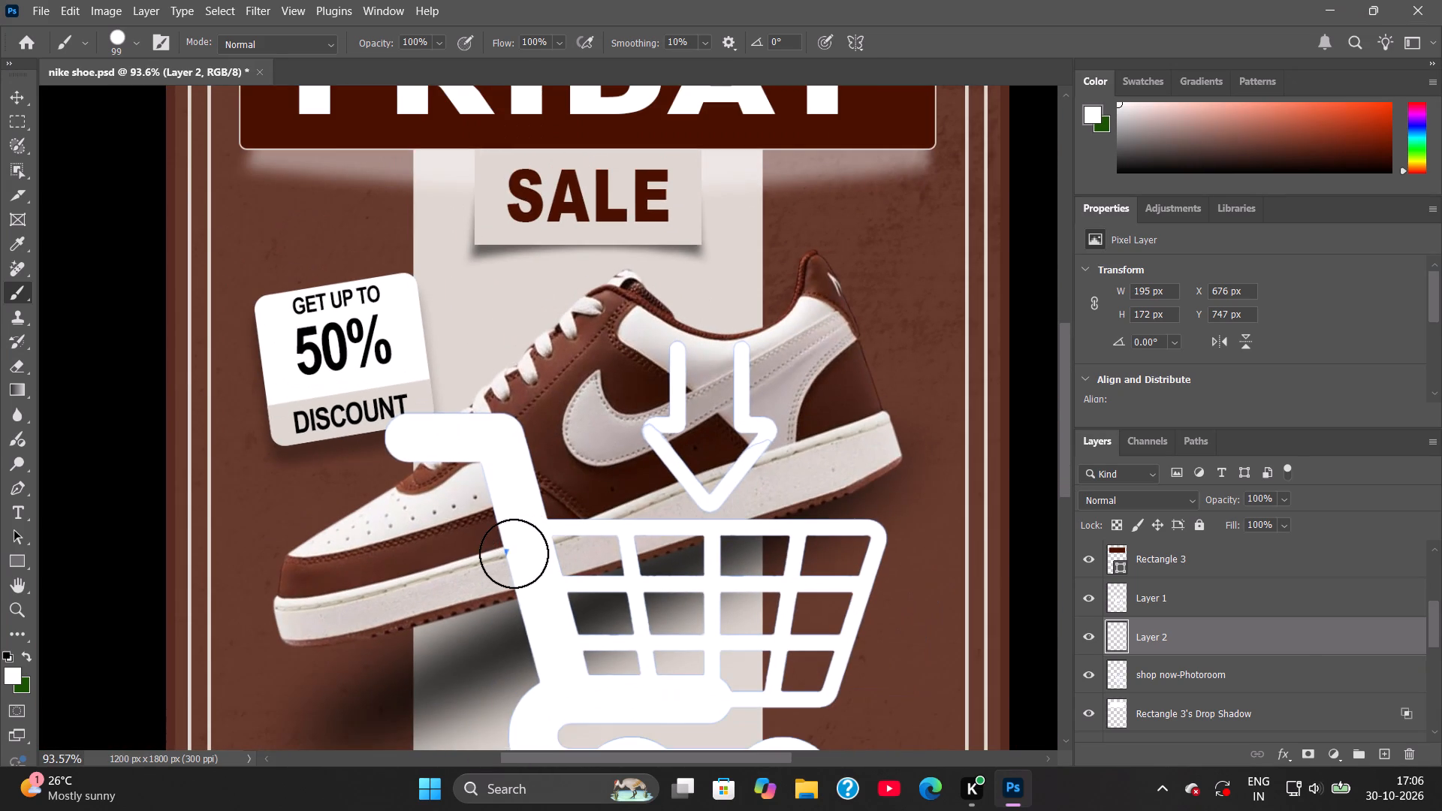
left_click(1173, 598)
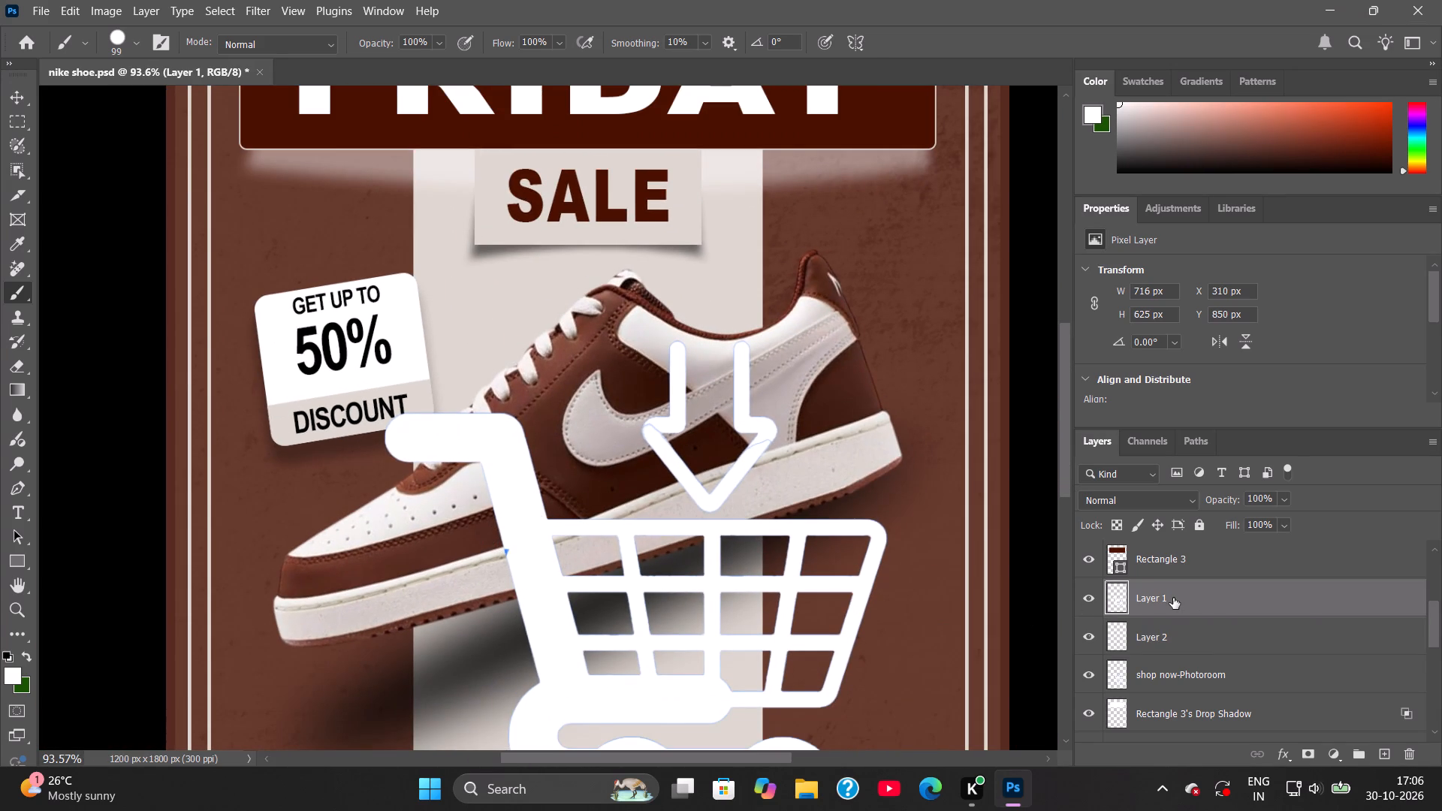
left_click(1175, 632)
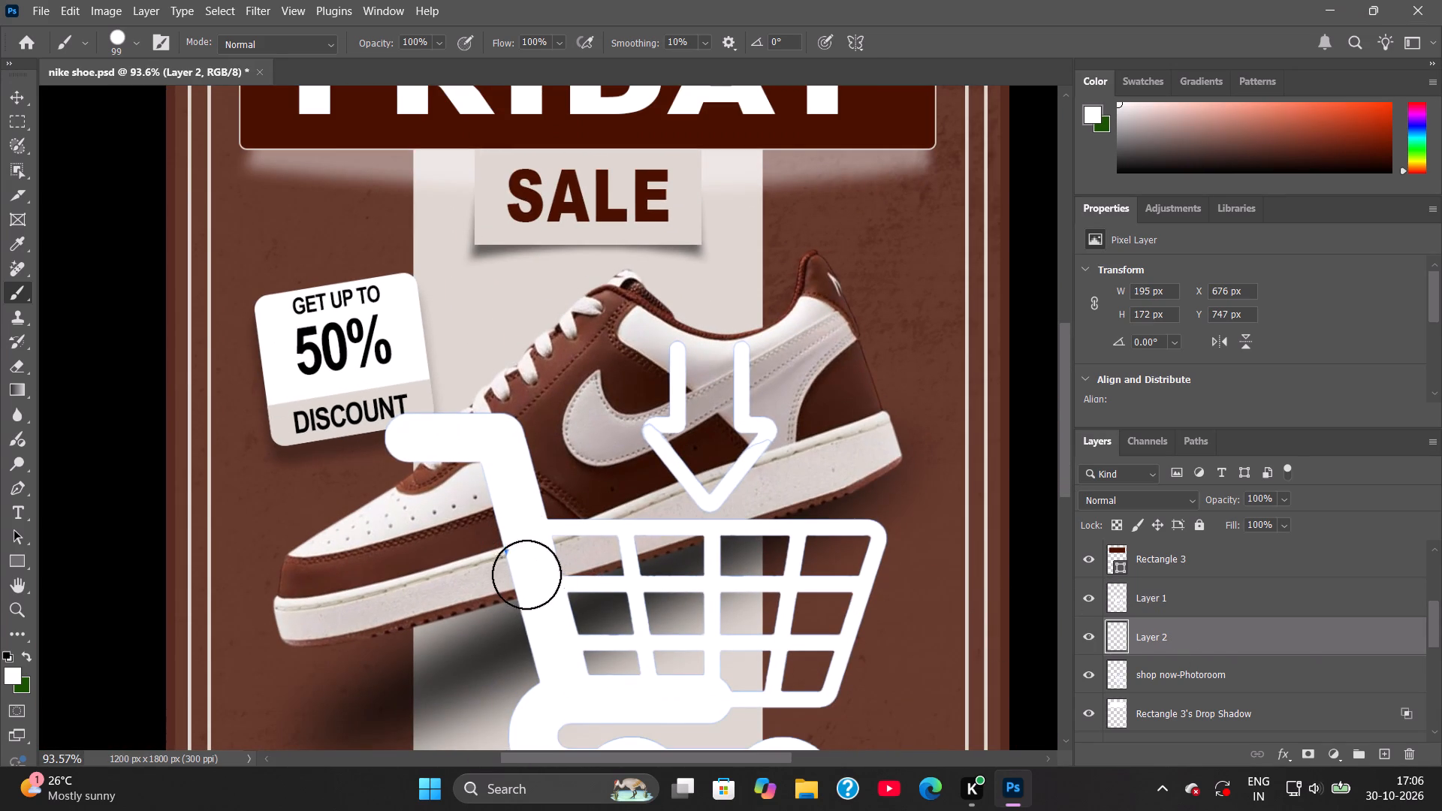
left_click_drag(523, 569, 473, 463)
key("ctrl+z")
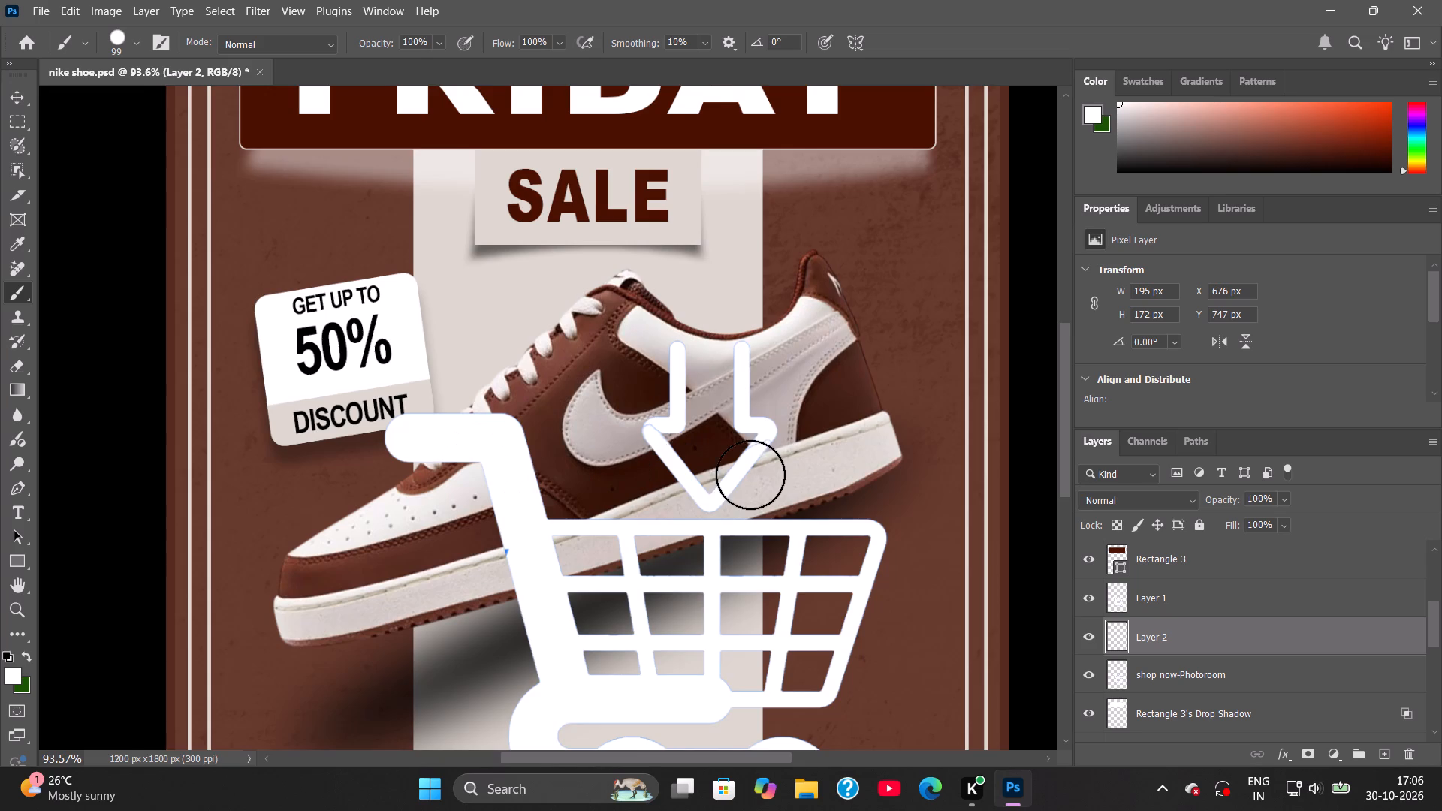
Delete the original shop now-Photoroom layer.
scroll(750, 475, "down", 10, "alt")
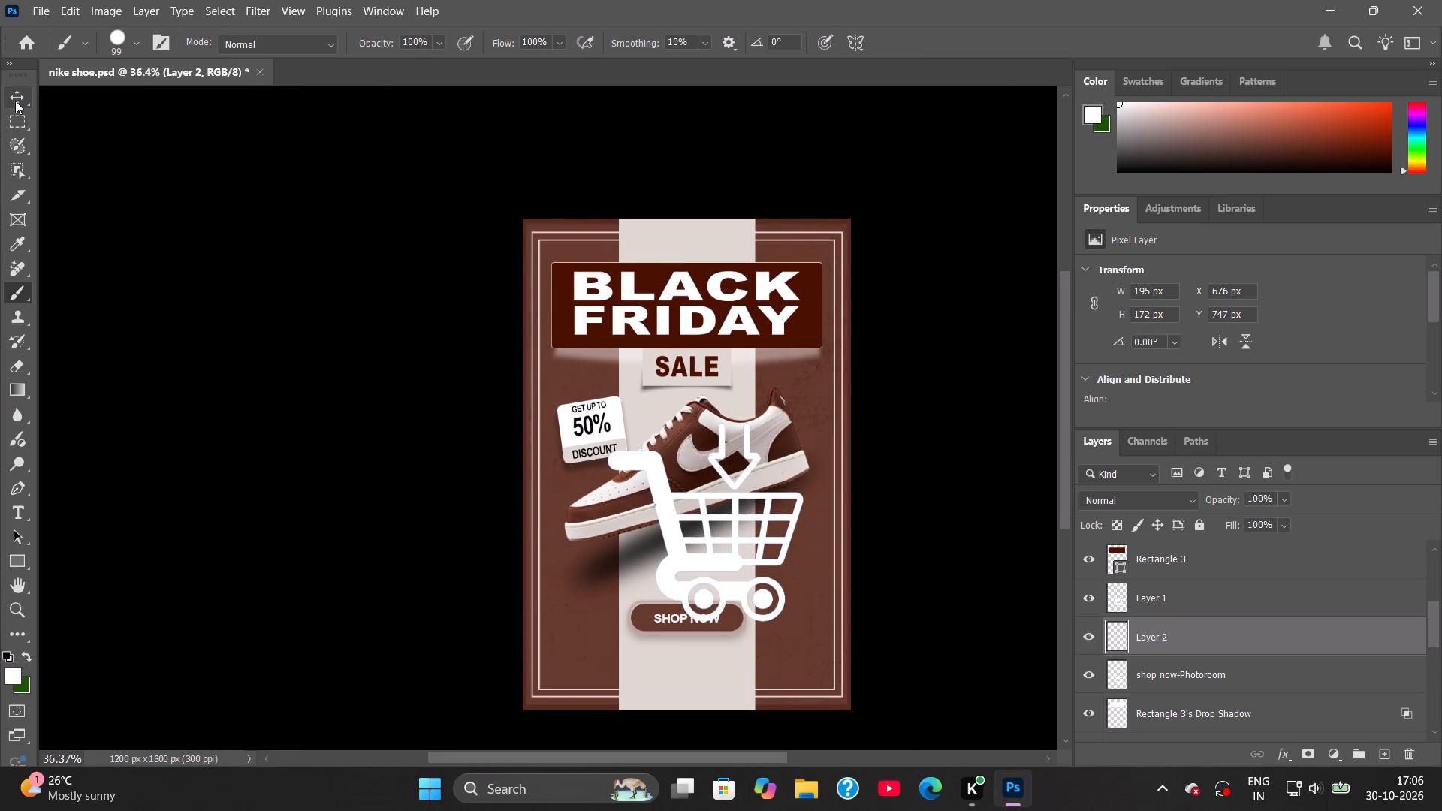
left_click(15, 101)
left_click(1232, 597)
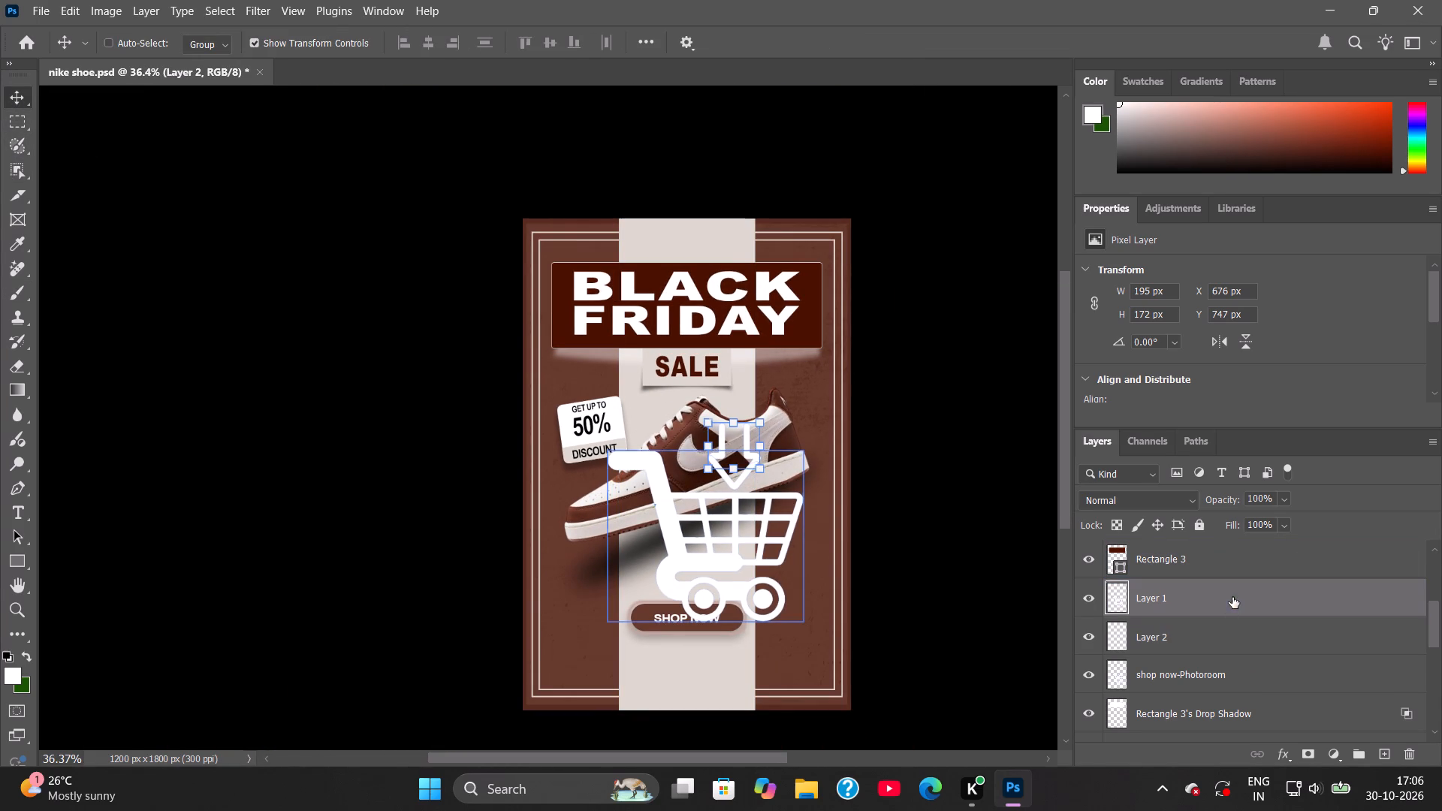
left_click(1200, 680)
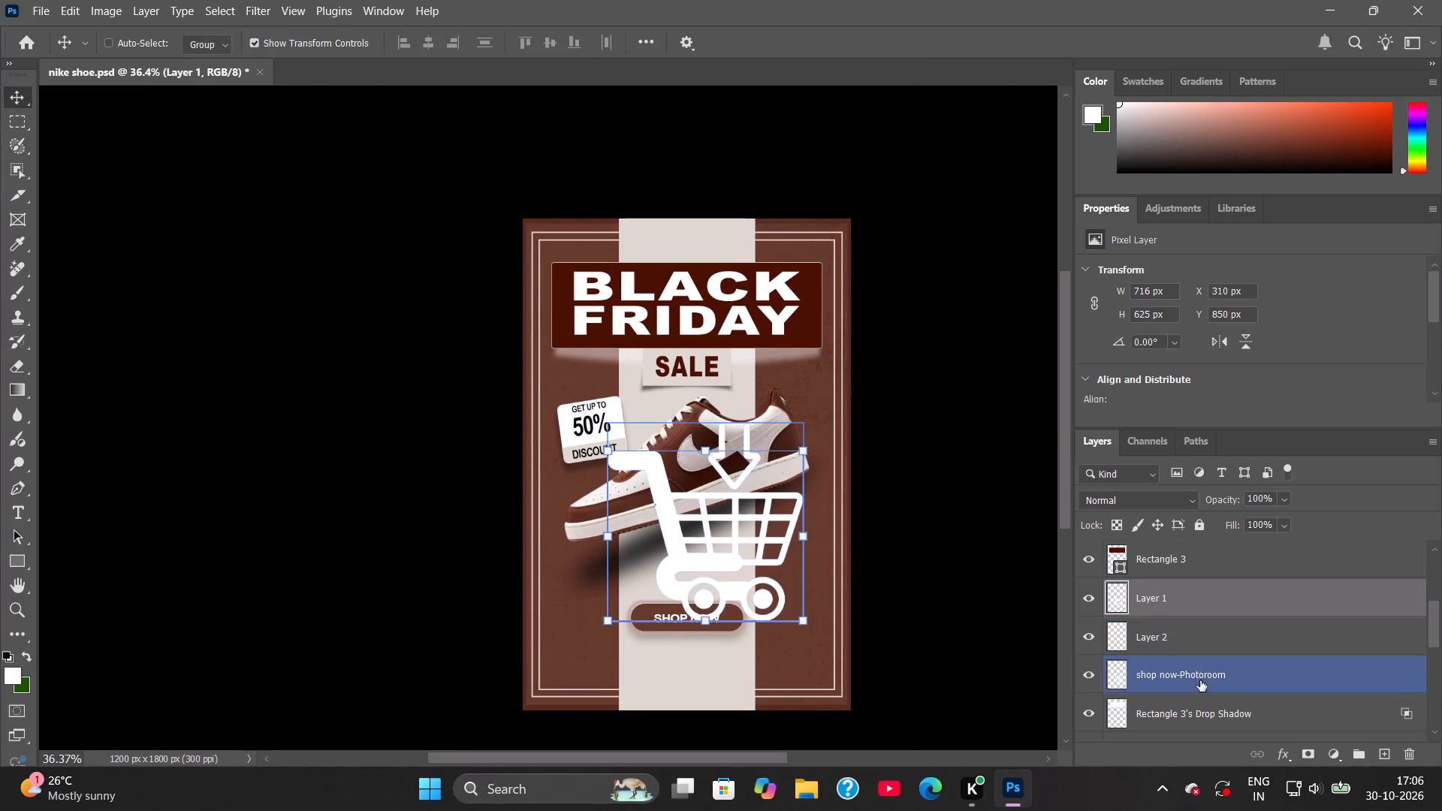
key("Delete")
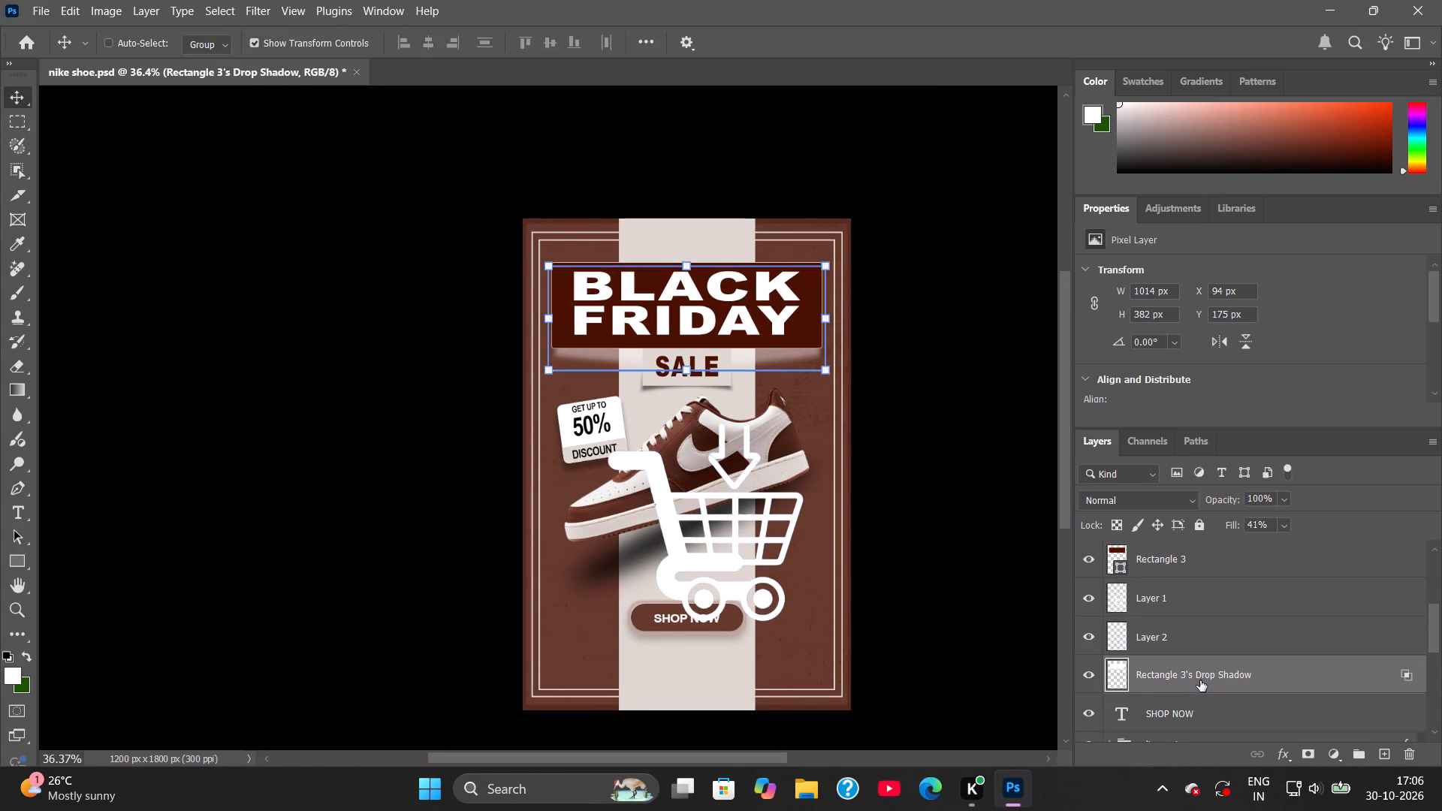
Group Layer 1 and Layer 2, the white cart and arrow parts, into a new group named shop icon.
left_click(1167, 601)
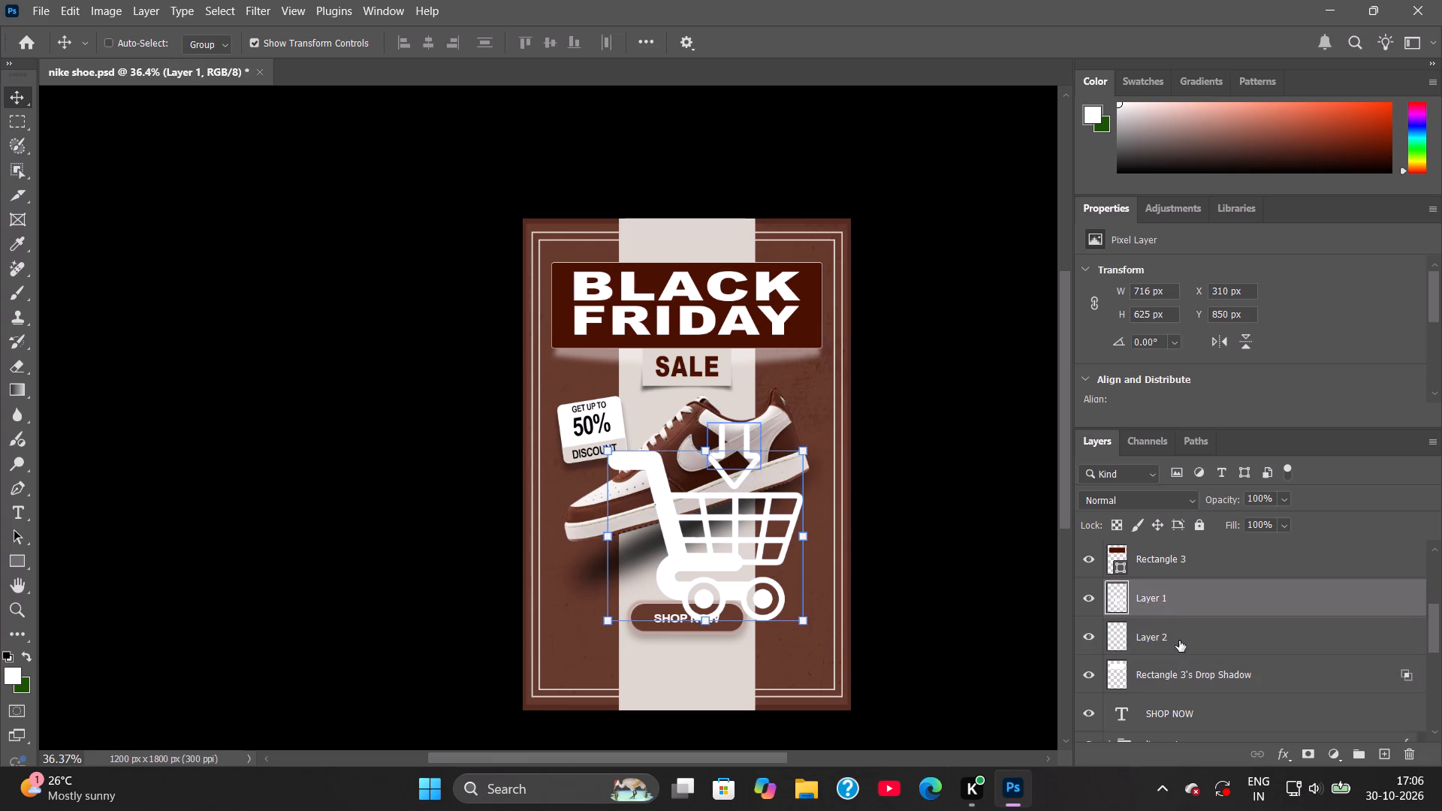
left_click(1179, 641)
left_click(1179, 605, "ctrl")
right_click(1179, 605)
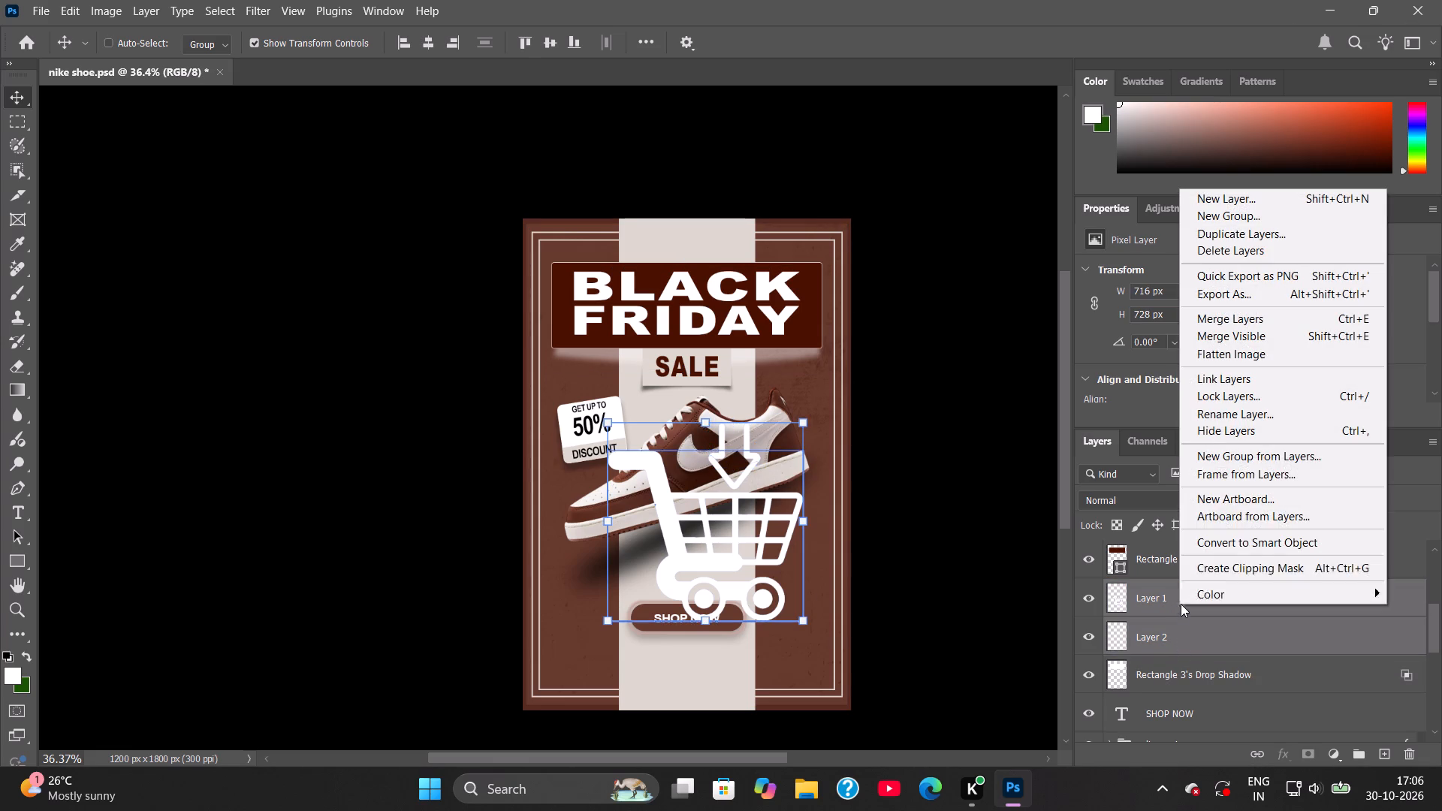
left_click(1251, 450)
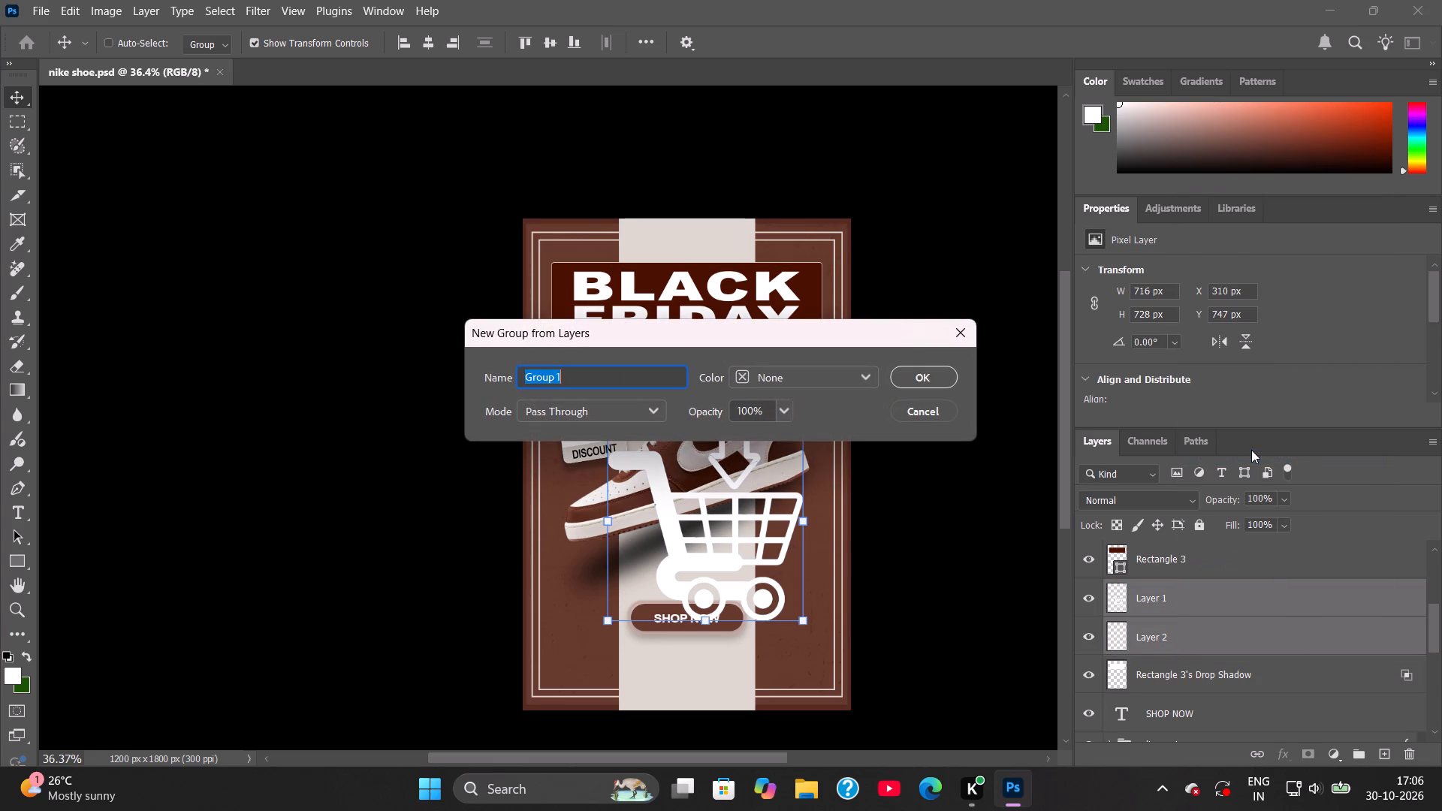
type("shop")
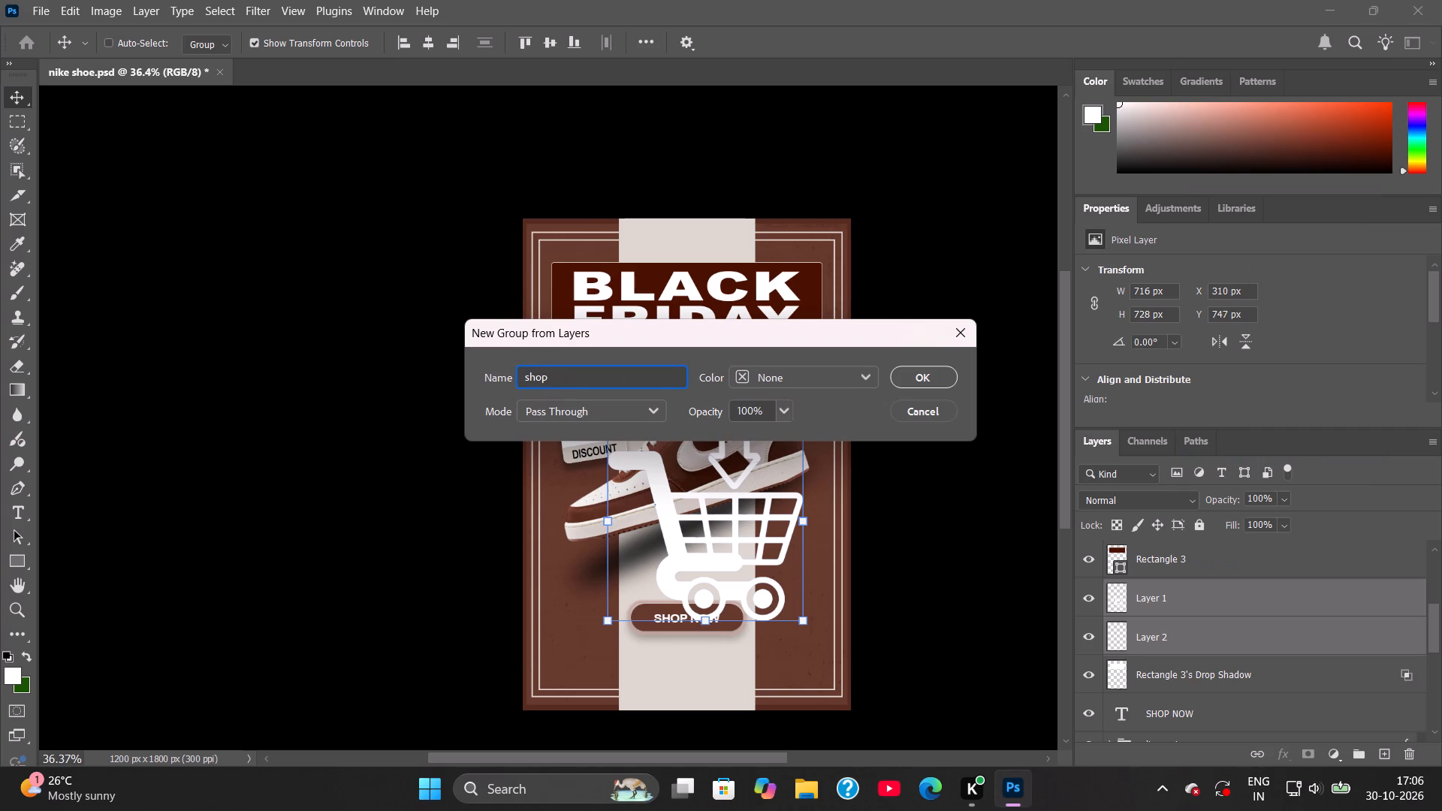
key("space")
type("icon")
left_click(943, 377)
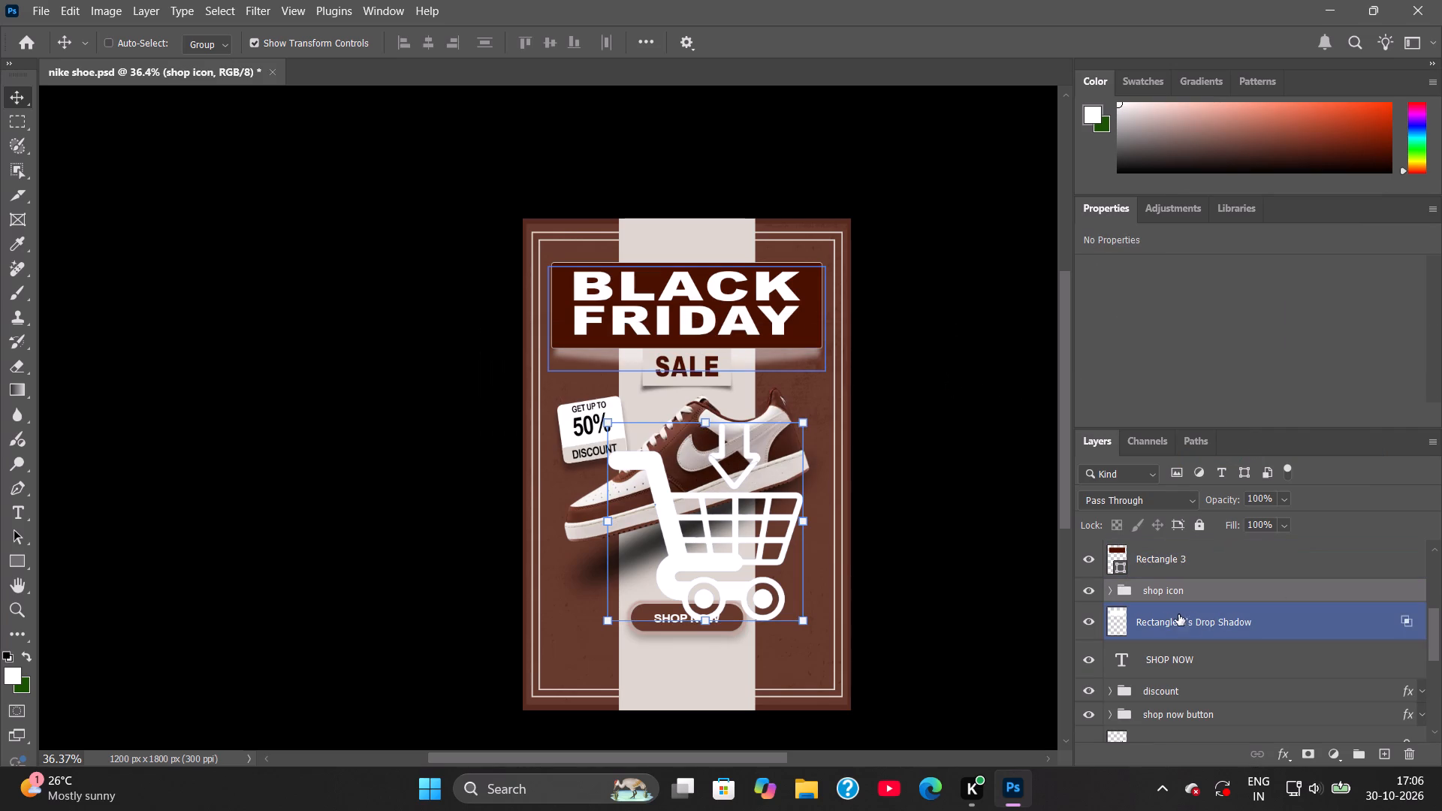
Scale the shop icon group proportionally down to about 9.4% and move it onto the left end of the SHOP NOW button.
left_click_drag(802, 420, 771, 452, "shift")
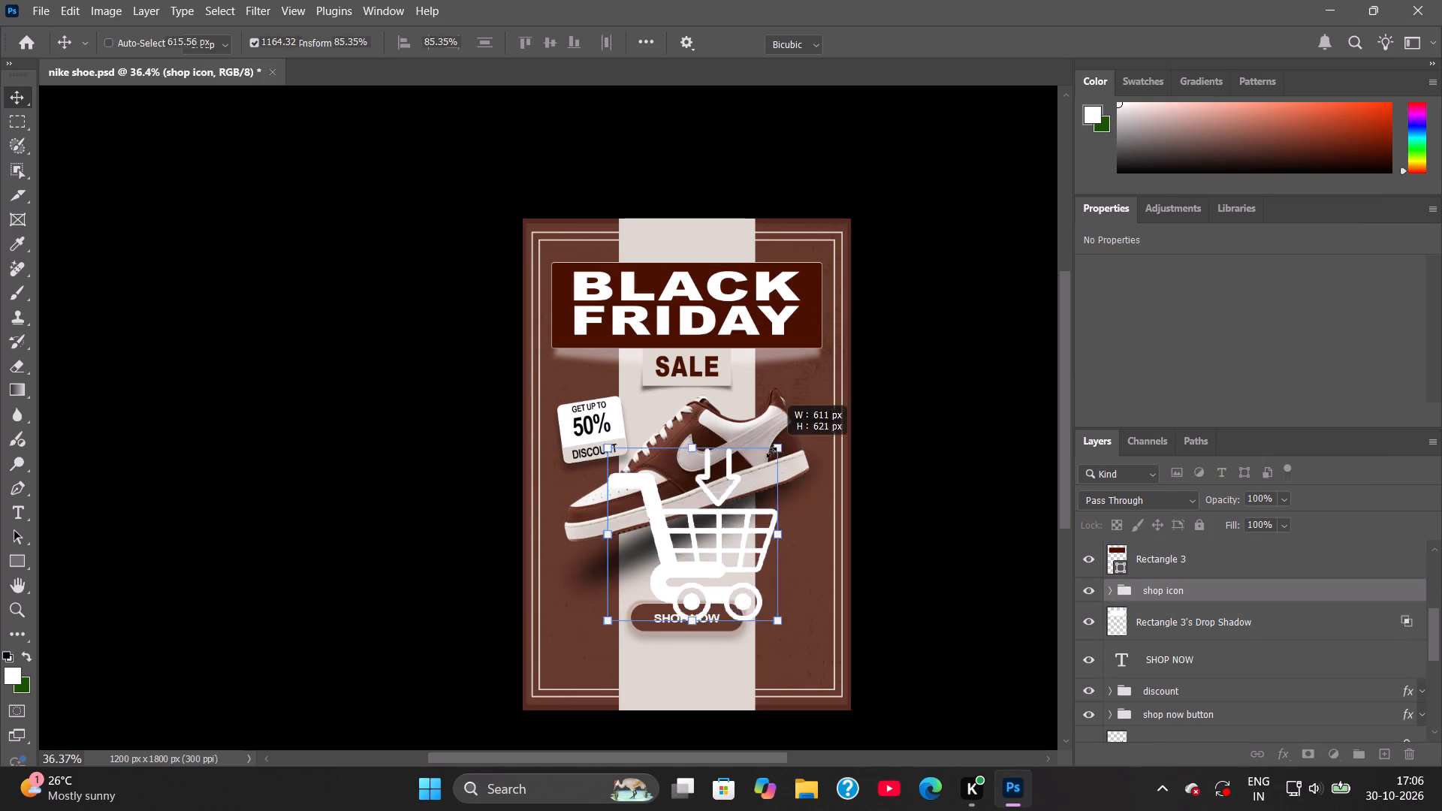
left_click_drag(771, 452, 651, 580, "shift")
scroll(632, 616, "up", 9, "alt")
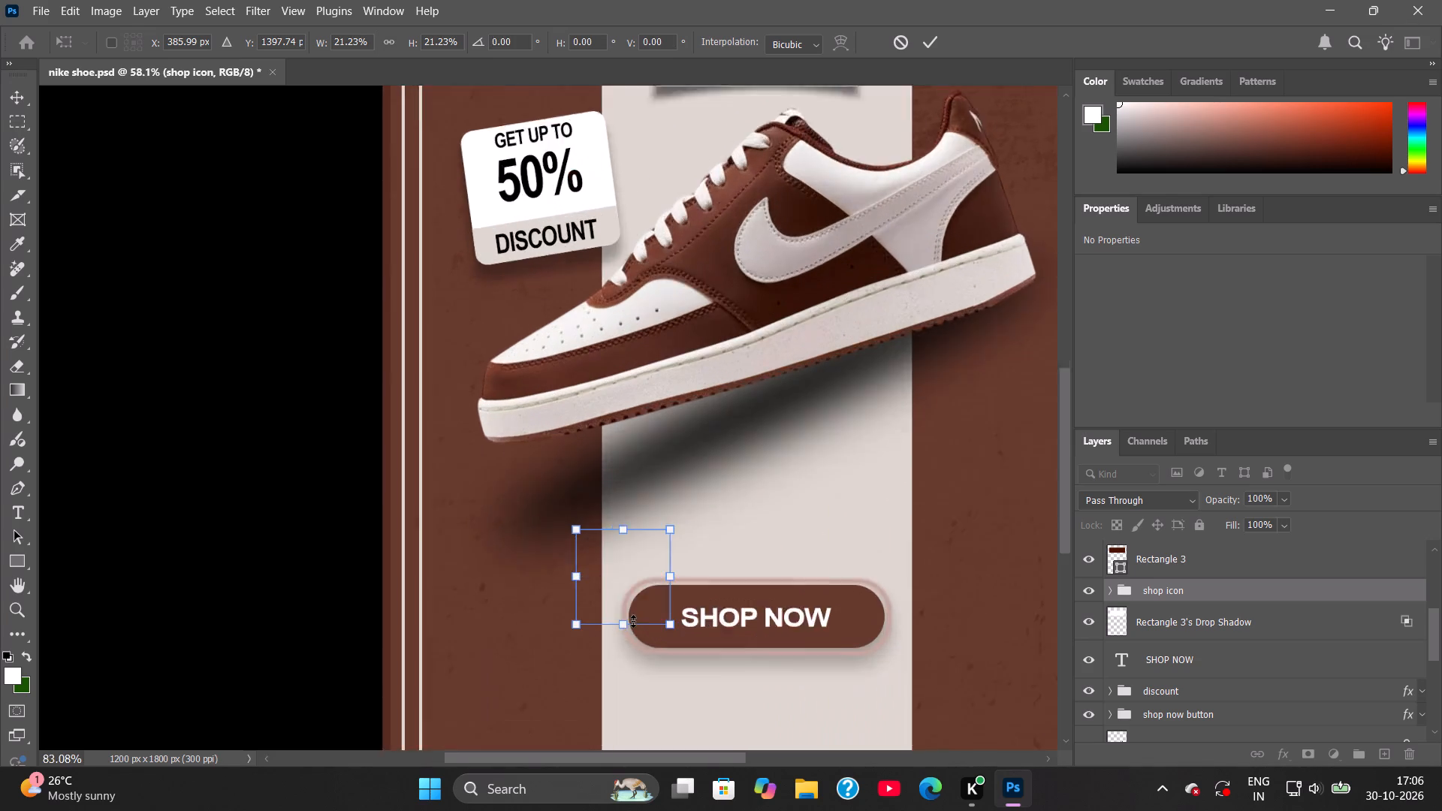
scroll(633, 621, "up", 5, "alt")
scroll(636, 547, "up", 5, "alt")
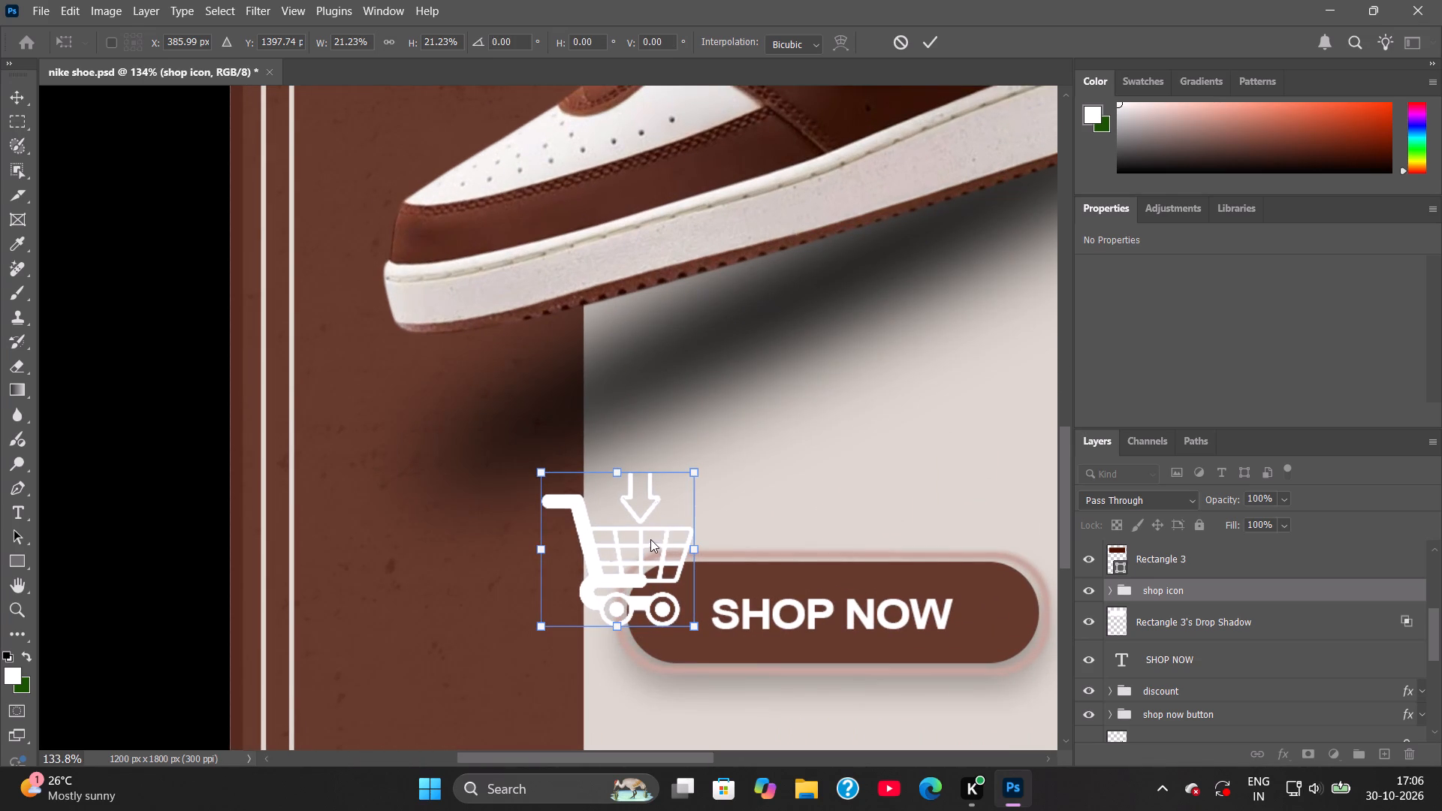
scroll(650, 540, "up", 7, "alt")
left_click_drag(728, 413, 695, 454, "shift")
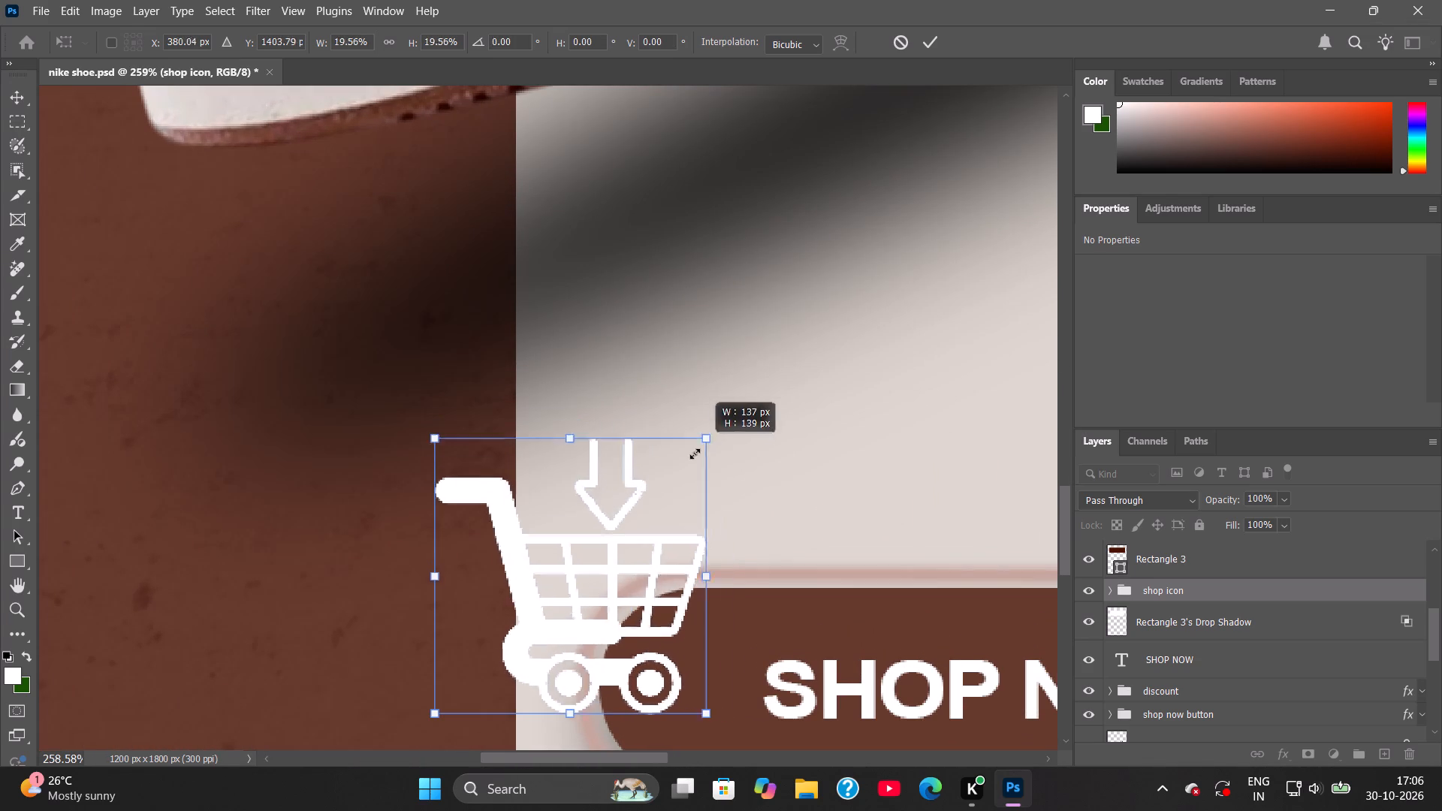
left_click_drag(695, 454, 601, 544, "shift")
left_click_drag(563, 650, 723, 704)
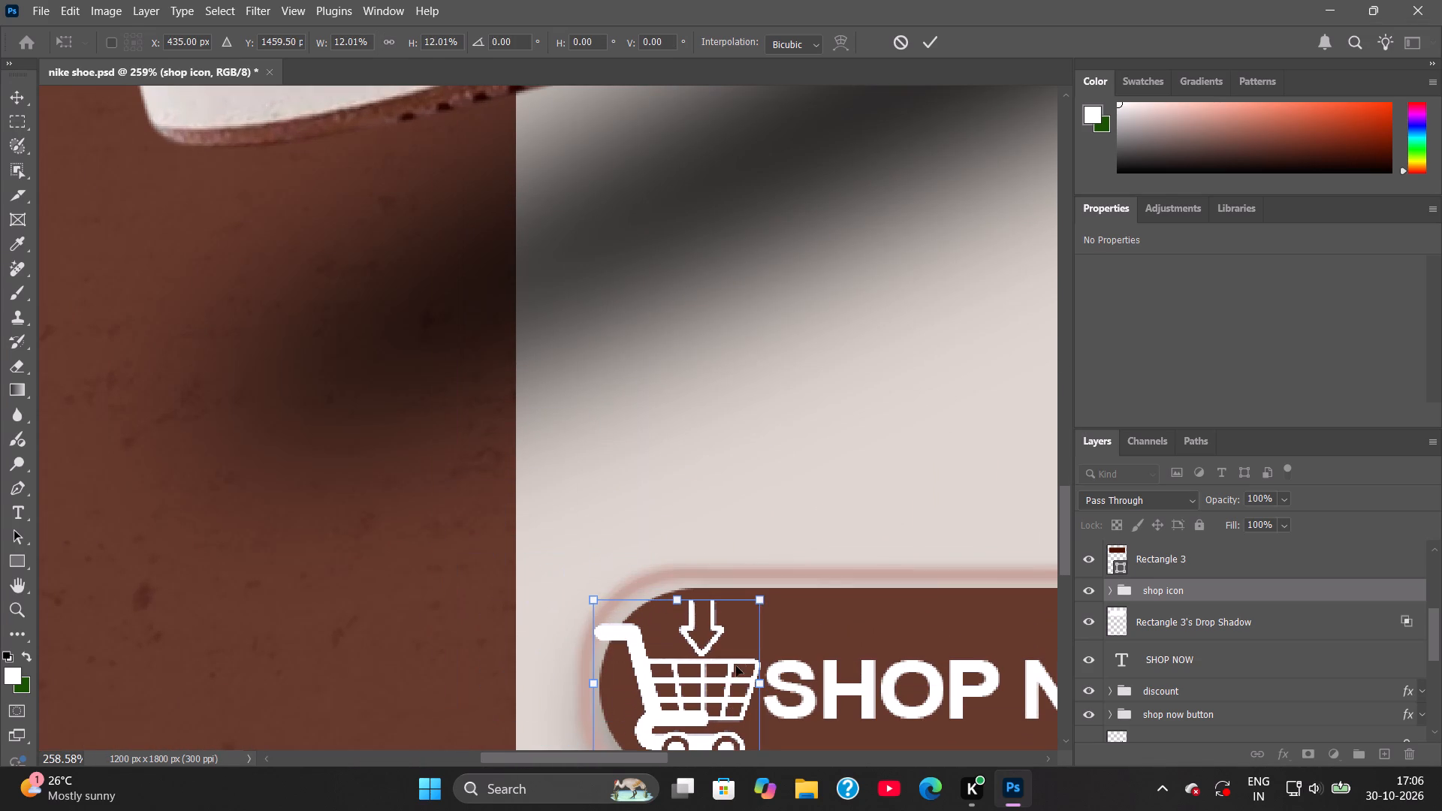
left_click_drag(764, 598, 727, 636, "shift")
Fine-position the shop icon inside the button's rounded left end at about X 434.5, Y 1460 px and apply the transform.
key("space")
key("space")
key("space")
key("space")
key("space")
key("space")
key("space")
key("space")
left_click_drag(713, 680, 697, 443)
left_click_drag(644, 499, 671, 470)
scroll(671, 473, "down", 12, "alt")
scroll(683, 465, "up", 3, "alt")
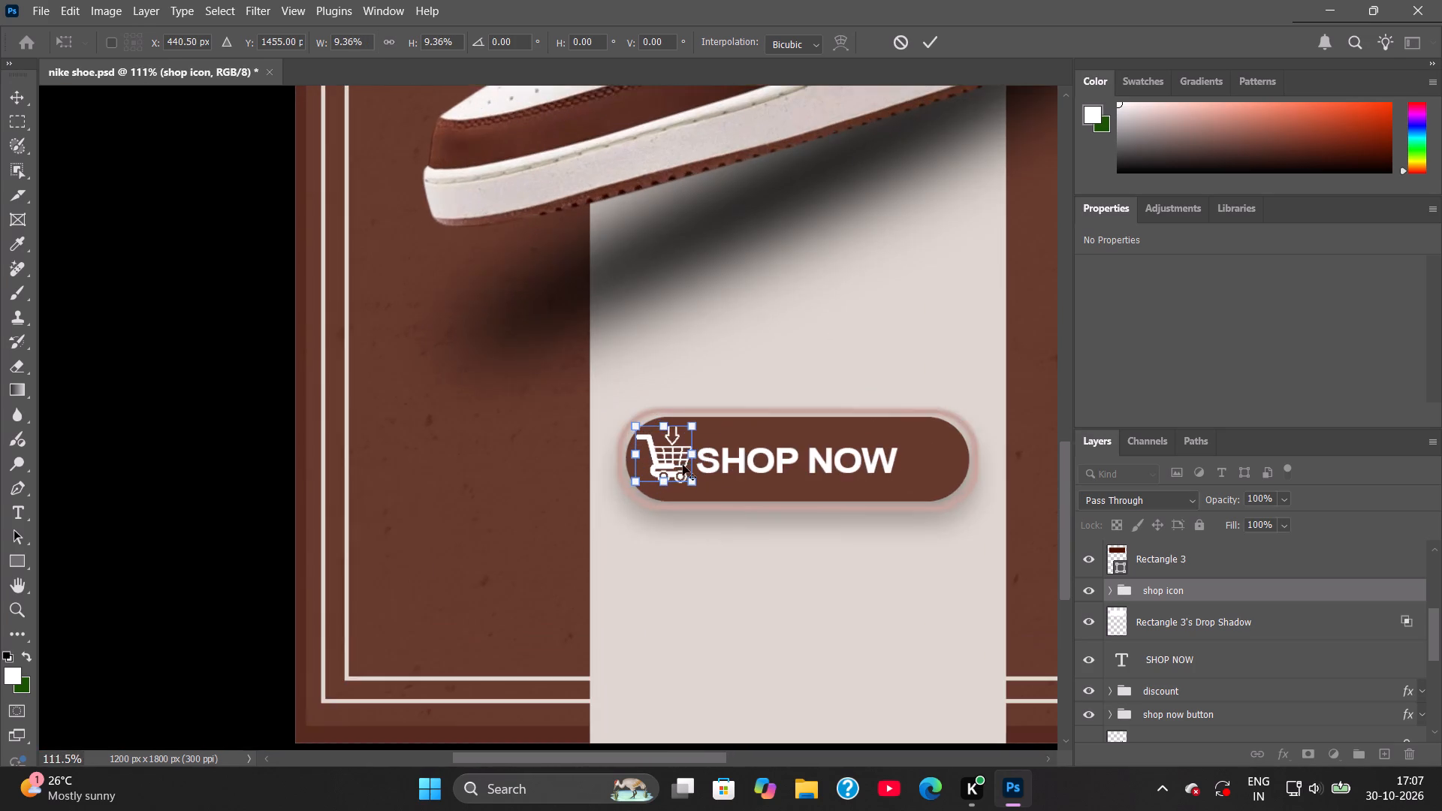
scroll(683, 465, "up", 5, "alt")
left_click_drag(671, 459, 644, 462)
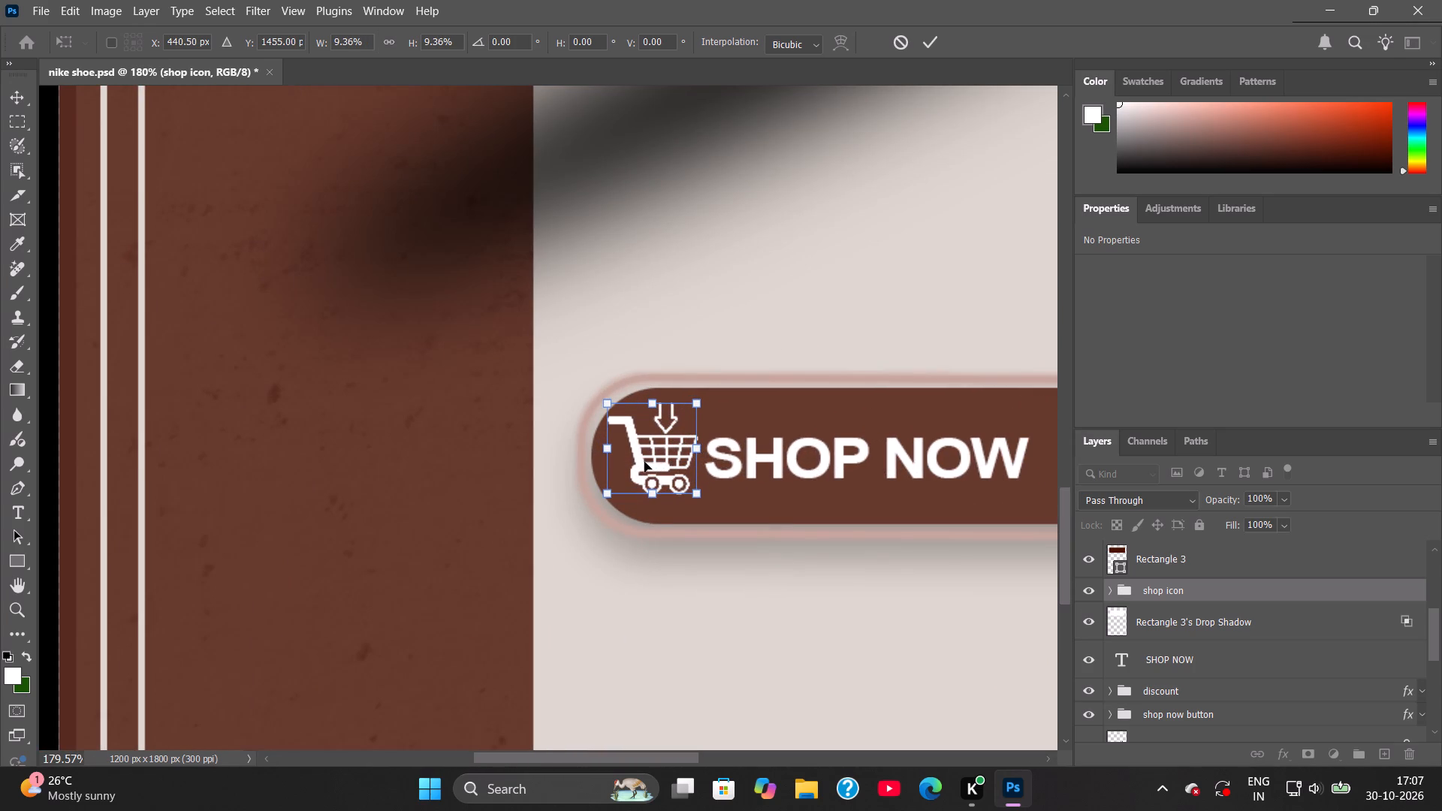
left_click_drag(644, 462, 628, 461)
left_click_drag(647, 458, 616, 457)
left_click_drag(616, 457, 620, 457)
left_click_drag(645, 457, 637, 461)
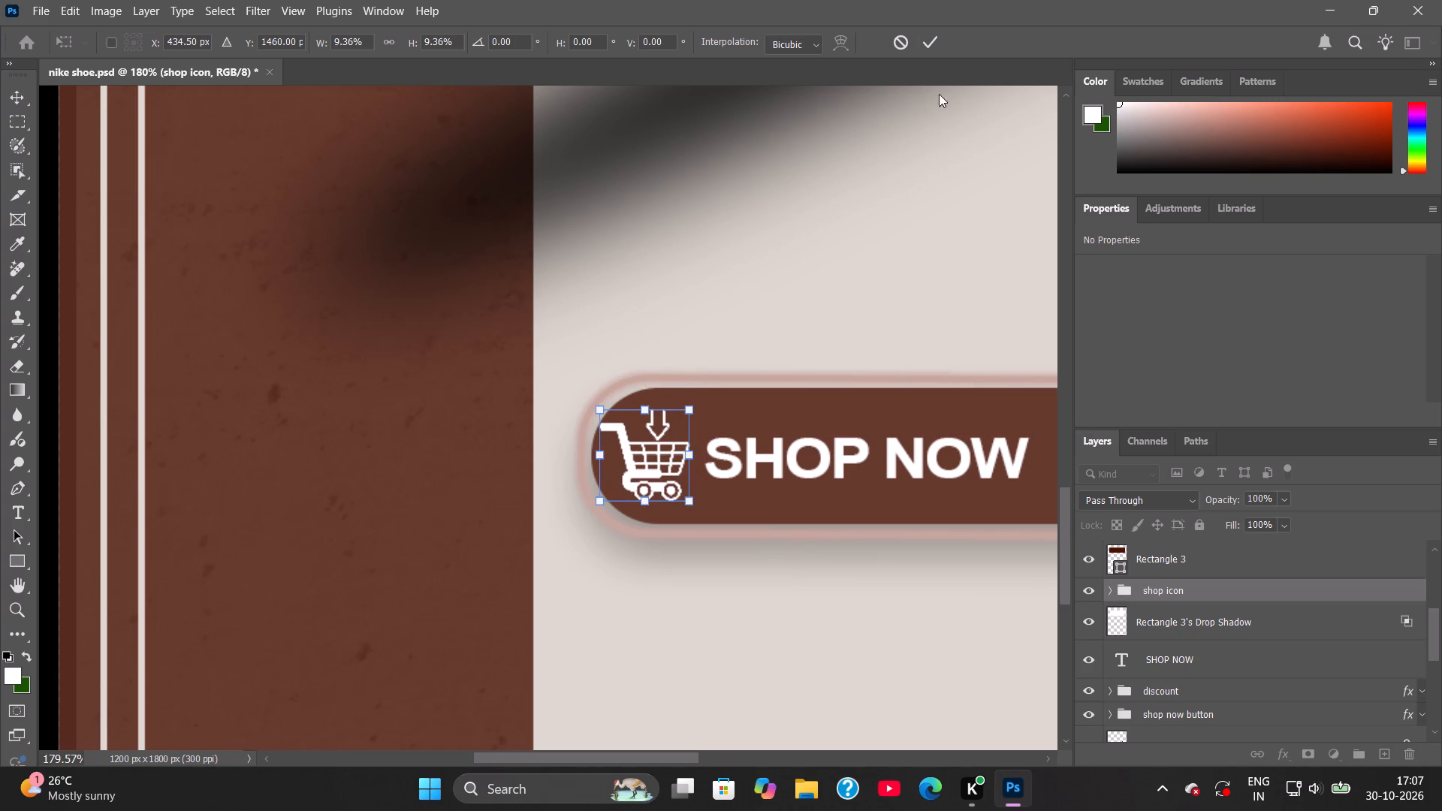
left_click(928, 51)
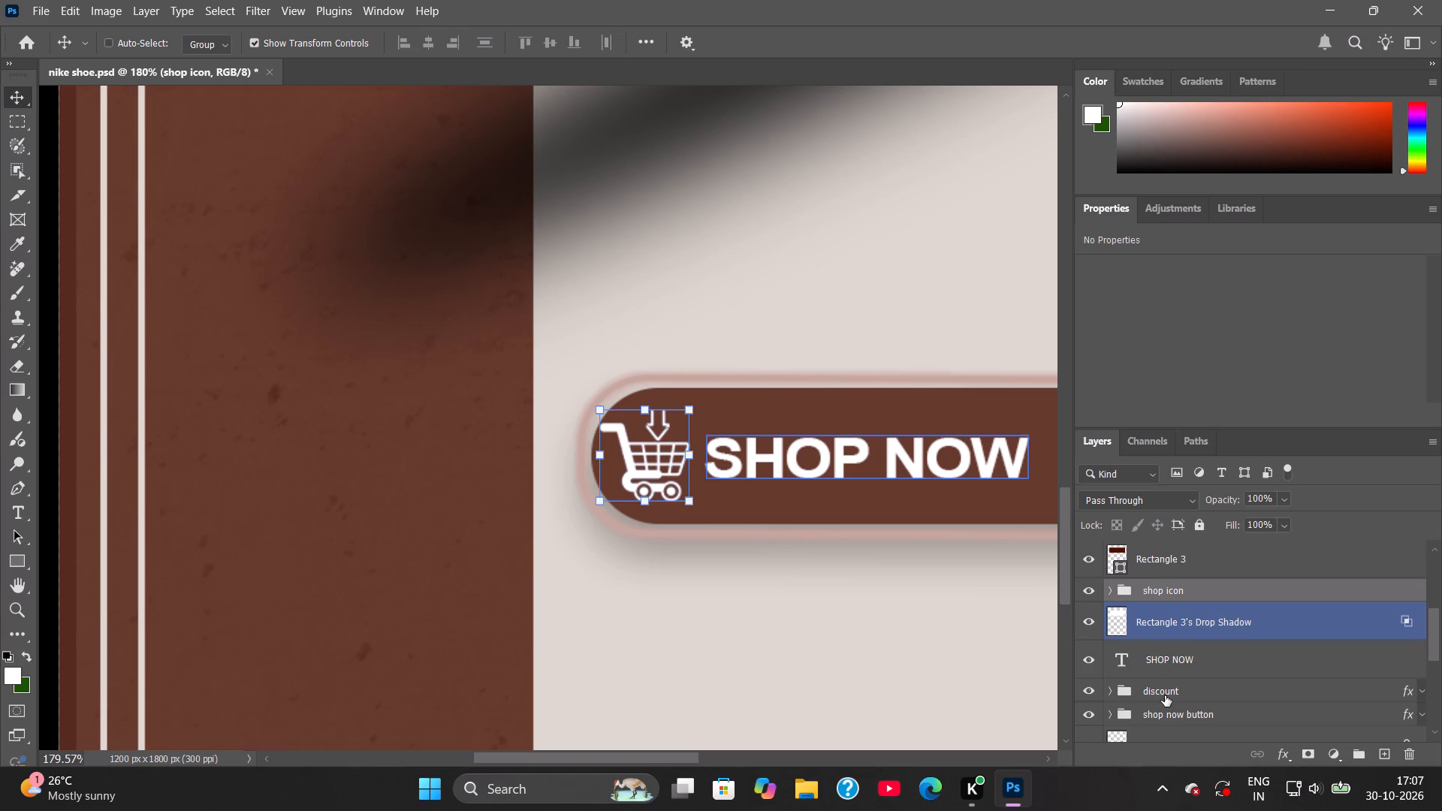
Save the poster document.
key("ctrl+s")
Examine the cart icon's placement on the SHOP NOW button within the poster, with the Shoes layer selected.
scroll(842, 556, "down", 13, "alt")
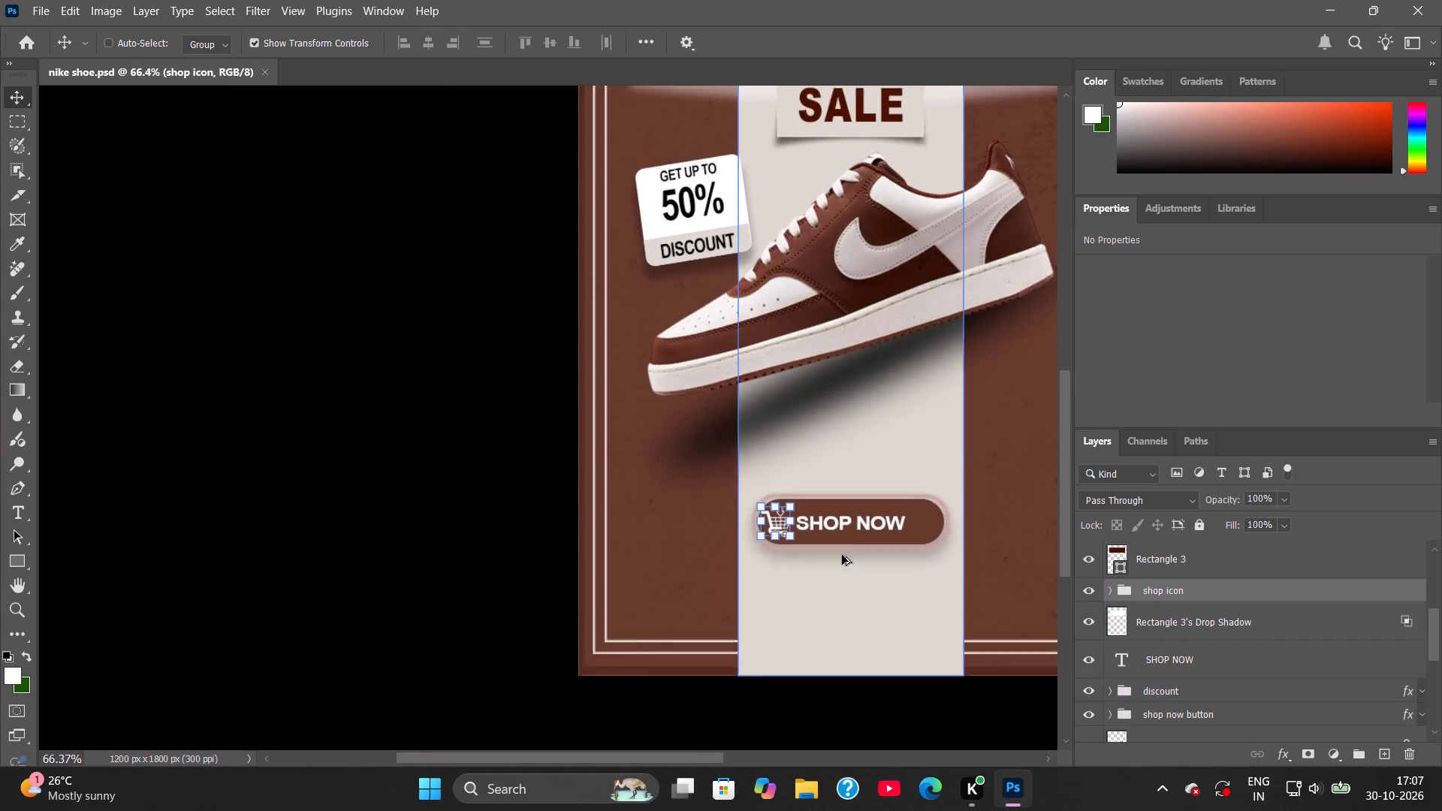
scroll(842, 555, "down", 1, "alt")
key("space")
key("space")
key("space")
key("space")
key("space")
key("space")
key("space")
key("space")
key("space")
key("space")
left_click_drag(890, 546, 722, 540)
scroll(1195, 654, "down", 4)
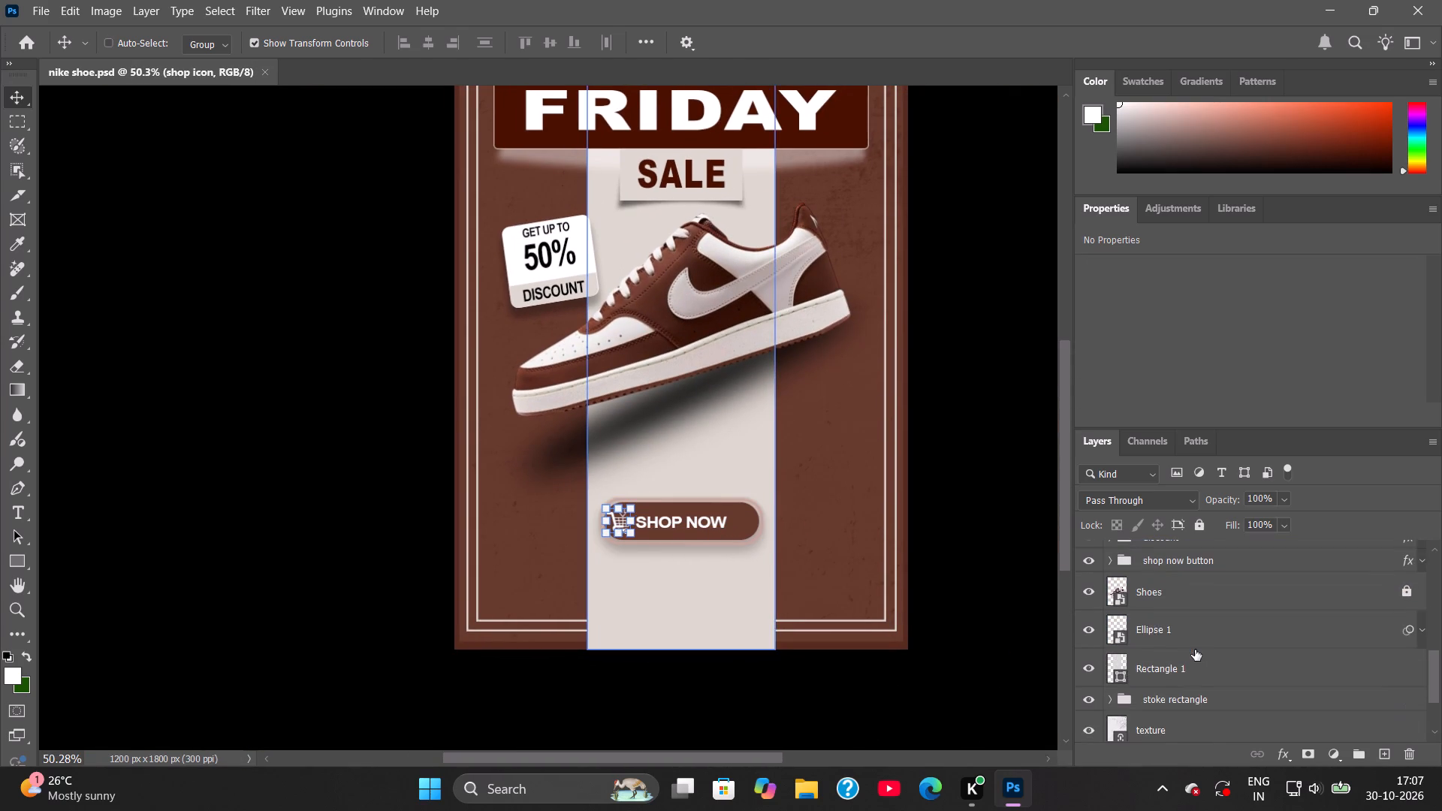
scroll(1190, 712, "down", 5)
scroll(1190, 712, "up", 4)
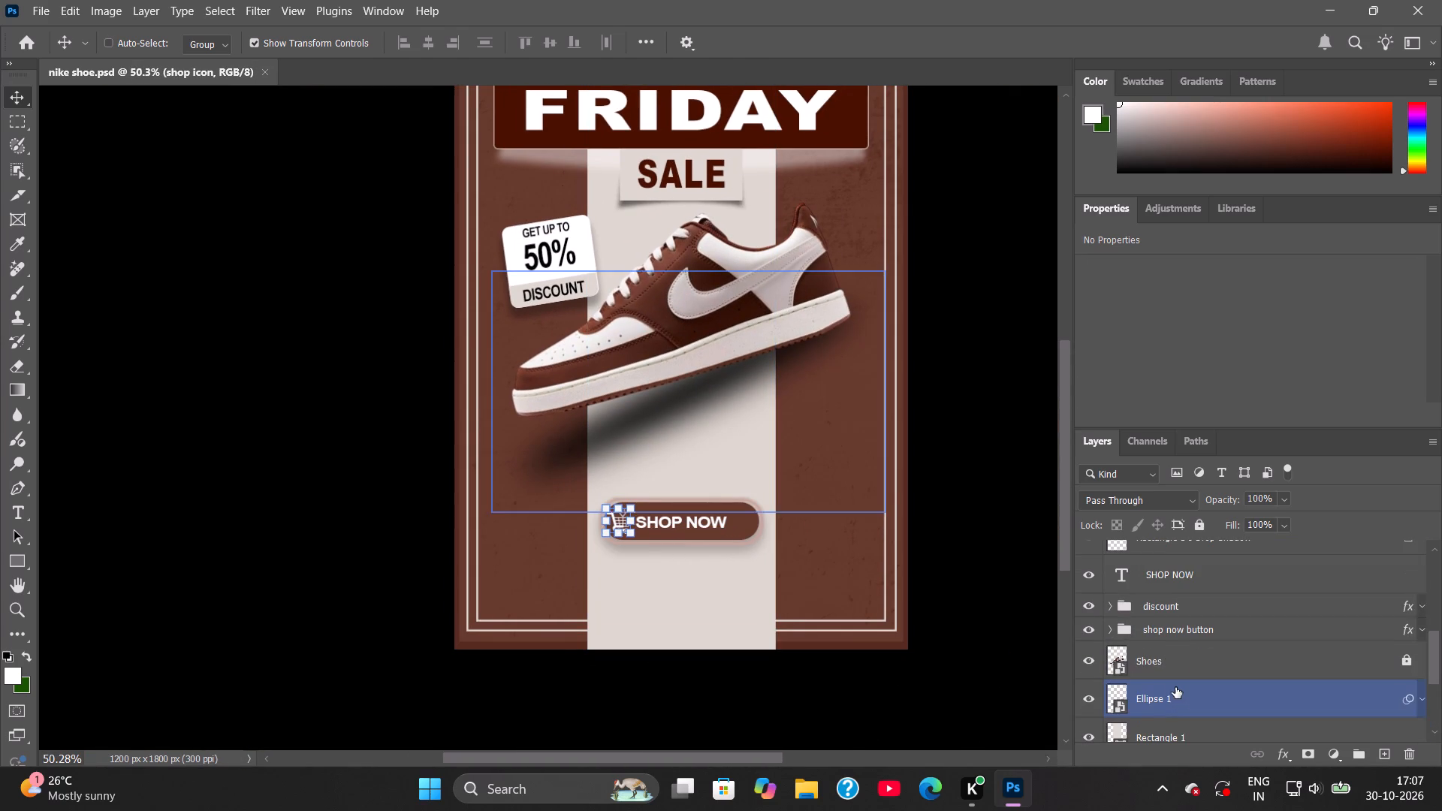
left_click(1161, 661)
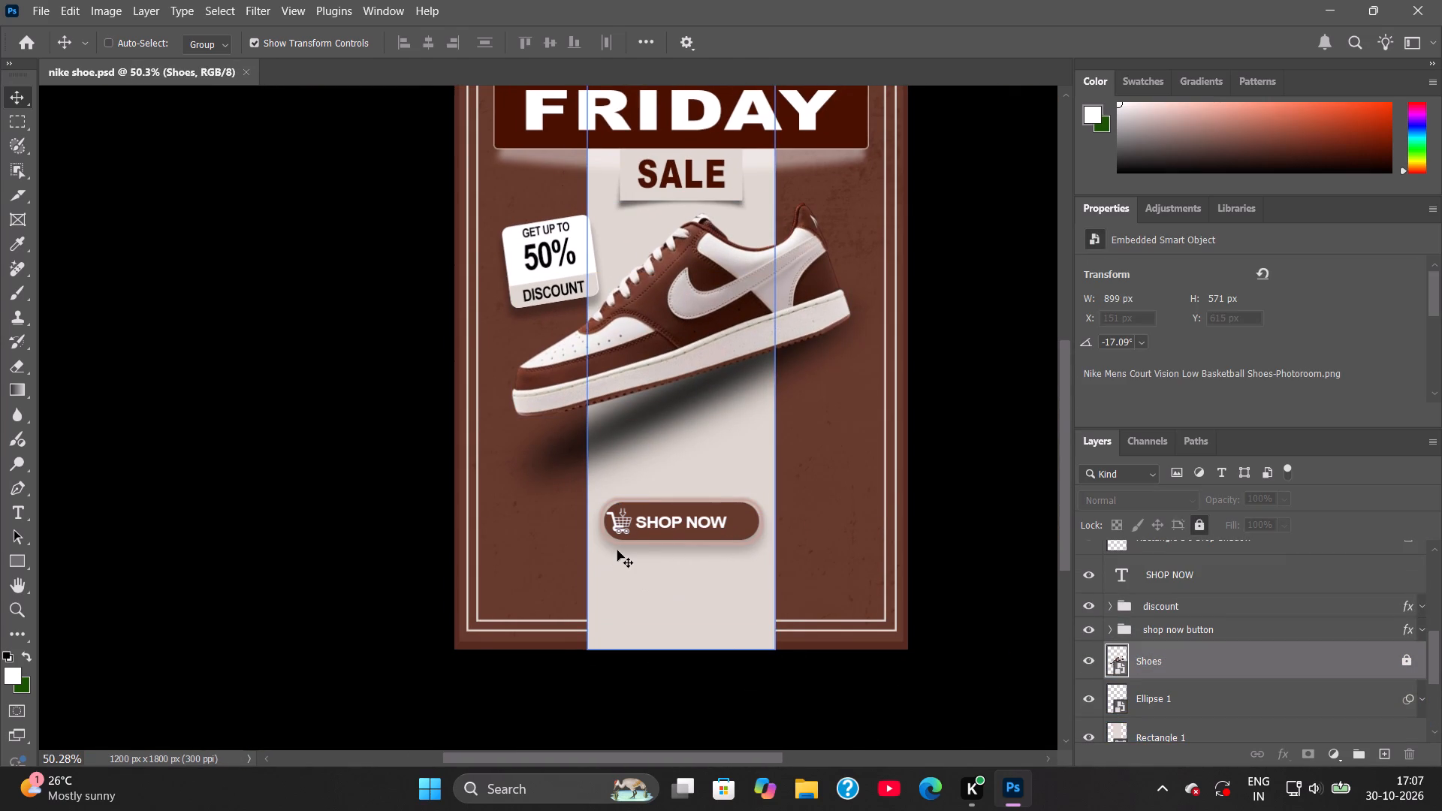
Shift the SHOP NOW text horizontally away from the cart icon to about X 617 px, keeping its height on the button.
scroll(617, 550, "up", 13, "alt")
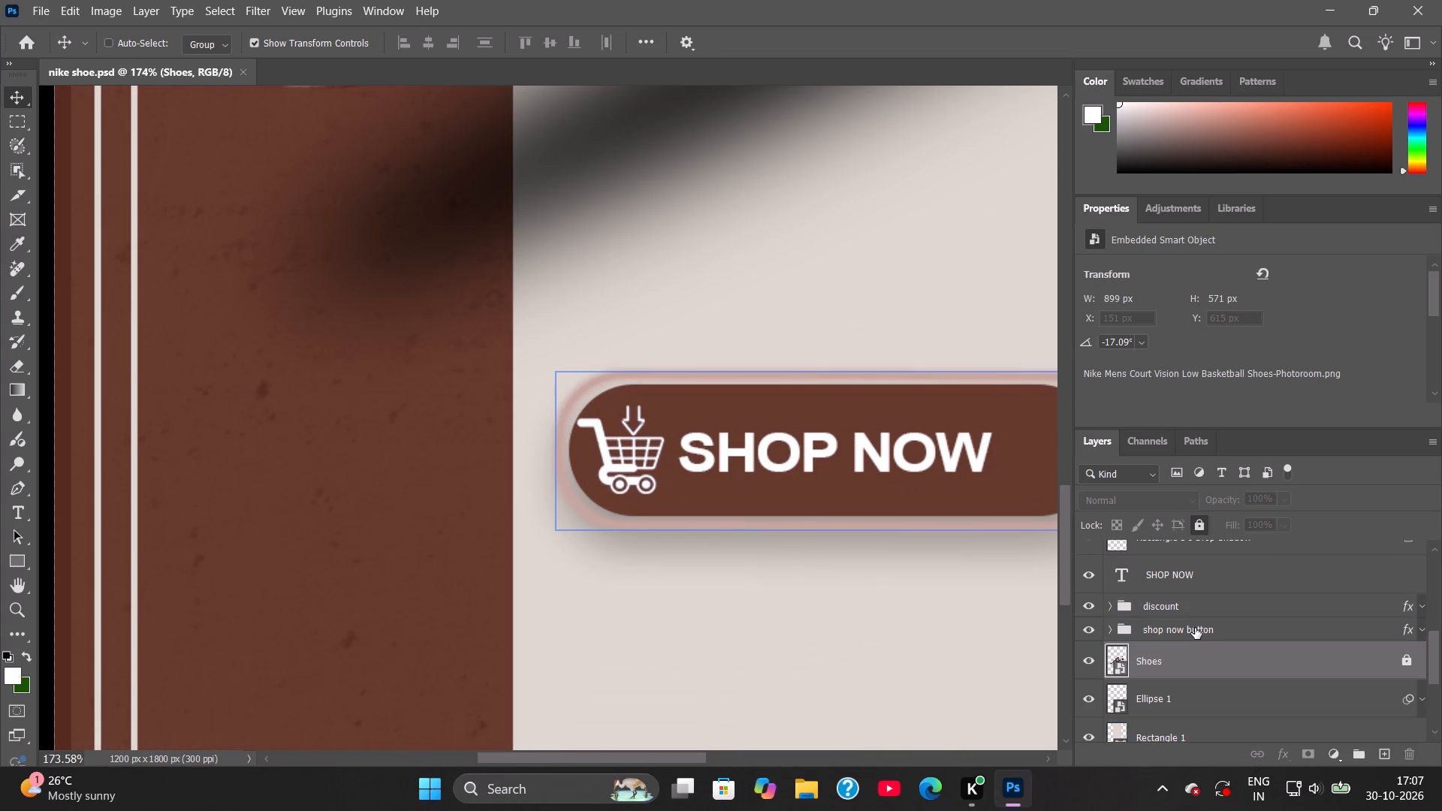
left_click(1188, 574)
key("space")
key("space")
key("space")
key("space")
key("space")
key("space")
key("space")
key("space")
key("space")
key("space")
key("space")
key("space")
key("space")
key("space")
left_click_drag(907, 544, 749, 541)
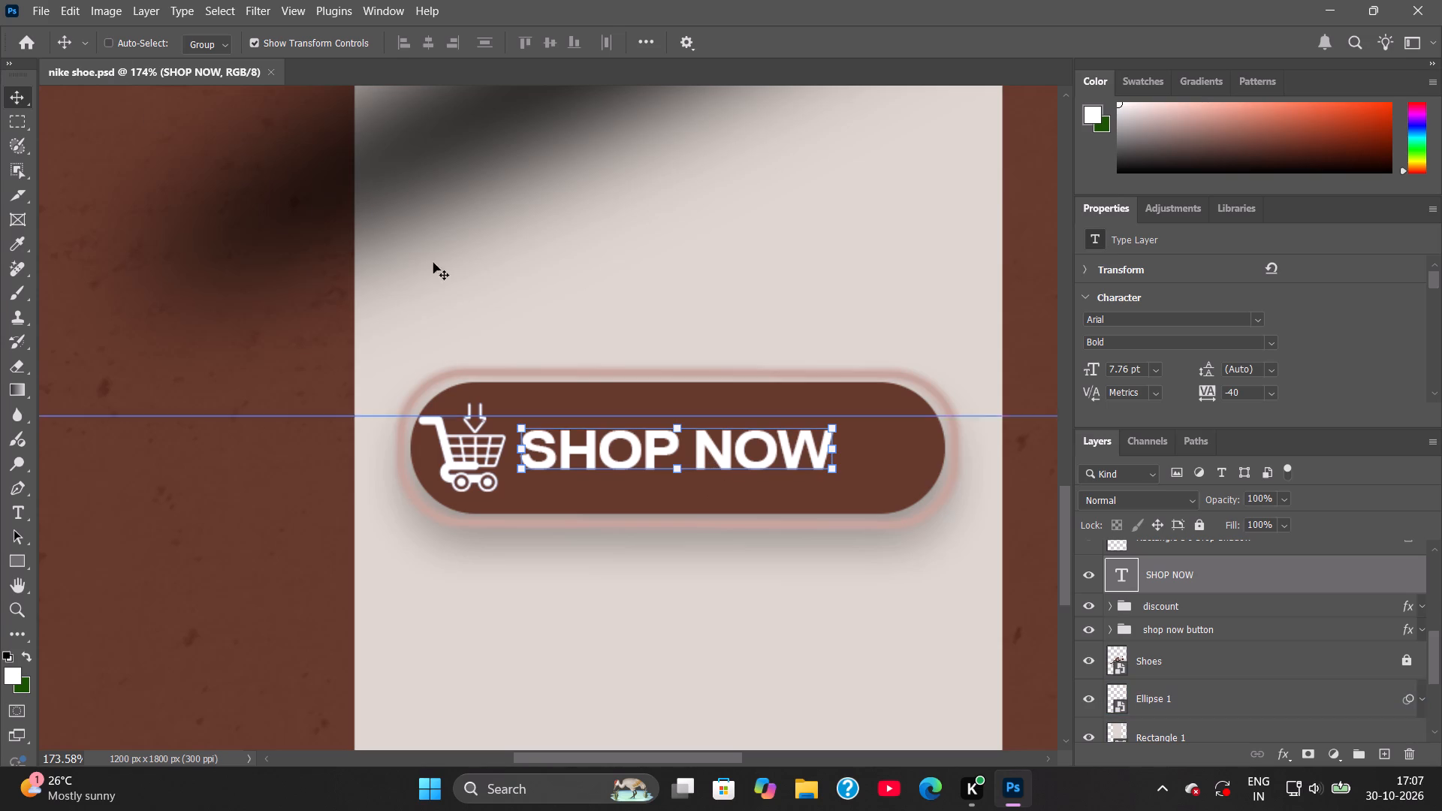
left_click(677, 428)
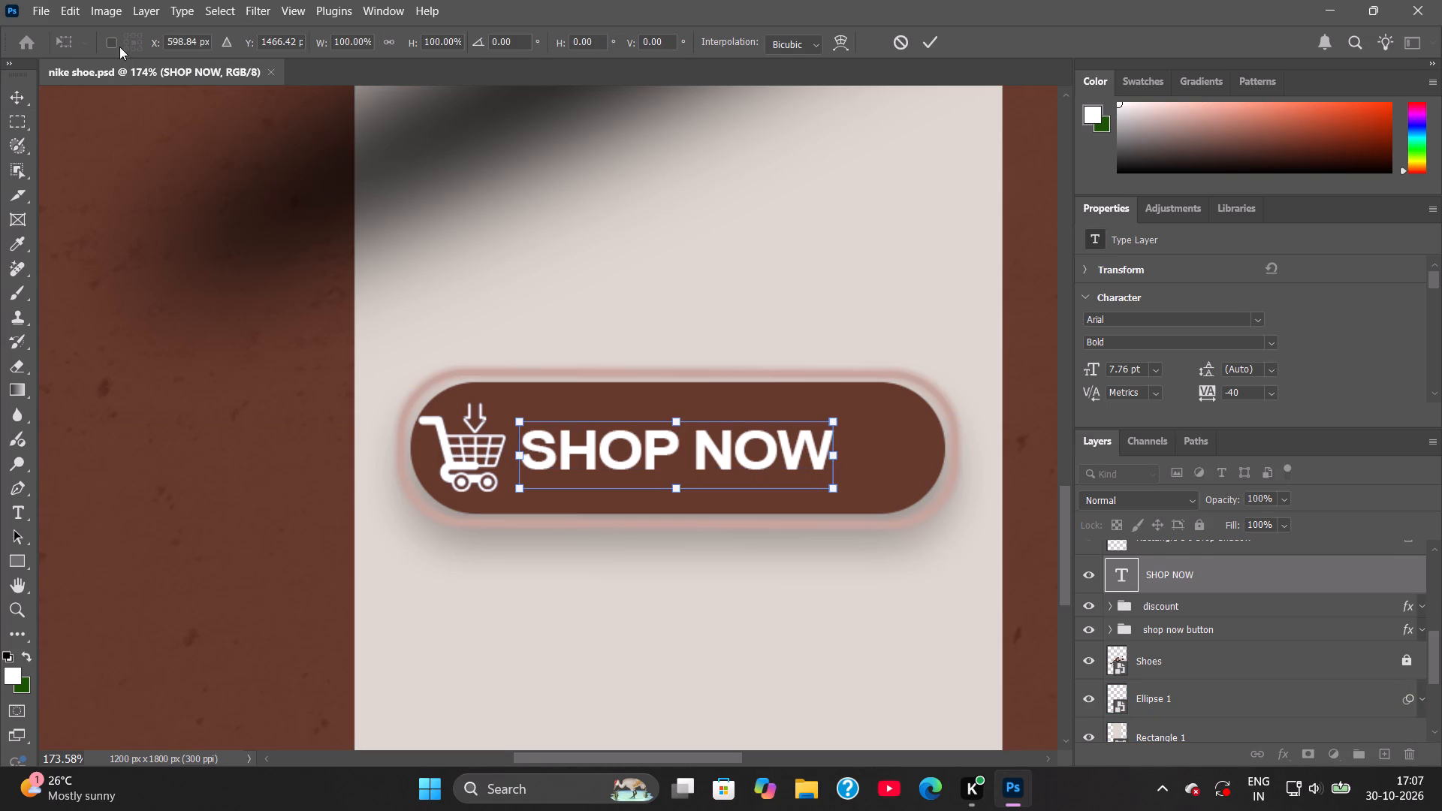
left_click_drag(158, 44, 195, 45)
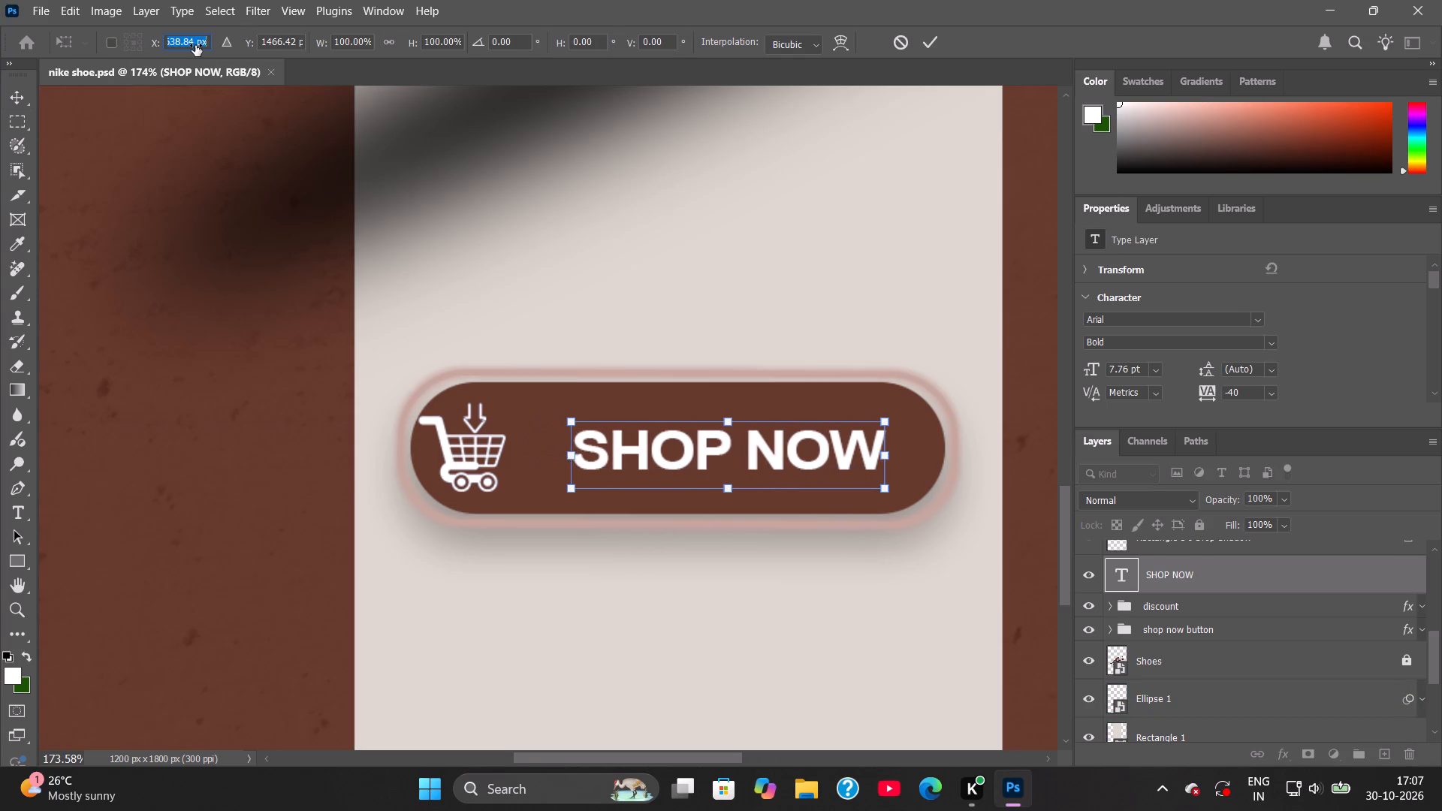
left_click_drag(195, 45, 175, 45)
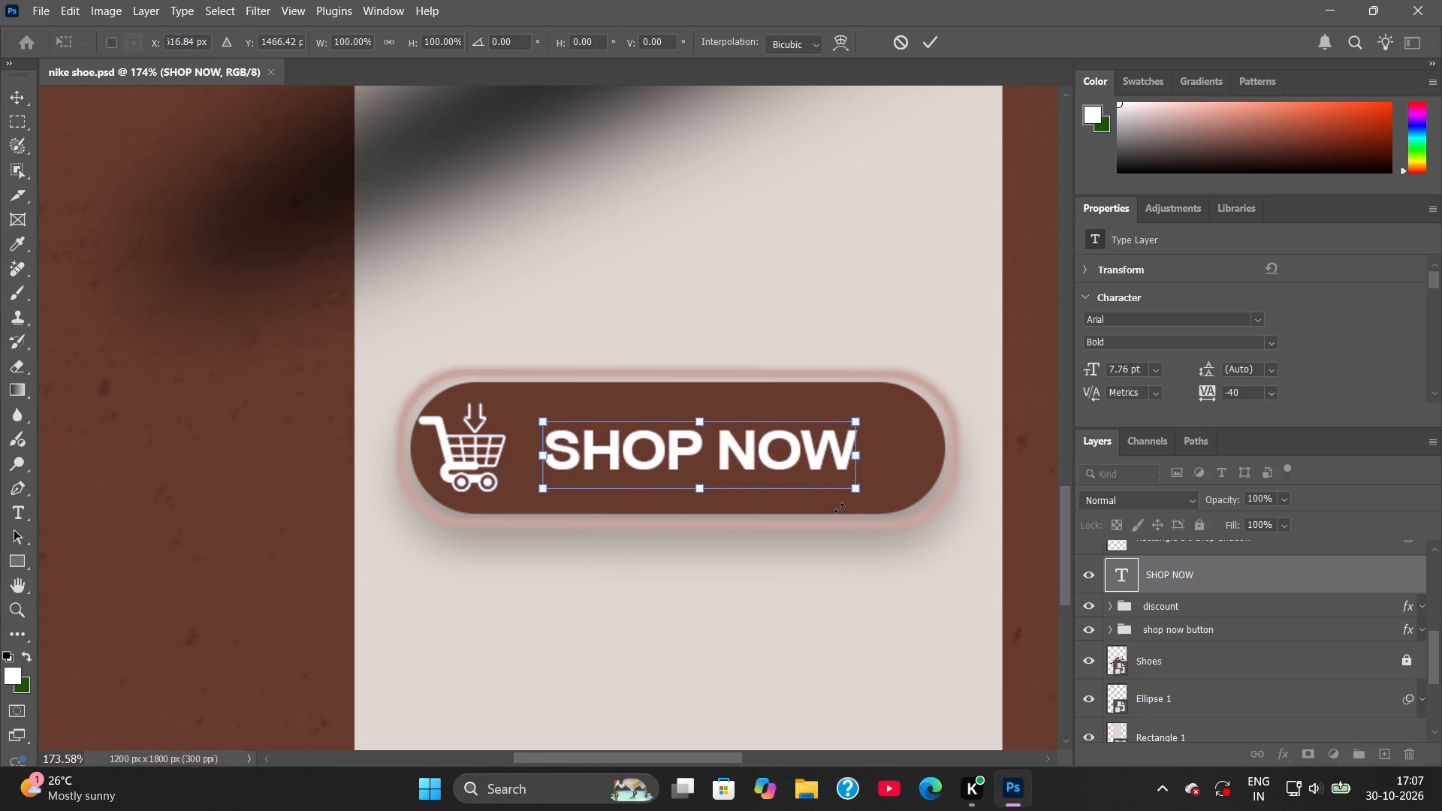
left_click(1178, 630)
Move the shop icon group horizontally closer to the SHOP NOW text, to about X 455.5 px, and apply the transform.
scroll(1202, 604, "up", 1)
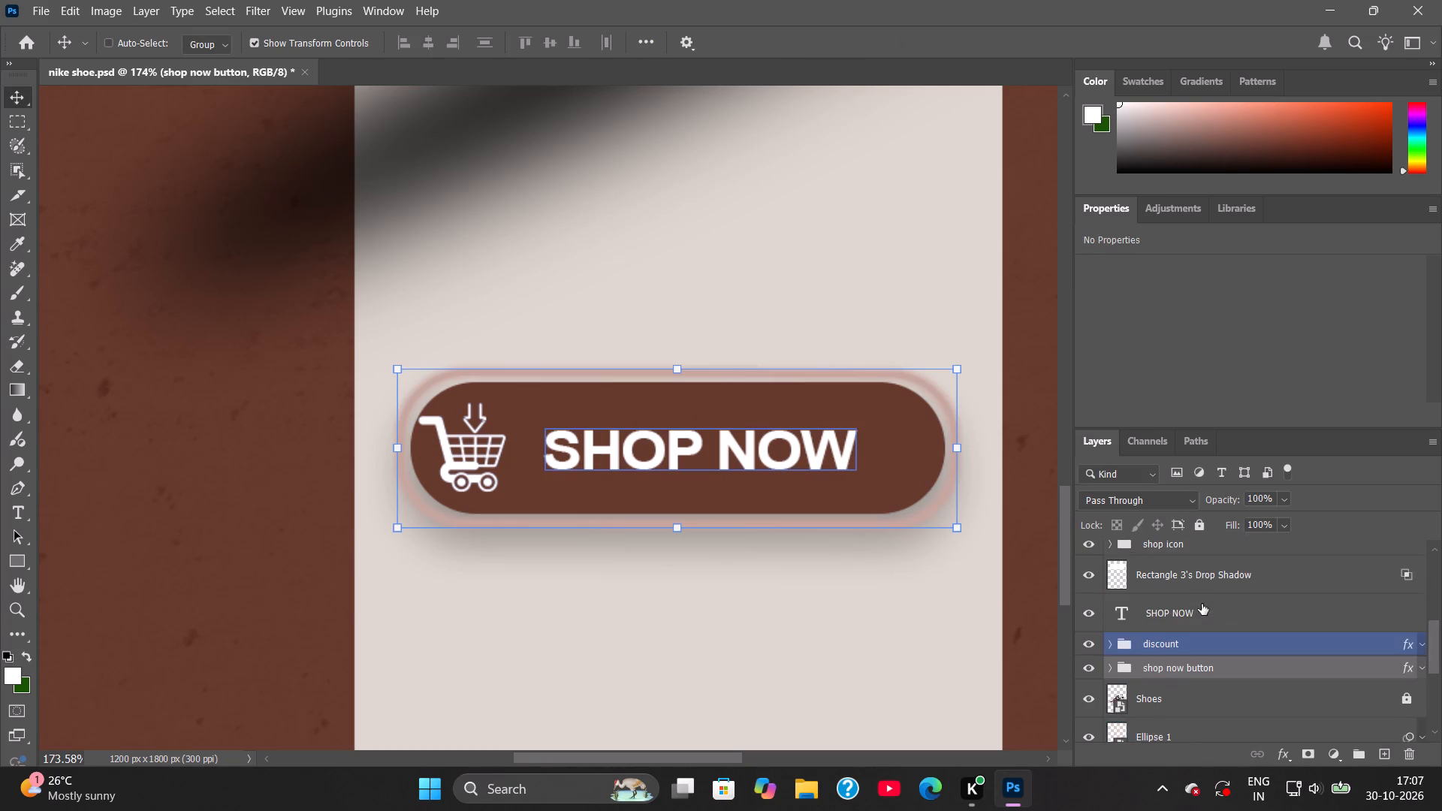
scroll(1197, 599, "up", 2)
left_click(1171, 615)
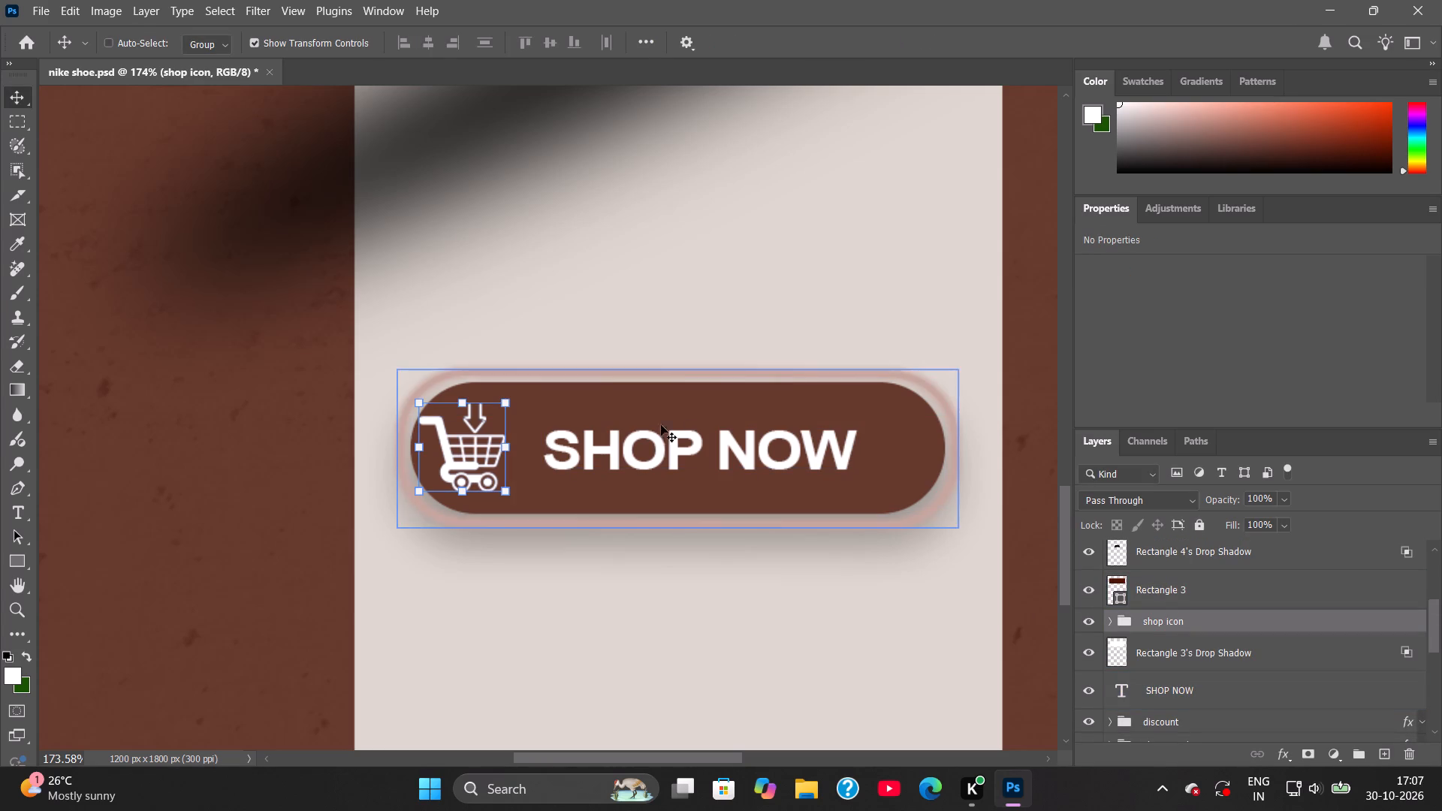
left_click(461, 403)
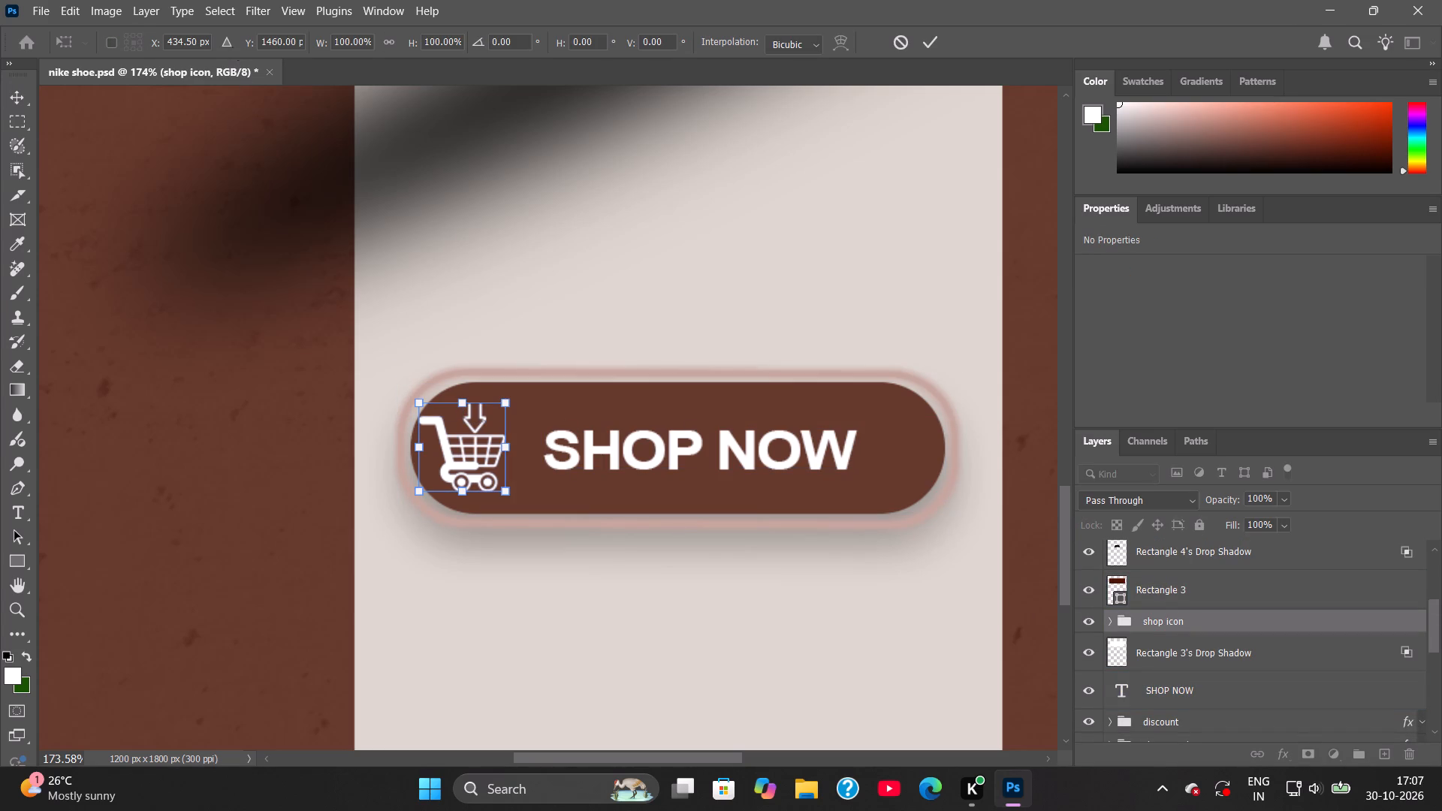
left_click_drag(152, 42, 171, 44)
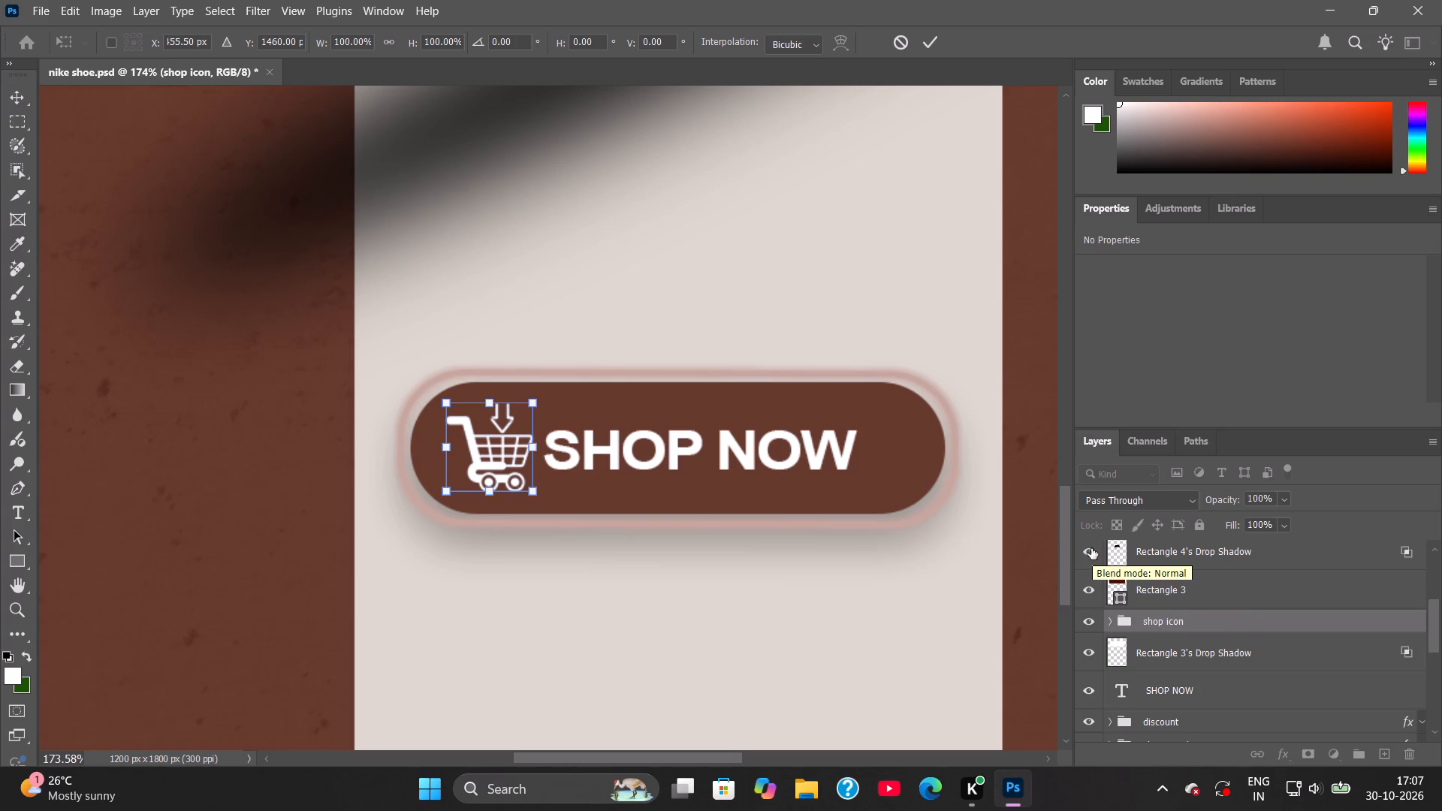
left_click(922, 49)
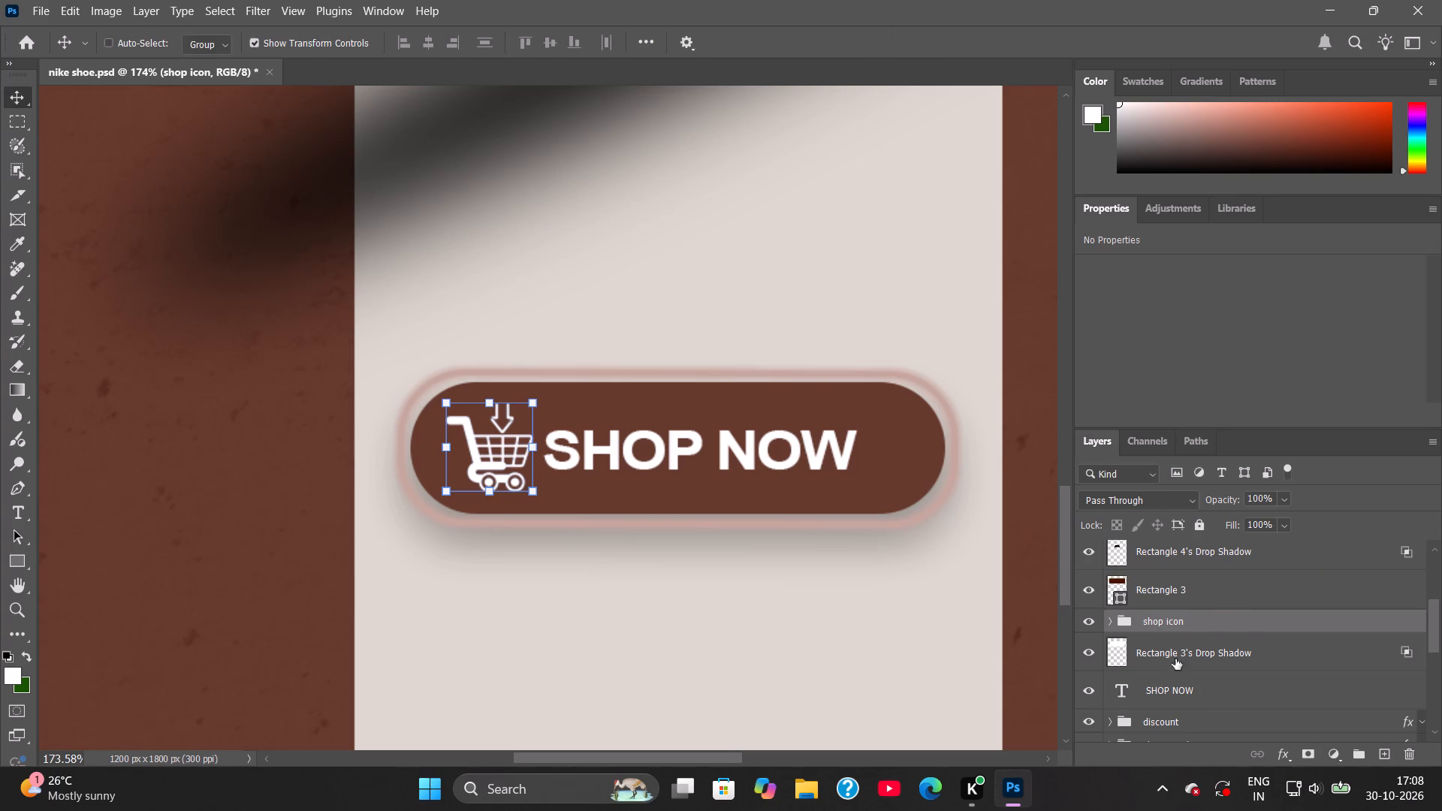
Select the Shoes layer and save the poster document.
scroll(1199, 621, "down", 2)
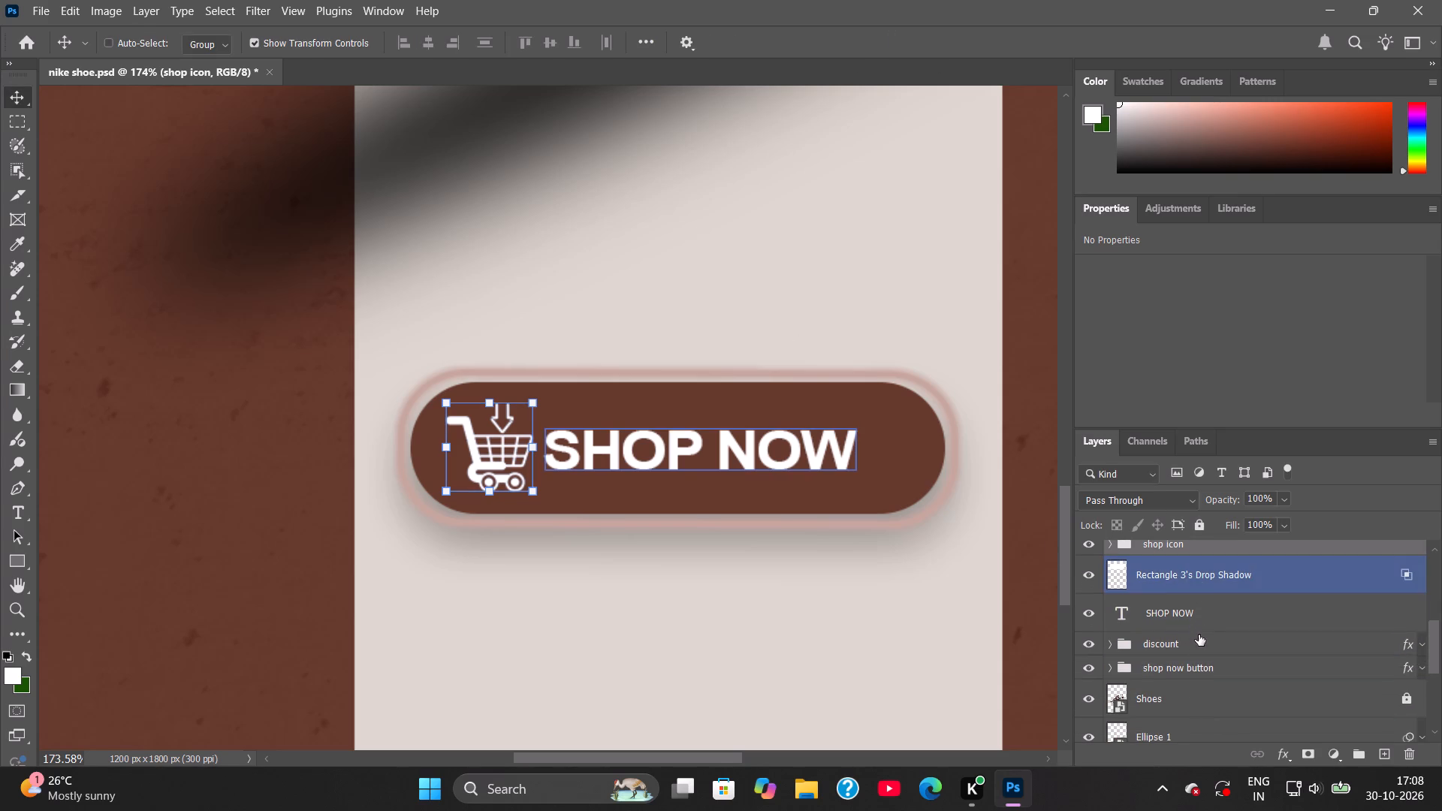
left_click(1175, 698)
key("ctrl+s")
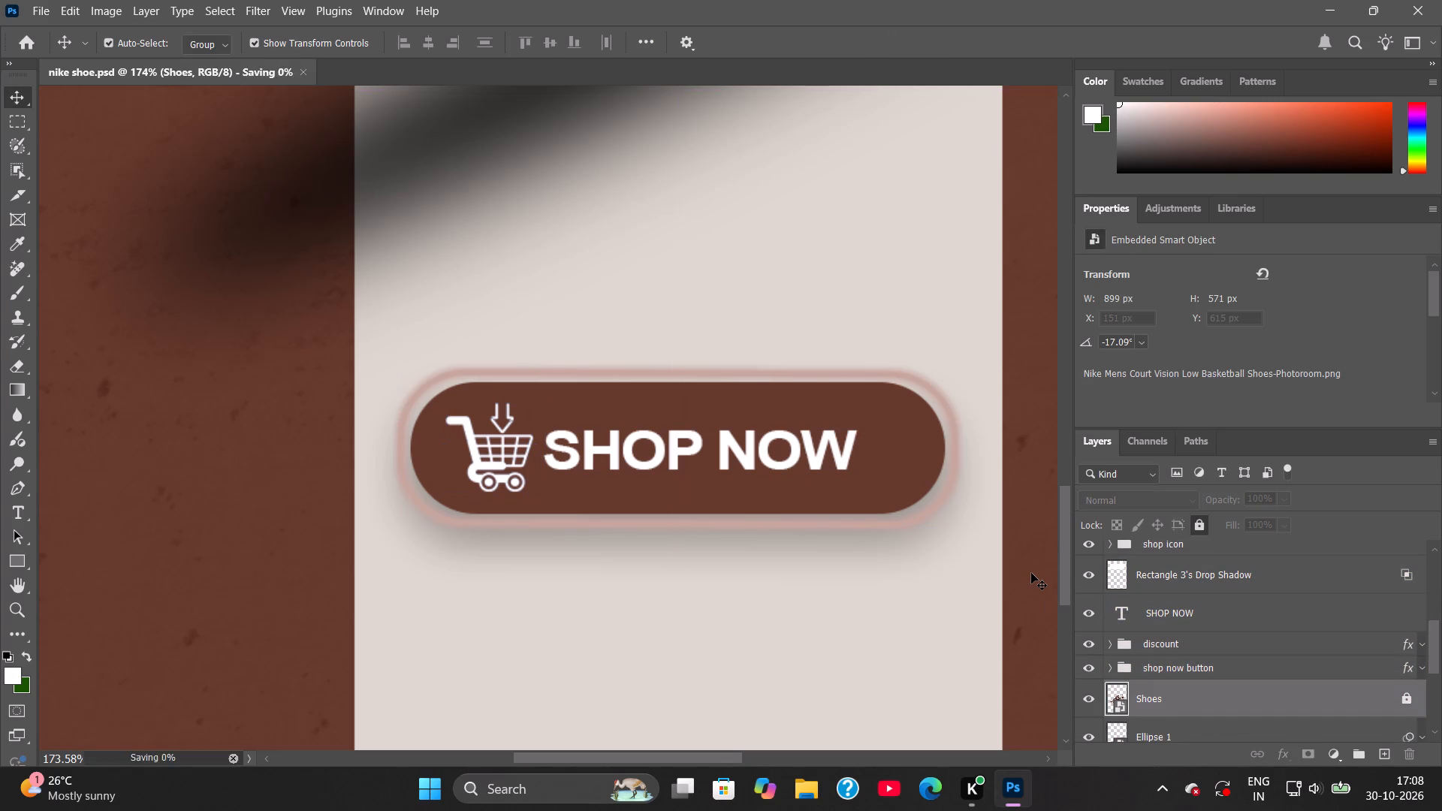
Review the whole Black Friday poster, including the cart icon and text on the SHOP NOW button.
scroll(658, 464, "down", 7, "alt")
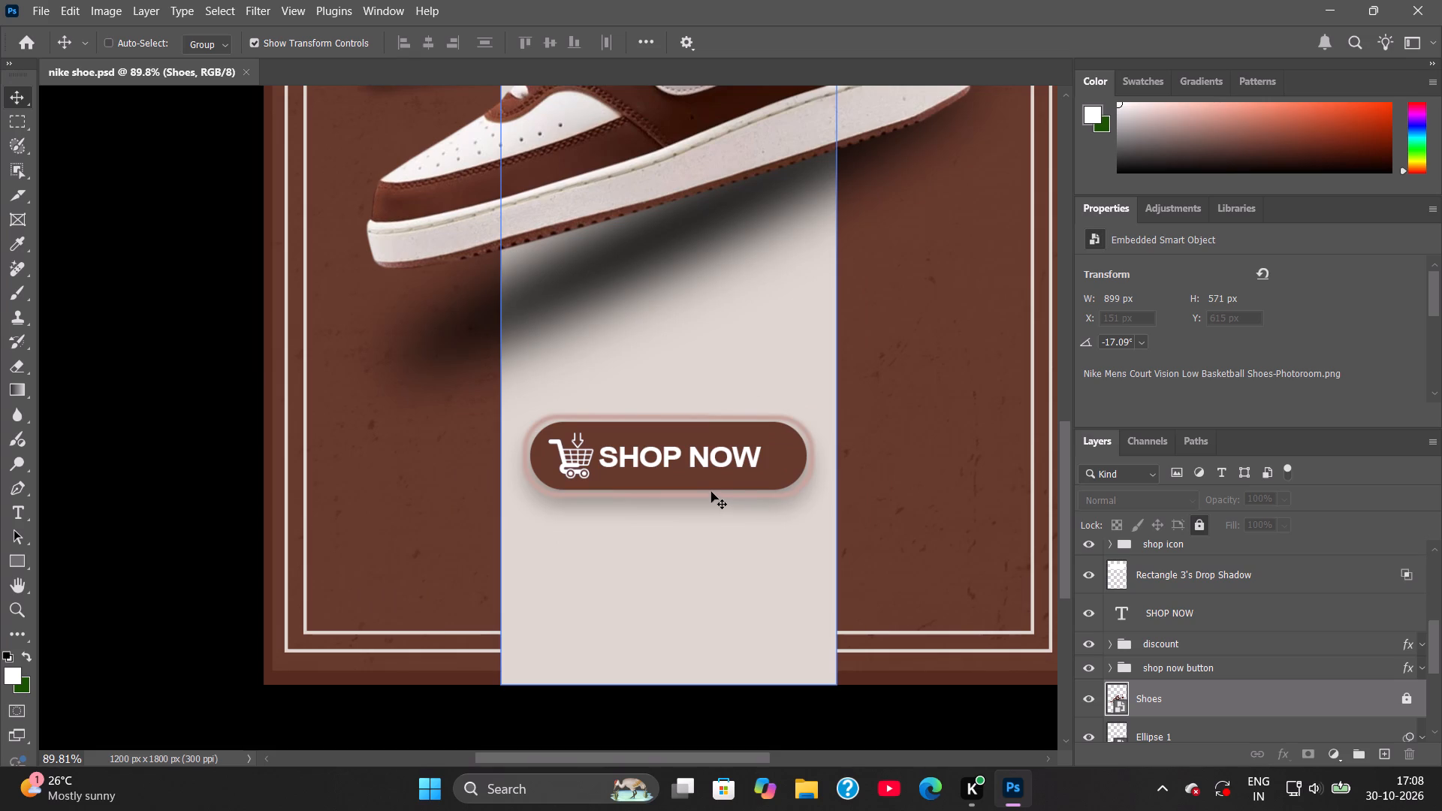
scroll(709, 491, "down", 7, "alt")
key("space")
key("space")
key("space")
left_click_drag(714, 379, 686, 490)
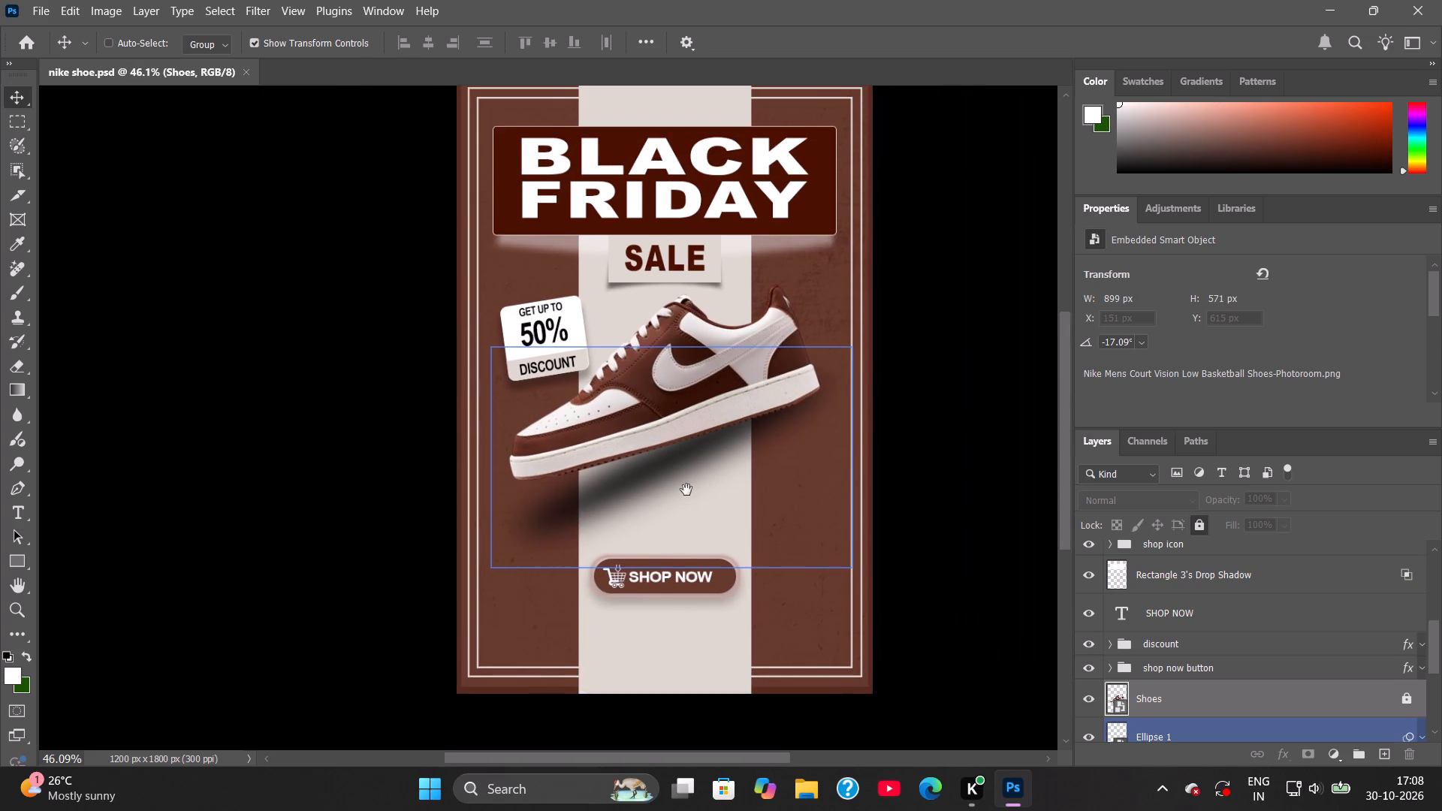
left_click_drag(686, 490, 686, 493)
scroll(686, 493, "down", 2, "alt")
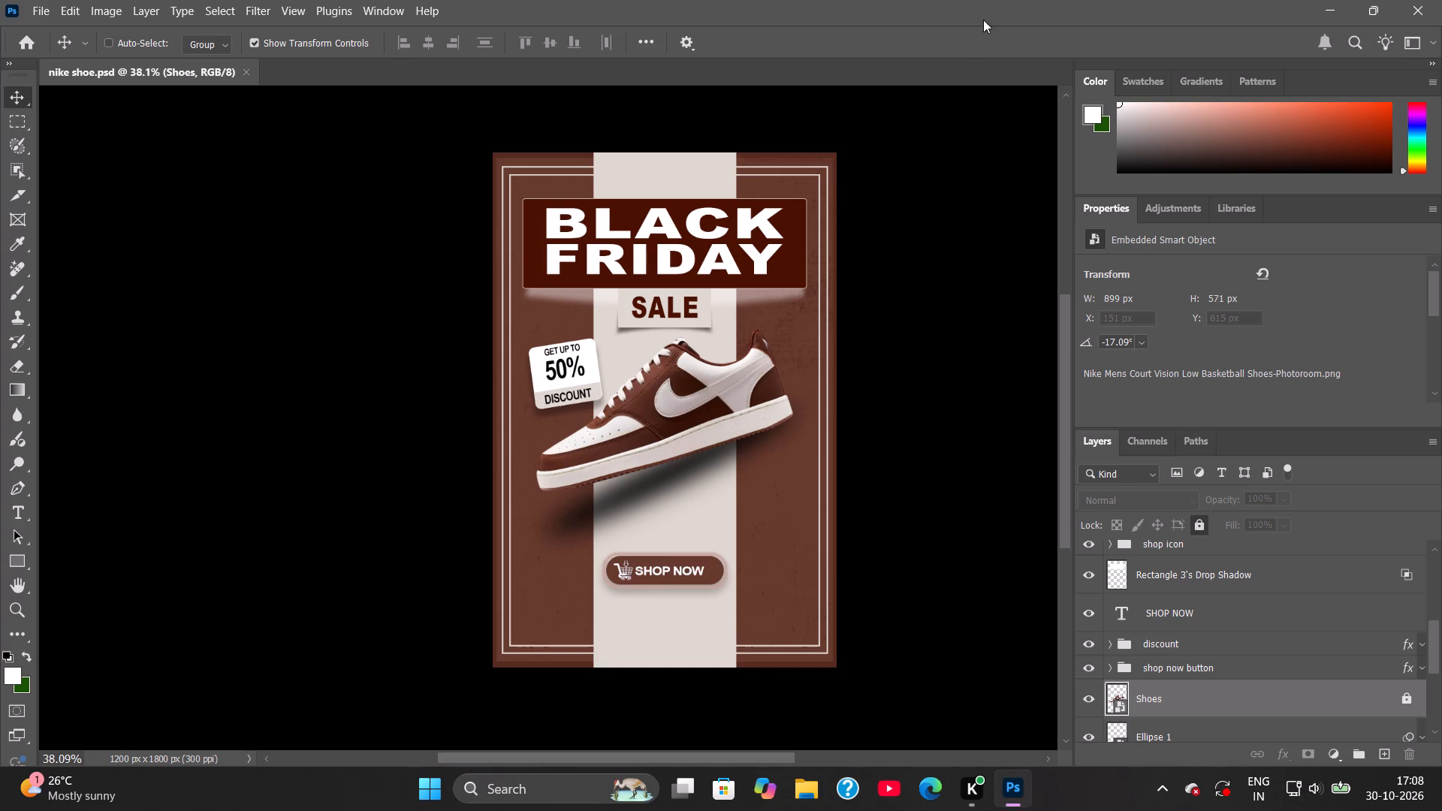
right_click_drag(987, 0, 973, 0)
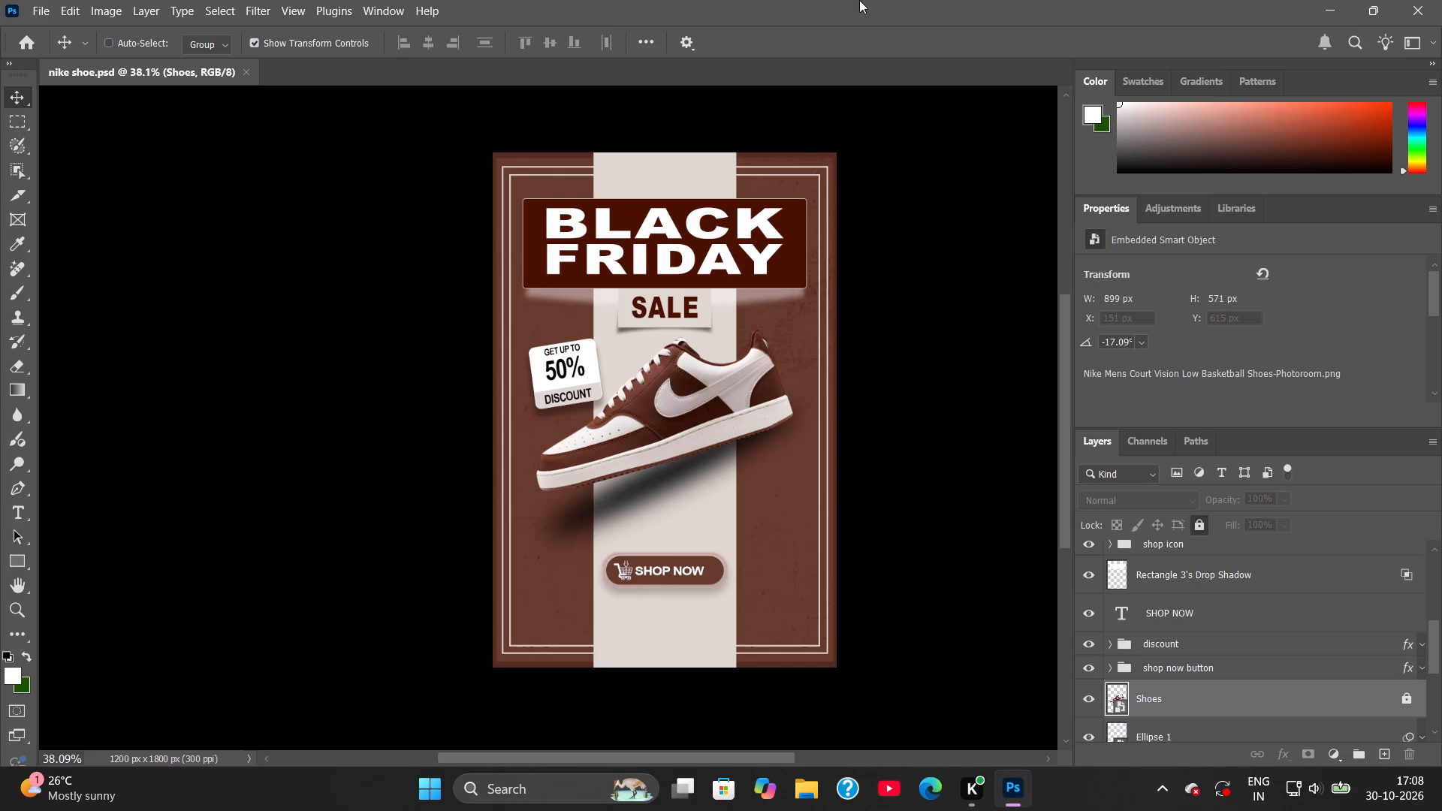
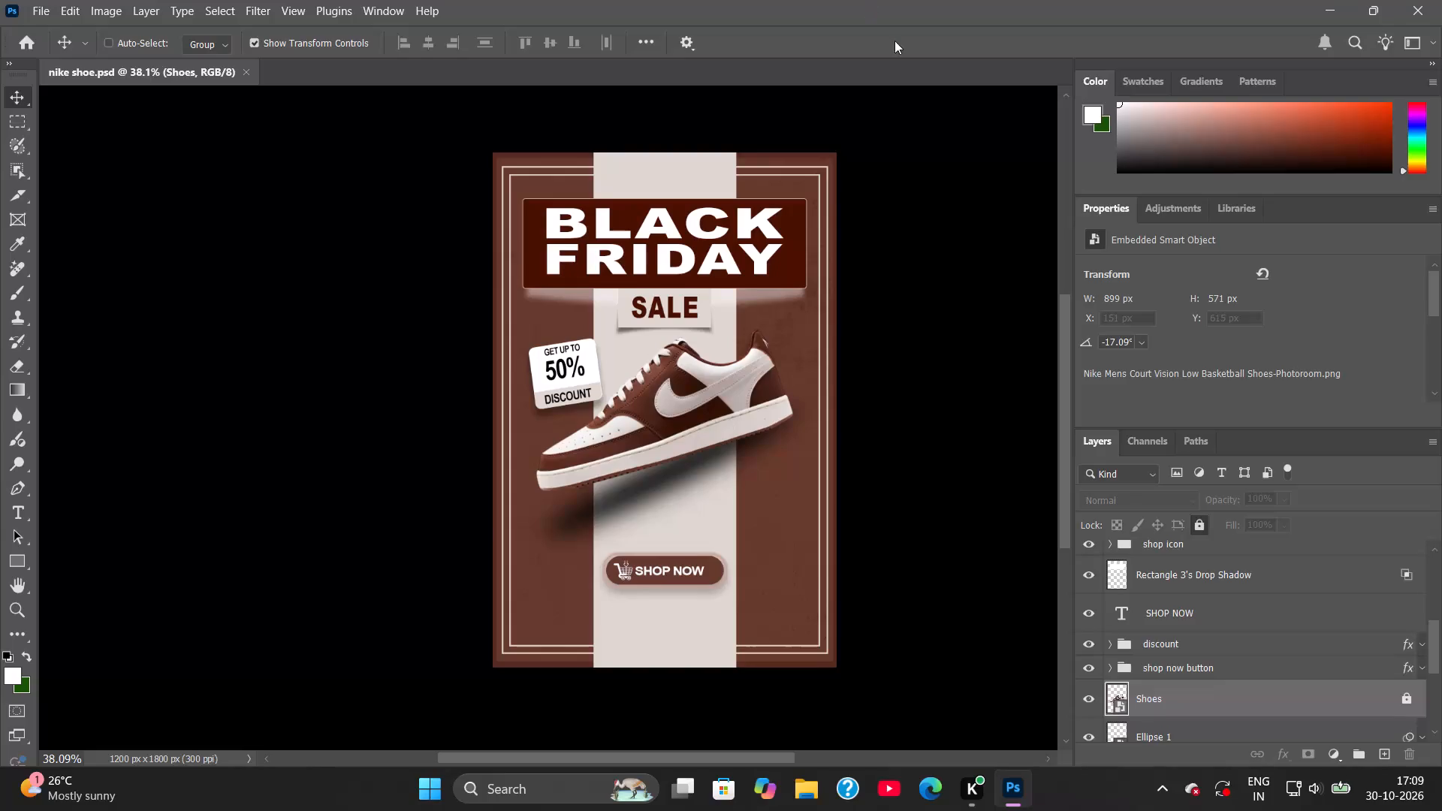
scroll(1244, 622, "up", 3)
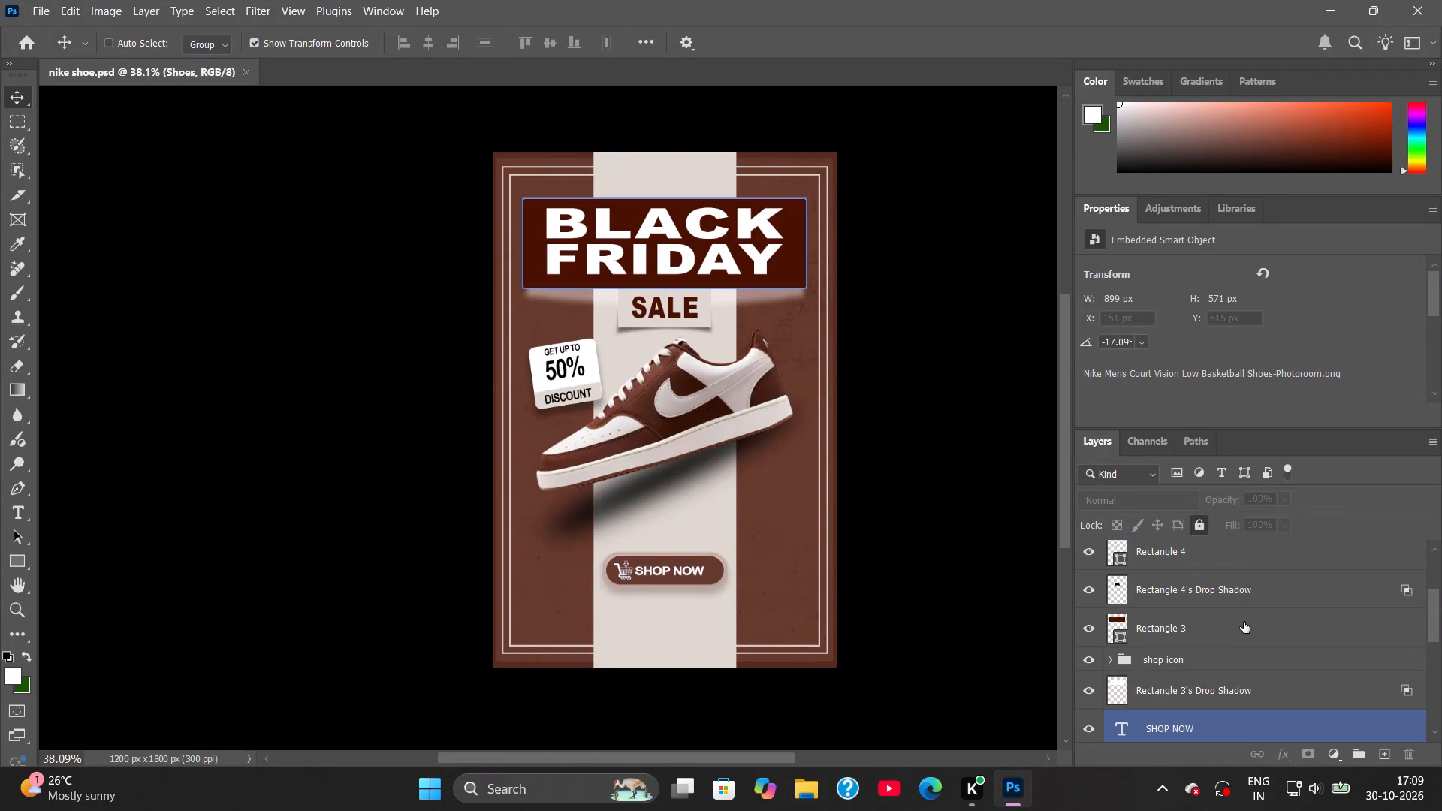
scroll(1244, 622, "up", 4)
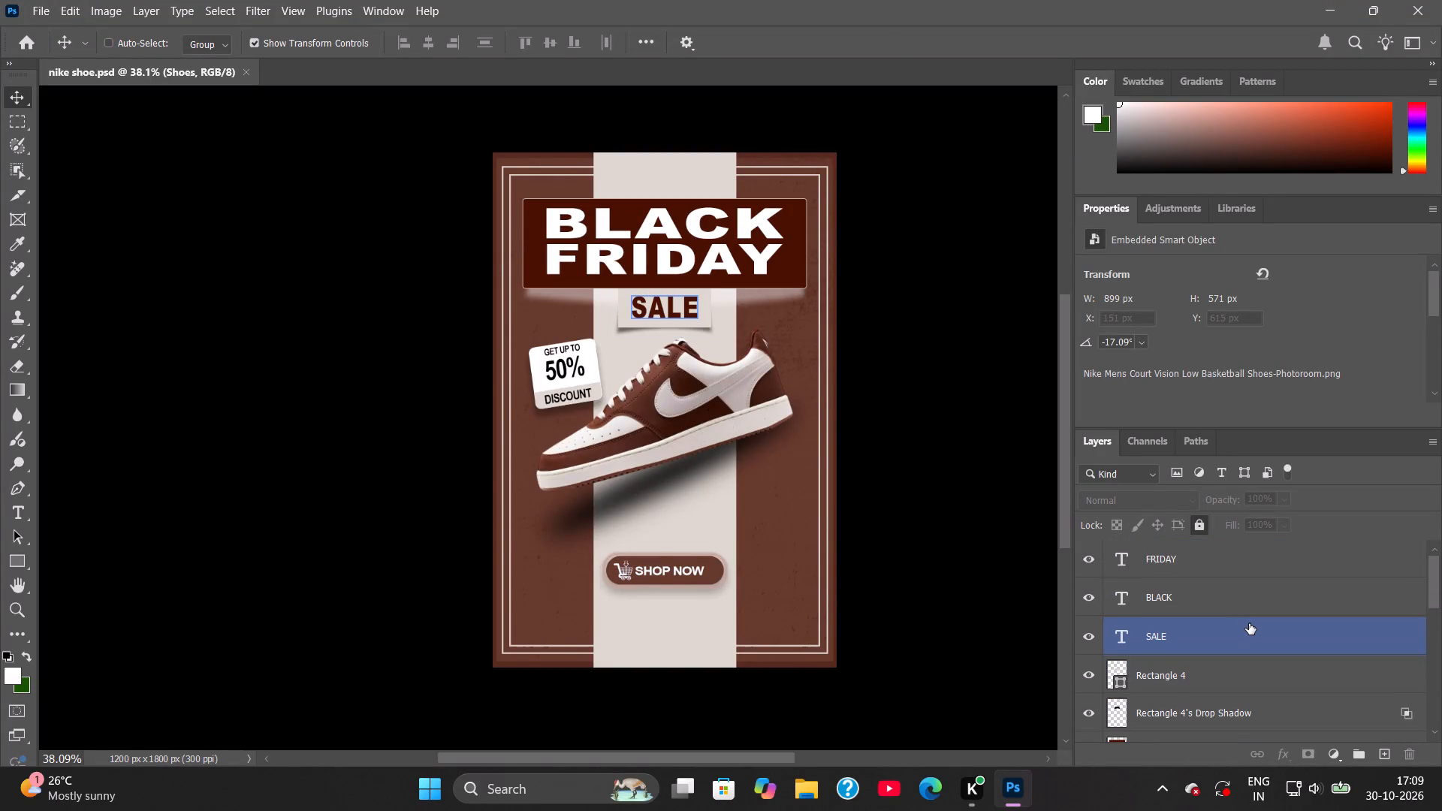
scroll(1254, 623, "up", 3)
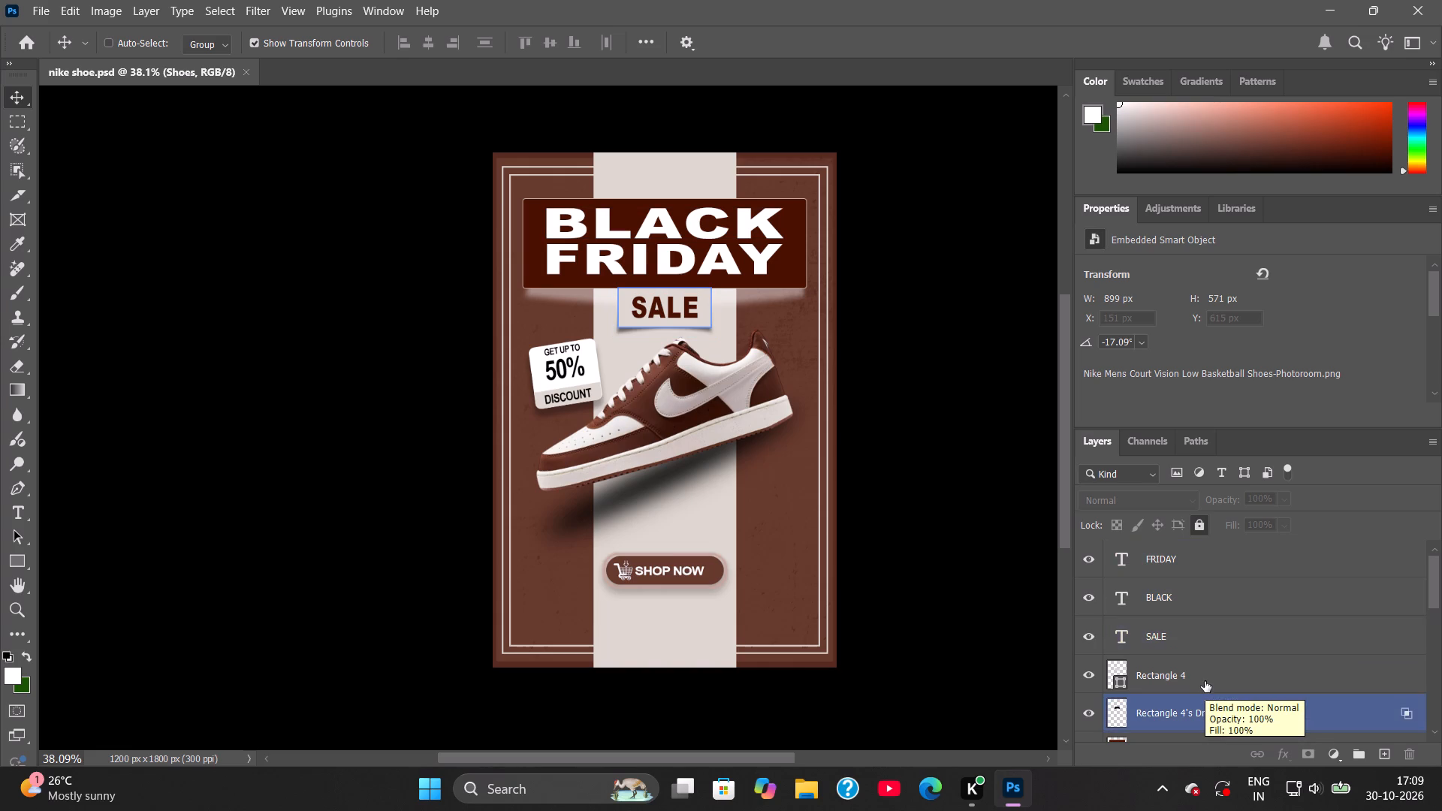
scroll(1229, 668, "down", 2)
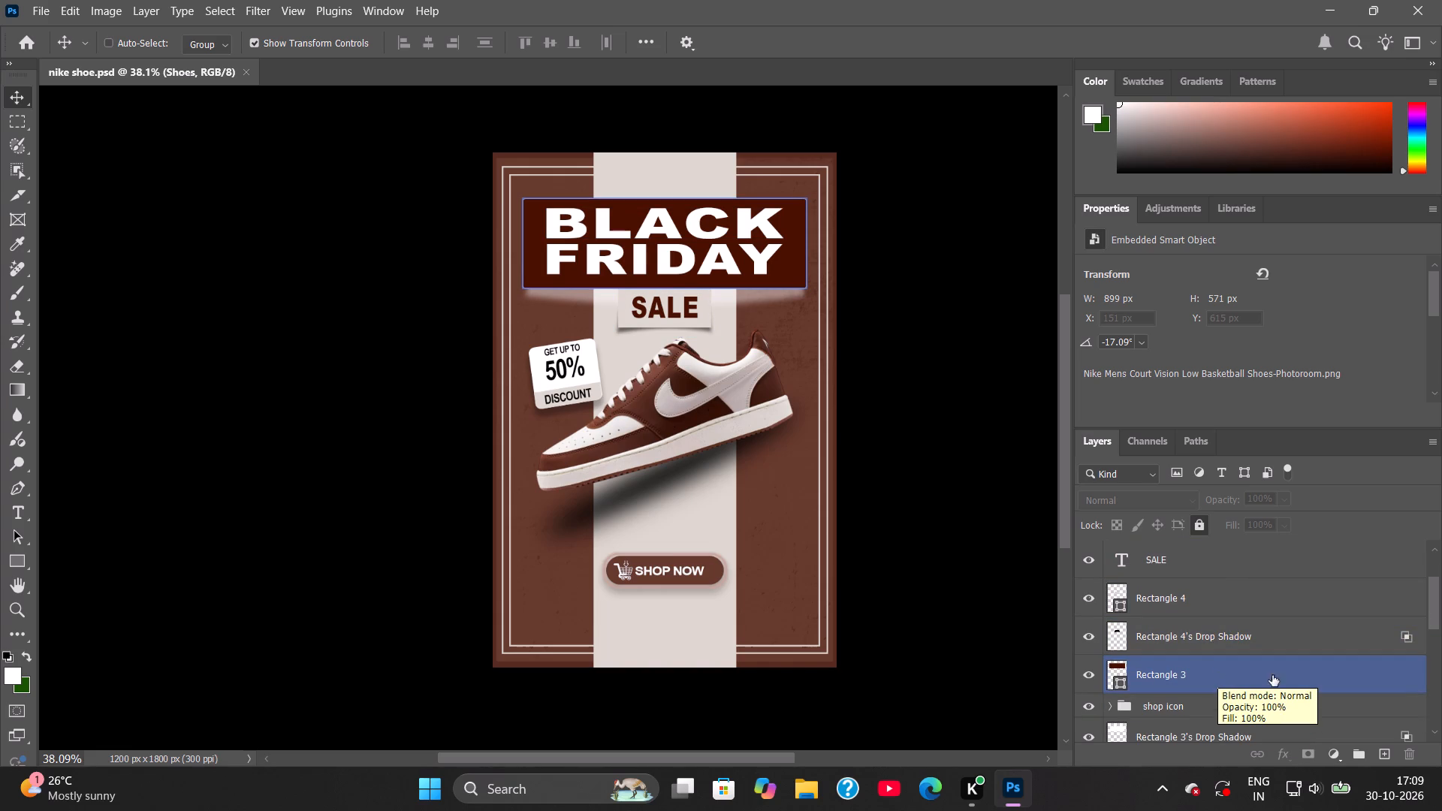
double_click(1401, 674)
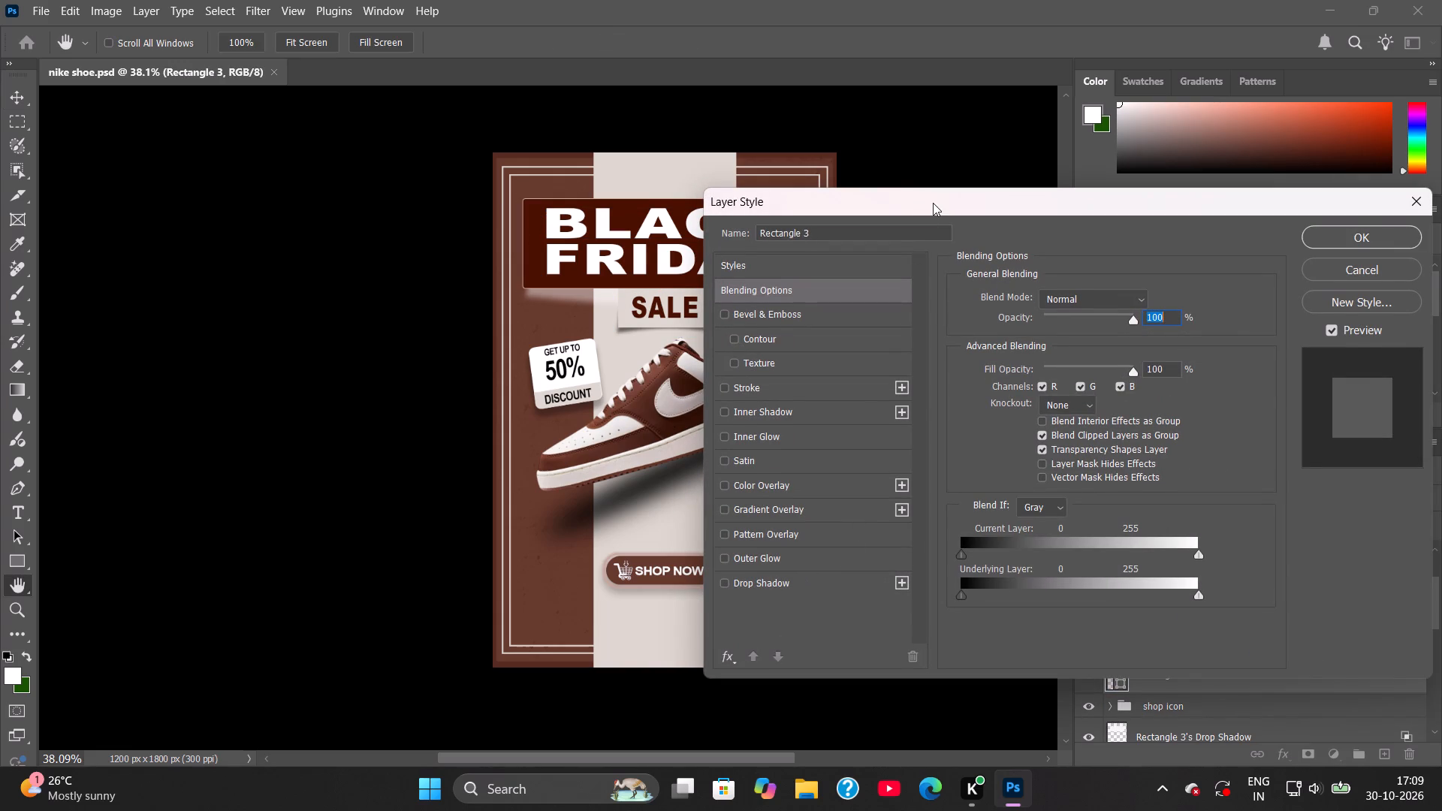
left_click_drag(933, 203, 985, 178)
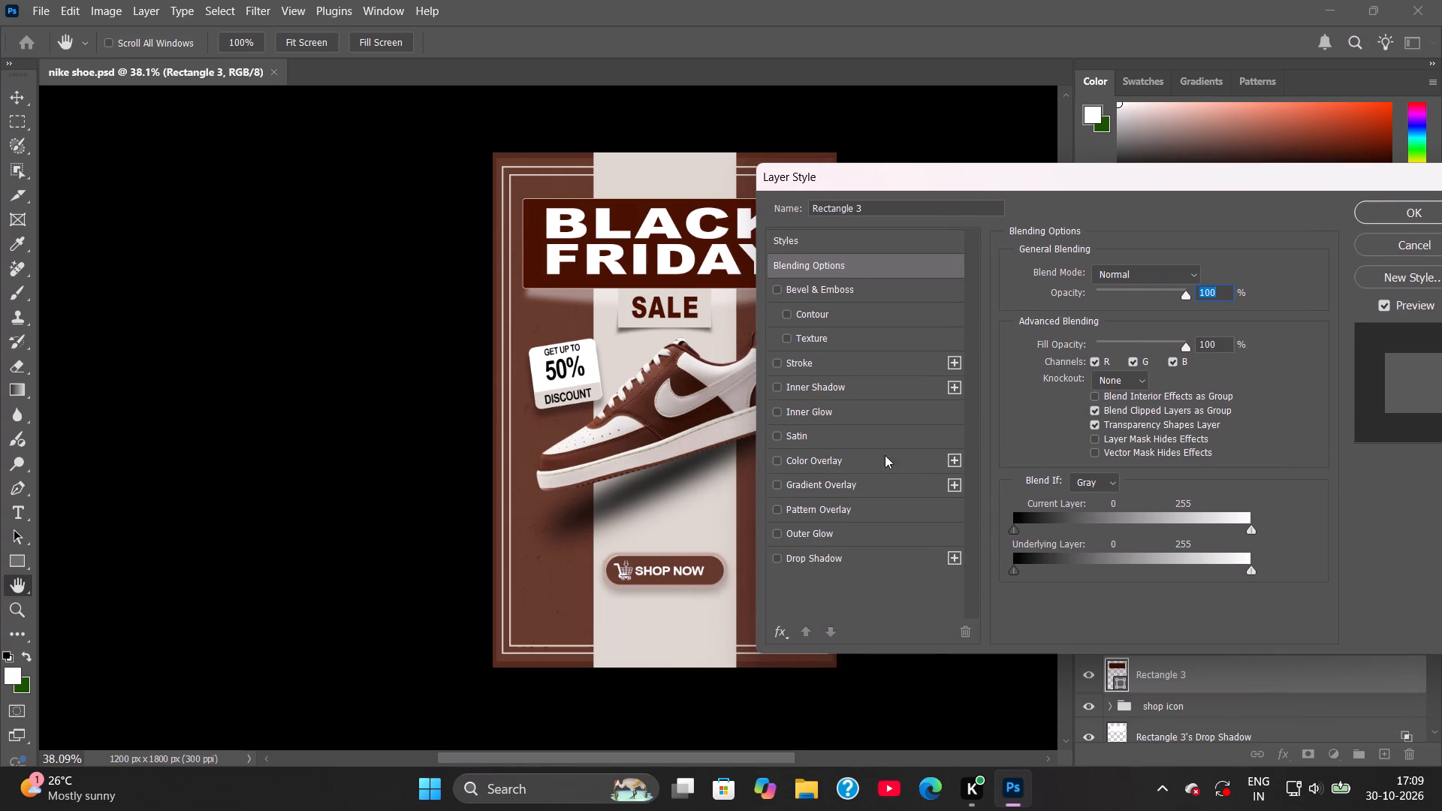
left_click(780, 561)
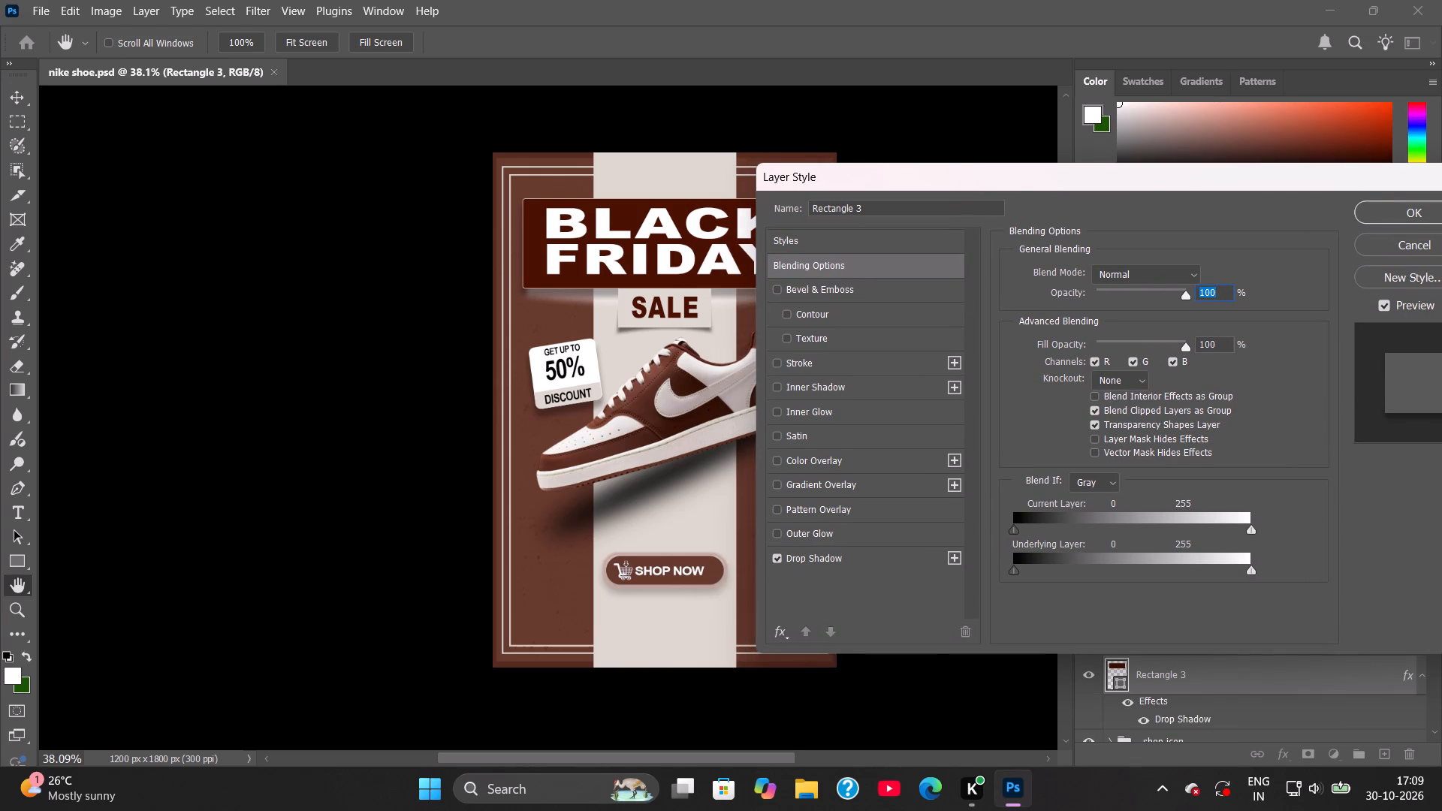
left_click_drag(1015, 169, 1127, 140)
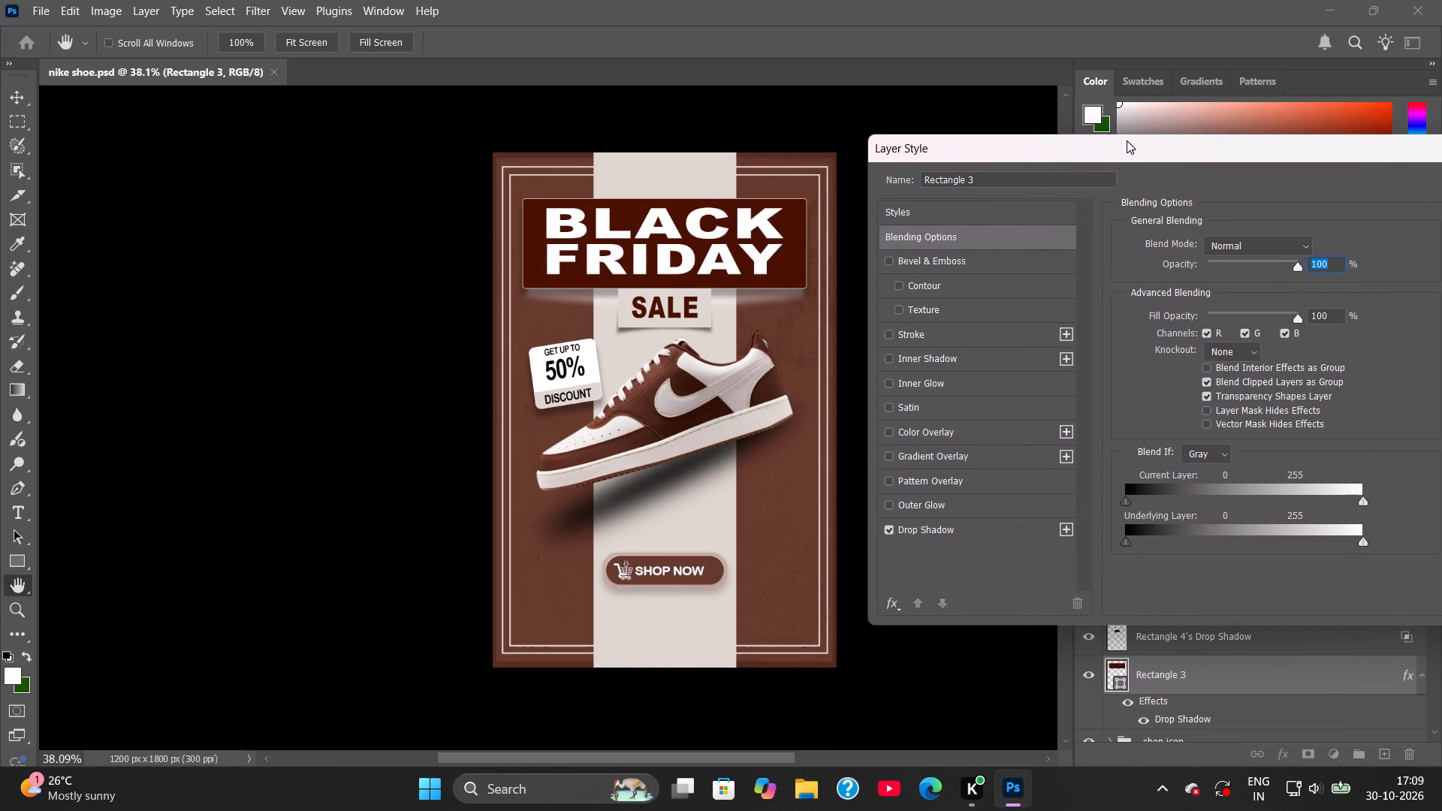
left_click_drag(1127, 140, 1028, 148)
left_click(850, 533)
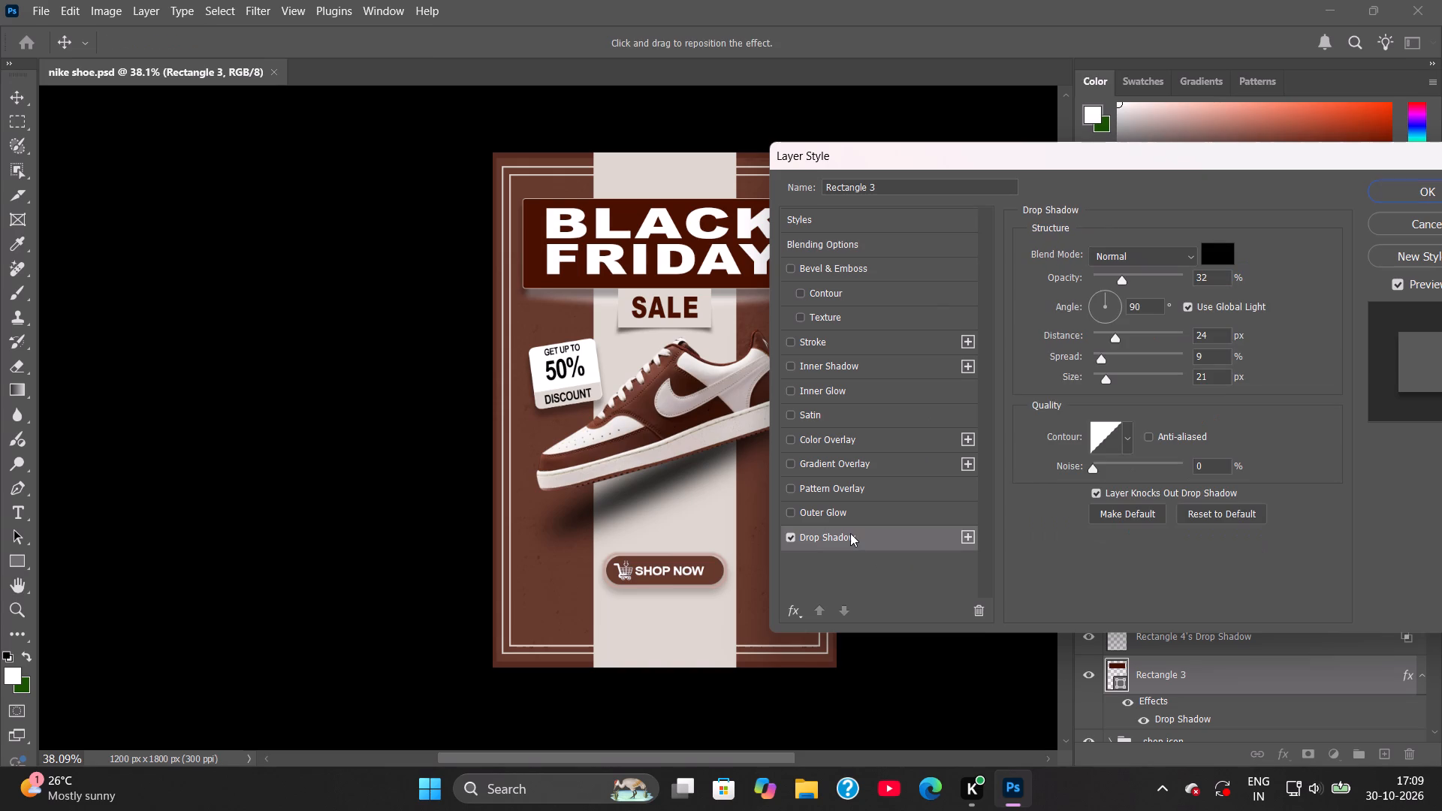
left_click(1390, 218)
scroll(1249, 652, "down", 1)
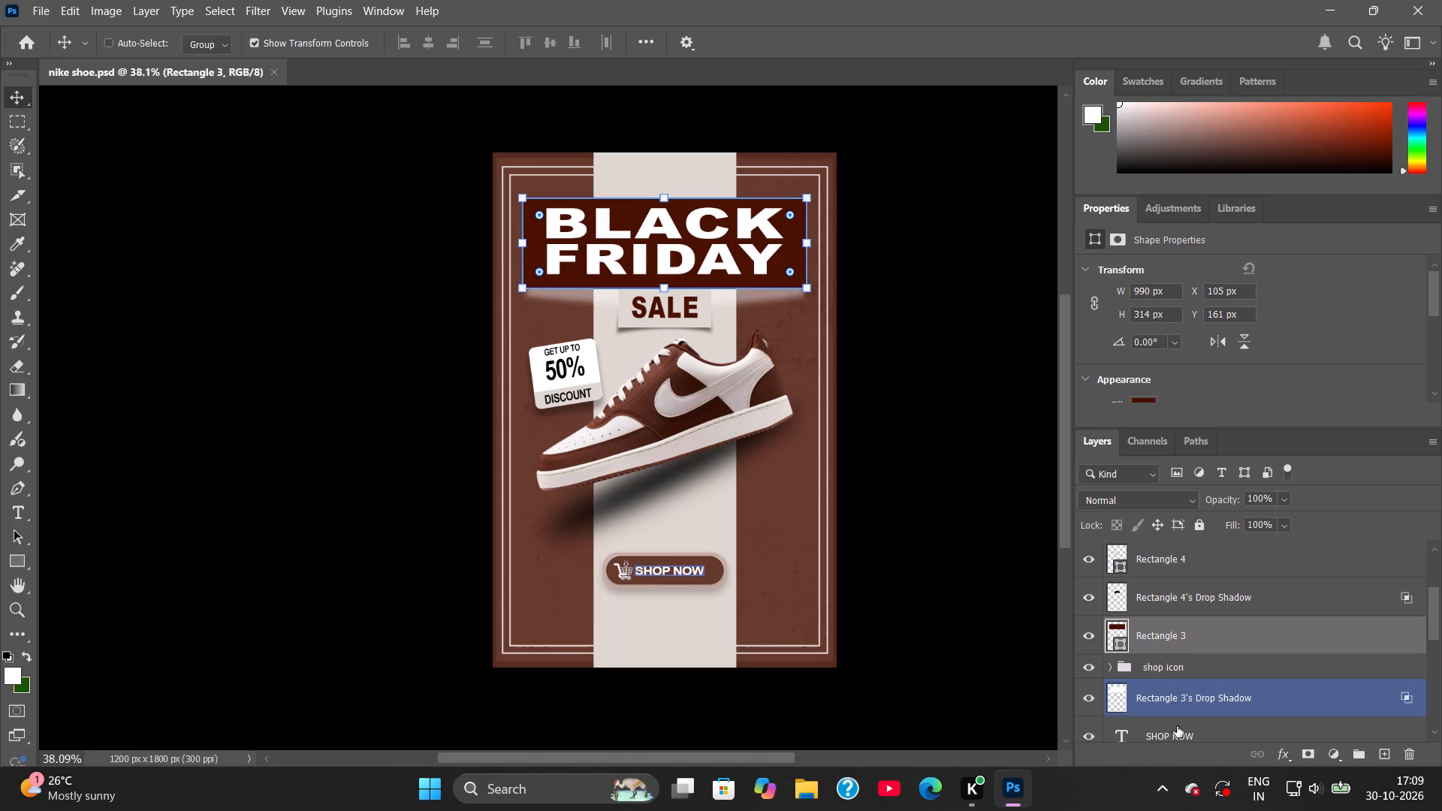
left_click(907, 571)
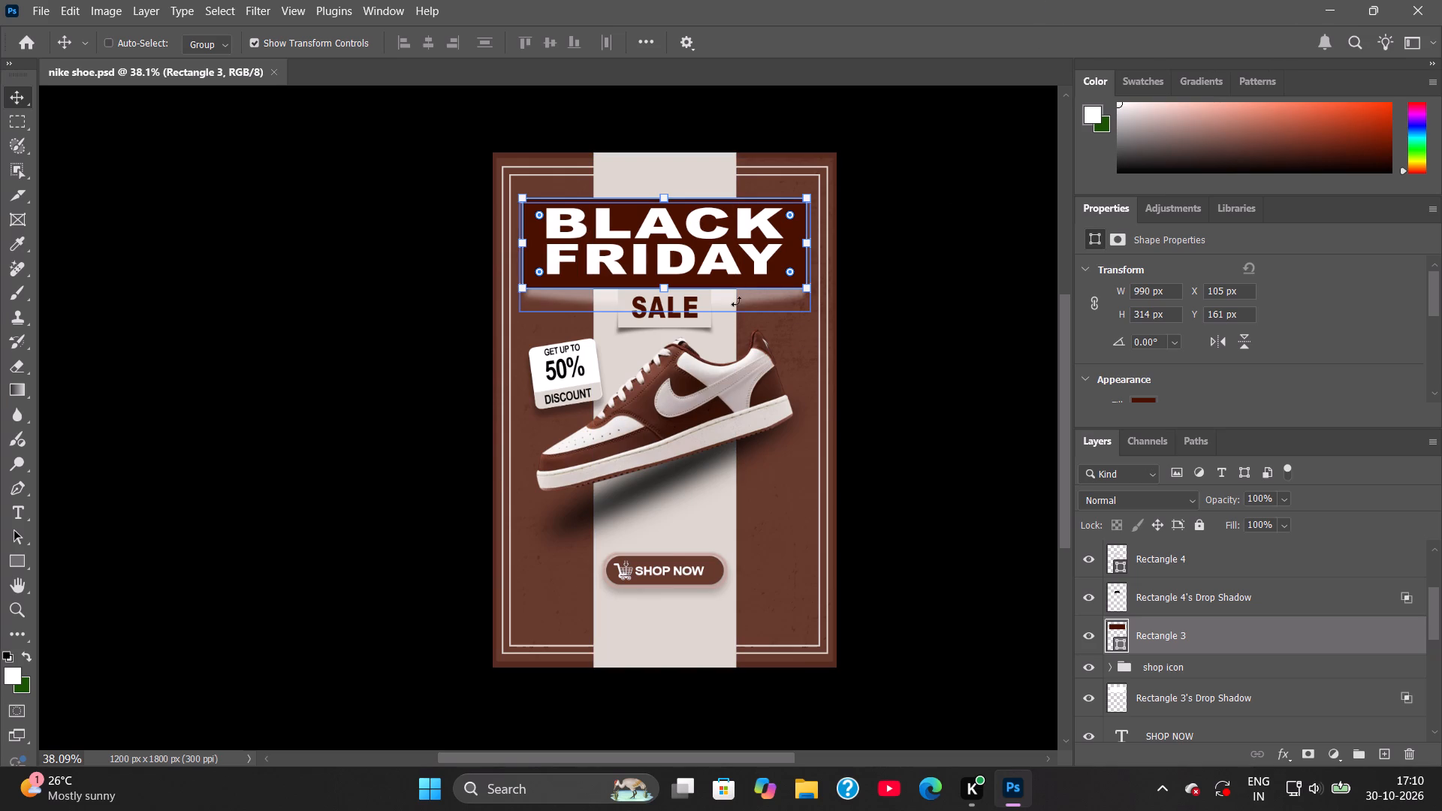
Move the Rectangle 3's Drop Shadow layer directly below Rectangle 3, outside and above the shop icon group, and collapse the group.
scroll(743, 293, "up", 7, "alt")
scroll(743, 293, "down", 7, "alt")
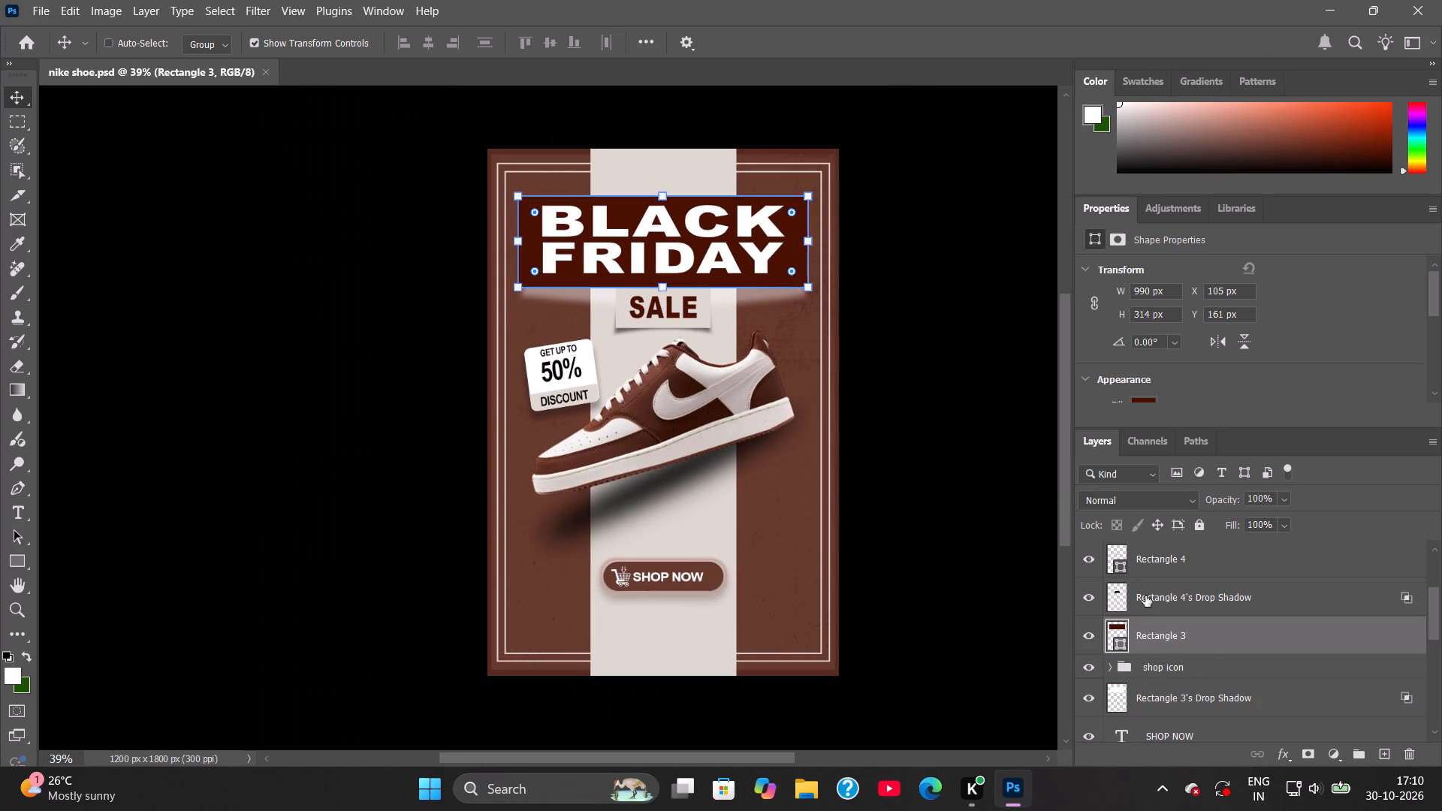
scroll(1232, 598, "down", 3)
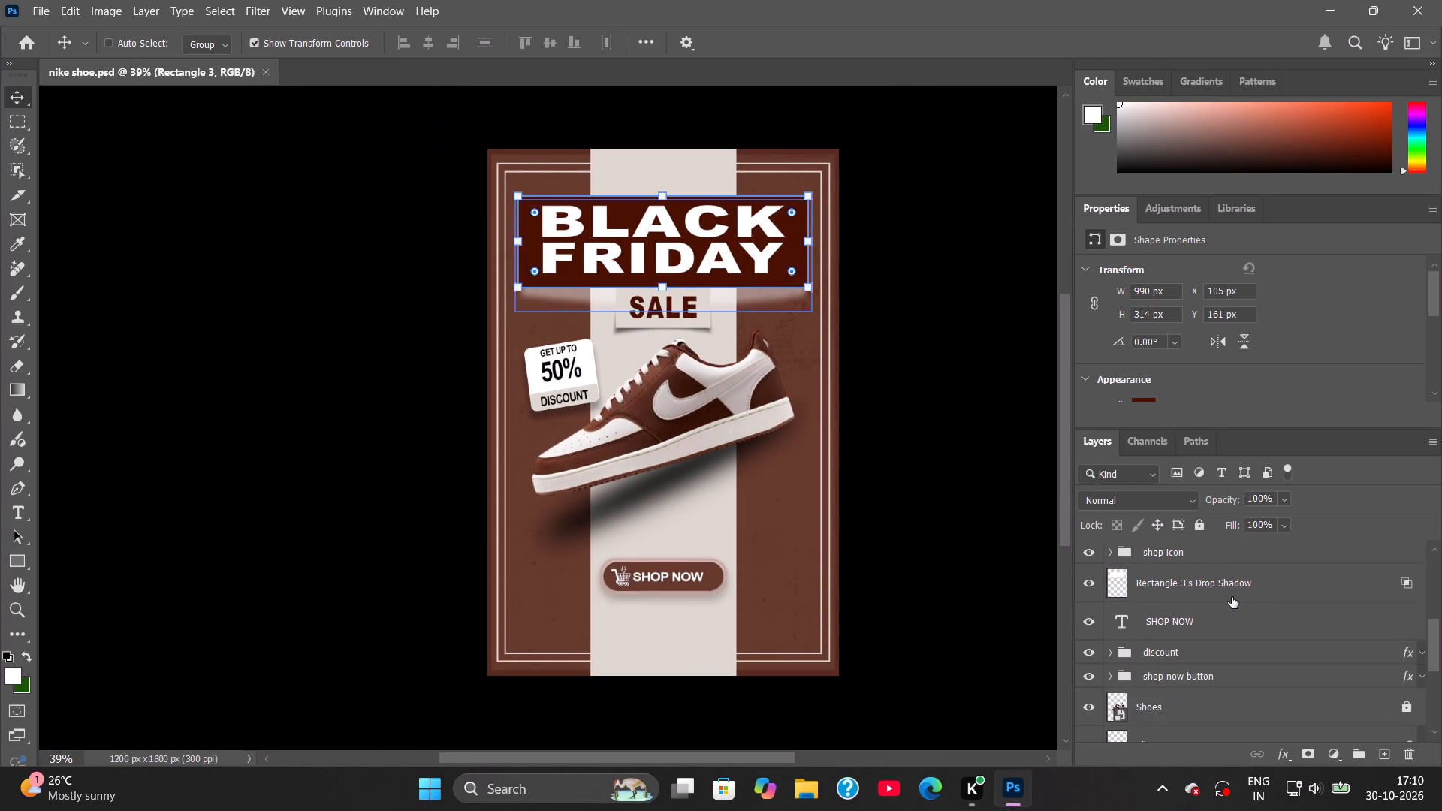
scroll(1232, 597, "up", 1)
left_click_drag(1194, 617, 1193, 598)
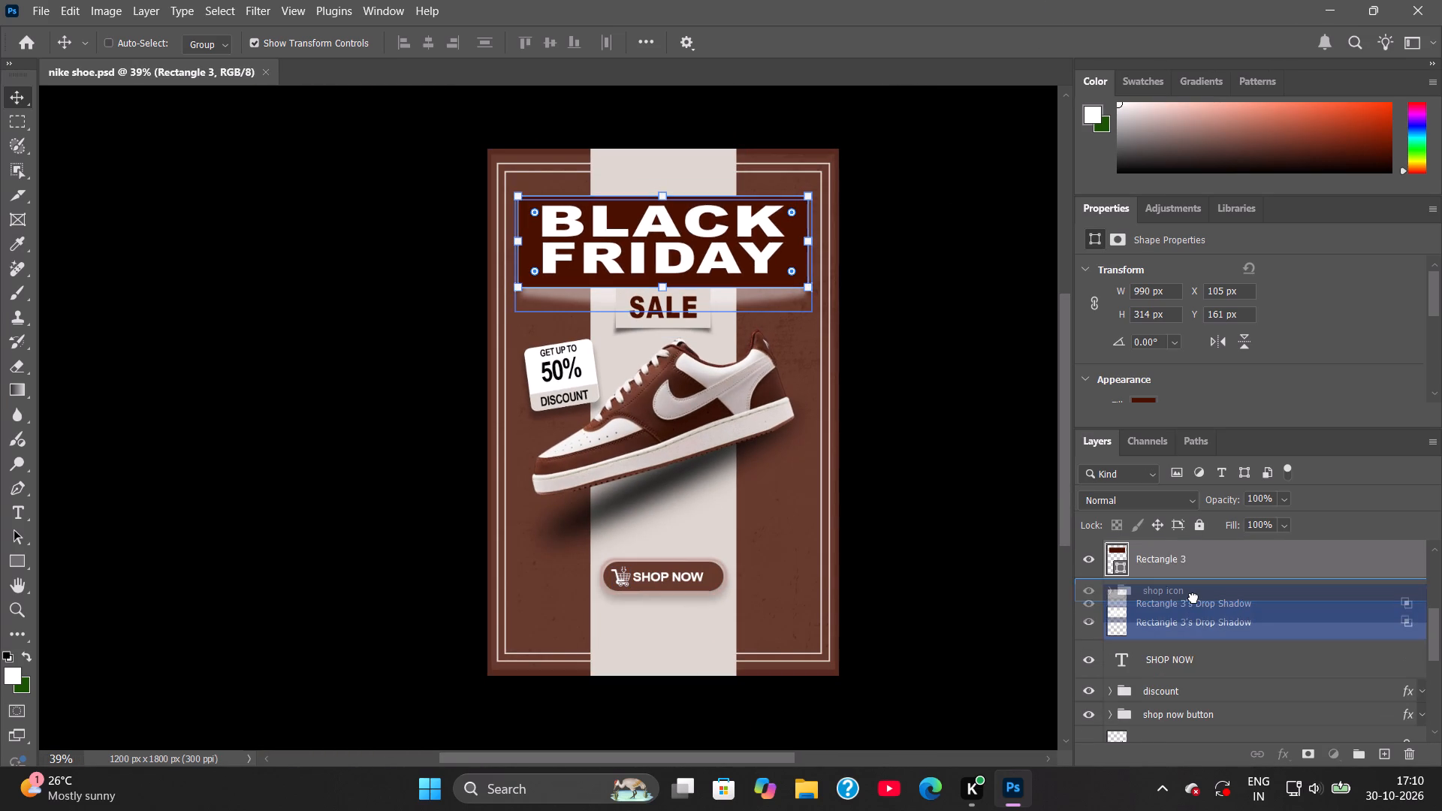
left_click_drag(1193, 598, 1193, 597)
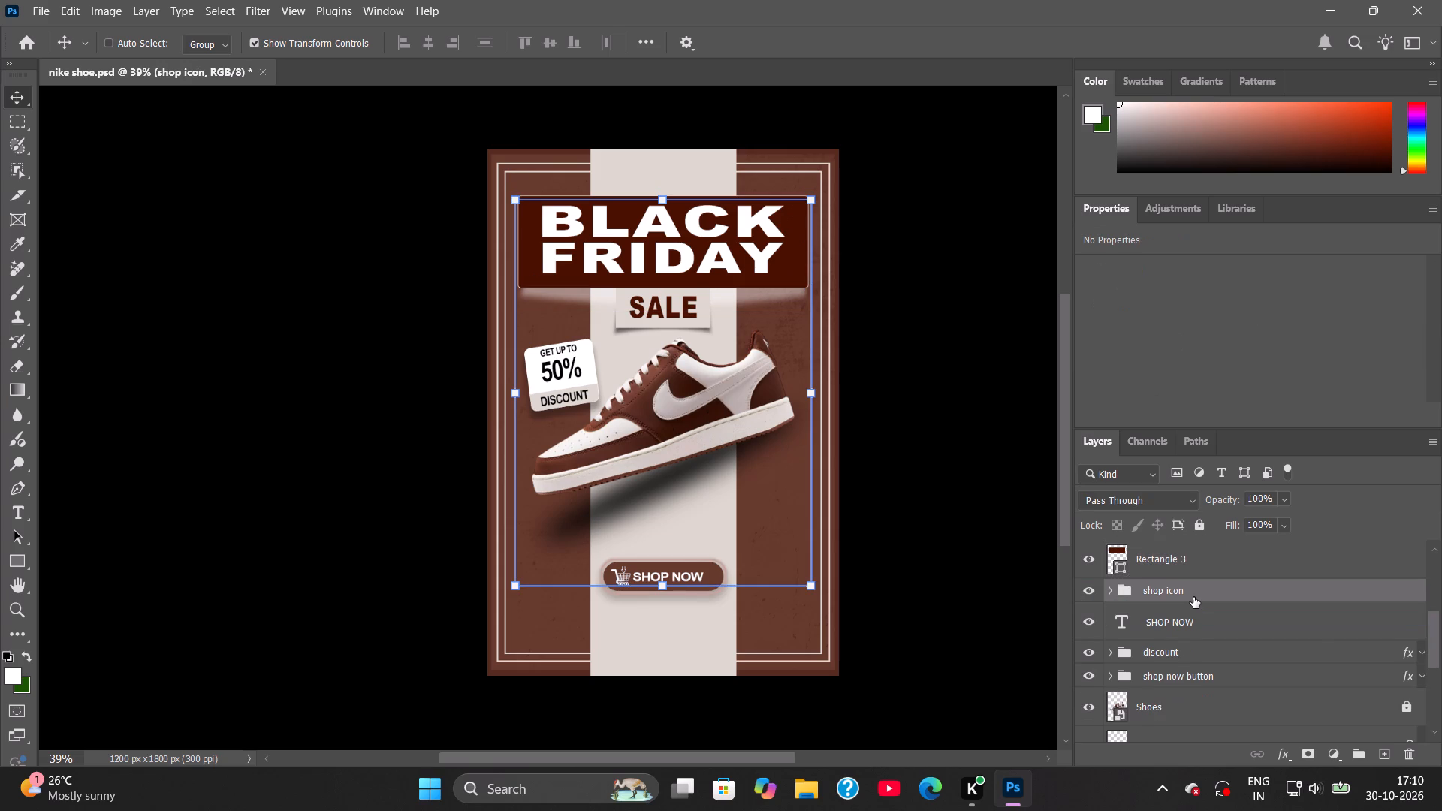
scroll(1193, 597, "up", 2)
scroll(1235, 612, "down", 2)
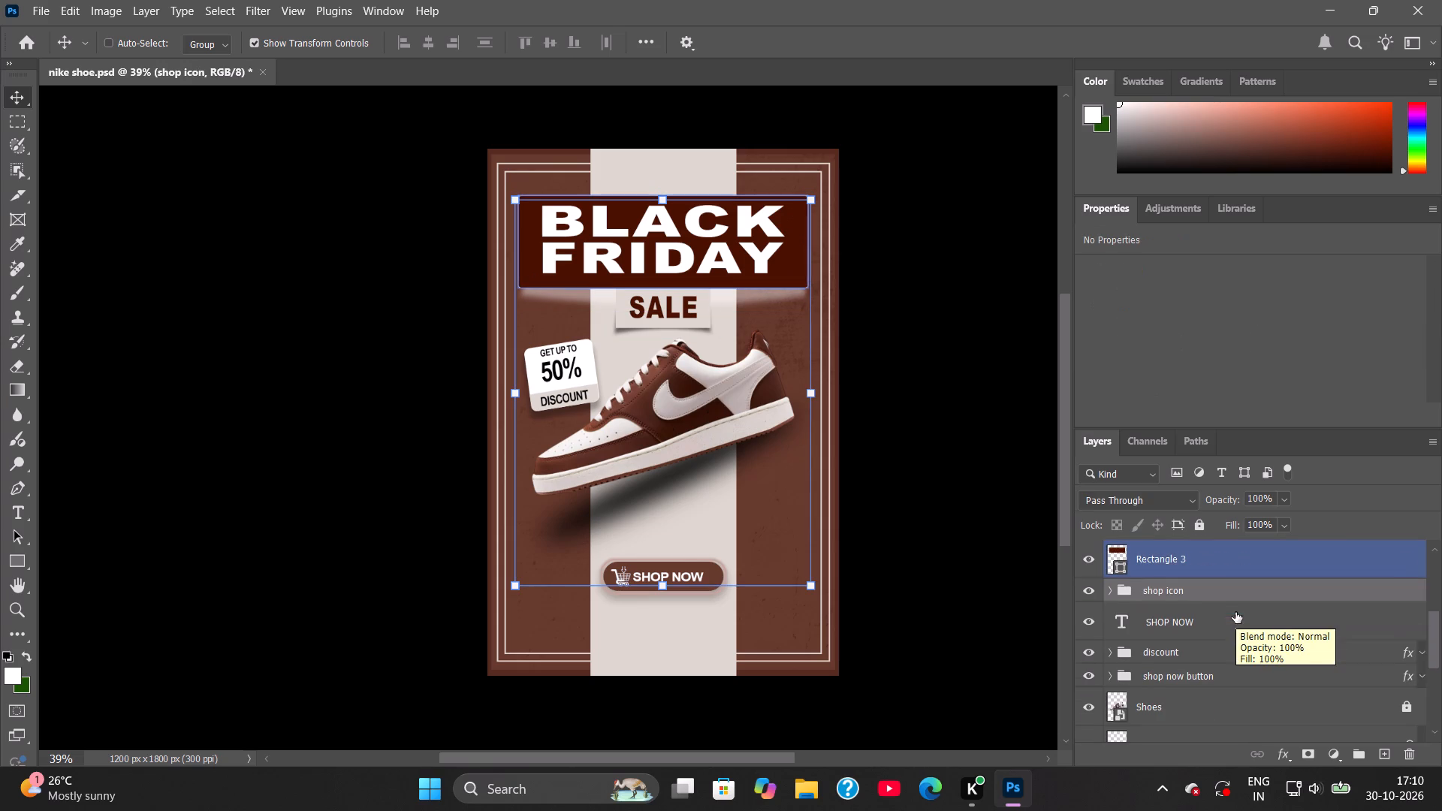
left_click(1102, 592)
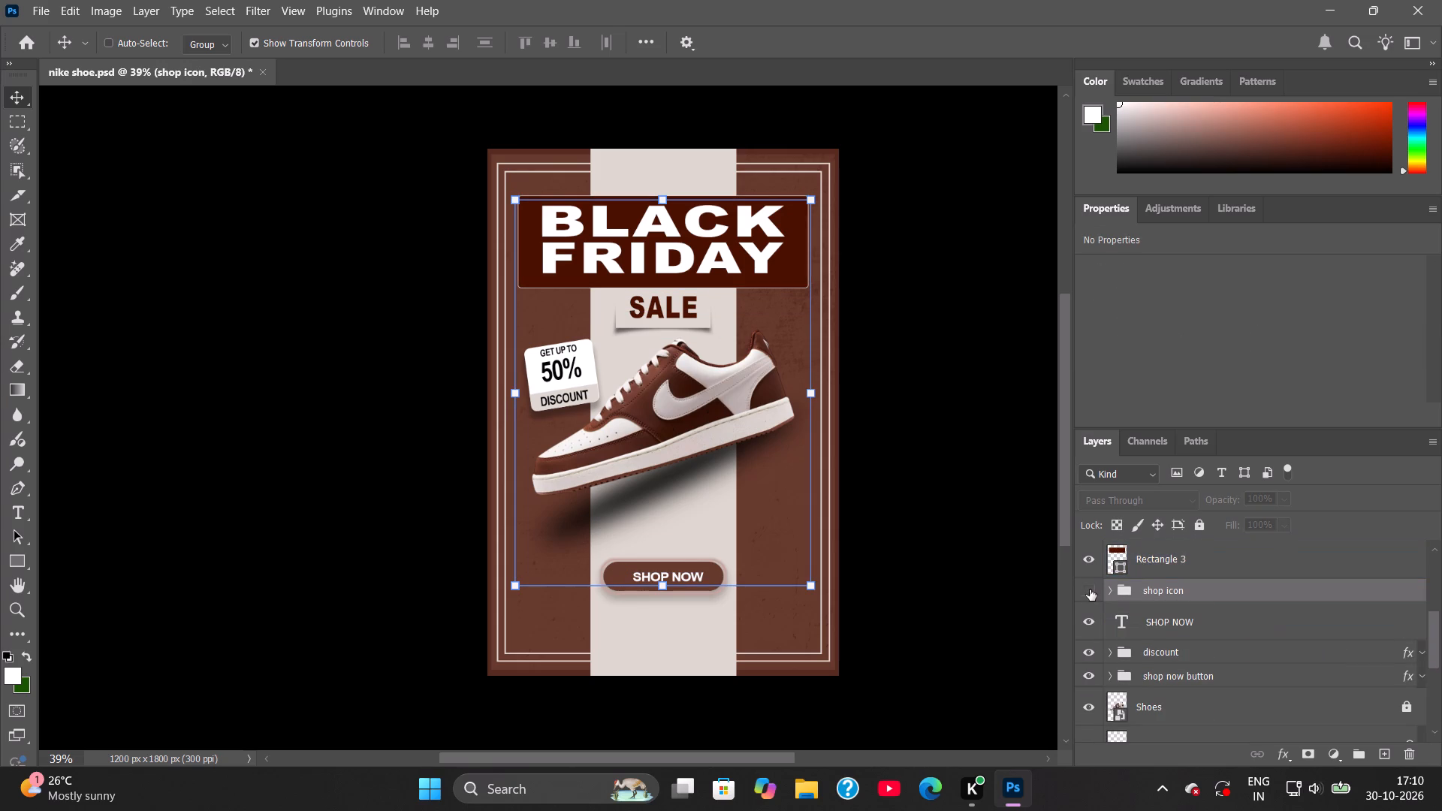
left_click(1086, 590)
left_click(1111, 594)
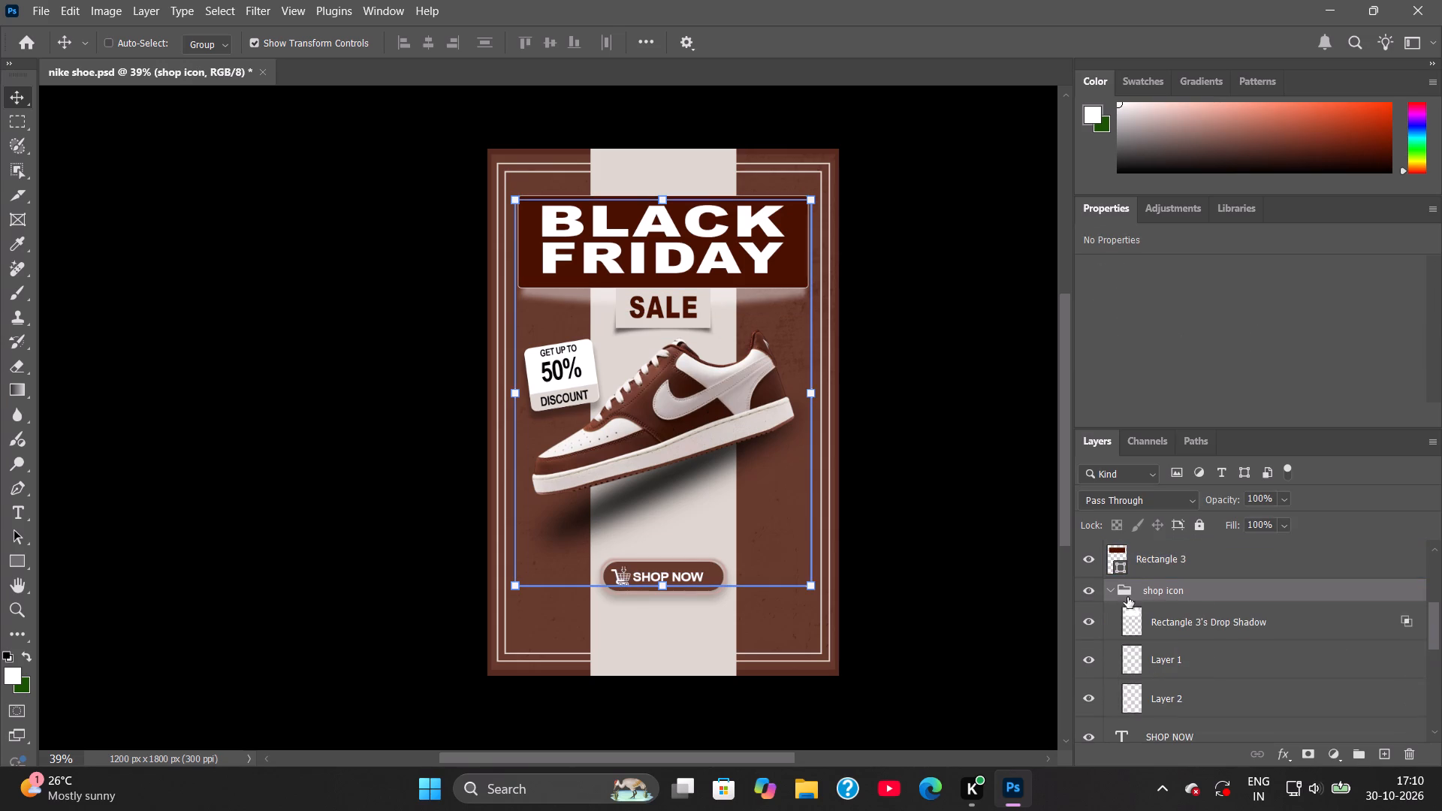
scroll(1231, 613, "up", 1)
left_click_drag(1217, 659, 1217, 633)
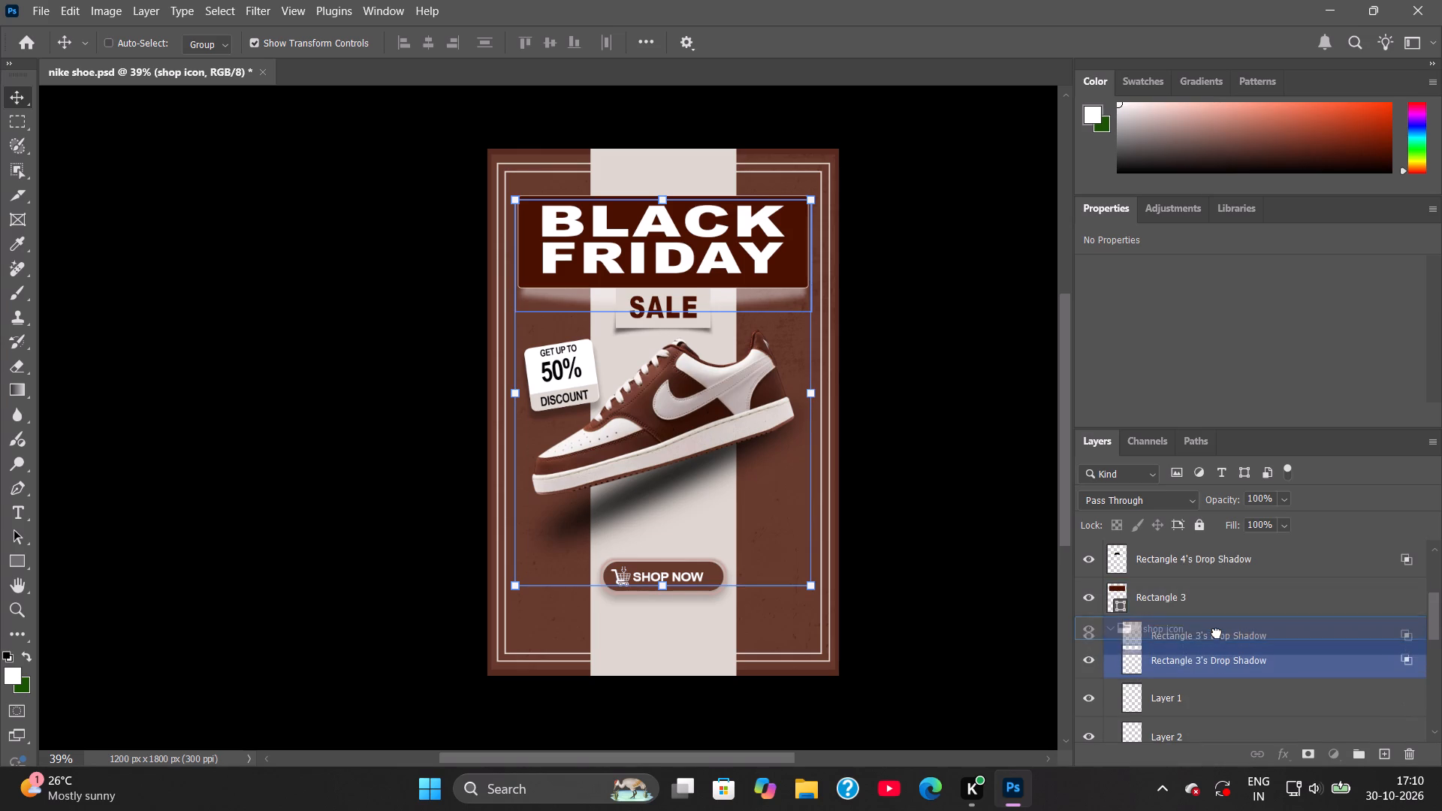
left_click_drag(1217, 633, 1219, 614)
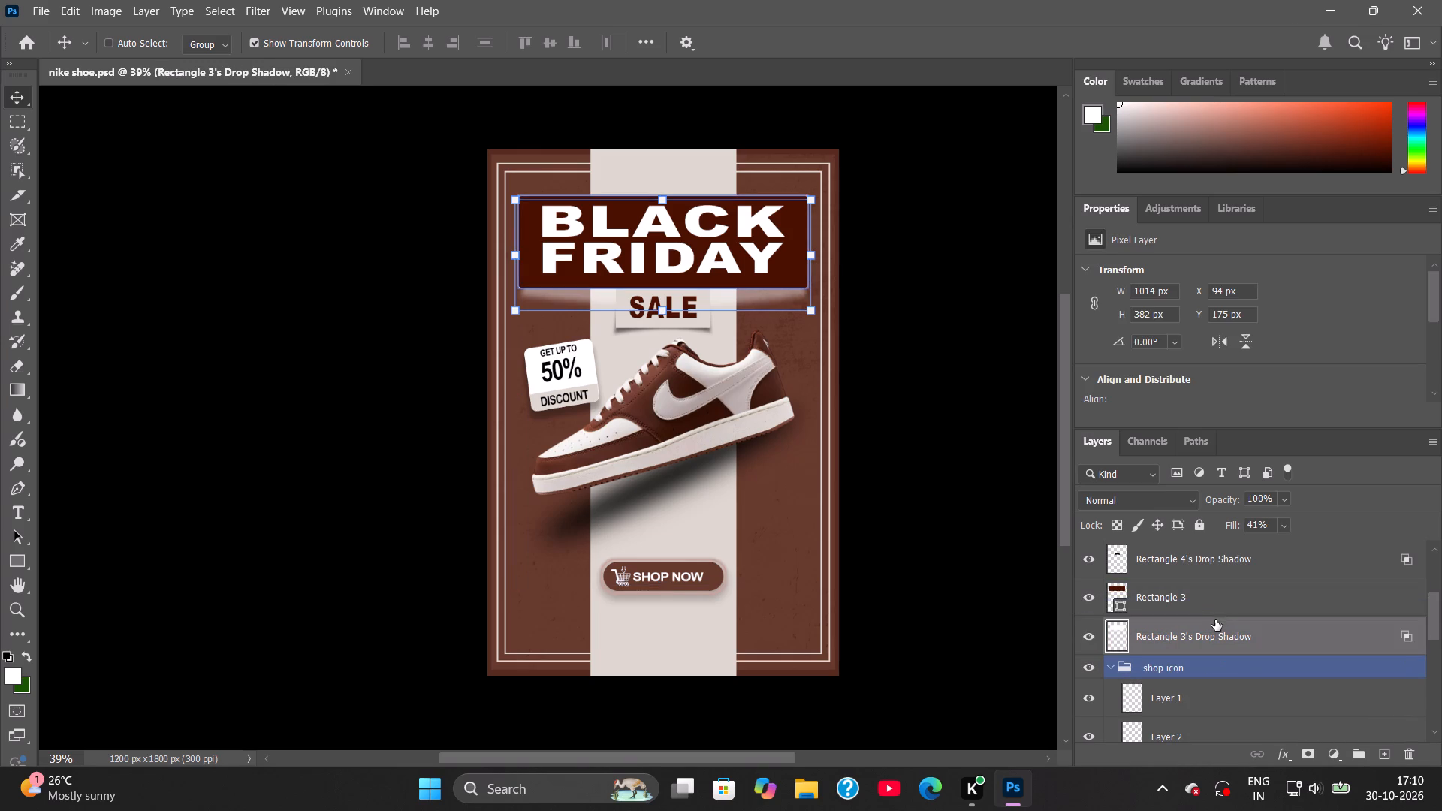
left_click(1094, 668)
left_click(1094, 668)
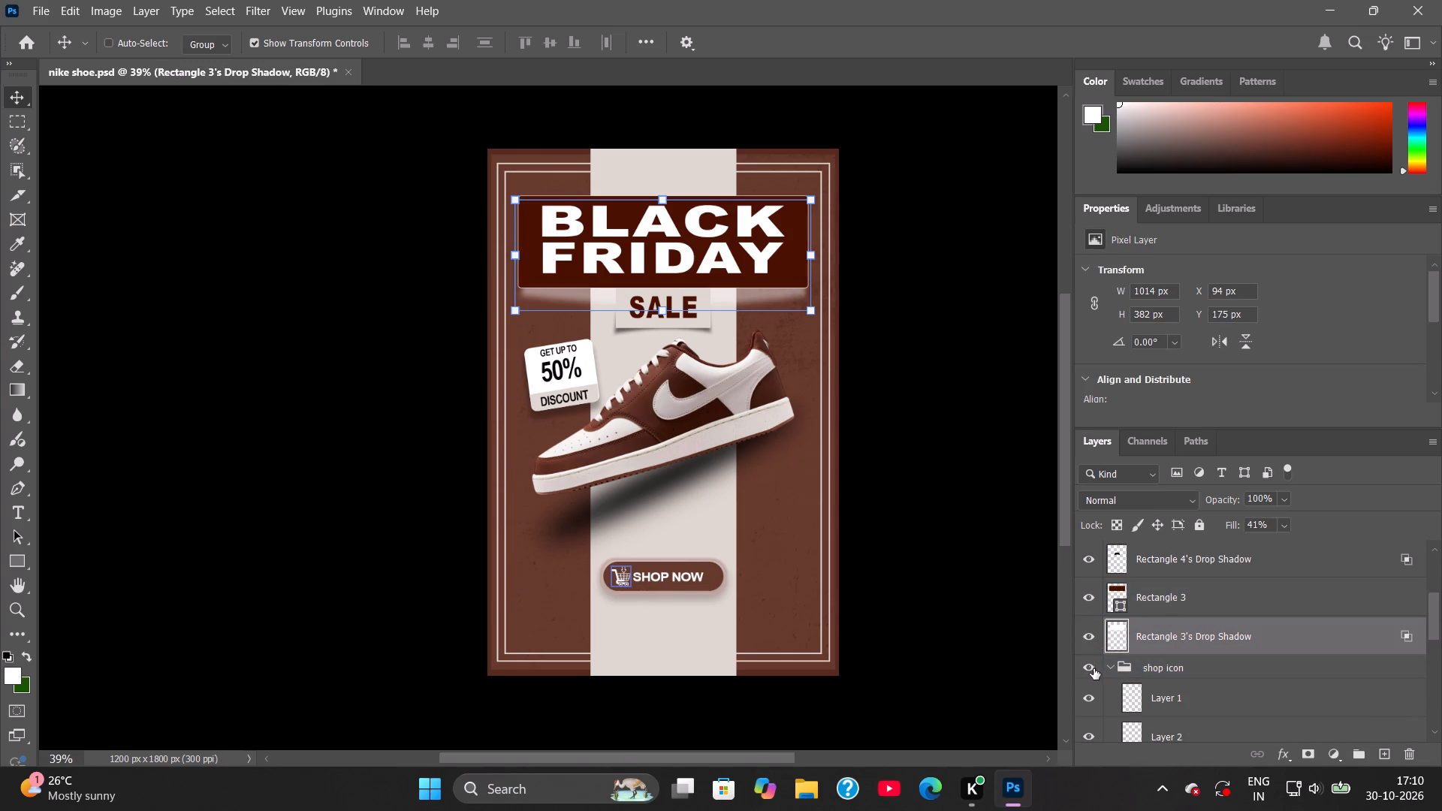
left_click(1109, 665)
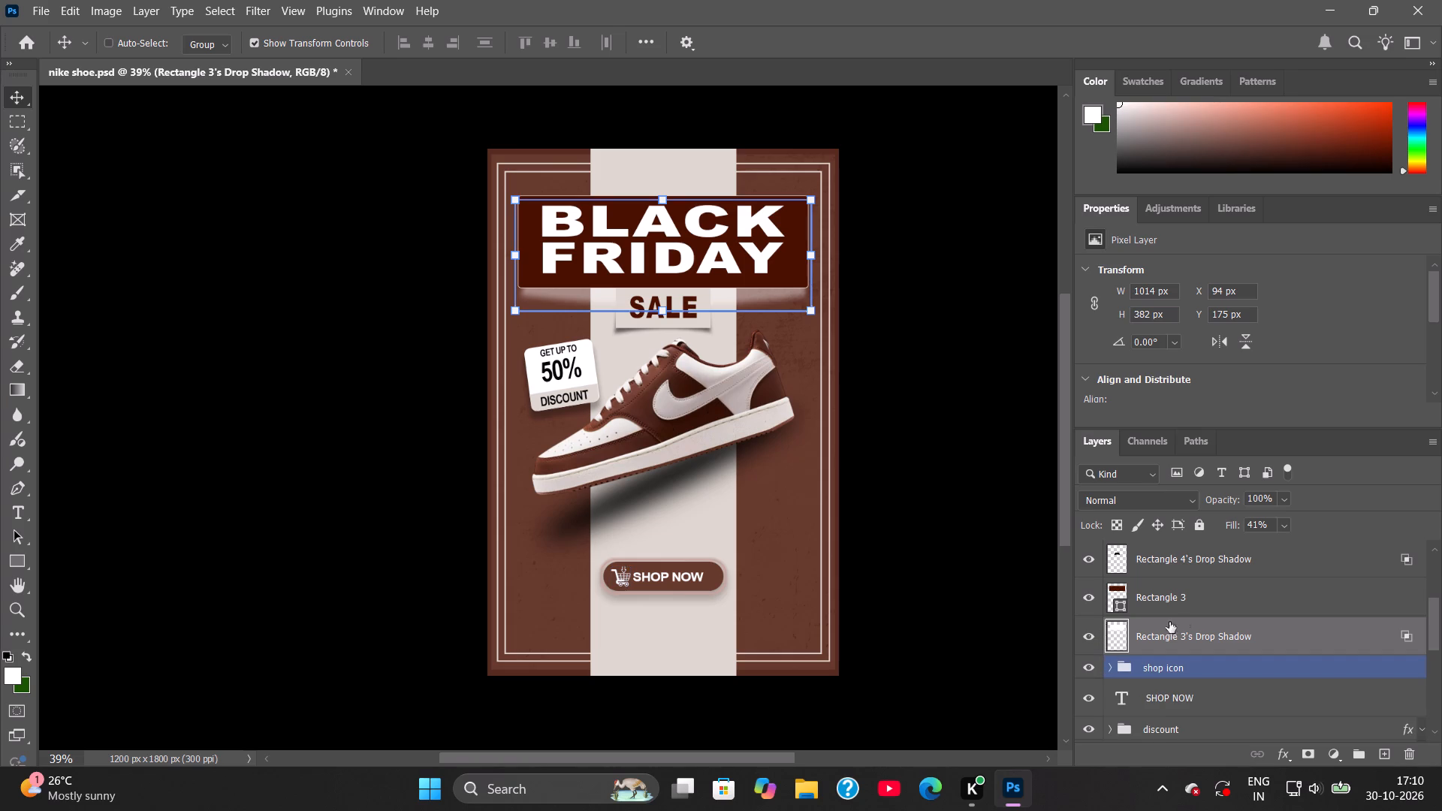
Examine the BLACK FRIDAY banner's separate drop shadow layer by toggling its visibility and viewing its blending options.
left_click(1091, 639)
left_click(1091, 639)
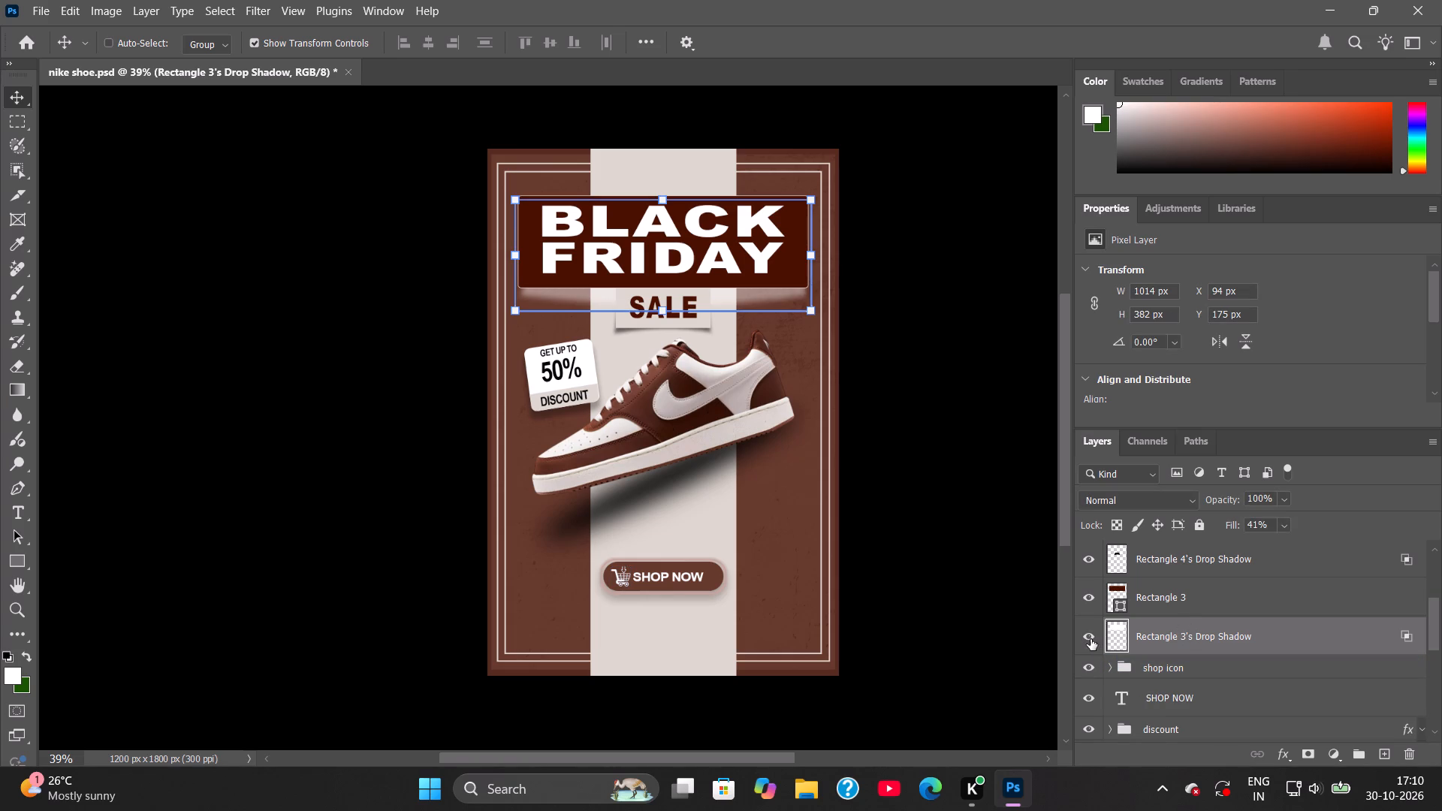
double_click(1357, 639)
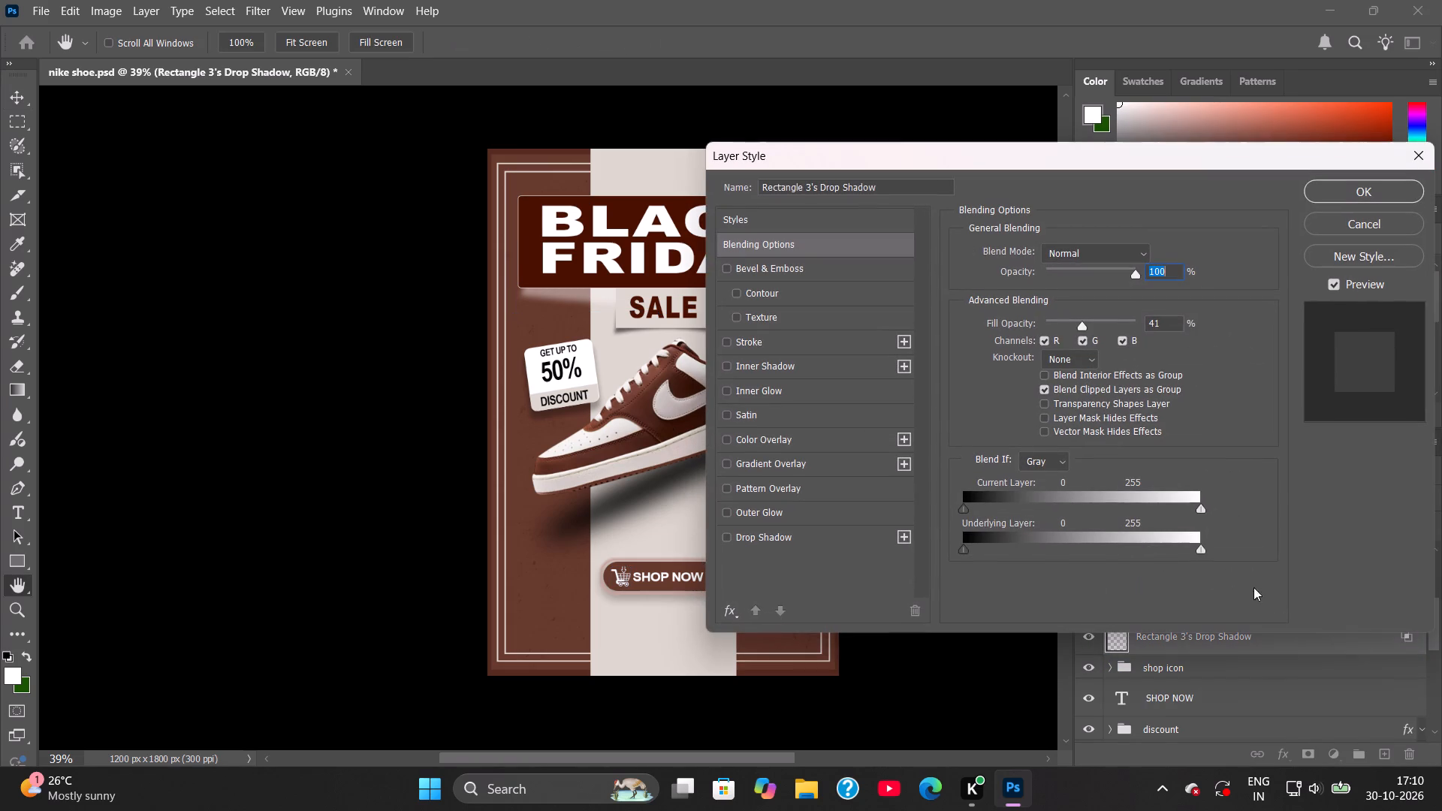
left_click_drag(1214, 162, 1196, 161)
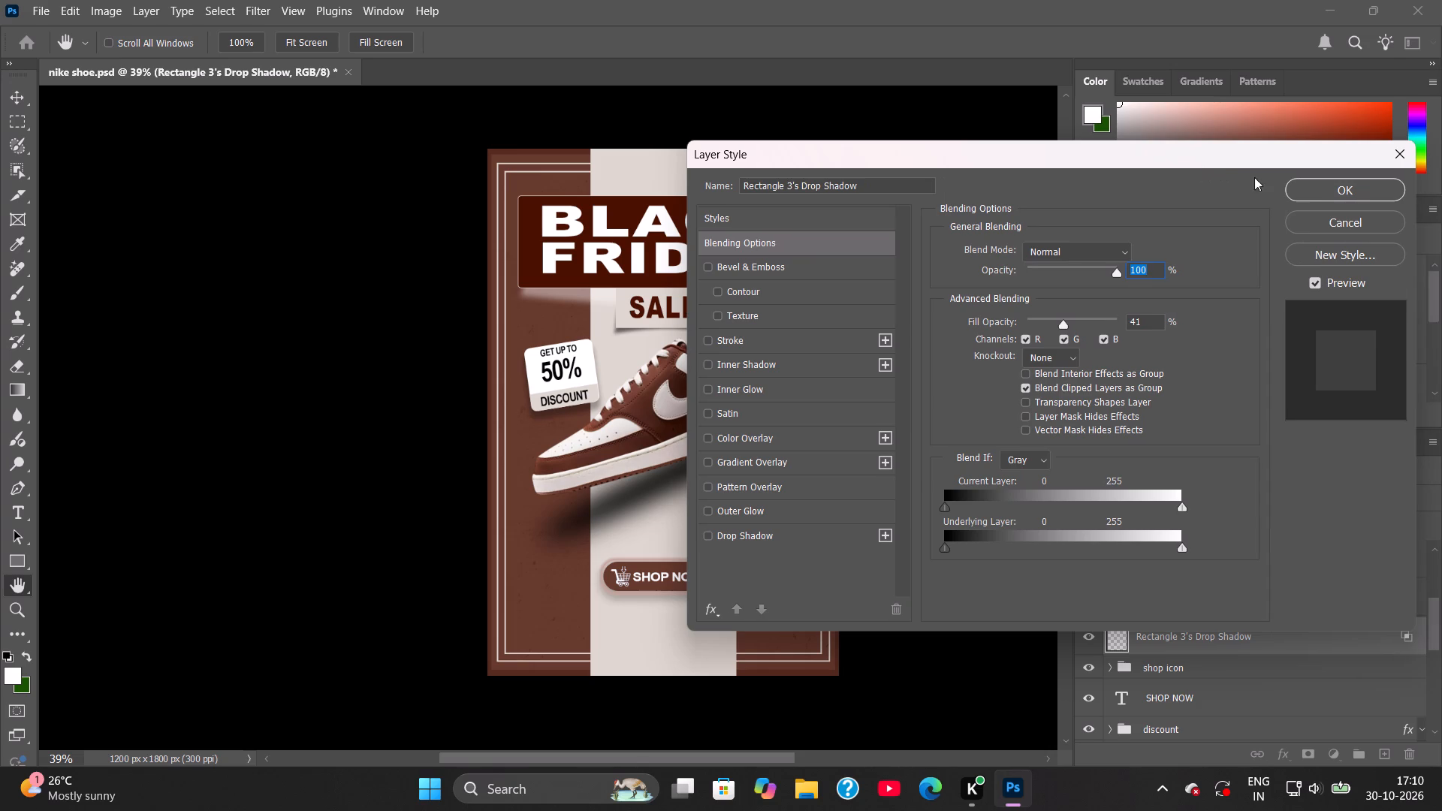
left_click(1314, 189)
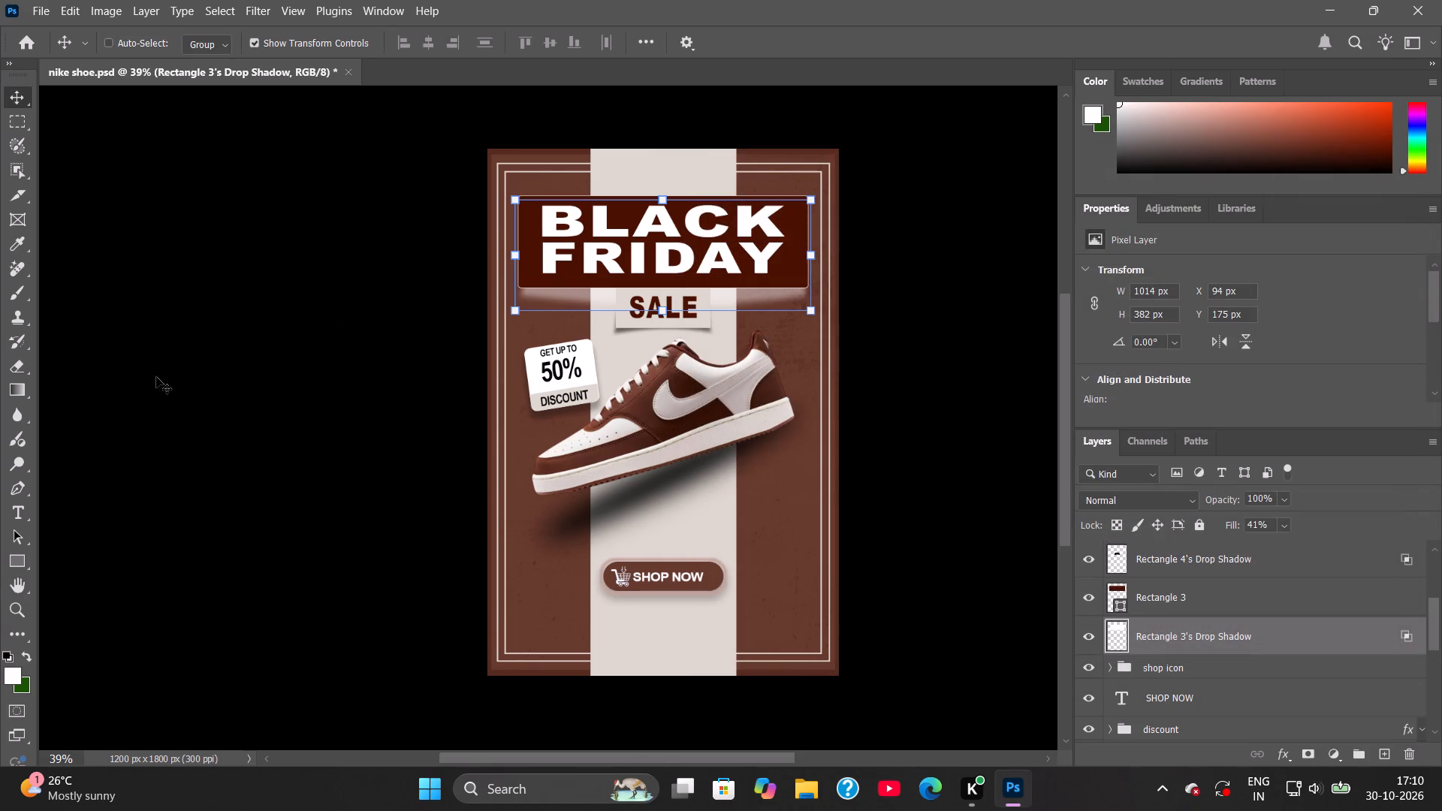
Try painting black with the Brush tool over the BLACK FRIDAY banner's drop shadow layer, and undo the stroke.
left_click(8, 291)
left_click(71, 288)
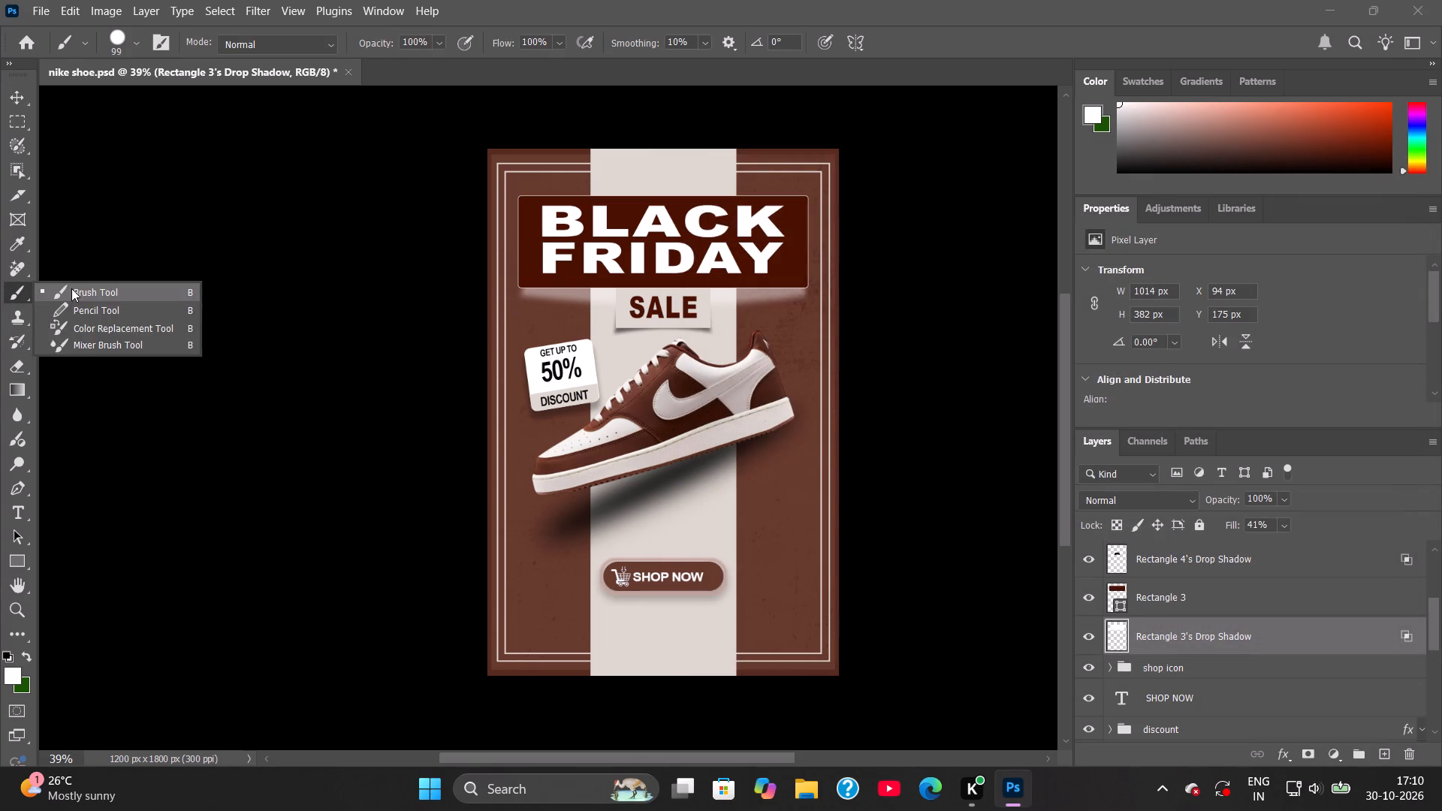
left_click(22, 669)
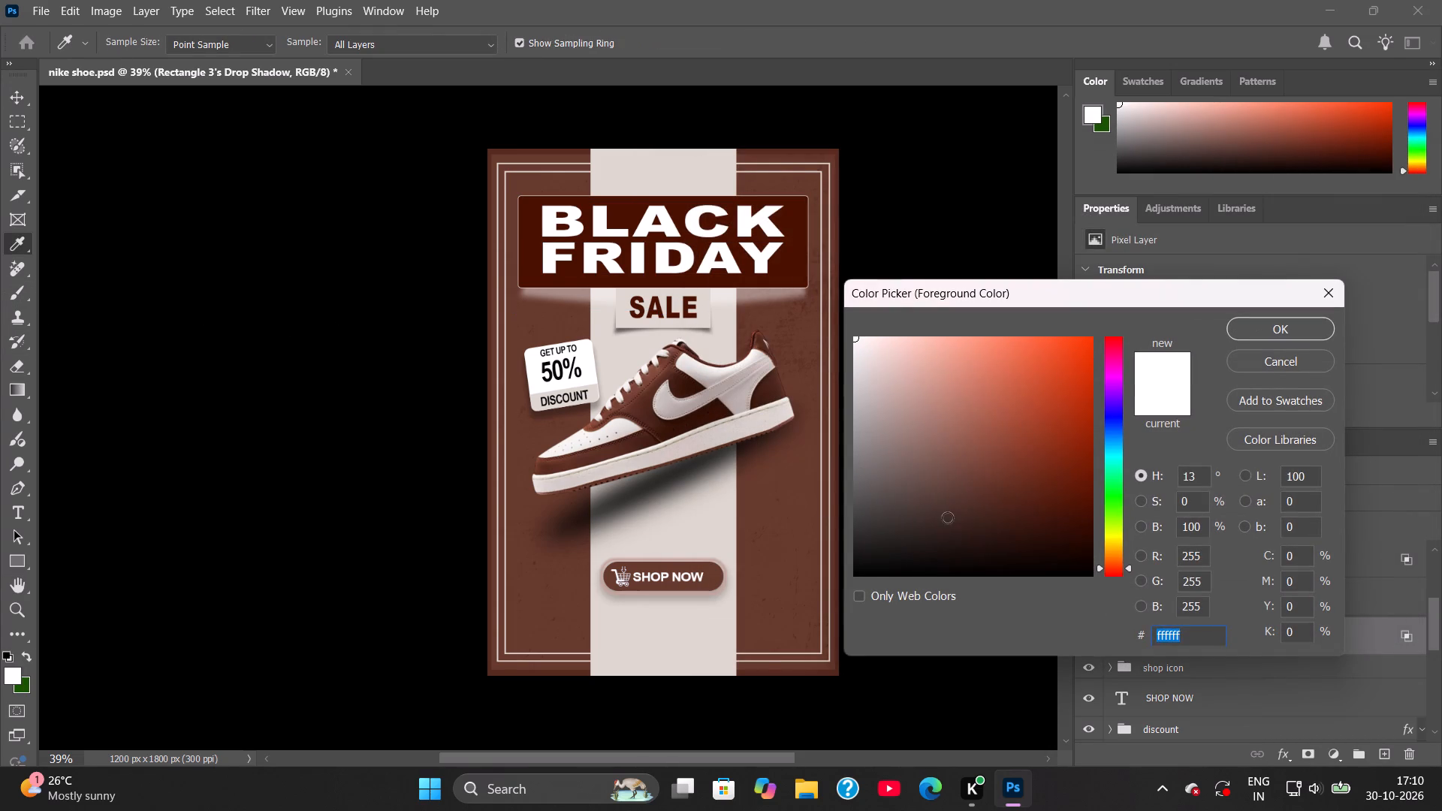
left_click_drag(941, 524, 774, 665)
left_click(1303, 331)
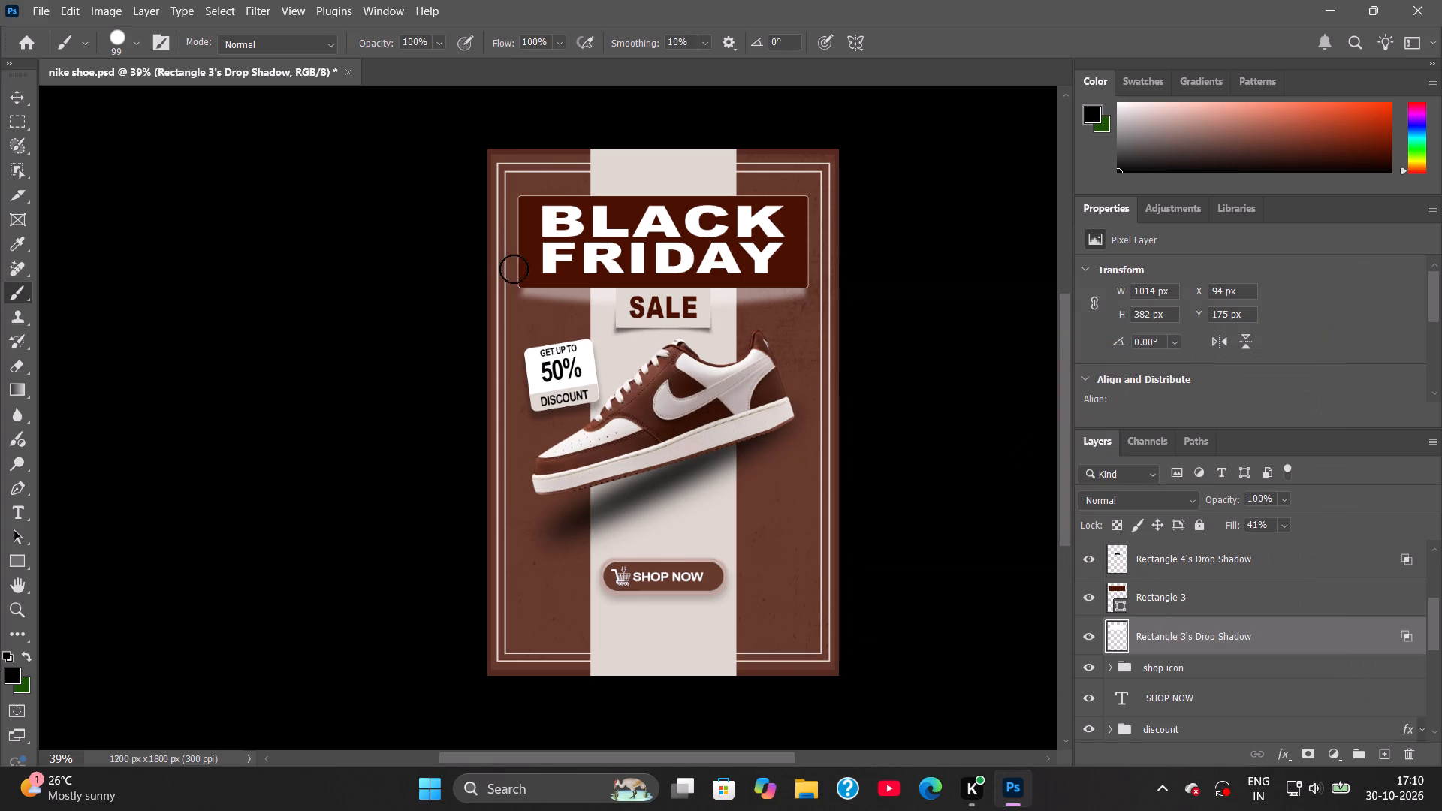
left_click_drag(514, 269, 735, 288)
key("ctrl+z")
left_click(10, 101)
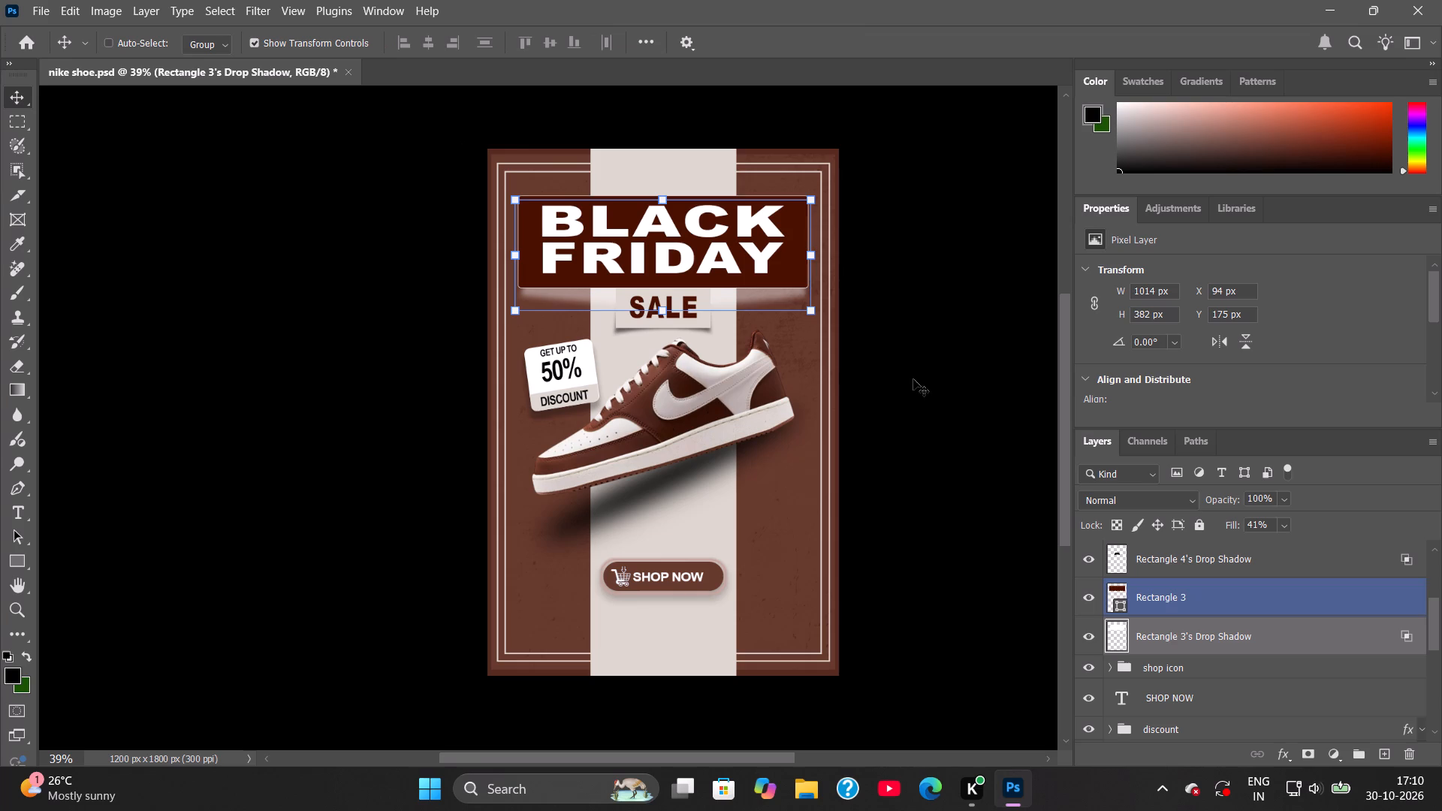
Select the Shoes layer and save the poster document.
scroll(1221, 678, "down", 2)
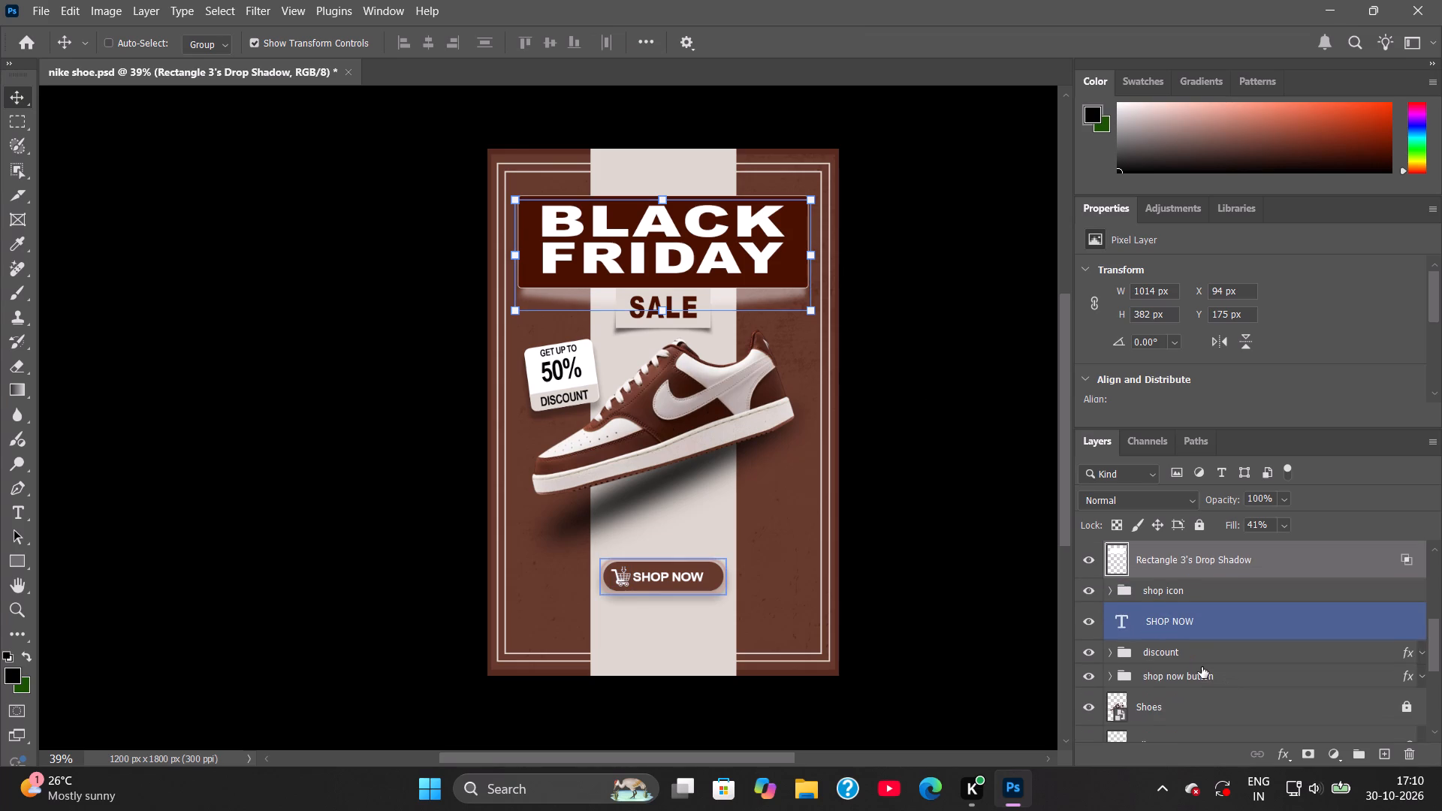
scroll(1202, 667, "down", 1)
left_click(1181, 665)
key("ctrl+s")
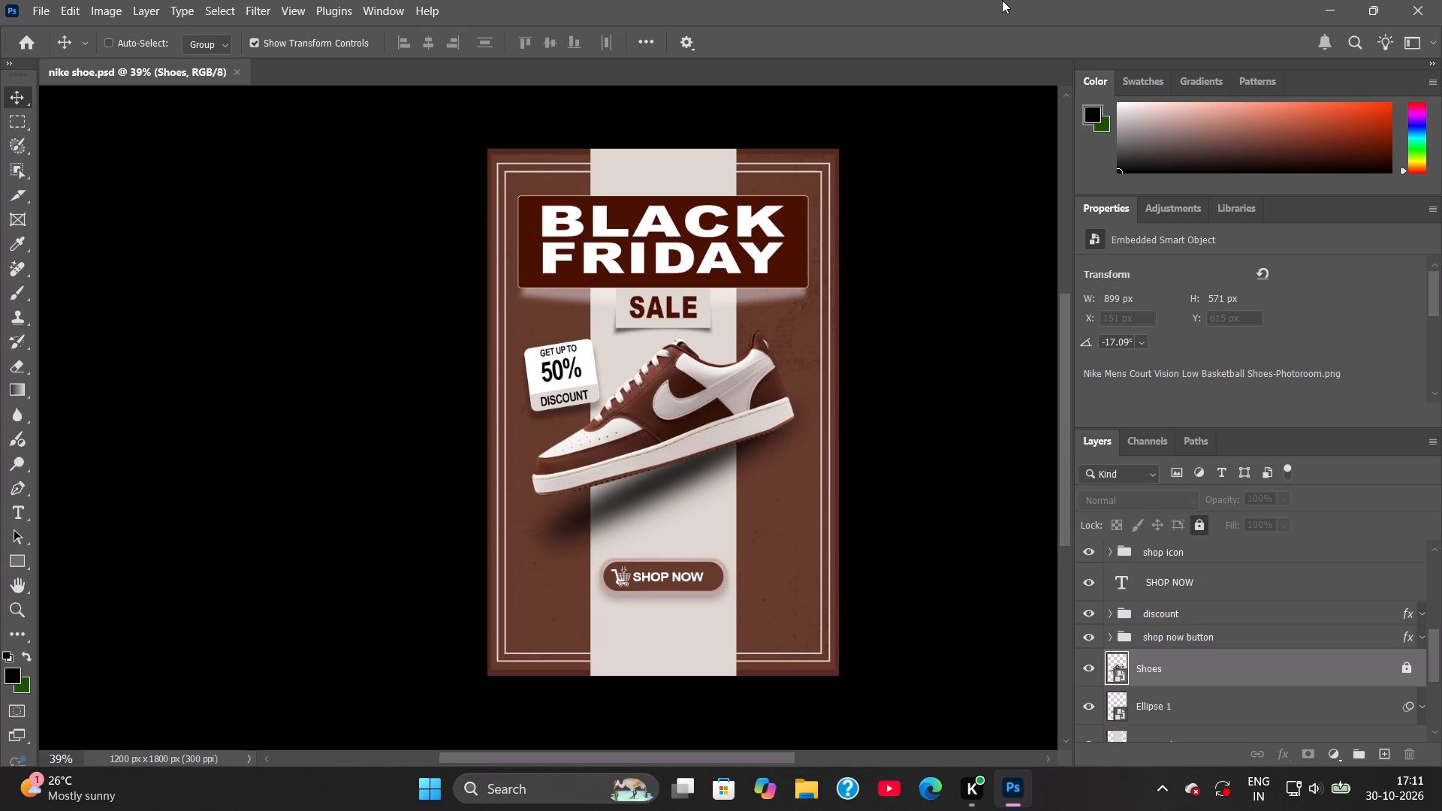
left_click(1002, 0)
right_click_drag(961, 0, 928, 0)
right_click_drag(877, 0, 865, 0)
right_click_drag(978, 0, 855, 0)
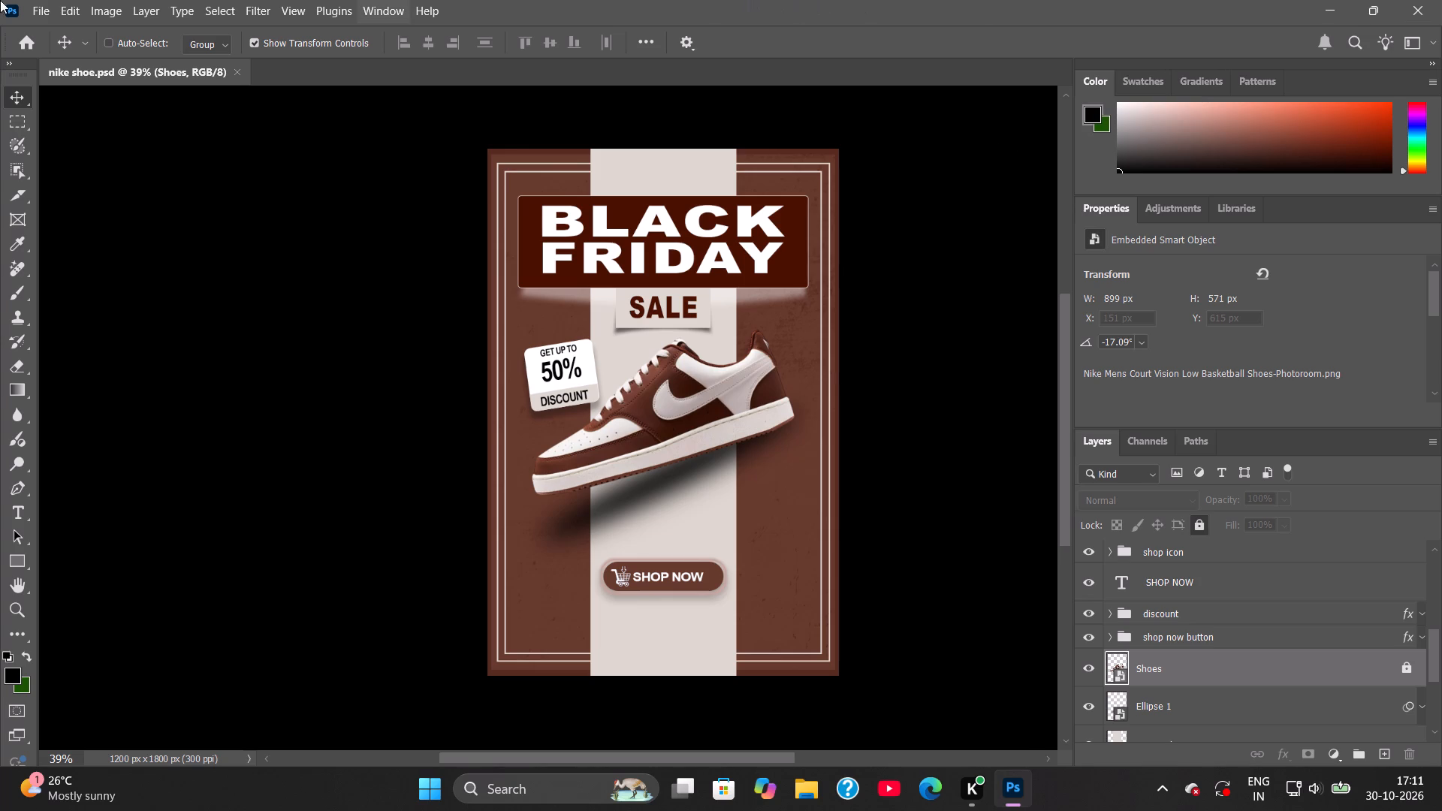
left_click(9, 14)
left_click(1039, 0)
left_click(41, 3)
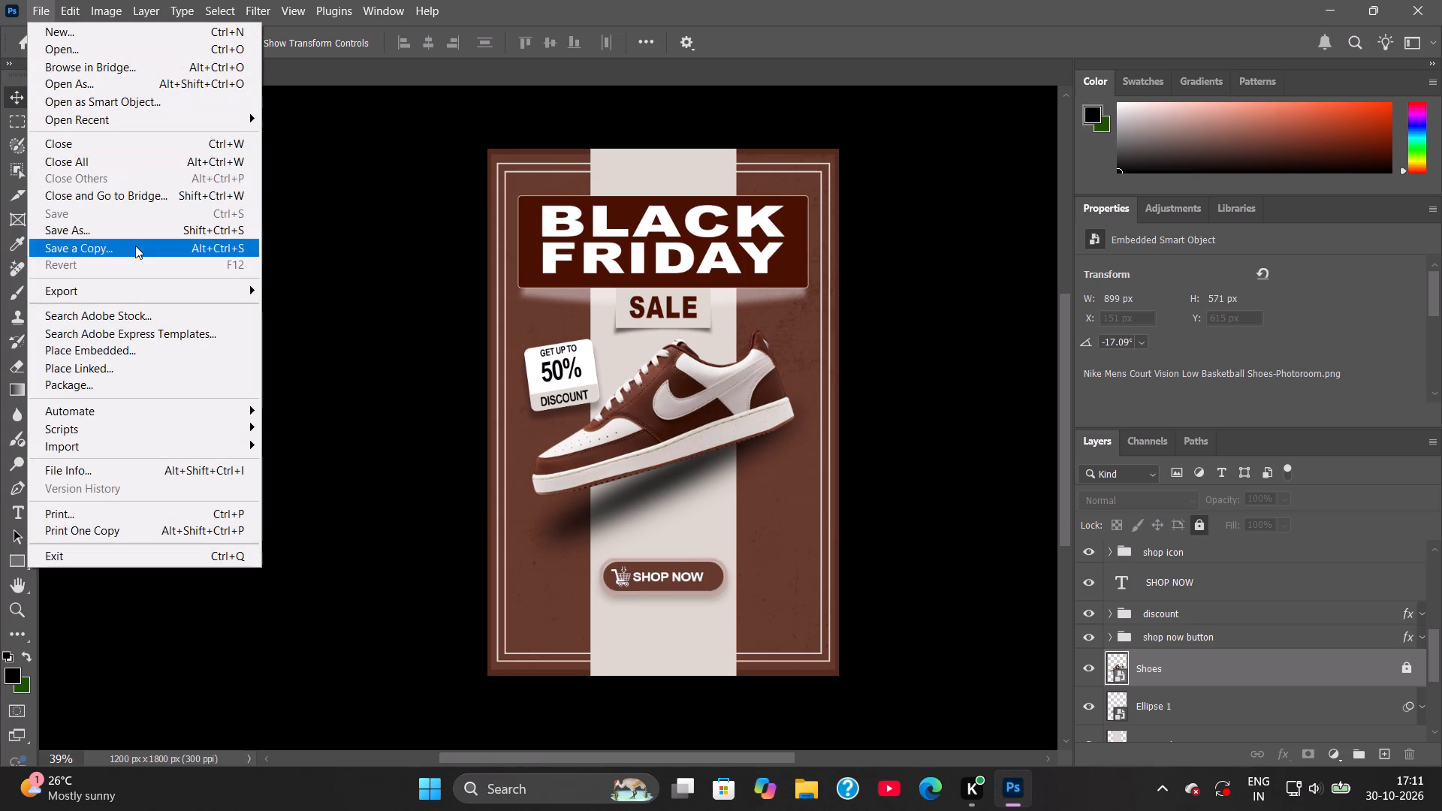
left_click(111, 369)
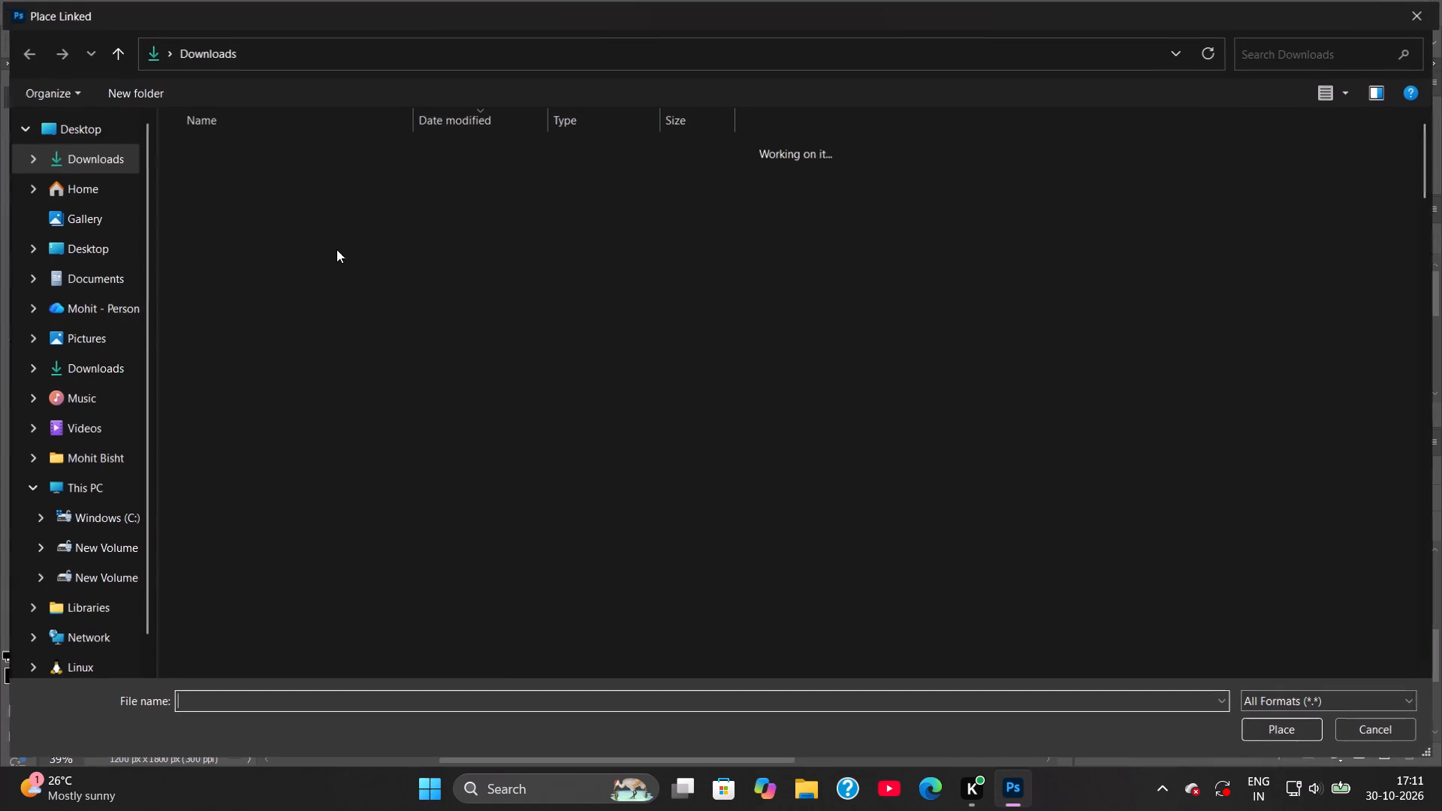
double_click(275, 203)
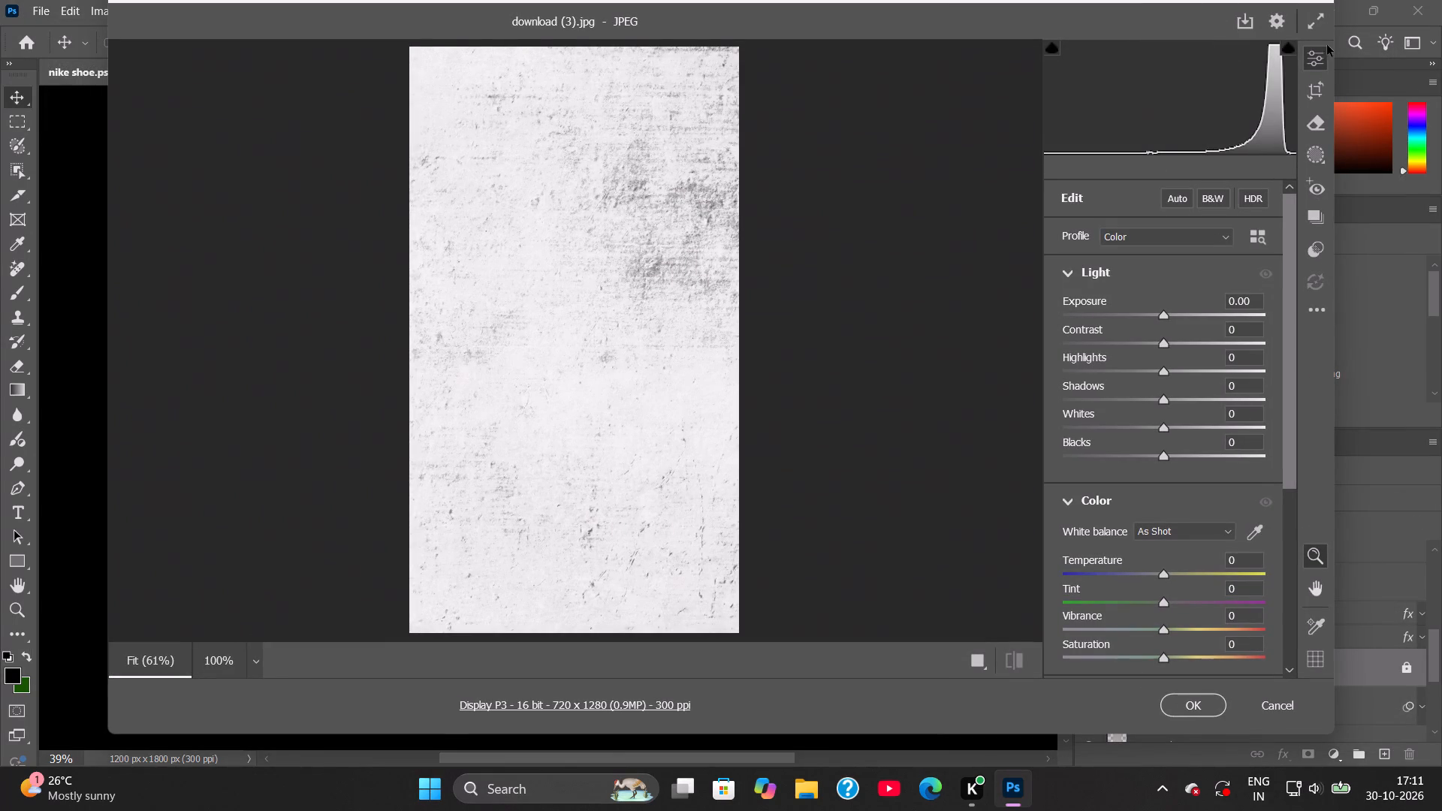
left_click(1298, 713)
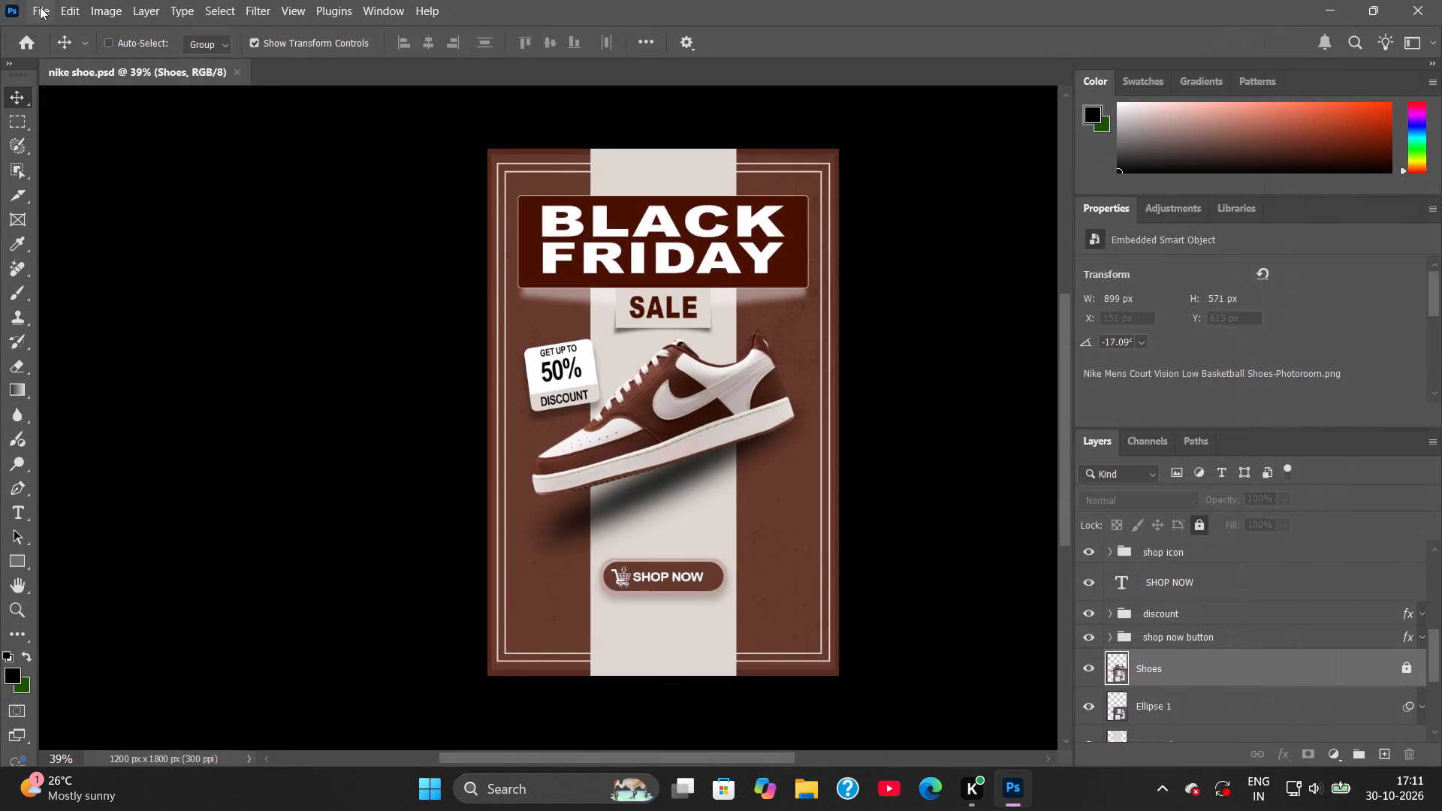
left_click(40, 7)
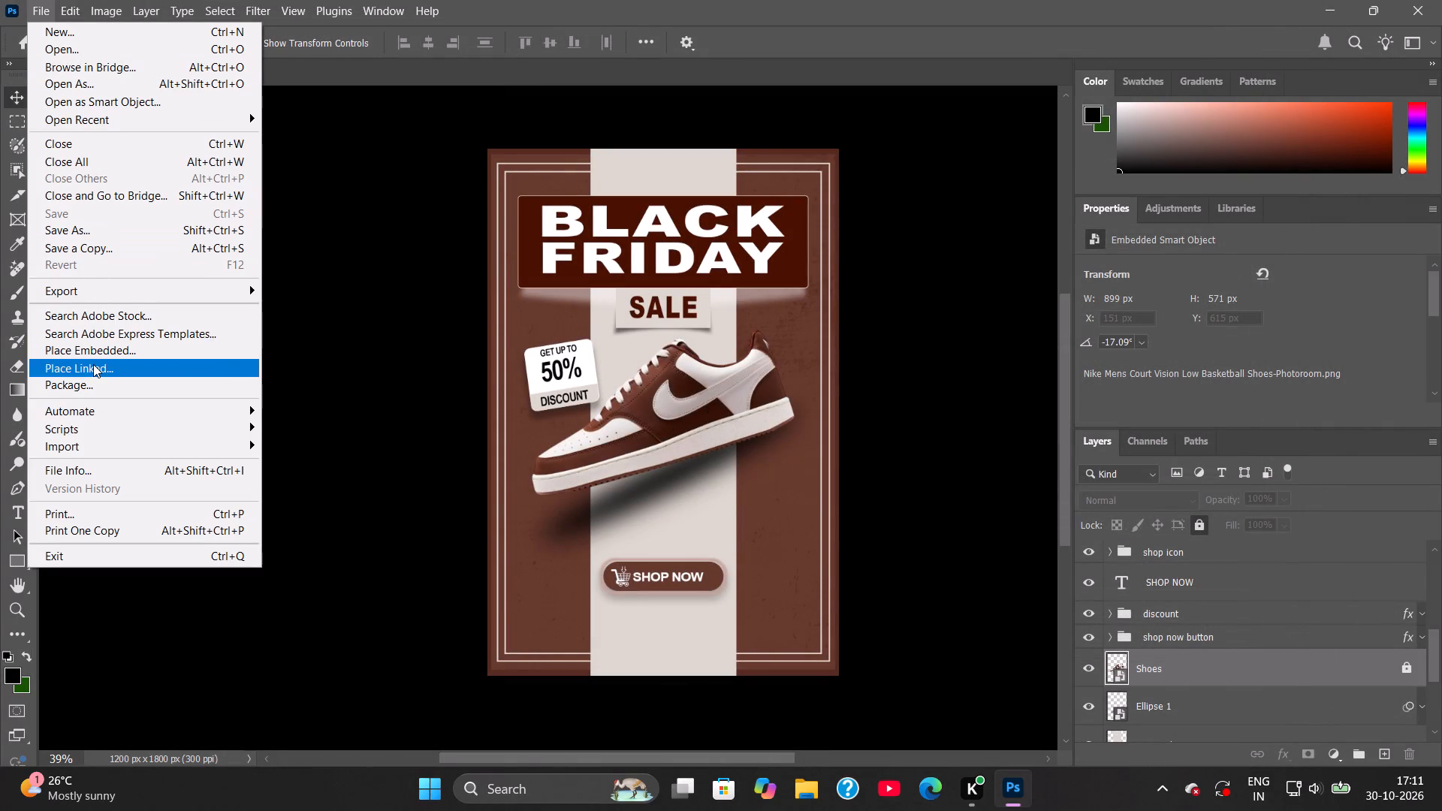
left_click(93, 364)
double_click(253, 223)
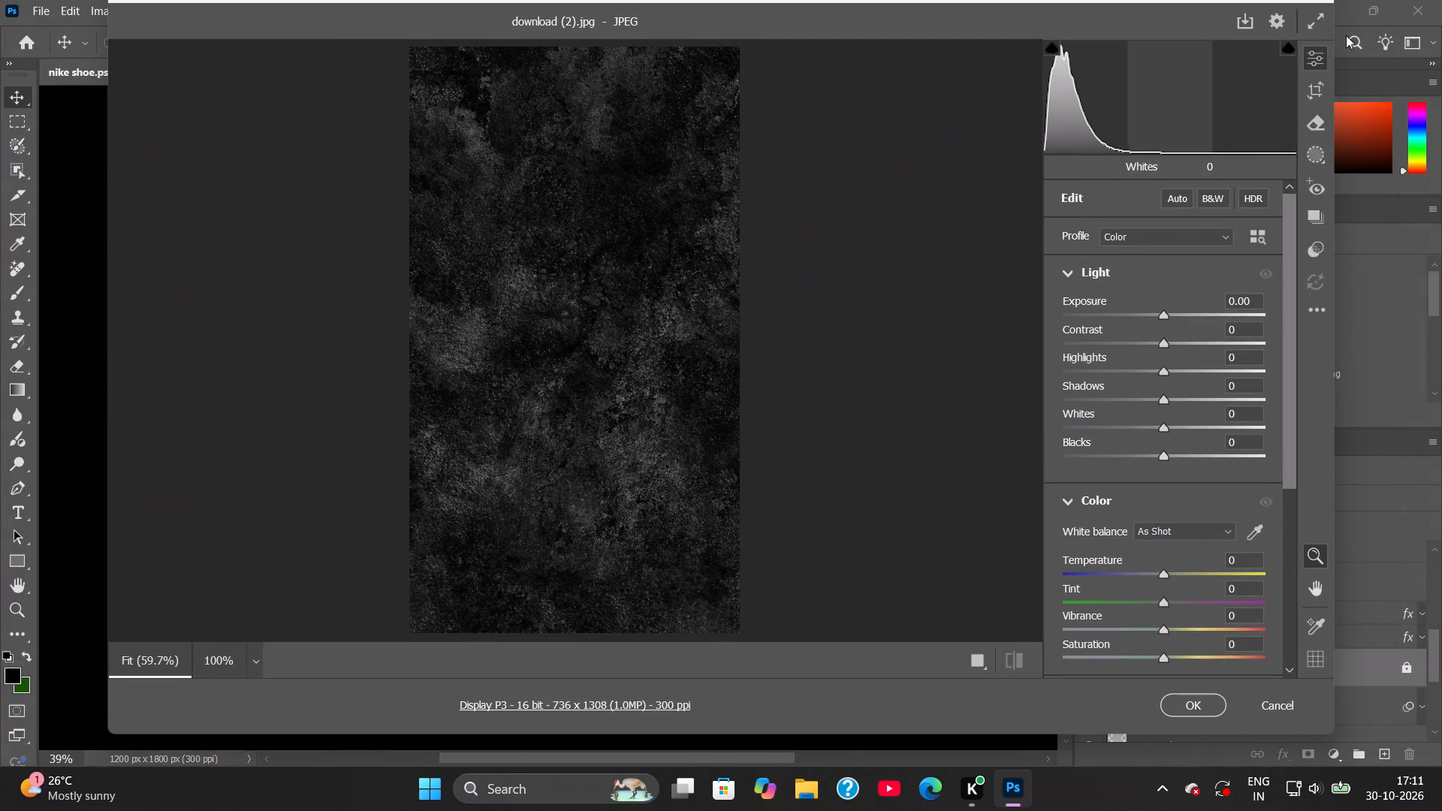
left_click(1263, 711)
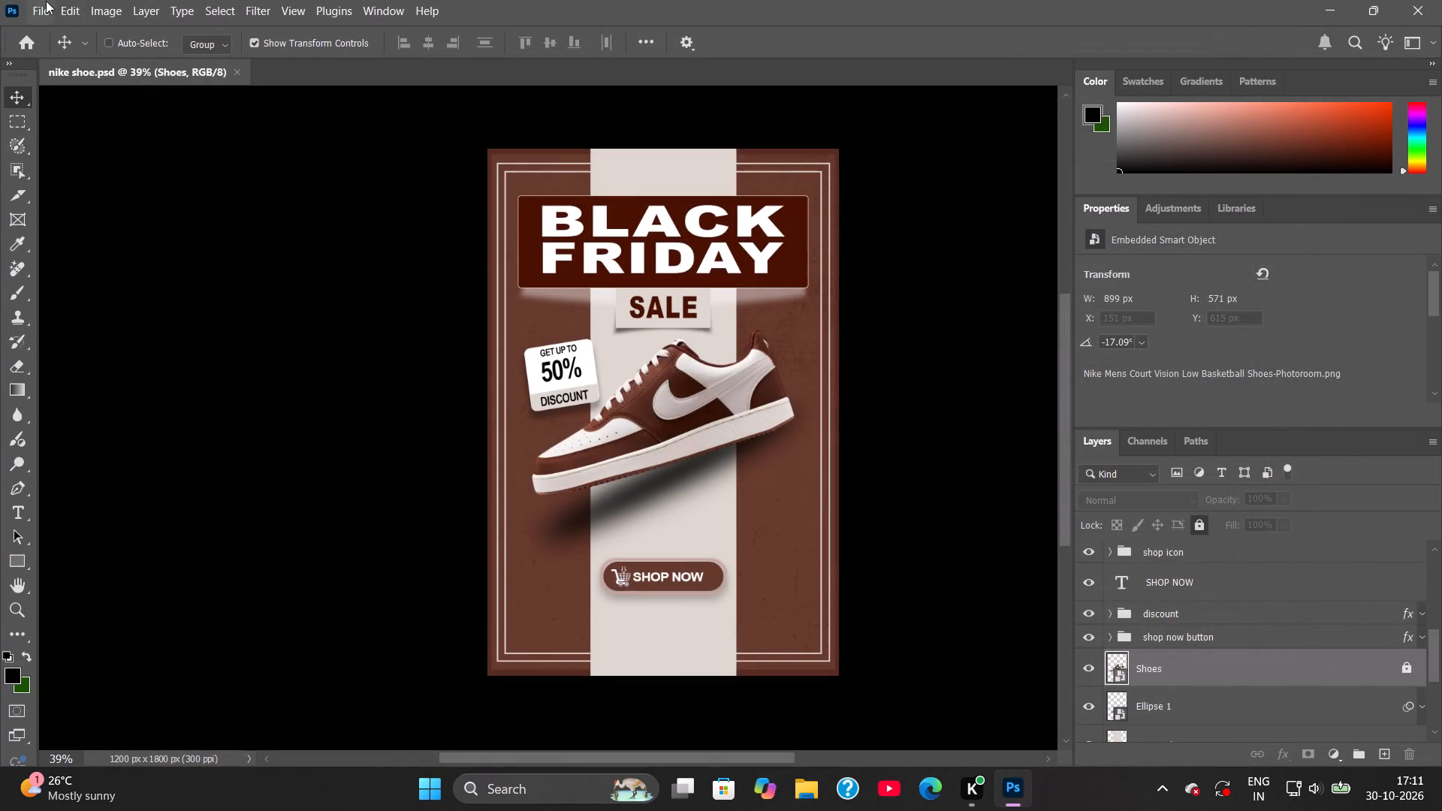
Place the Nike swoosh image pngwing.com.png from Downloads into the poster as a linked smart object.
left_click(46, 1)
left_click(104, 375)
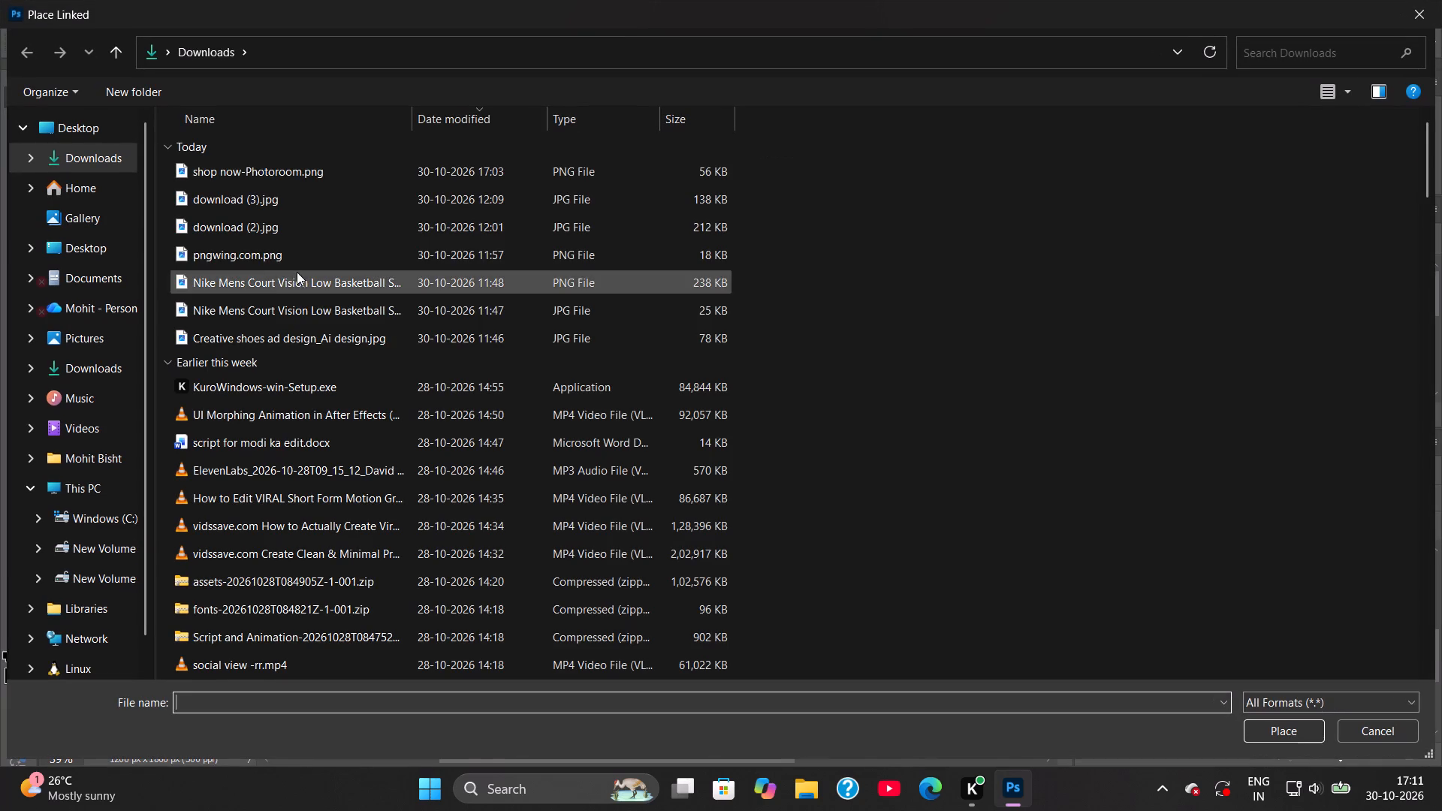
double_click(268, 261)
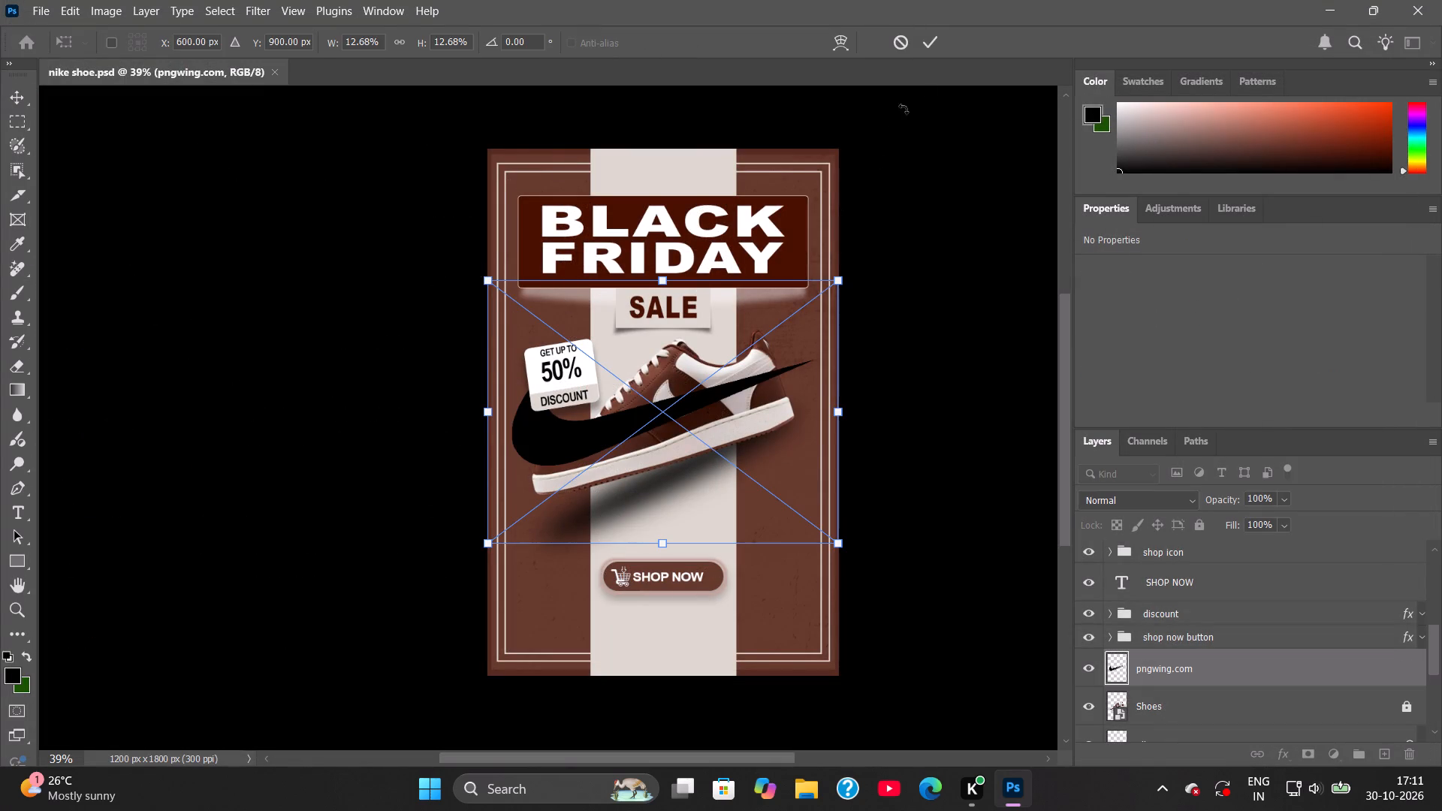
left_click(929, 46)
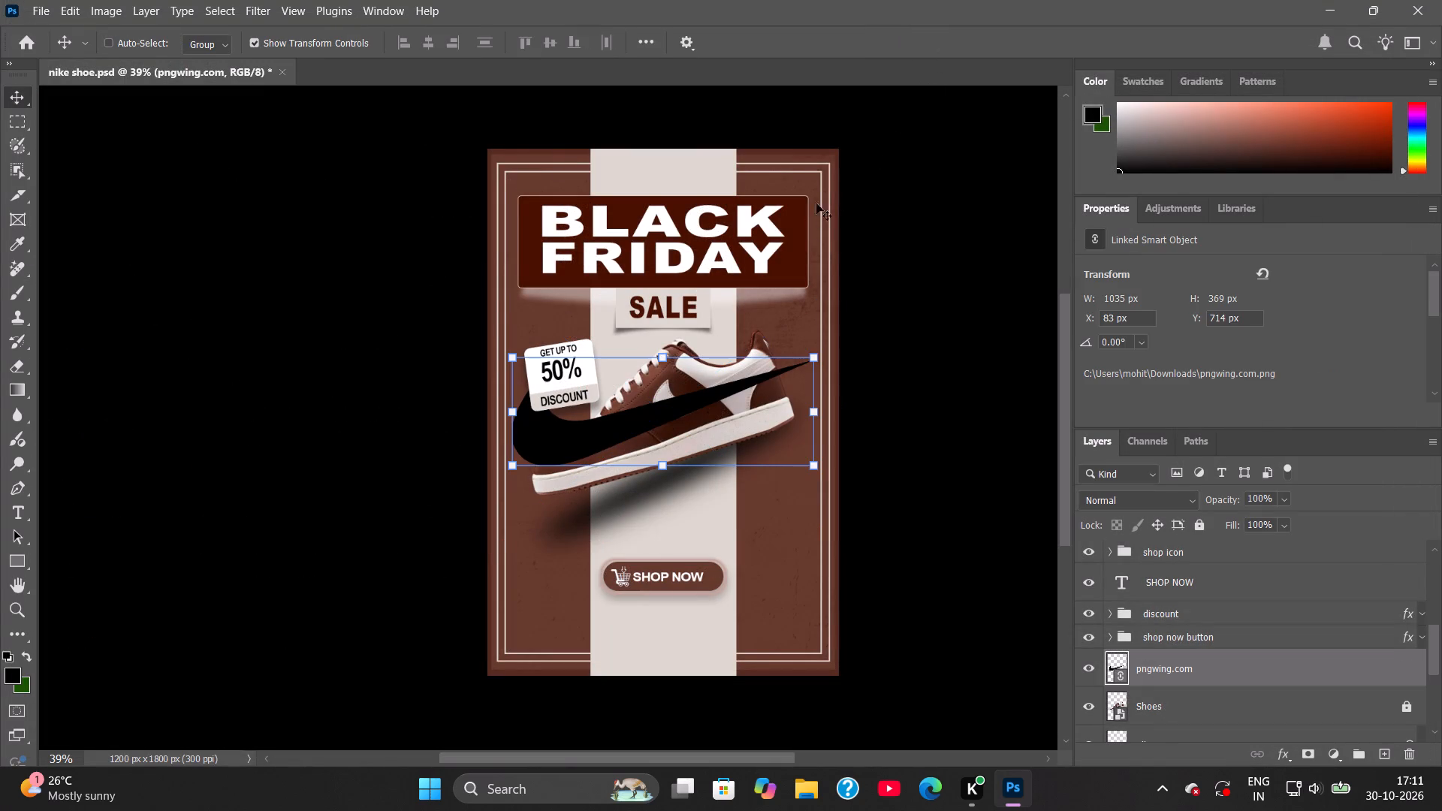
Scale the swoosh to about 2.6% and position it on the light stripe above the BLACK FRIDAY banner.
left_click_drag(816, 357, 715, 415, "shift")
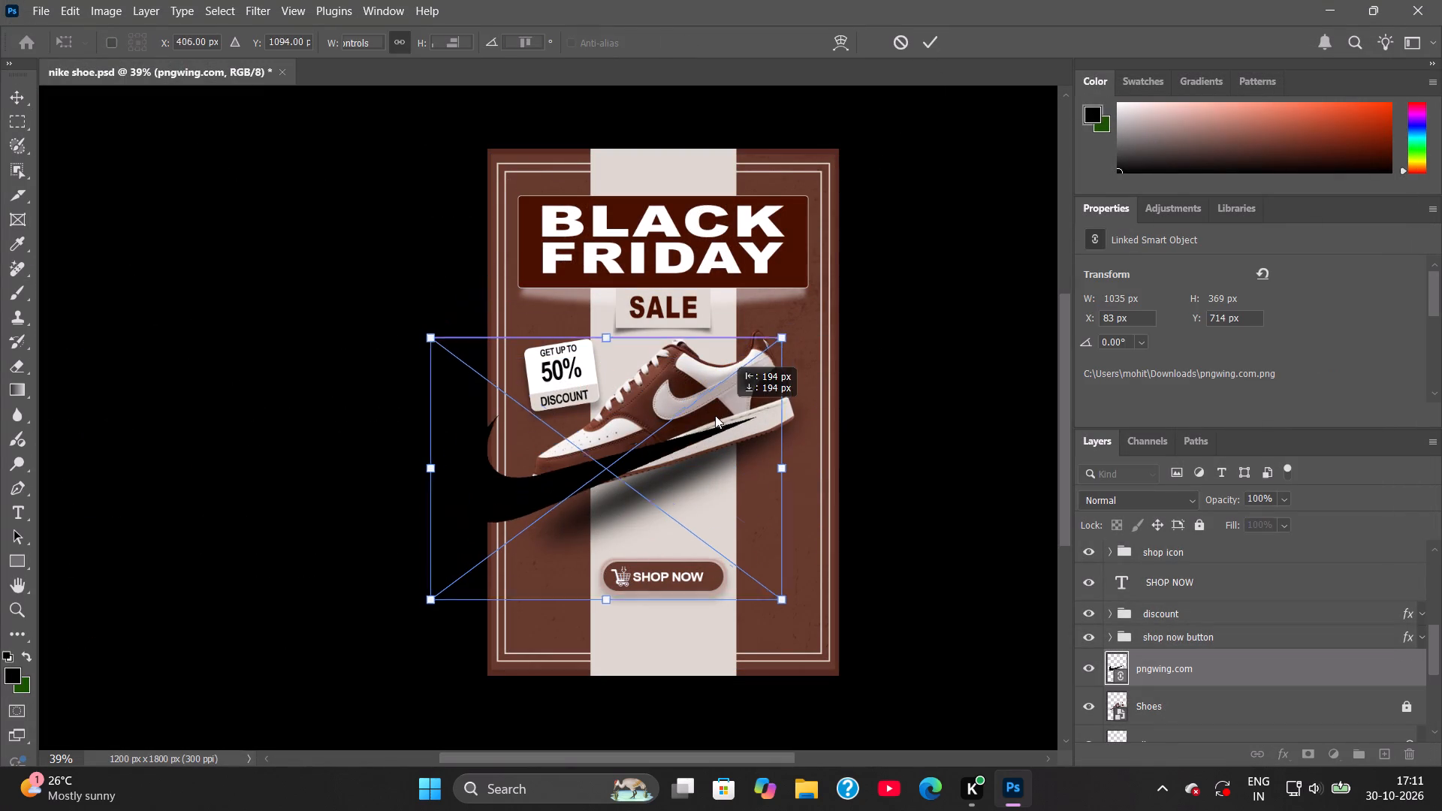
left_click_drag(715, 415, 710, 416, "shift")
left_click_drag(780, 340, 562, 515, "shift")
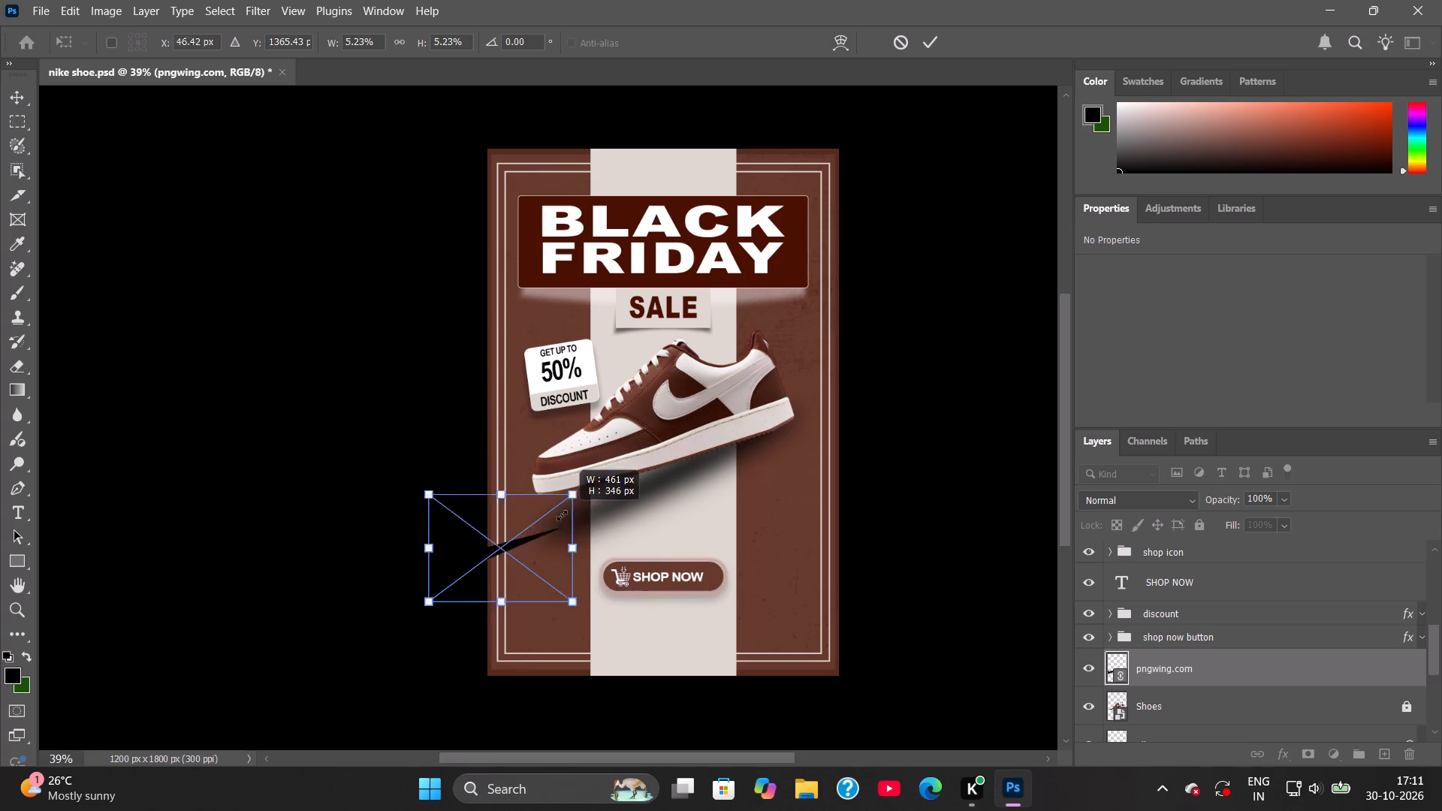
left_click_drag(562, 515, 550, 526, "shift")
left_click_drag(503, 552, 688, 165)
left_click_drag(732, 127, 683, 152, "shift")
scroll(632, 243, "up", 12, "alt")
key("space")
key("space")
key("space")
key("space")
key("space")
key("space")
key("space")
key("space")
key("space")
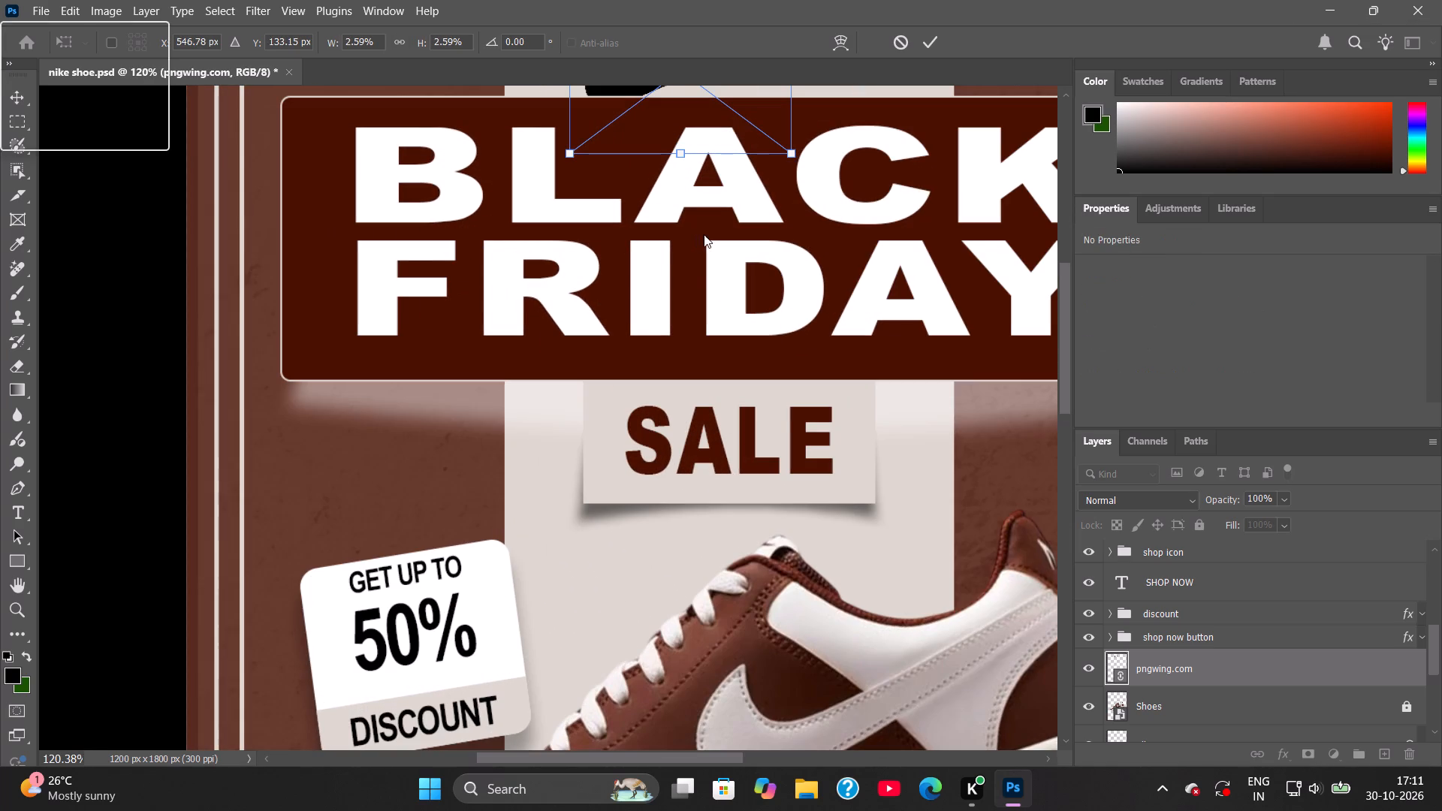
left_click_drag(701, 240, 546, 477)
key("space")
key("space")
key("space")
key("space")
key("space")
key("space")
key("space")
key("space")
key("space")
key("space")
key("space")
key("space")
key("space")
key("space")
key("space")
key("space")
key("space")
key("space")
key("space")
key("space")
left_click_drag(705, 330, 477, 641)
left_click_drag(437, 377, 501, 327)
scroll(615, 299, "down", 1)
scroll(615, 299, "down", 6, "alt")
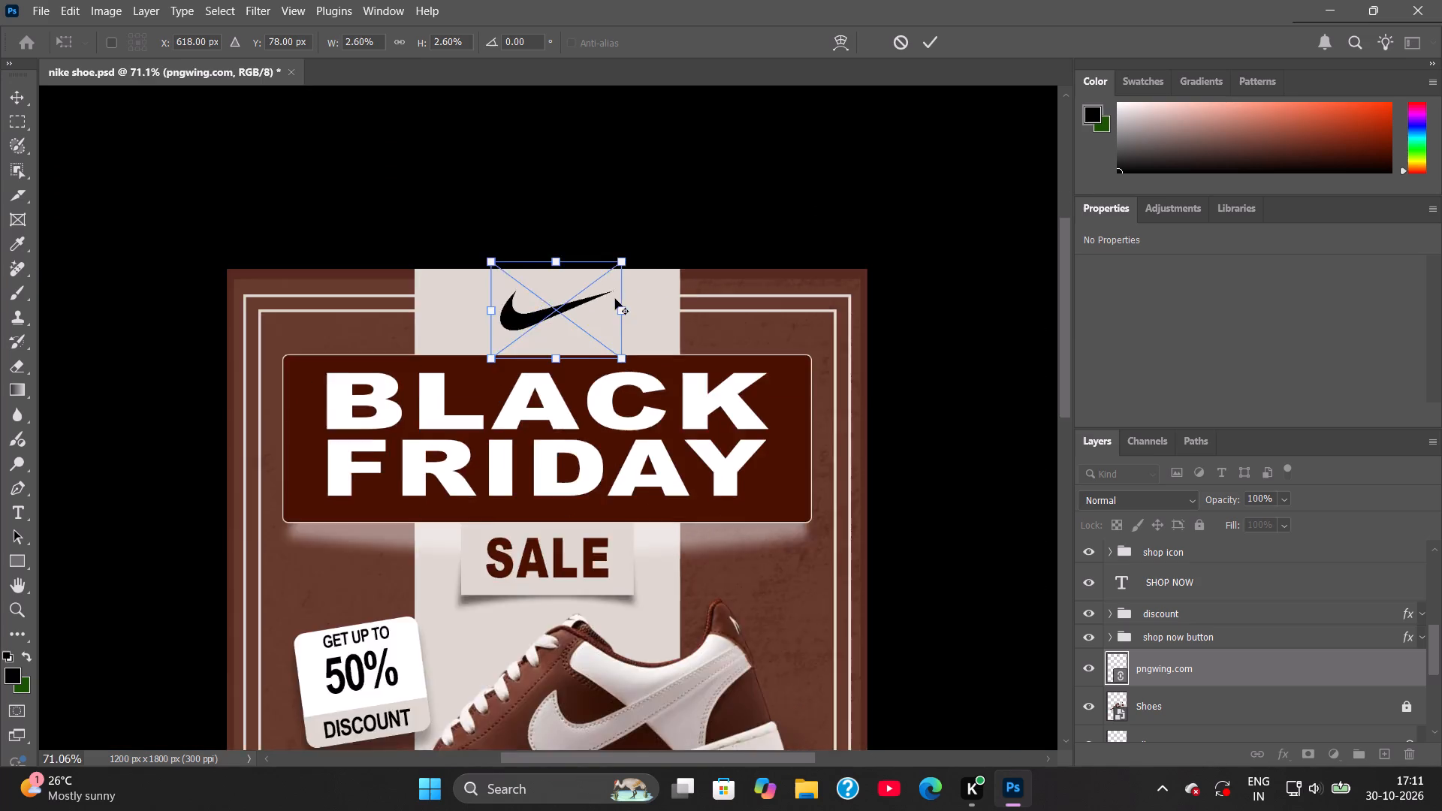
scroll(615, 299, "down", 11, "alt")
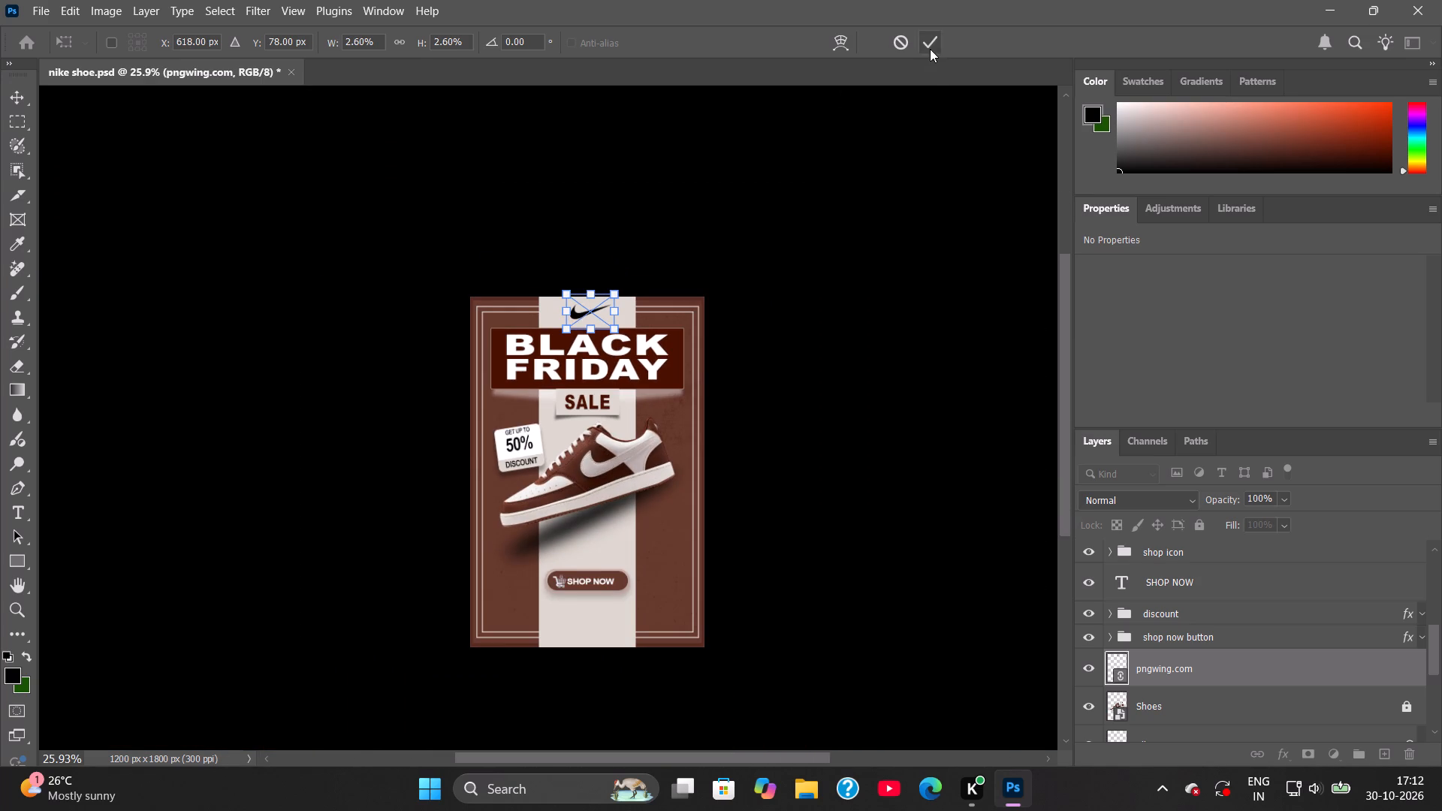
left_click(930, 49)
left_click(1152, 694)
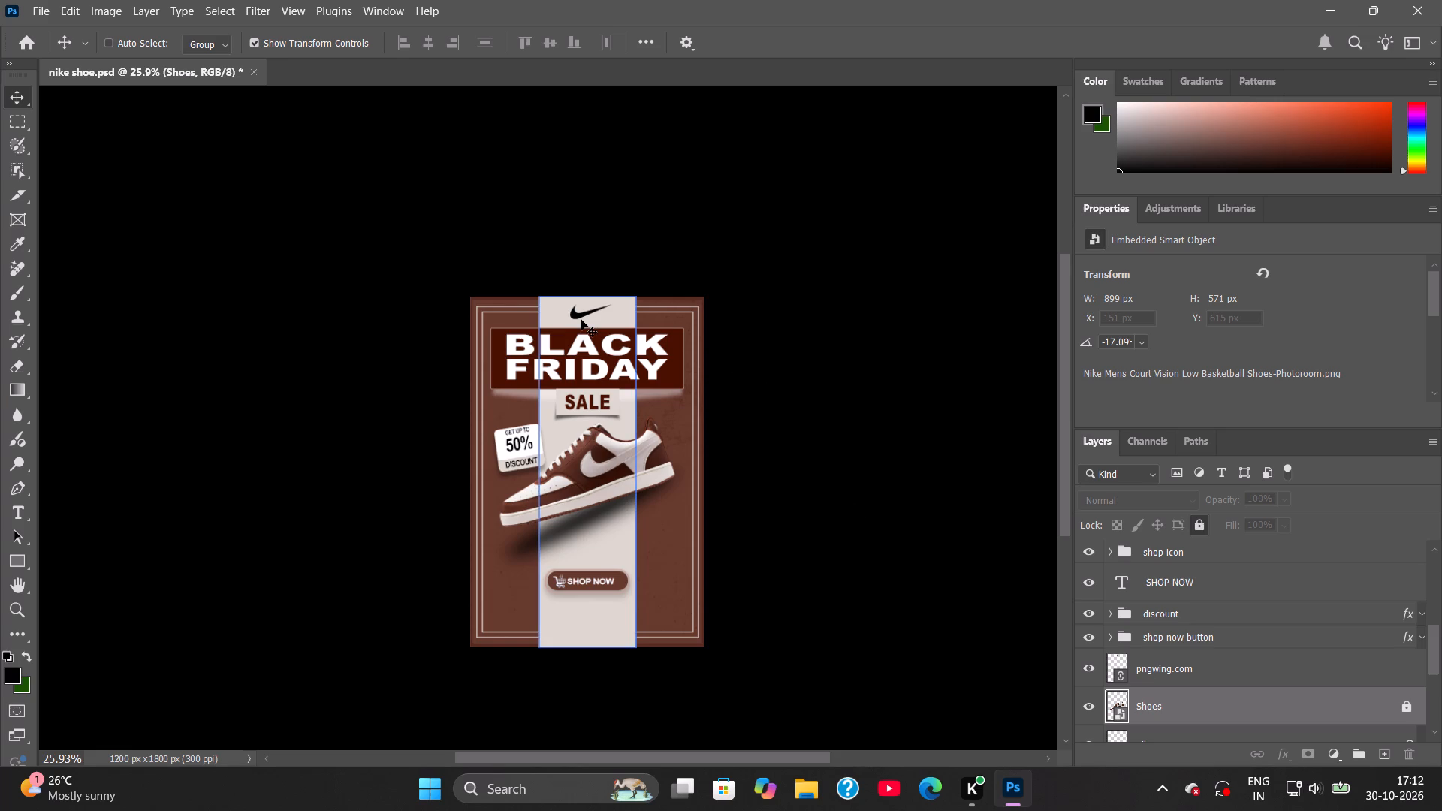
Rename the pngwing.com layer as nike logo.
scroll(581, 320, "up", 18, "alt")
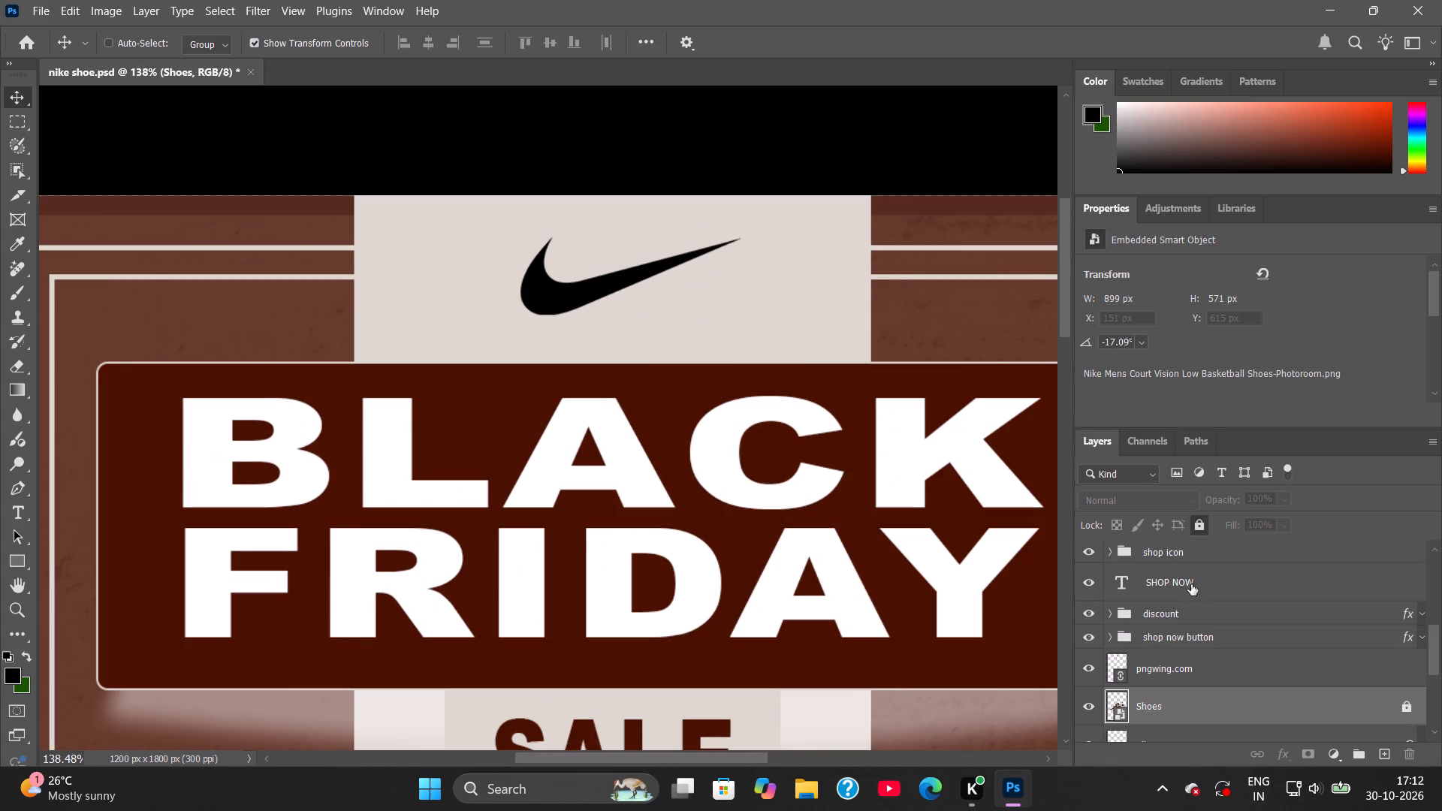
left_click(1174, 669)
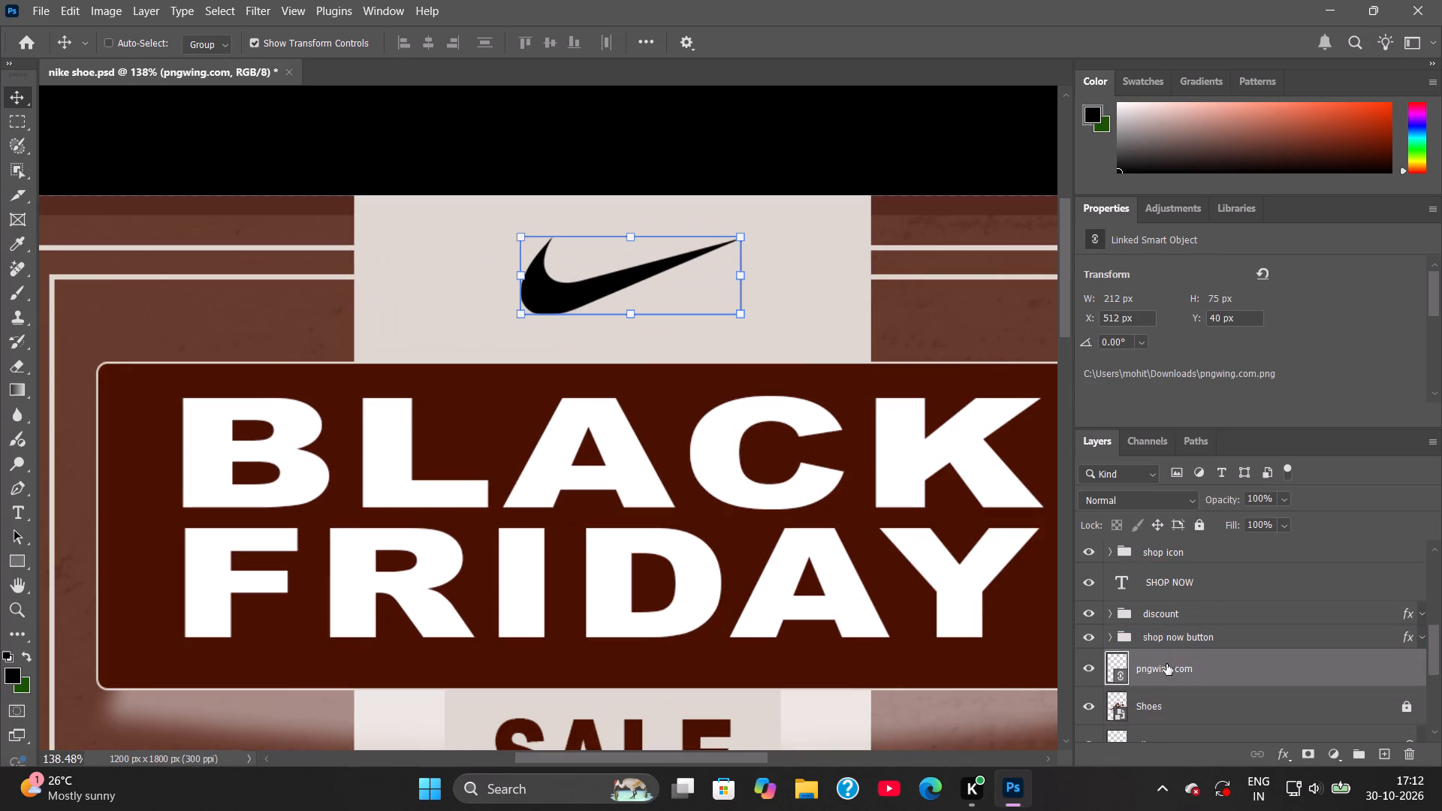
double_click(1166, 664)
type("nike logo")
key("Return")
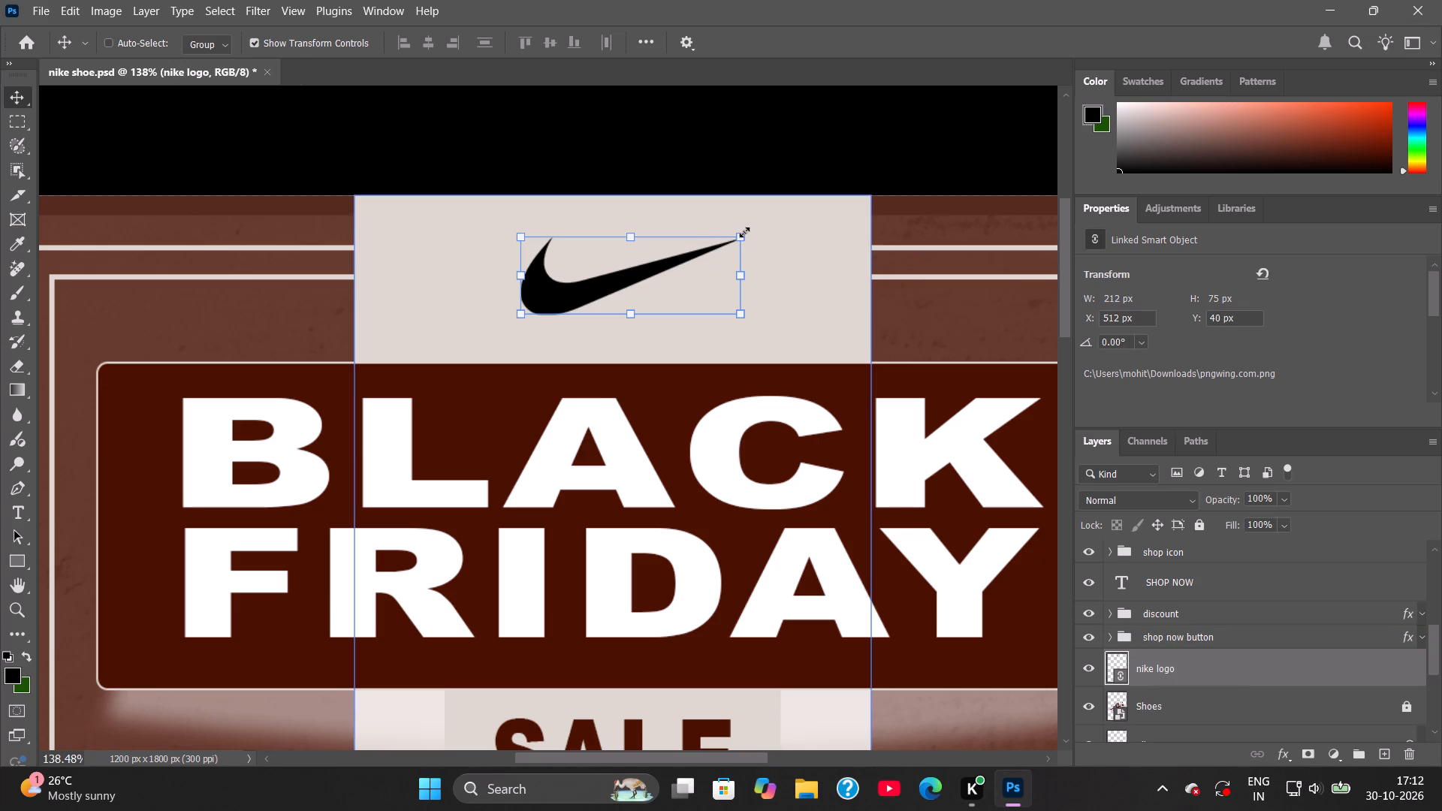
Scale the nike logo down further to about 1.77% and reposition it midway between the poster's top edge and the banner.
left_click_drag(740, 236, 717, 244, "shift")
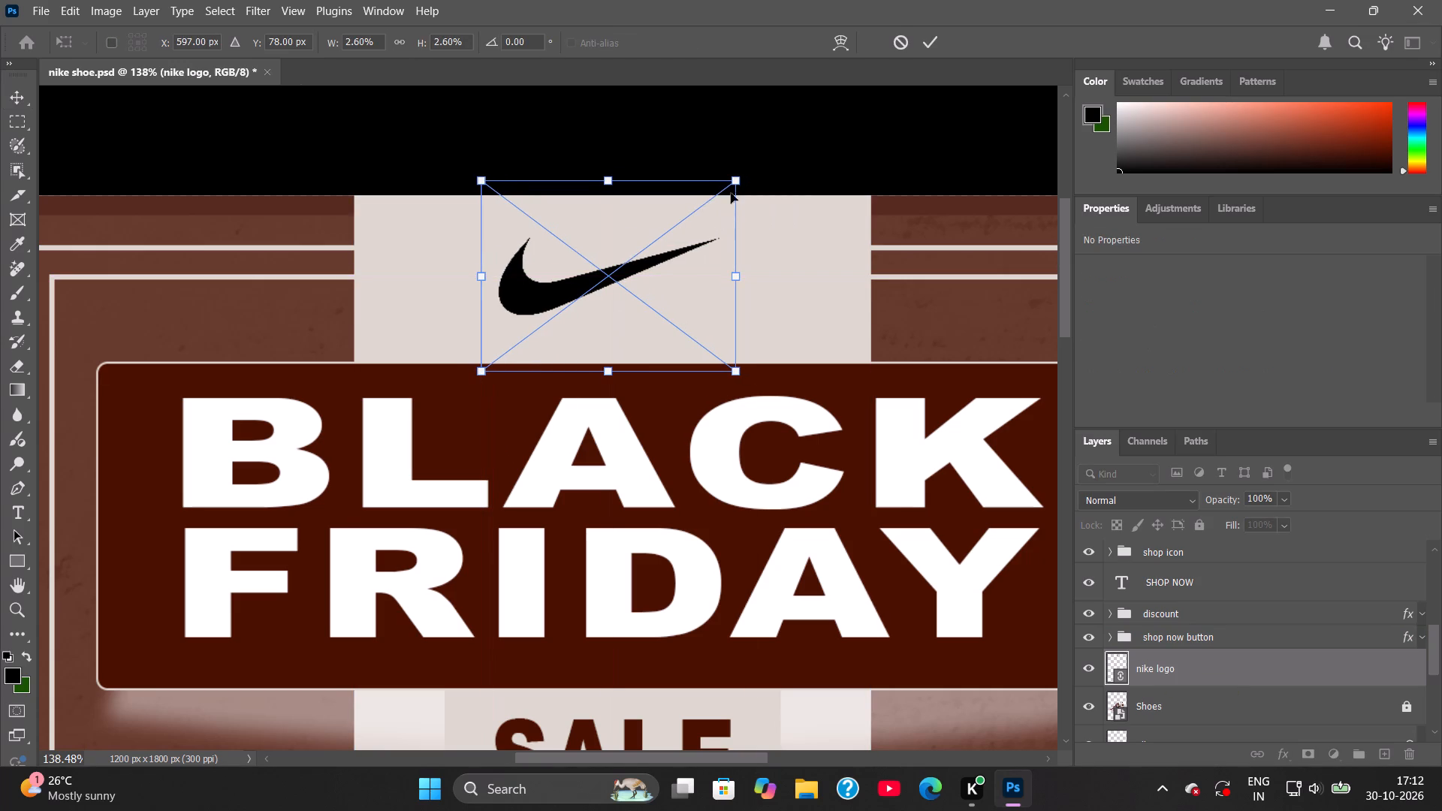
left_click_drag(737, 182, 651, 236, "shift")
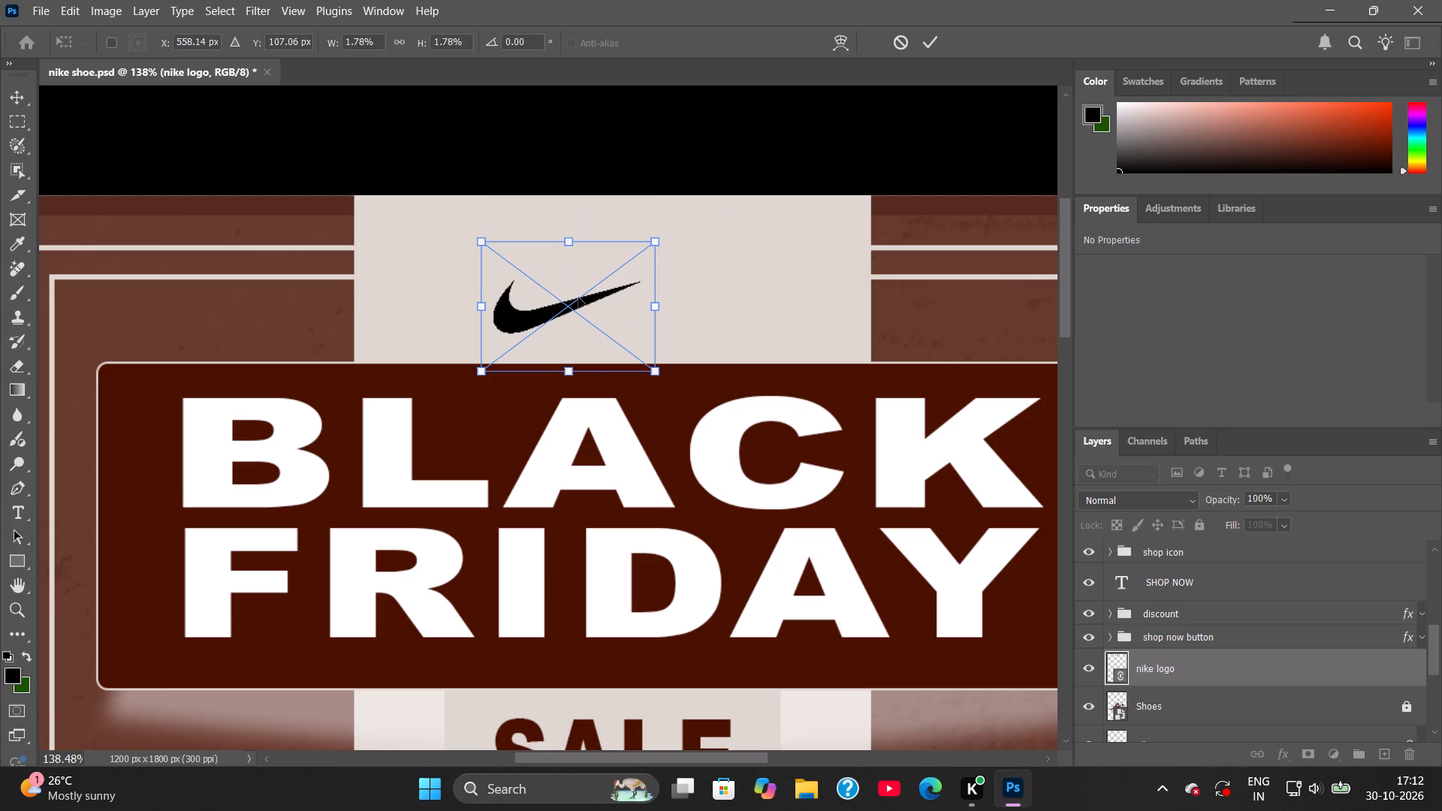
left_click_drag(559, 302, 617, 276)
Align the nike logo to the horizontal center of the poster, using Layer 0 as the reference.
scroll(1227, 695, "down", 6)
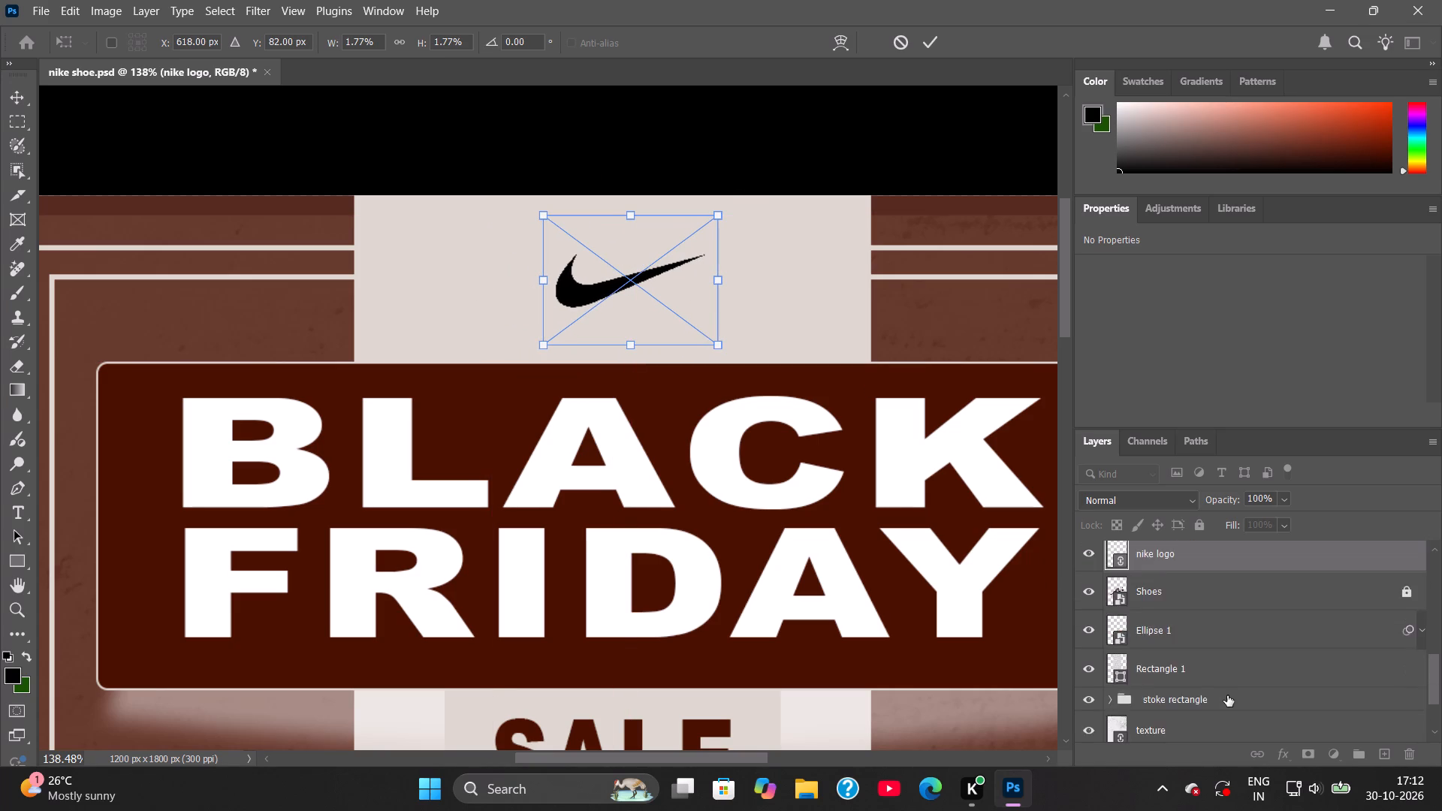
scroll(1227, 695, "down", 8)
left_click(1178, 726, "ctrl")
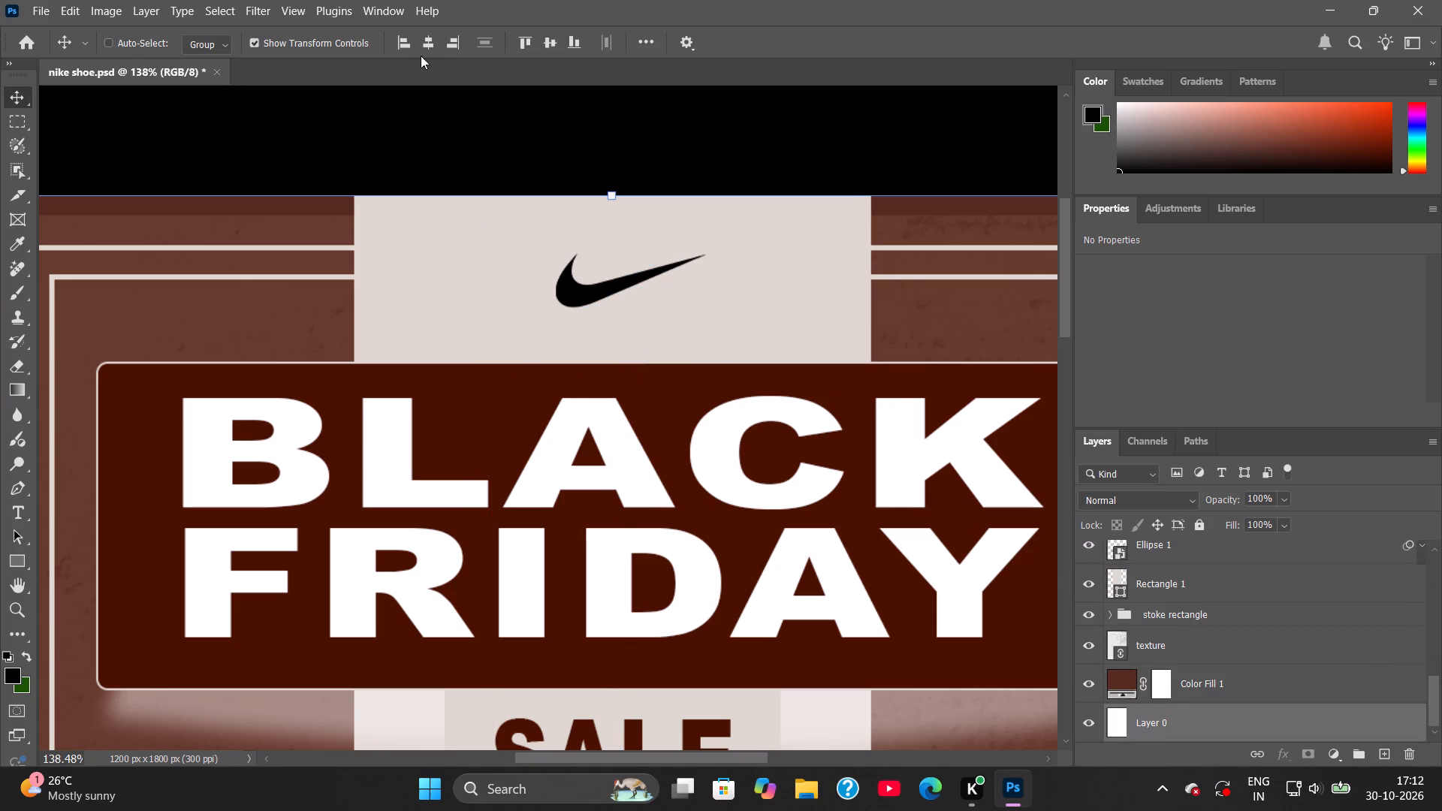
left_click(432, 44)
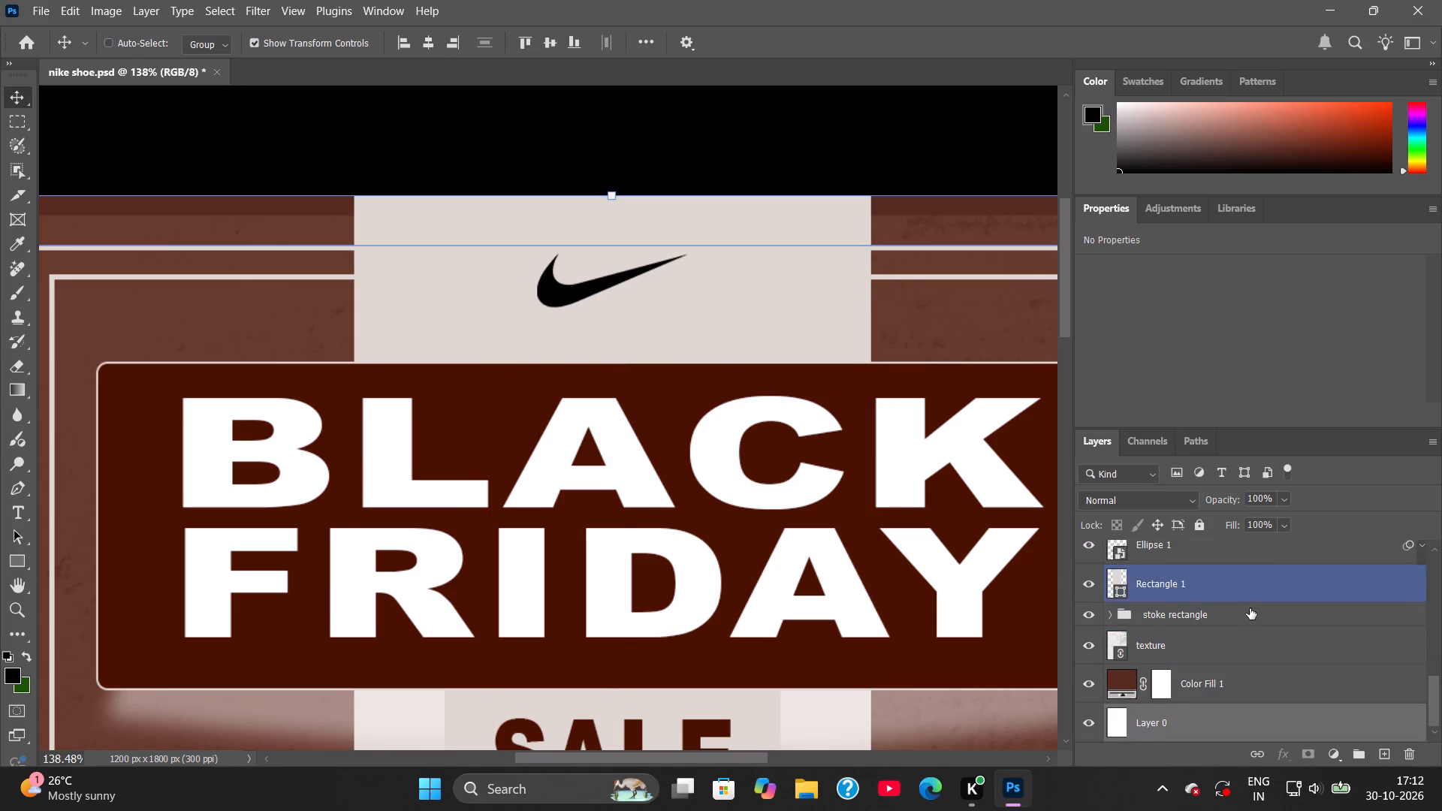
Select the Shoes layer and save the poster document.
scroll(1250, 608, "up", 7)
scroll(1186, 613, "up", 2)
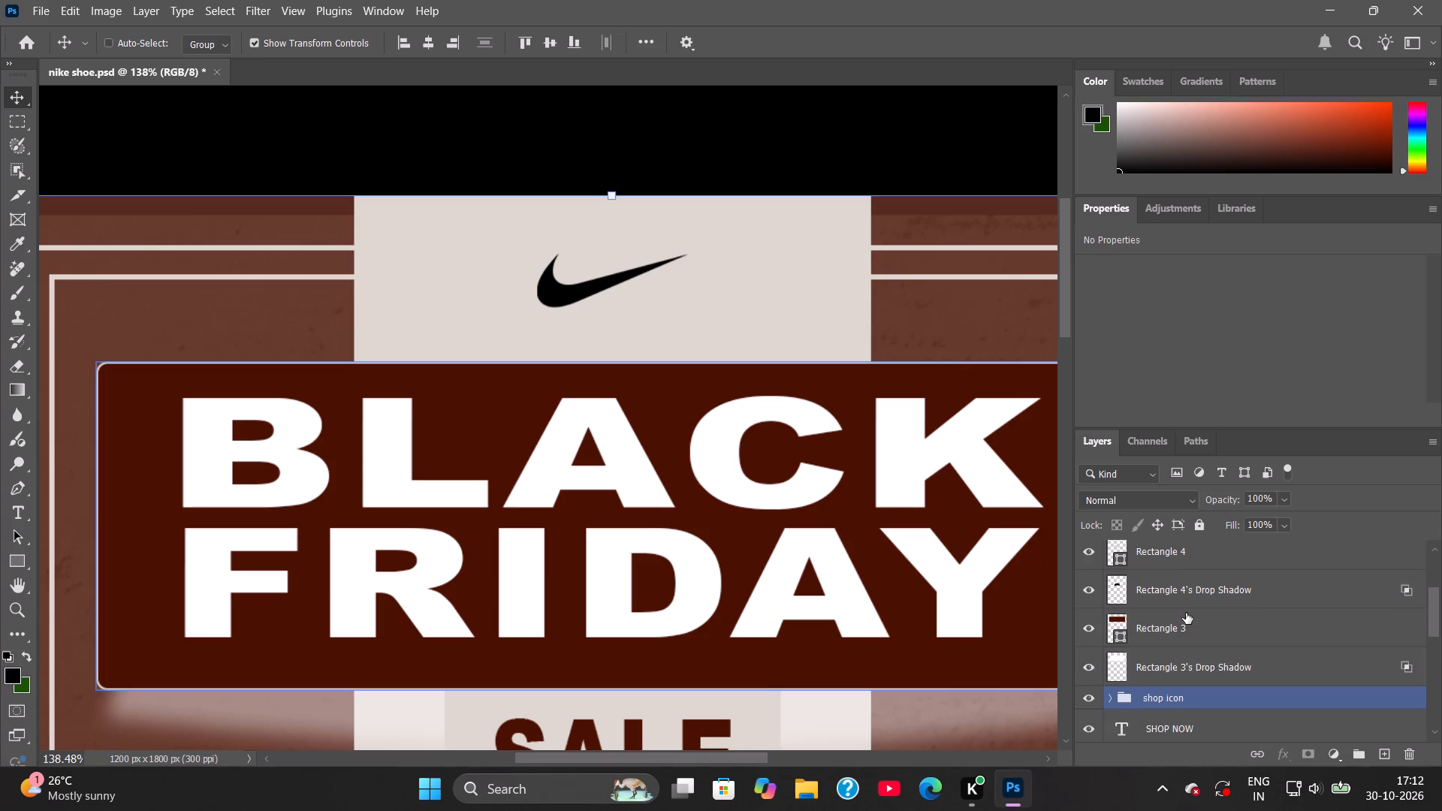
scroll(1190, 612, "up", 5)
scroll(1190, 612, "down", 5)
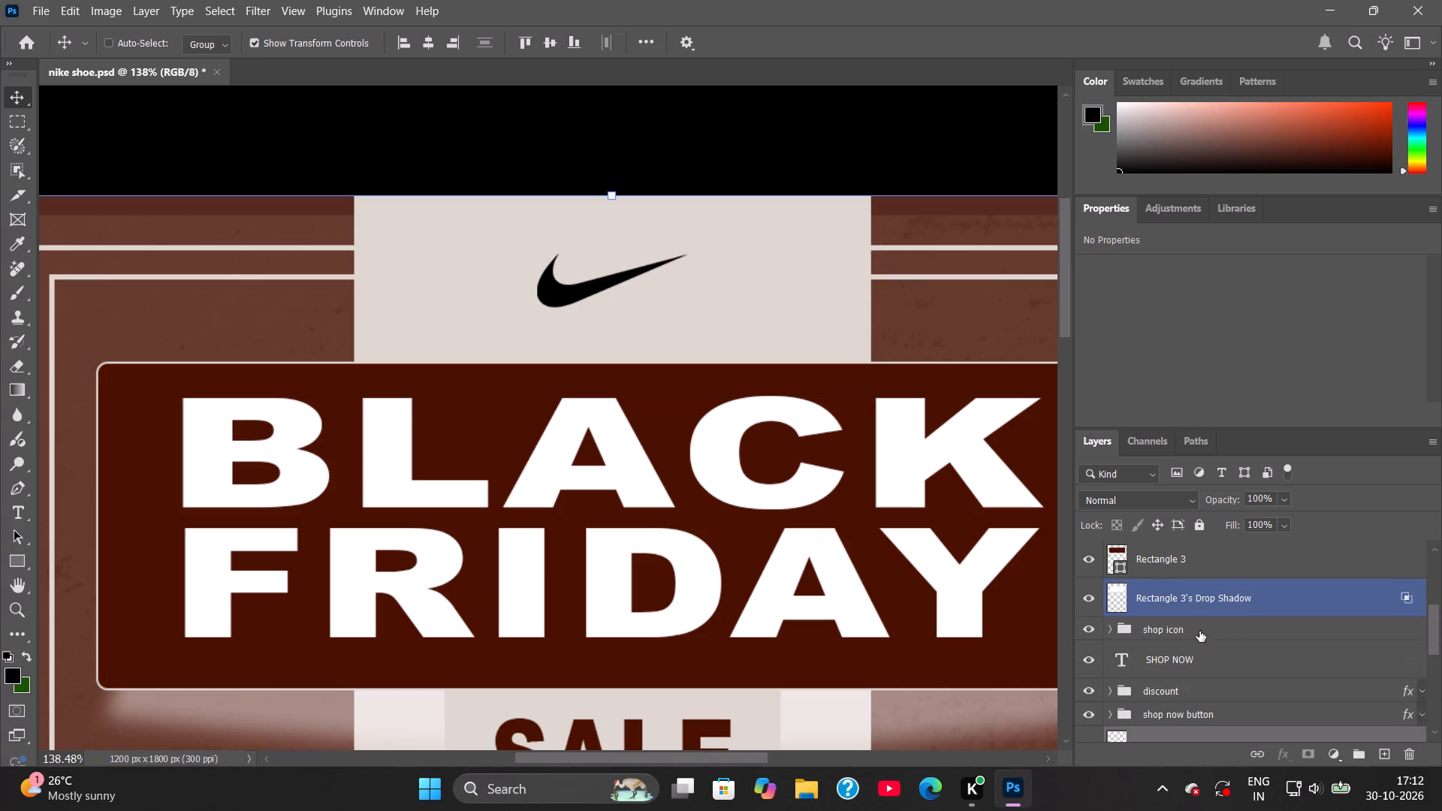
scroll(1199, 631, "down", 3)
left_click(1179, 666)
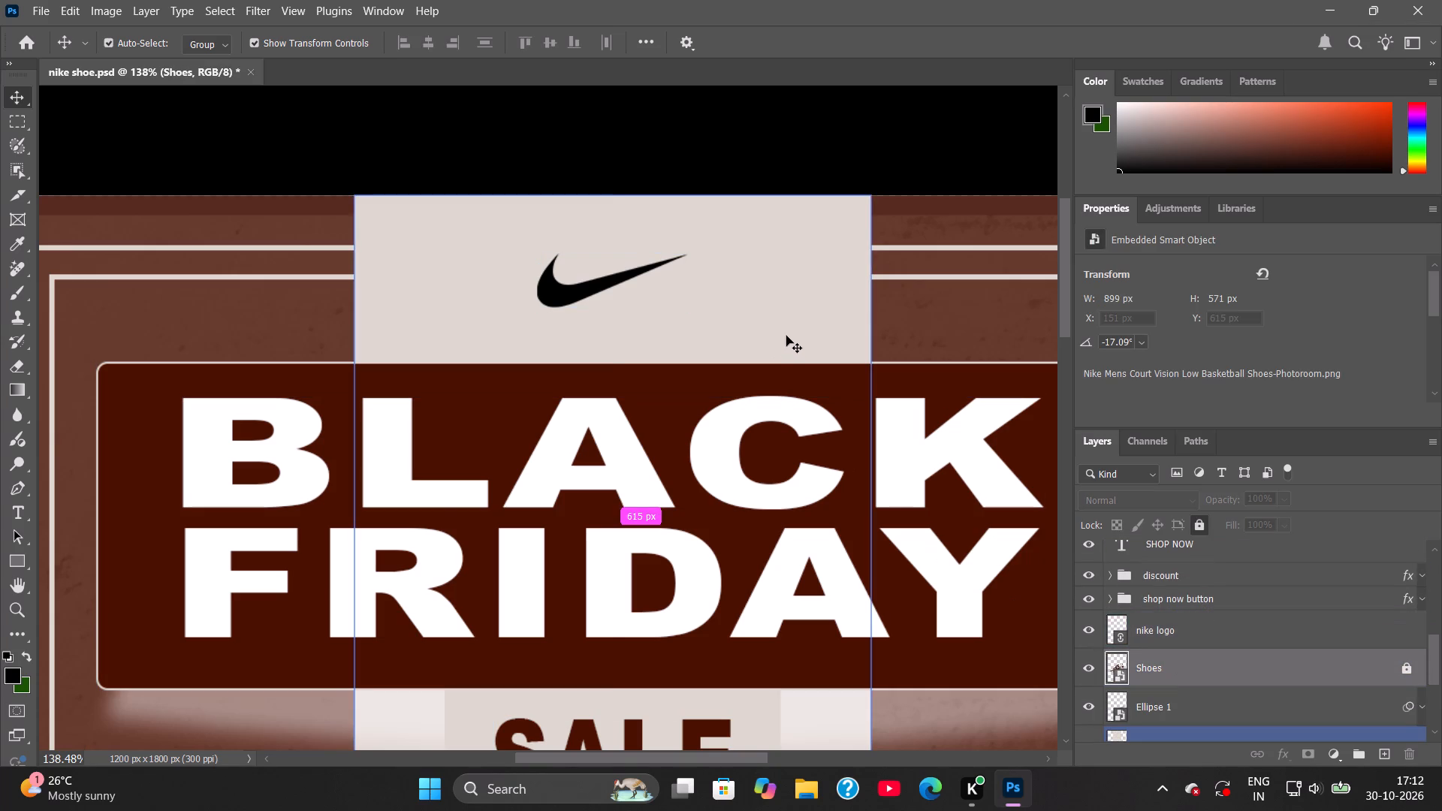
key("ctrl+s")
Examine the whole poster layout with the Nike logo in place above the banner.
scroll(776, 335, "down", 12, "alt")
key("space")
key("space")
key("space")
key("space")
key("space")
key("space")
key("space")
key("space")
key("space")
key("space")
key("space")
key("space")
left_click_drag(879, 573, 768, 425)
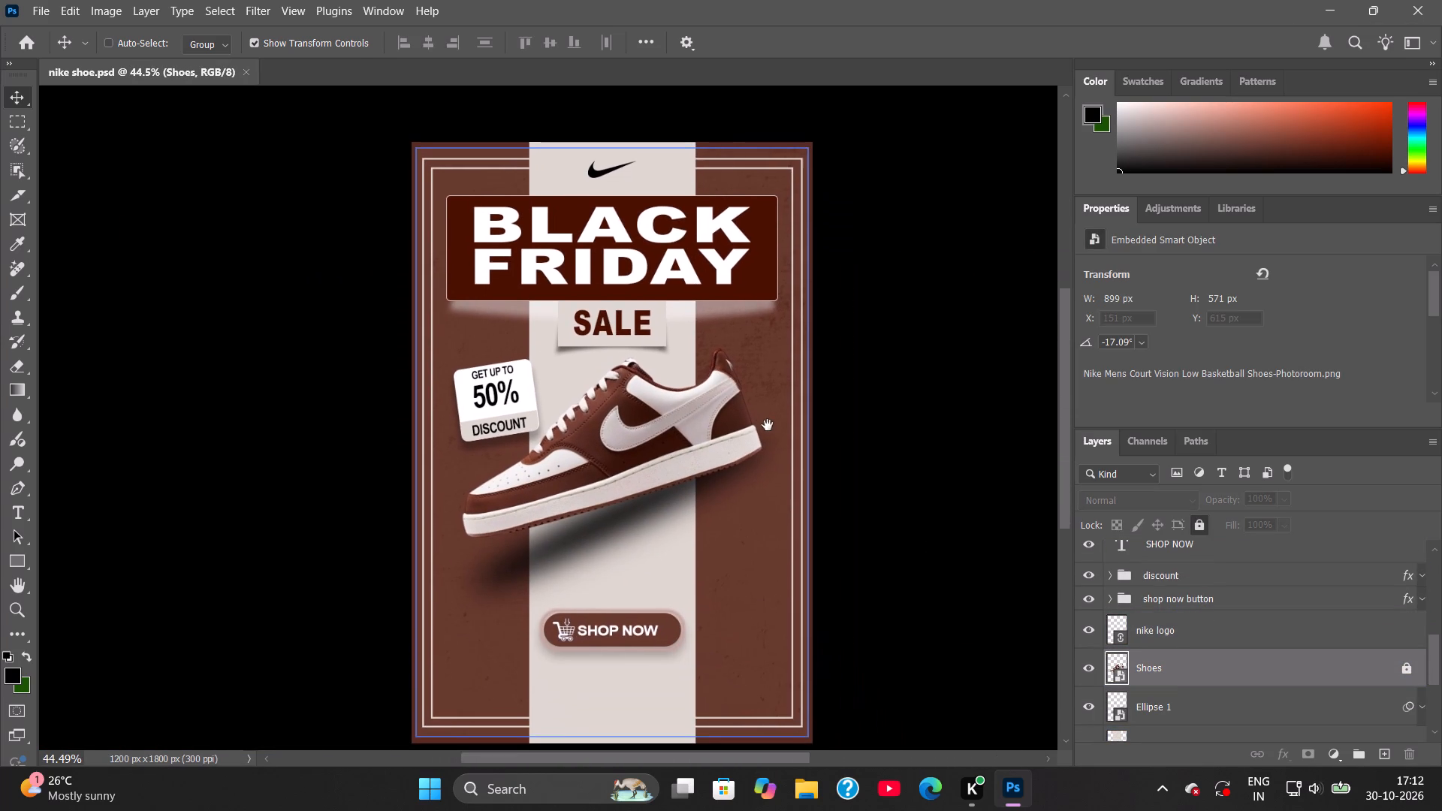
left_click_drag(768, 425, 767, 419)
scroll(667, 310, "down", 2, "alt")
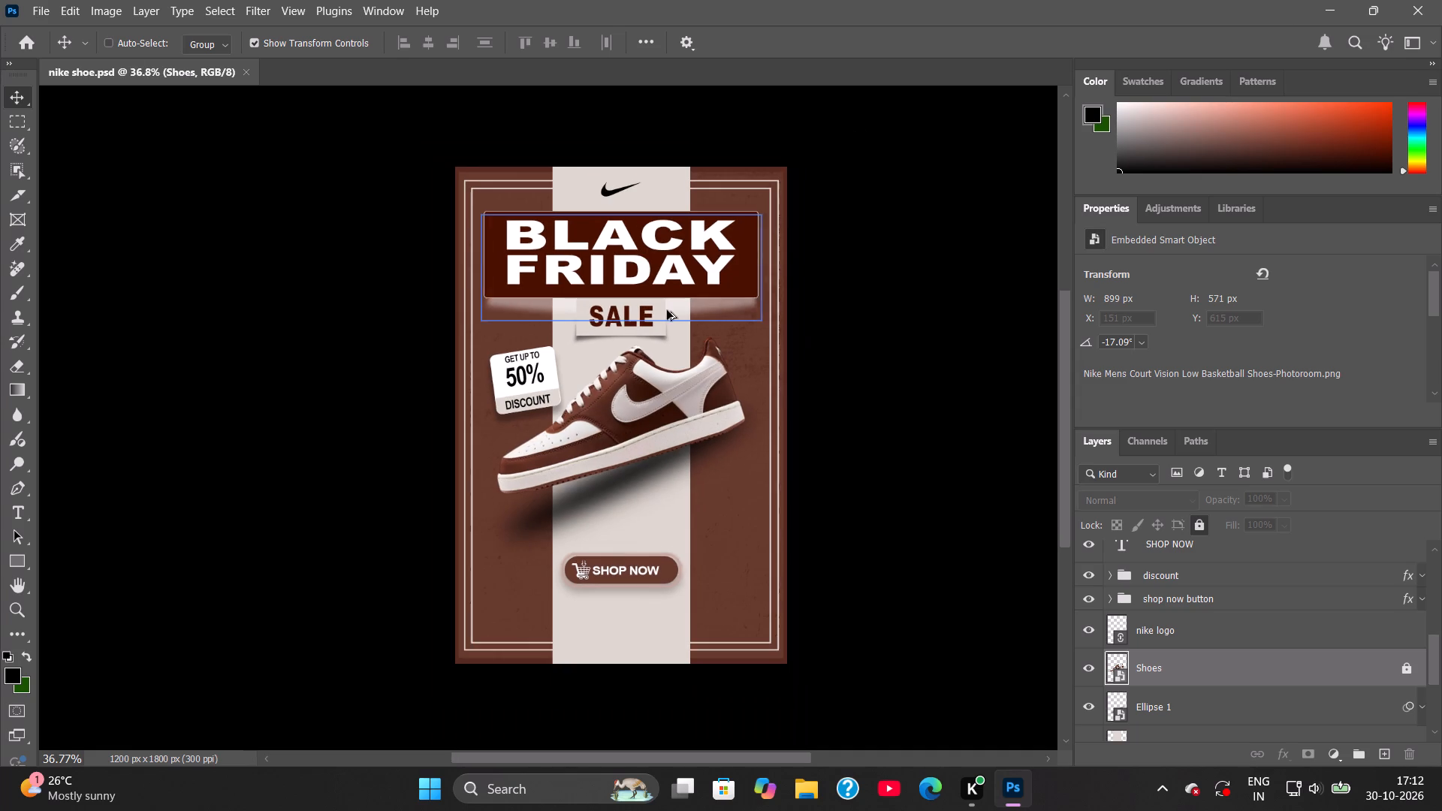
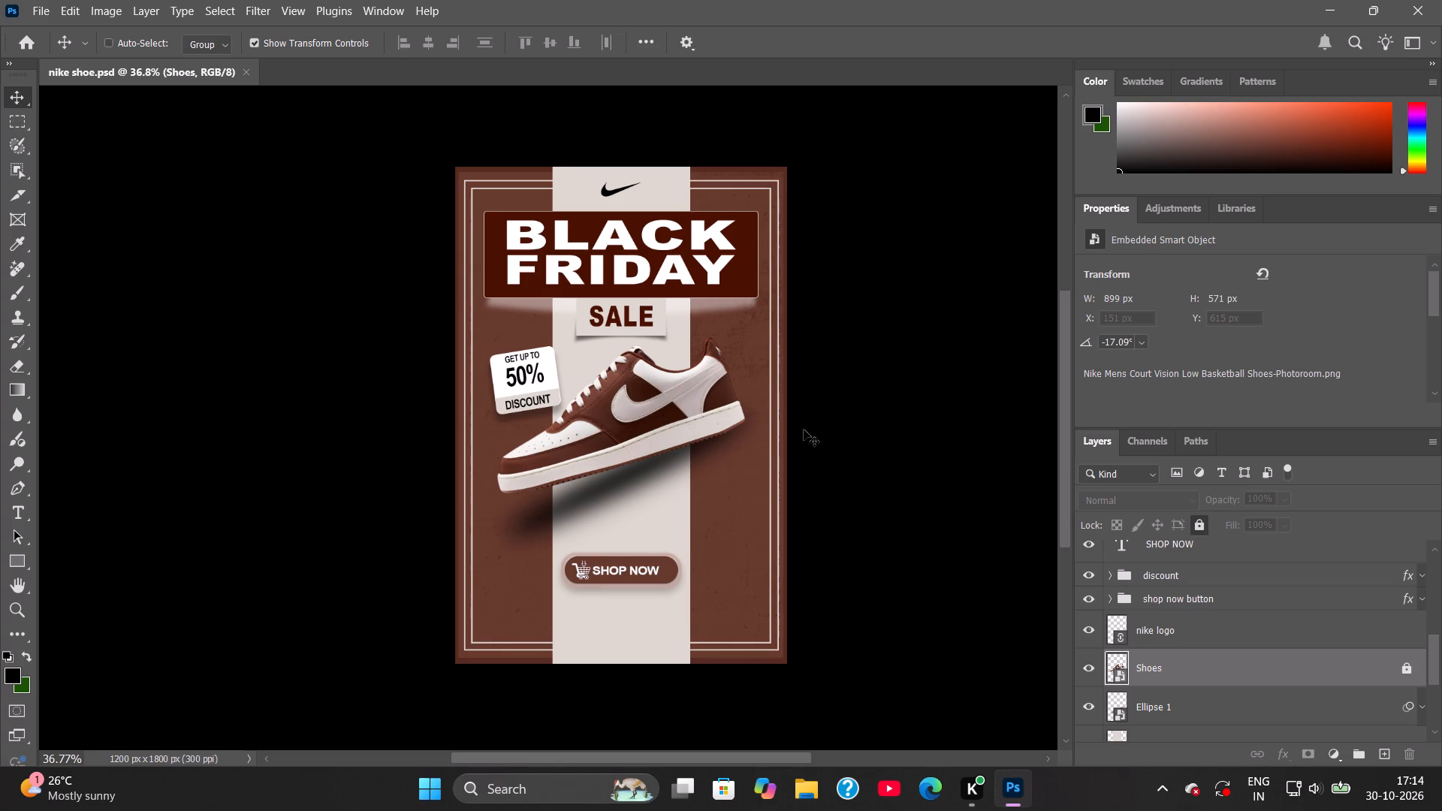
Add a text layer reading "Step into style" on the brown area below the shoe's heel.
scroll(755, 493, "up", 8, "alt")
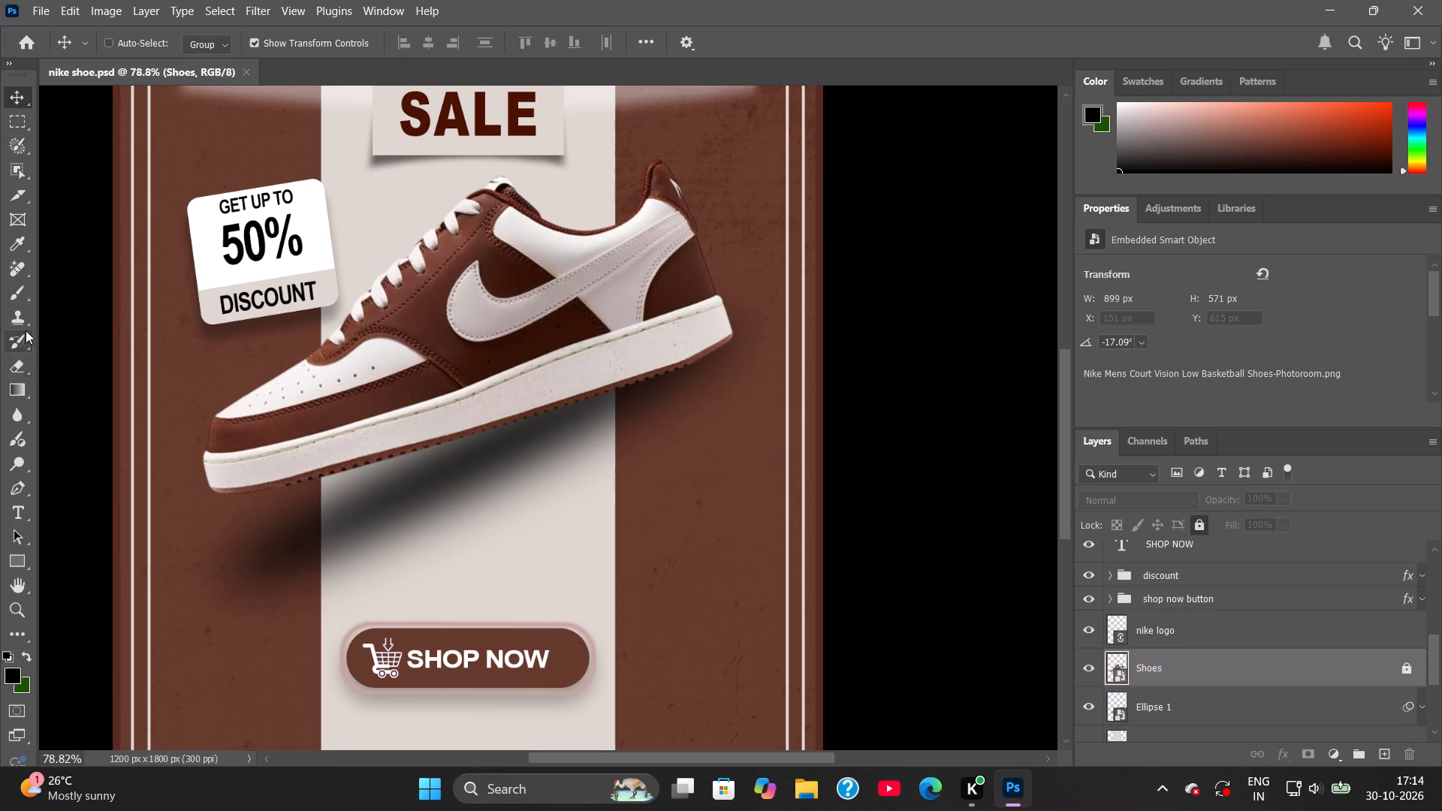
left_click(19, 515)
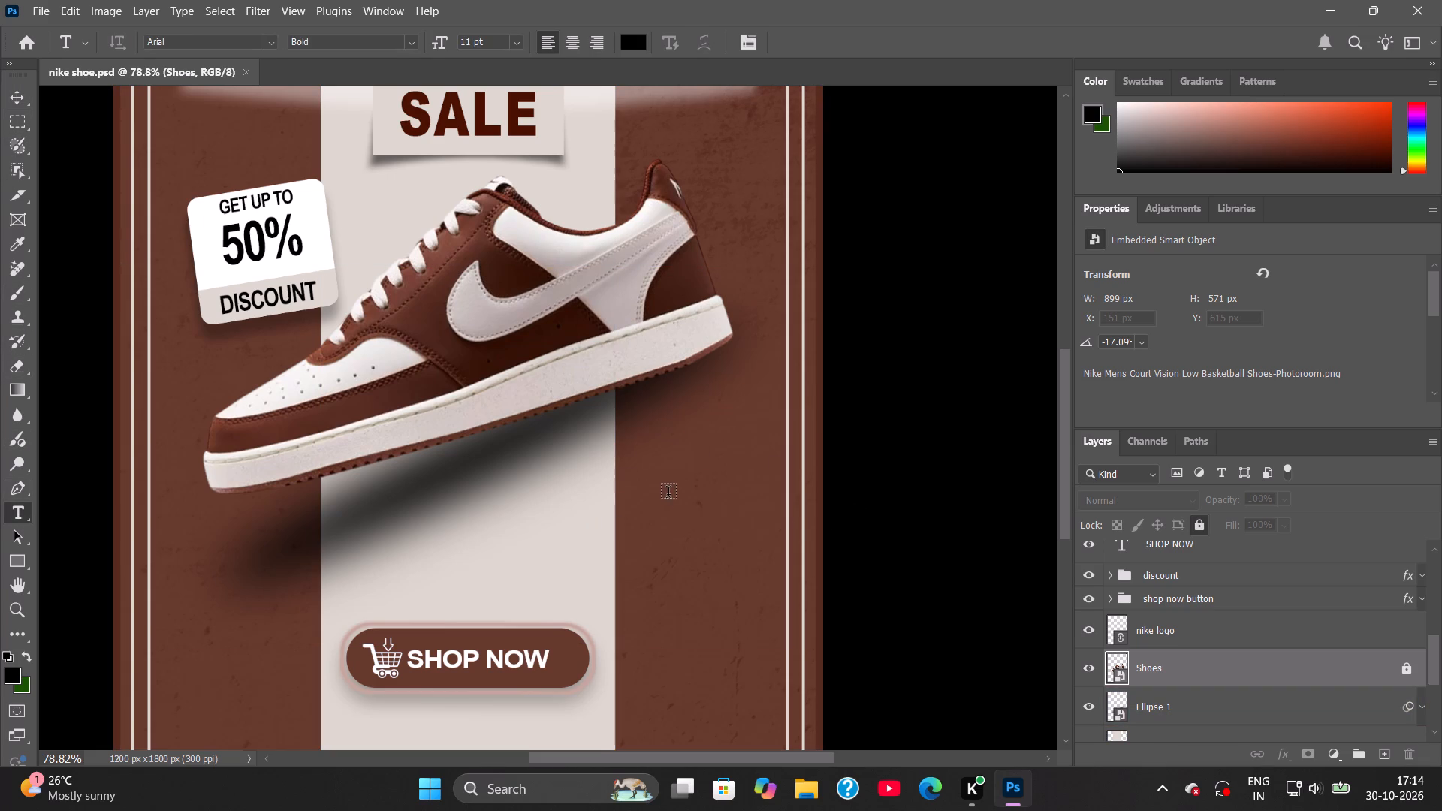
left_click(661, 504)
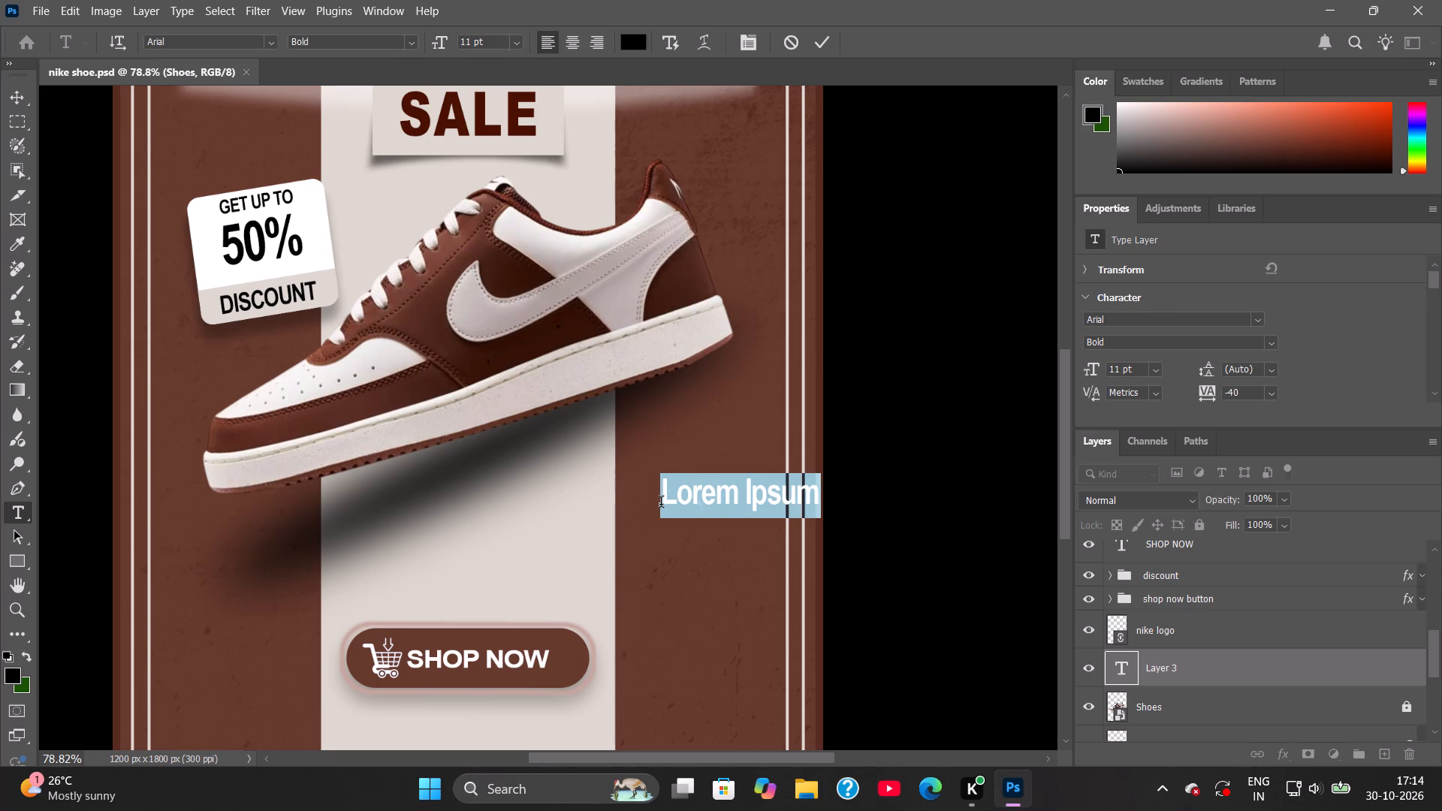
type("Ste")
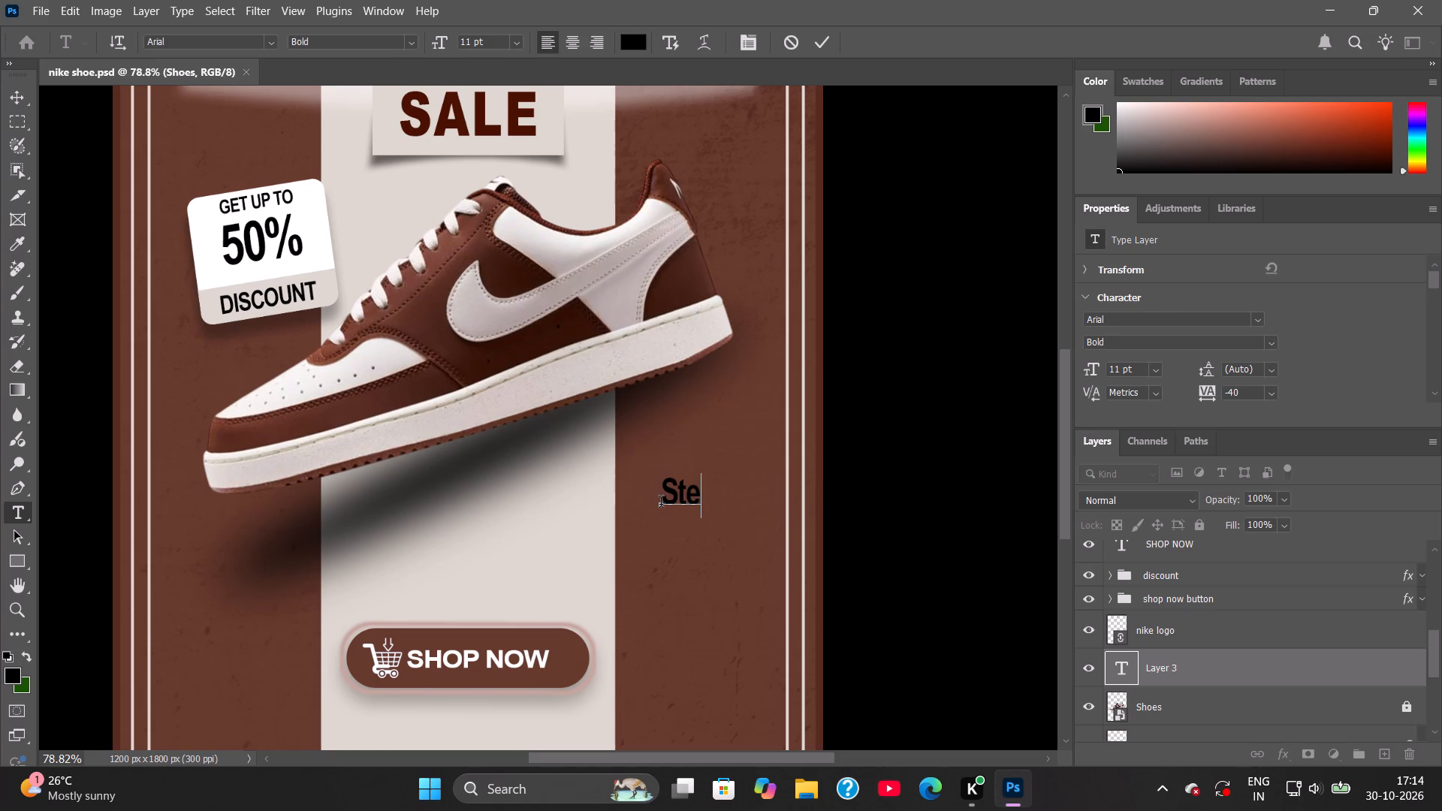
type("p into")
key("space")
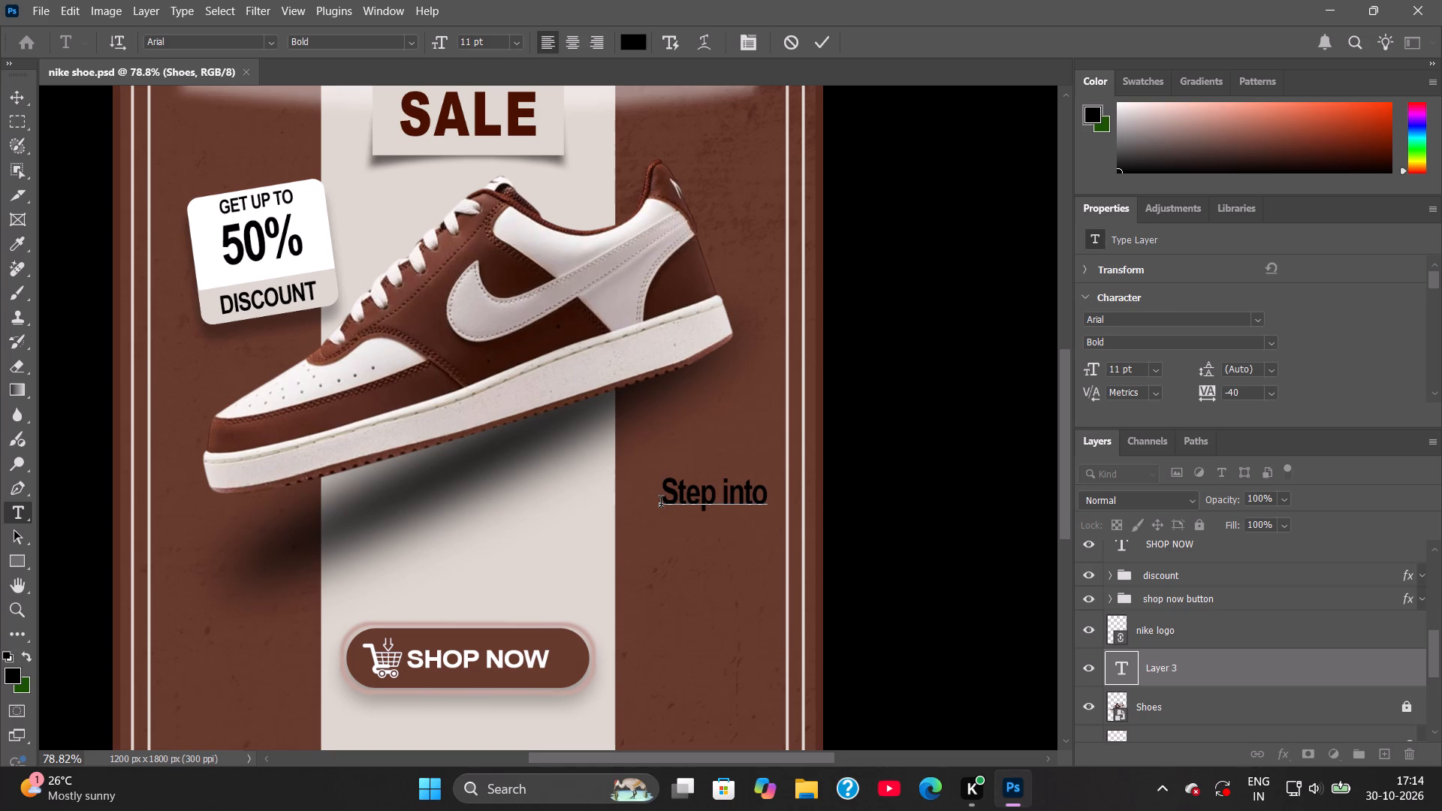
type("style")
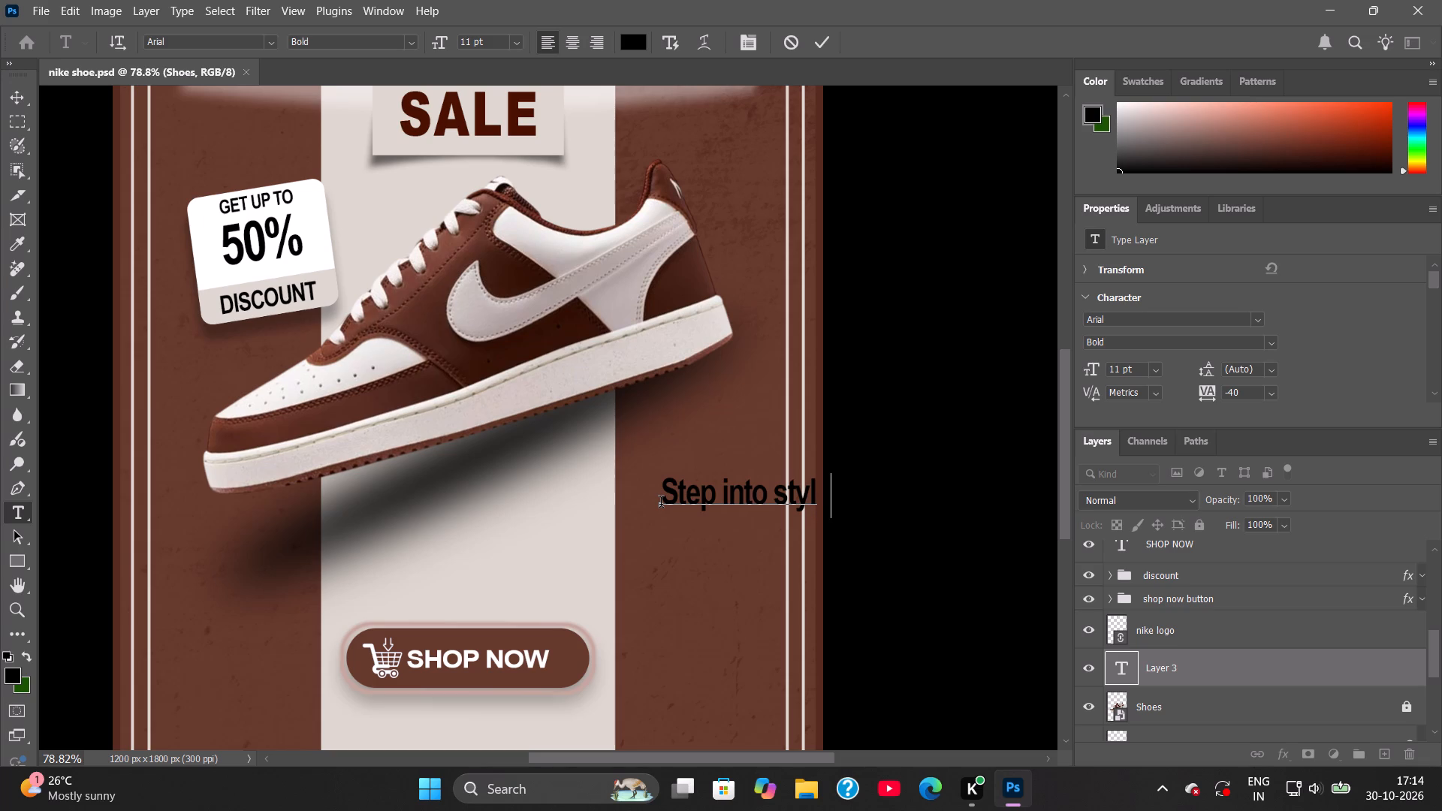
Recolor the "Step into style" text with the light beige sampled from the poster's central stripe.
triple_click(744, 491)
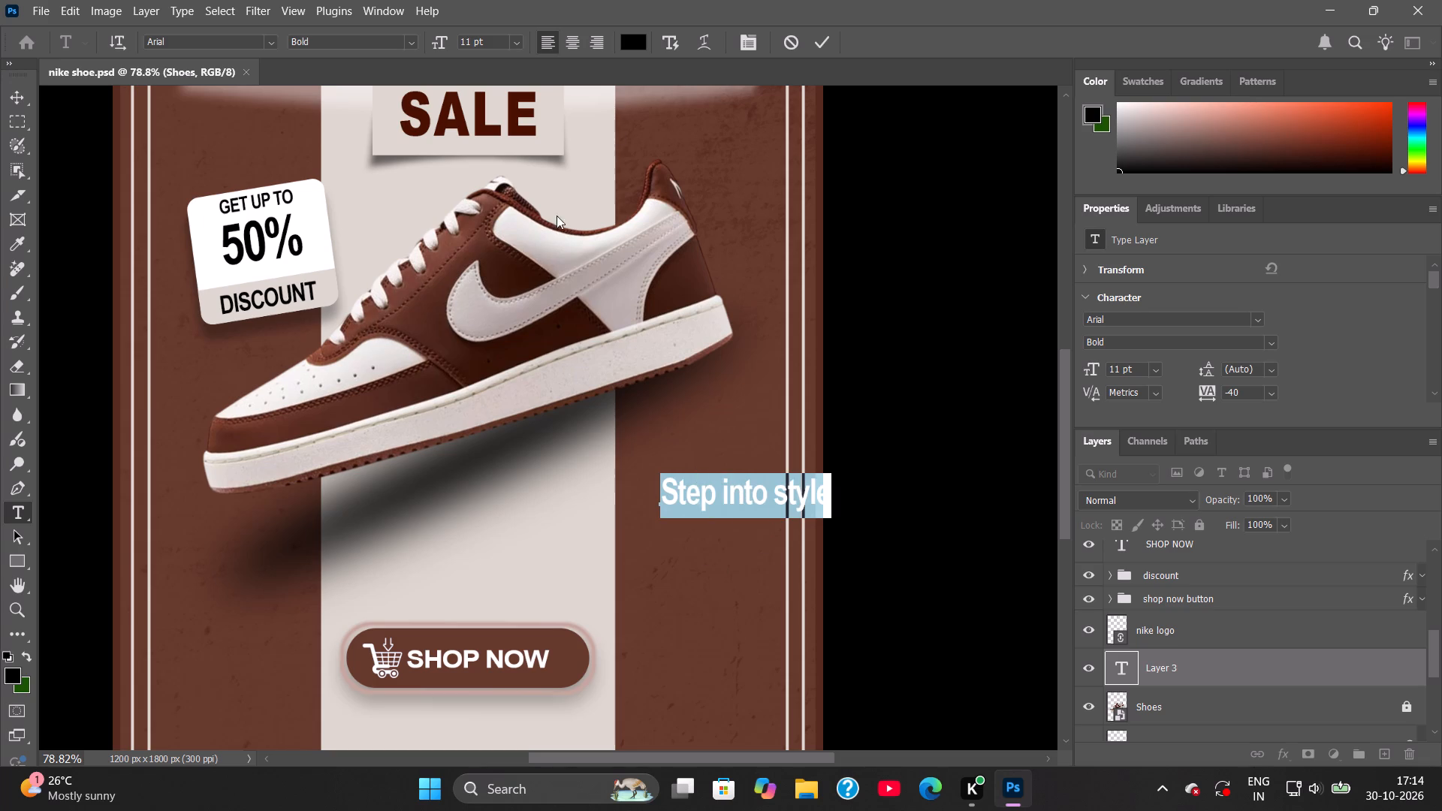
left_click(627, 35)
left_click(516, 598)
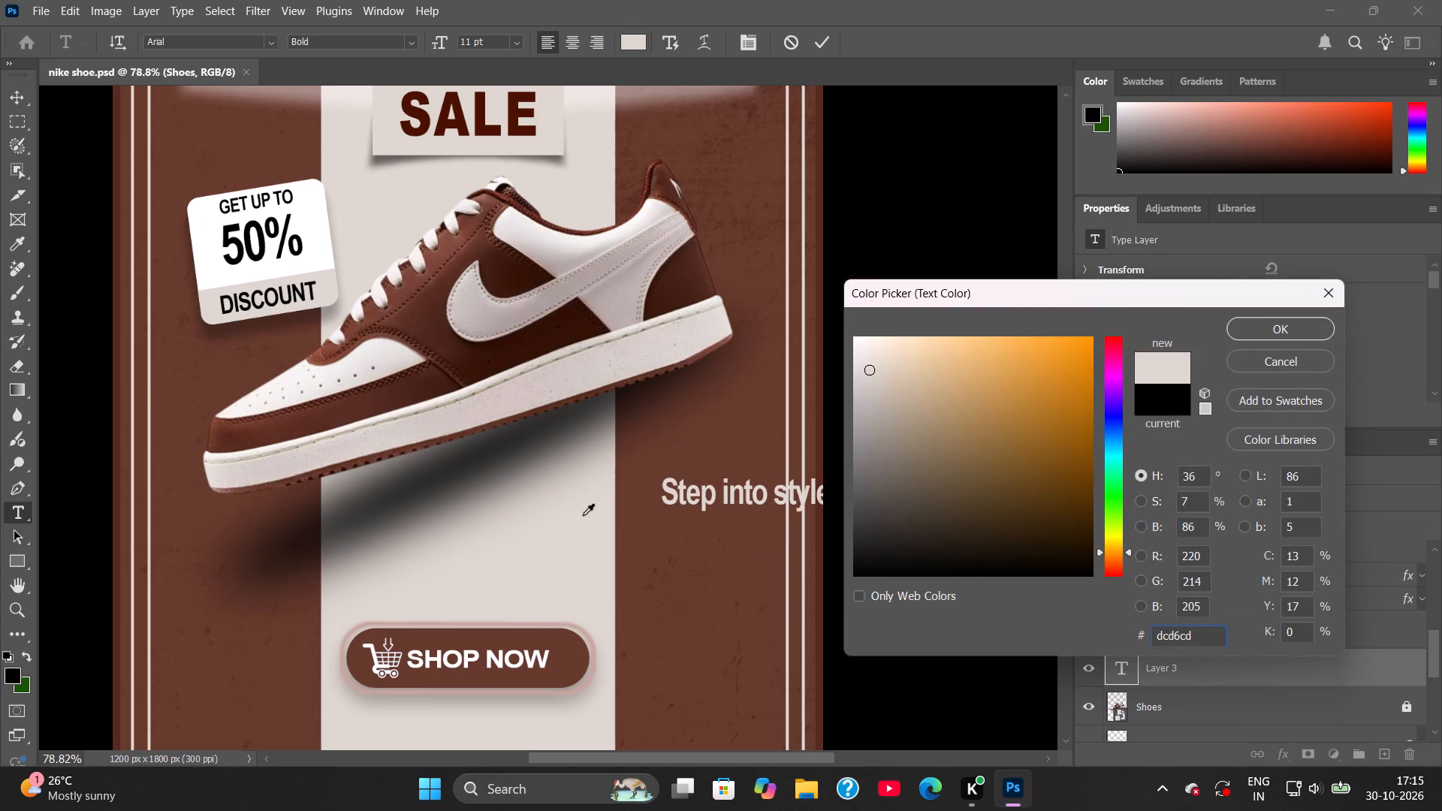
left_click(557, 514)
left_click(1248, 330)
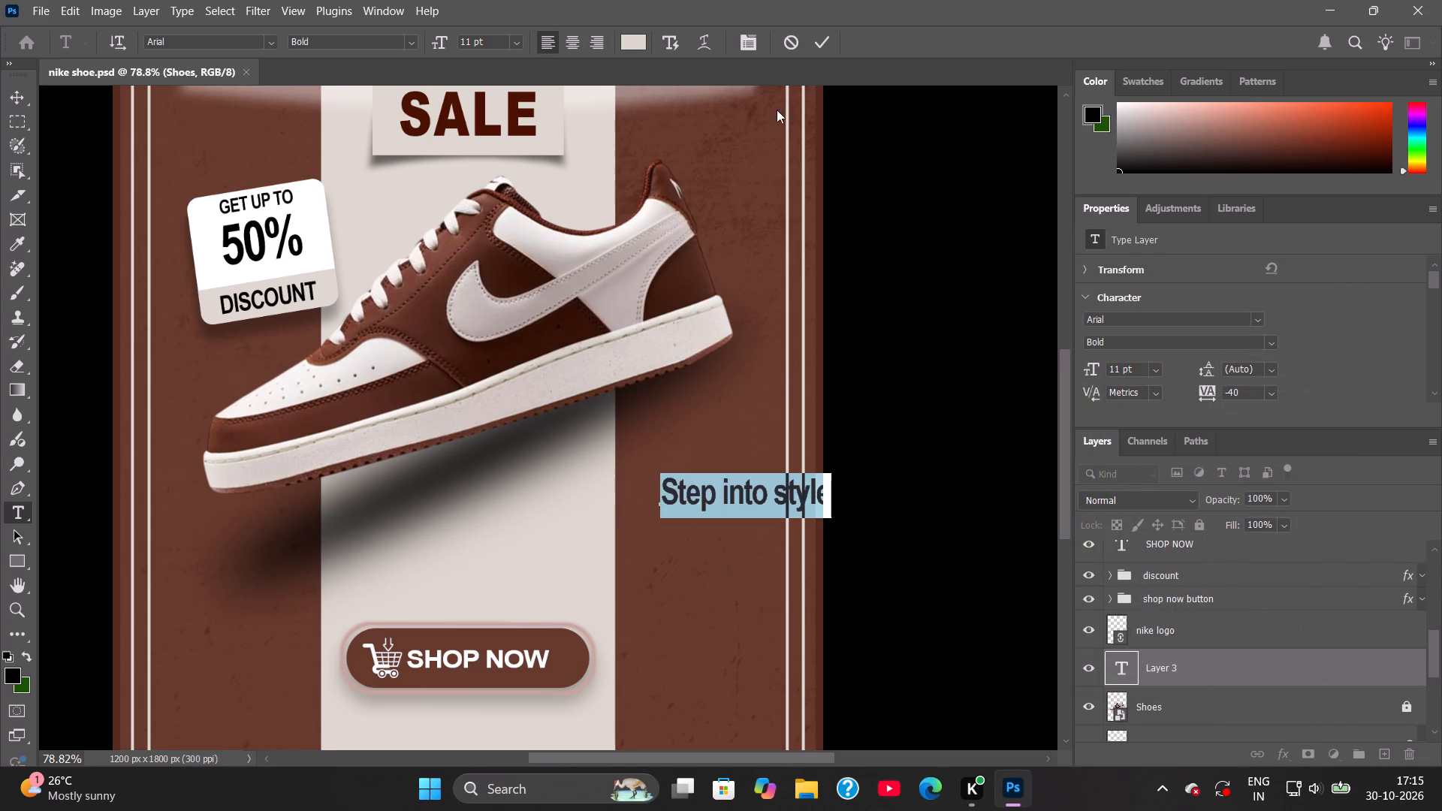
left_click(813, 44)
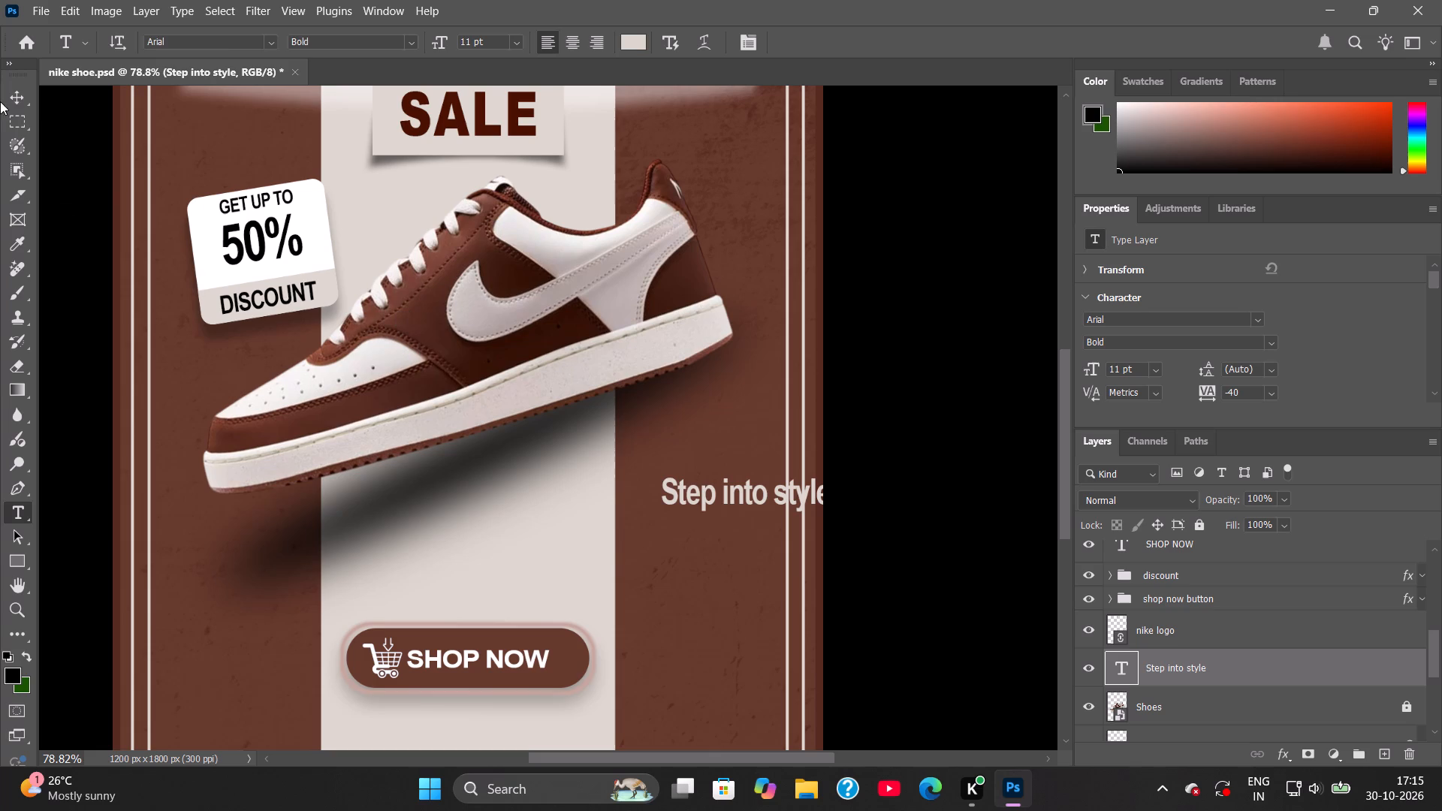
Move the "Step into style" text up under the shoe's heel, between the beige stripe and the inner border line.
left_click(11, 96)
left_click_drag(719, 494, 674, 476)
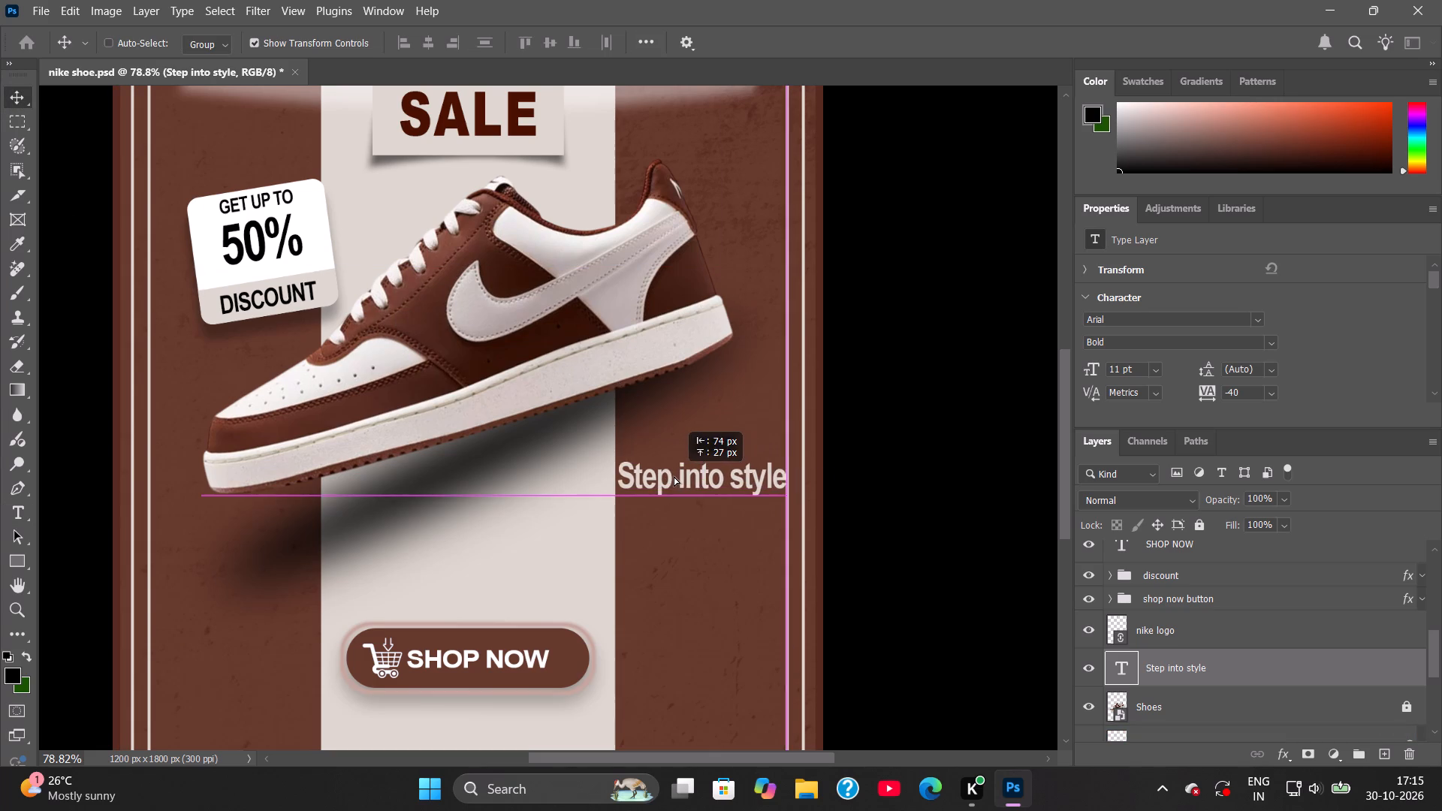
left_click_drag(674, 476, 675, 449)
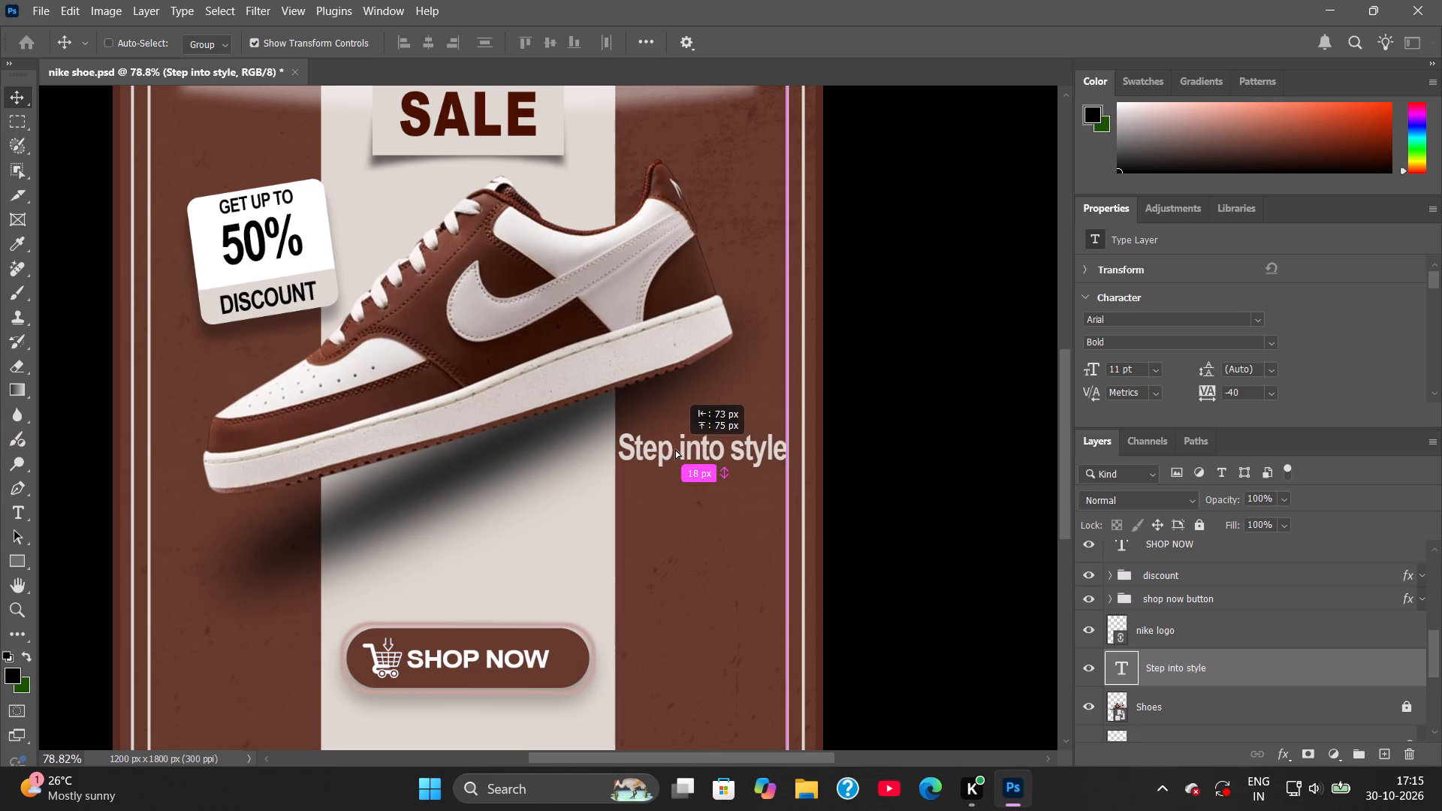
left_click_drag(675, 449, 670, 448)
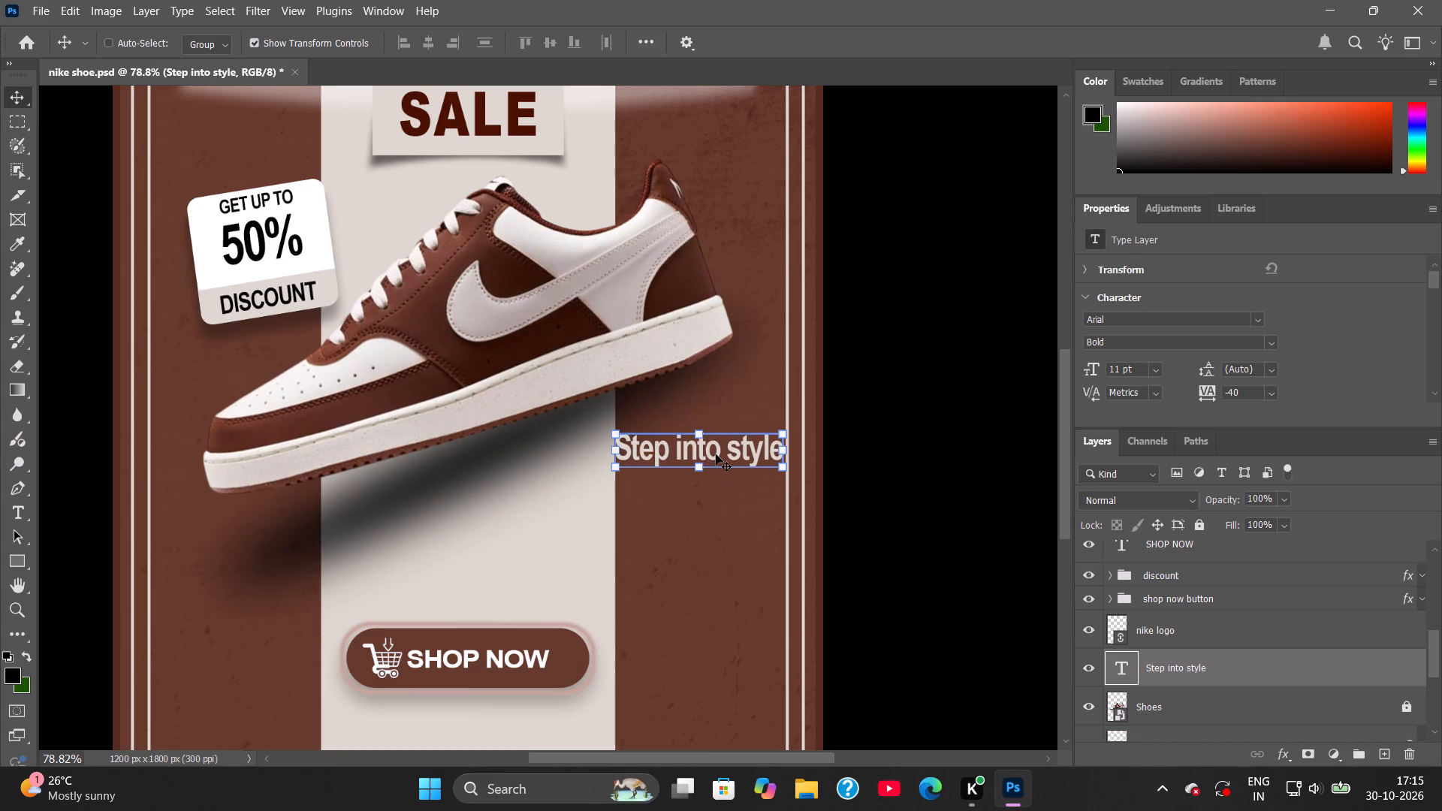
scroll(716, 454, "down", 9, "alt")
left_click(1174, 713)
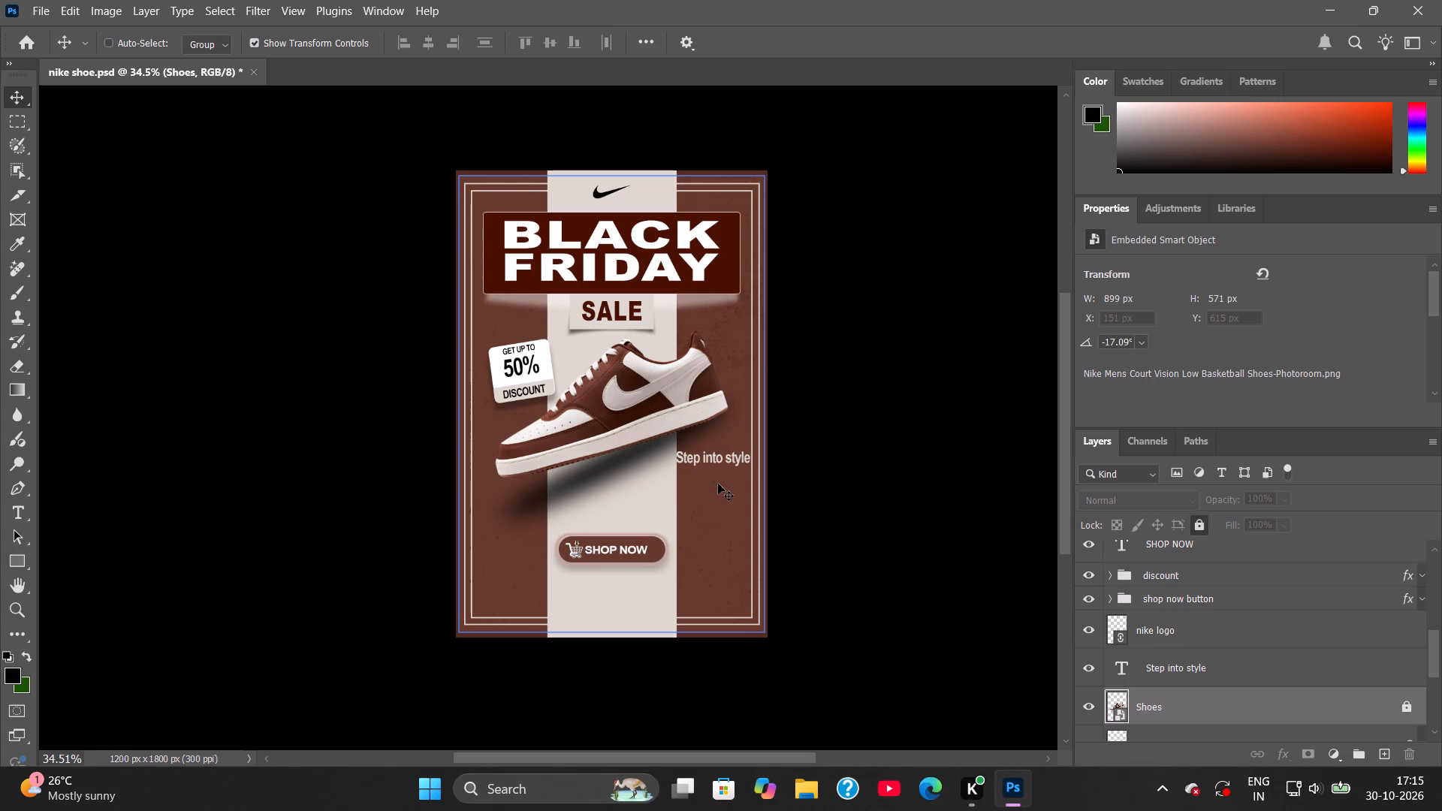
Replace the "Step into style" text with "HOT DEAL".
scroll(713, 456, "up", 7, "alt")
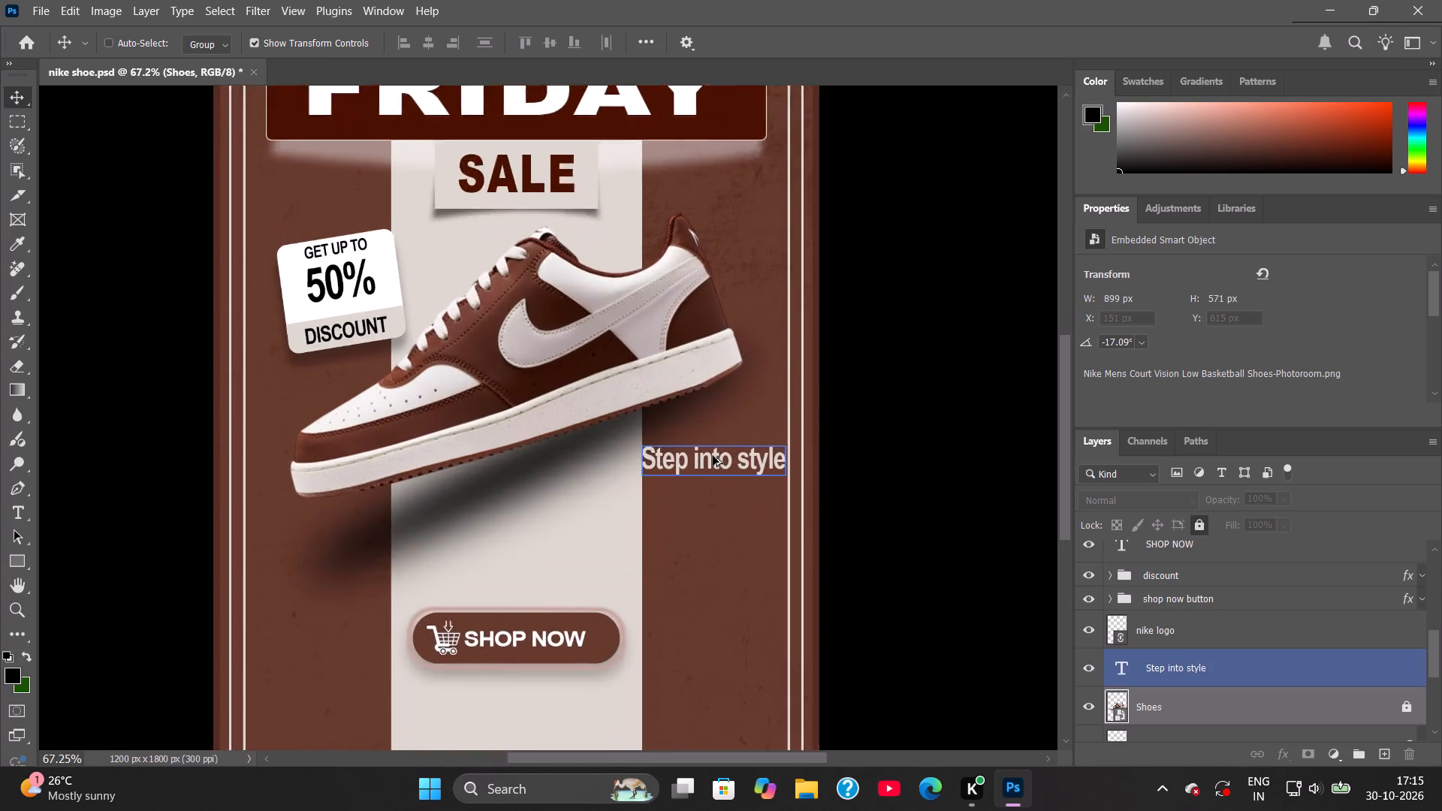
scroll(713, 456, "up", 3, "alt")
triple_click(712, 456)
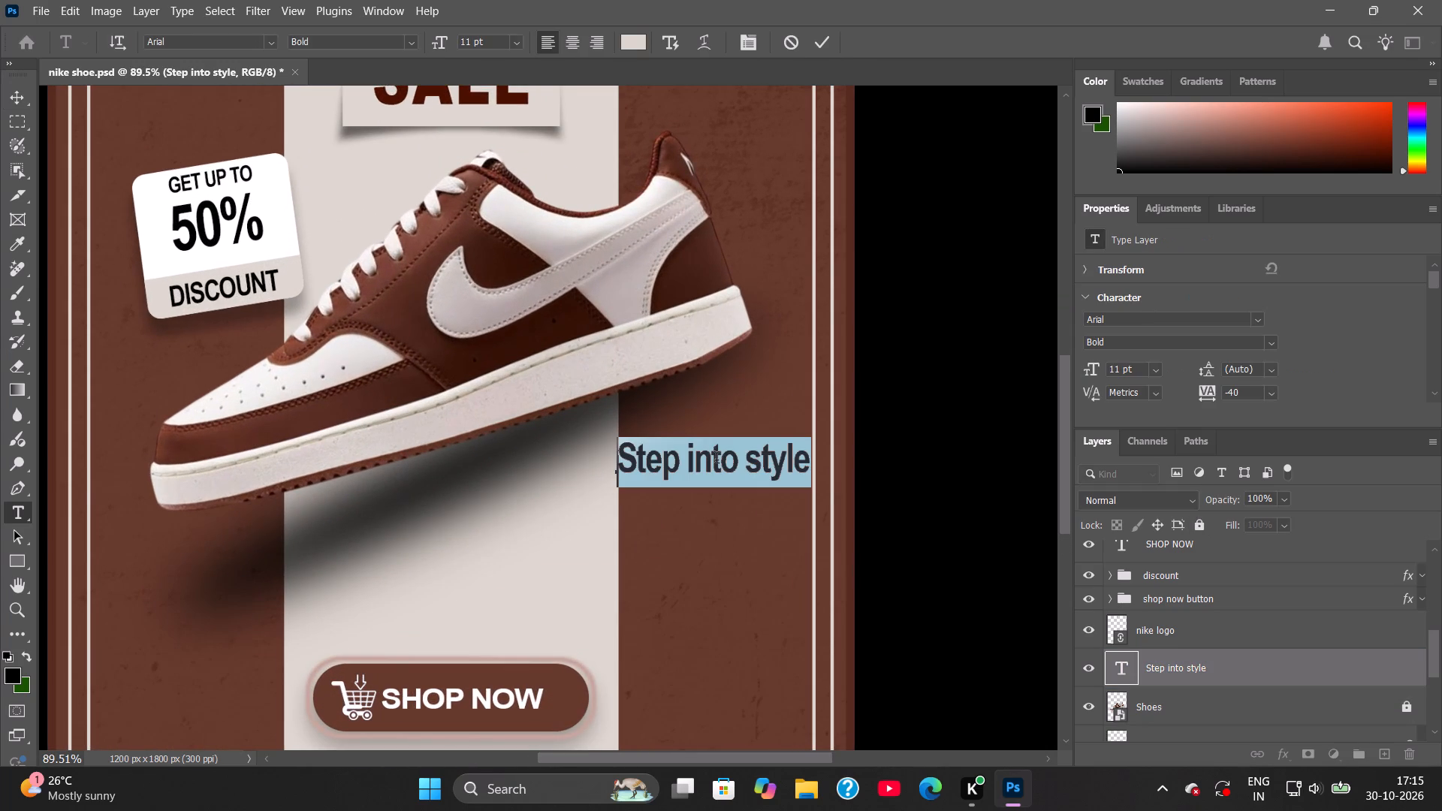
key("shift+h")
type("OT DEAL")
left_click(822, 41)
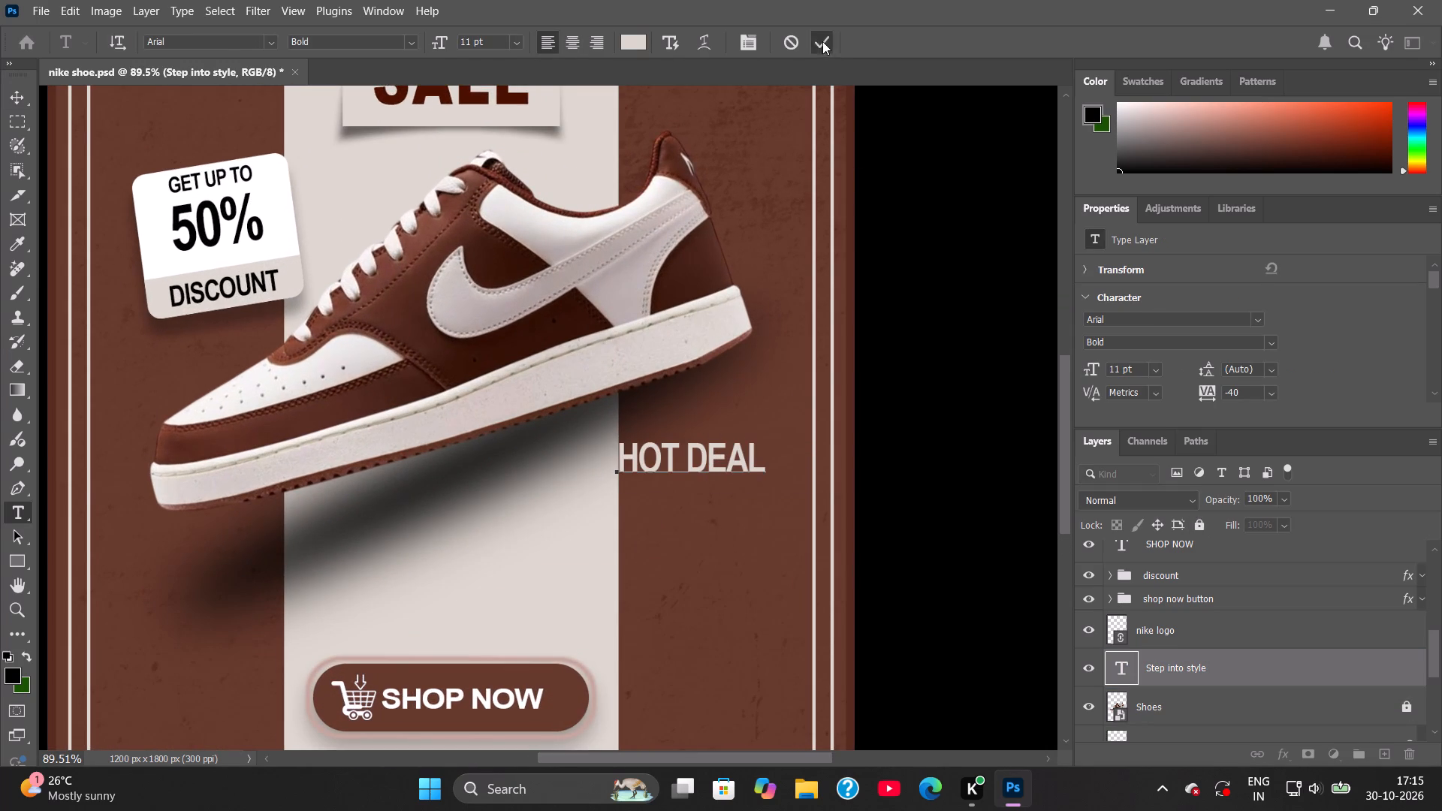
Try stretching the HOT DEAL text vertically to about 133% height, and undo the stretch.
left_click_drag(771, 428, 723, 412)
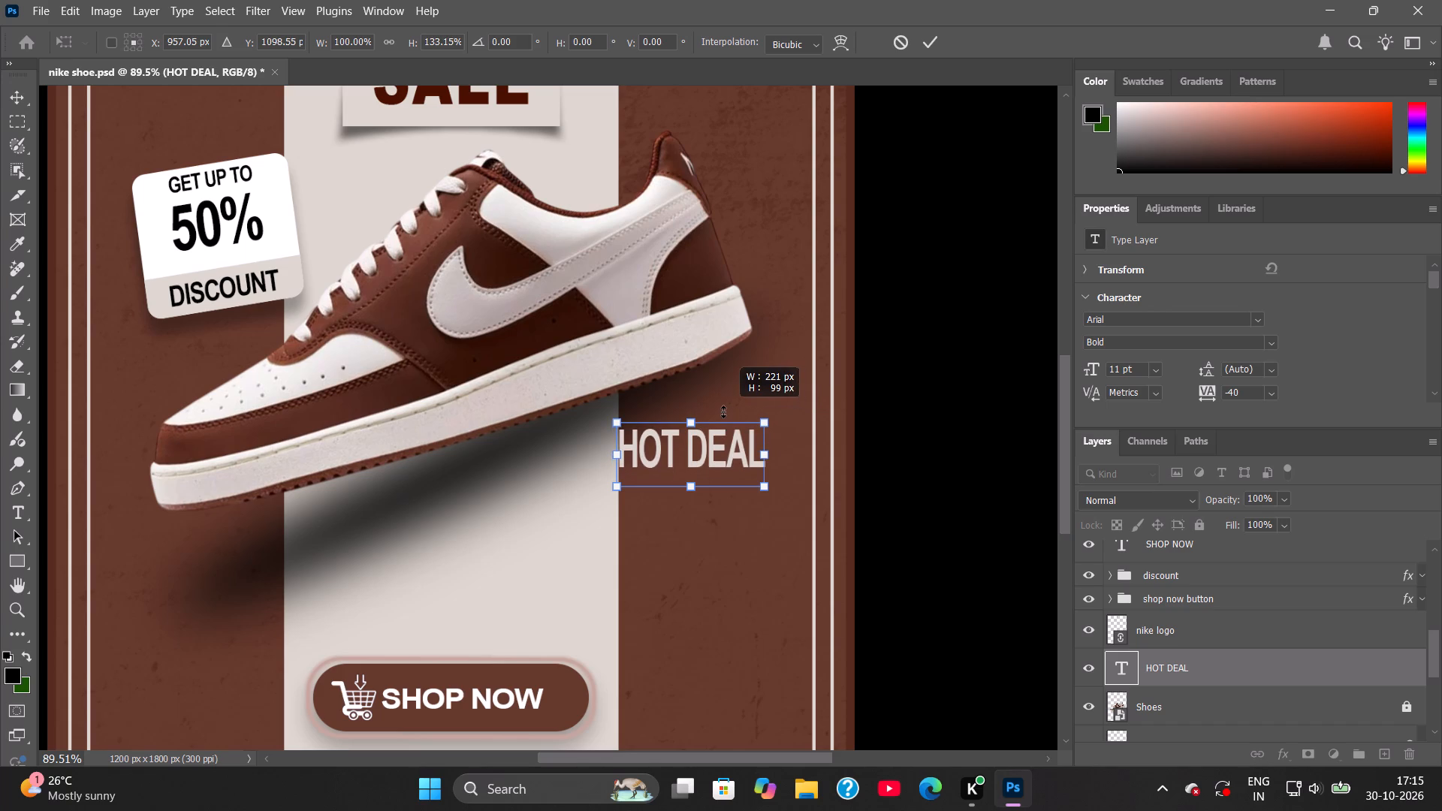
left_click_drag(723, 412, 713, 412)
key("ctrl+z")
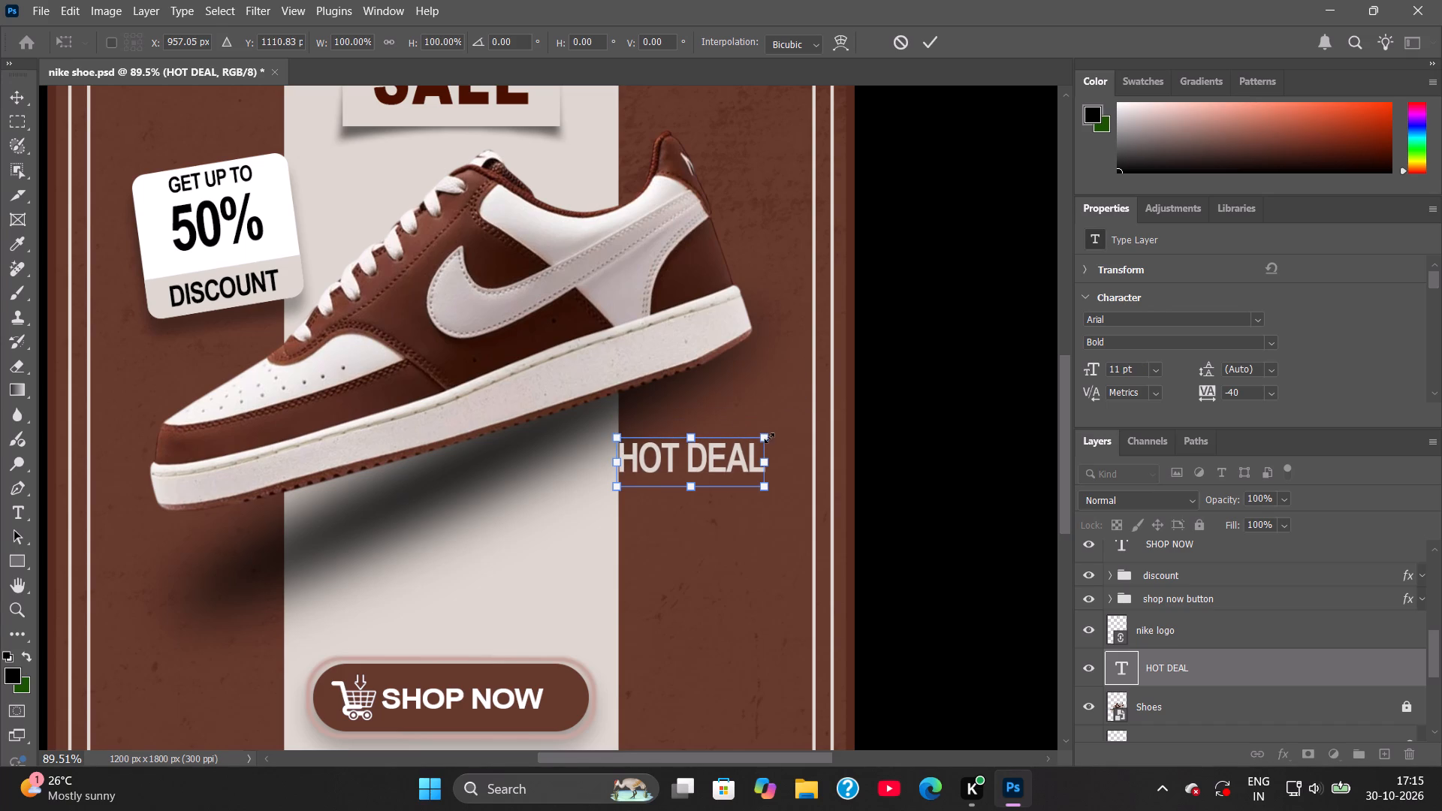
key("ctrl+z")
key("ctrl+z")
Rotate the HOT DEAL text to -90° so it reads vertically from bottom to top.
left_click_drag(520, 41, 496, 42)
left_click_drag(496, 42, 453, 45)
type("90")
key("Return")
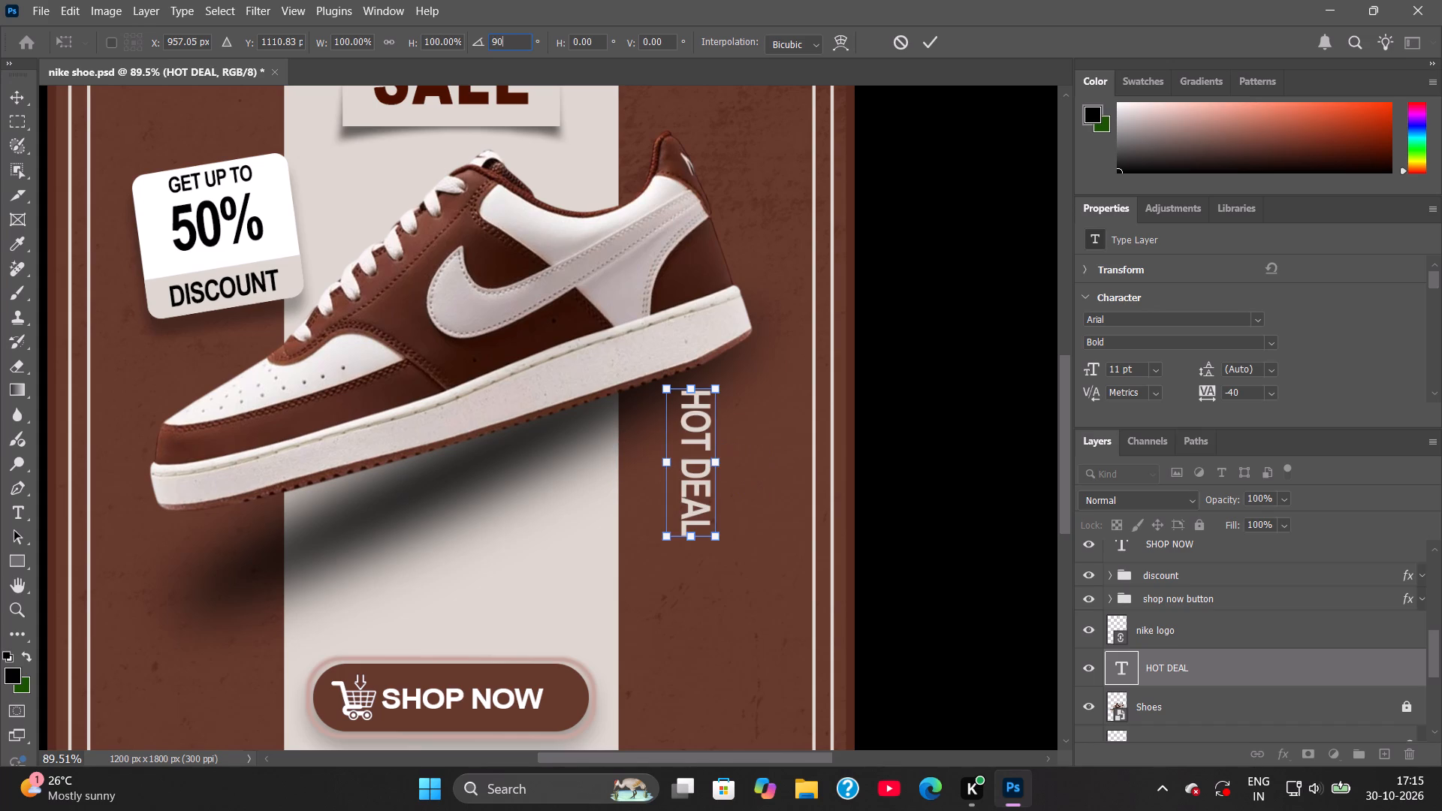
left_click(488, 39)
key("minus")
key("Return")
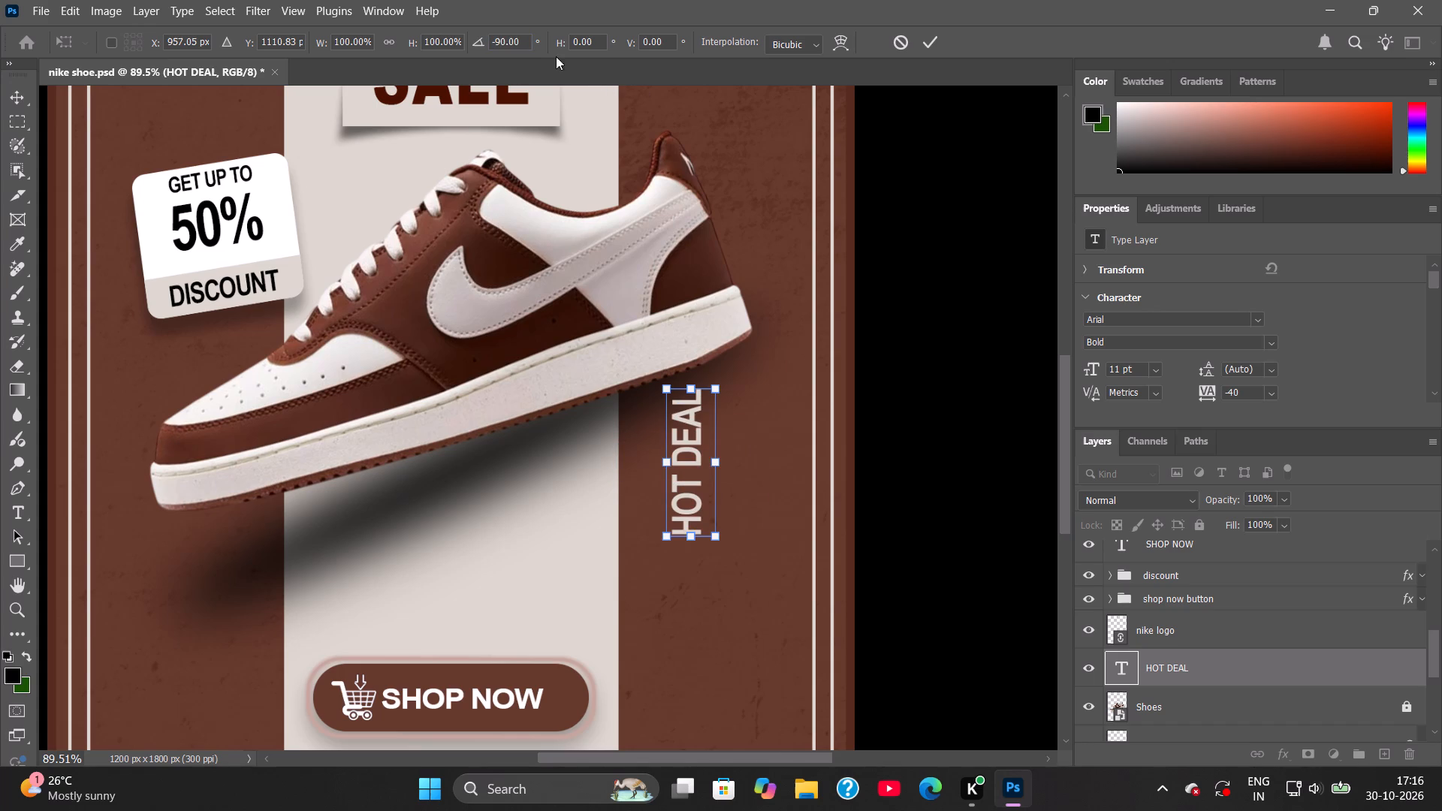
left_click(933, 44)
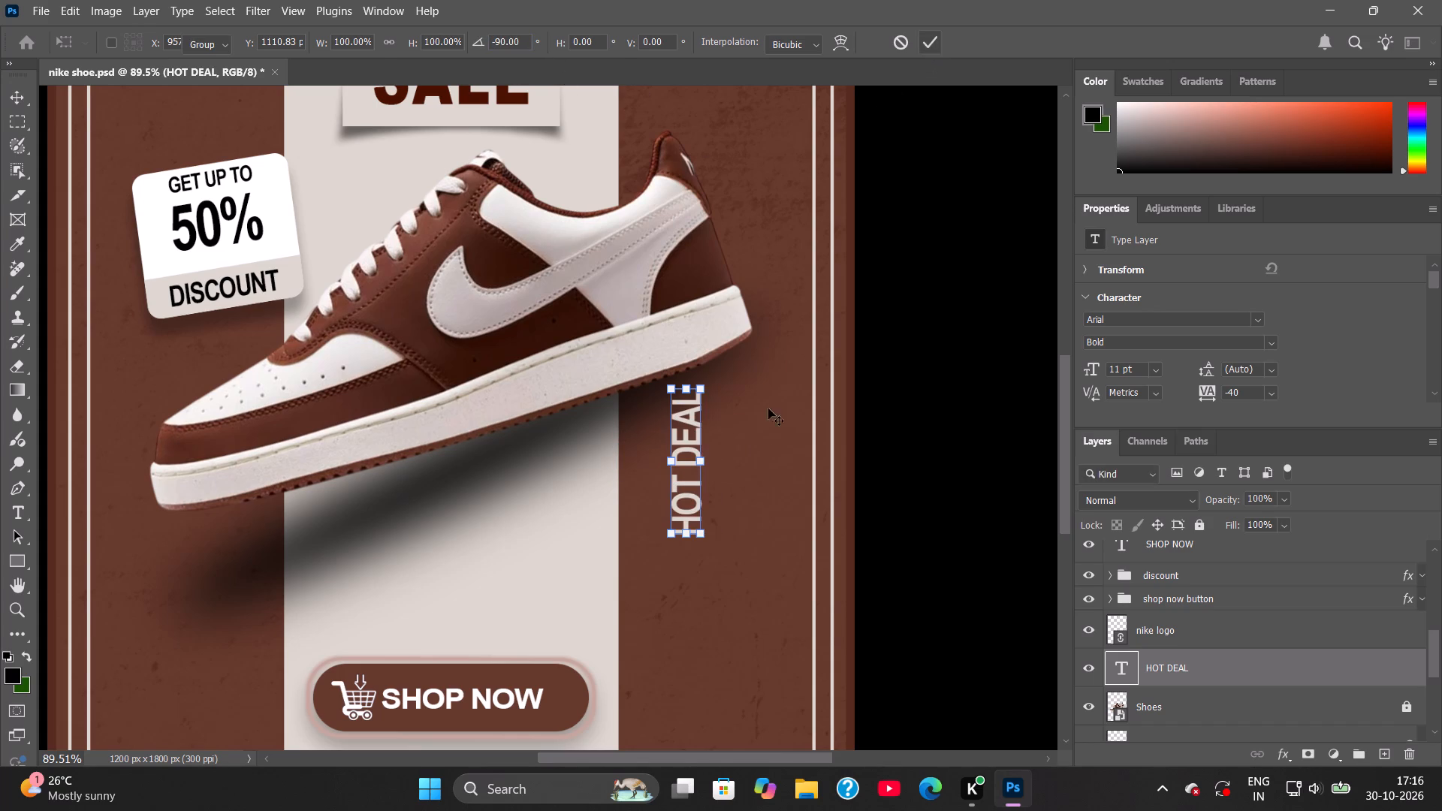
Scale the vertical HOT DEAL text to about 73% and place it beside the SHOP NOW button, just outside the beige stripe.
left_click_drag(682, 449, 646, 505)
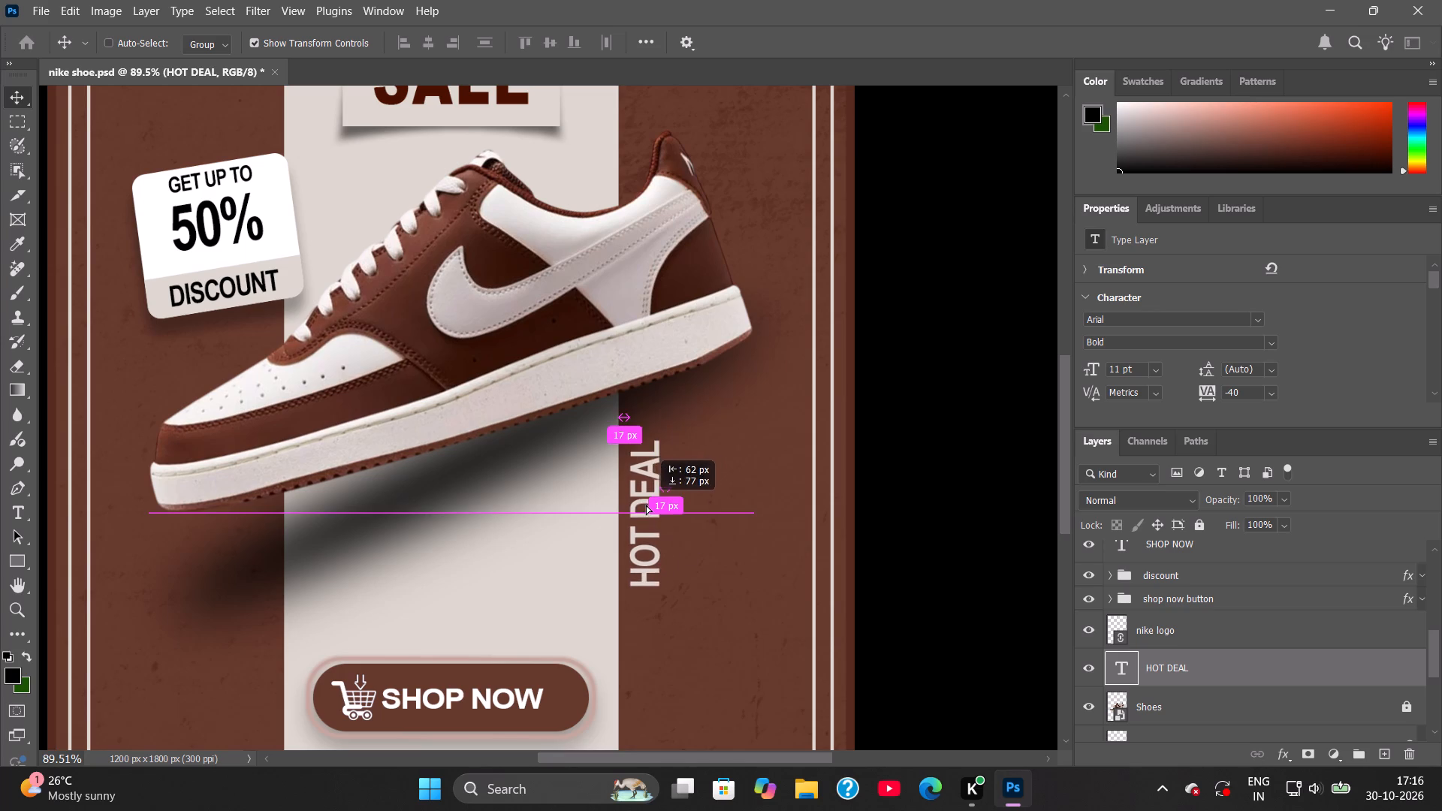
left_click_drag(646, 505, 631, 518)
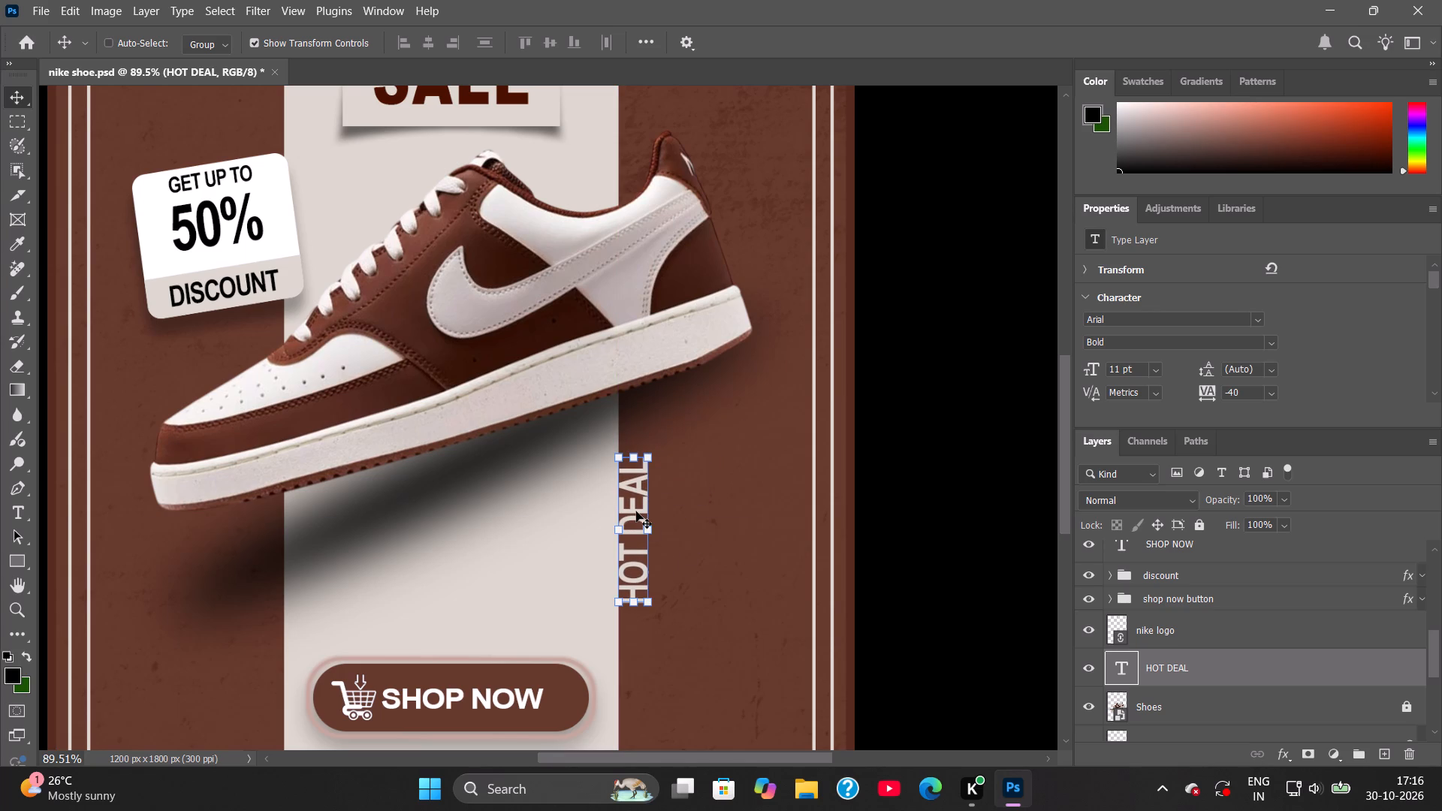
scroll(636, 511, "down", 5, "alt")
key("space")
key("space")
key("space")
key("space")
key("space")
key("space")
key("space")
left_click_drag(707, 553, 710, 448)
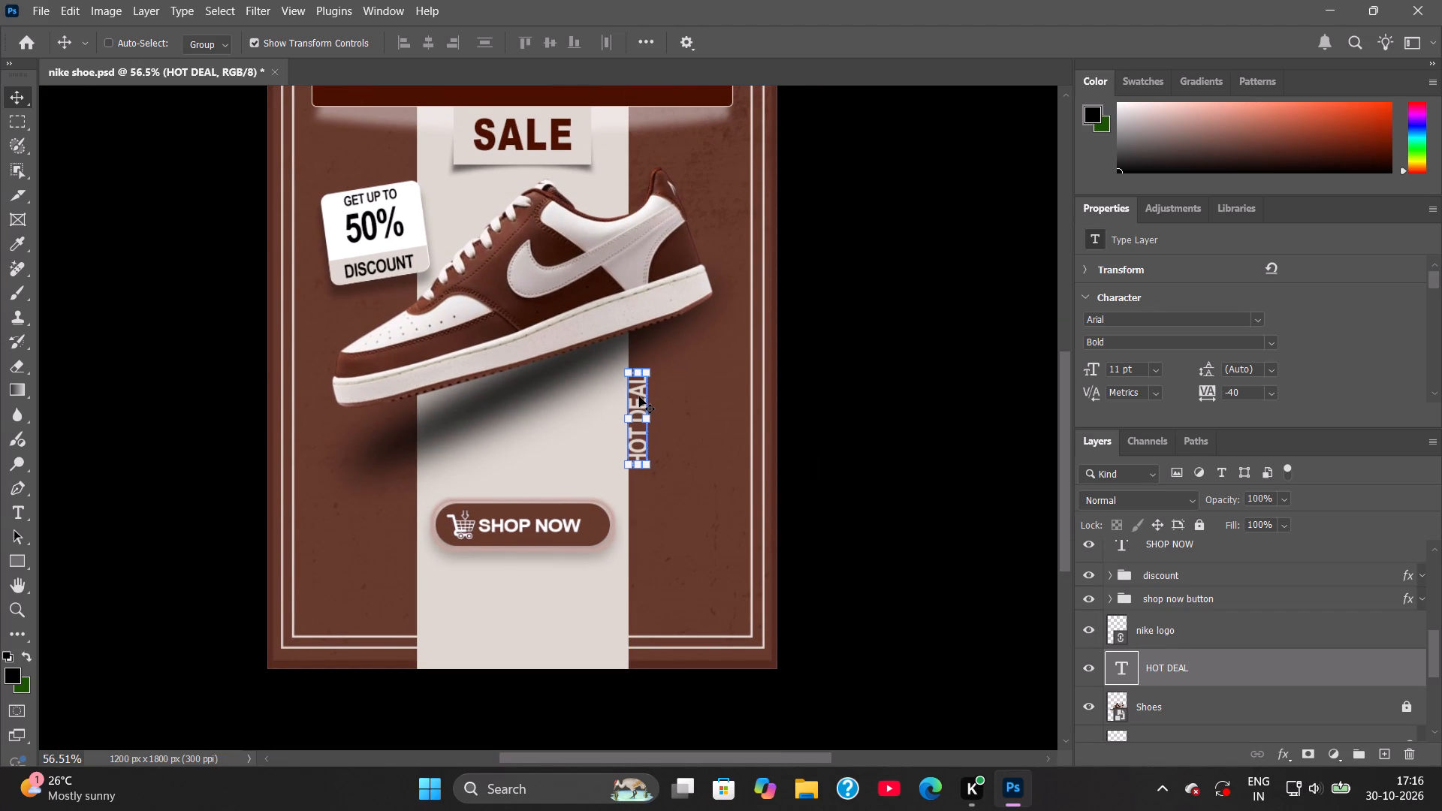
left_click(645, 378)
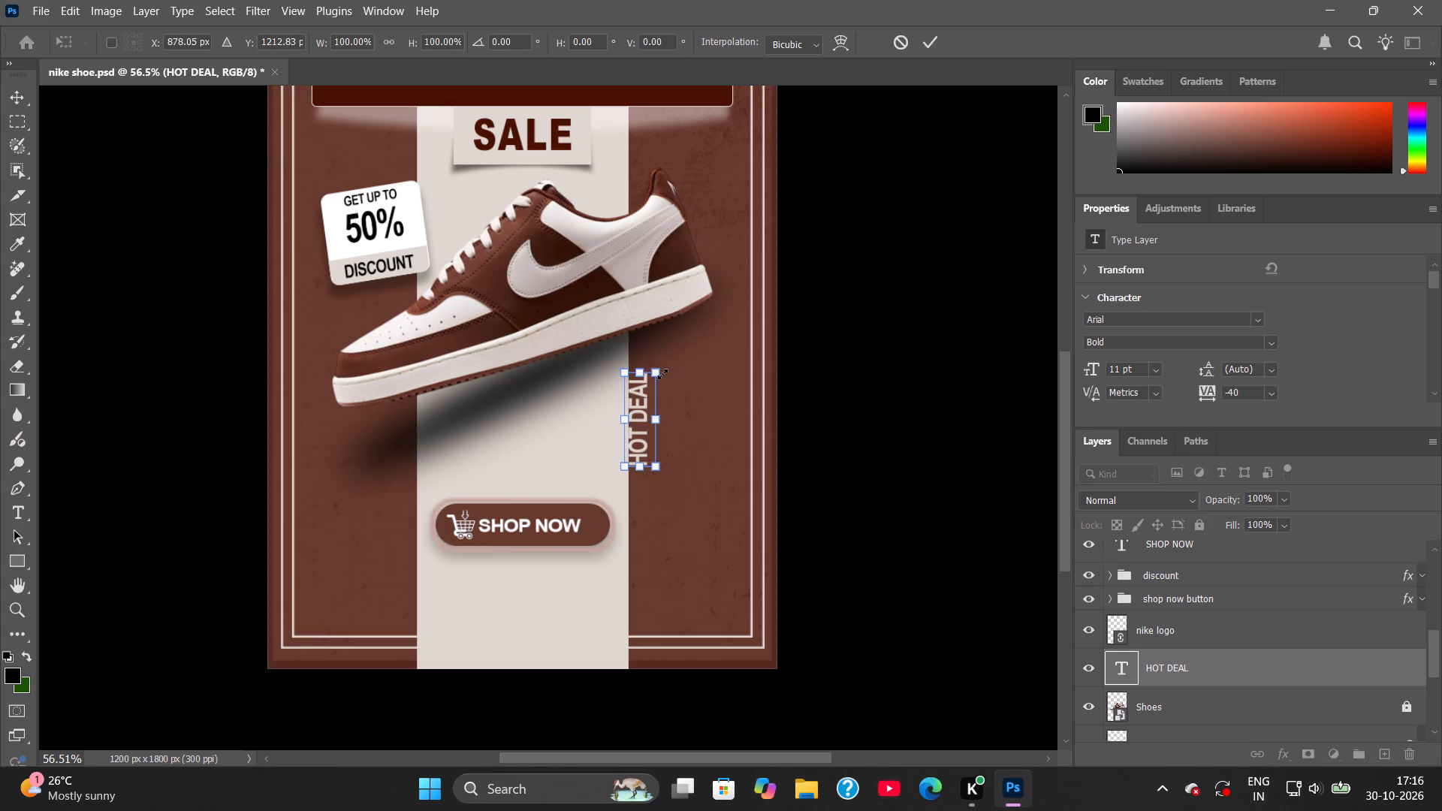
left_click_drag(658, 372, 646, 396, "shift")
left_click_drag(638, 427, 650, 521)
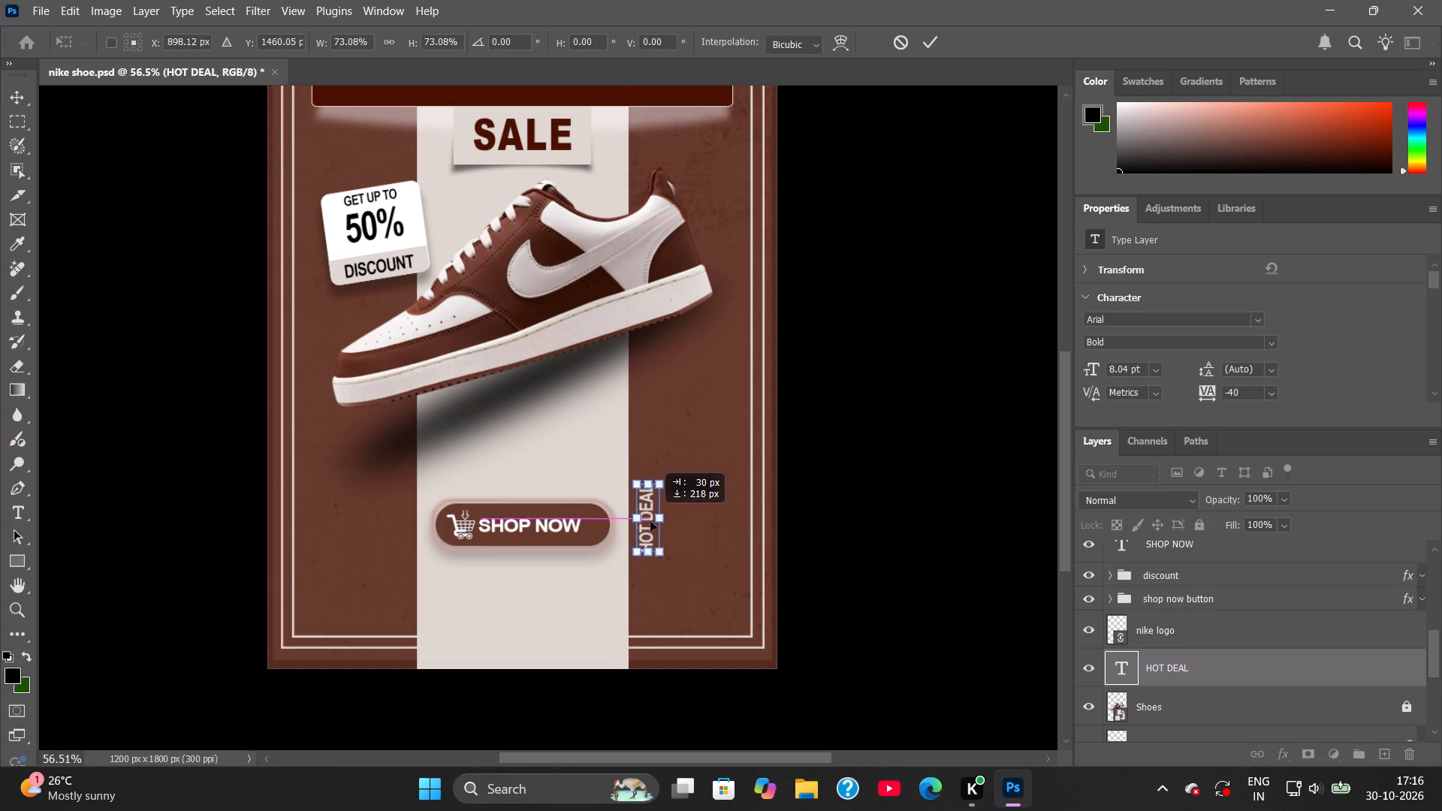
left_click_drag(650, 521, 653, 522)
left_click(923, 45)
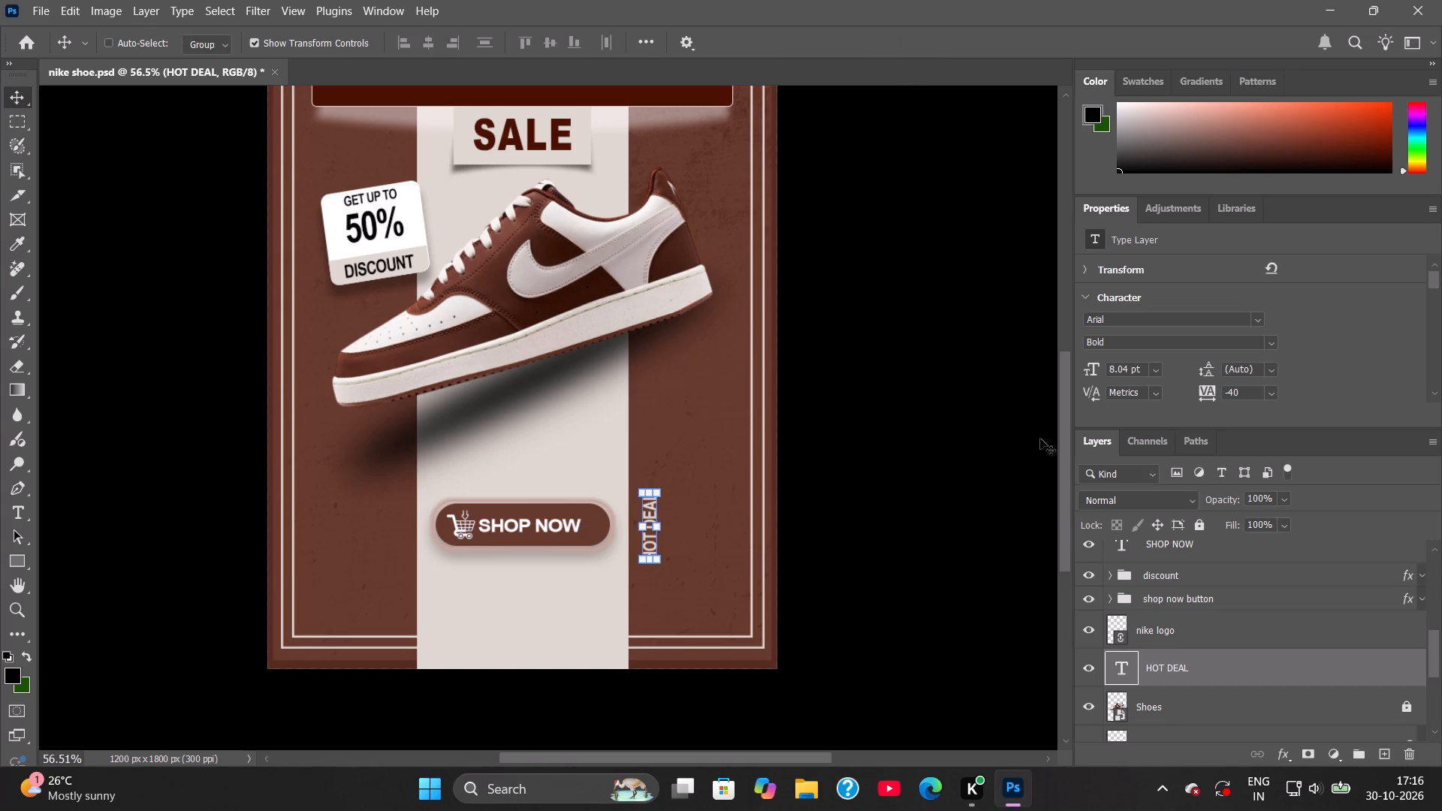
Select the Shoes layer and save the poster document.
left_click(1167, 704)
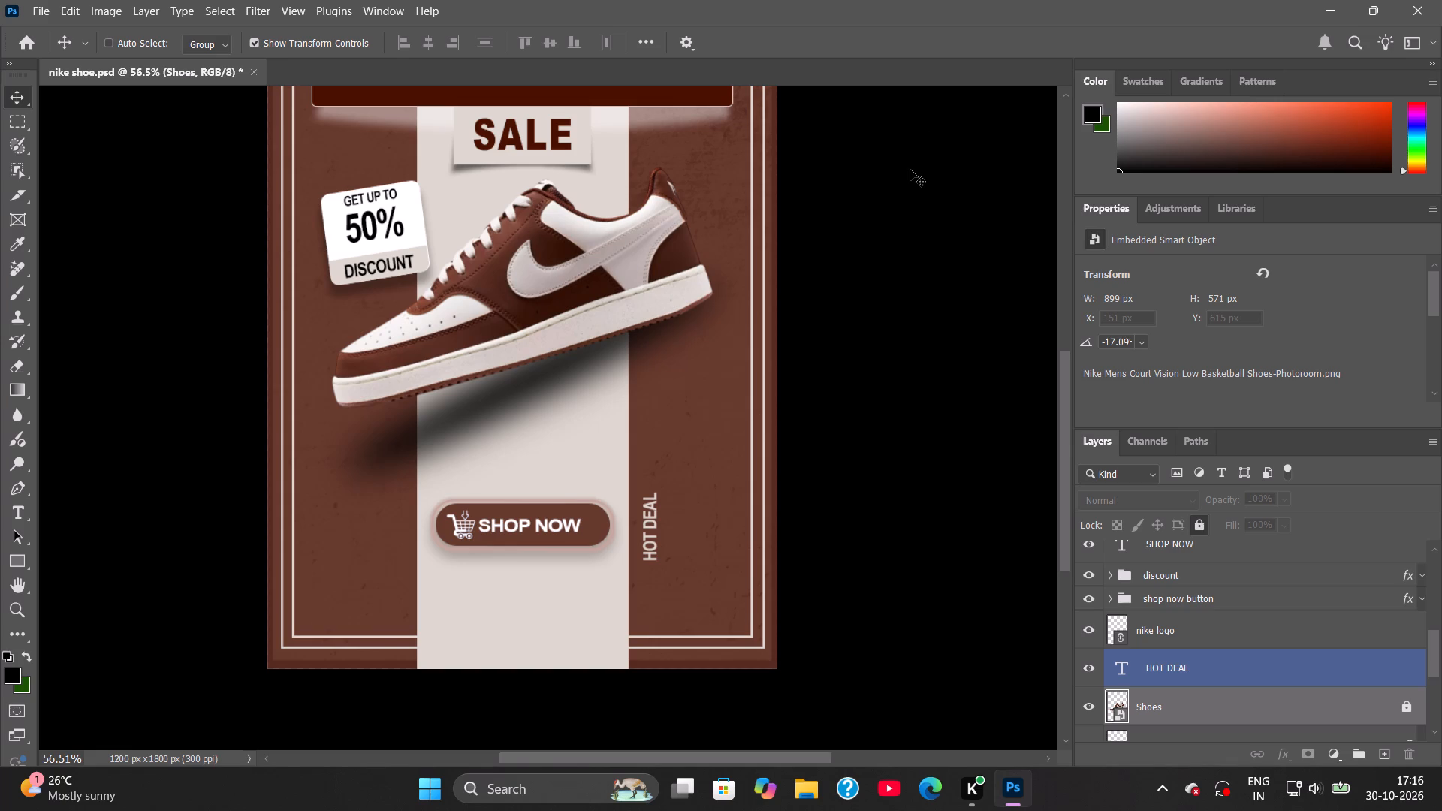
key("ctrl+s")
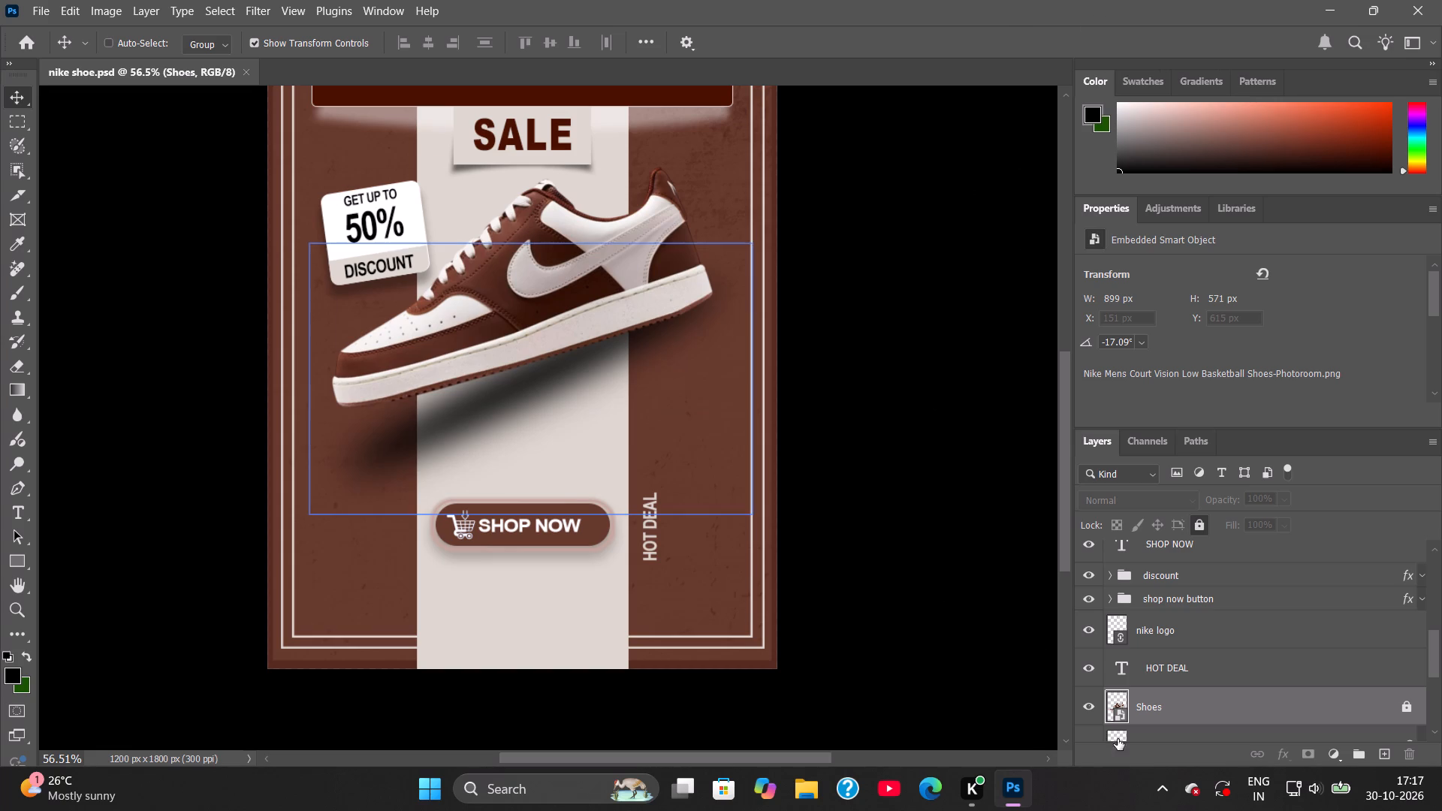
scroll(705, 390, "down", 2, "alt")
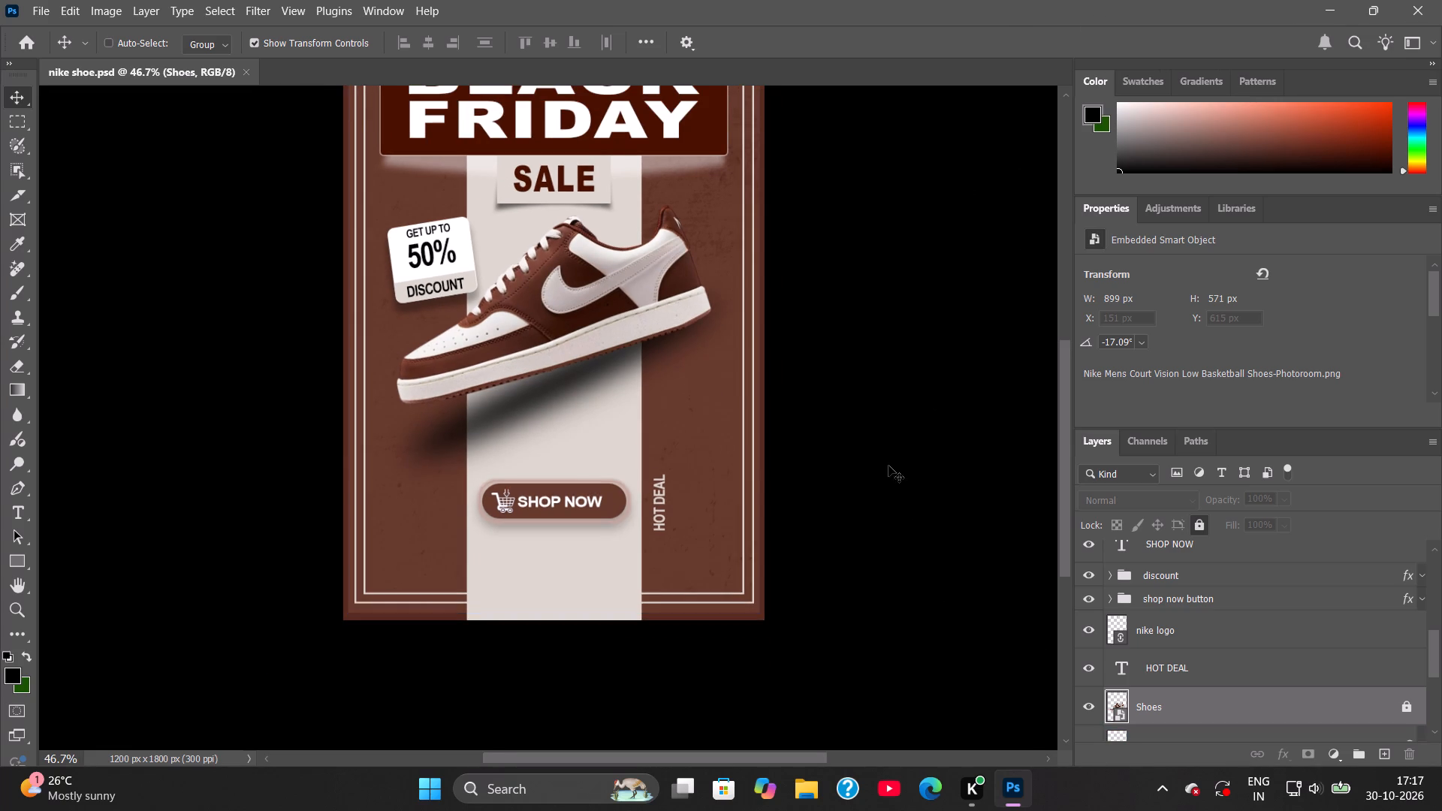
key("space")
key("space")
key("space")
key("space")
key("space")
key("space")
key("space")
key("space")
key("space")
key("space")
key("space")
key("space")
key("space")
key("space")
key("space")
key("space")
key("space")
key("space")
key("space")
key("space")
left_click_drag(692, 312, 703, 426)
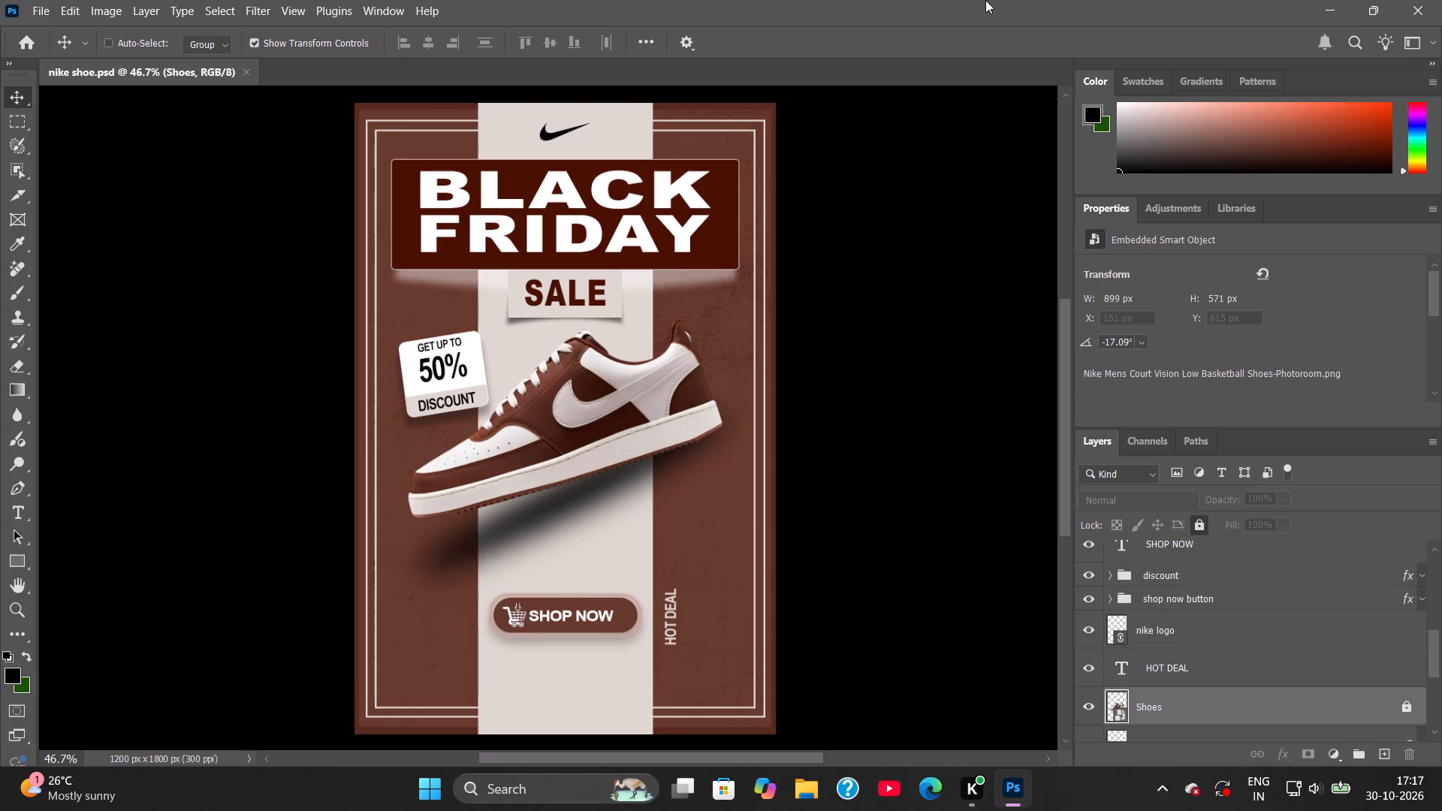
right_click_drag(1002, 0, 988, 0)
Duplicate the vertical HOT DEAL text straight across to the opposite side of the SHOP NOW button, near the inner border line.
left_click(1195, 671)
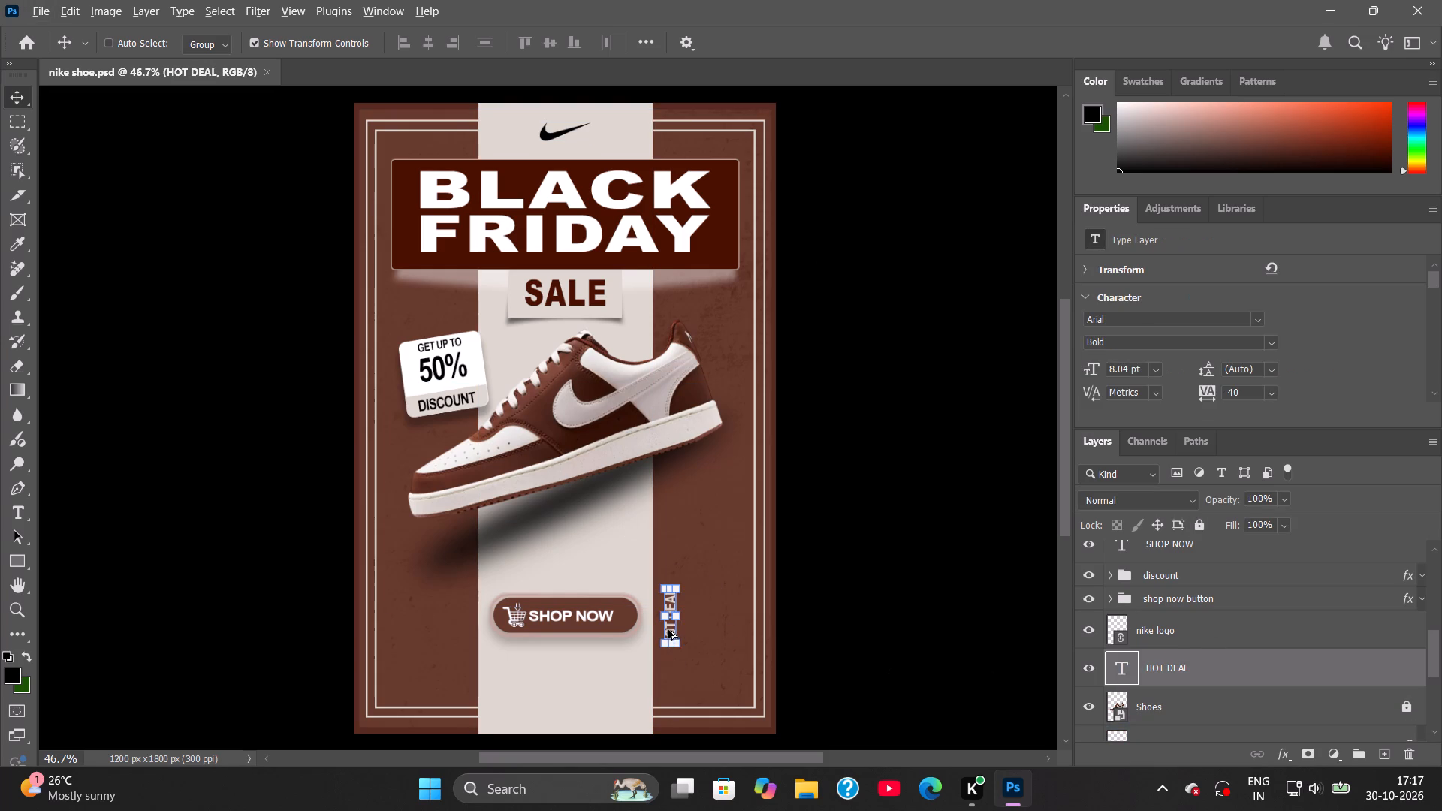
left_click_drag(668, 629, 393, 628, "alt")
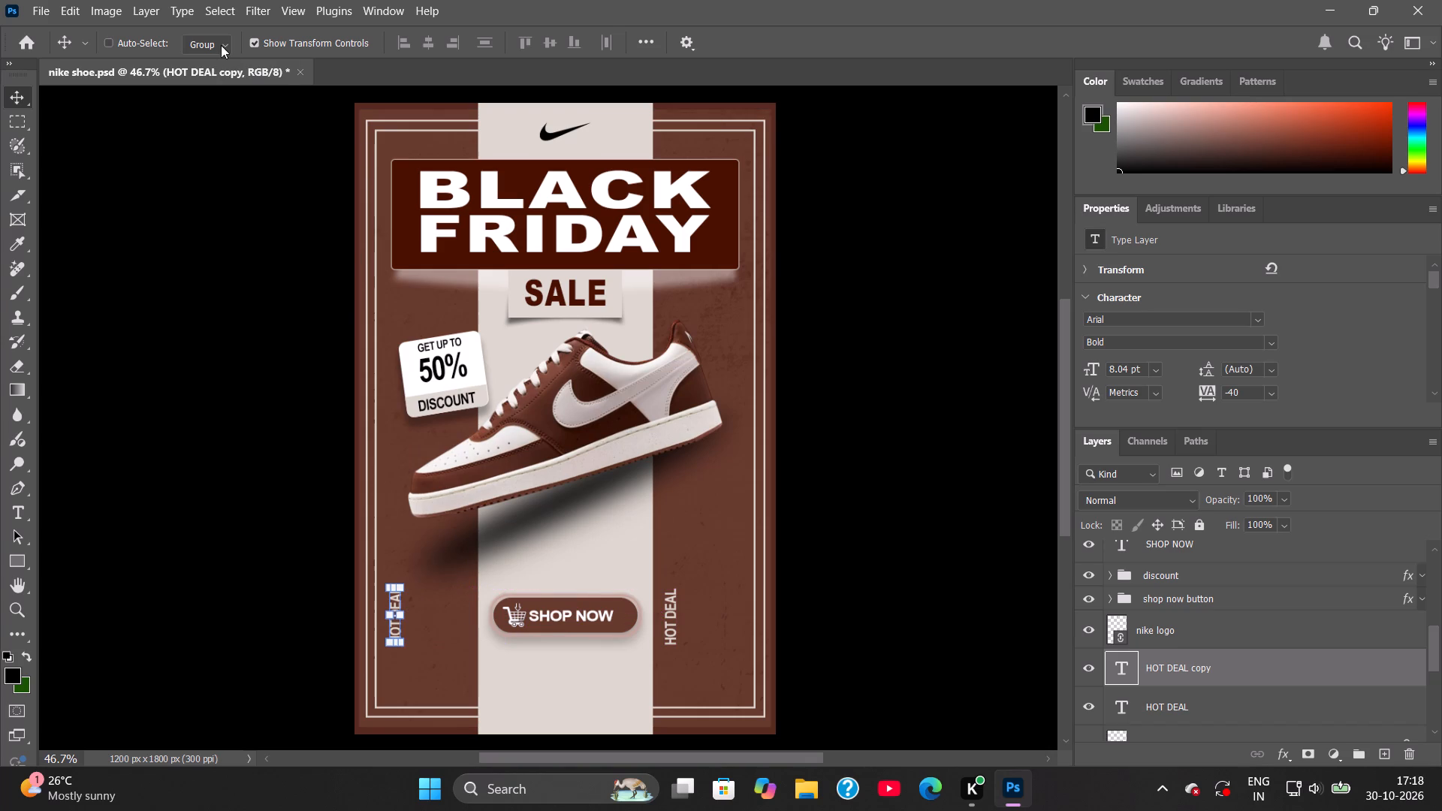
Rotate the HOT DEAL copy by 90° so it reads horizontally.
left_click(392, 586)
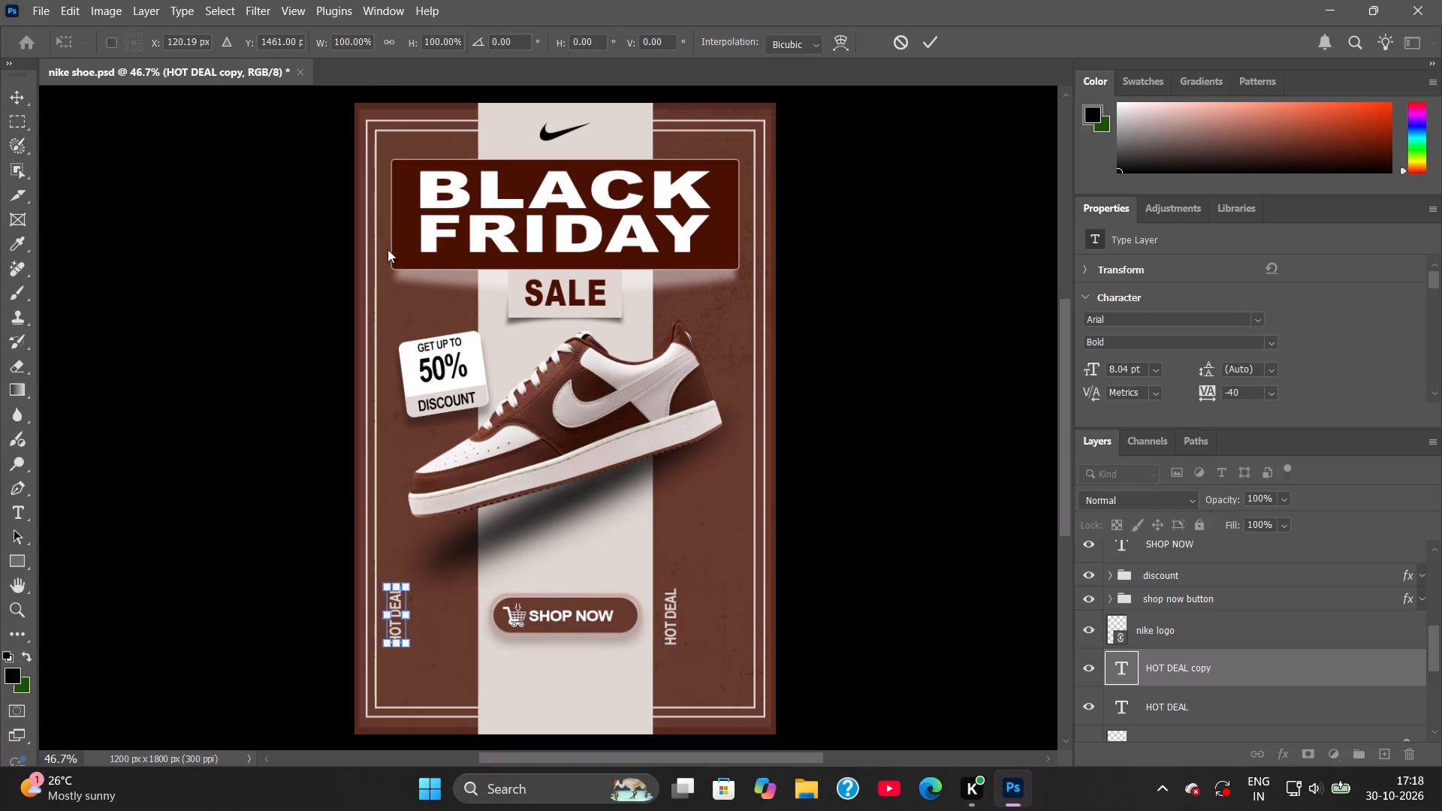
left_click(511, 37)
key("ctrl+a")
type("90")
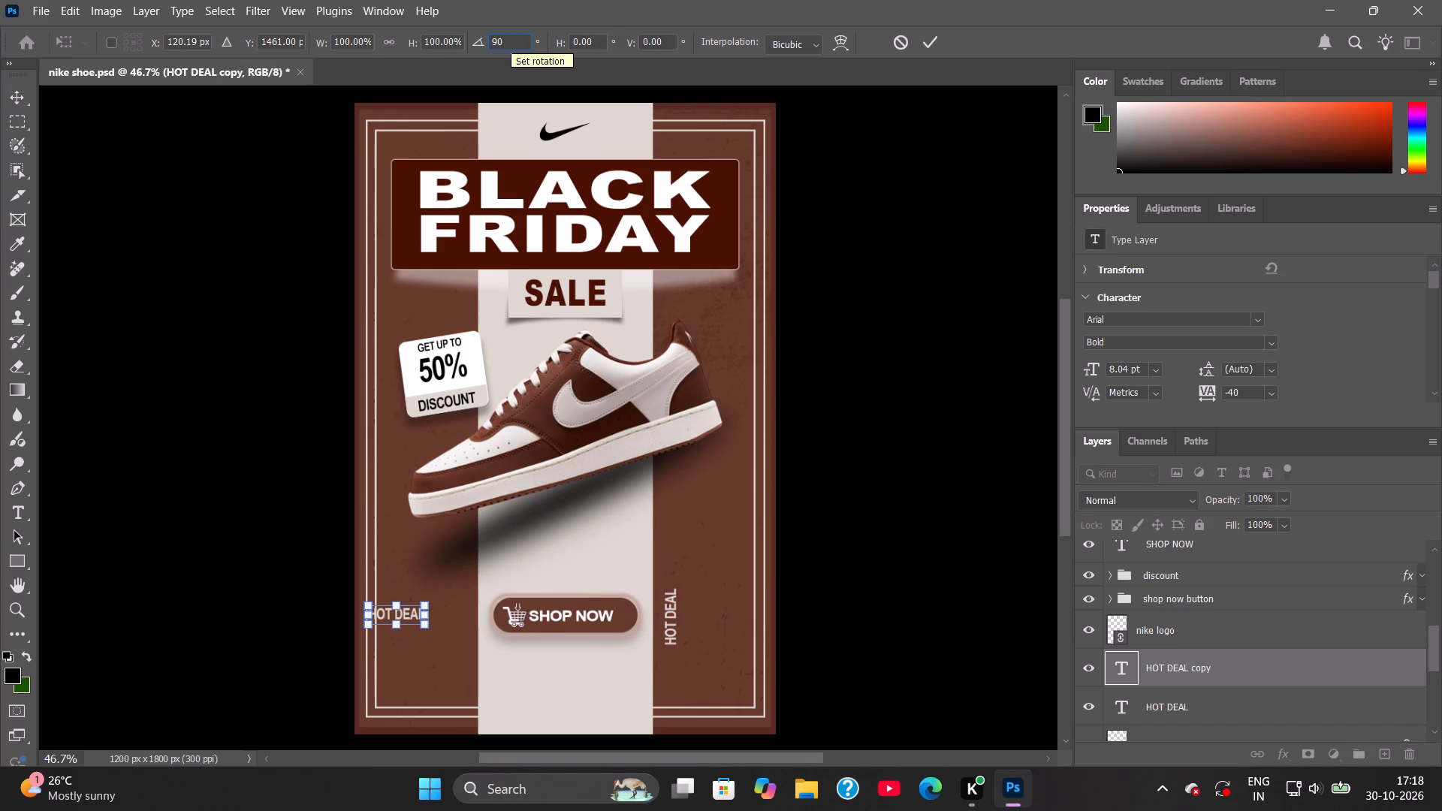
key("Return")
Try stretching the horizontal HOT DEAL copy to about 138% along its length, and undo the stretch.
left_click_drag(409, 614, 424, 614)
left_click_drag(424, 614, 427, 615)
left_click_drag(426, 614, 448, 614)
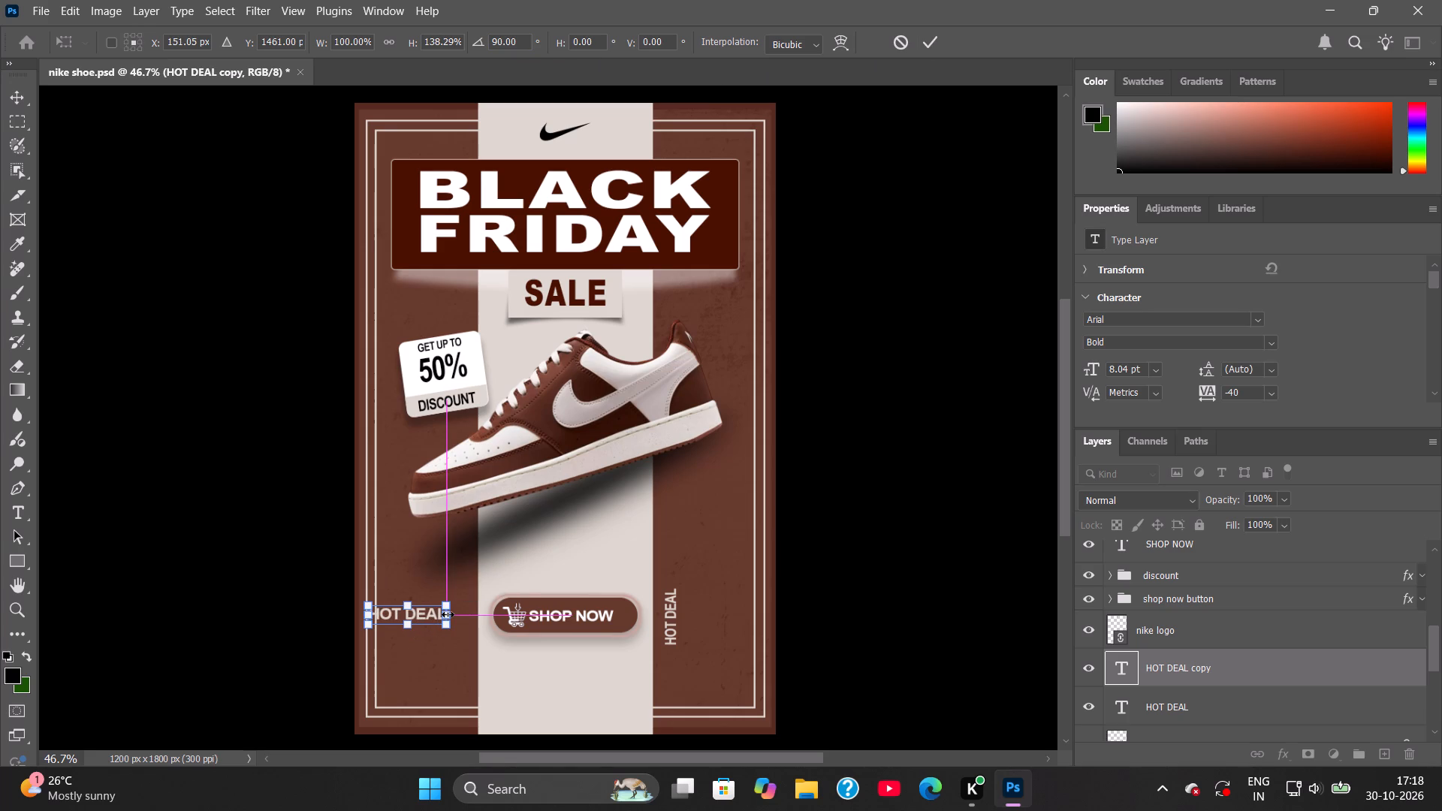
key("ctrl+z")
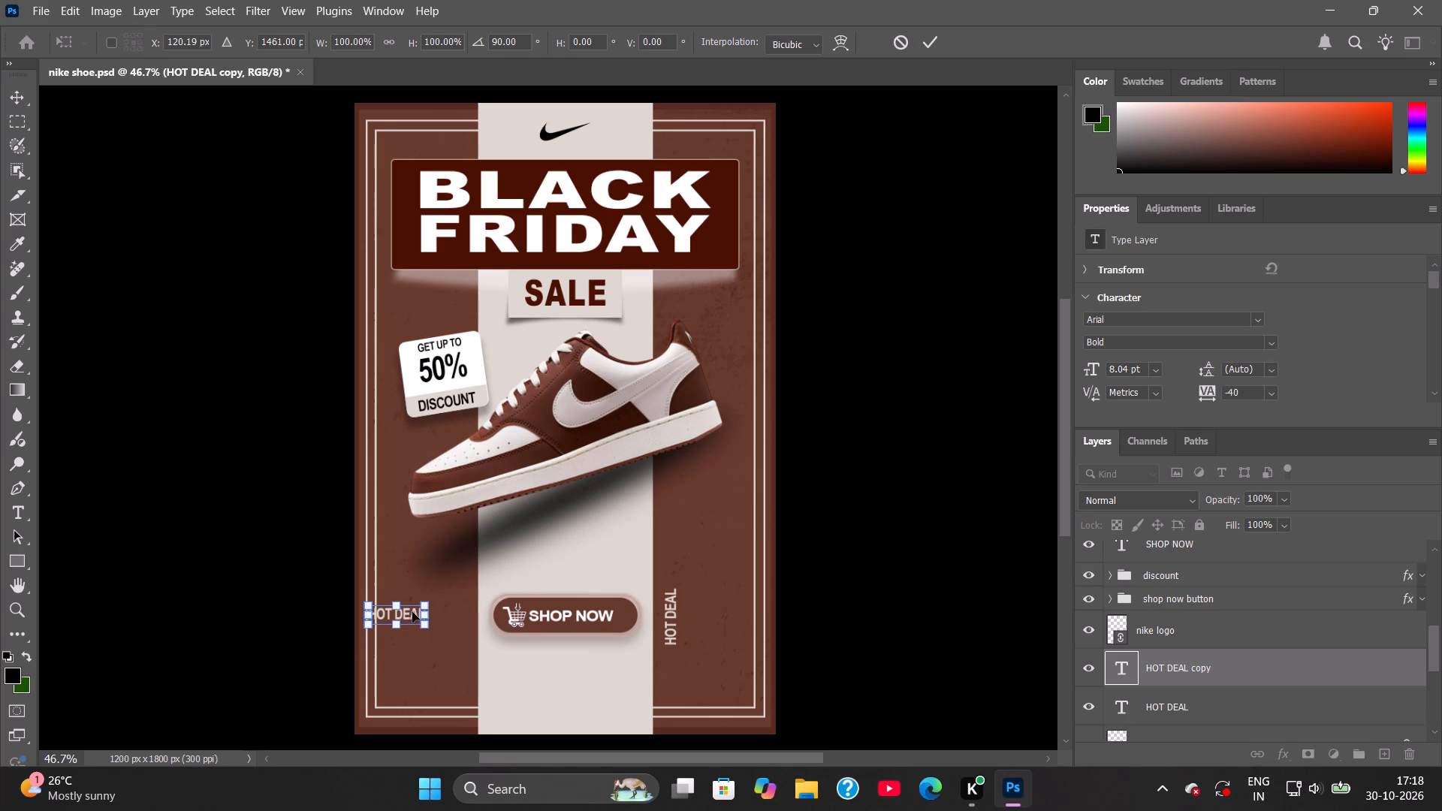
Shift the horizontal HOT DEAL copy inward so it clears the double border line, and apply the transform.
left_click_drag(408, 615, 424, 617)
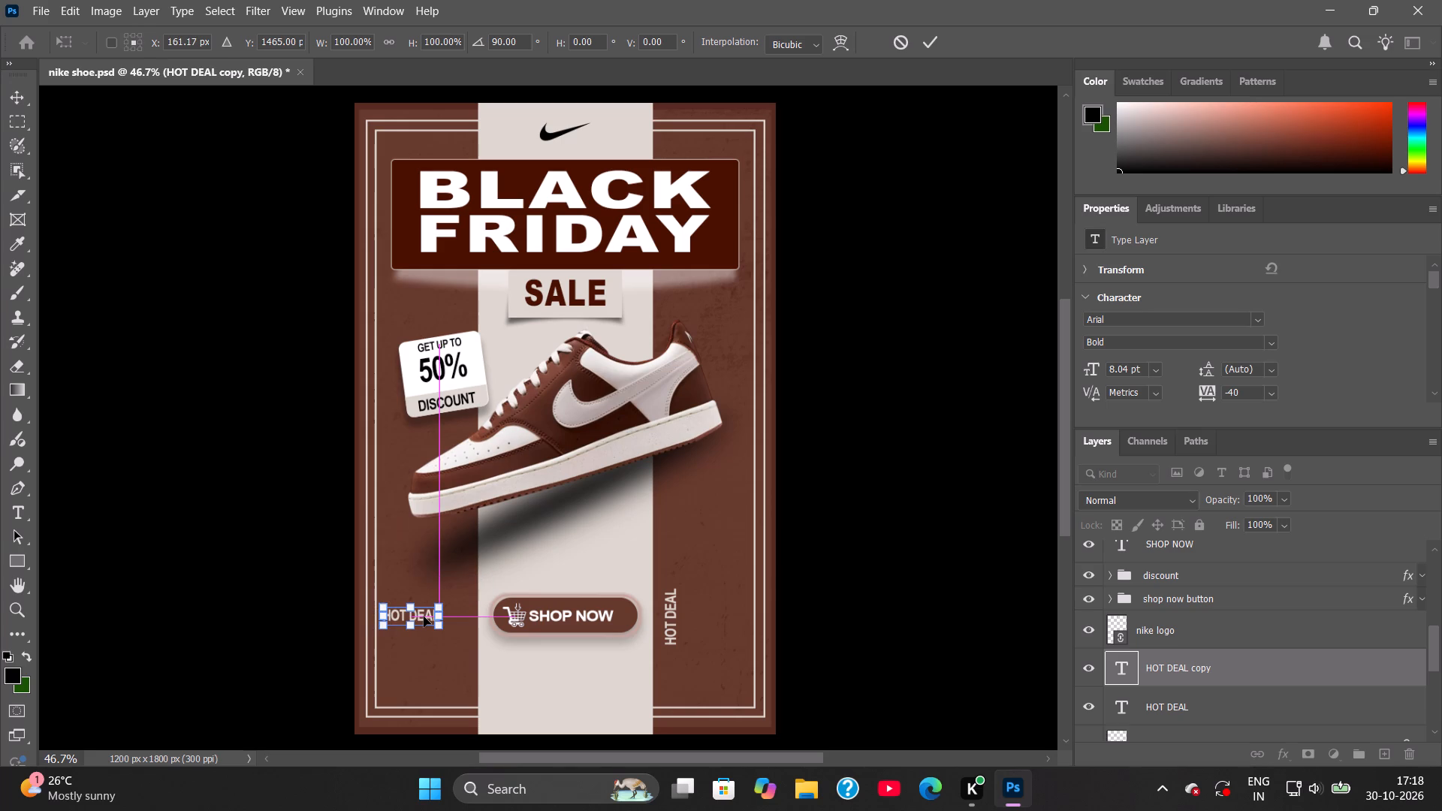
double_click(424, 617)
Replace the text of the horizontal HOT DEAL copy with "Premium Quality".
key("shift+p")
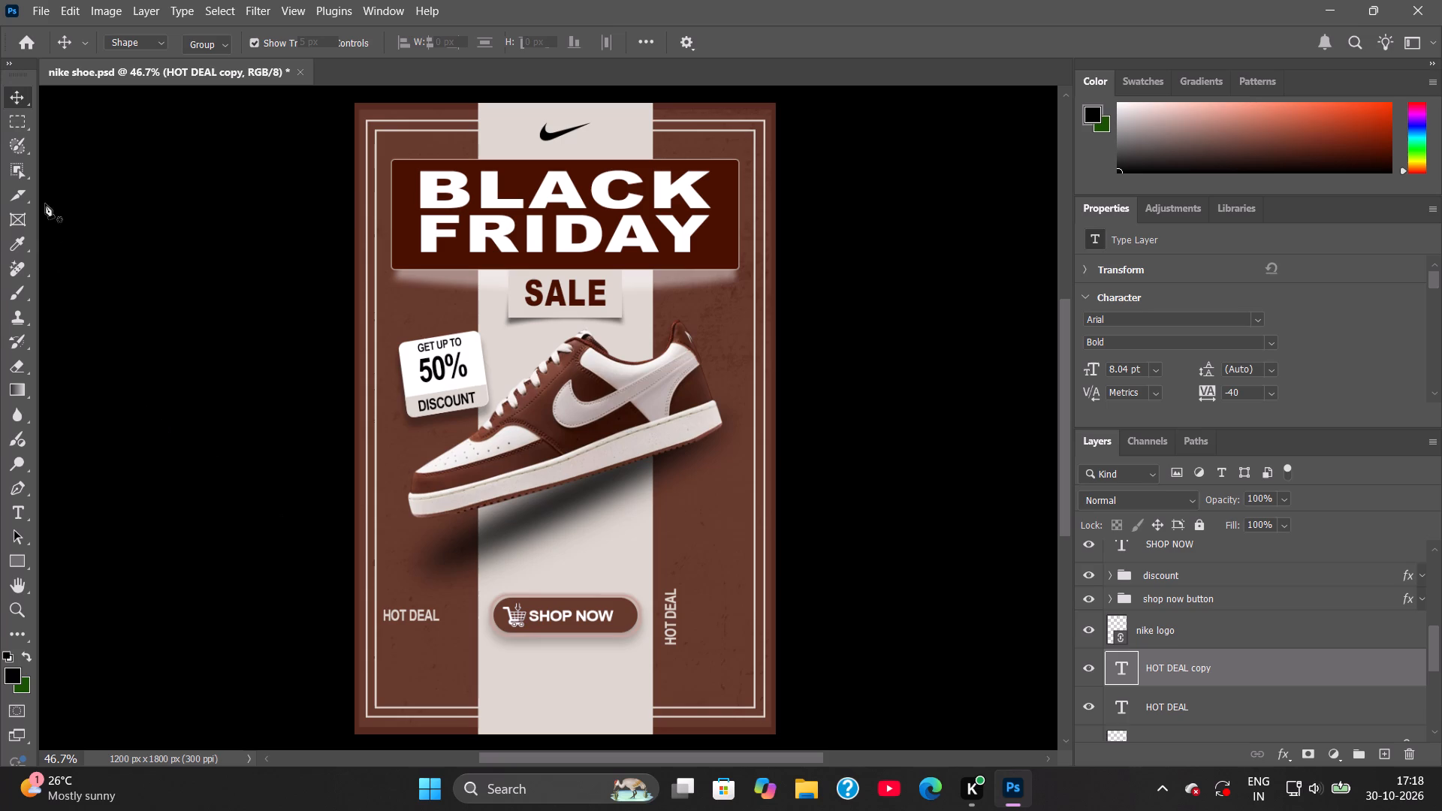
left_click(12, 100)
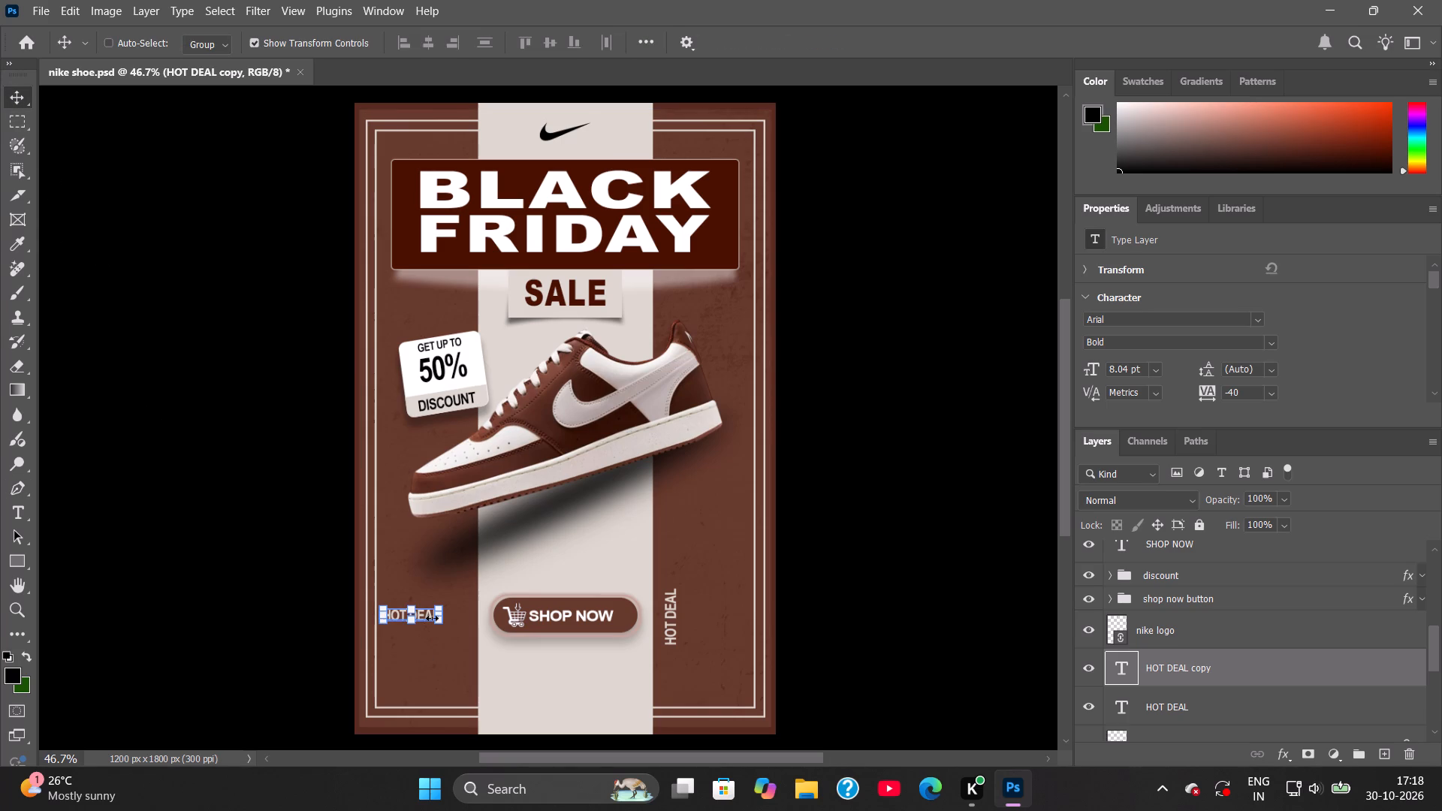
double_click(424, 614)
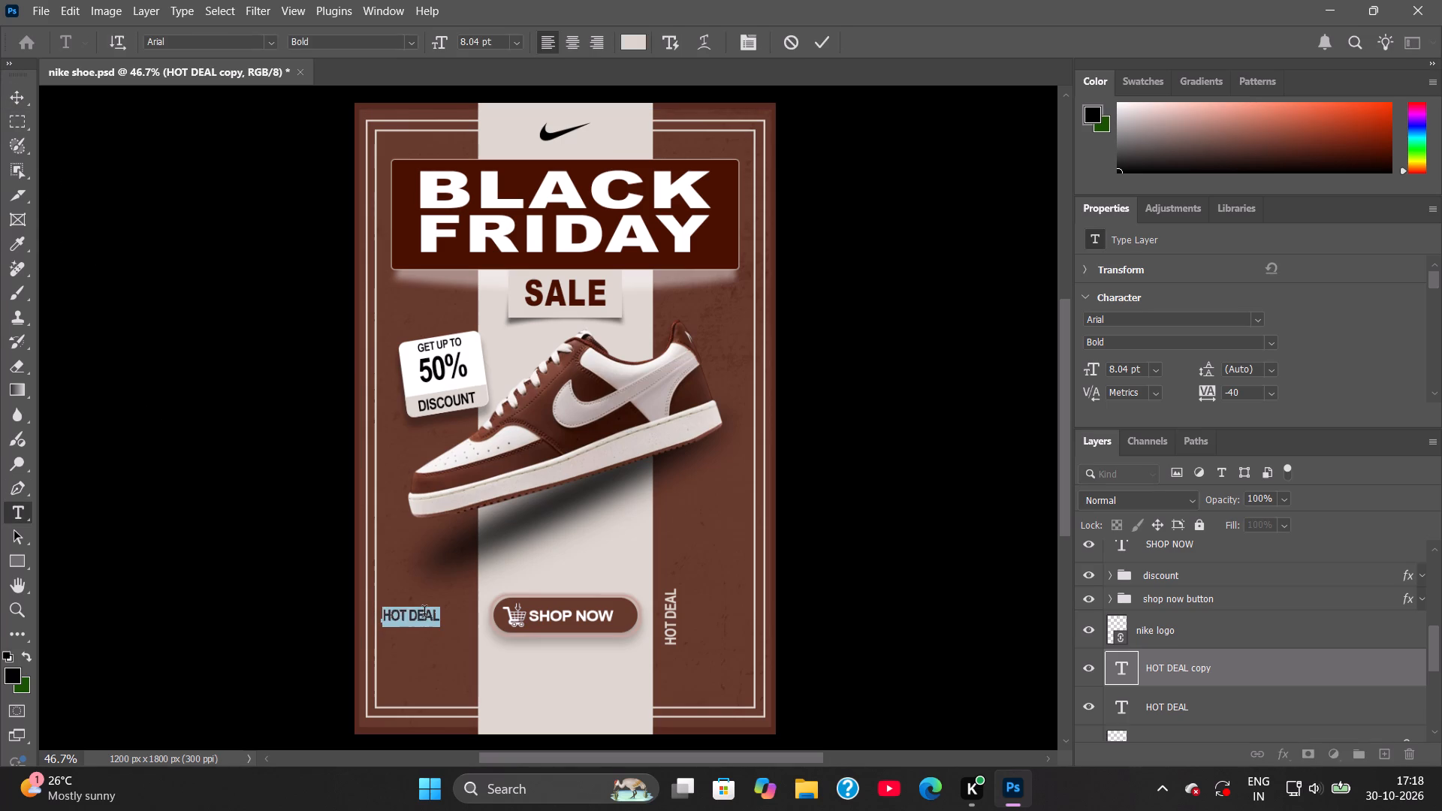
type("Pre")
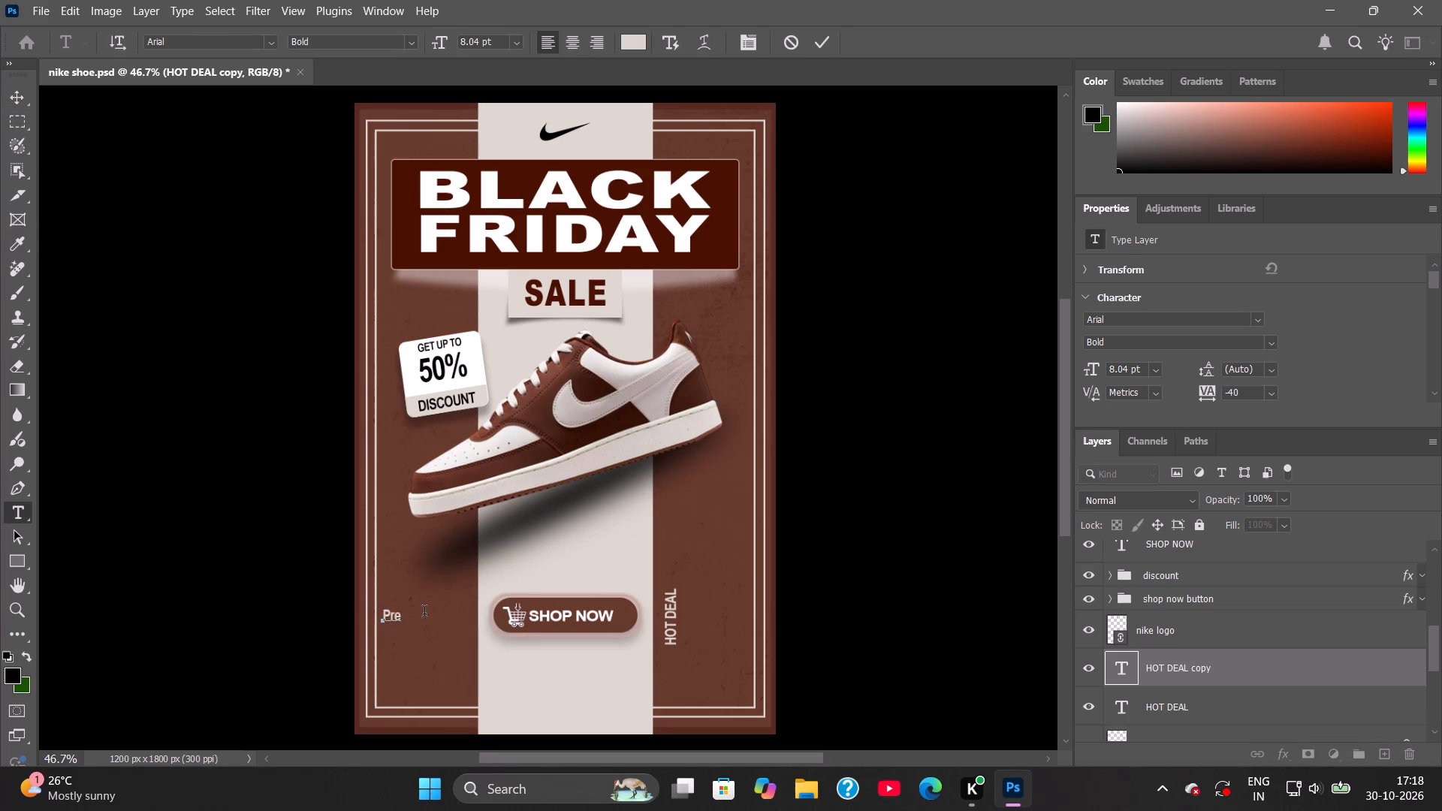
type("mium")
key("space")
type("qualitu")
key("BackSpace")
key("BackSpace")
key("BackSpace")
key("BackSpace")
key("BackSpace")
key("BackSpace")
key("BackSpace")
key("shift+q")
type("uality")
left_click(822, 42)
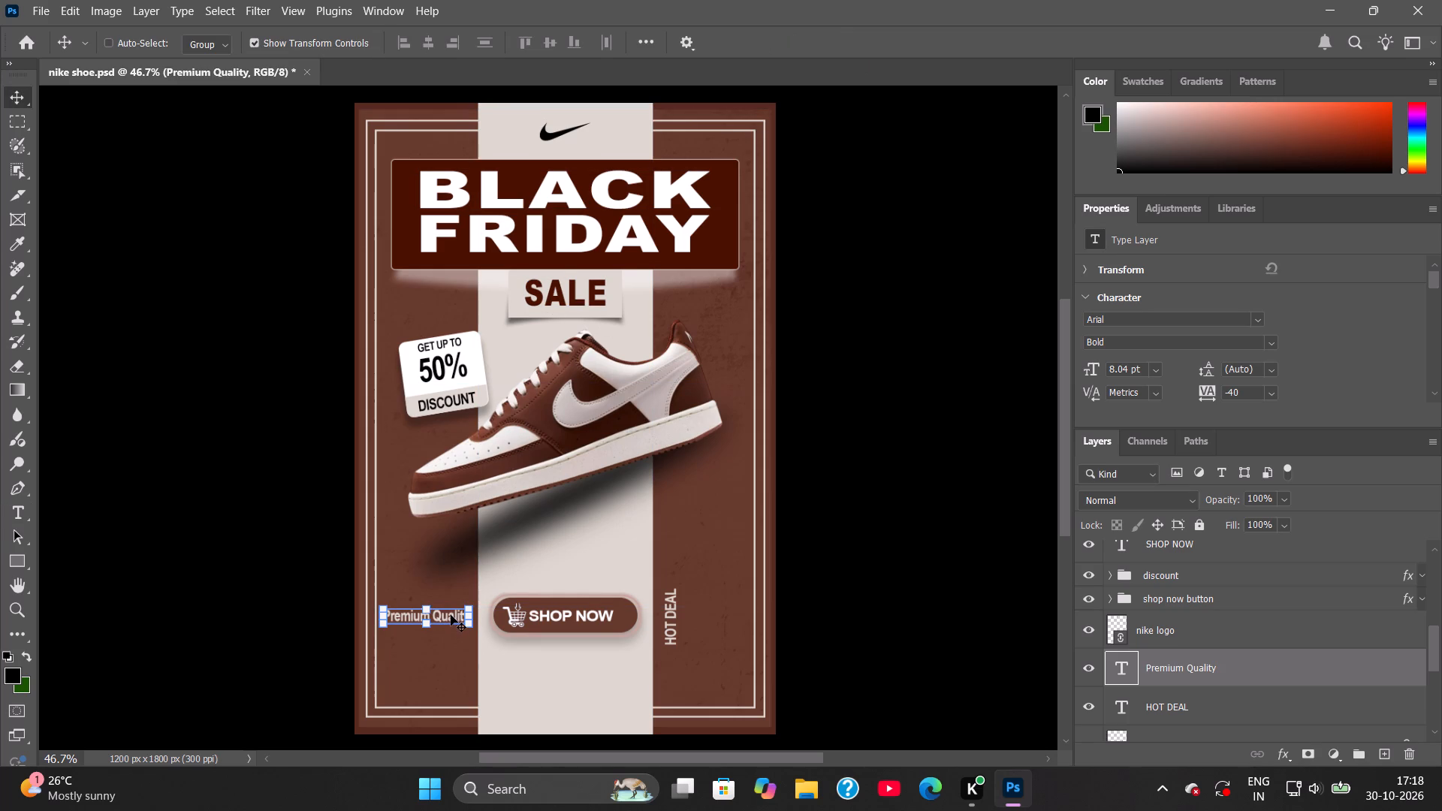
Duplicate the Premium Quality line directly below itself and change the copy's text to "Bold Style".
left_click_drag(448, 615, 448, 634, "alt")
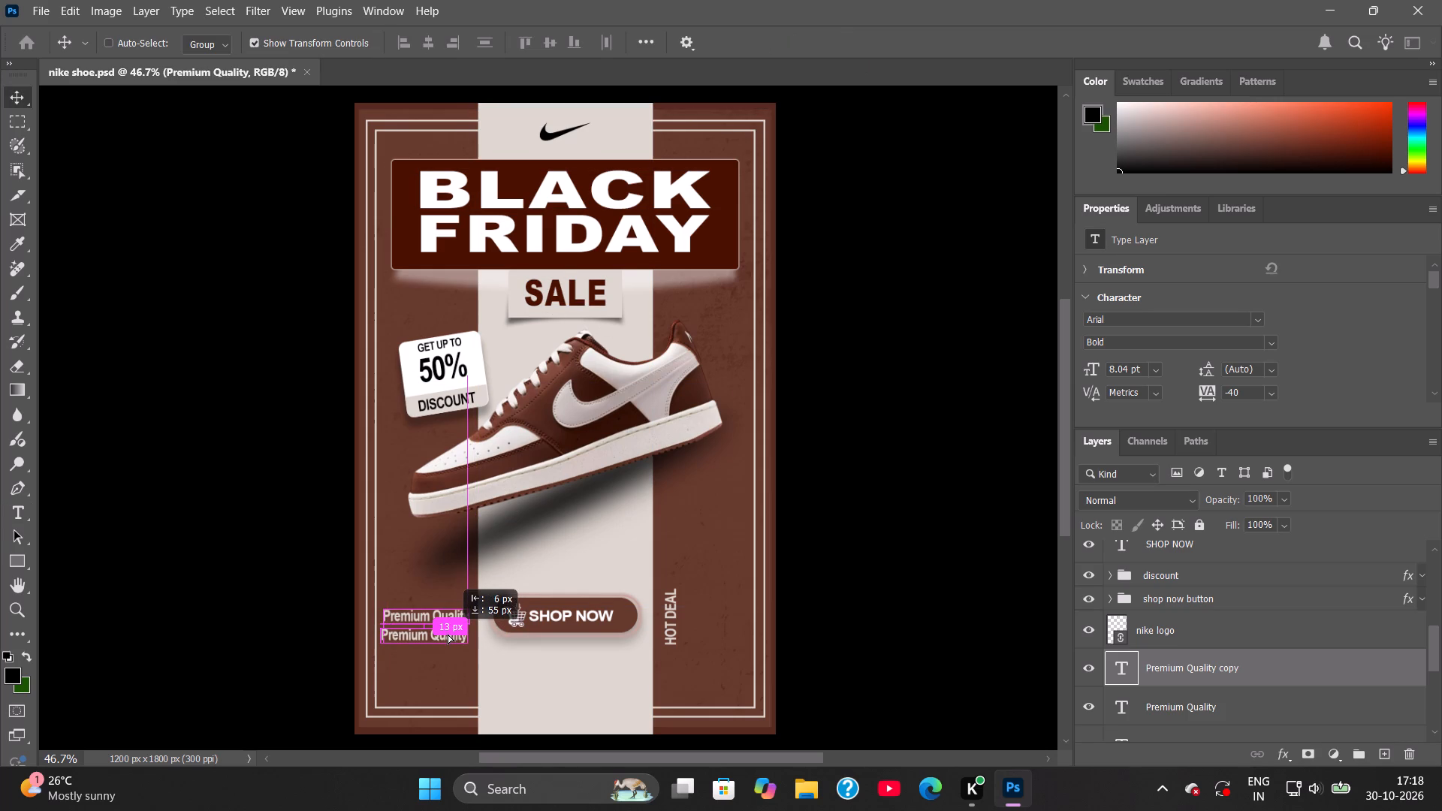
left_click_drag(448, 634, 449, 633, "alt")
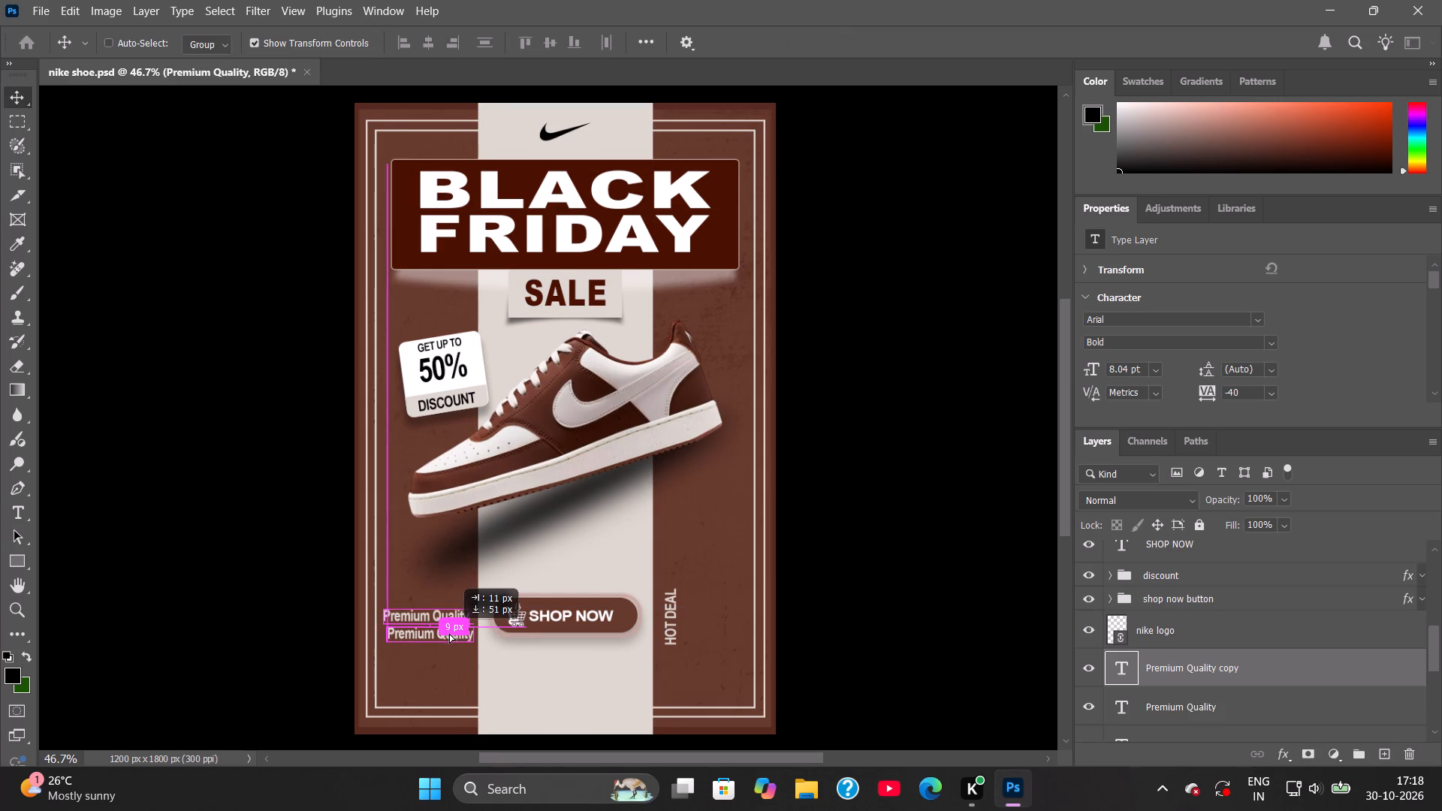
left_click_drag(449, 633, 450, 632, "alt")
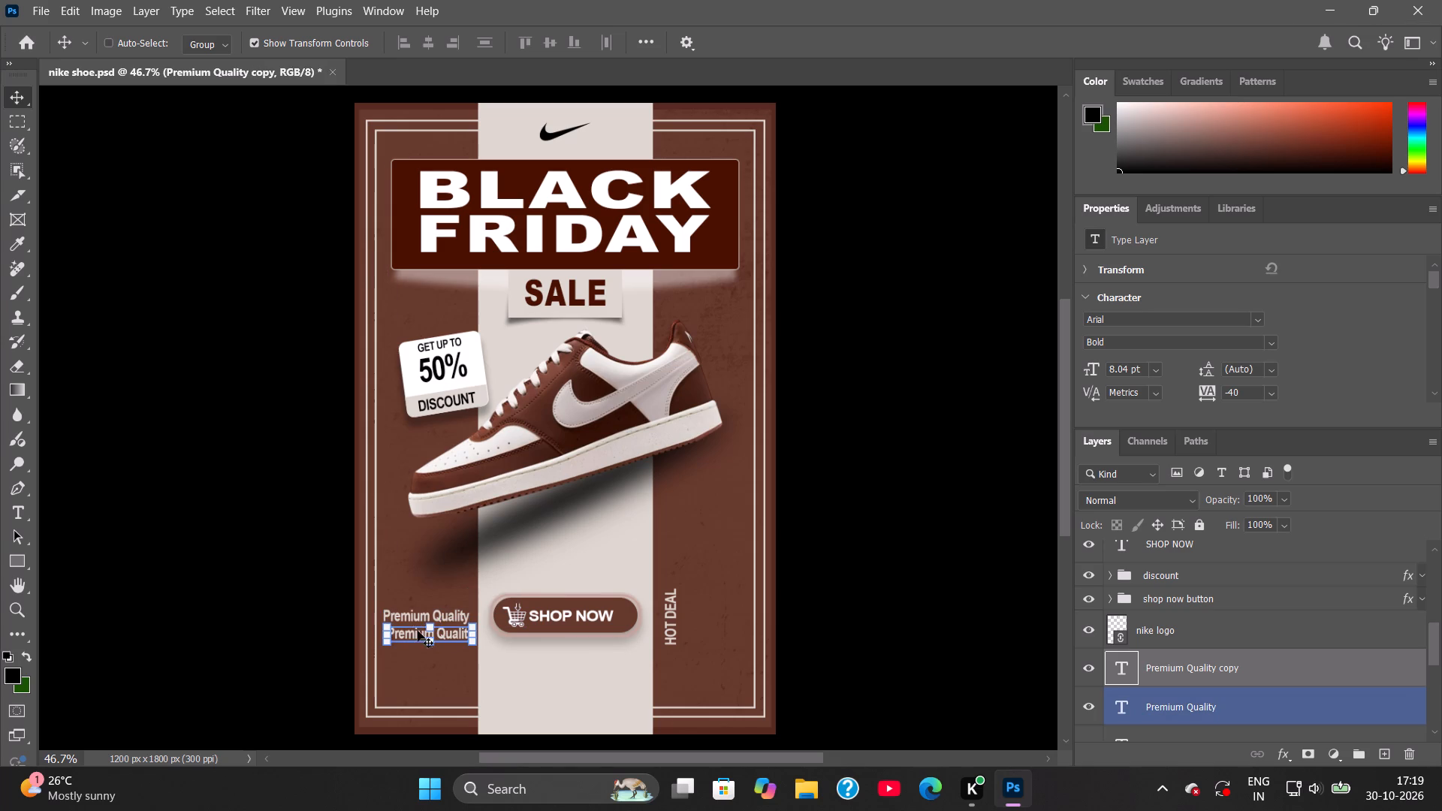
scroll(390, 634, "up", 14, "alt")
left_click_drag(463, 645, 455, 648)
double_click(451, 646)
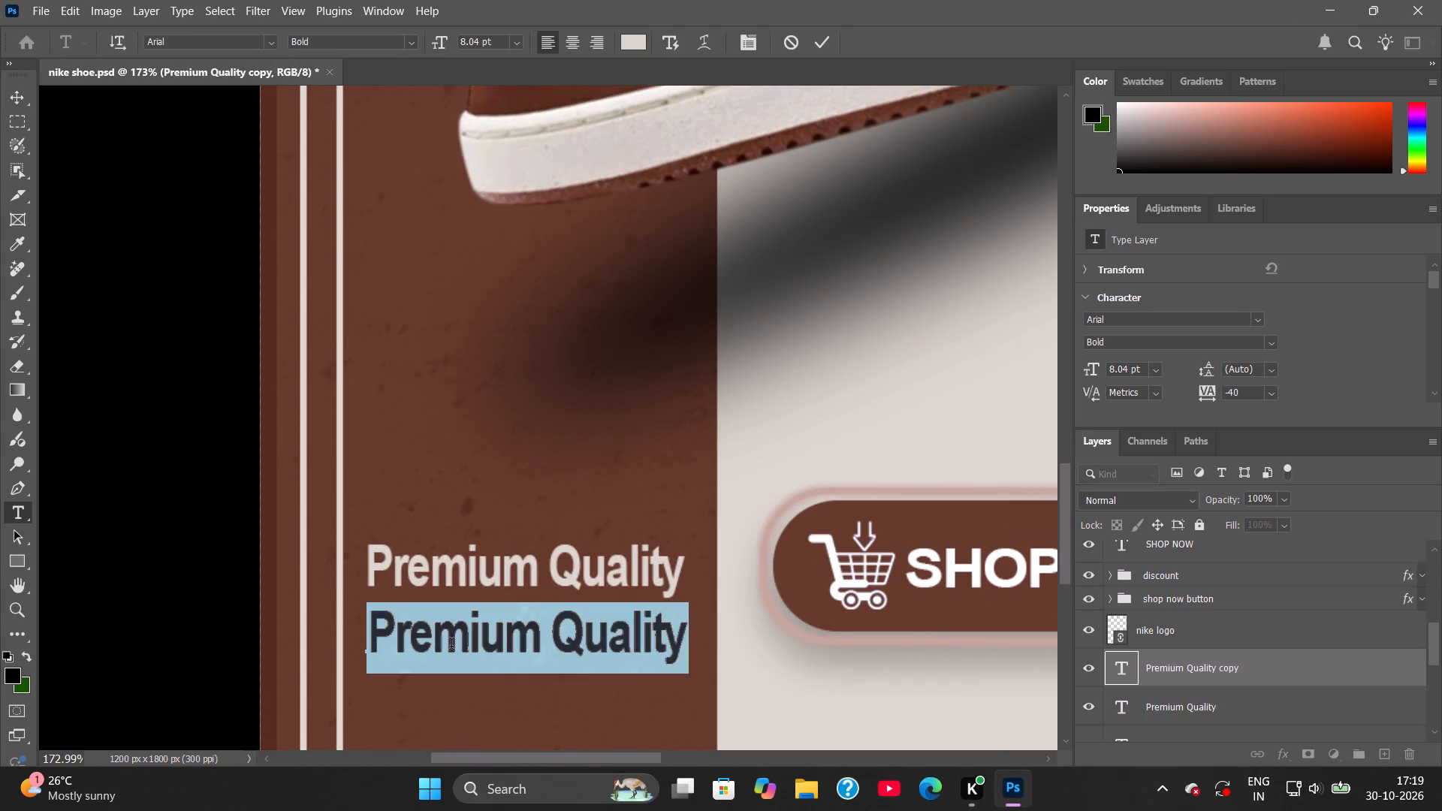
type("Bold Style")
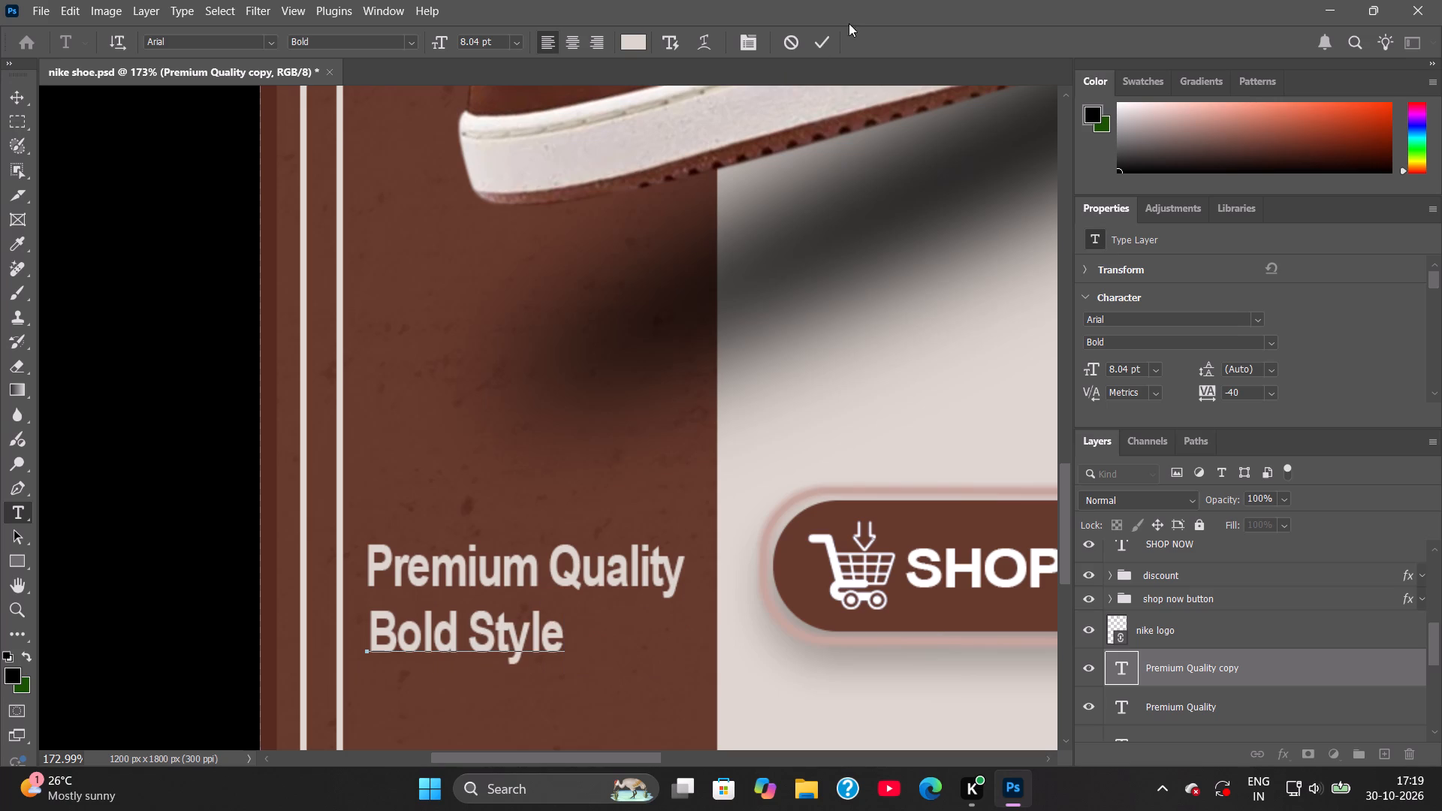
left_click(825, 44)
Duplicate the Bold Style line below itself and change the copy's text to "Best Prices".
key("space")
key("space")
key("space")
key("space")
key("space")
left_click_drag(514, 476, 513, 228)
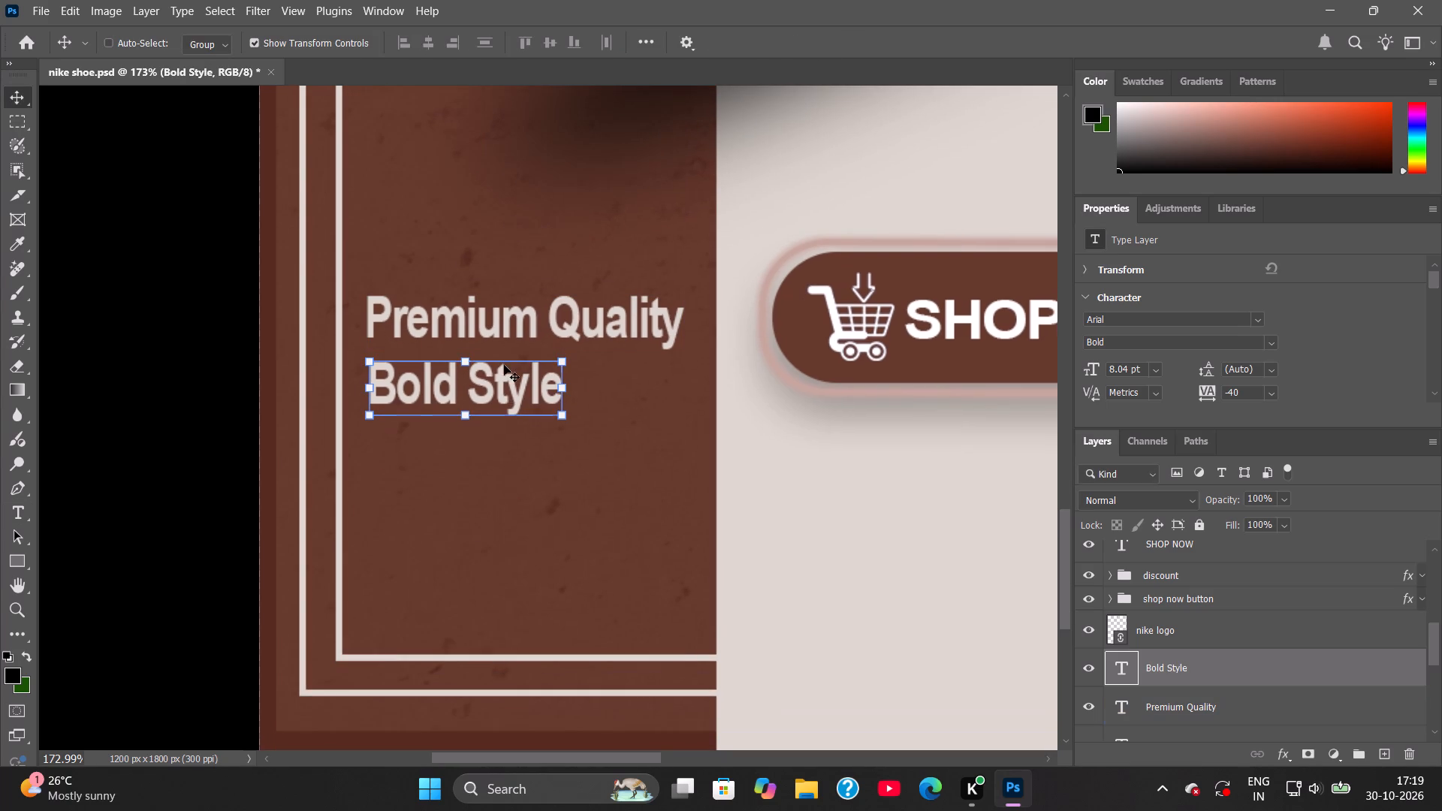
left_click_drag(491, 387, 494, 468, "alt")
double_click(494, 468)
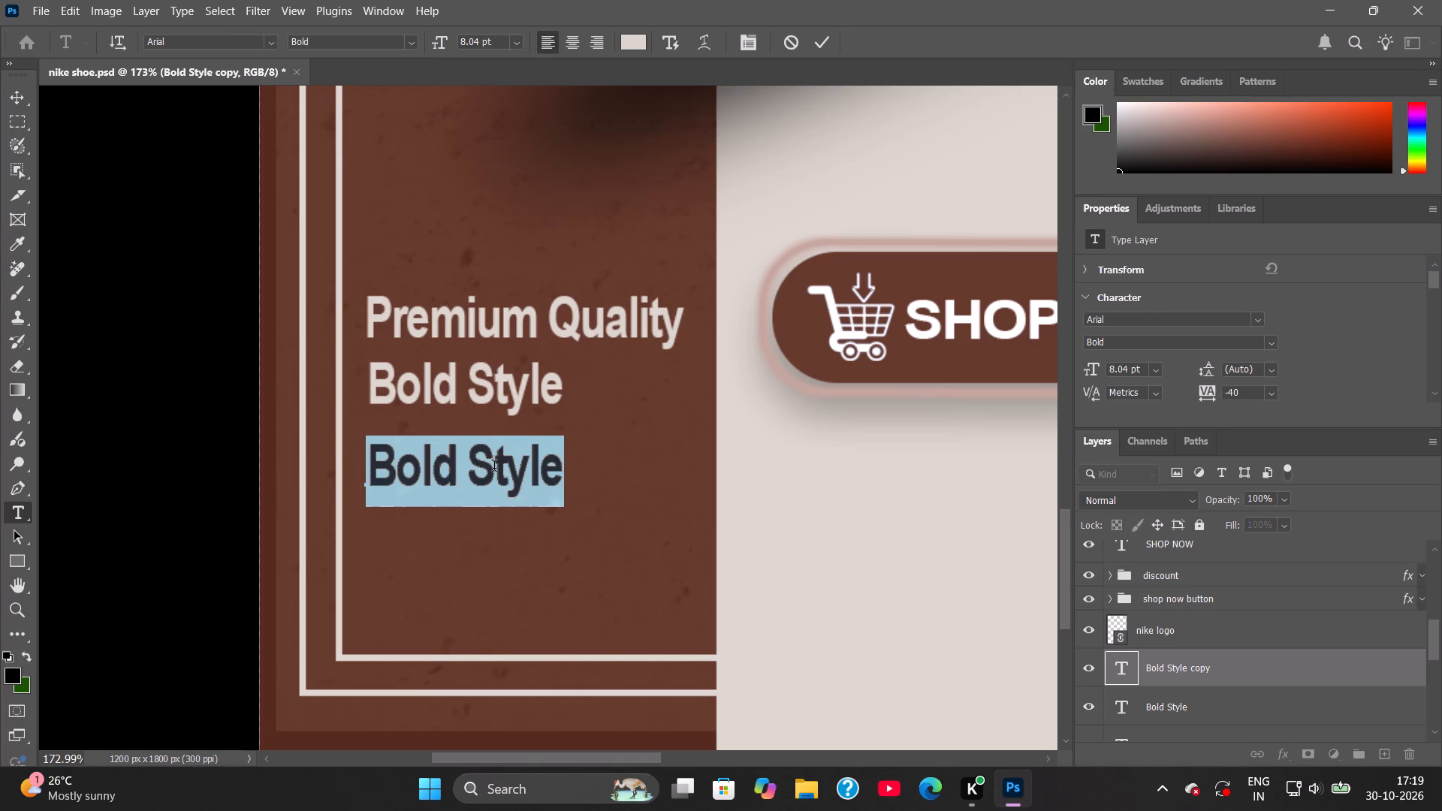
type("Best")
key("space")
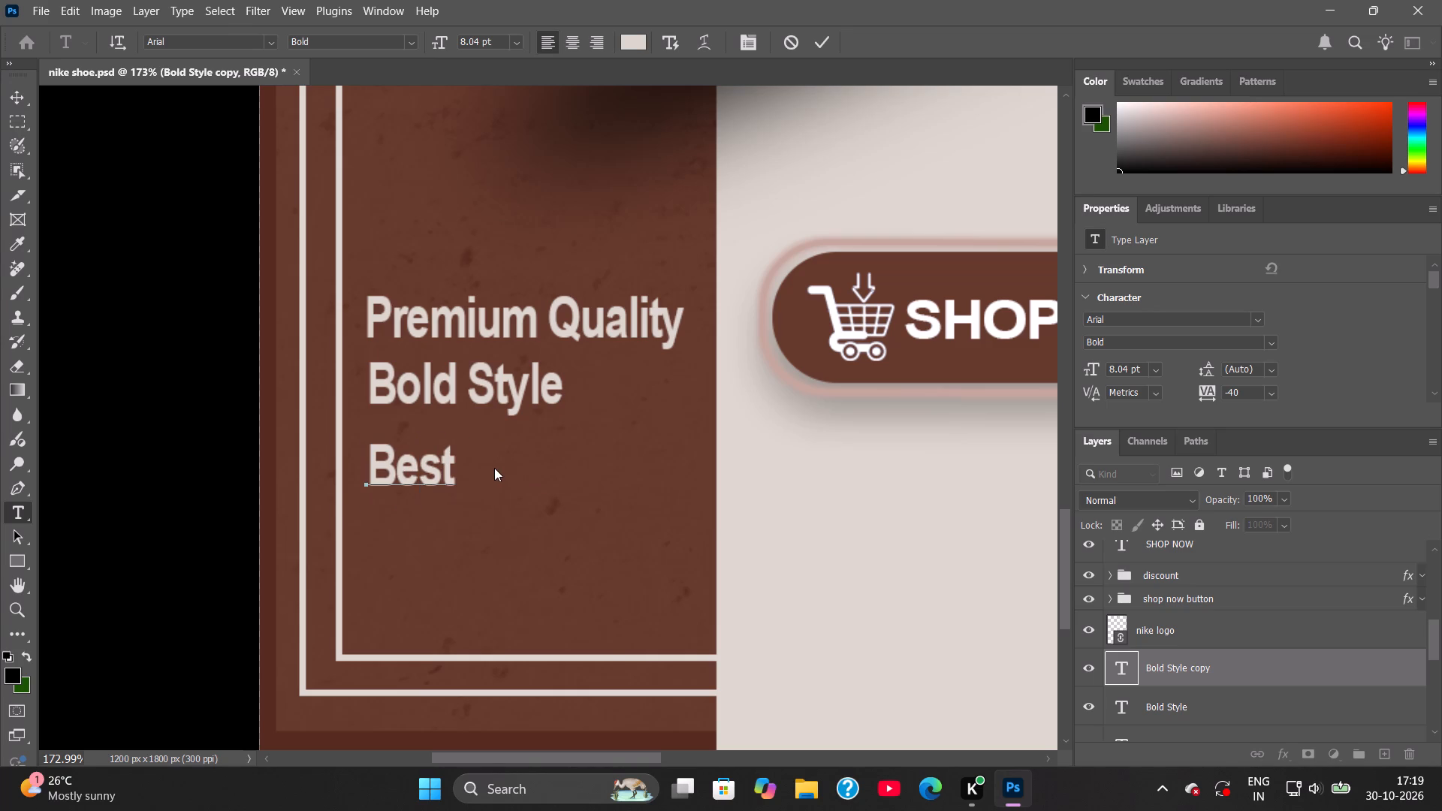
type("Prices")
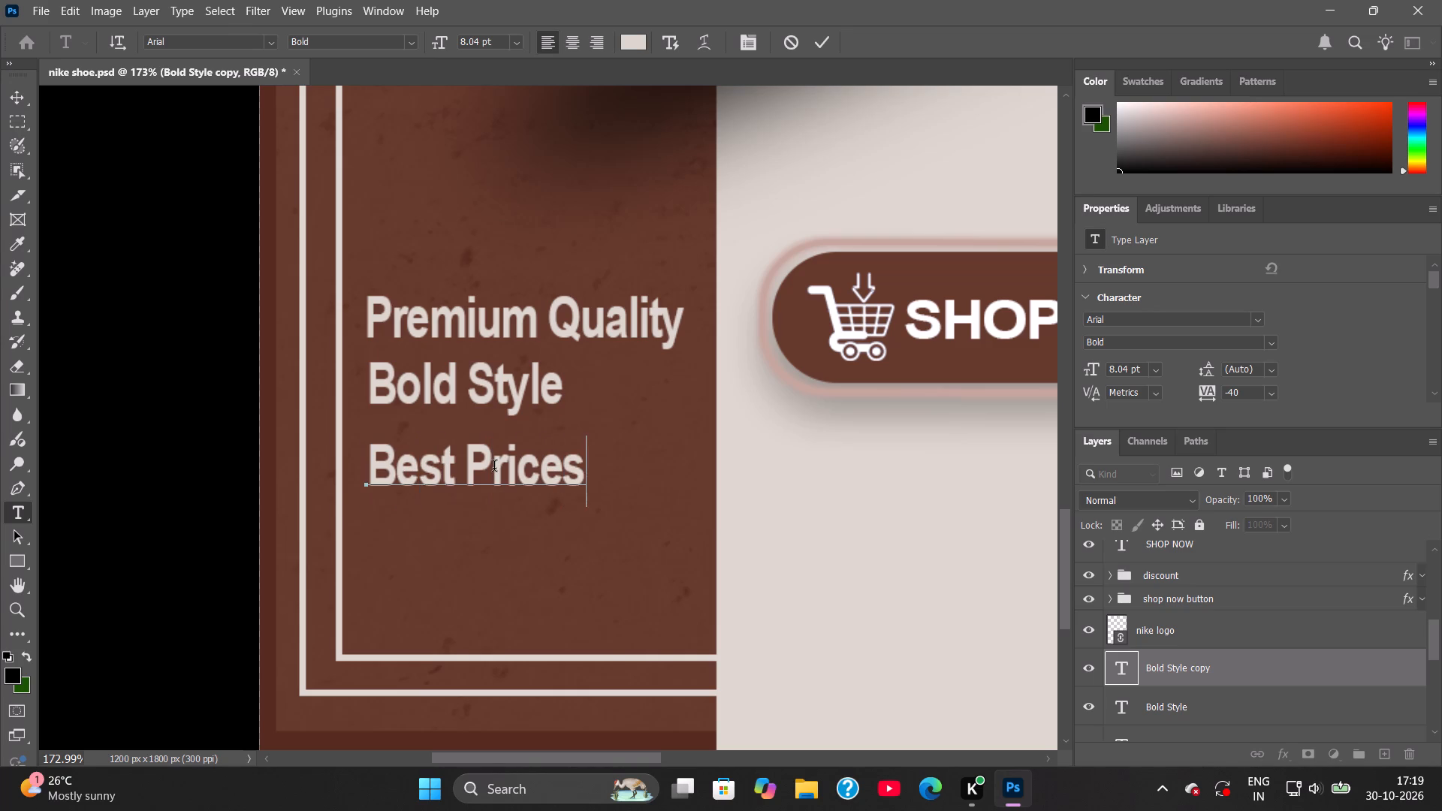
left_click(822, 44)
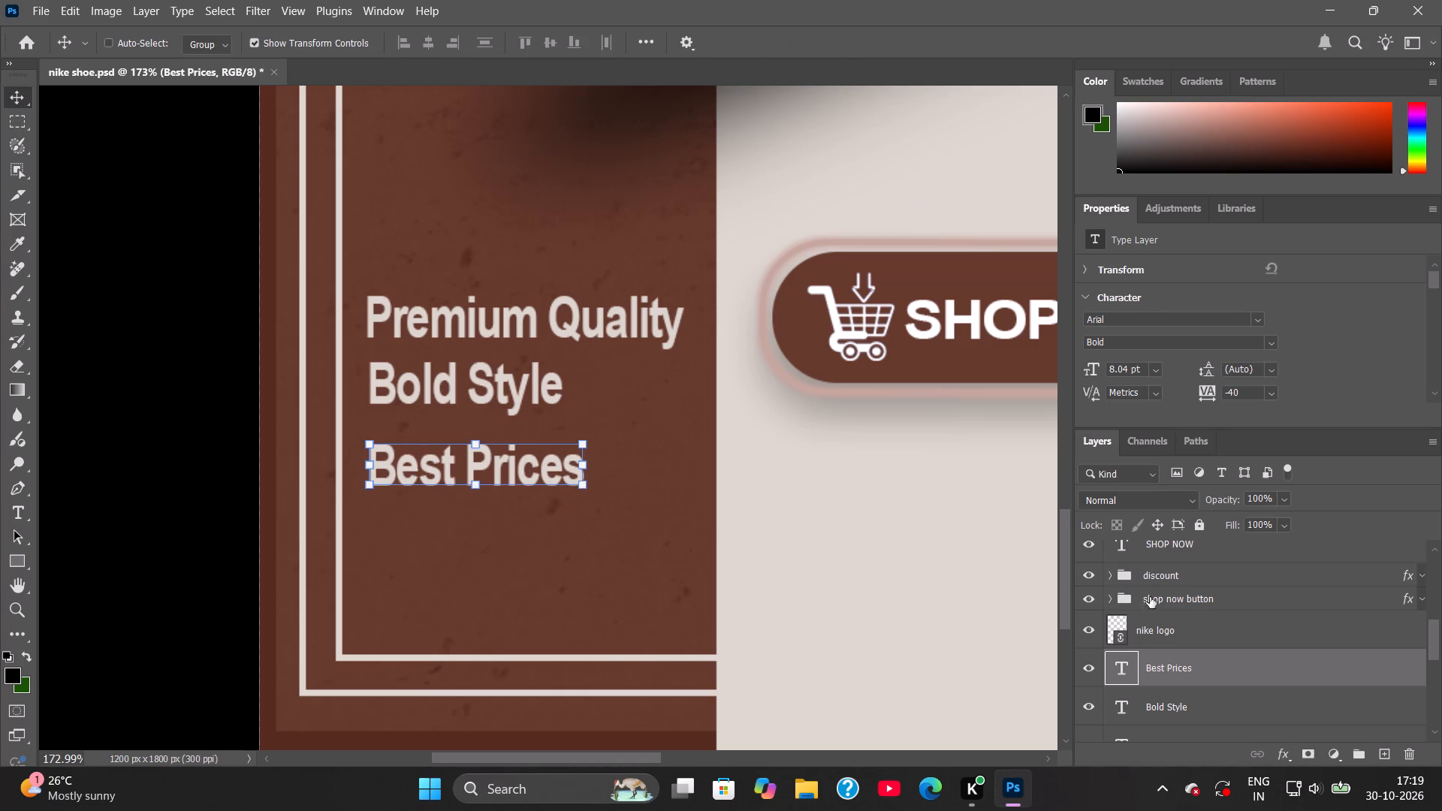
Select the Best Prices, Bold Style and Premium Quality layers together and distribute them horizontally several times.
scroll(1183, 640, "down", 2)
left_click(1187, 592)
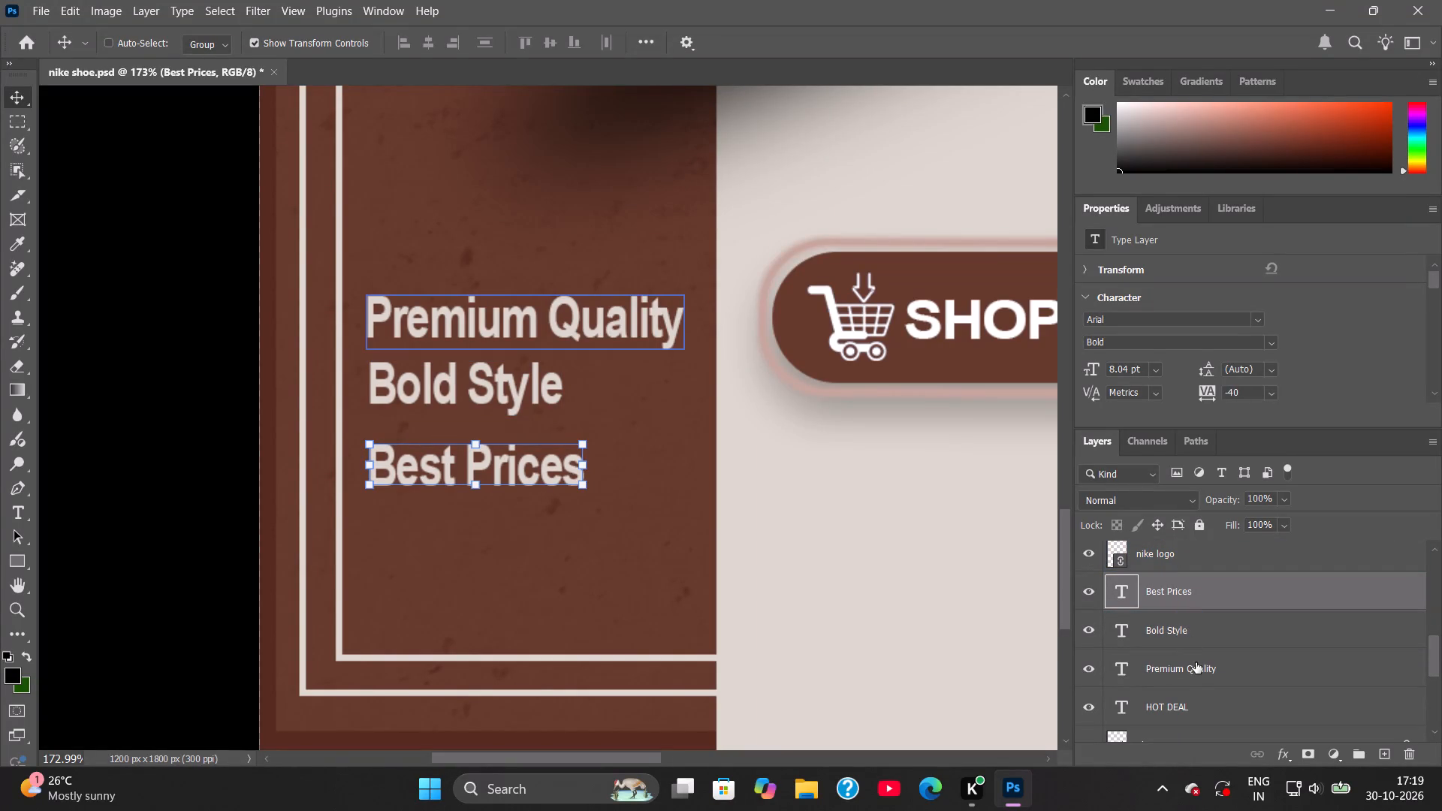
left_click(1185, 672, "shift")
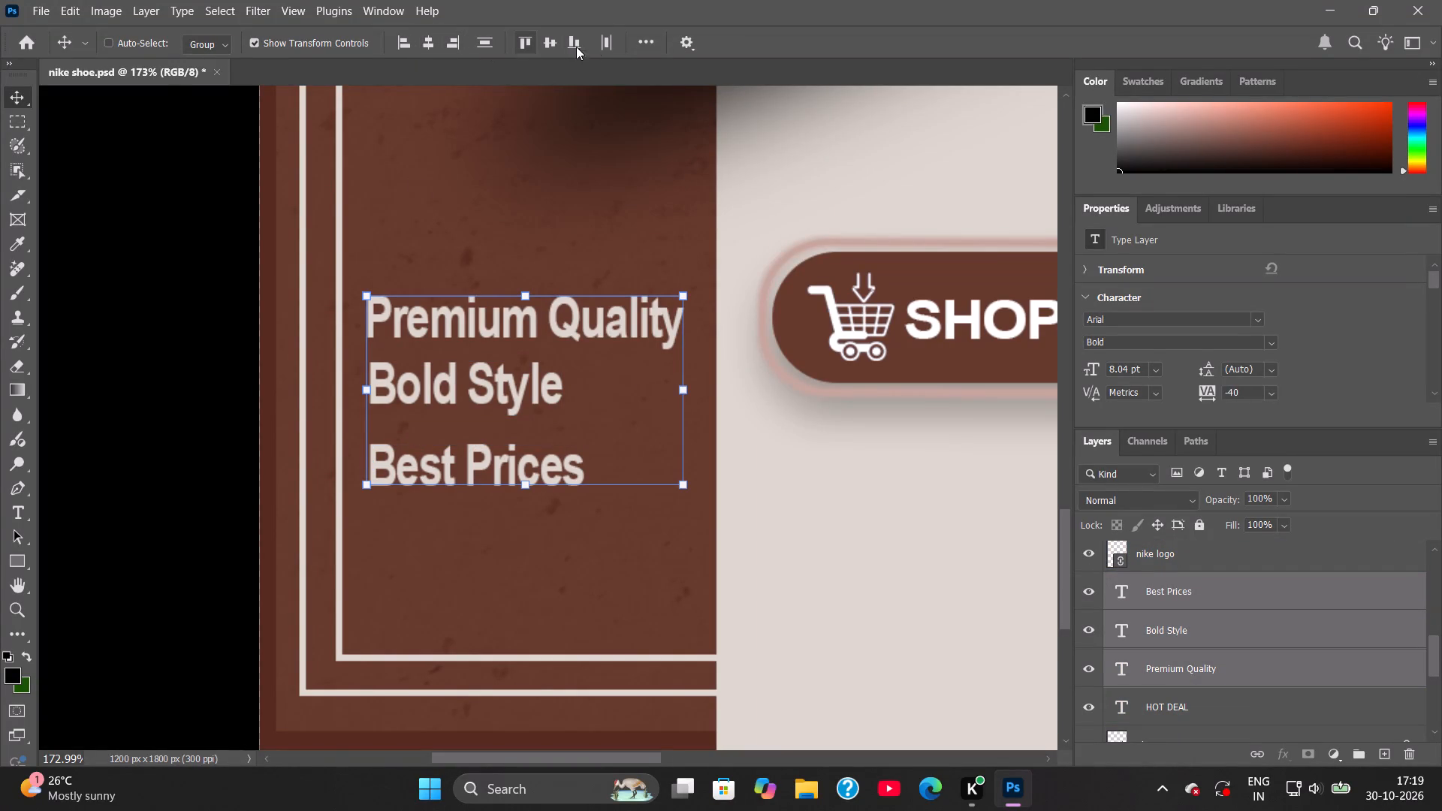
left_click(607, 45)
left_click(607, 45)
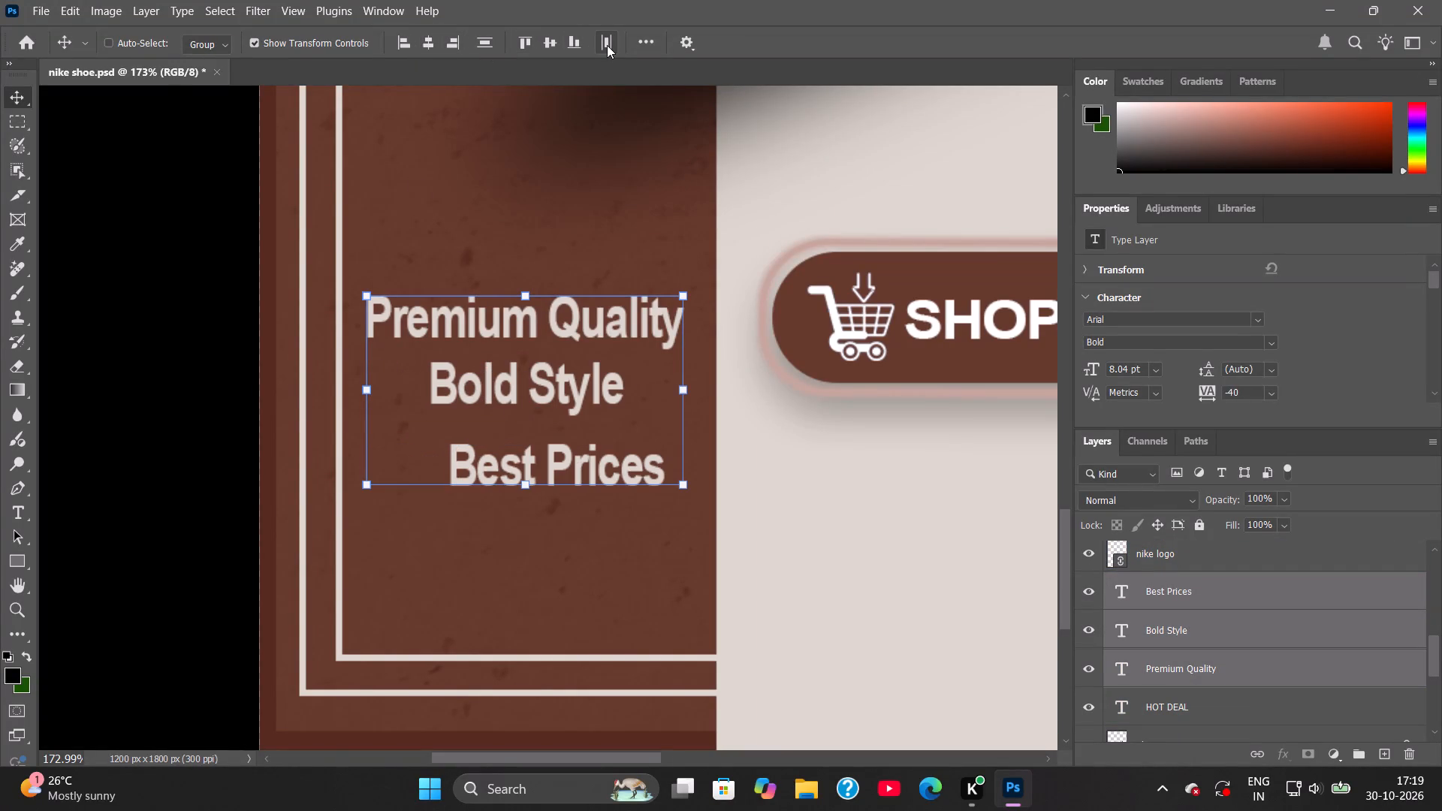
left_click(607, 45)
left_click(607, 45)
left_click(607, 45)
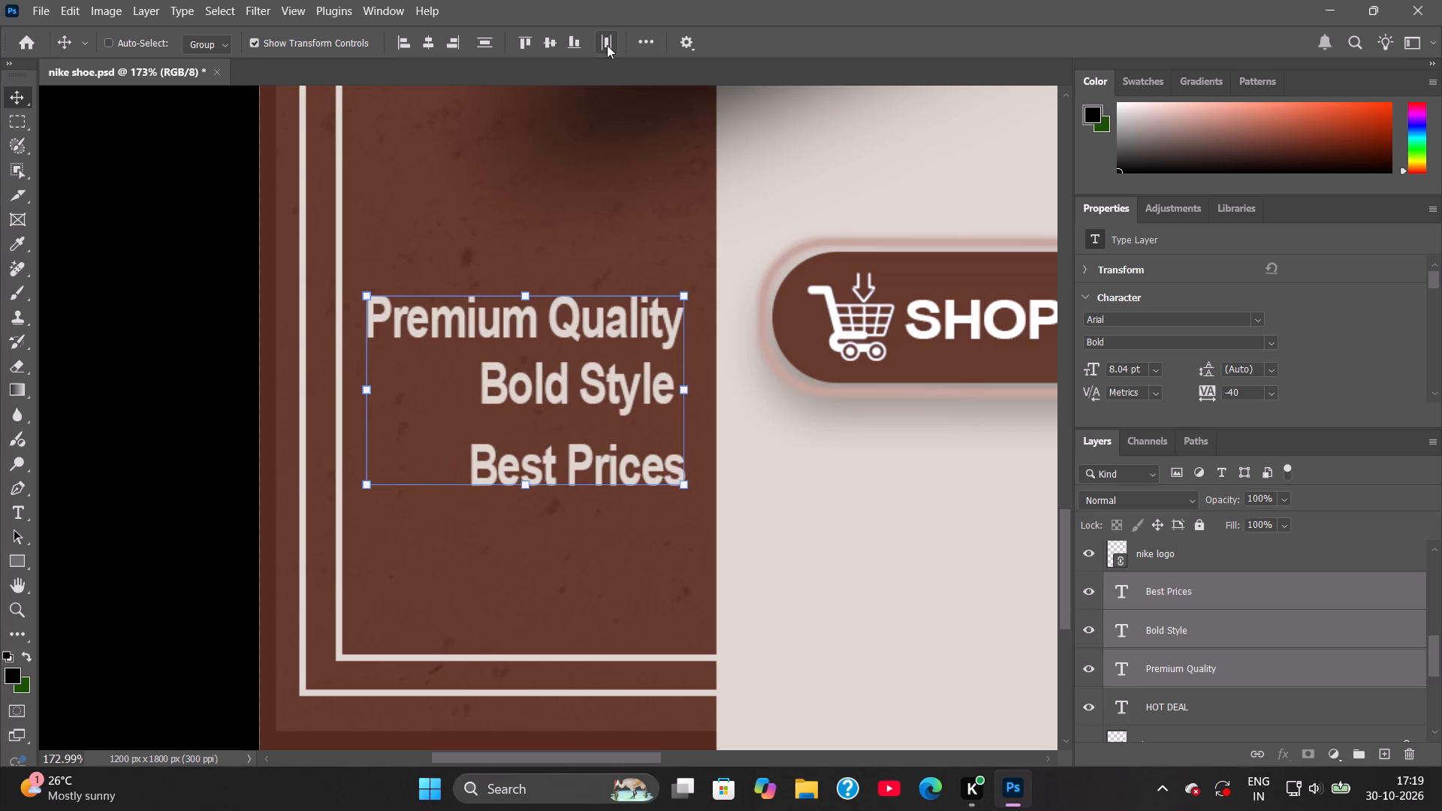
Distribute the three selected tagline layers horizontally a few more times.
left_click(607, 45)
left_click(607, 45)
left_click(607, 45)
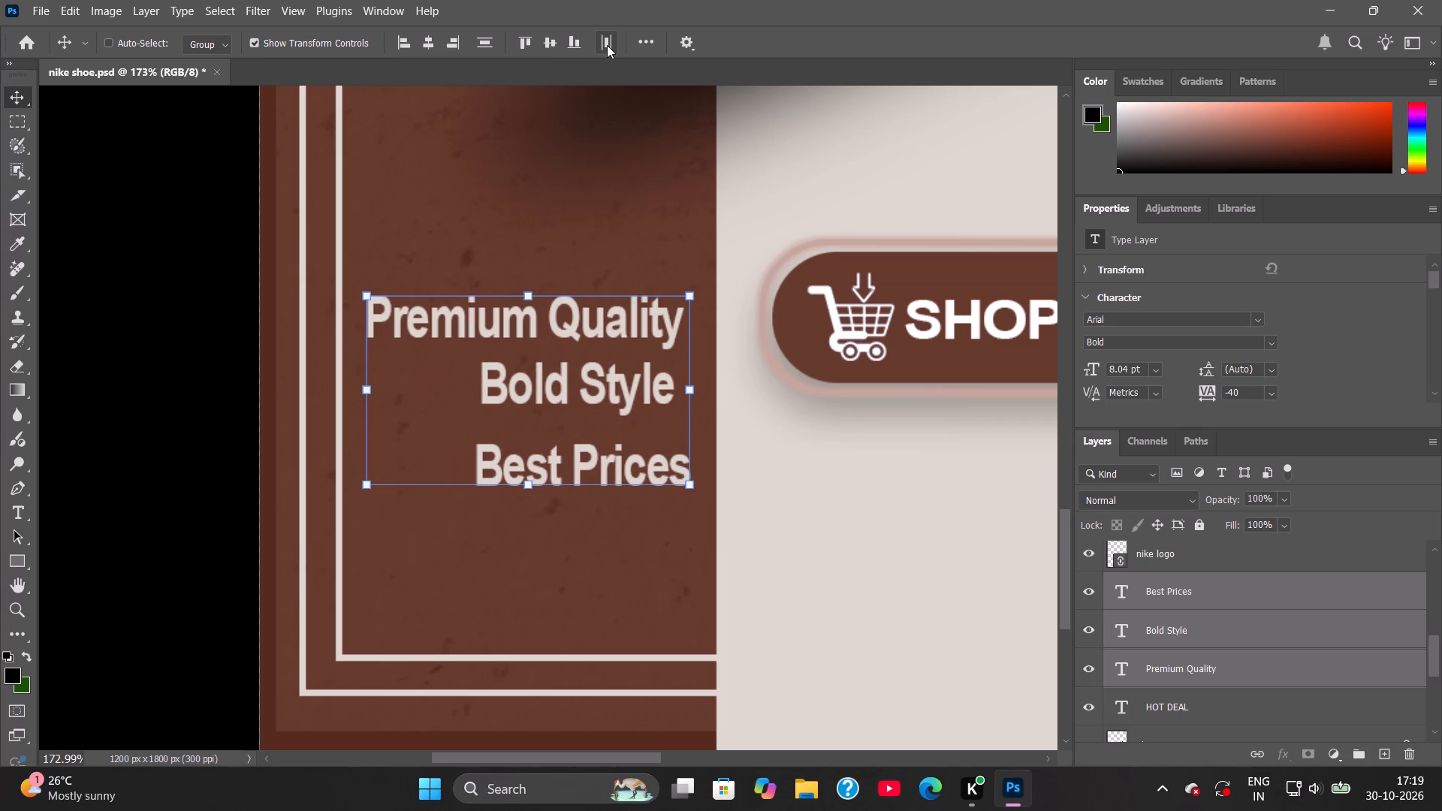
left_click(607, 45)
Align the left edges of the Best Prices, Bold Style and Premium Quality lines, deselect them and save the document.
left_click(409, 45)
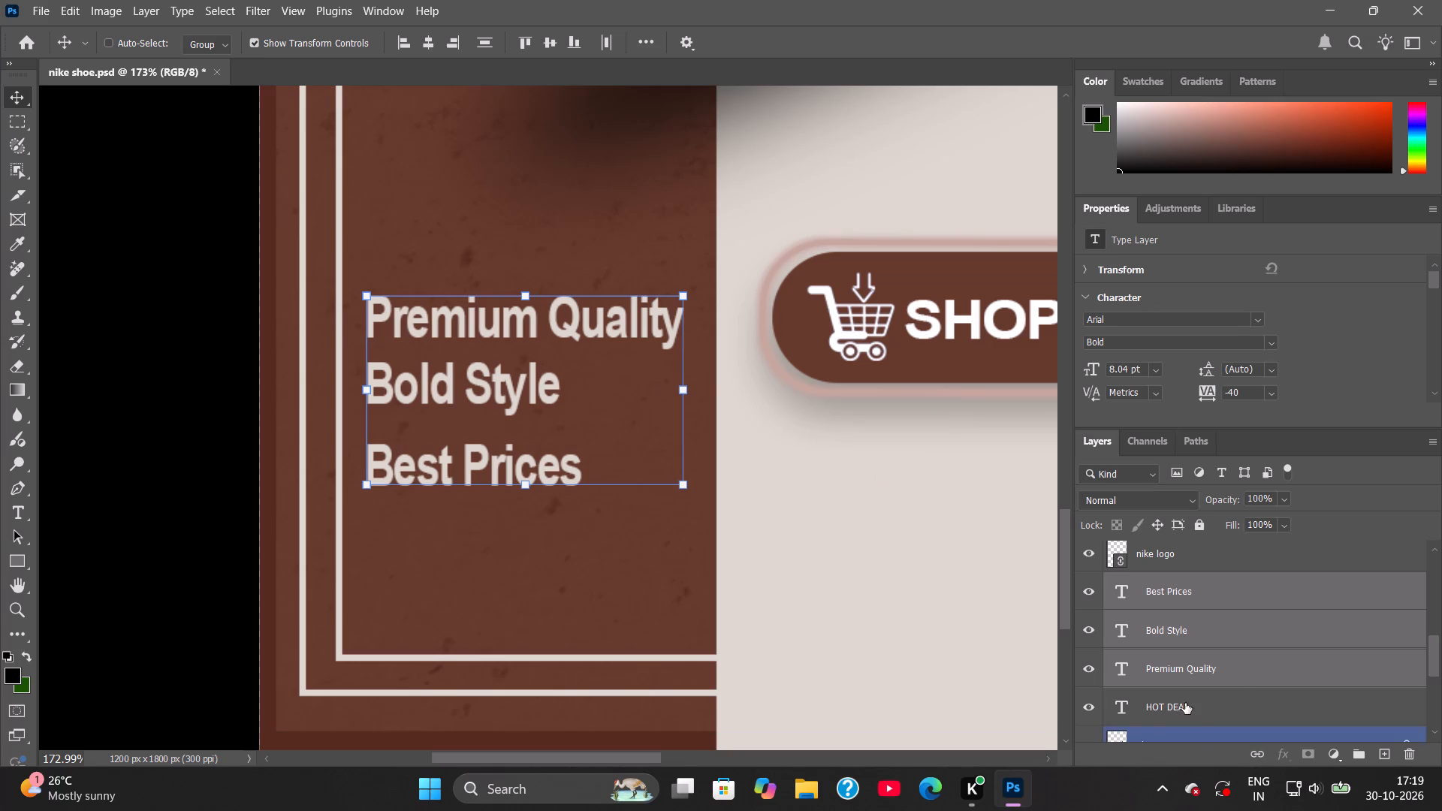
scroll(1183, 671, "down", 3)
left_click(1176, 638)
key("ctrl+s")
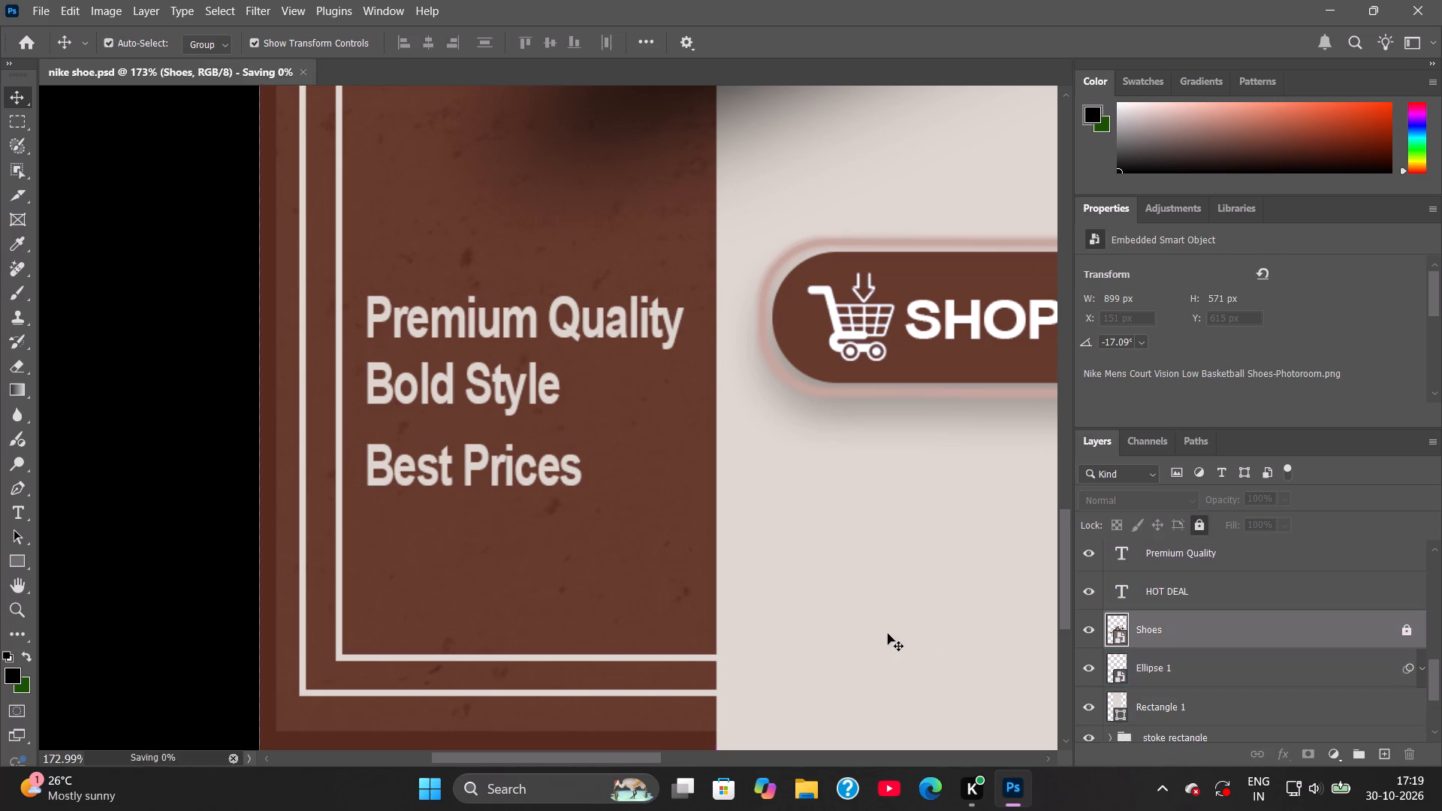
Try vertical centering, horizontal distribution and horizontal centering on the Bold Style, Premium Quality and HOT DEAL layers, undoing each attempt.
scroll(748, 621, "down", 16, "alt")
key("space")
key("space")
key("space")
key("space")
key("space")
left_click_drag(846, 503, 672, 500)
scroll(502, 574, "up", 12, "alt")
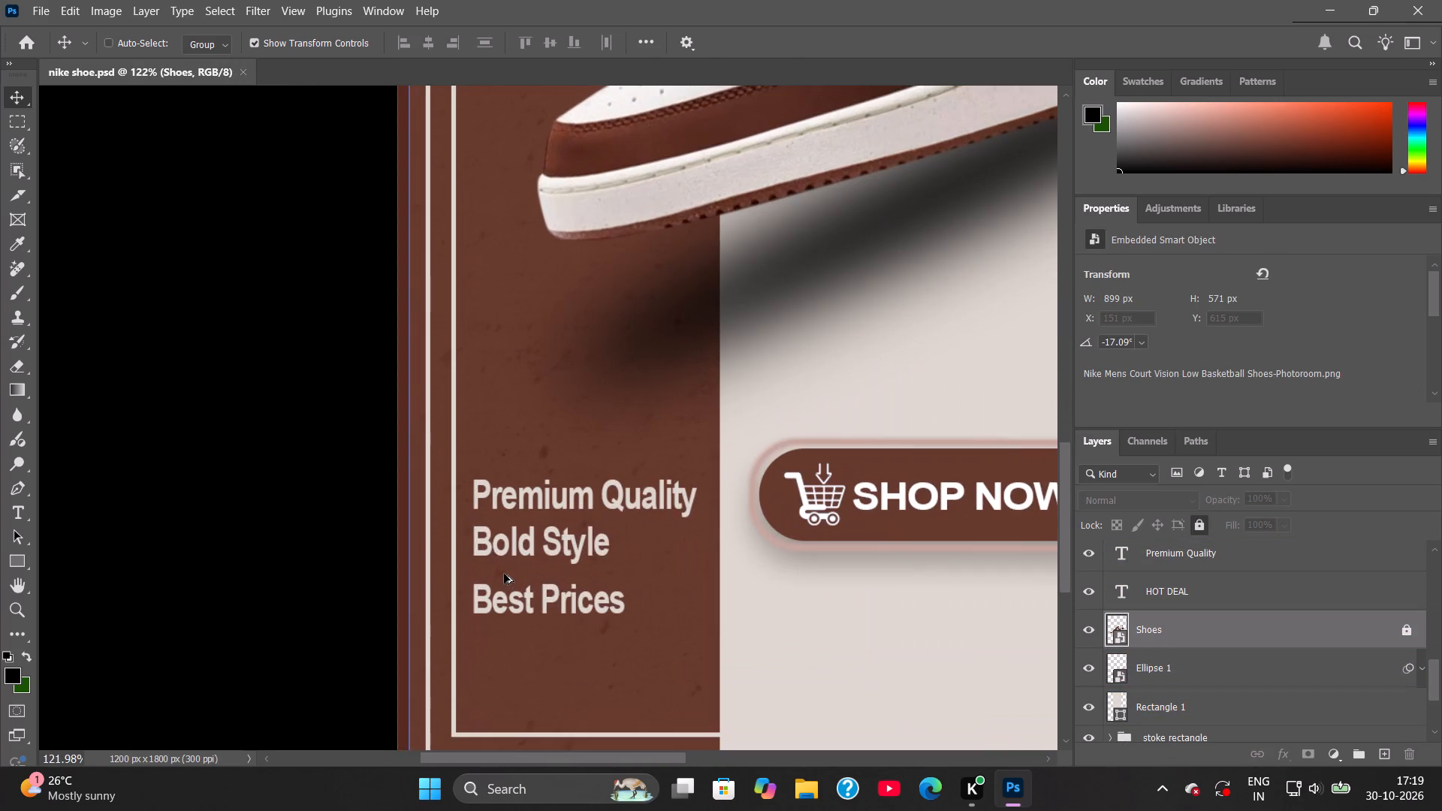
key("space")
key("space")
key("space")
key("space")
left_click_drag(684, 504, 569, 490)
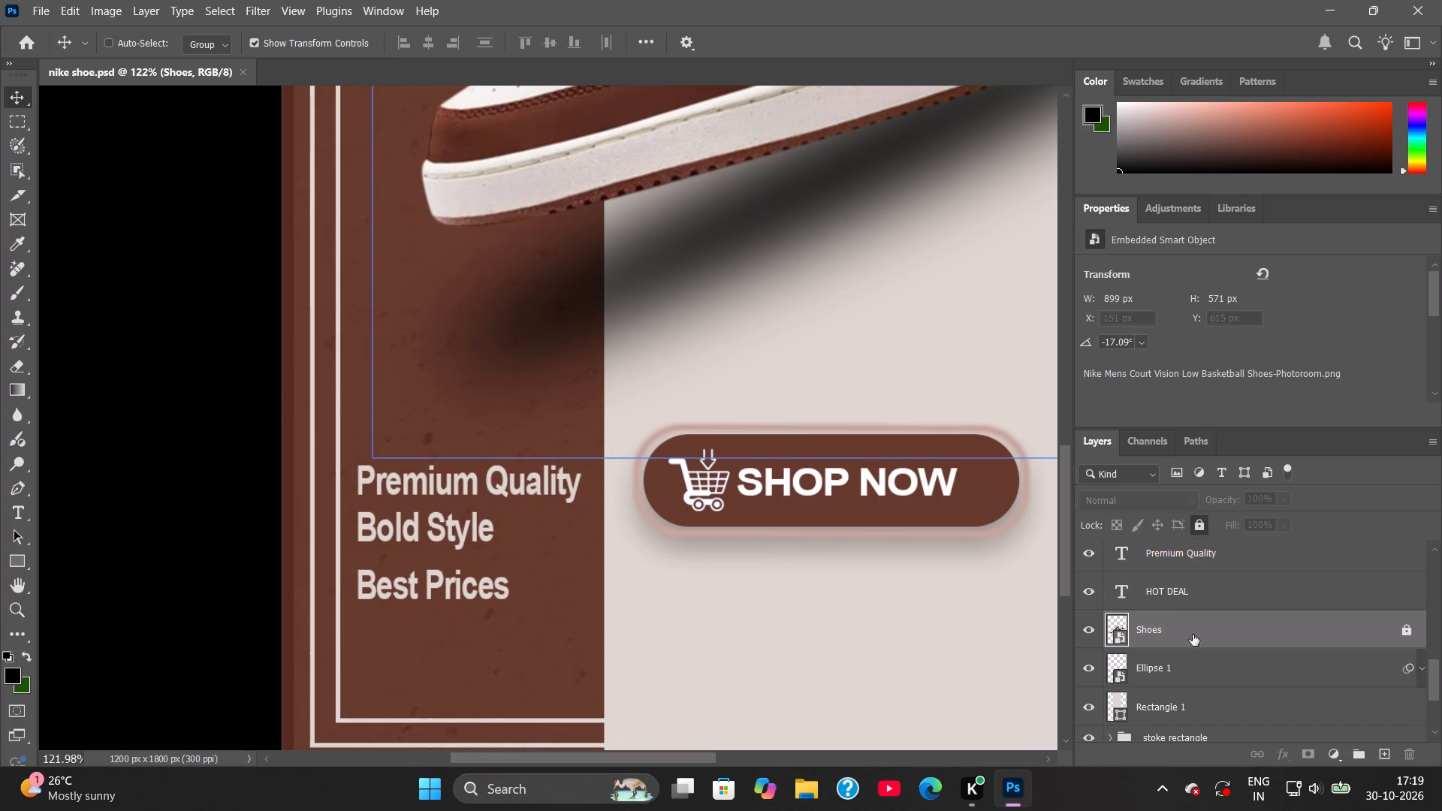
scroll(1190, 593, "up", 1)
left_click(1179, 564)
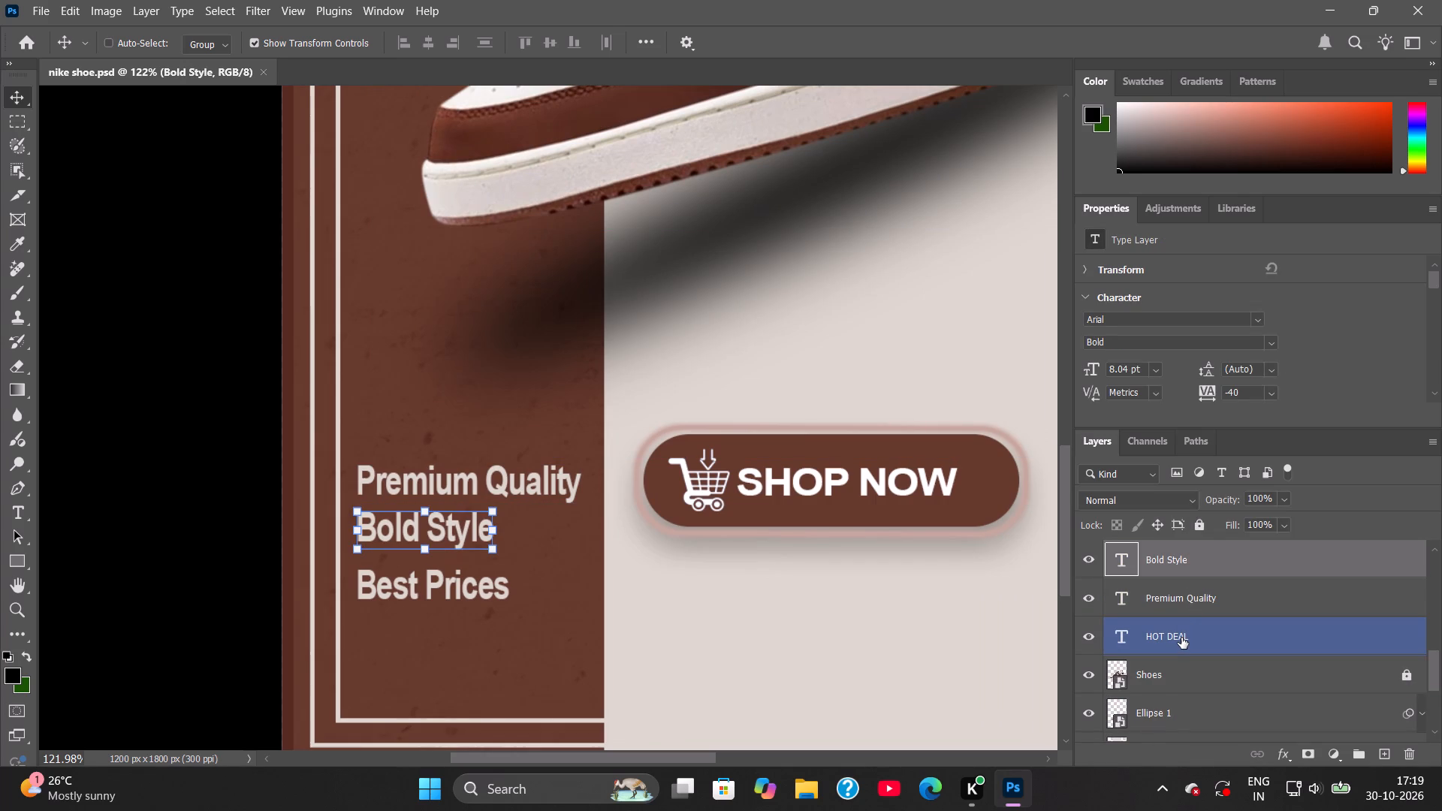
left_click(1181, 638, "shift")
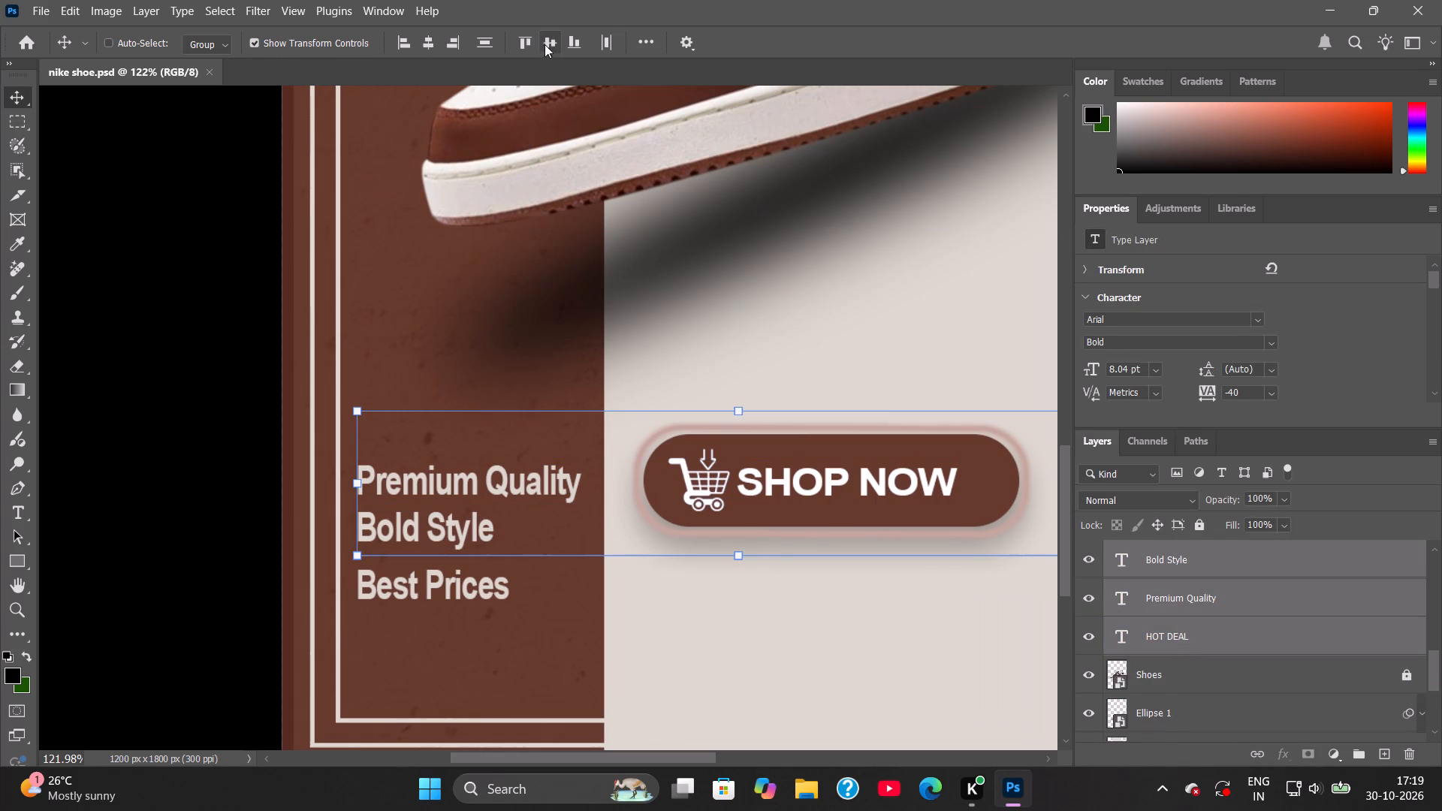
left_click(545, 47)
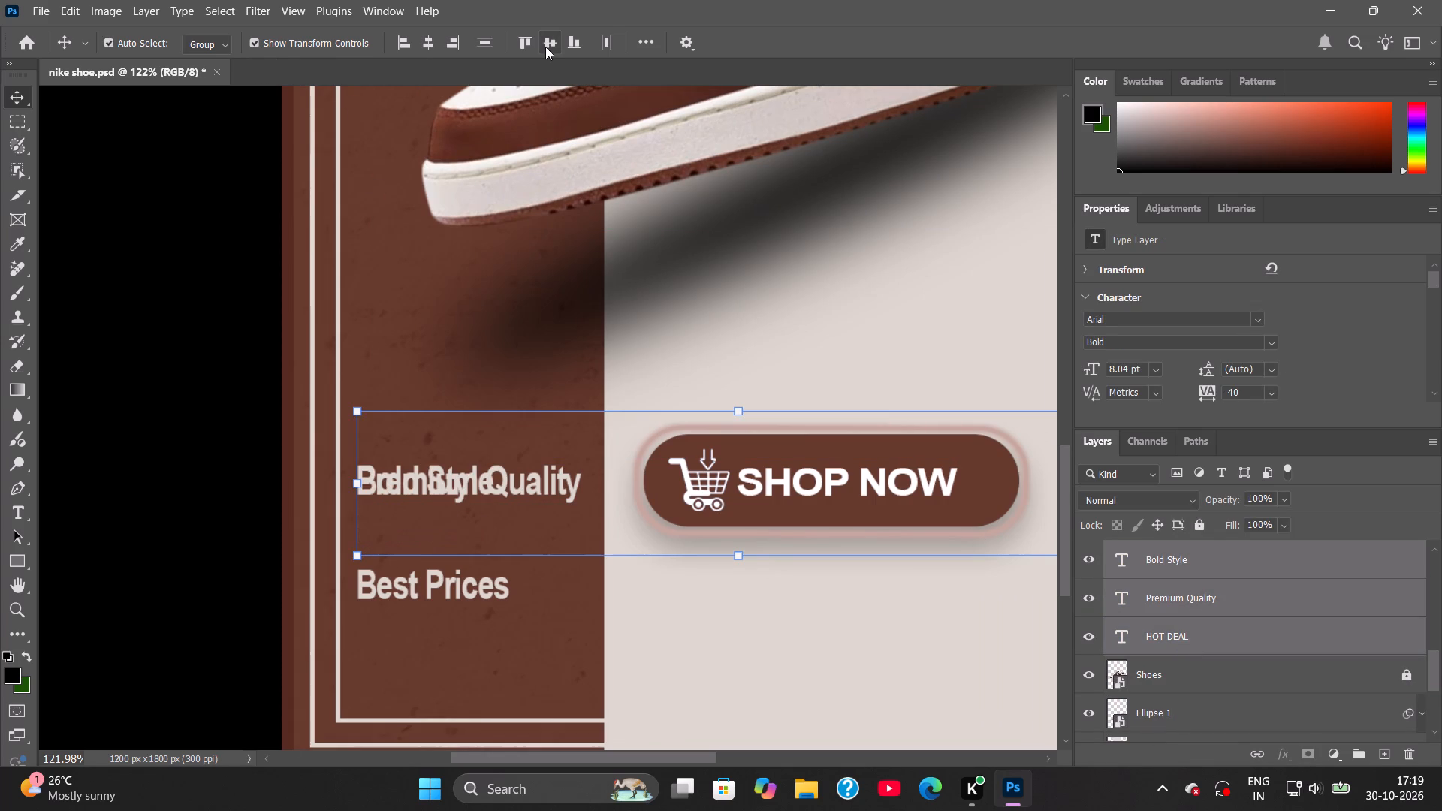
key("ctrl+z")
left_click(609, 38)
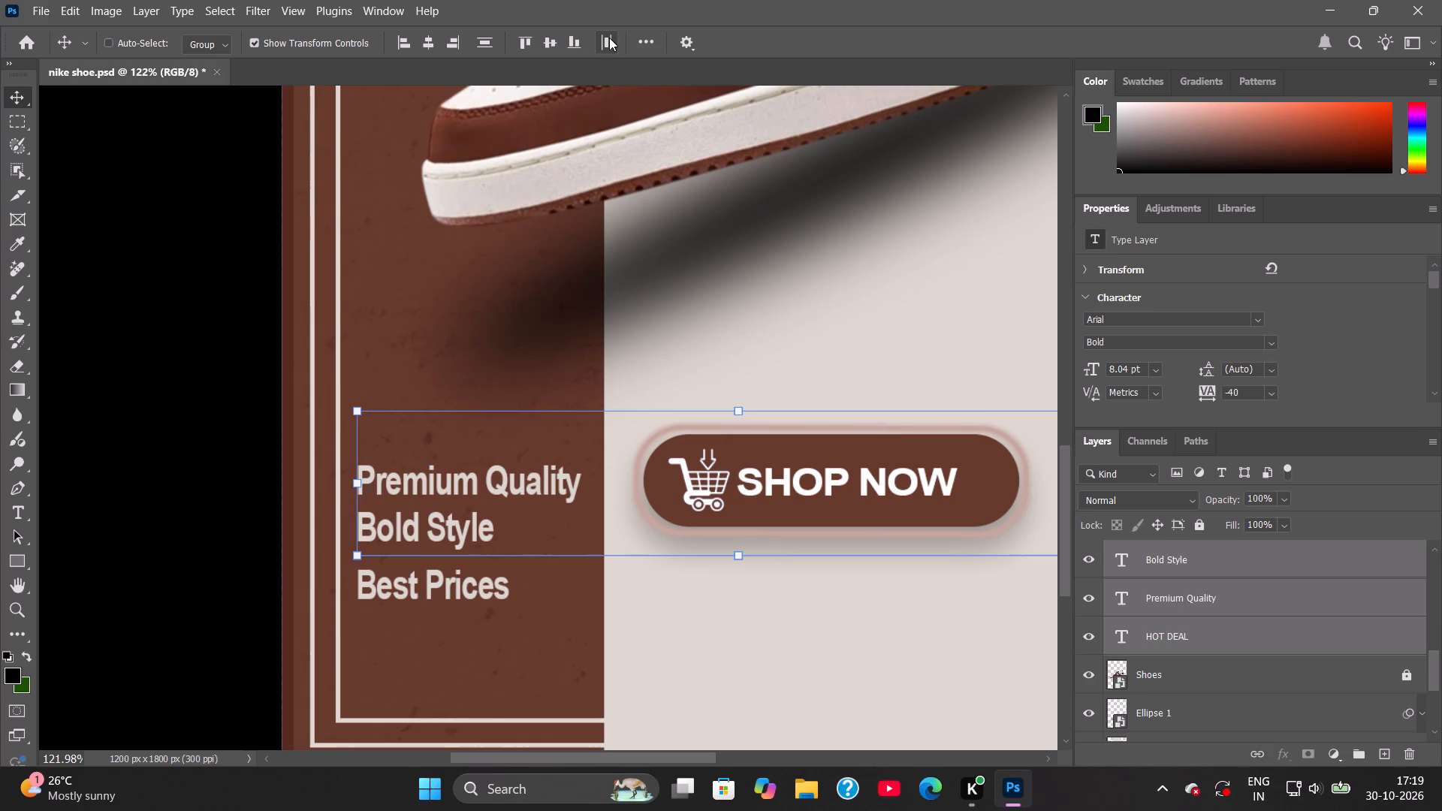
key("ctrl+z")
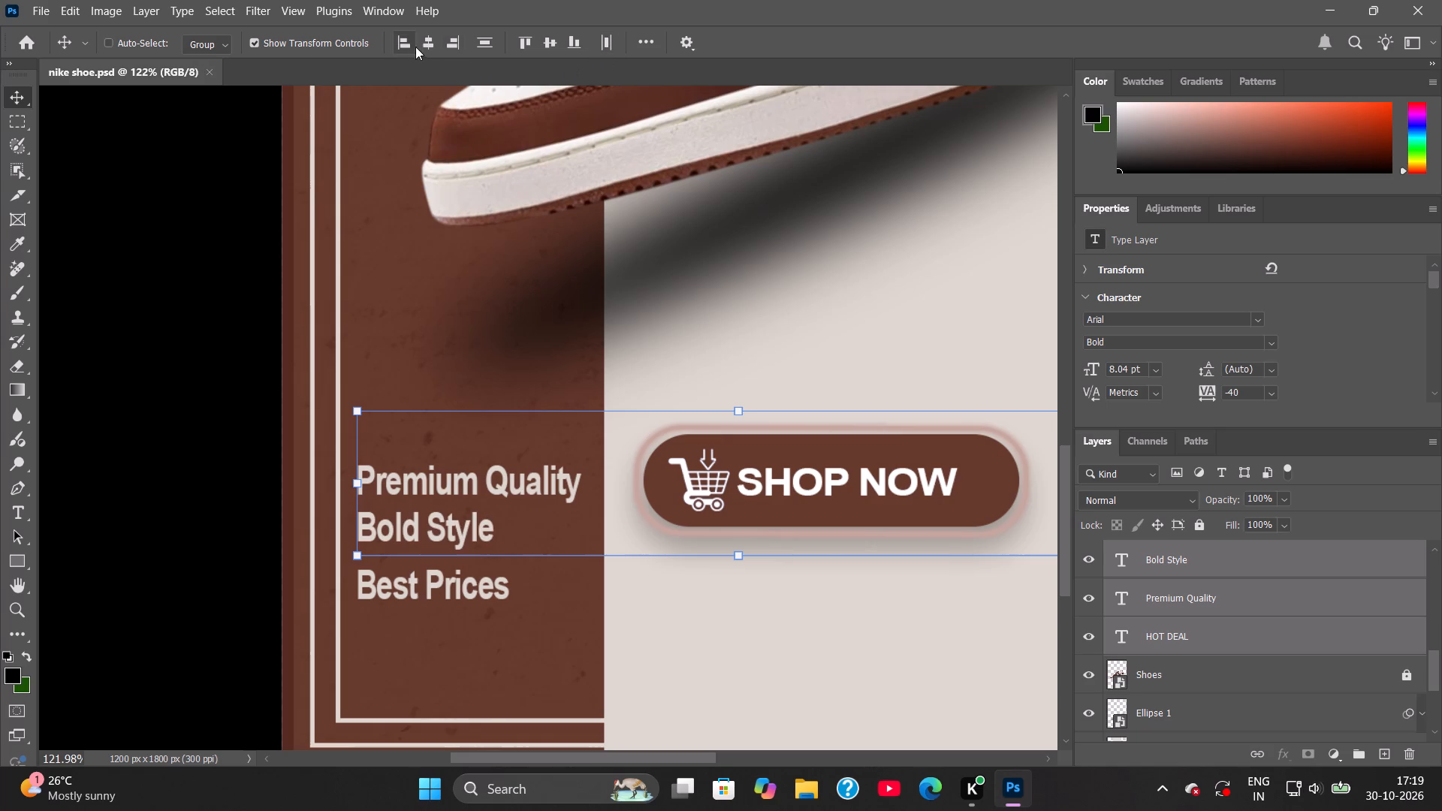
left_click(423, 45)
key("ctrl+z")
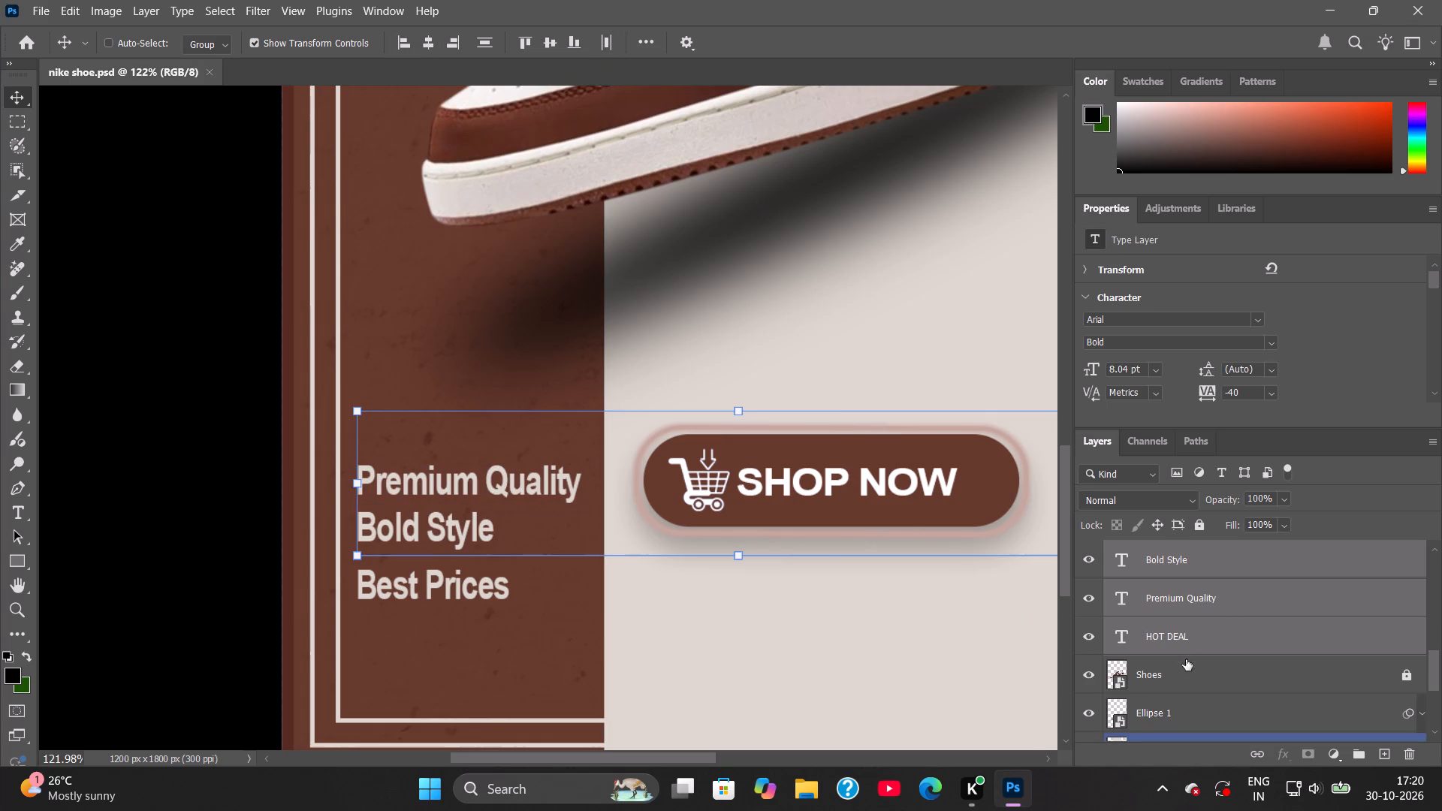
Left-align the Best Prices, Bold Style and Premium Quality layers, distribute them evenly in vertical direction, and save the document.
scroll(1205, 617, "up", 1)
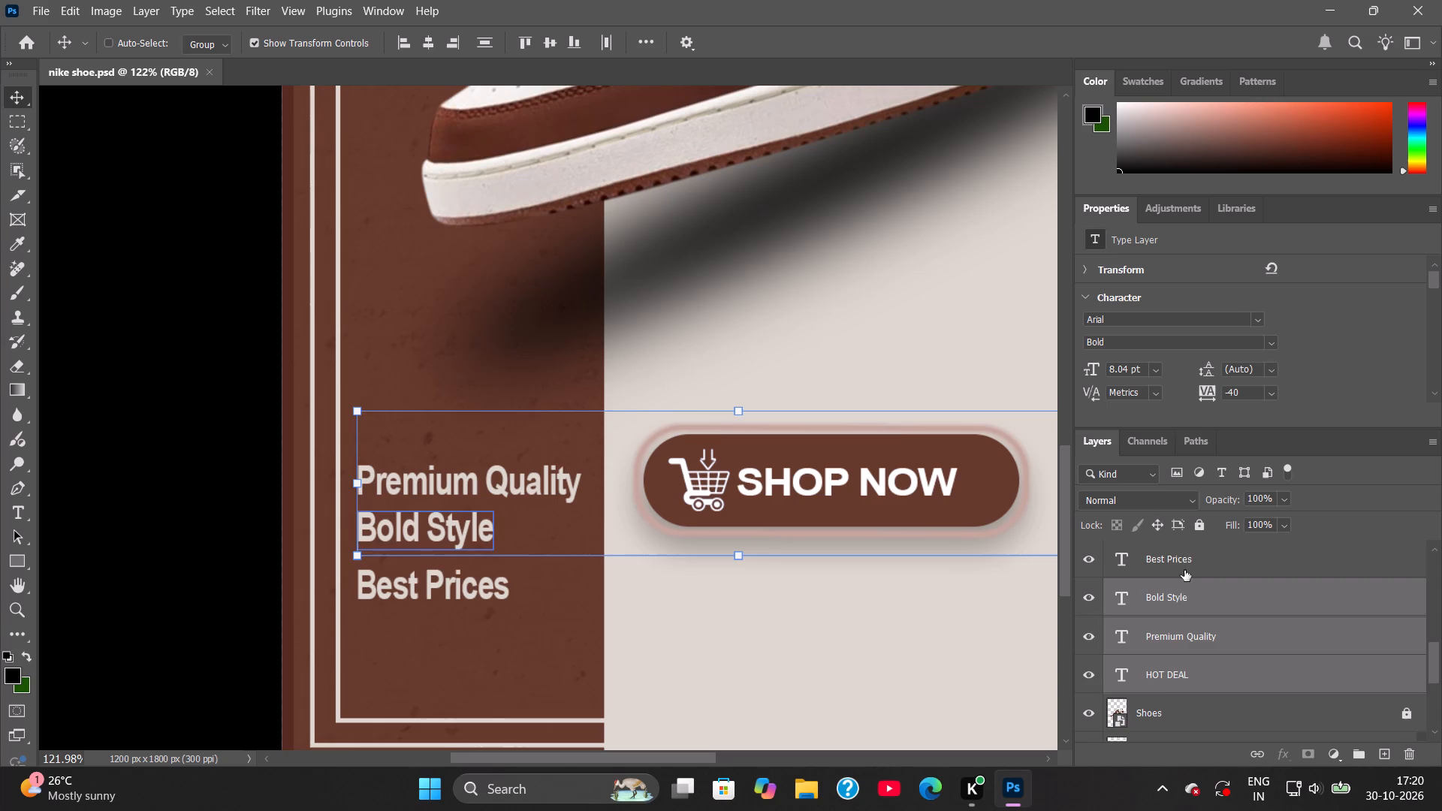
left_click(1180, 554)
left_click(1200, 635, "shift")
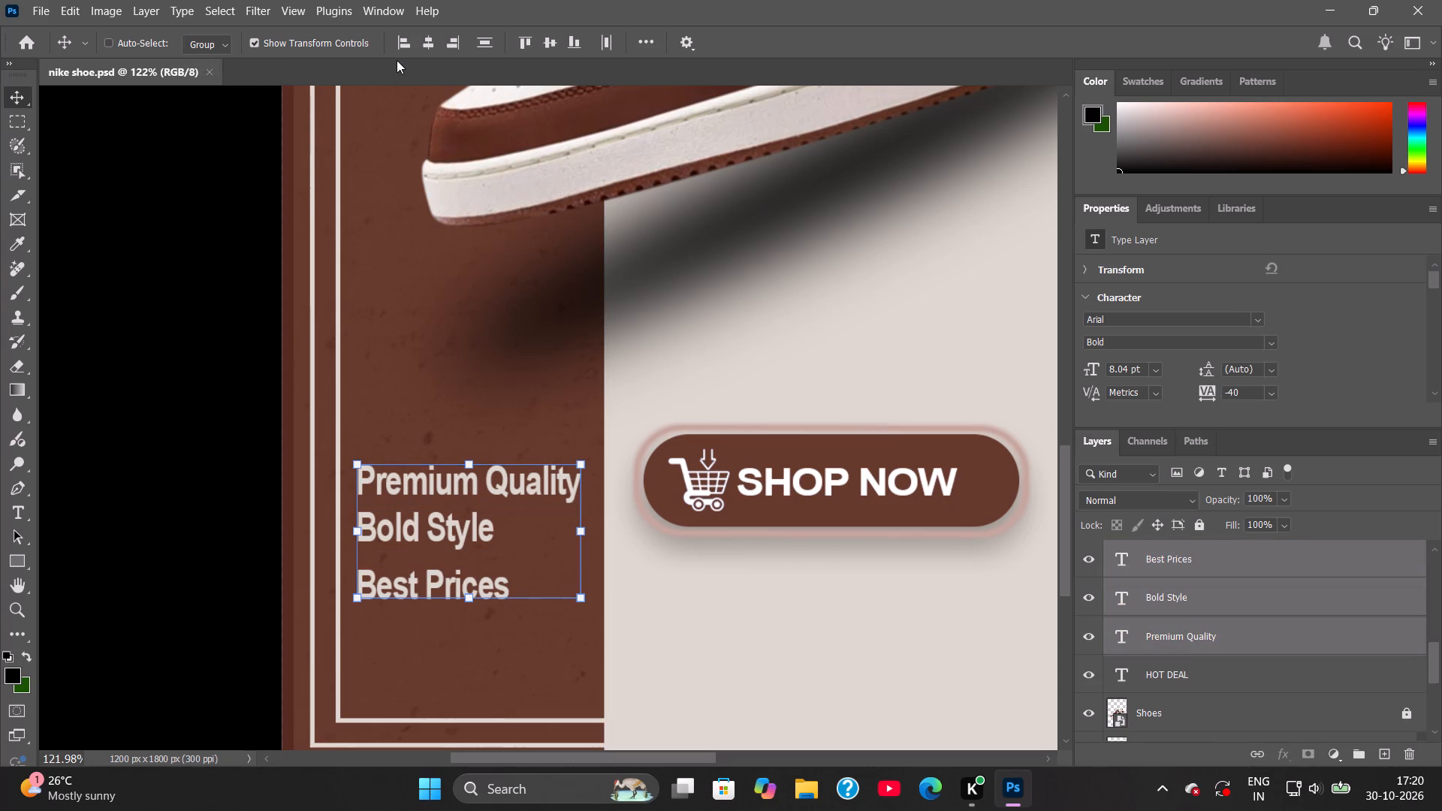
left_click(394, 47)
left_click(494, 47)
left_click(1189, 725)
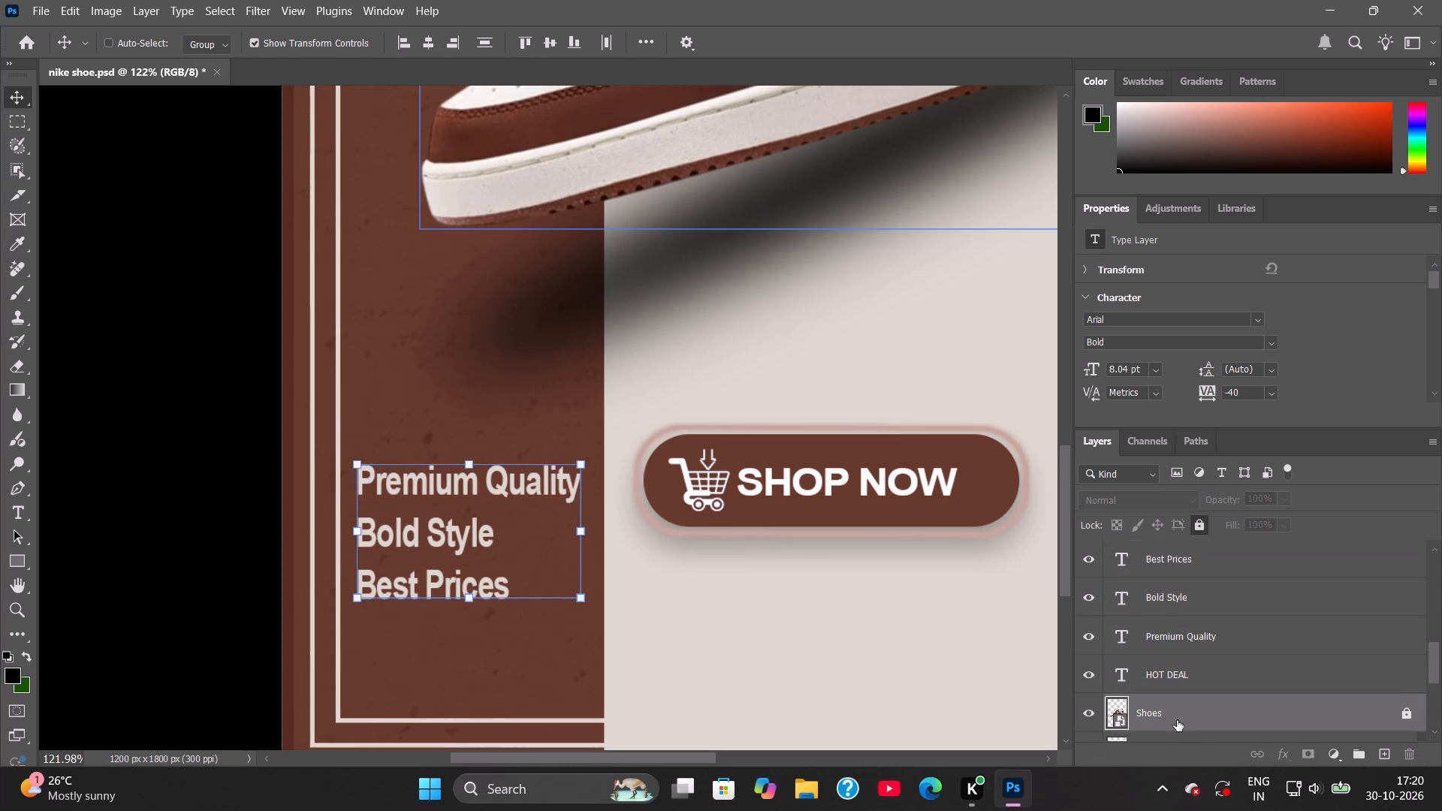
key("ctrl+s")
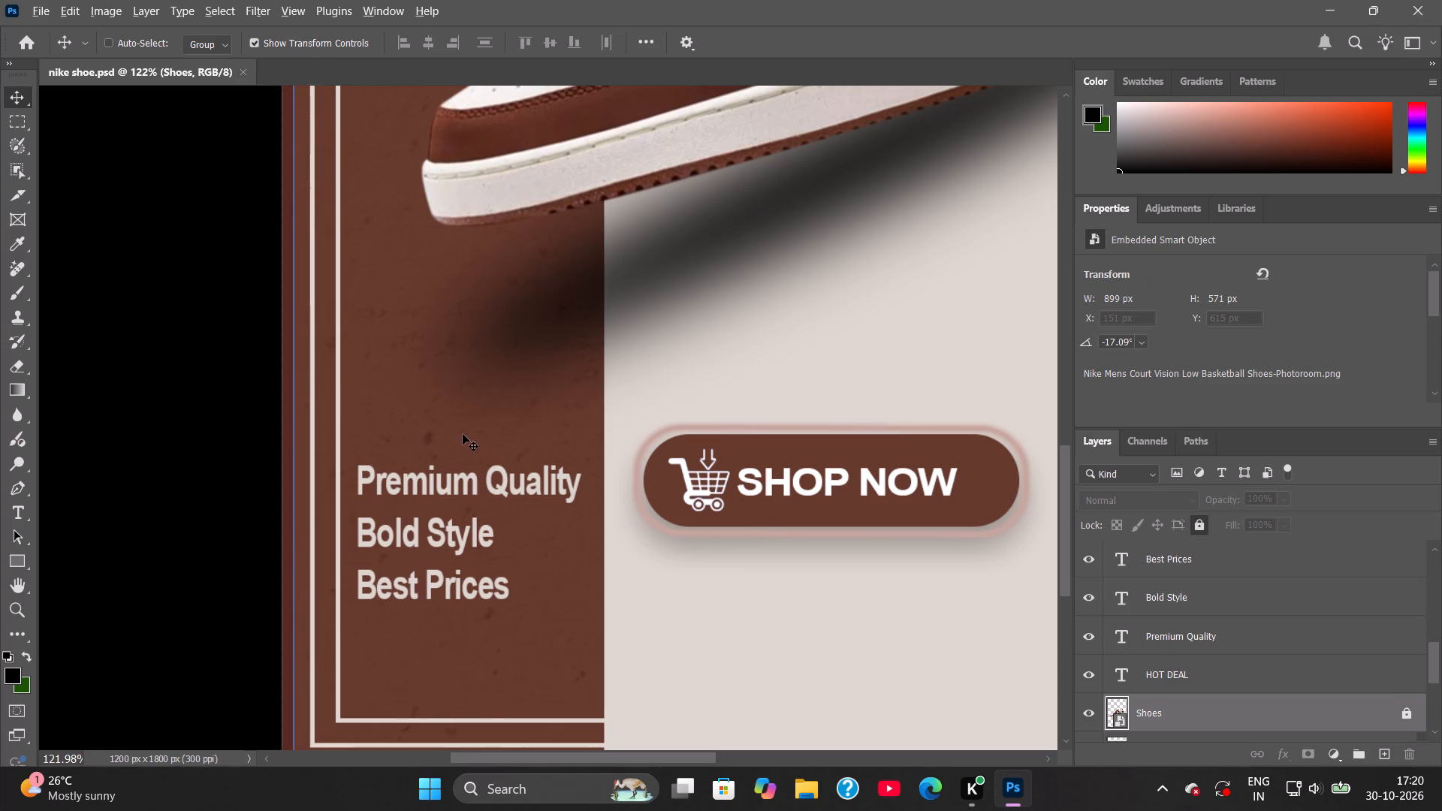
Scale the three tagline lines down together to about 87% and align their left edges.
scroll(463, 434, "down", 9, "alt")
scroll(611, 418, "down", 2, "alt")
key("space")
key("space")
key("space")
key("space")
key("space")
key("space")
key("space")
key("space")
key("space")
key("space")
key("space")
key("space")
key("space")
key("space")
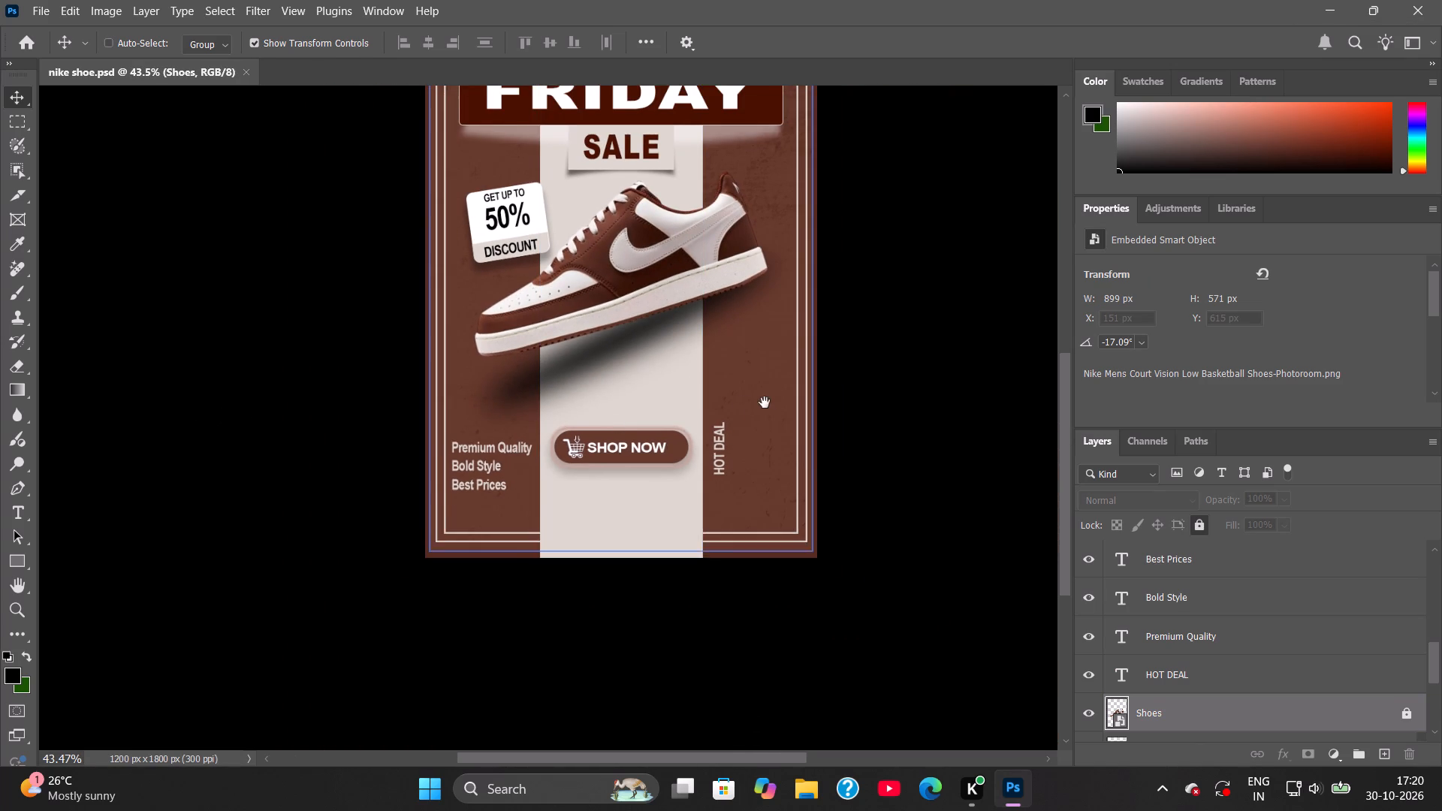
left_click_drag(759, 403, 774, 416)
scroll(512, 451, "up", 5, "alt")
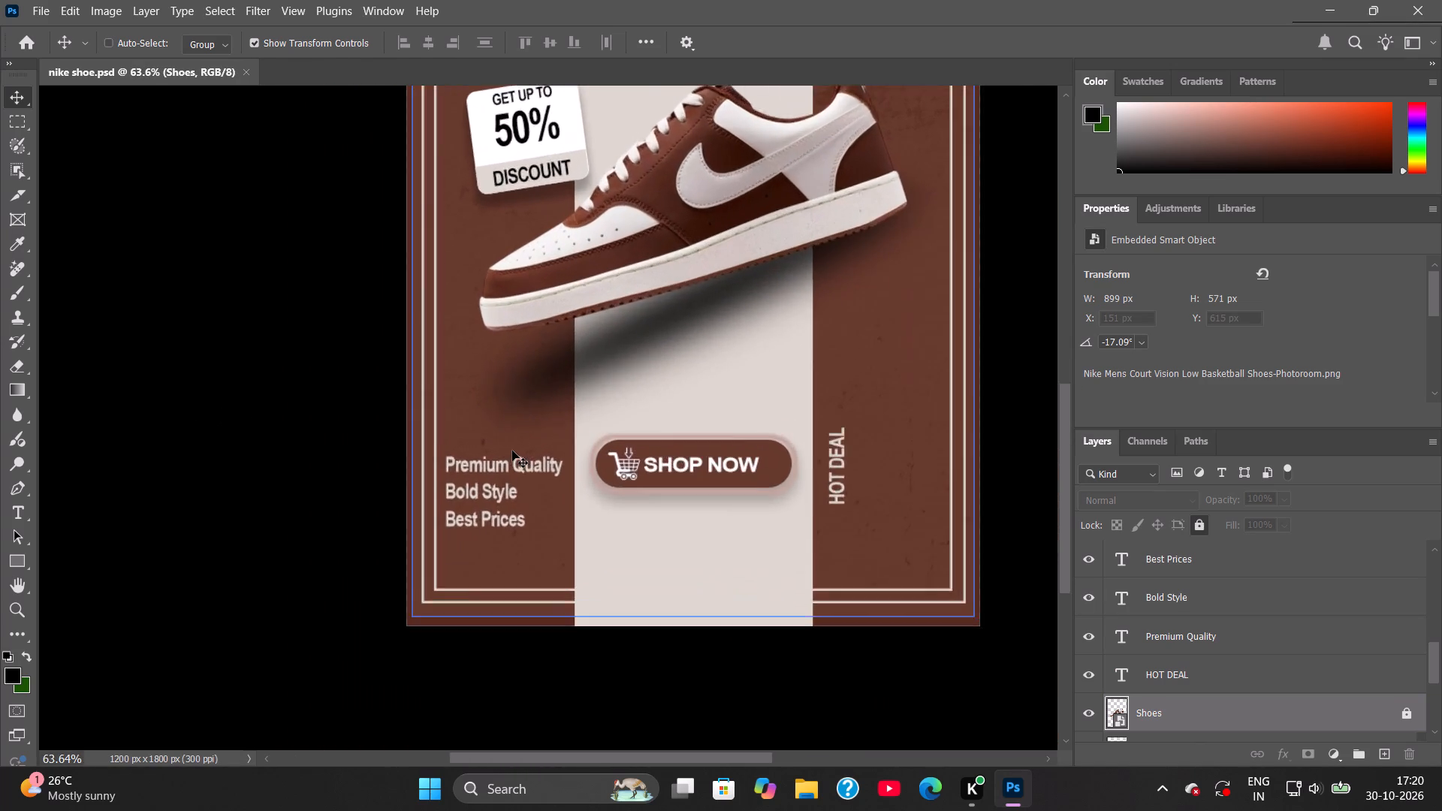
scroll(512, 451, "up", 10, "alt")
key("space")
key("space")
left_click_drag(487, 518, 487, 413)
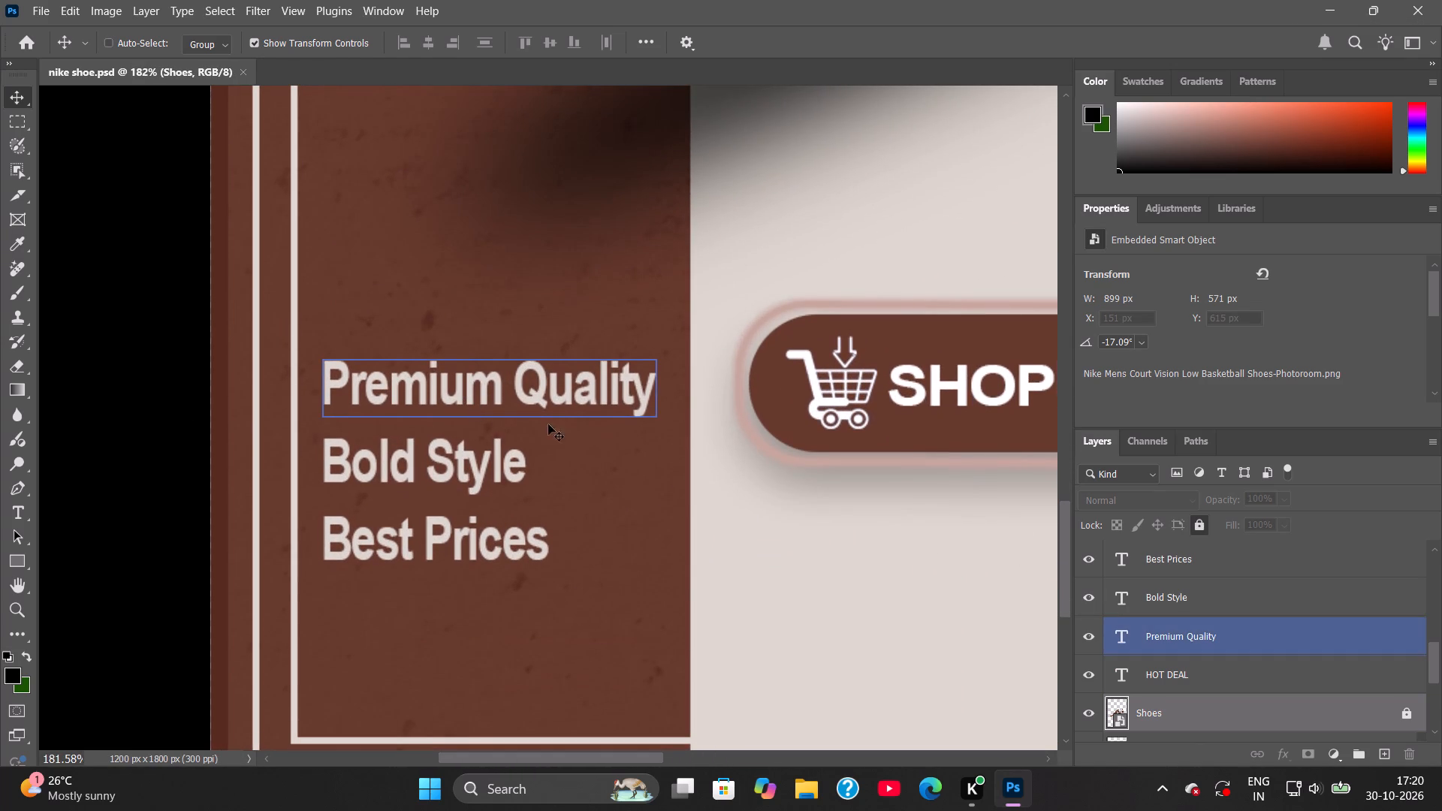
left_click(1192, 562)
left_click(1193, 638, "shift")
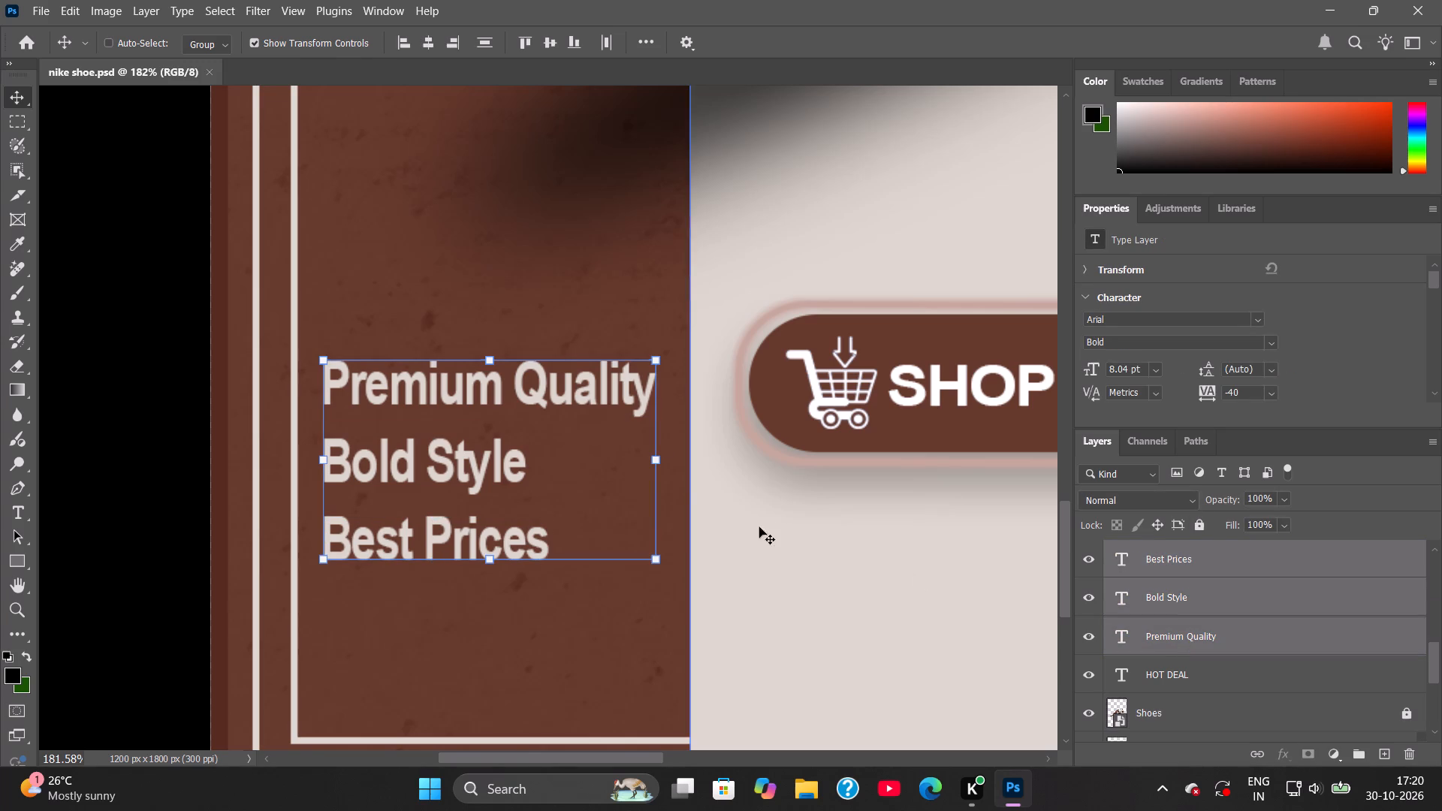
left_click(653, 360)
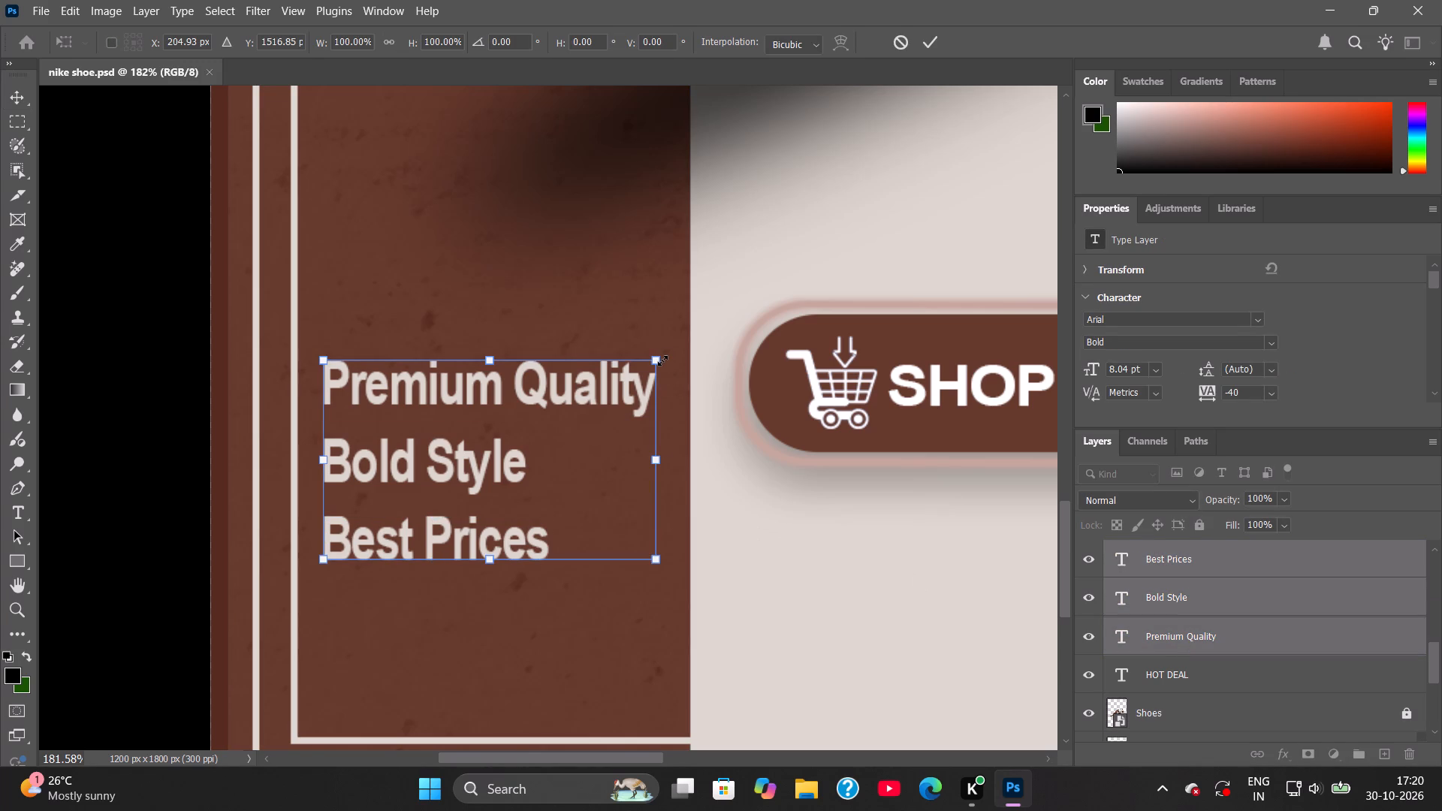
left_click_drag(657, 360, 635, 375, "shift")
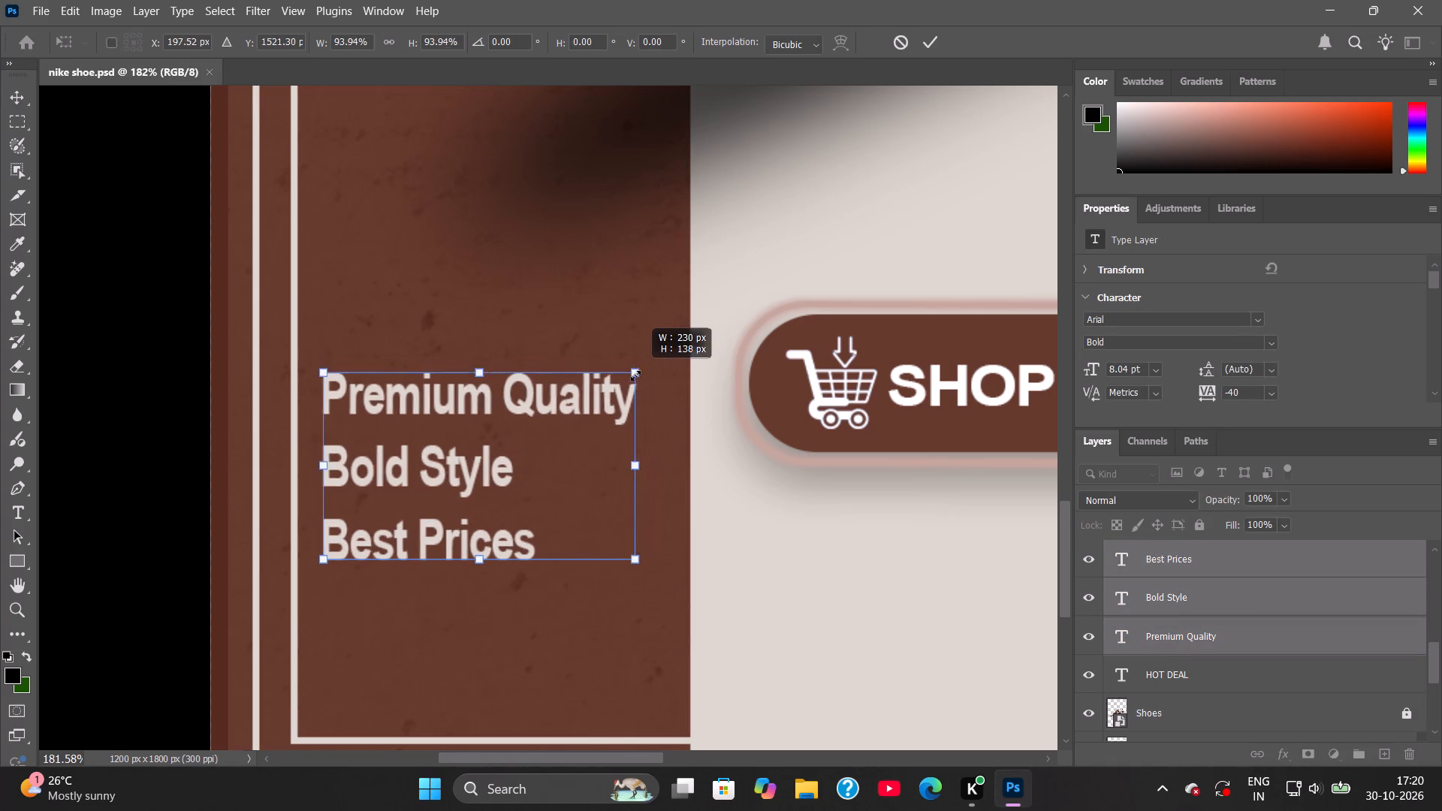
left_click_drag(635, 375, 614, 387, "shift")
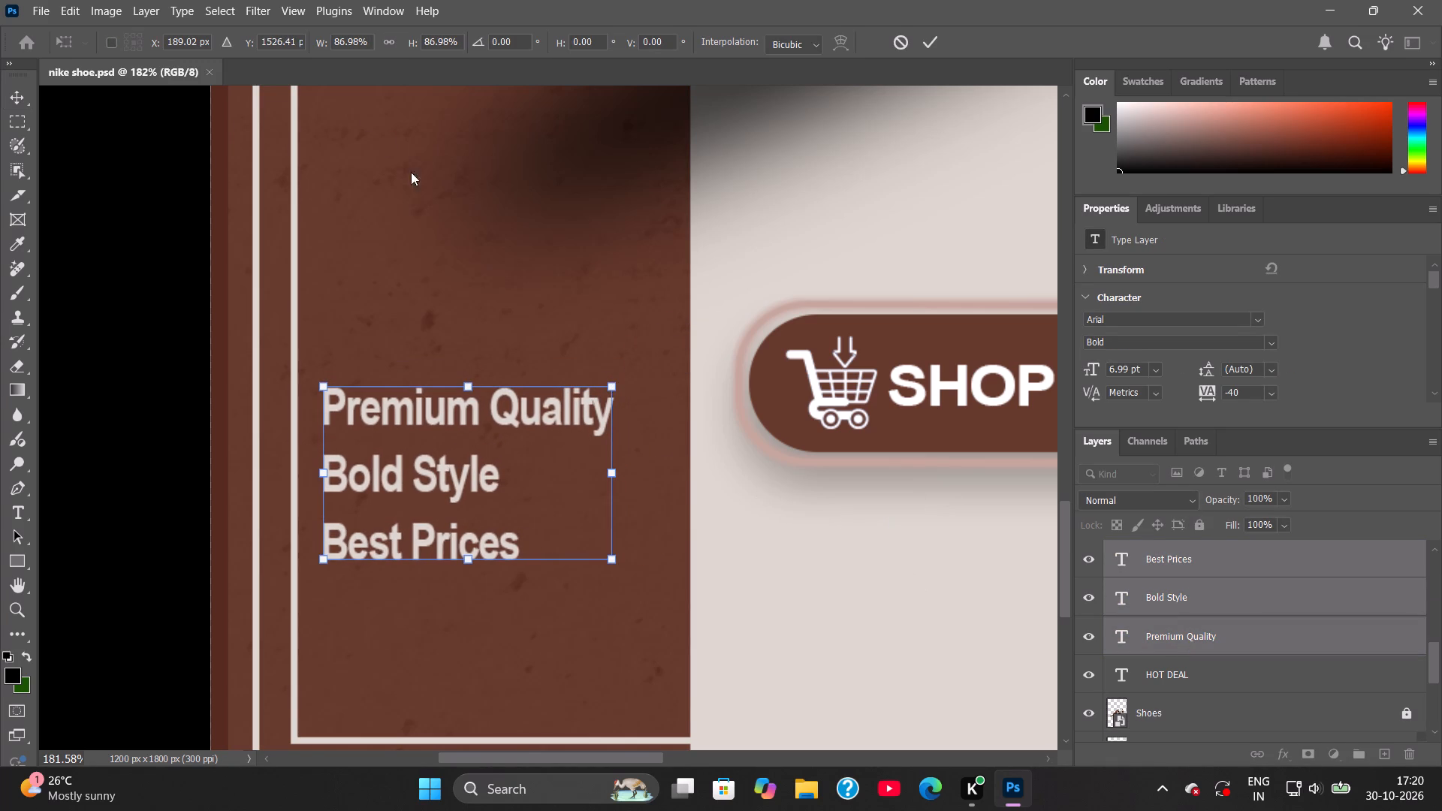
left_click(918, 48)
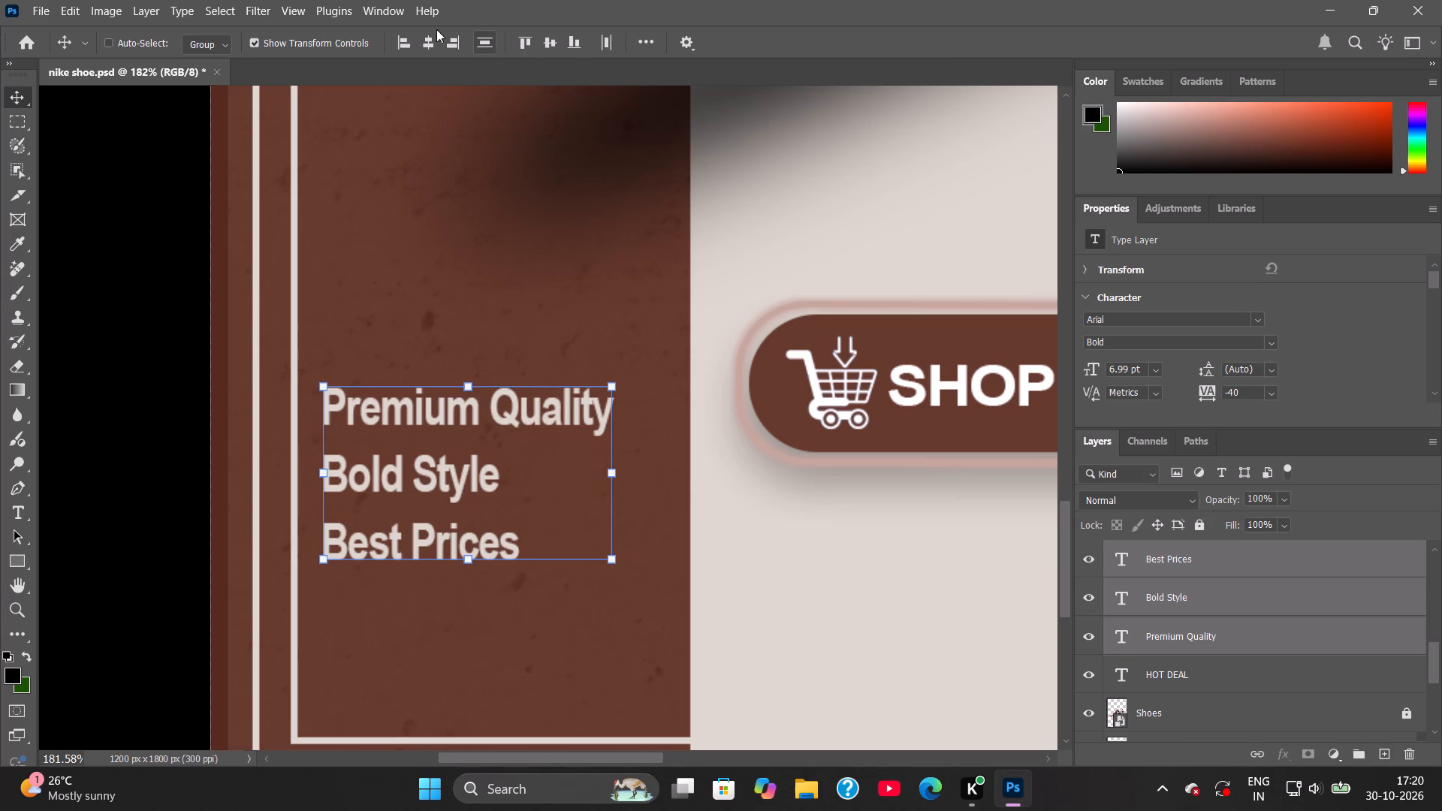
left_click(404, 38)
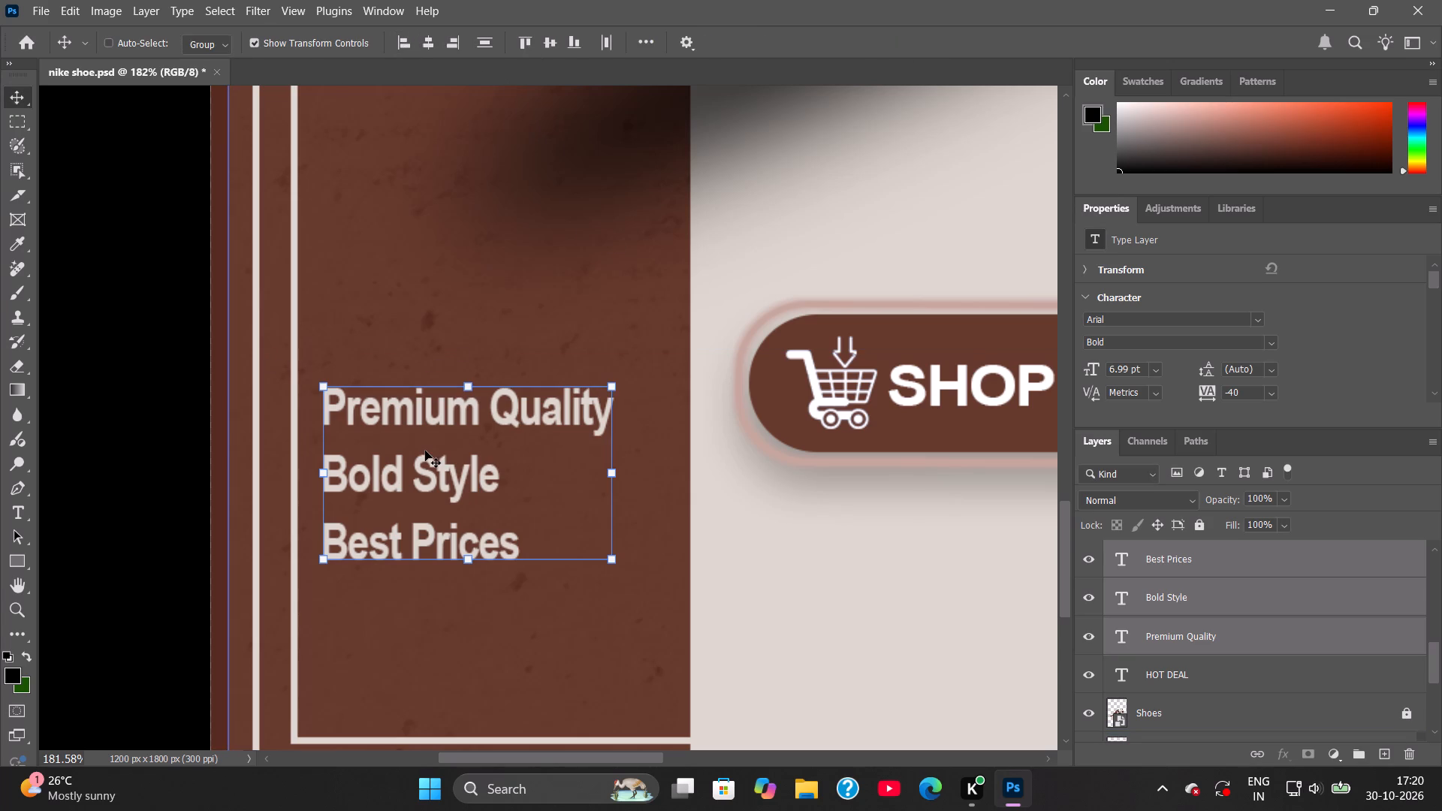
Move the three tagline lines down about 120 px into the lower-left corner of the poster's inner border, and save the document.
left_click_drag(433, 475, 434, 464)
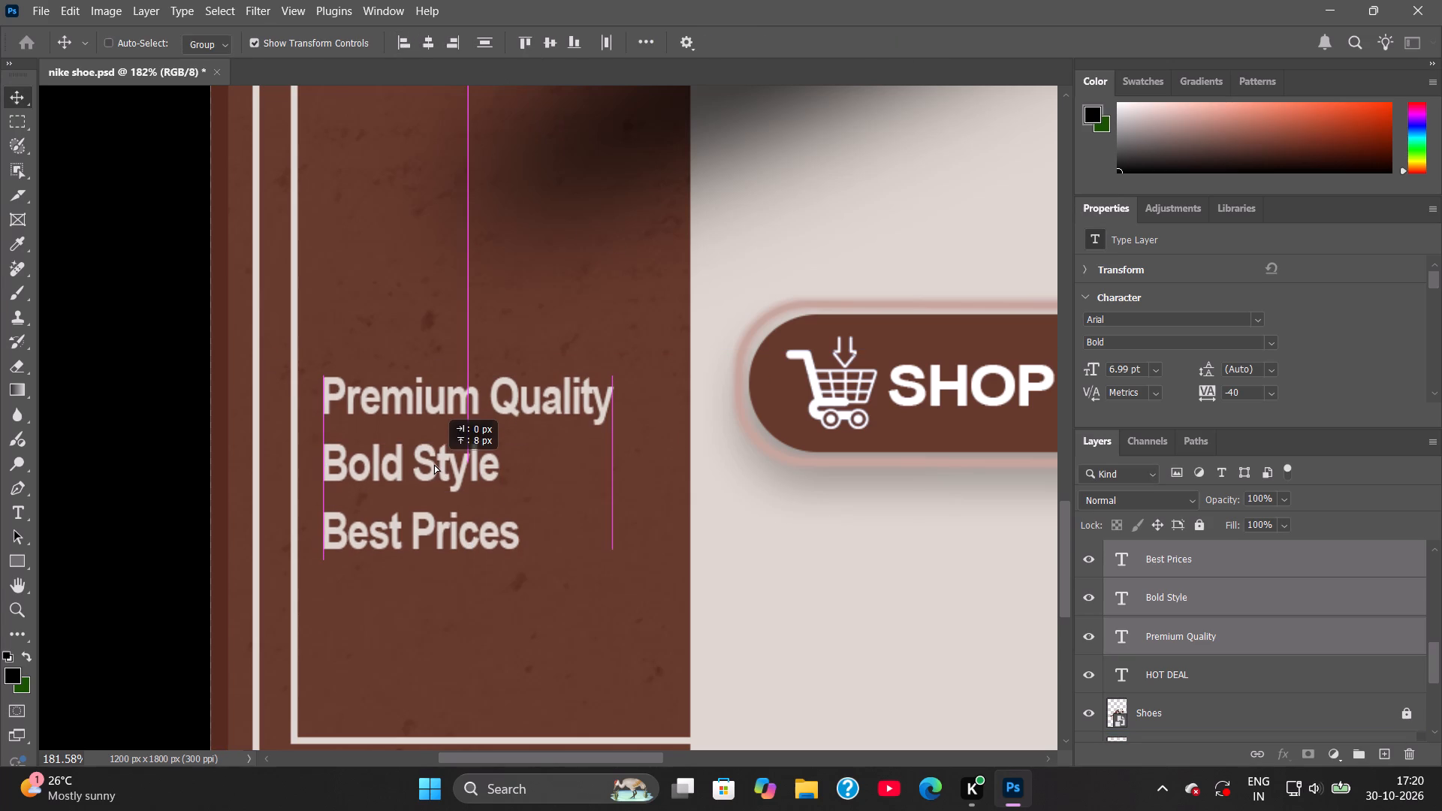
left_click_drag(434, 464, 435, 411)
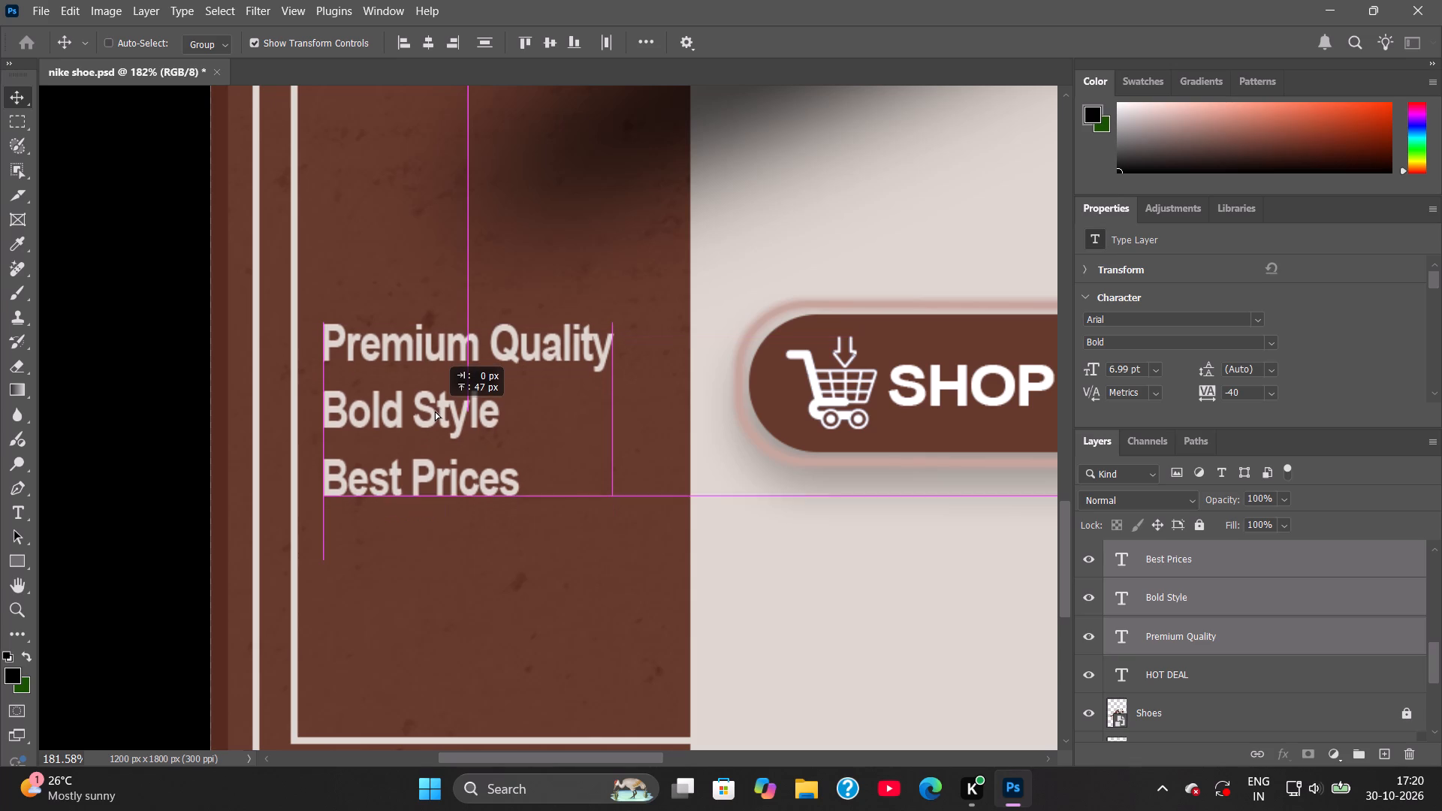
left_click_drag(435, 411, 433, 410)
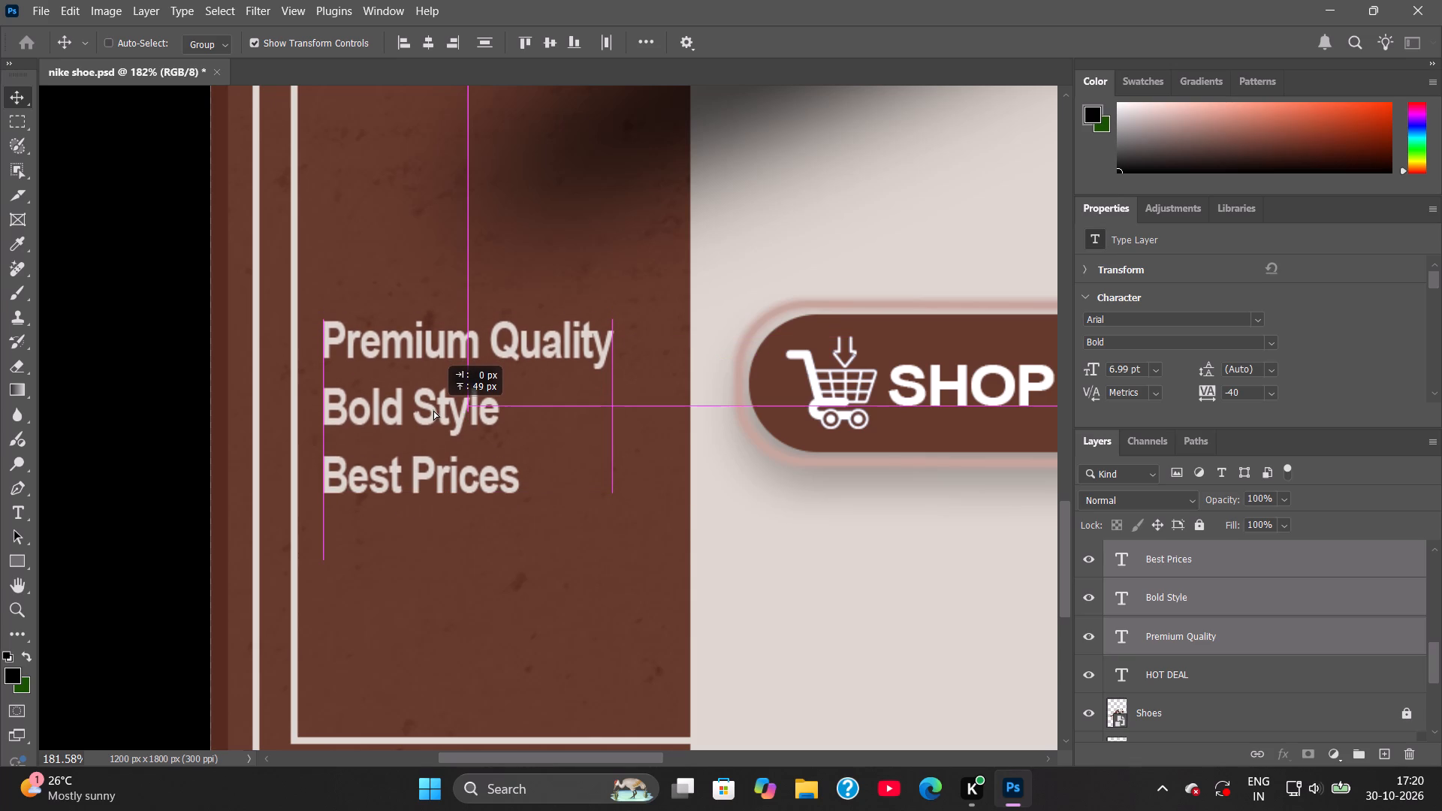
left_click_drag(433, 410, 436, 467)
scroll(444, 451, "down", 14, "alt")
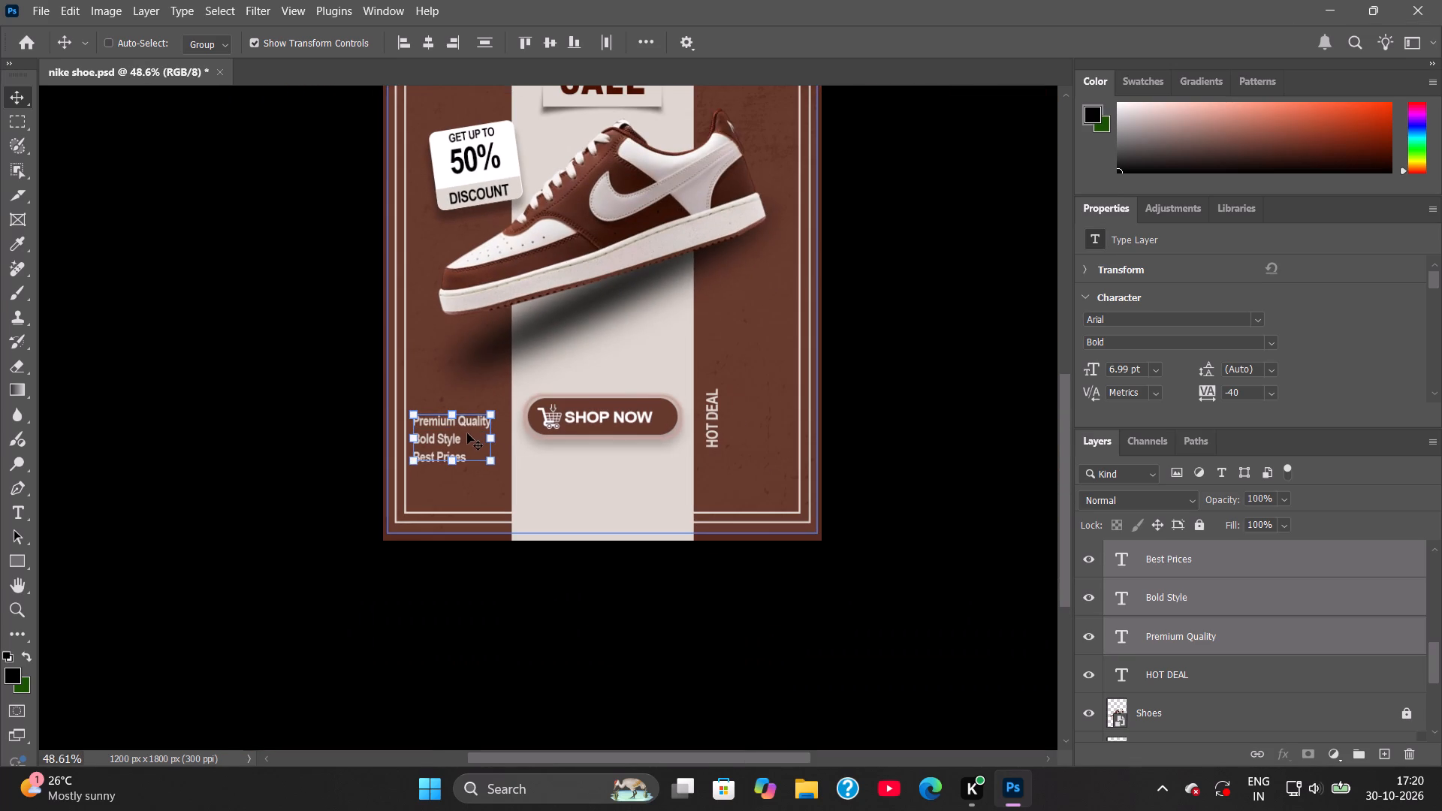
scroll(453, 436, "up", 7, "alt")
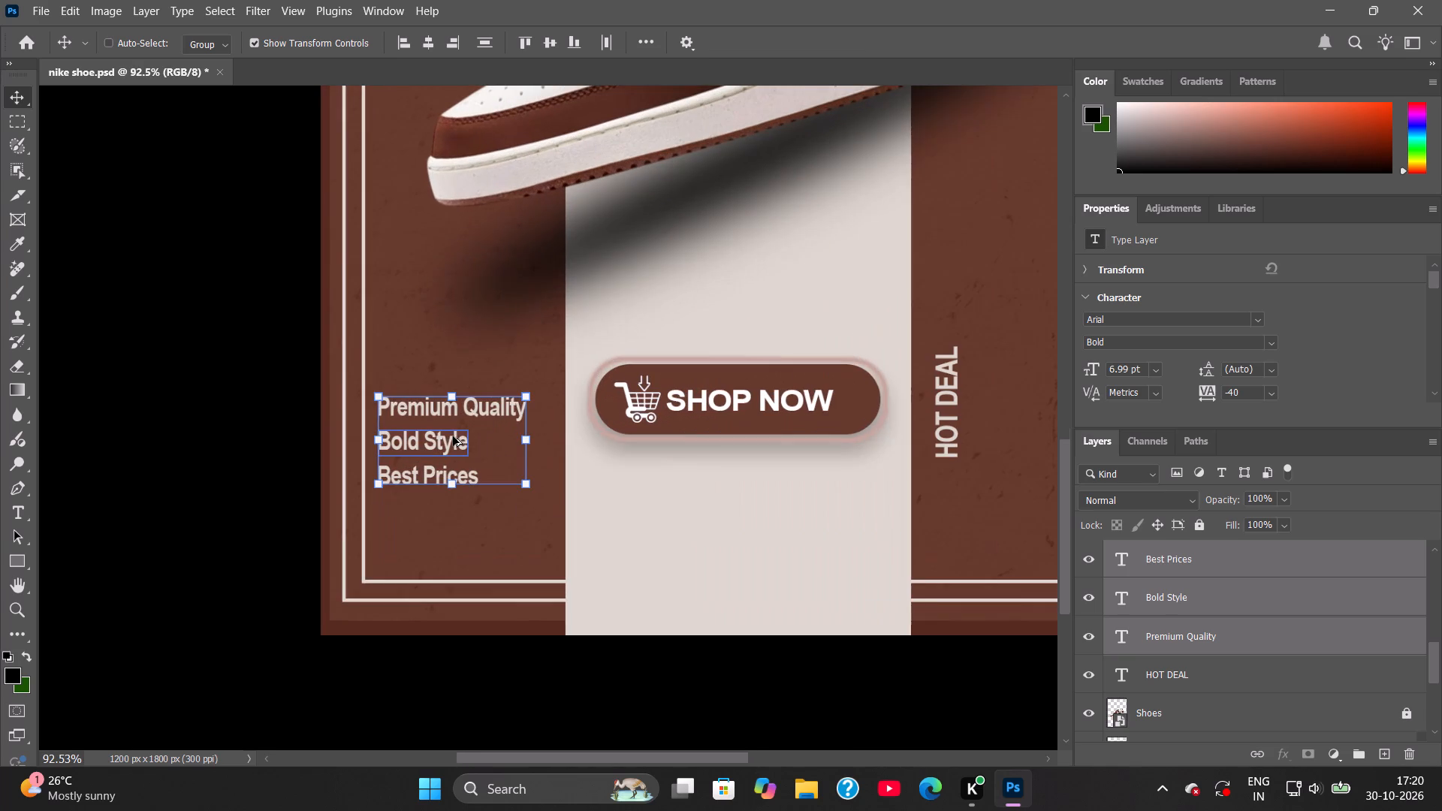
left_click_drag(440, 405, 437, 483)
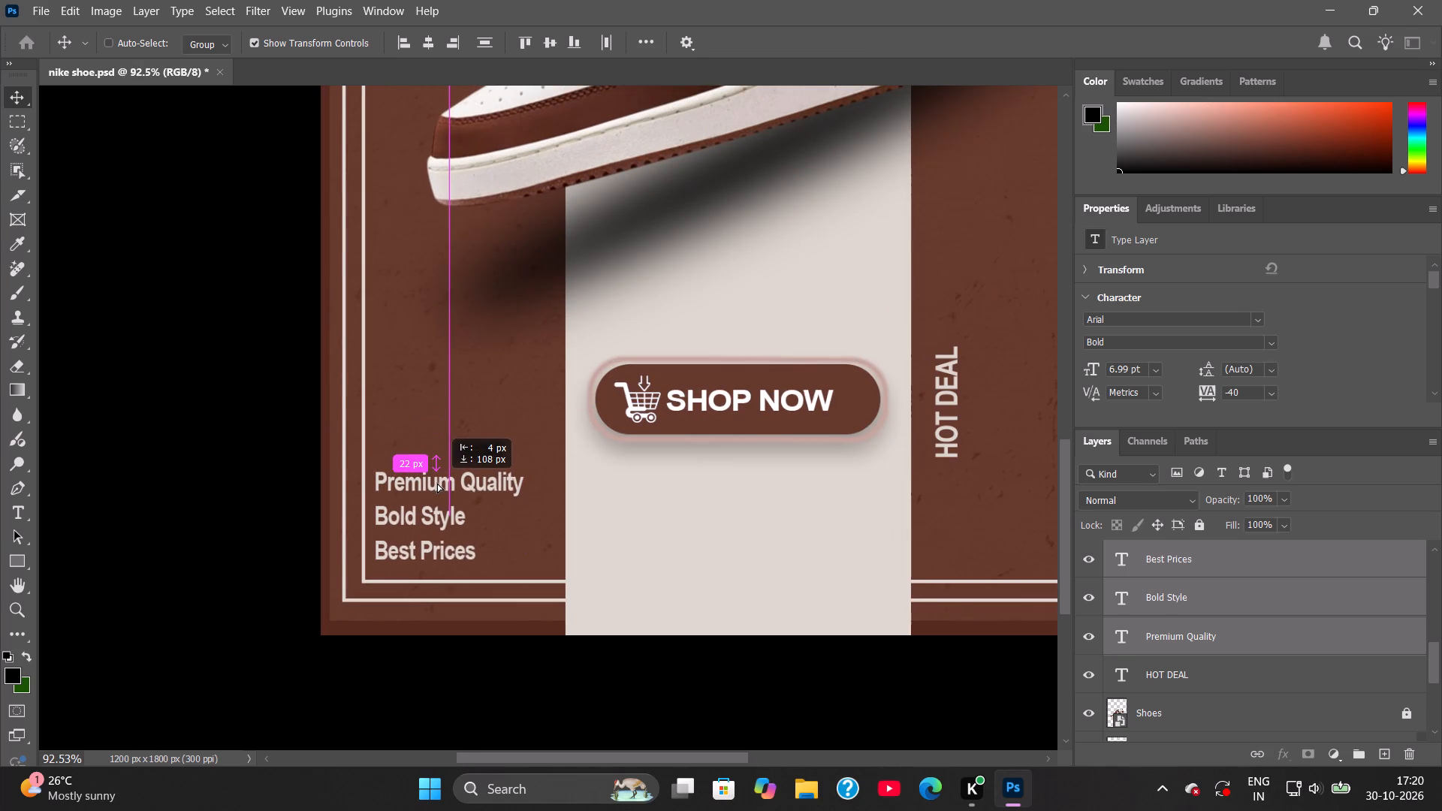
left_click_drag(437, 483, 447, 488)
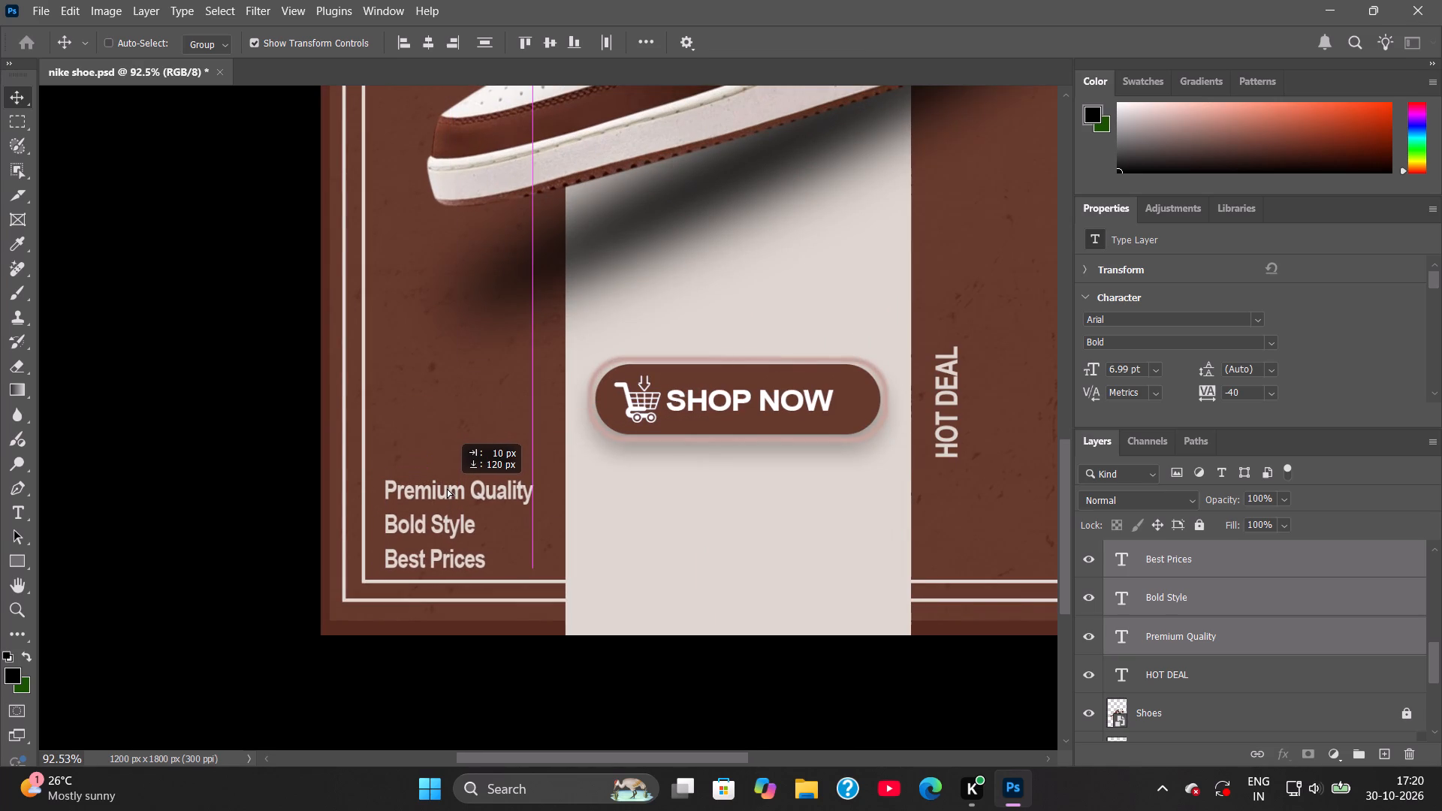
left_click_drag(447, 488, 442, 488)
left_click(1190, 700)
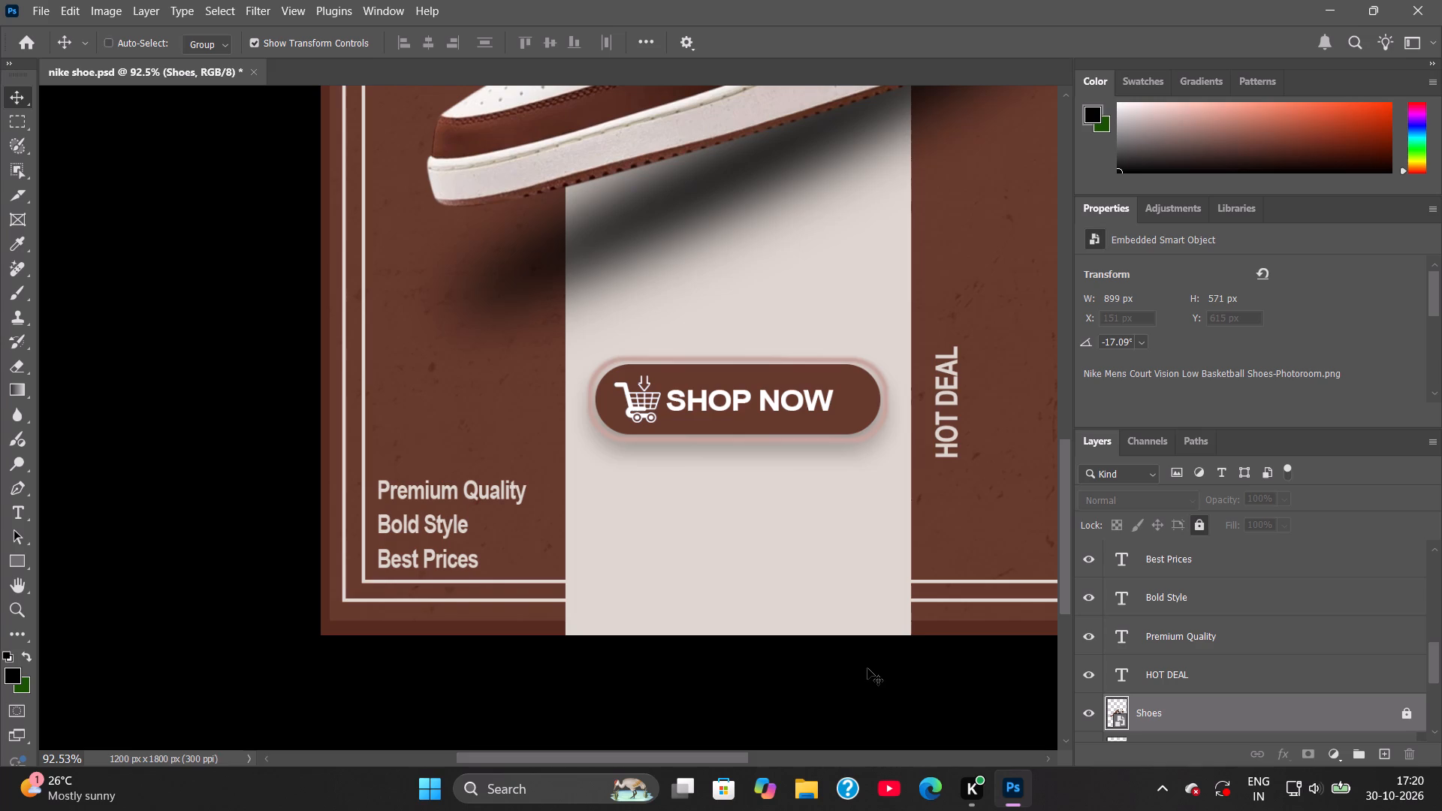
key("ctrl+s")
Examine the overall poster layout with the tagline text in its new position.
scroll(677, 388, "down", 9, "alt")
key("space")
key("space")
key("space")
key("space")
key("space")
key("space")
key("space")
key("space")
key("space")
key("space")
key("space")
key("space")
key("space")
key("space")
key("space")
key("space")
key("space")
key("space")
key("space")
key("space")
left_click_drag(789, 320, 630, 464)
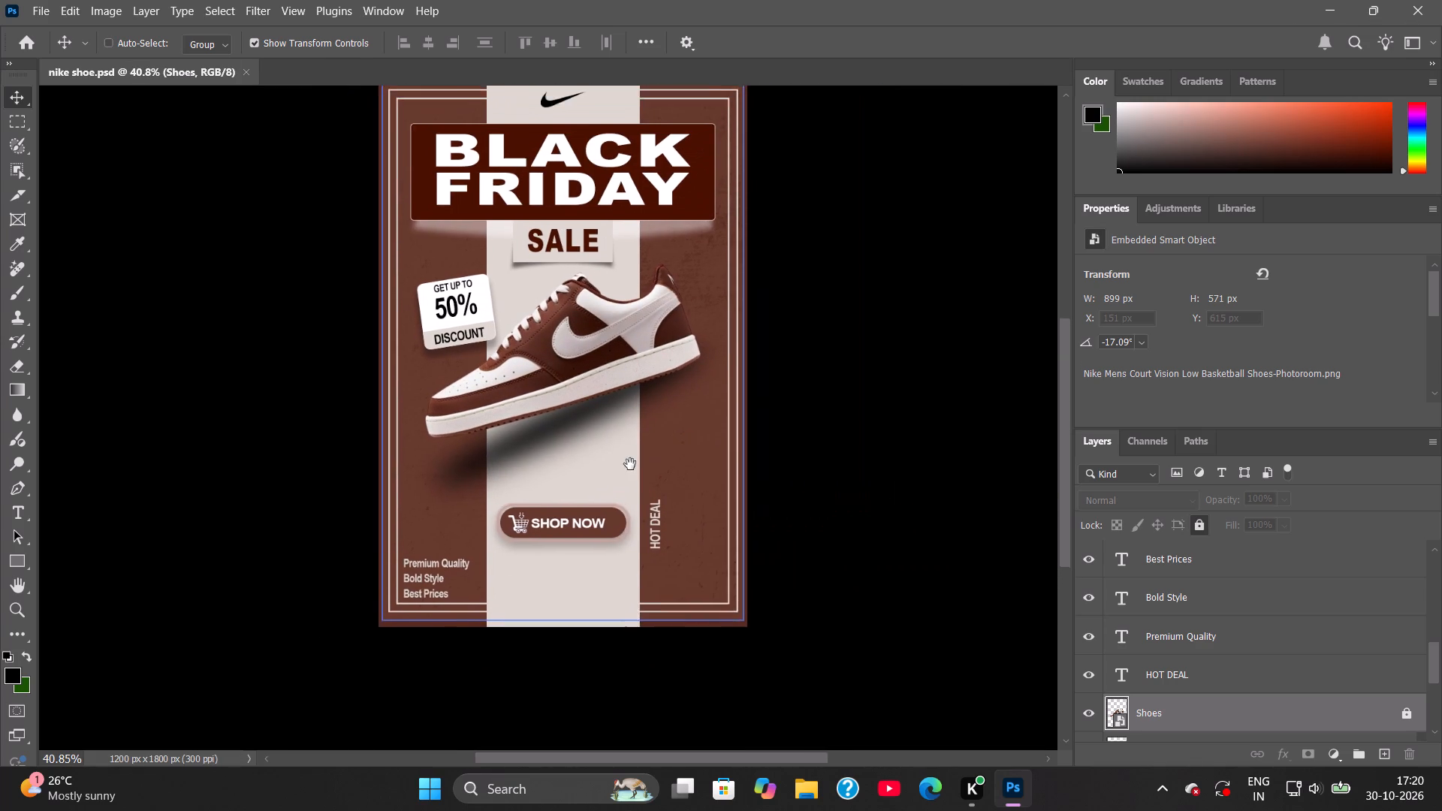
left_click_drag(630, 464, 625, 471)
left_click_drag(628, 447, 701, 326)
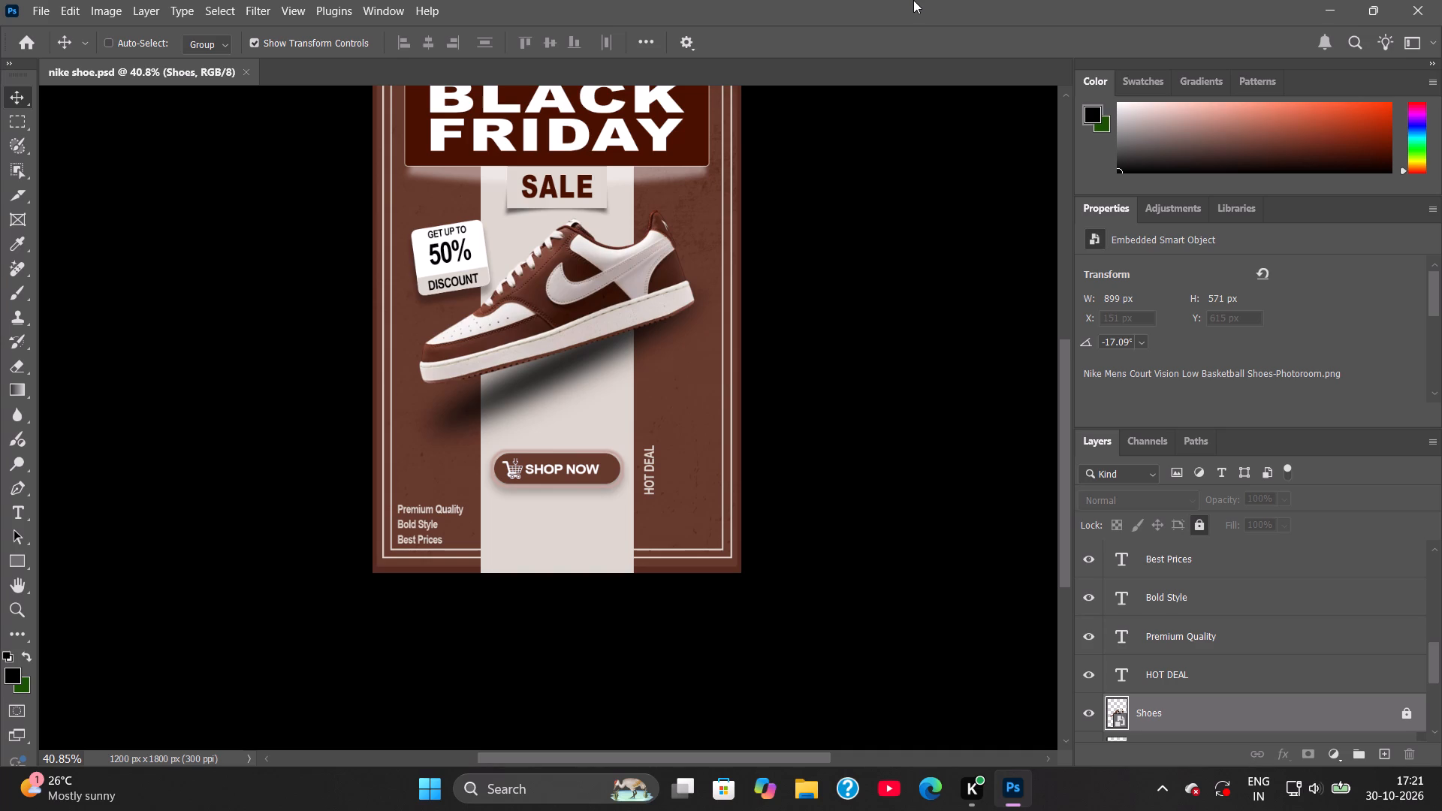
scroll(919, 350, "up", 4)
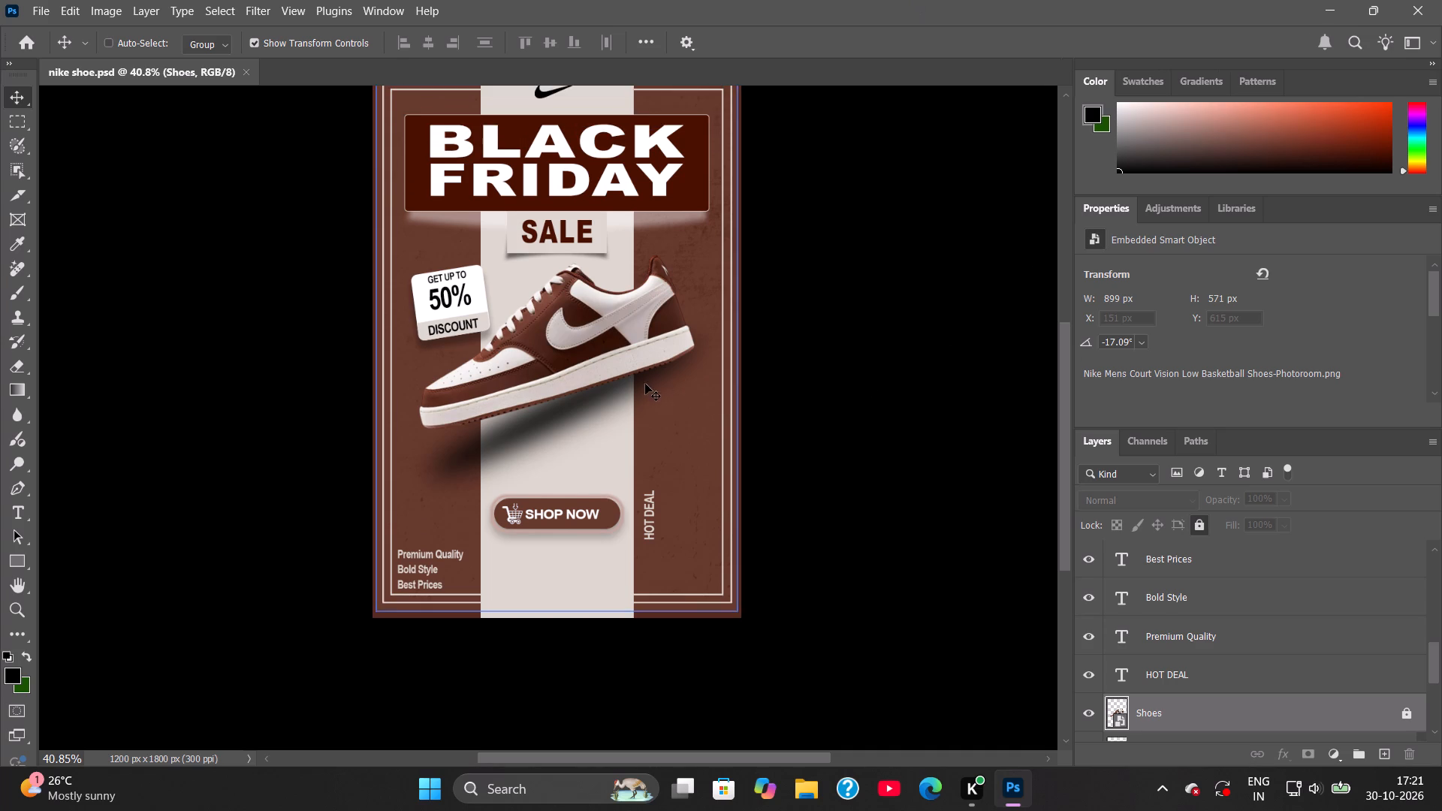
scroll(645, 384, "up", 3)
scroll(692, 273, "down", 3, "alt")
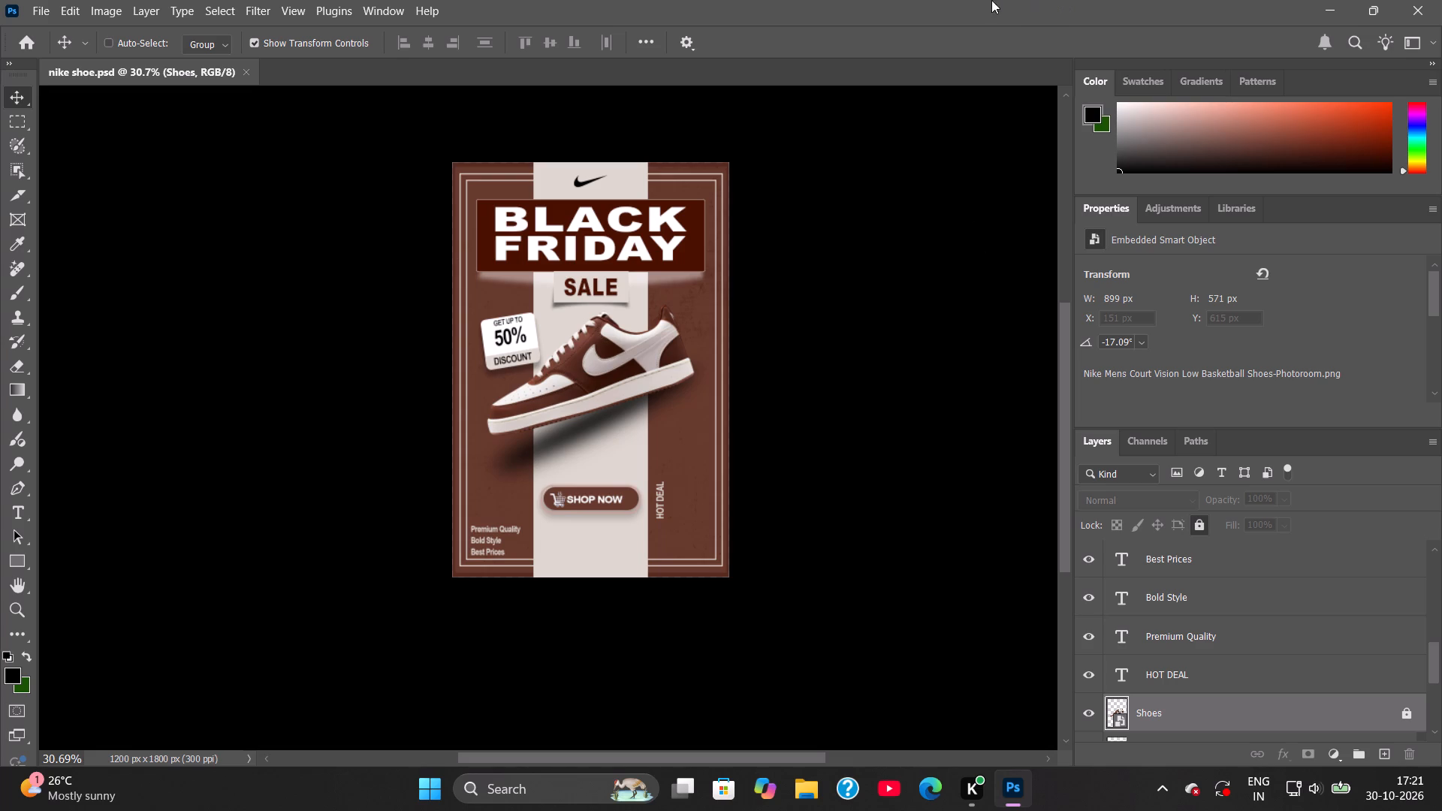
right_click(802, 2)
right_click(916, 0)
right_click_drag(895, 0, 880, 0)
Delete the Rectangle 3's Drop Shadow layer beneath the BLACK FRIDAY headline box.
scroll(1214, 637, "up", 2)
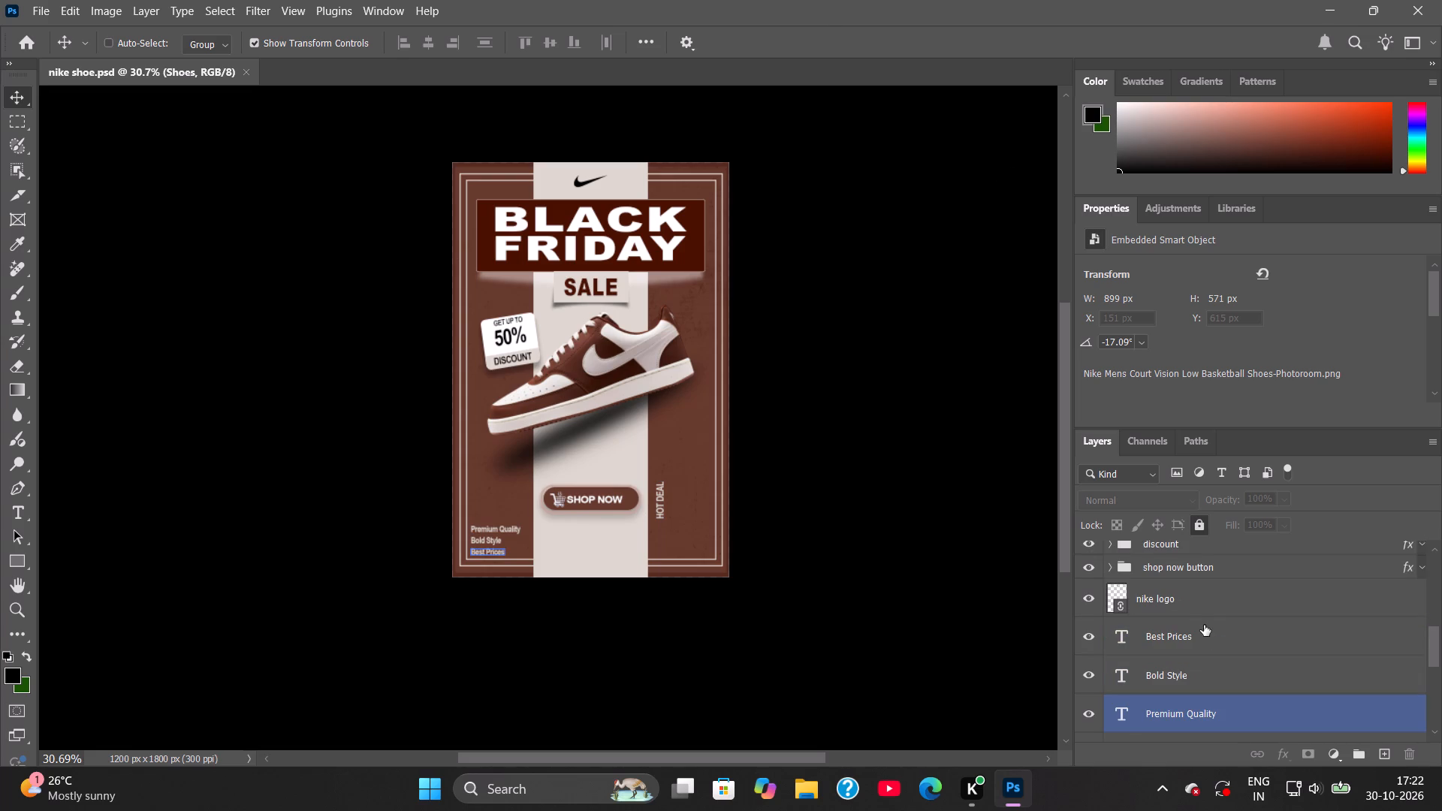
scroll(1209, 622, "up", 5)
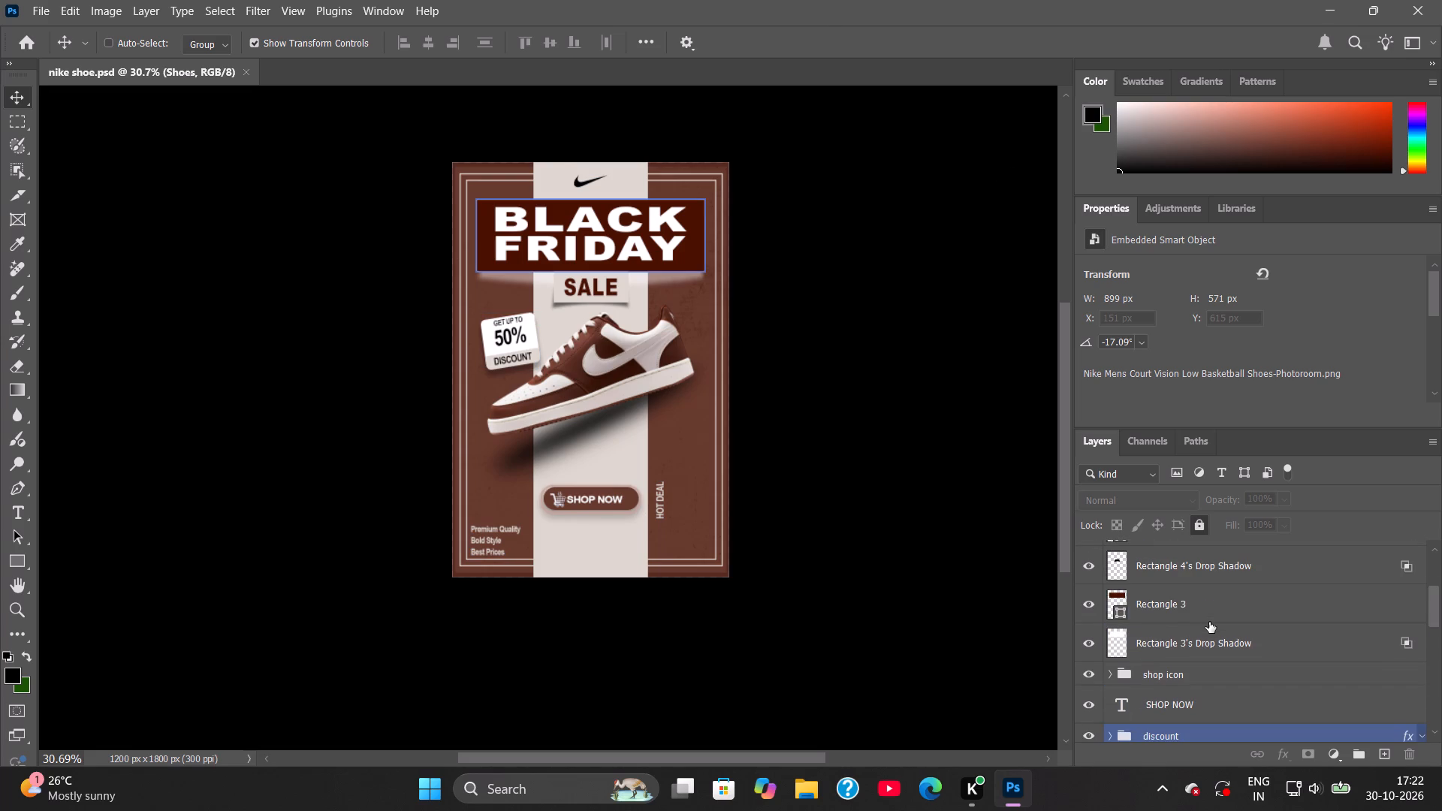
scroll(1209, 622, "up", 1)
left_click(1208, 609)
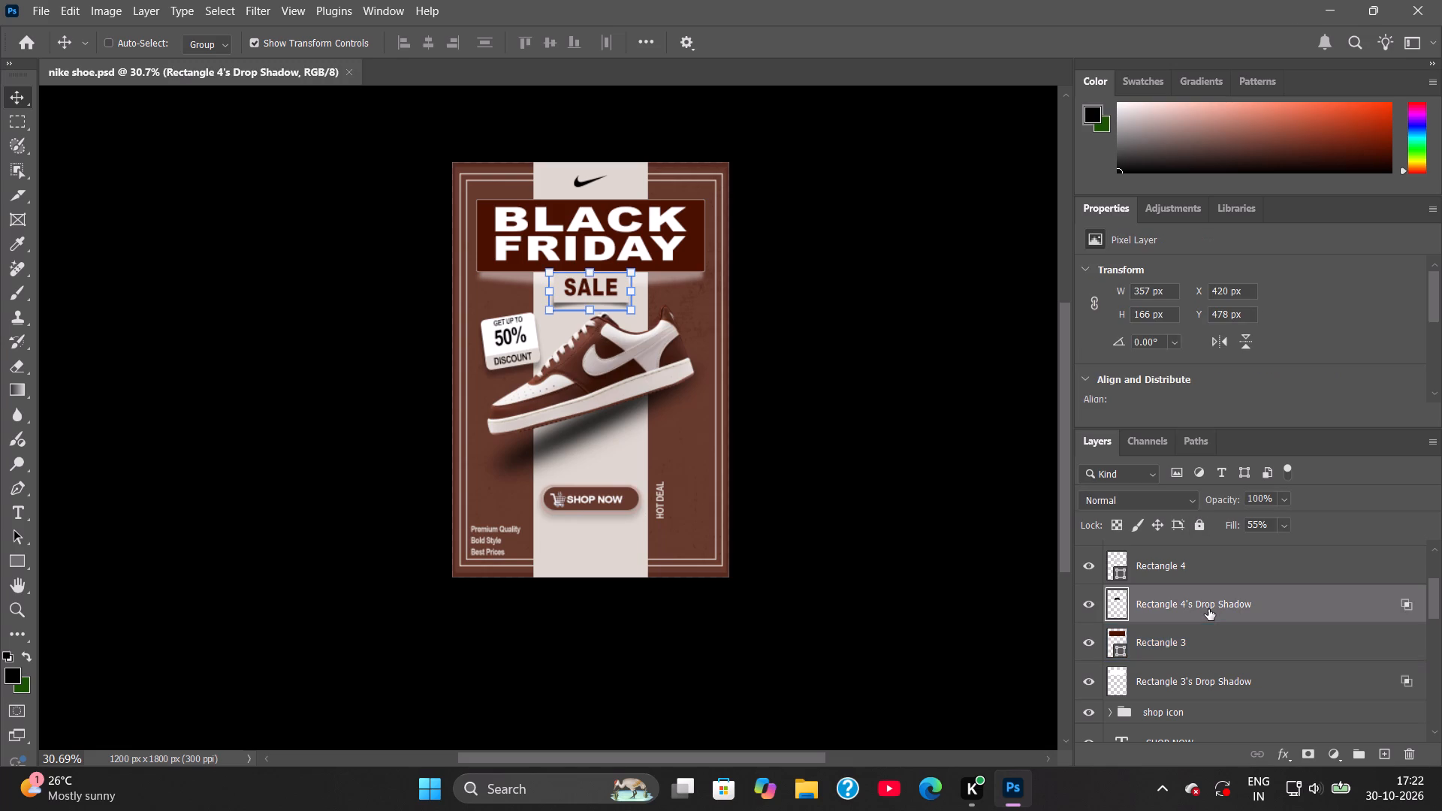
scroll(1208, 601, "up", 1)
left_click(1208, 601)
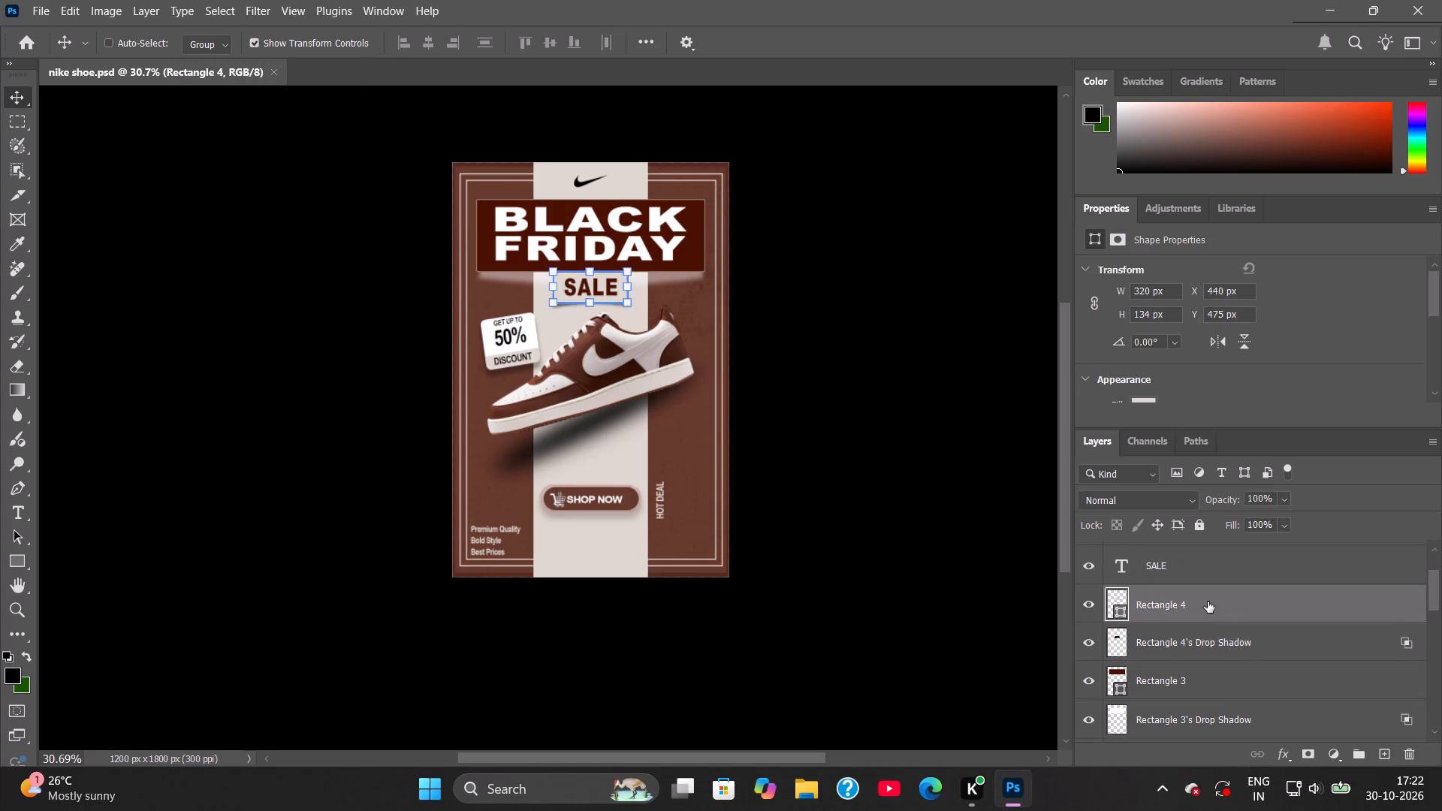
scroll(1196, 695, "down", 1)
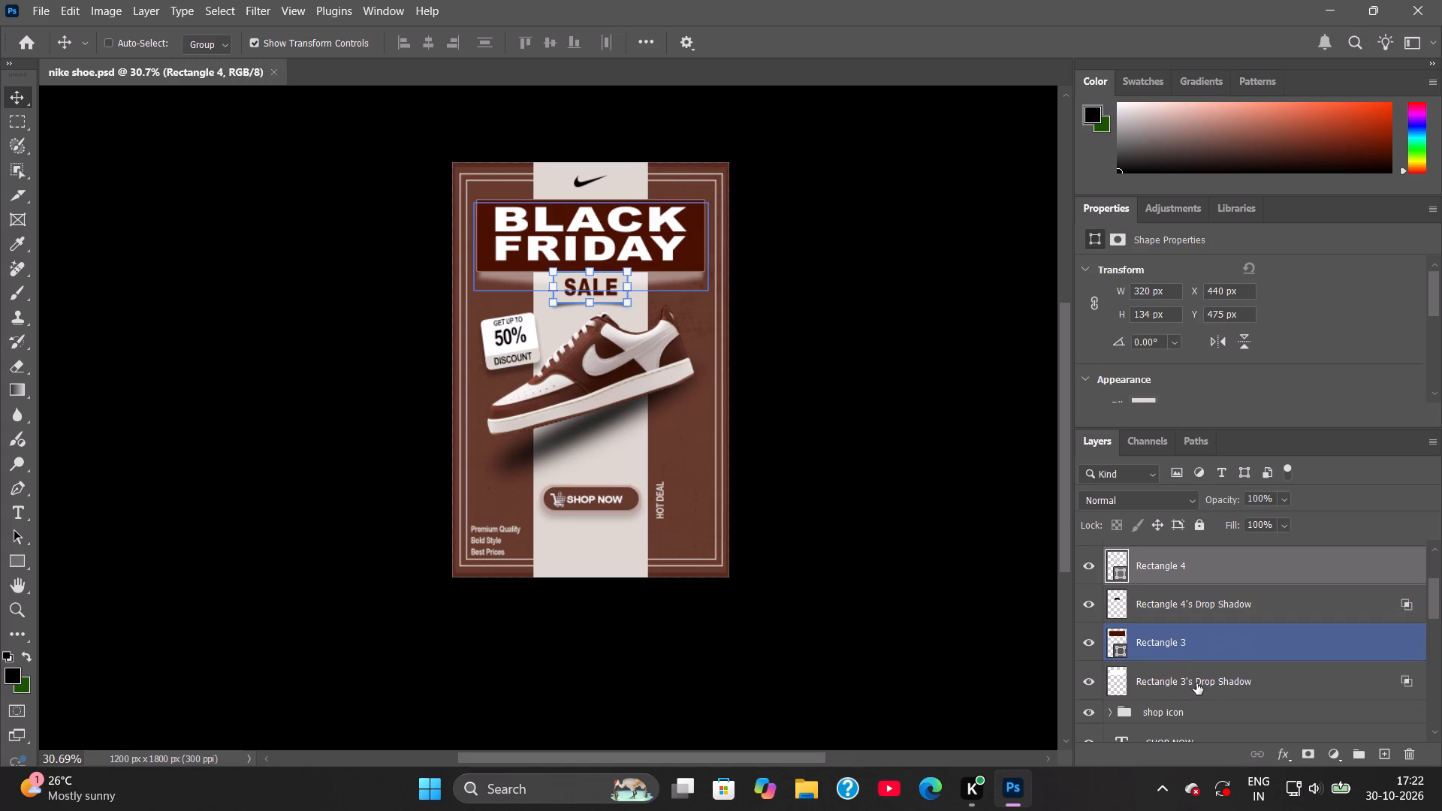
left_click(1196, 681)
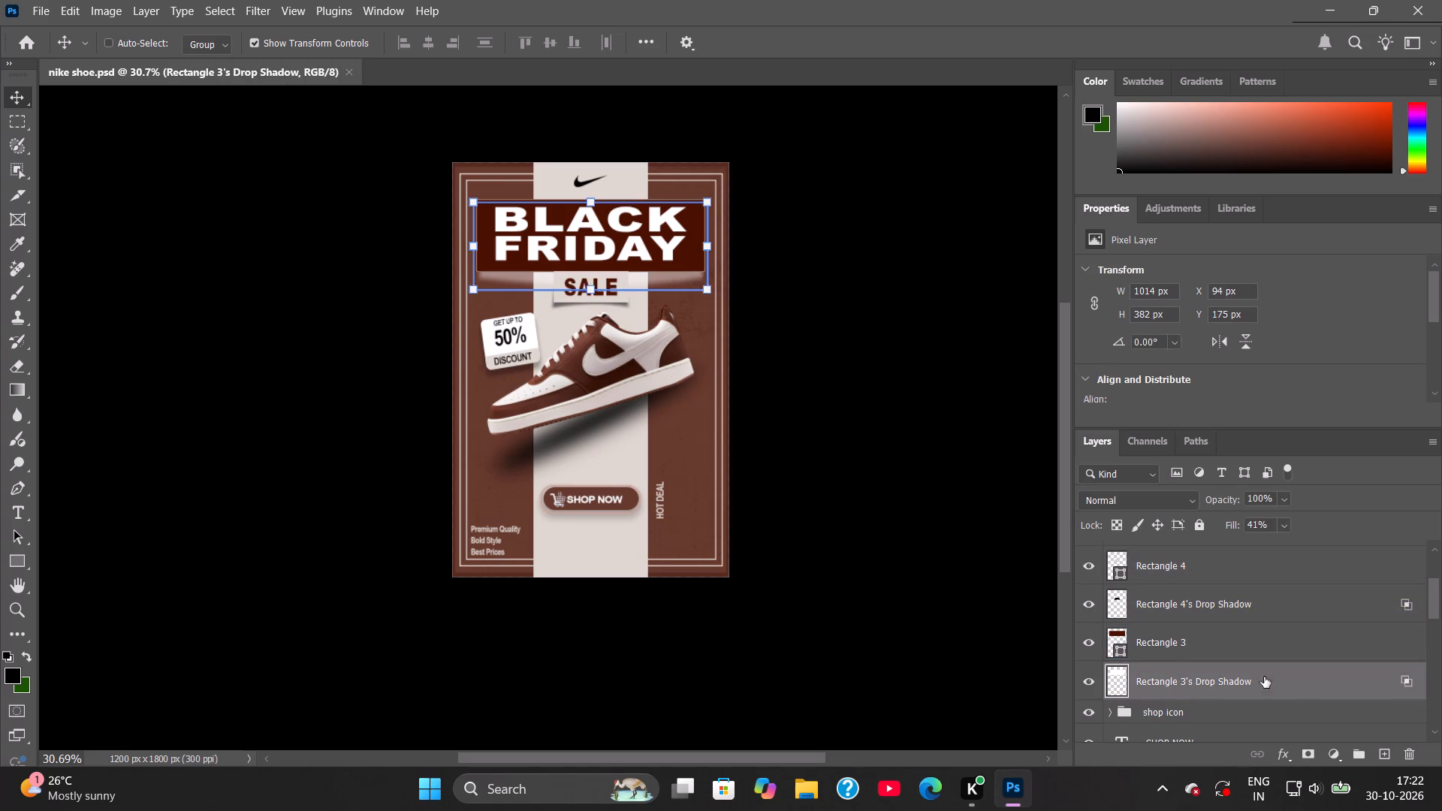
left_click(1406, 681)
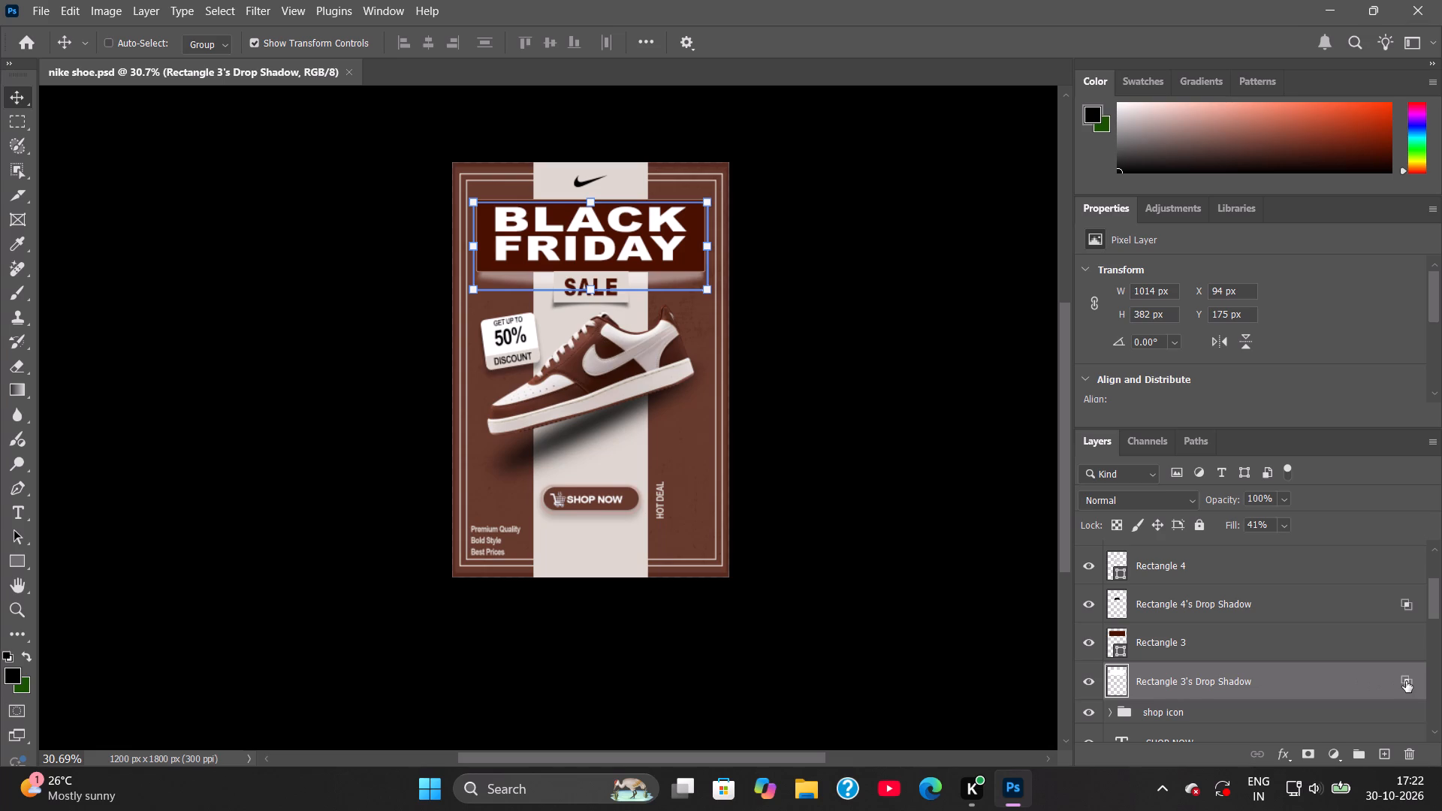
right_click(1406, 681)
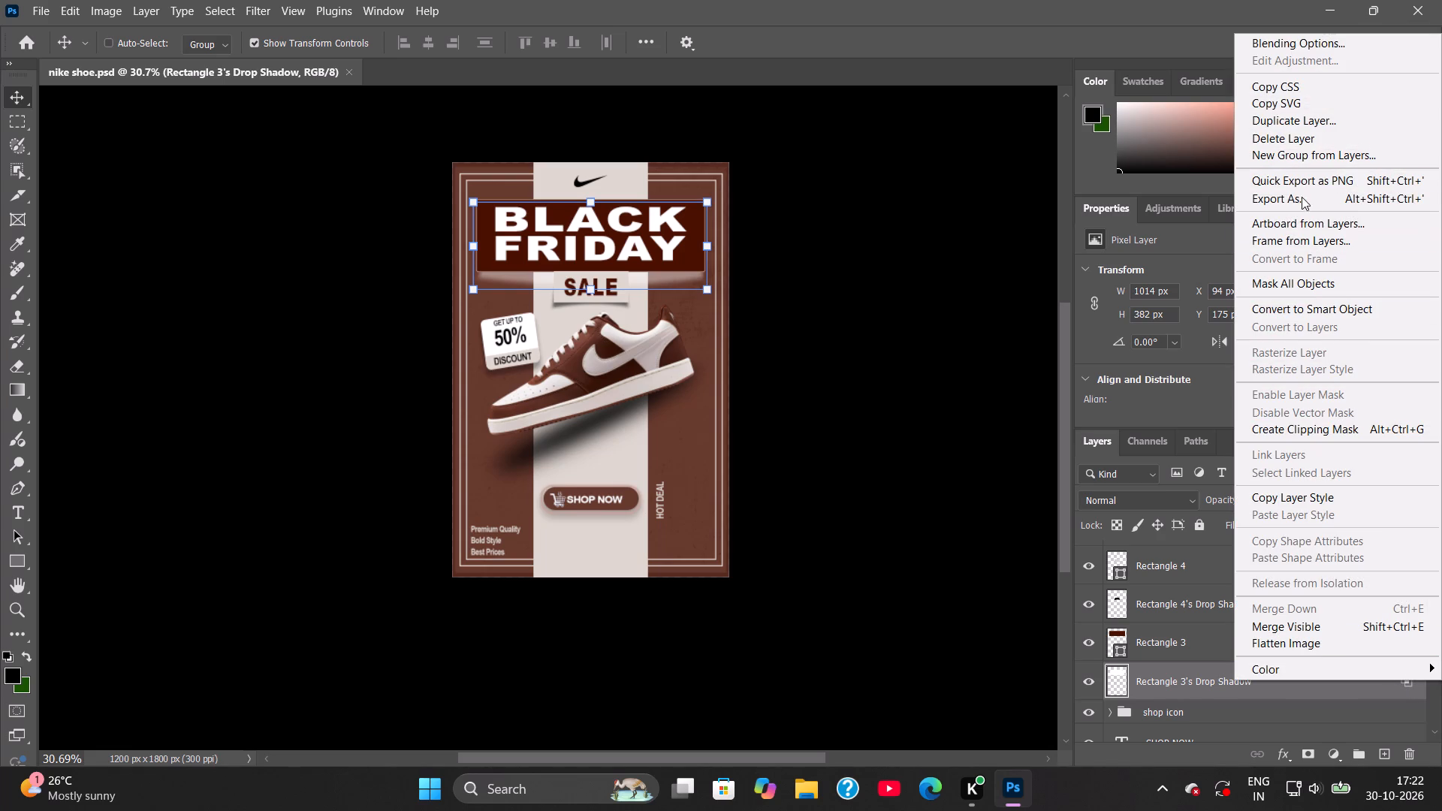
left_click(1324, 134)
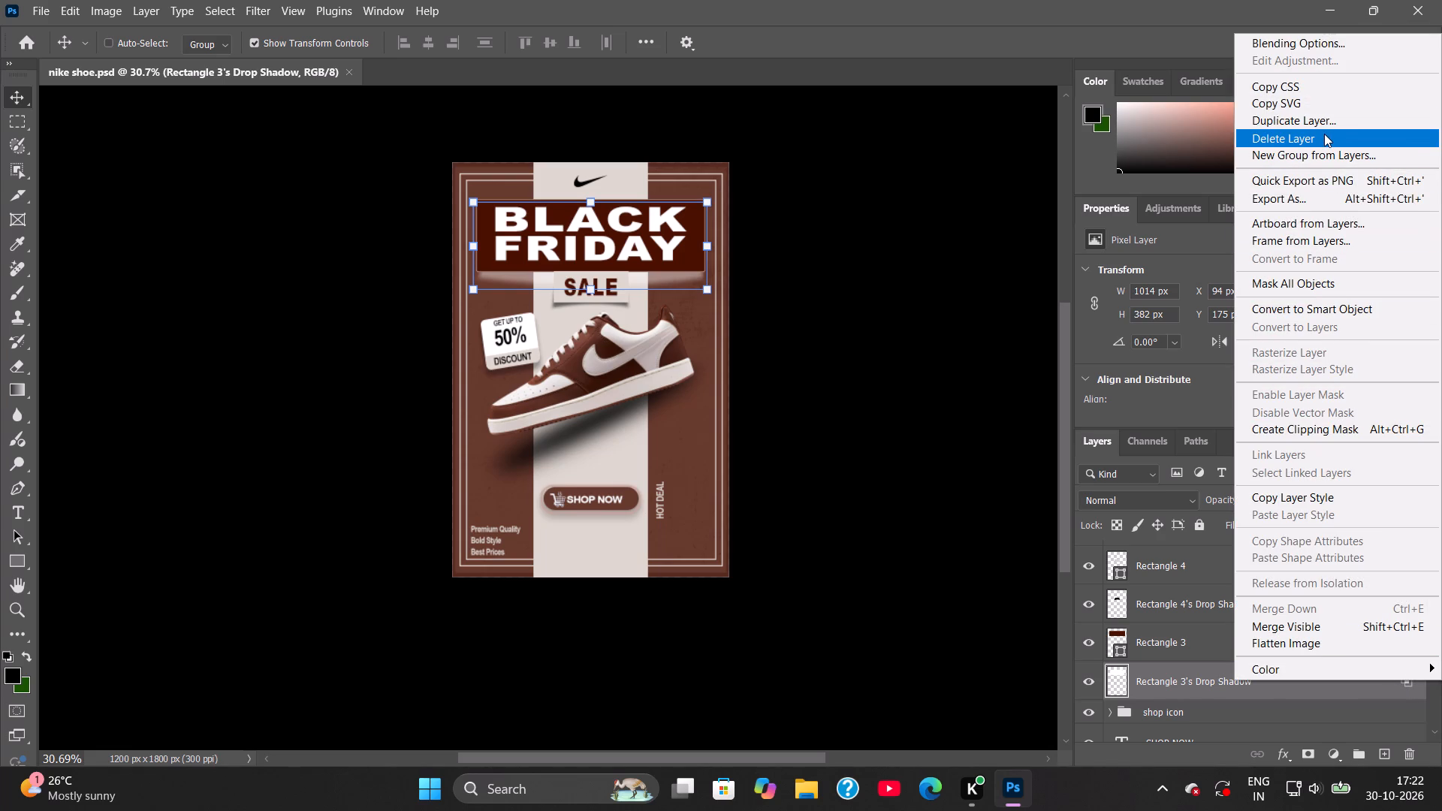
left_click(677, 306)
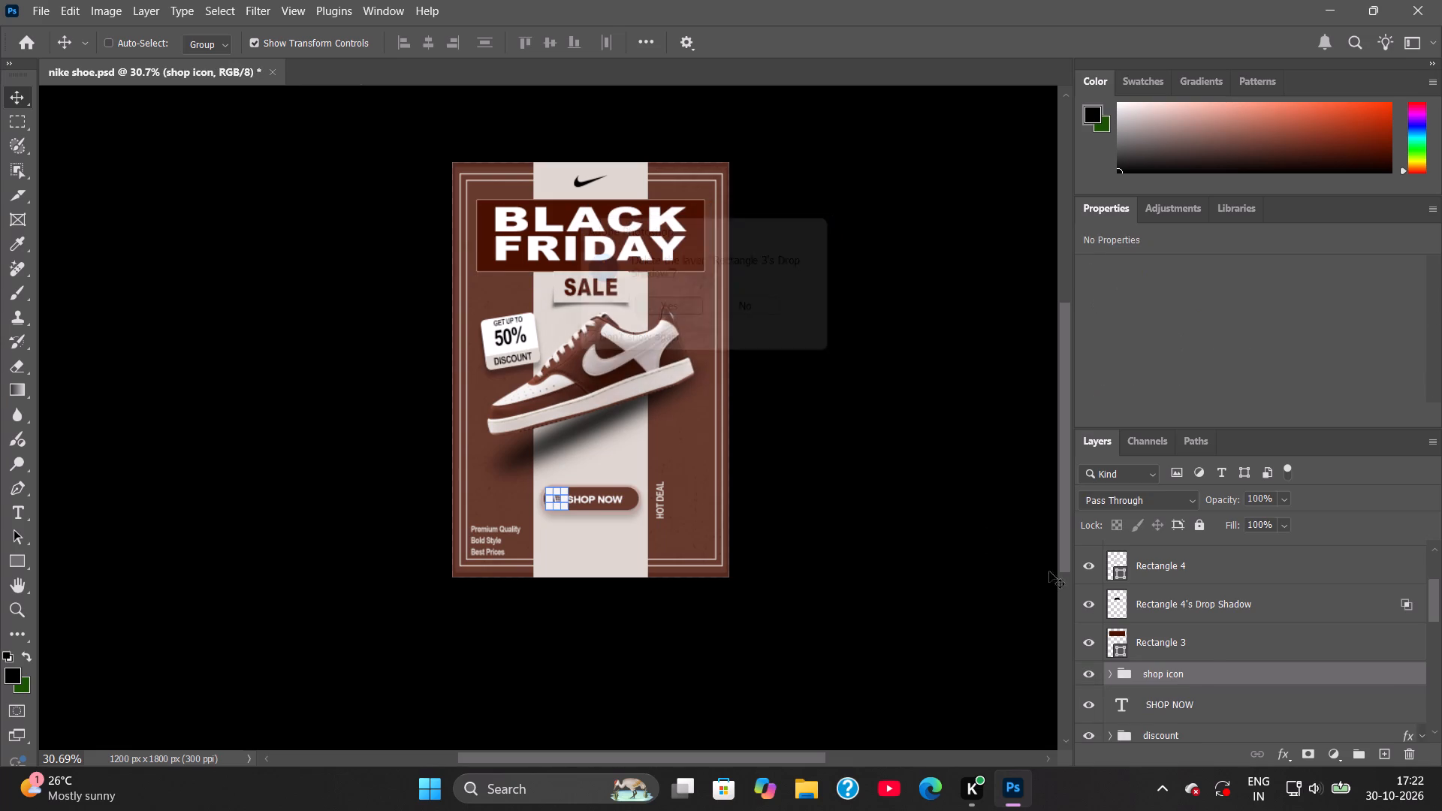
Add a Drop Shadow layer style with 49% opacity to Rectangle 3, the dark box behind the BLACK FRIDAY headline.
left_click(1200, 644)
double_click(1392, 642)
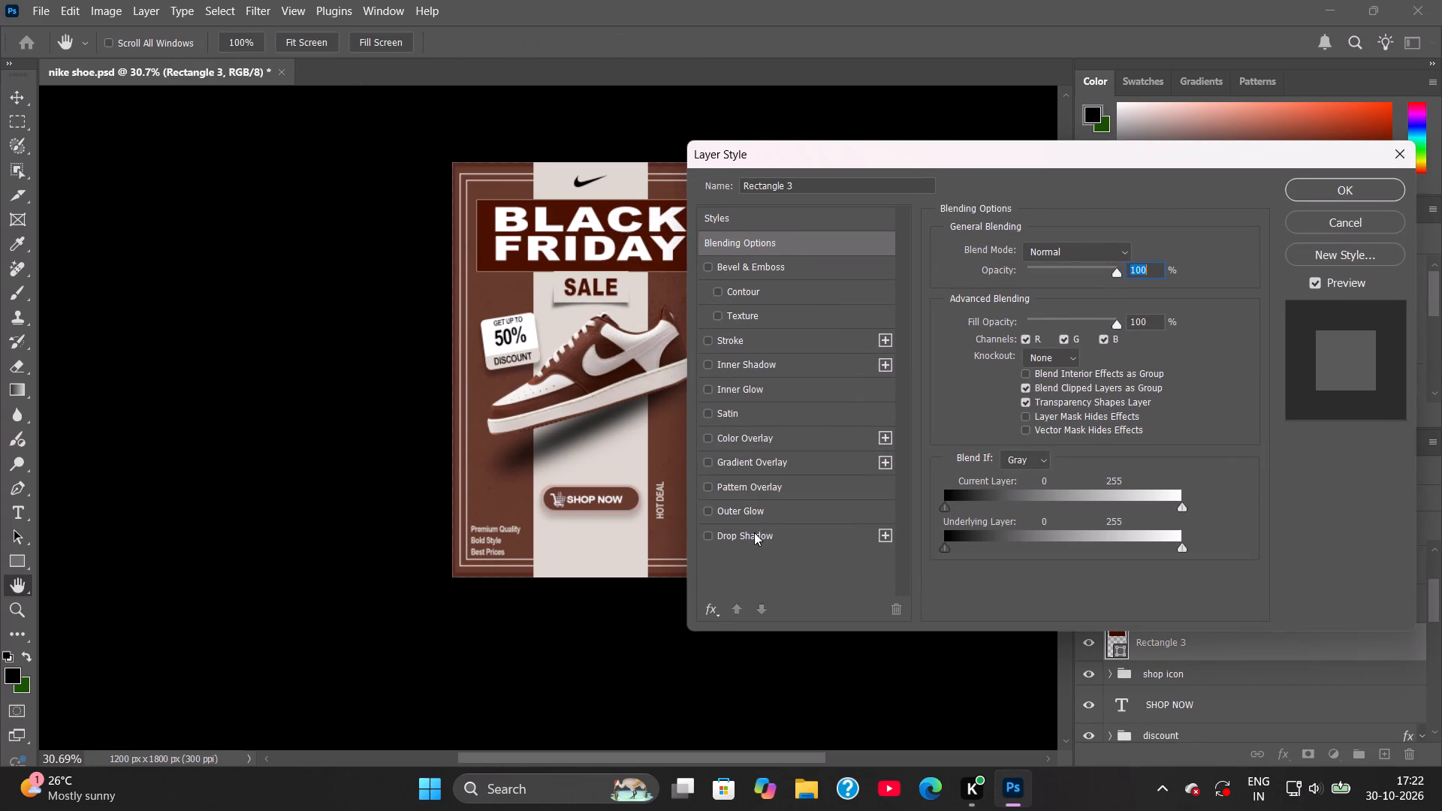
left_click(754, 532)
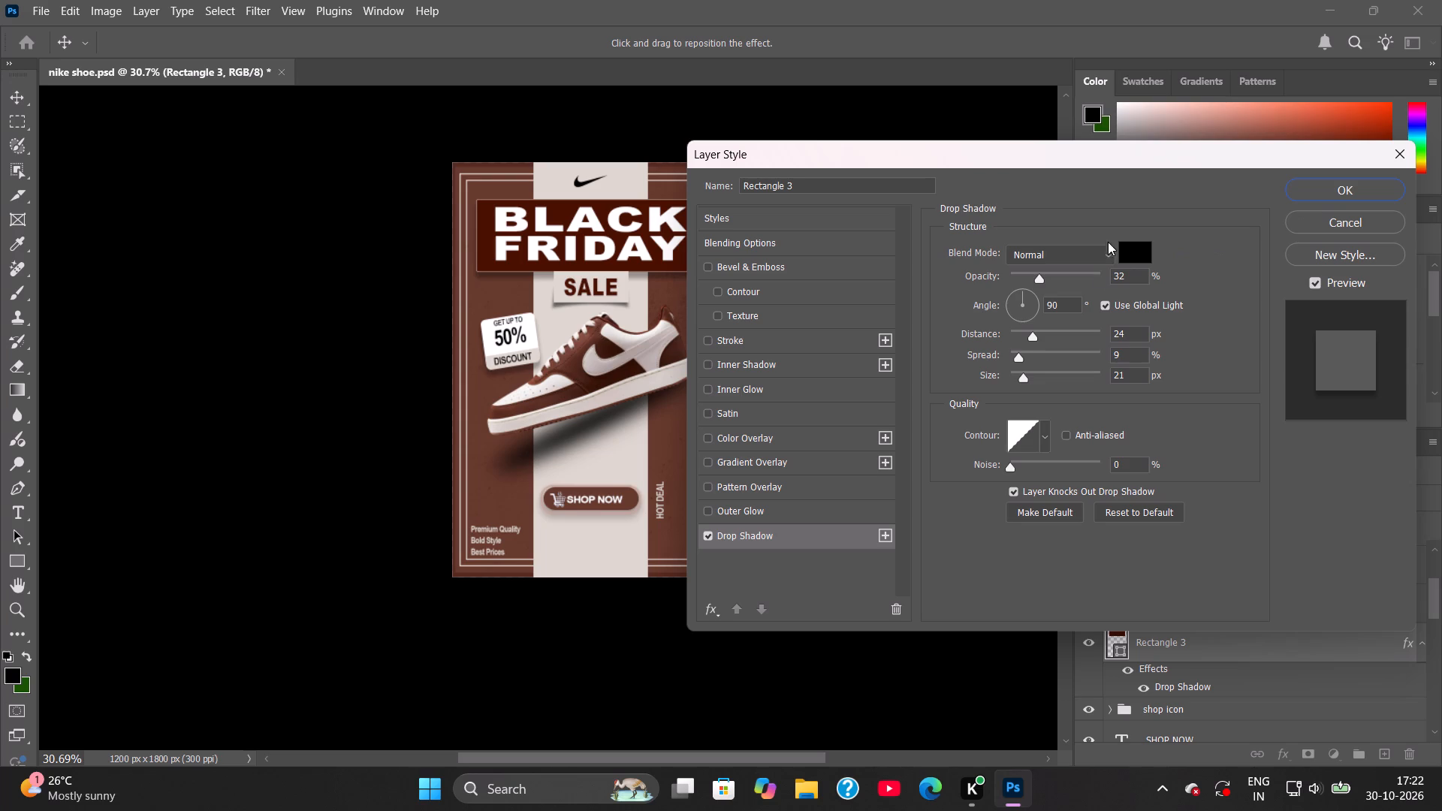
left_click_drag(1042, 276, 1057, 276)
left_click_drag(1057, 276, 1054, 276)
left_click_drag(1054, 276, 1055, 276)
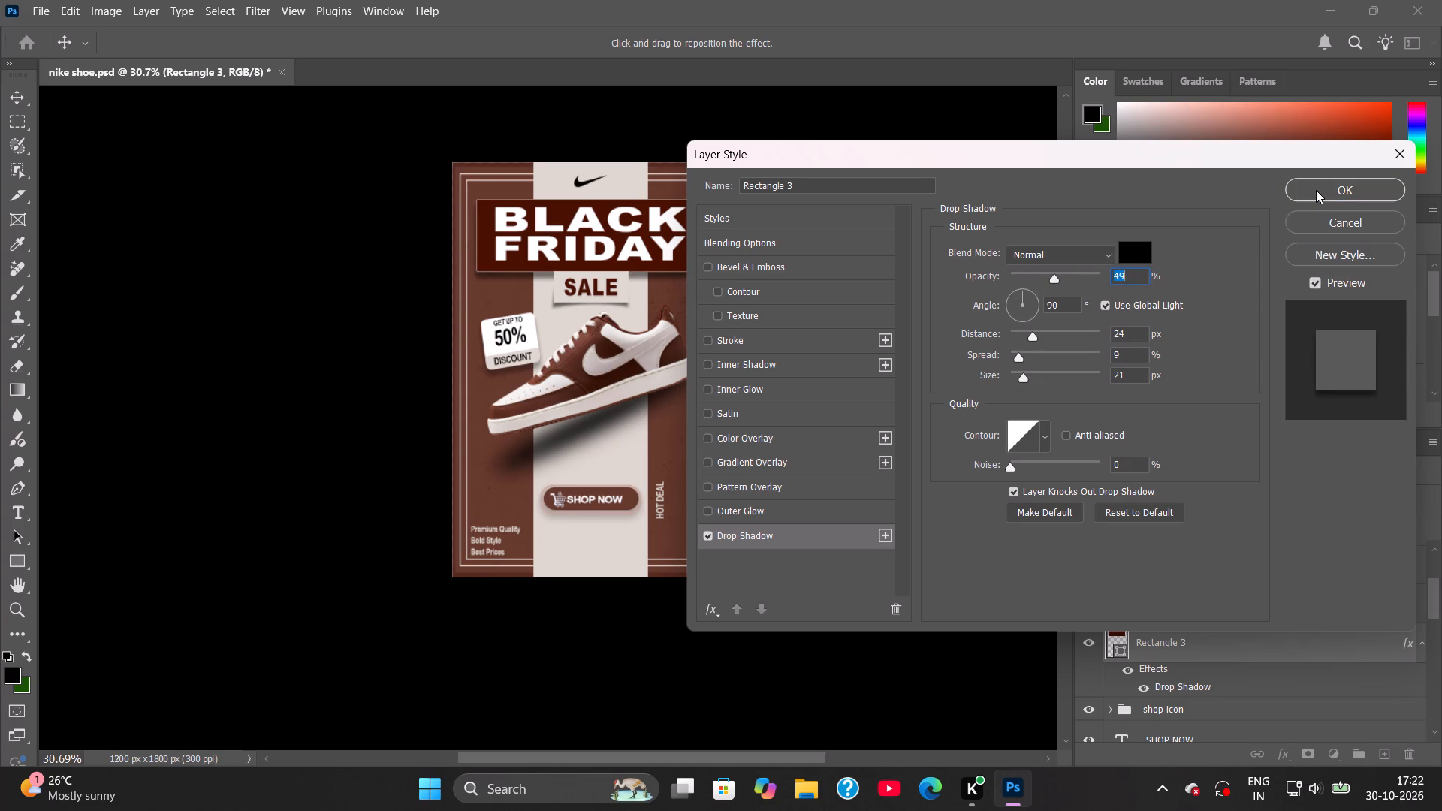
left_click(1309, 188)
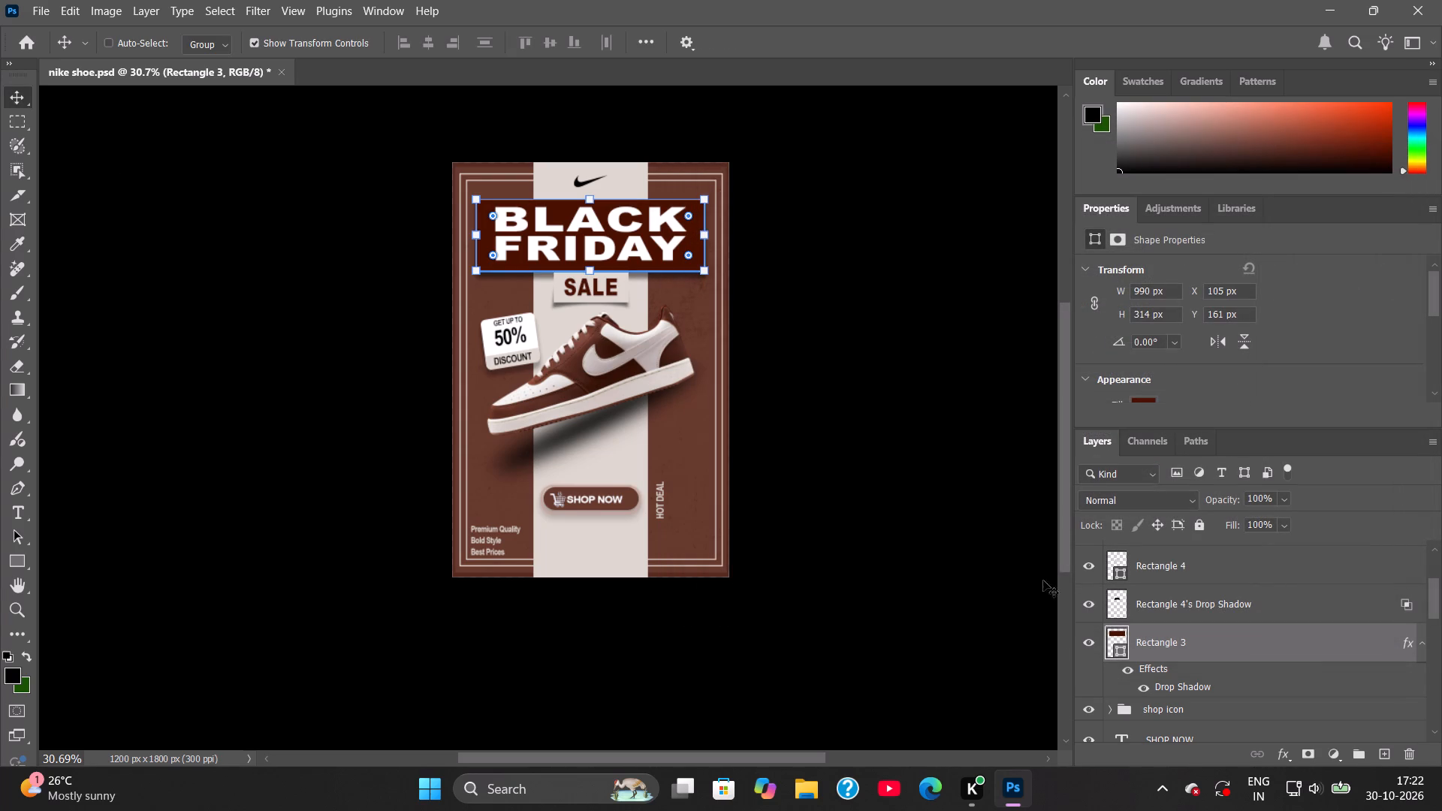
Select the Shoes layer and save the document.
scroll(1222, 614, "down", 5)
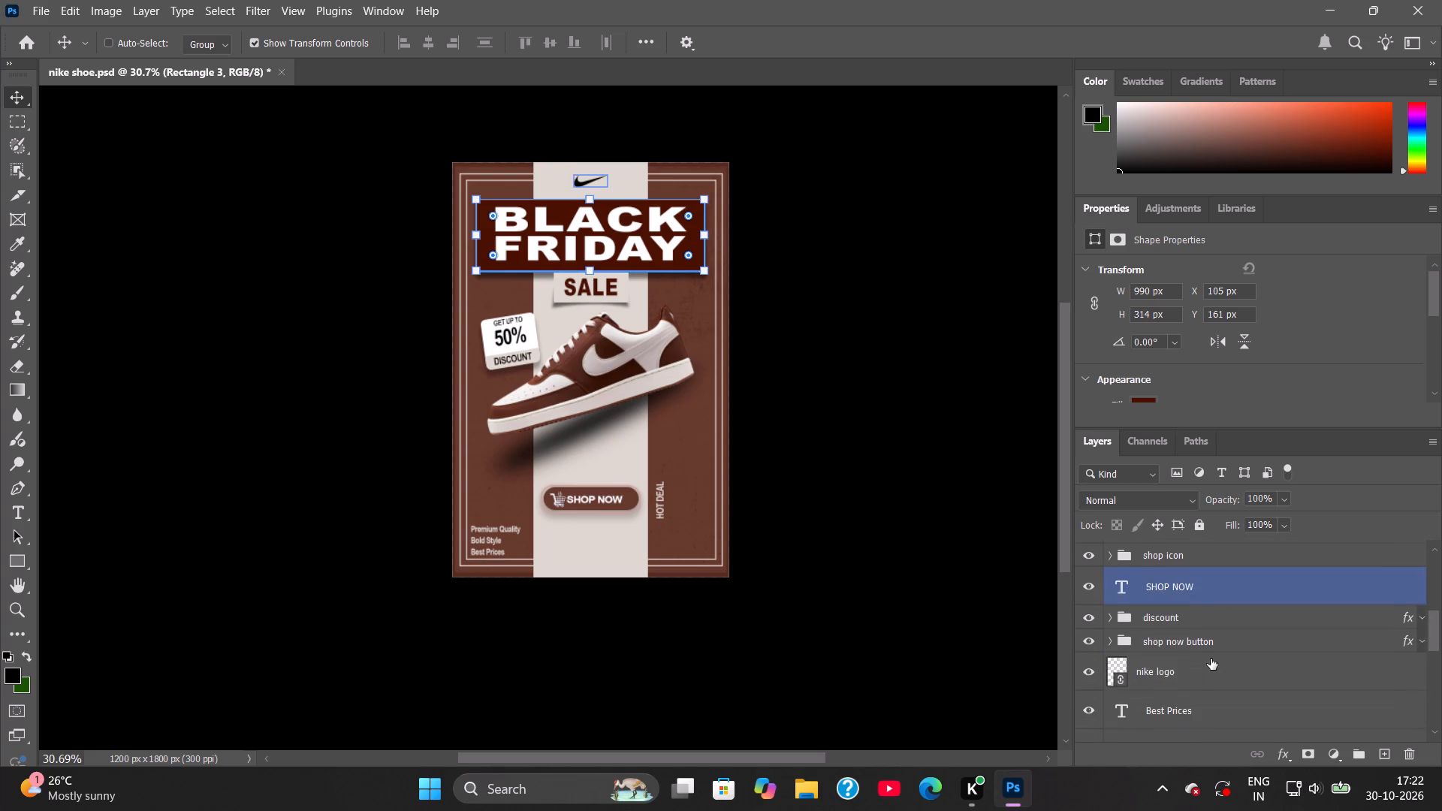
scroll(1182, 668, "down", 4)
left_click(1180, 671)
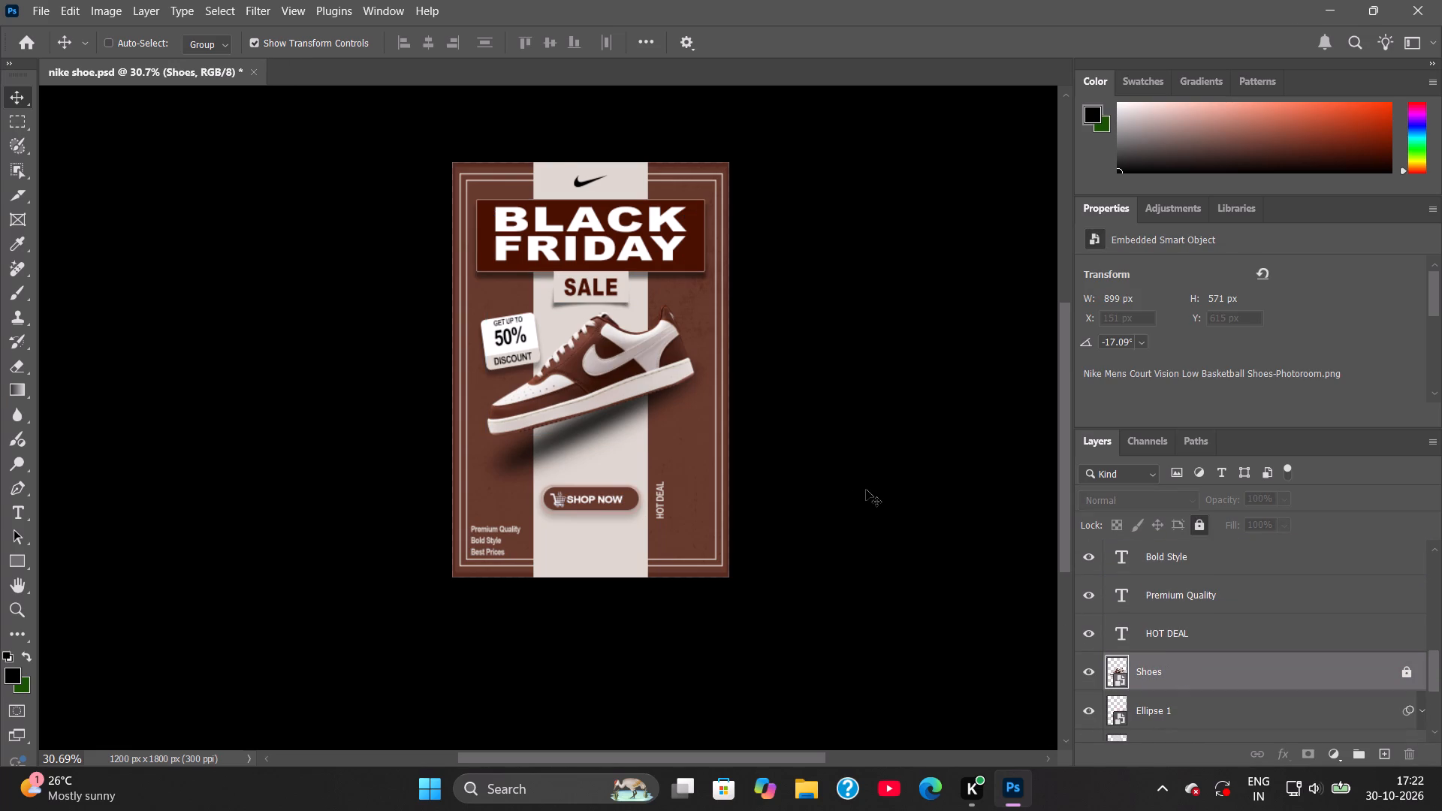
key("ctrl+s")
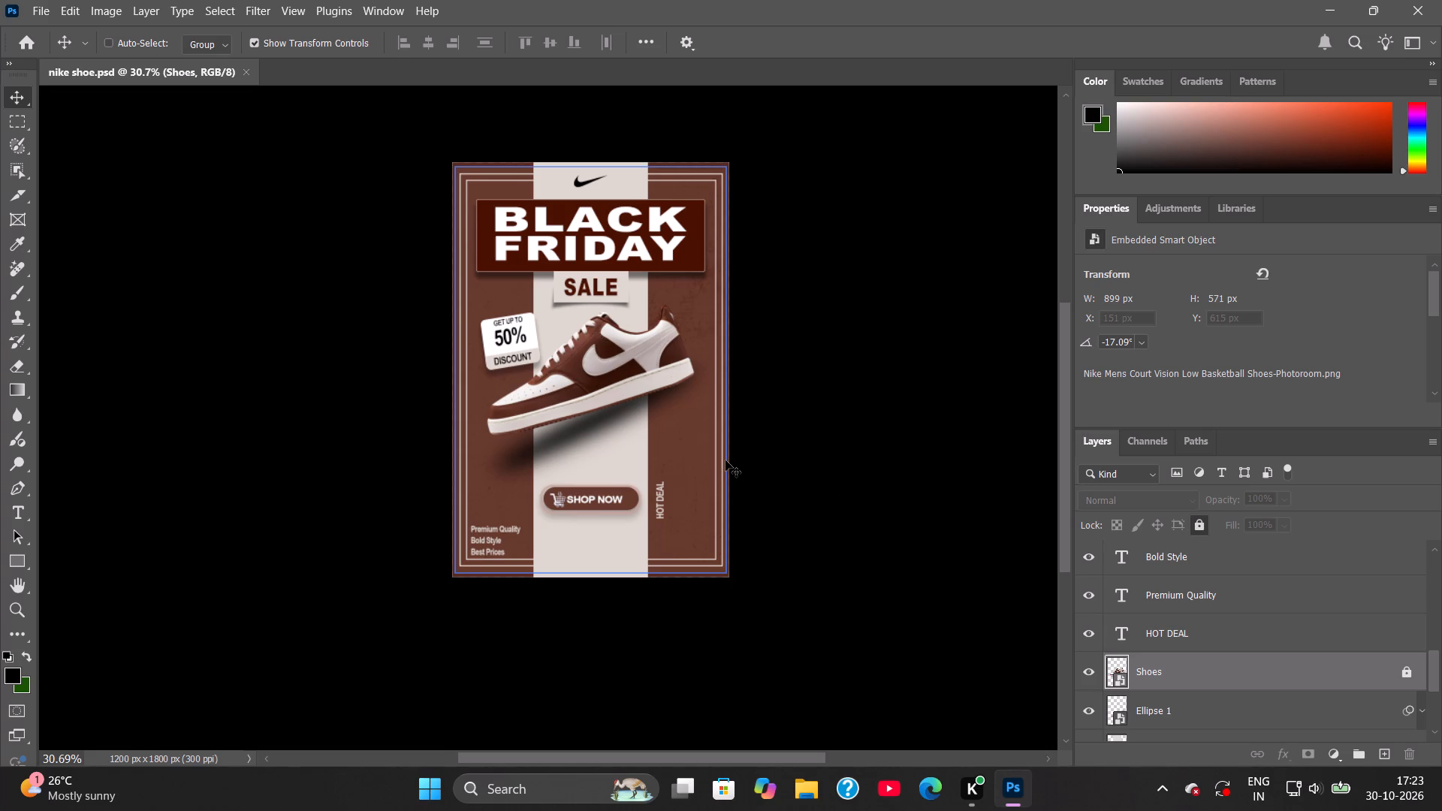
Shift the Ellipse 1 shadow straight down beneath the shoe so that its layer sits at Y 836 px.
scroll(1184, 621, "up", 4)
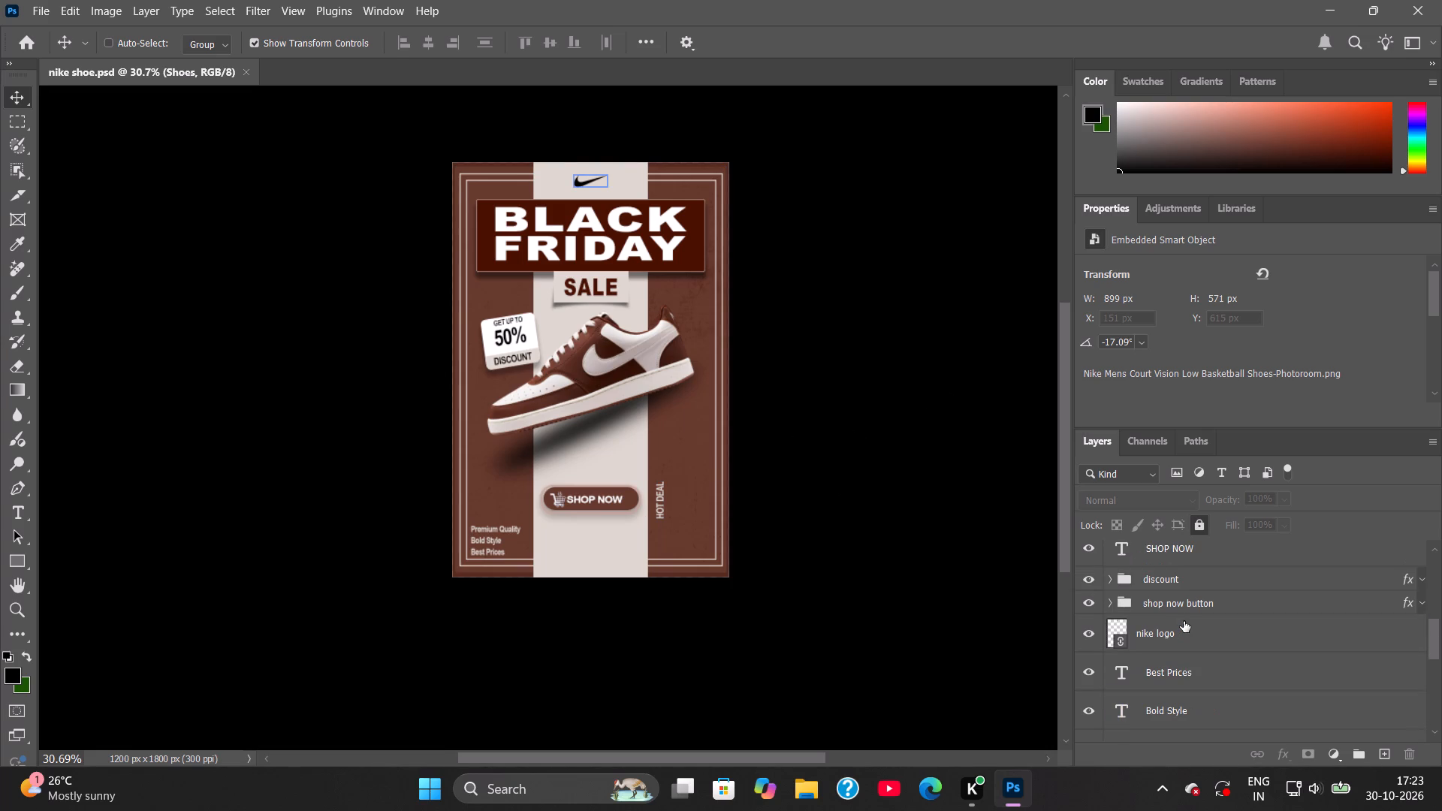
scroll(1274, 617, "up", 2)
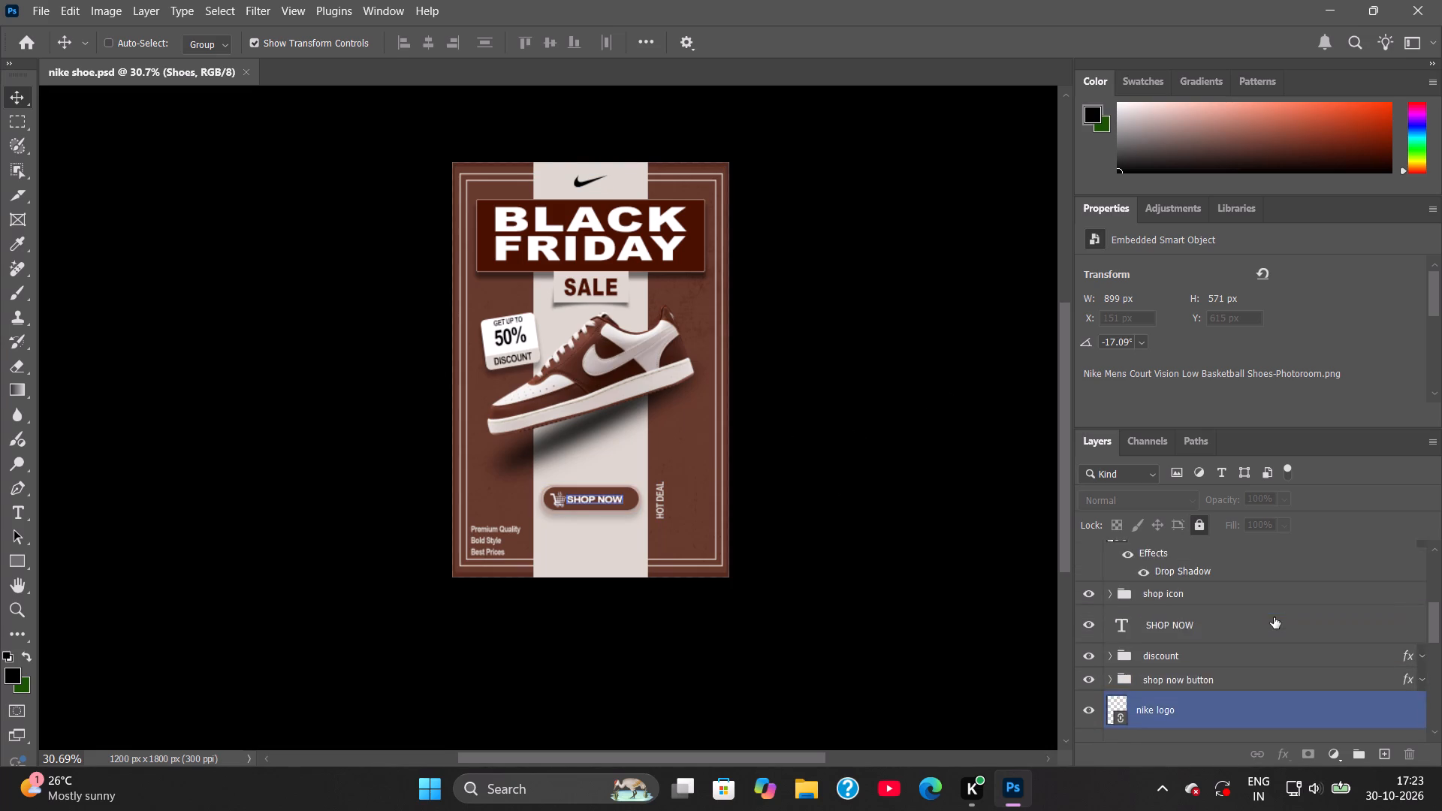
scroll(1274, 617, "up", 11)
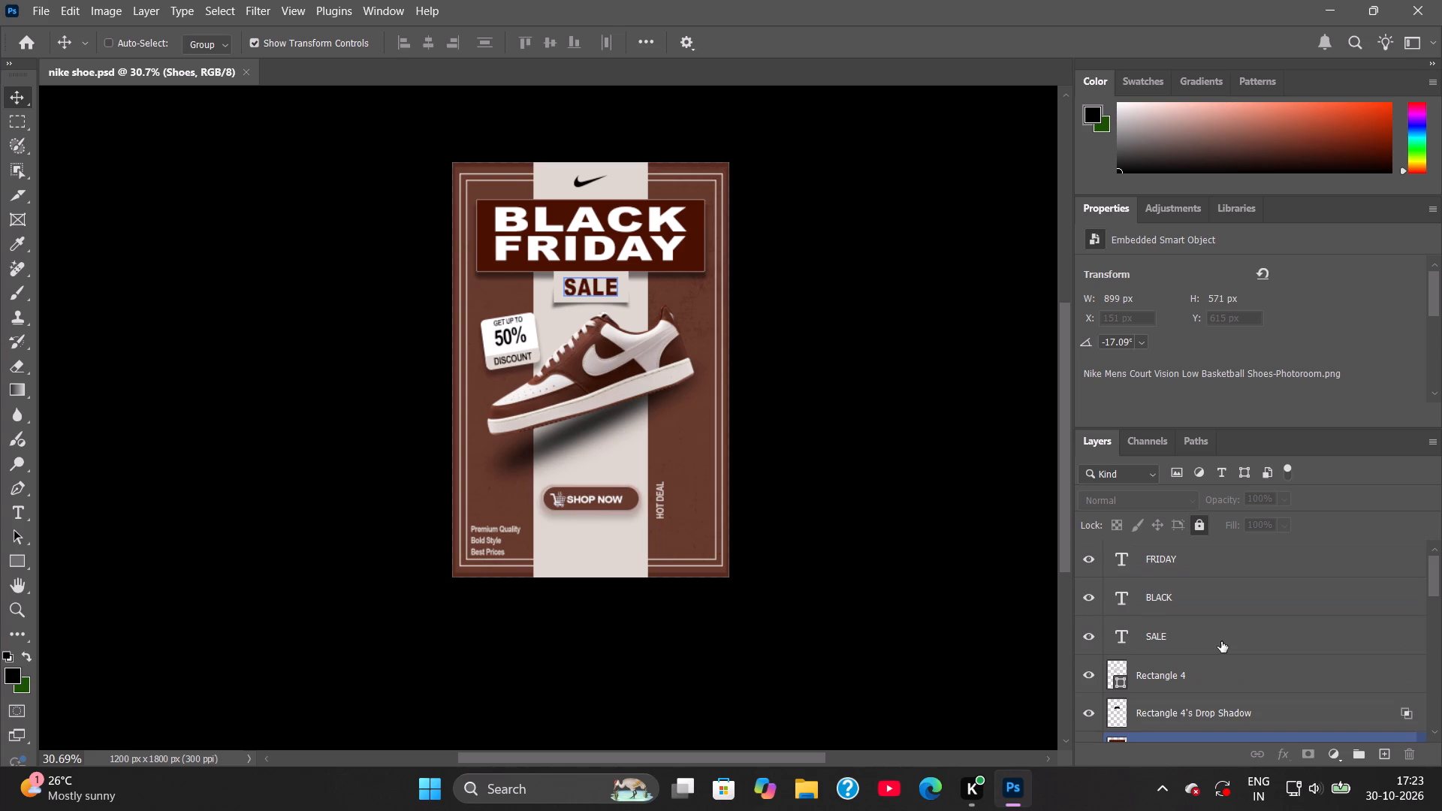
scroll(1221, 641, "down", 13)
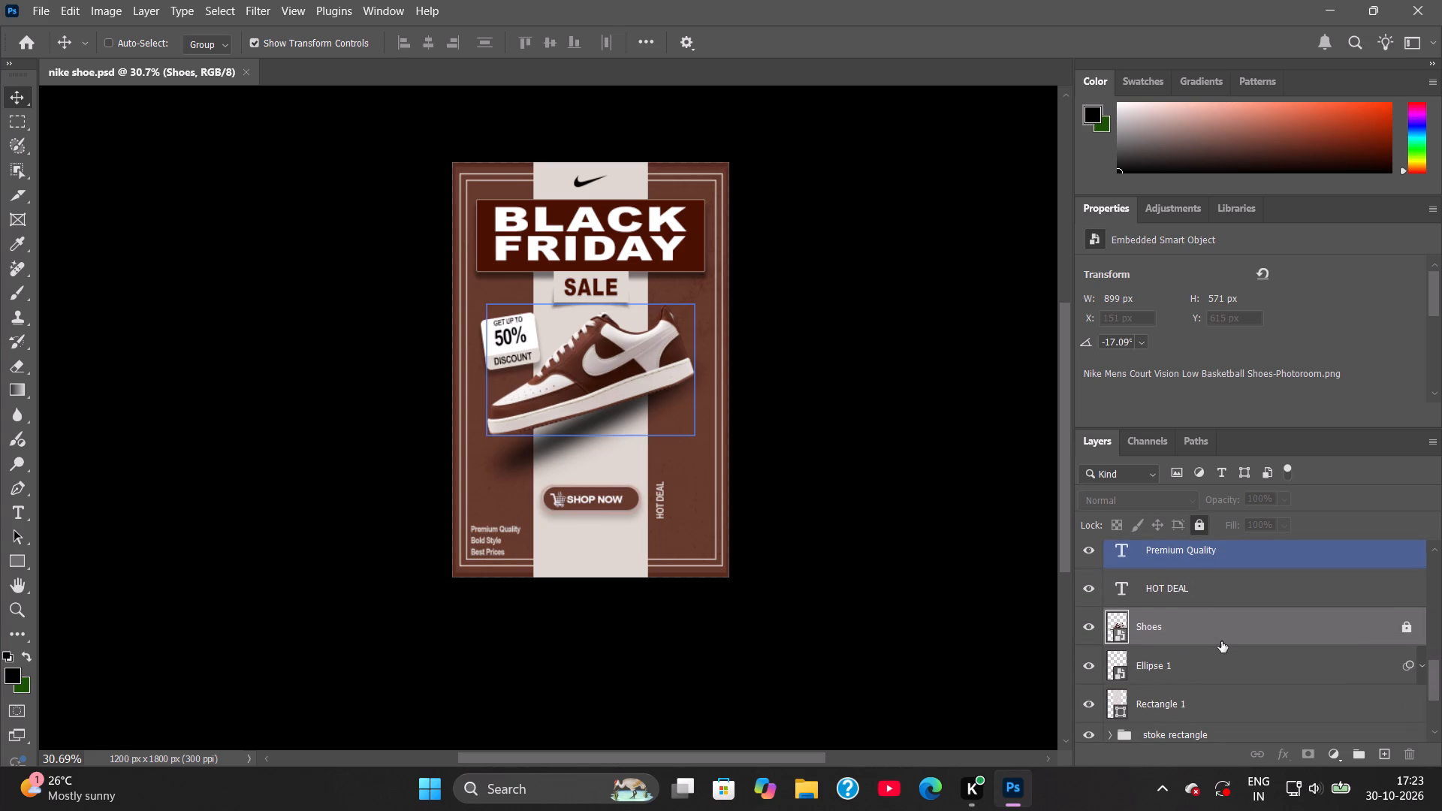
left_click(1184, 668)
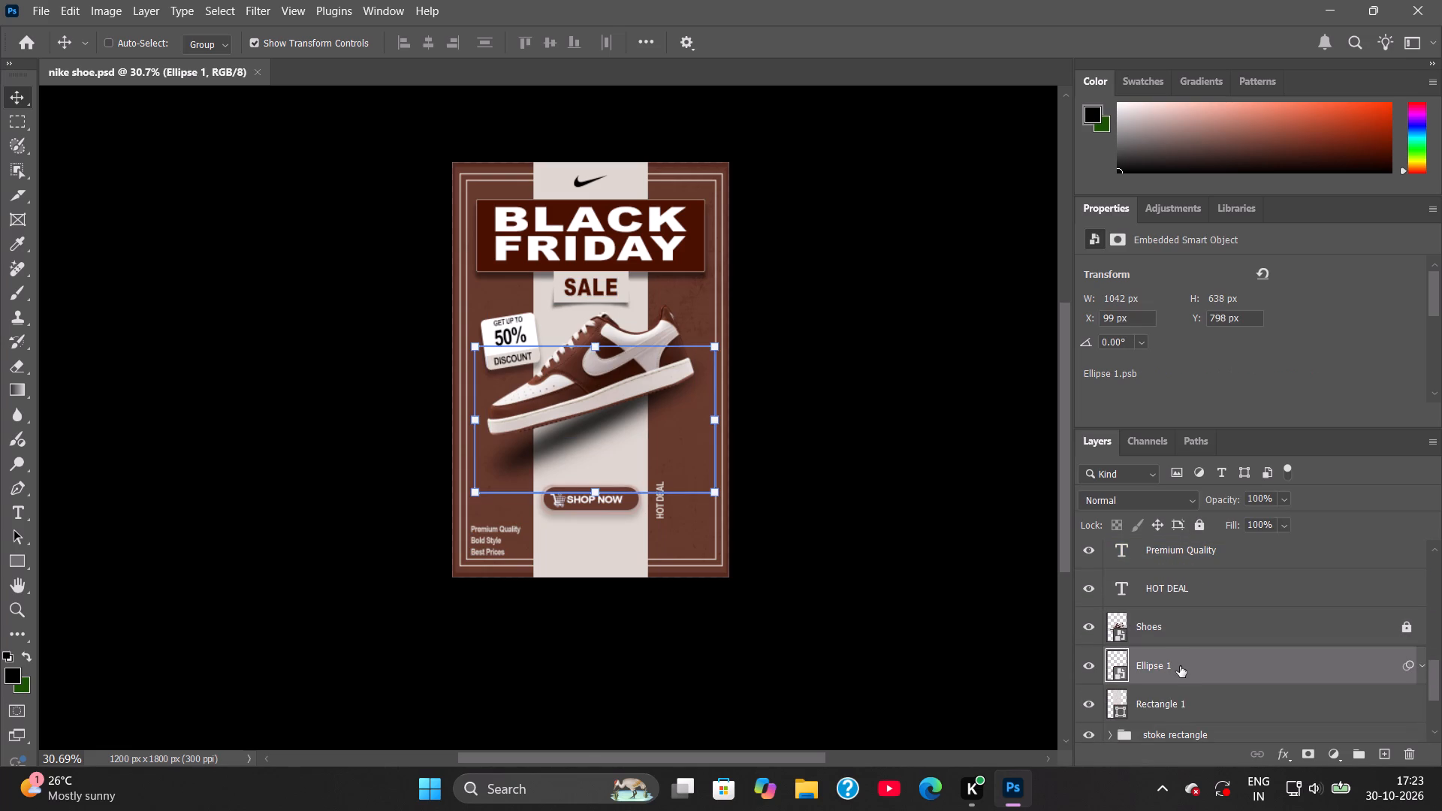
left_click(593, 346)
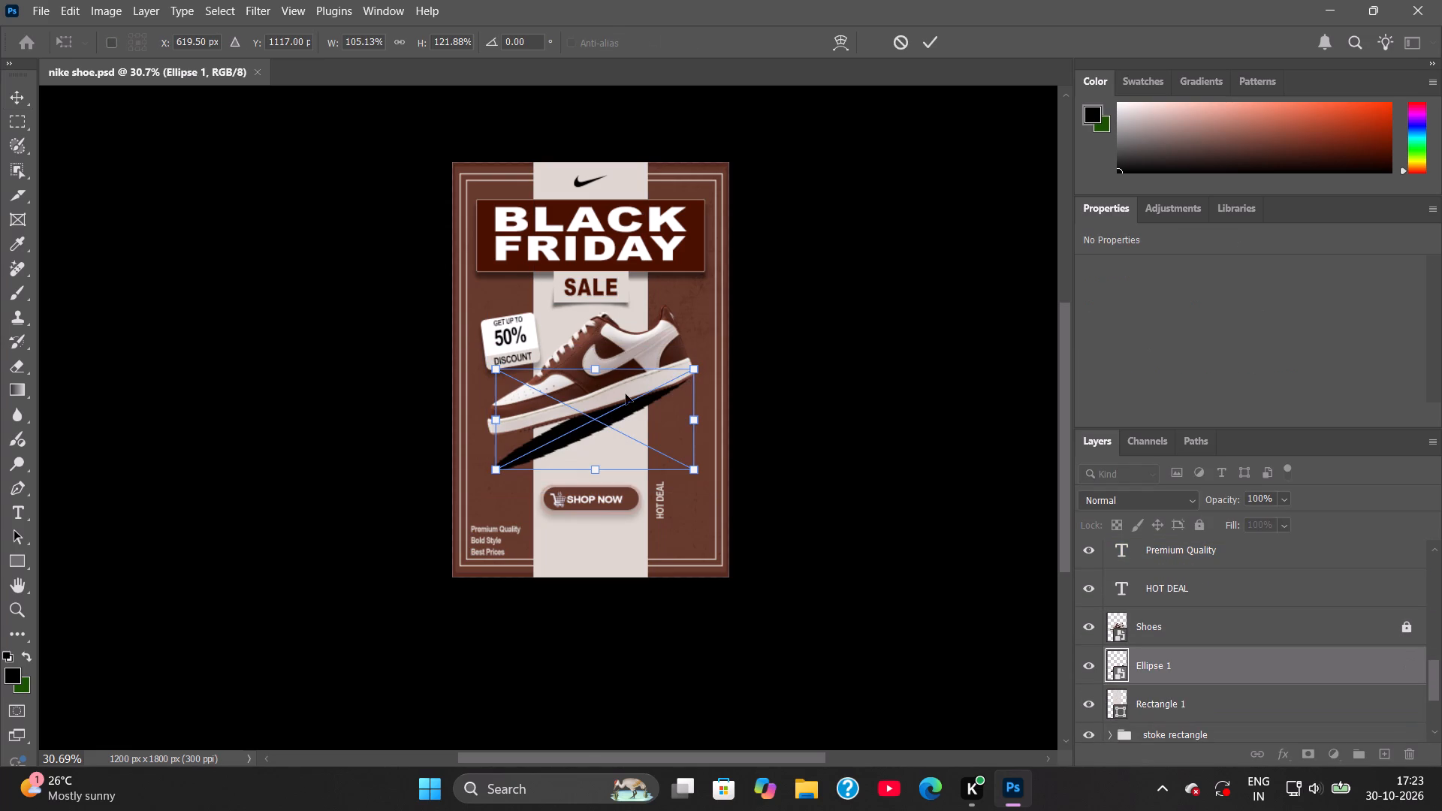
scroll(642, 415, "up", 4, "alt")
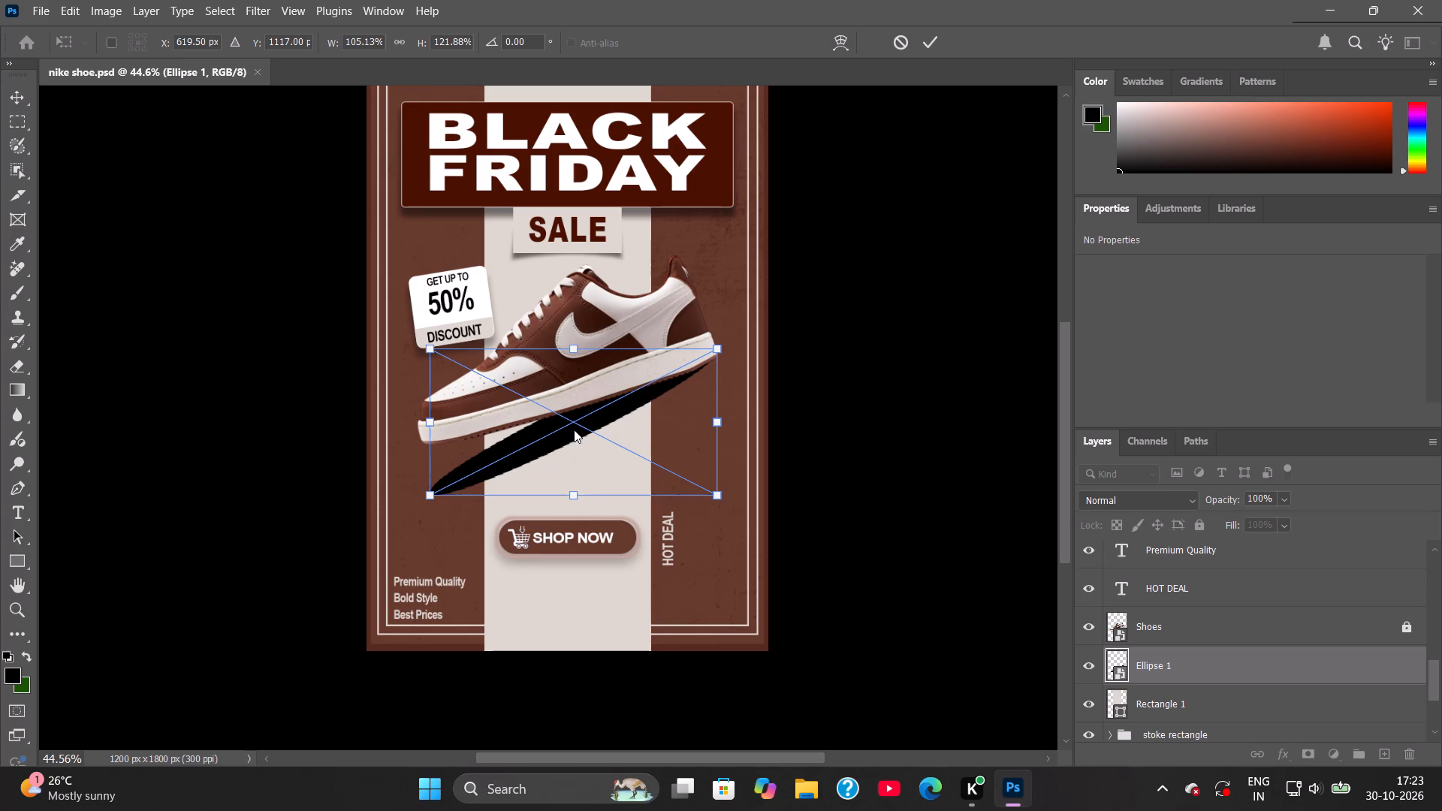
left_click_drag(572, 428, 570, 453)
left_click_drag(570, 453, 569, 475)
left_click_drag(572, 430, 572, 452)
left_click_drag(254, 46, 258, 46)
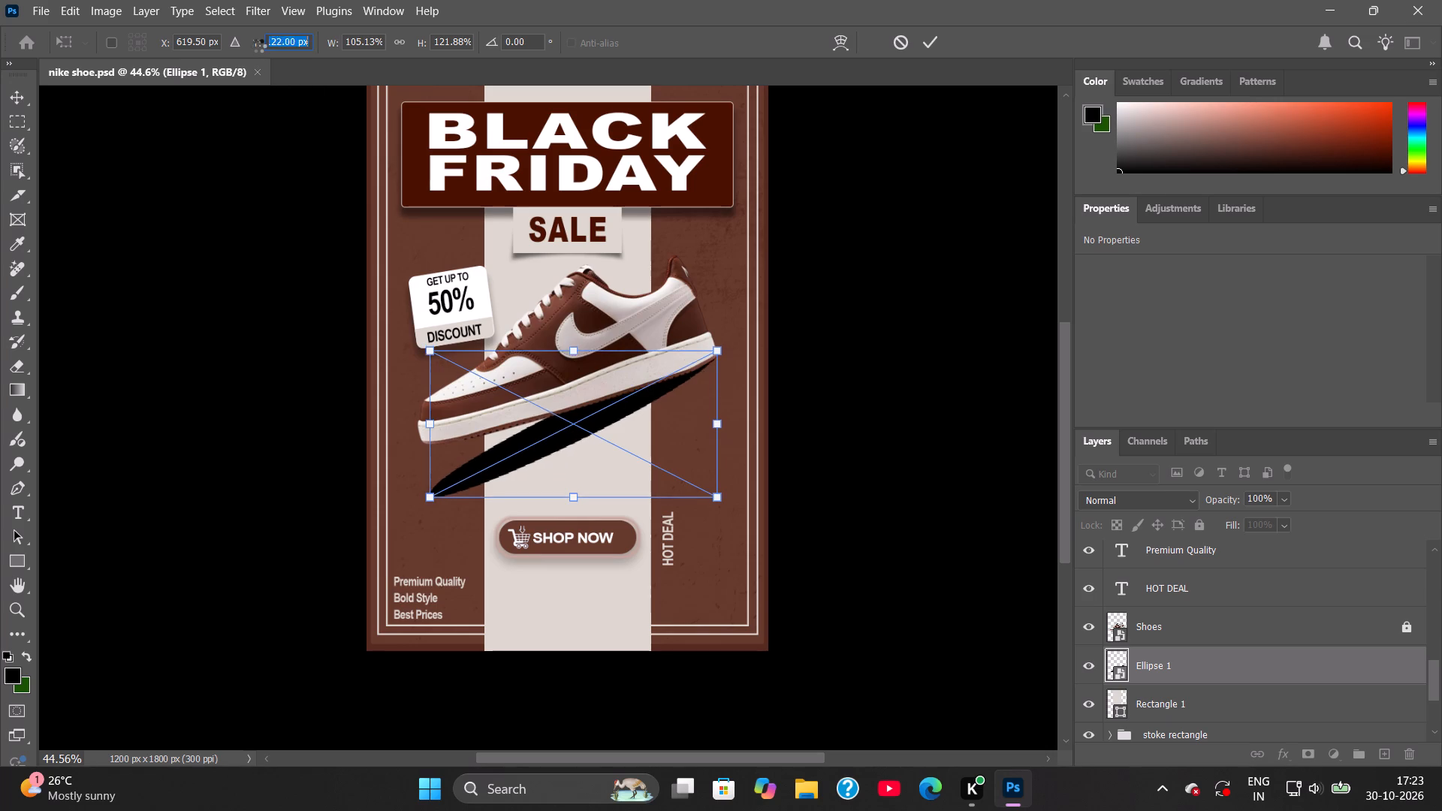
left_click_drag(258, 46, 289, 50)
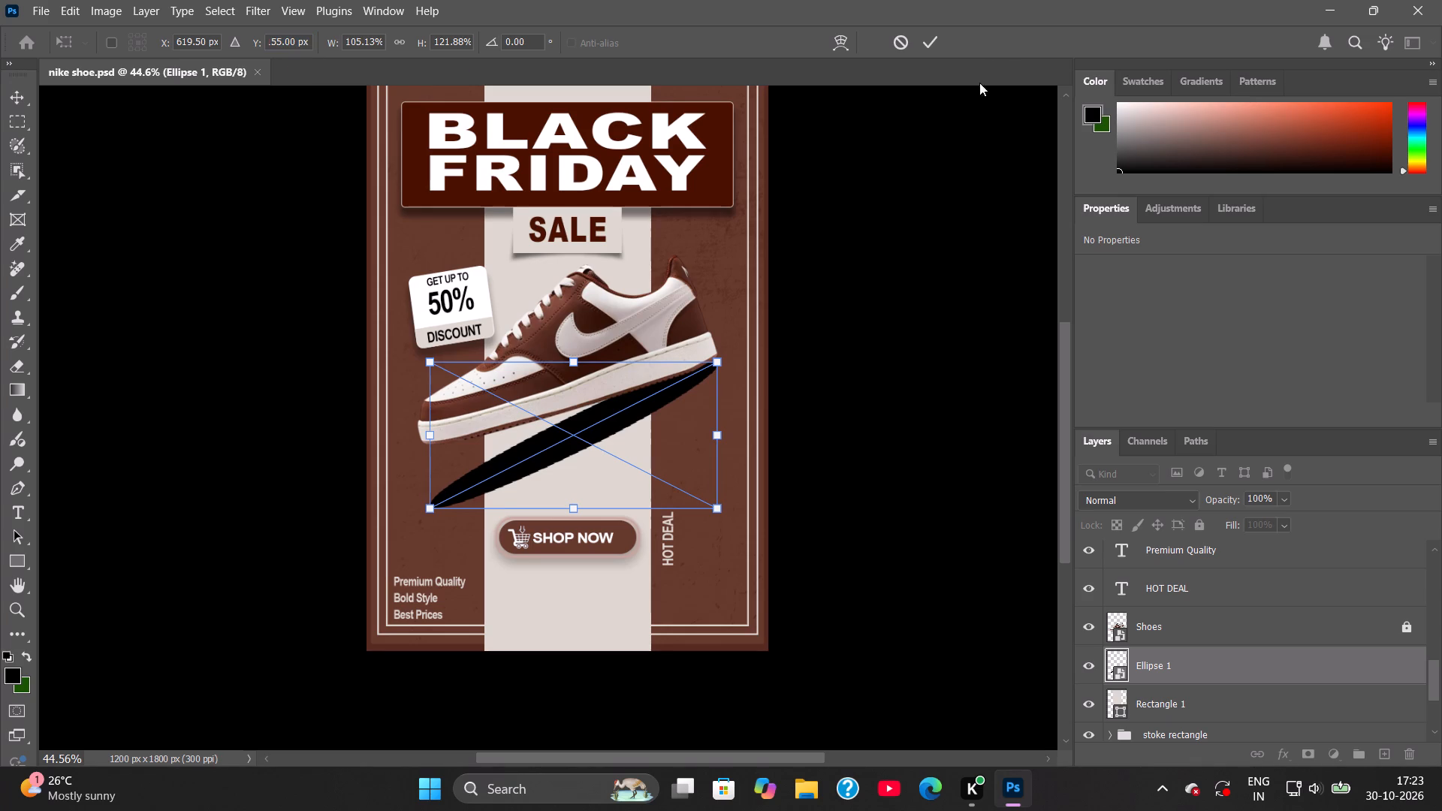
left_click(931, 37)
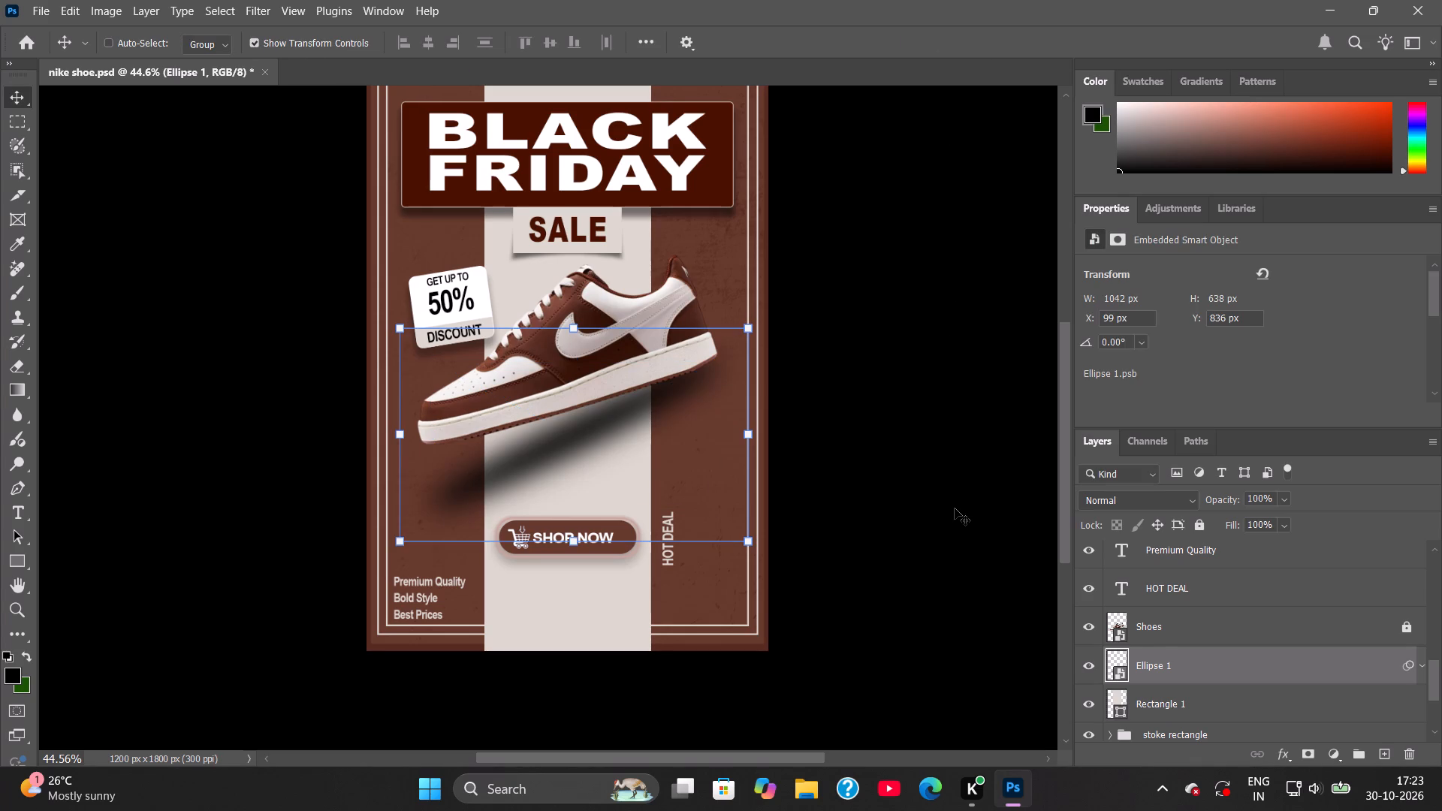
Select the Shoes layer and save the document.
scroll(980, 539, "down", 4, "alt")
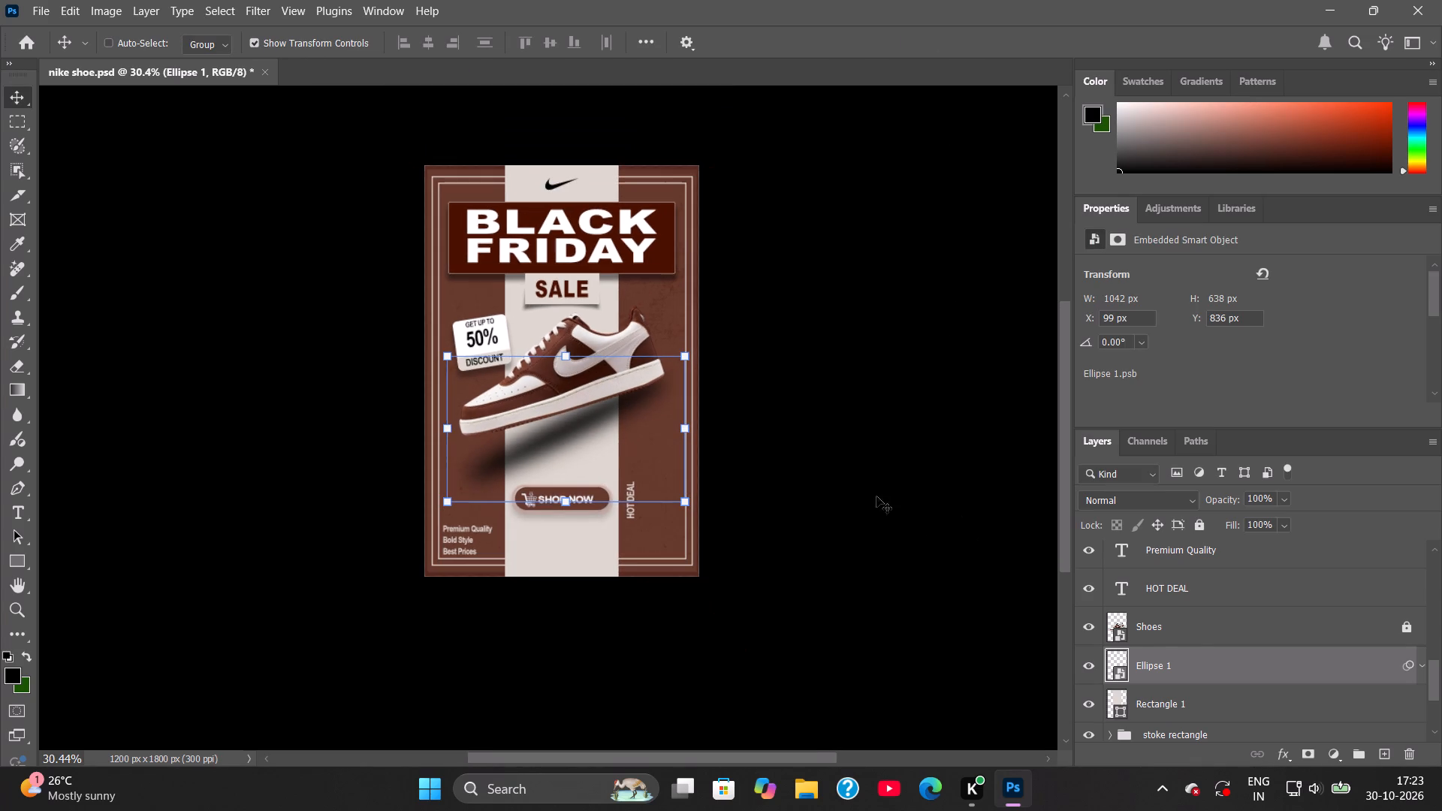
left_click(1157, 629)
left_click(879, 545)
key("ctrl+s")
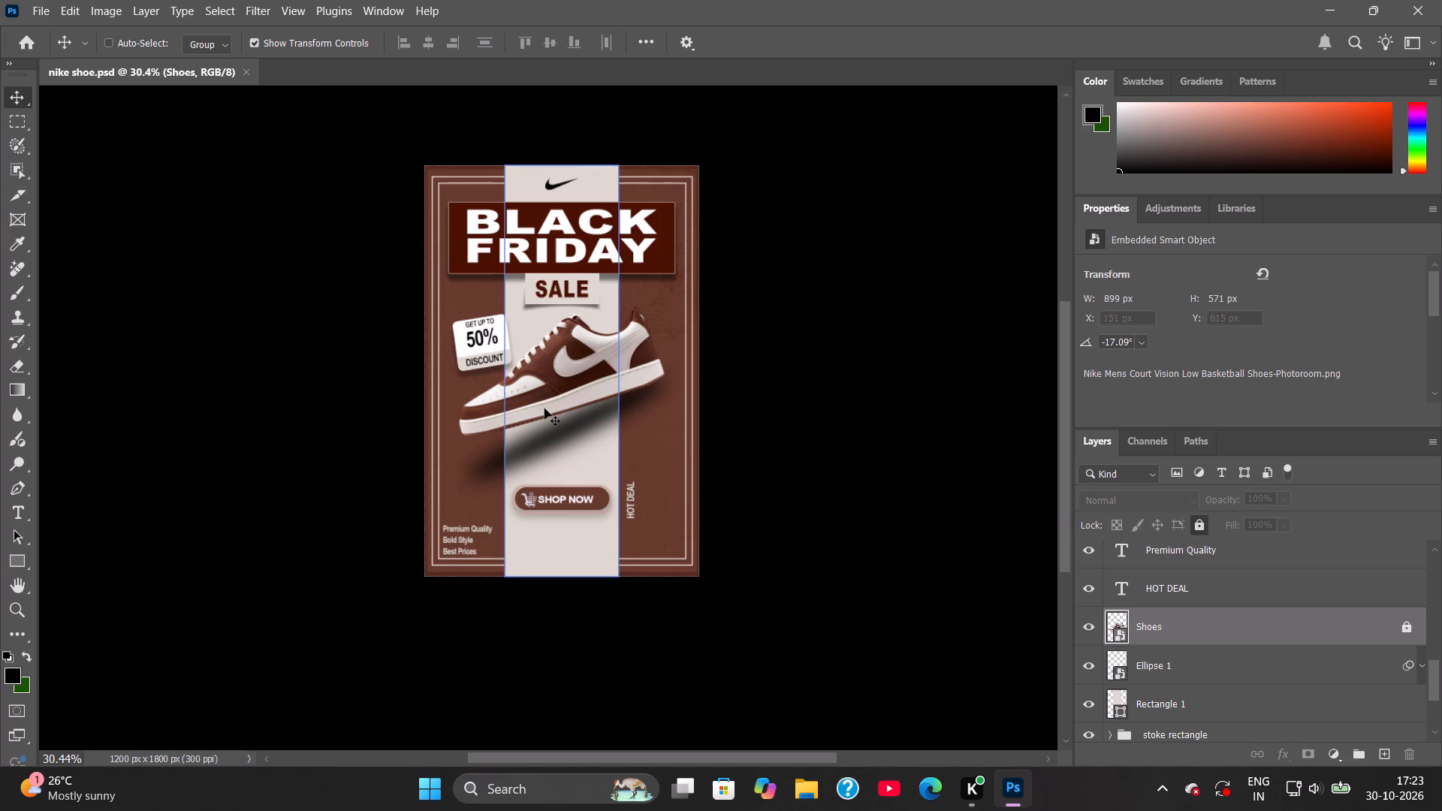
Examine the poster up close and as a whole, checking the shoe, its lowered shadow and the lower area around SHOP NOW.
scroll(545, 409, "up", 5, "alt")
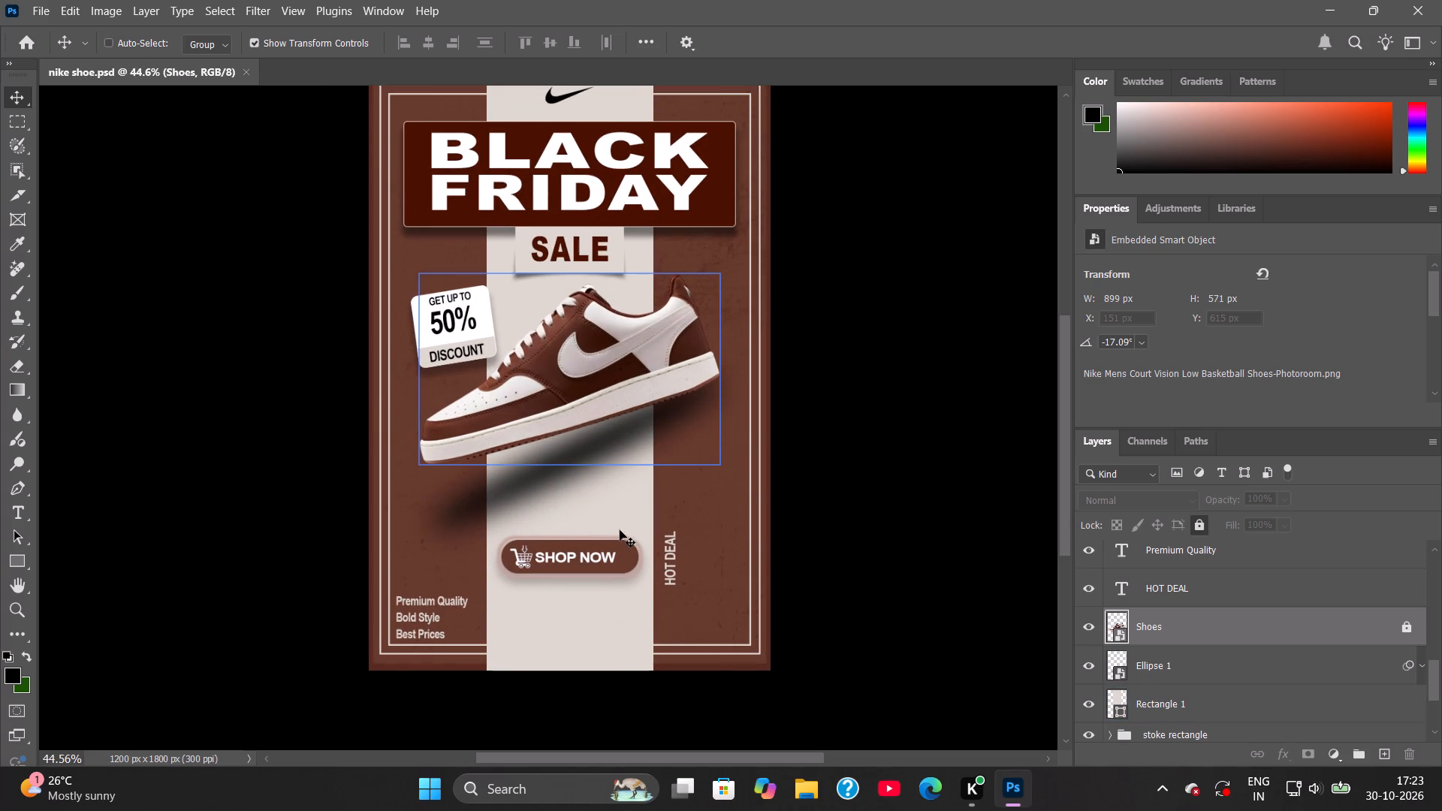
scroll(628, 458, "down", 4, "alt")
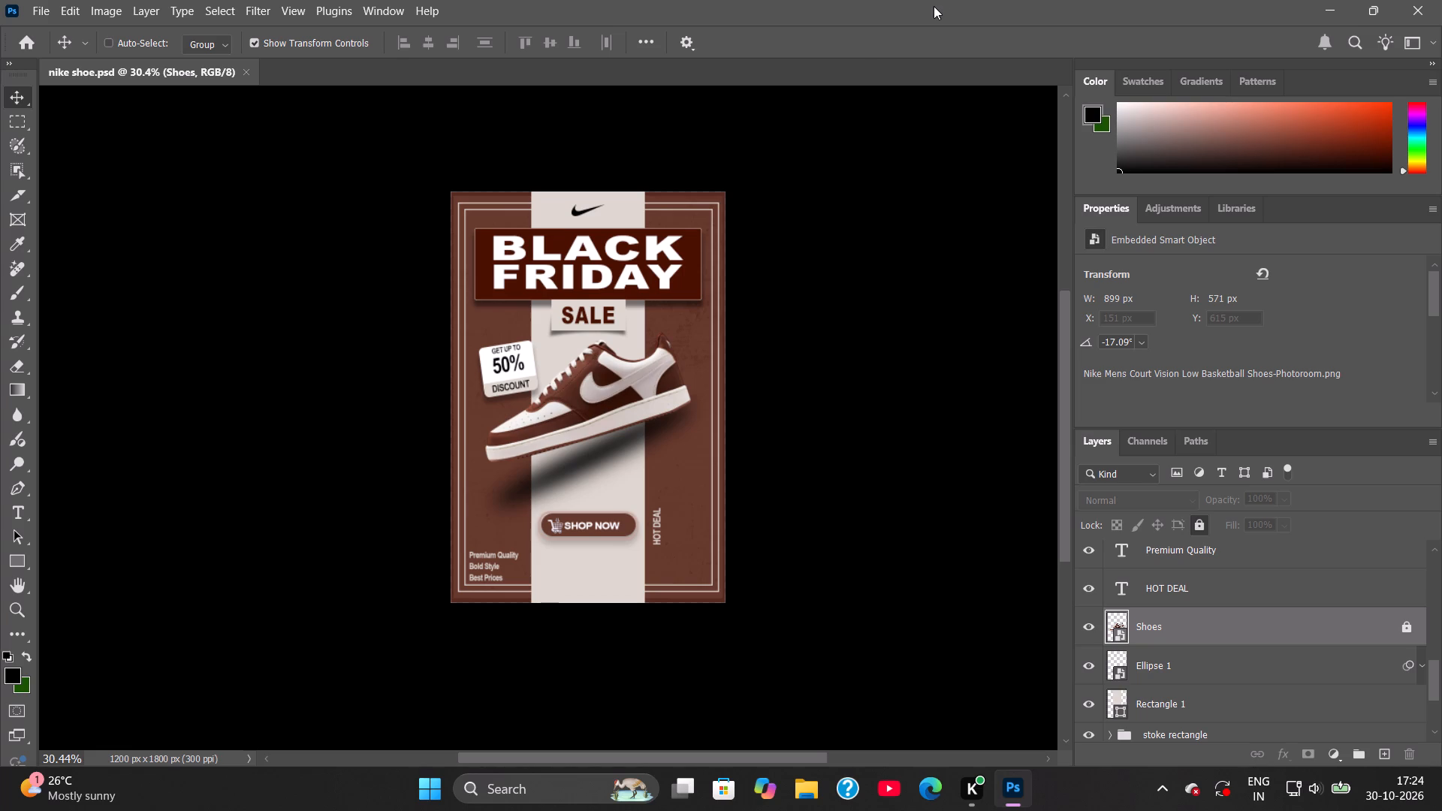
scroll(539, 347, "up", 7, "alt")
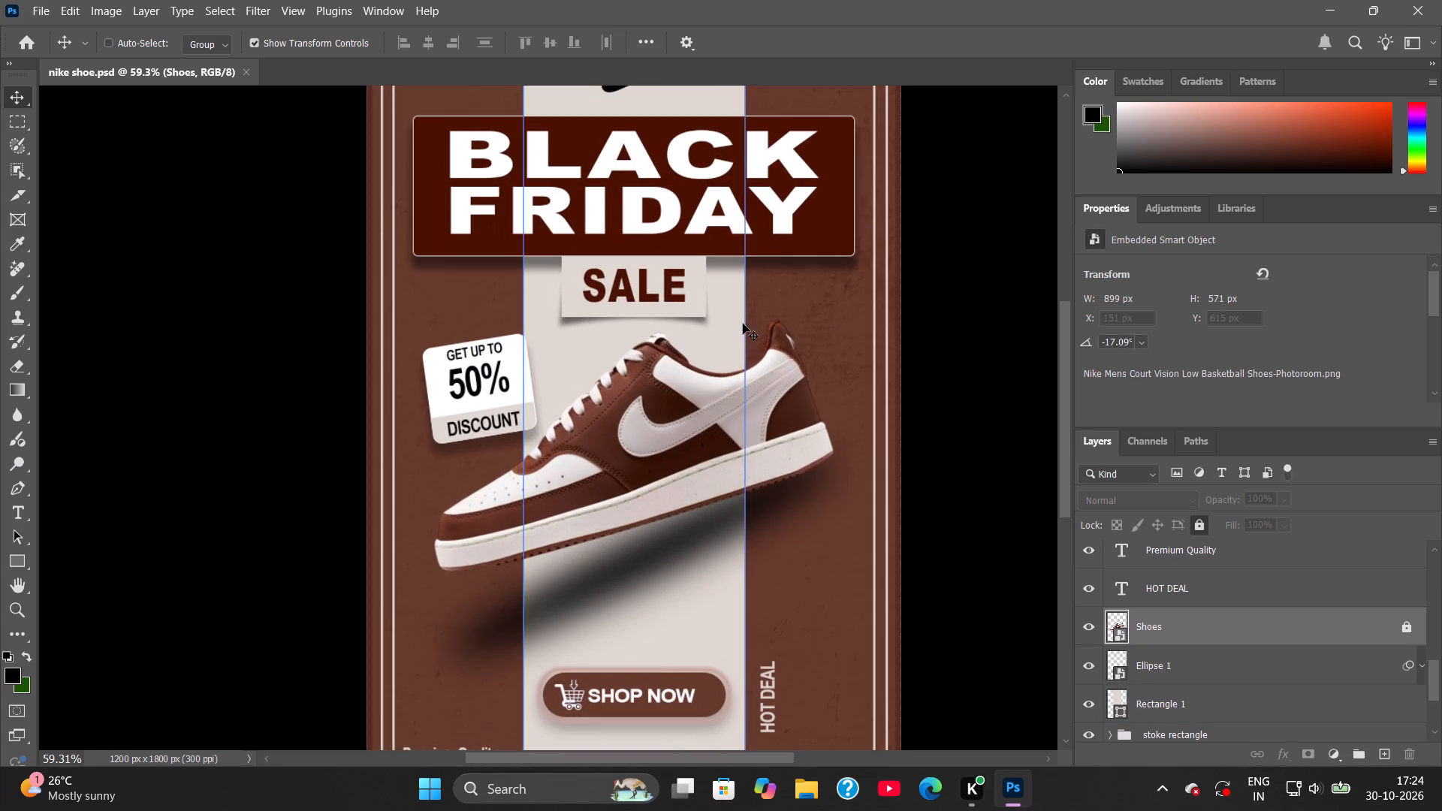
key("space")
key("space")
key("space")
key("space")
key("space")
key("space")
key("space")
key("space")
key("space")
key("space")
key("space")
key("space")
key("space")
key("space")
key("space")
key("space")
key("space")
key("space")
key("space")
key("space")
left_click_drag(657, 521, 631, 332)
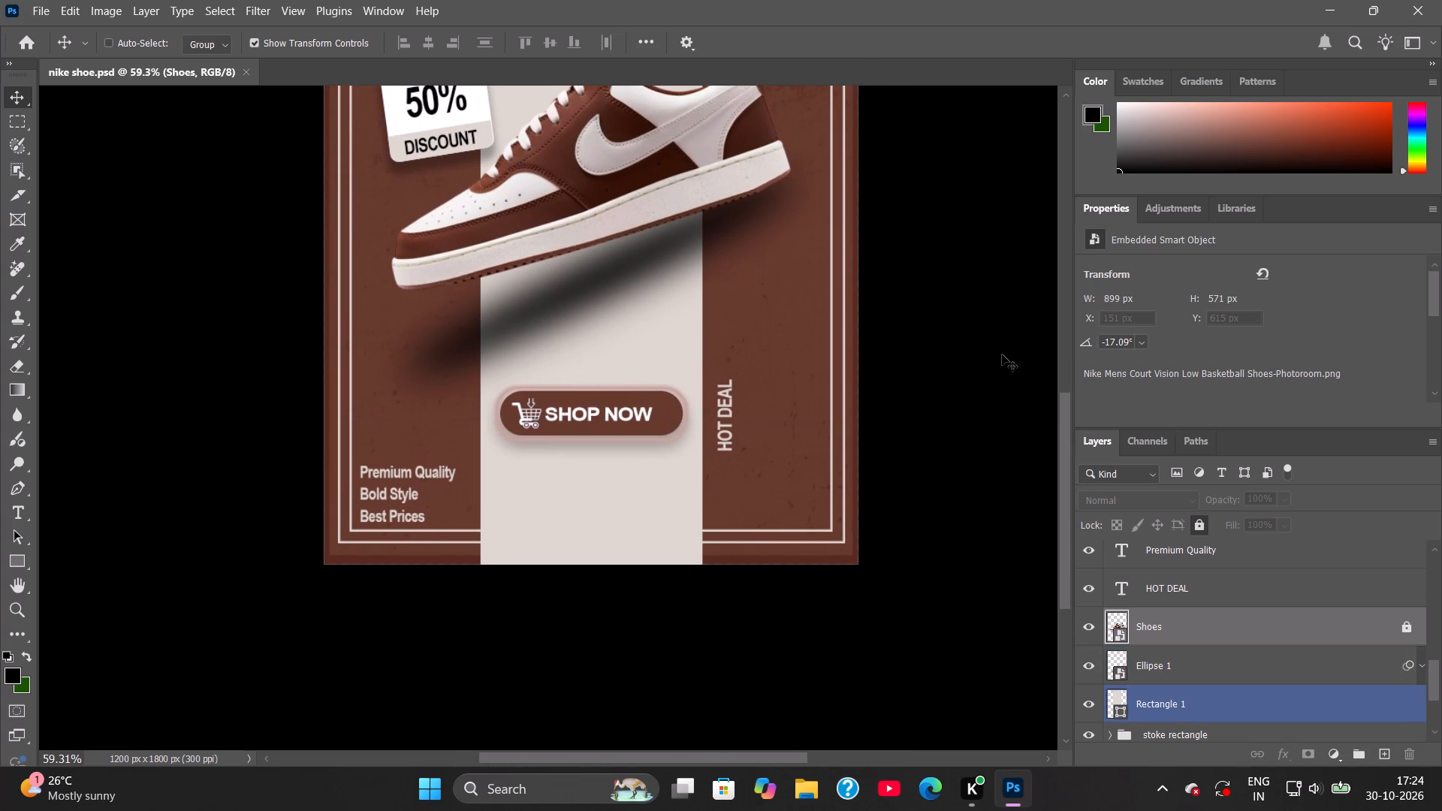
scroll(681, 414, "down", 3, "alt")
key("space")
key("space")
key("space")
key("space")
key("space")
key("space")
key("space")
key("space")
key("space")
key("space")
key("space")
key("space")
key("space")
left_click_drag(621, 374, 624, 496)
Save the document.
left_click(992, 396)
key("ctrl+s")
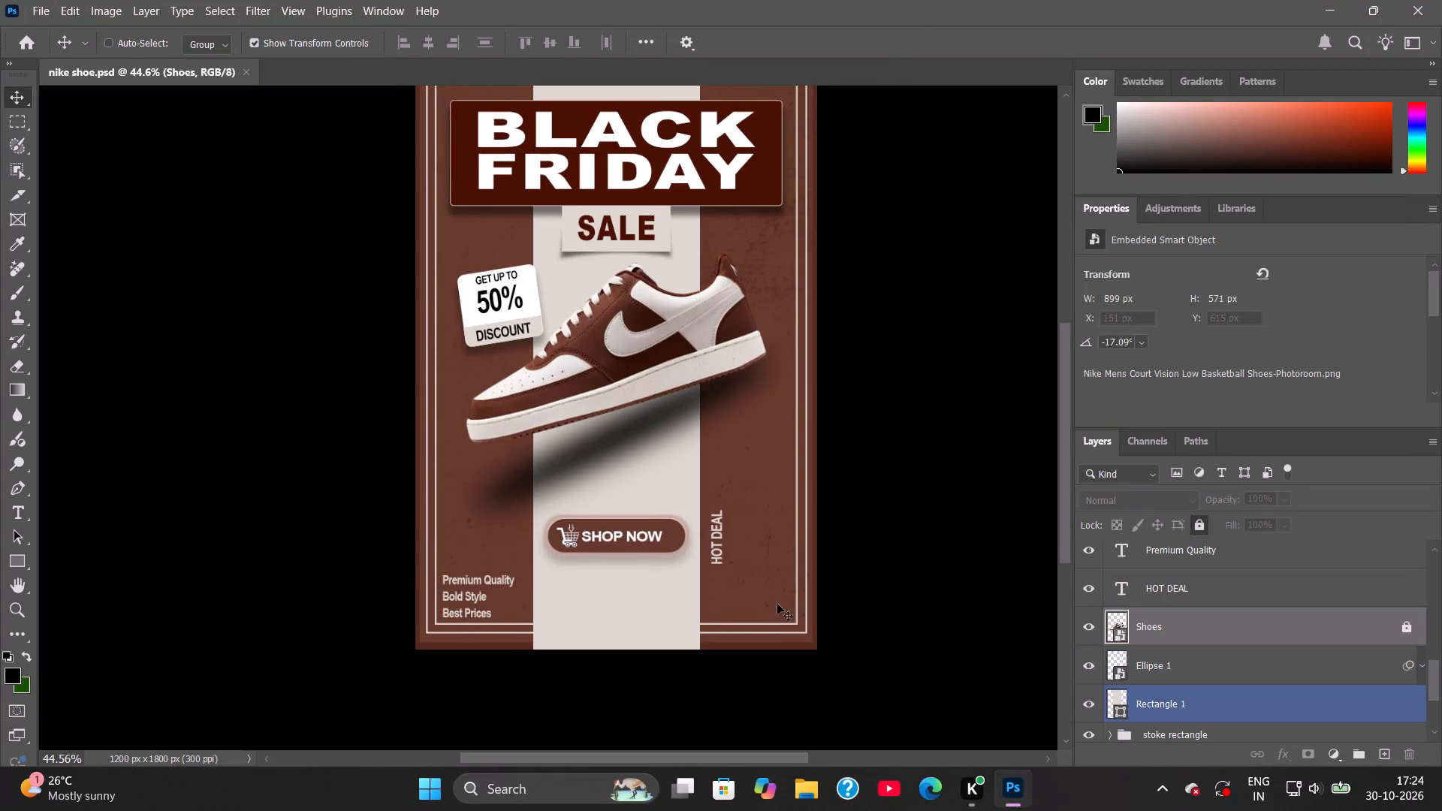
Choose the WhatsApp icon image from the projects\overlays folder on drive D to place as a linked file.
left_click(44, 6)
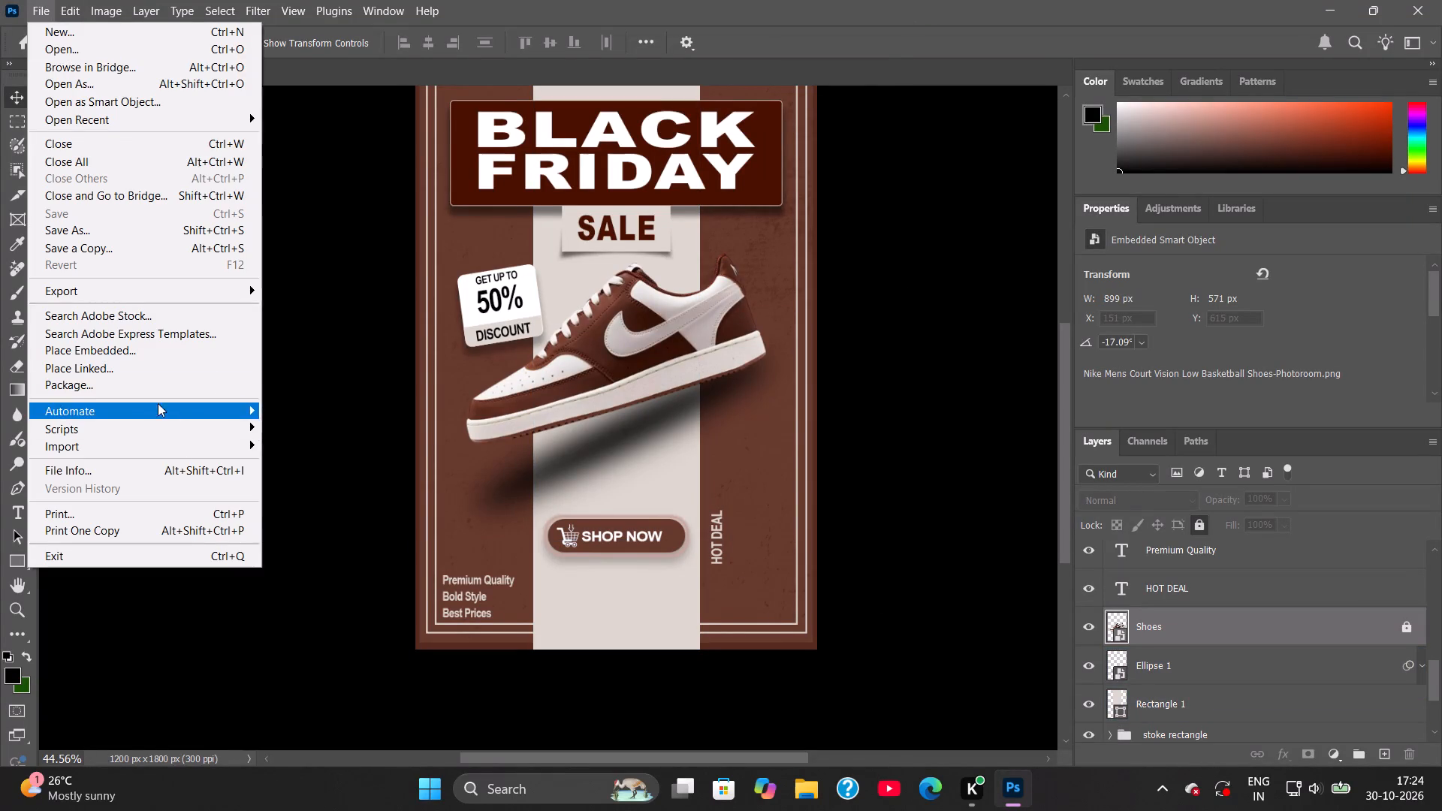
left_click(132, 375)
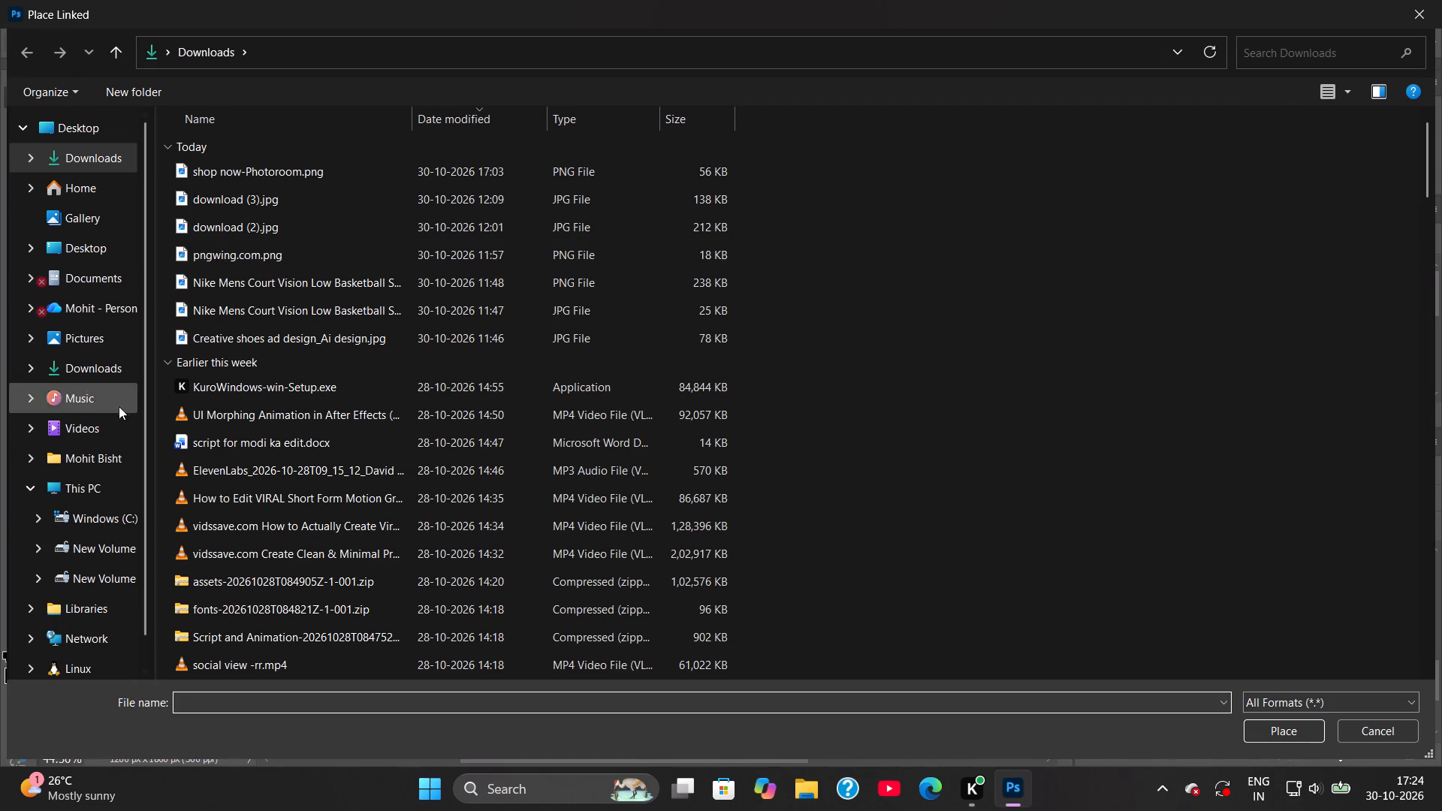
left_click(124, 550)
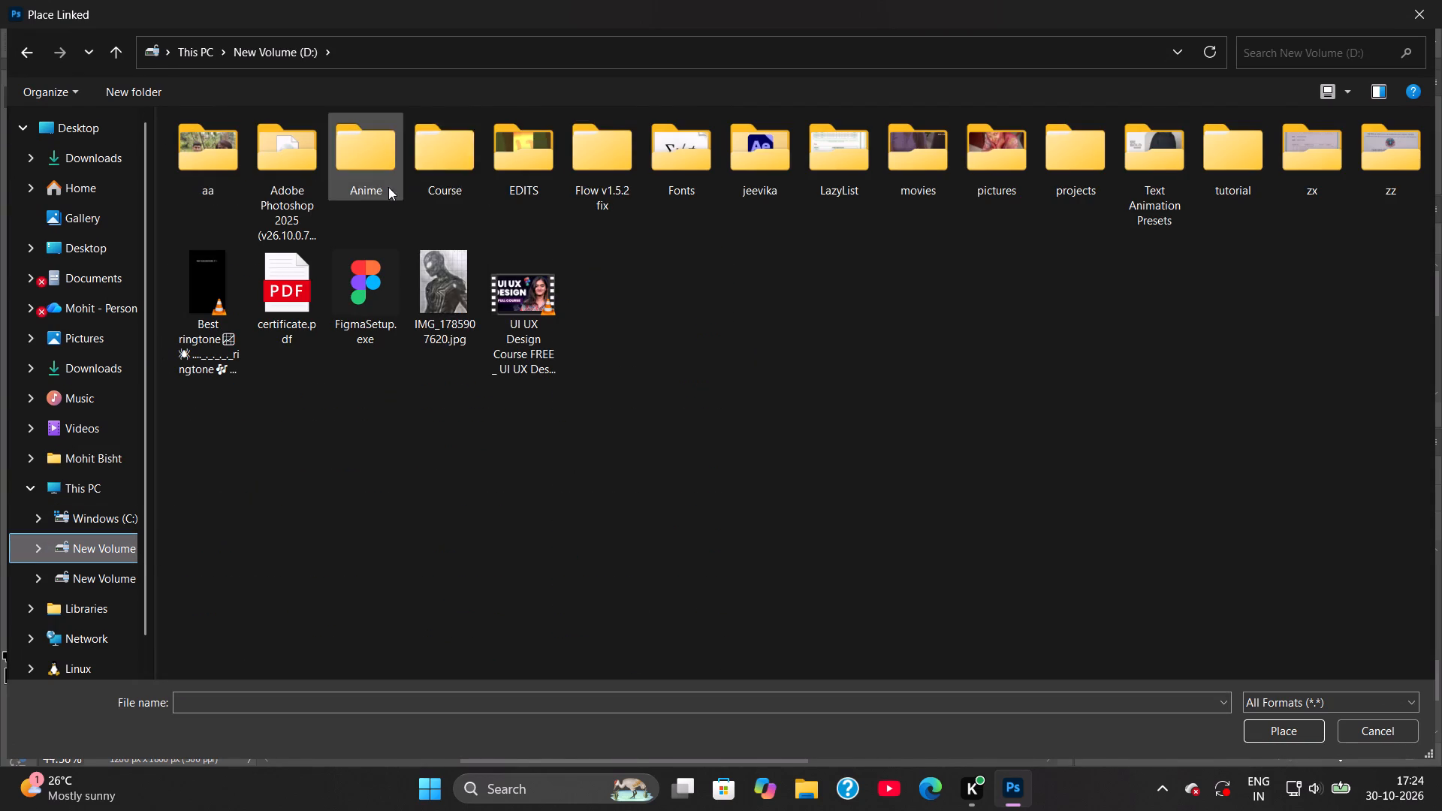
double_click(1071, 164)
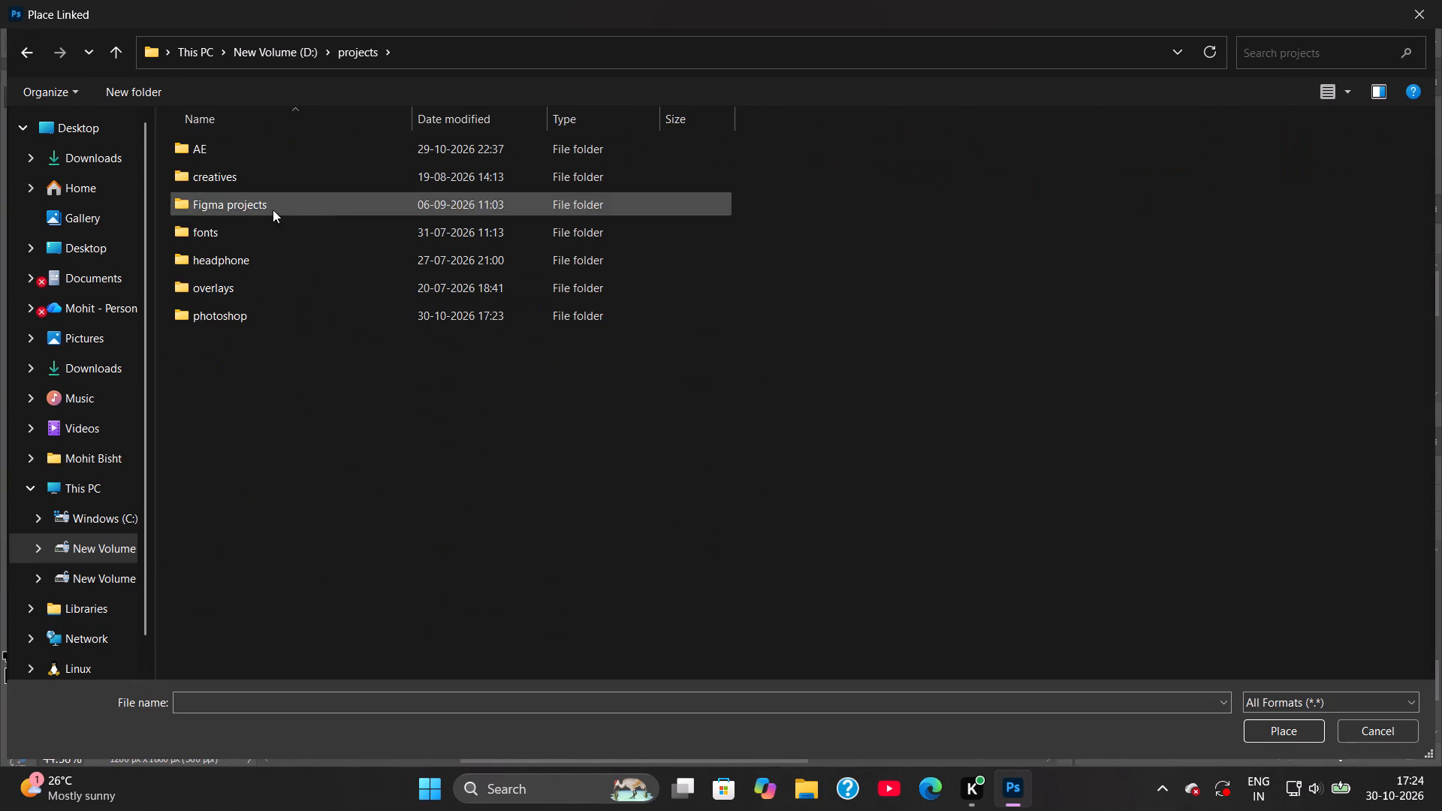
double_click(266, 282)
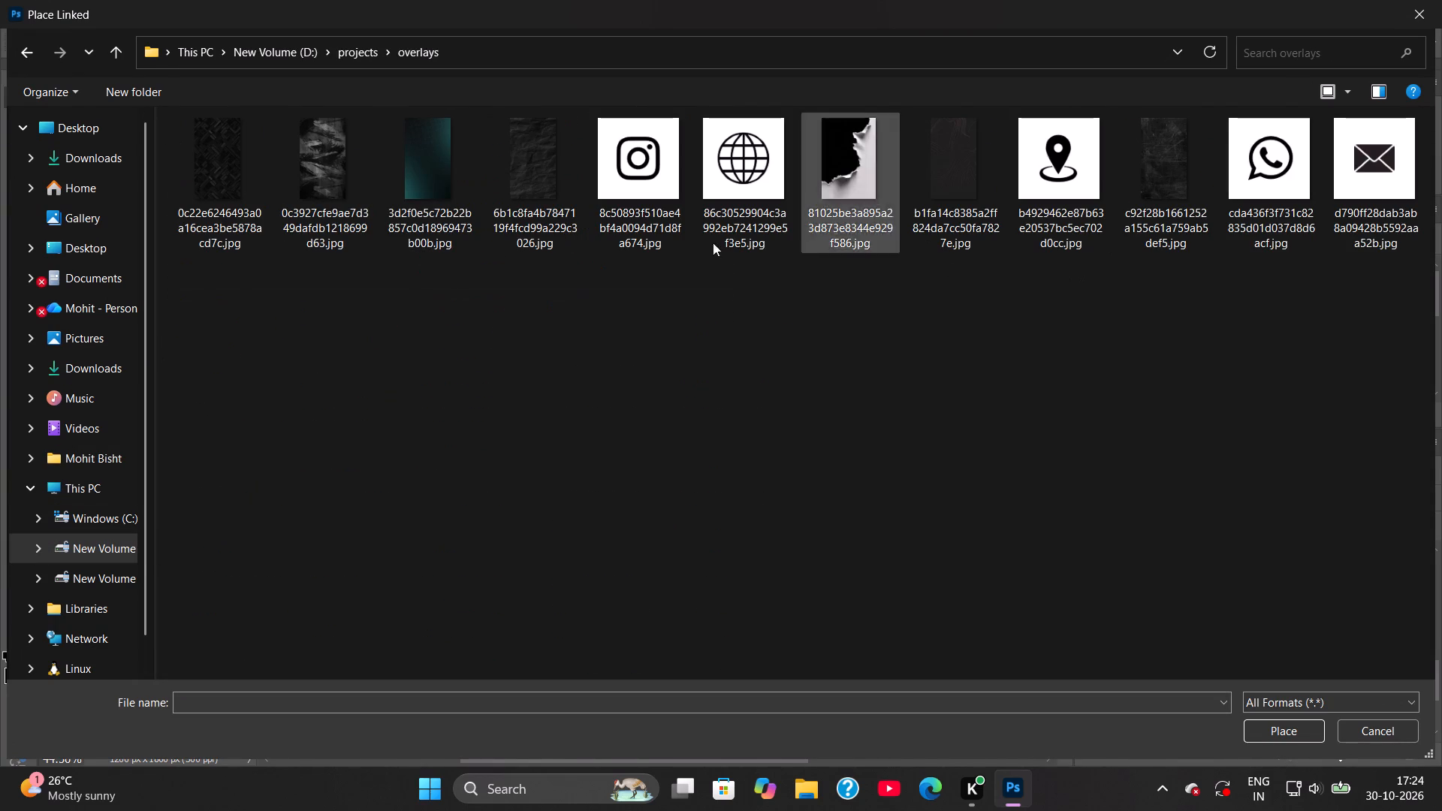
left_click(653, 221)
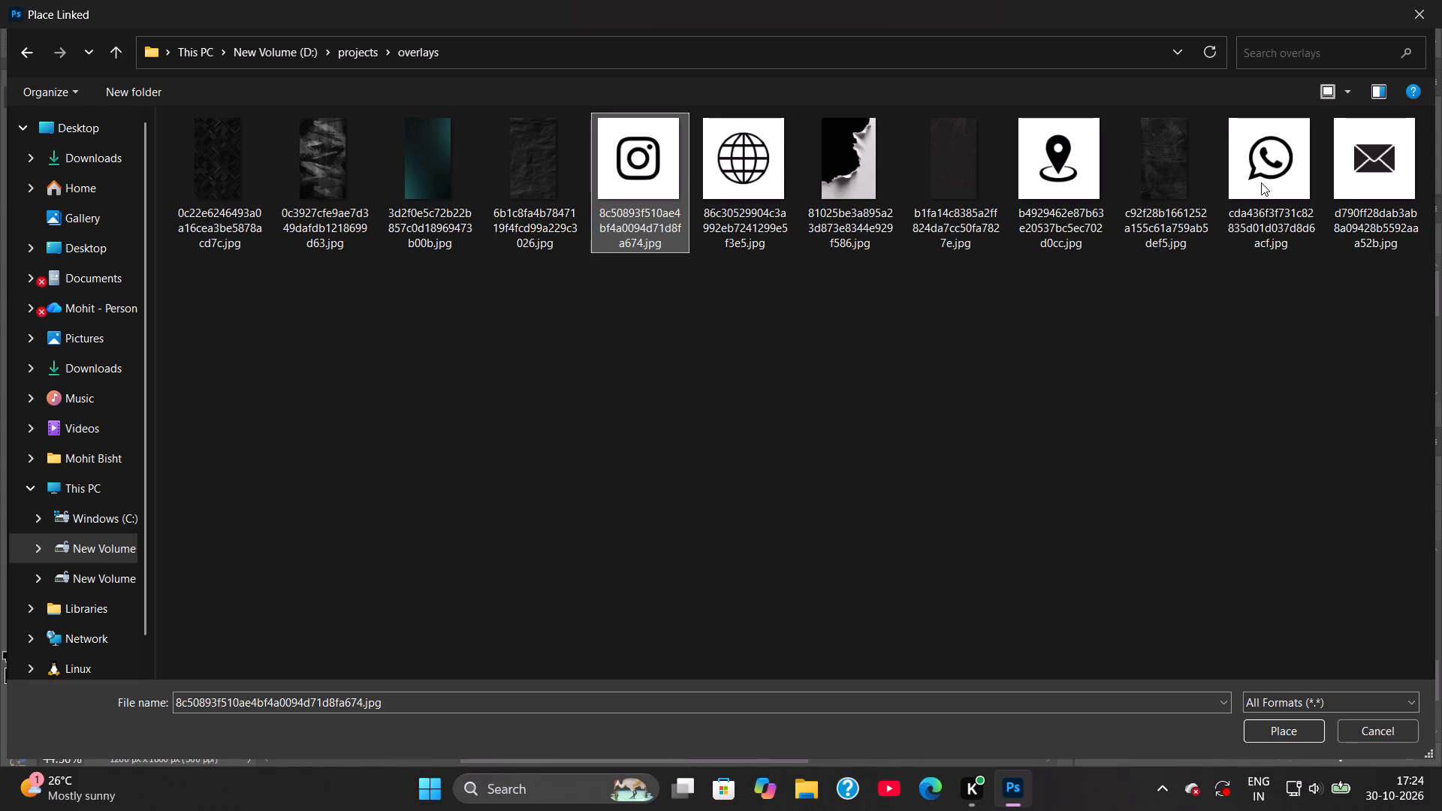
left_click(1261, 182, "ctrl")
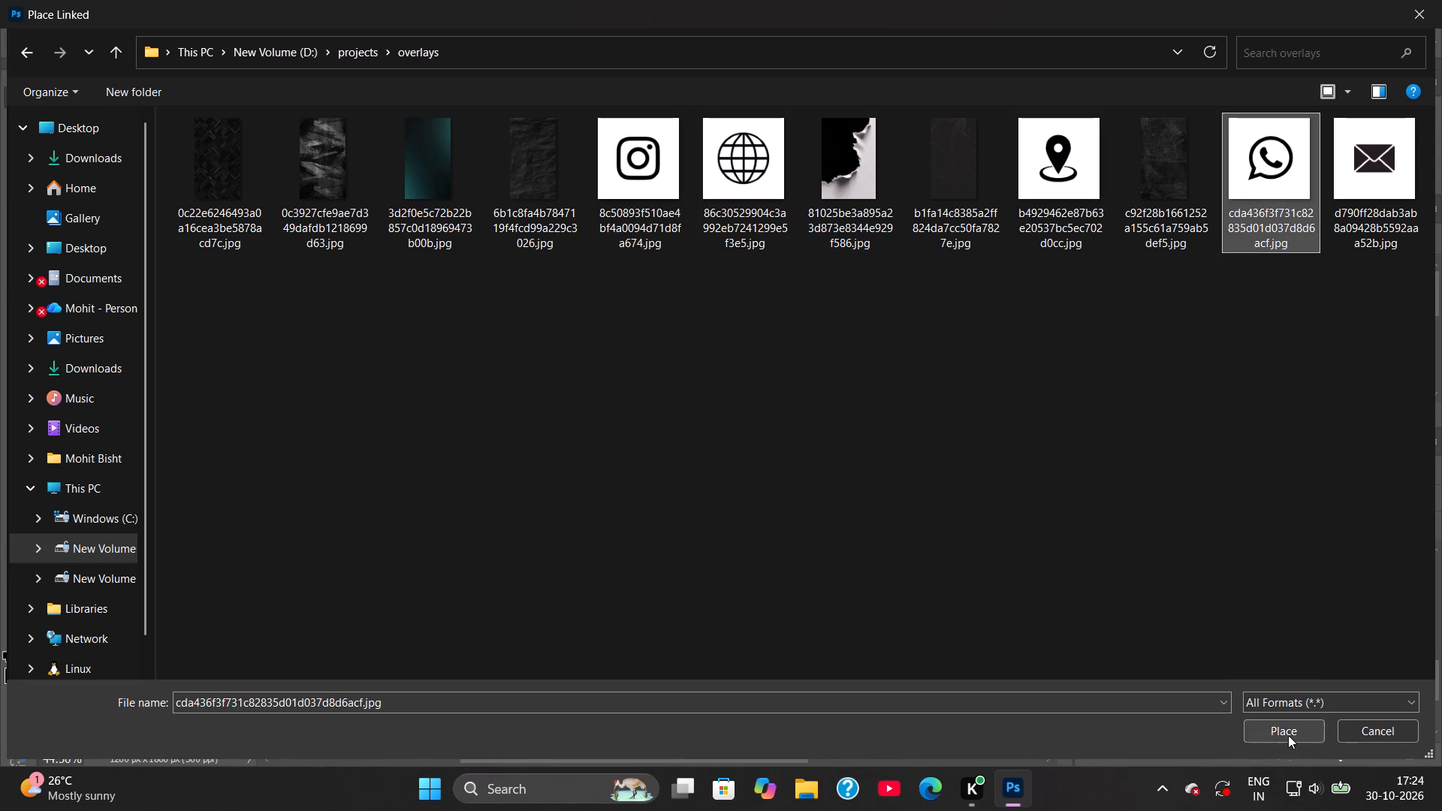
left_click(1288, 735)
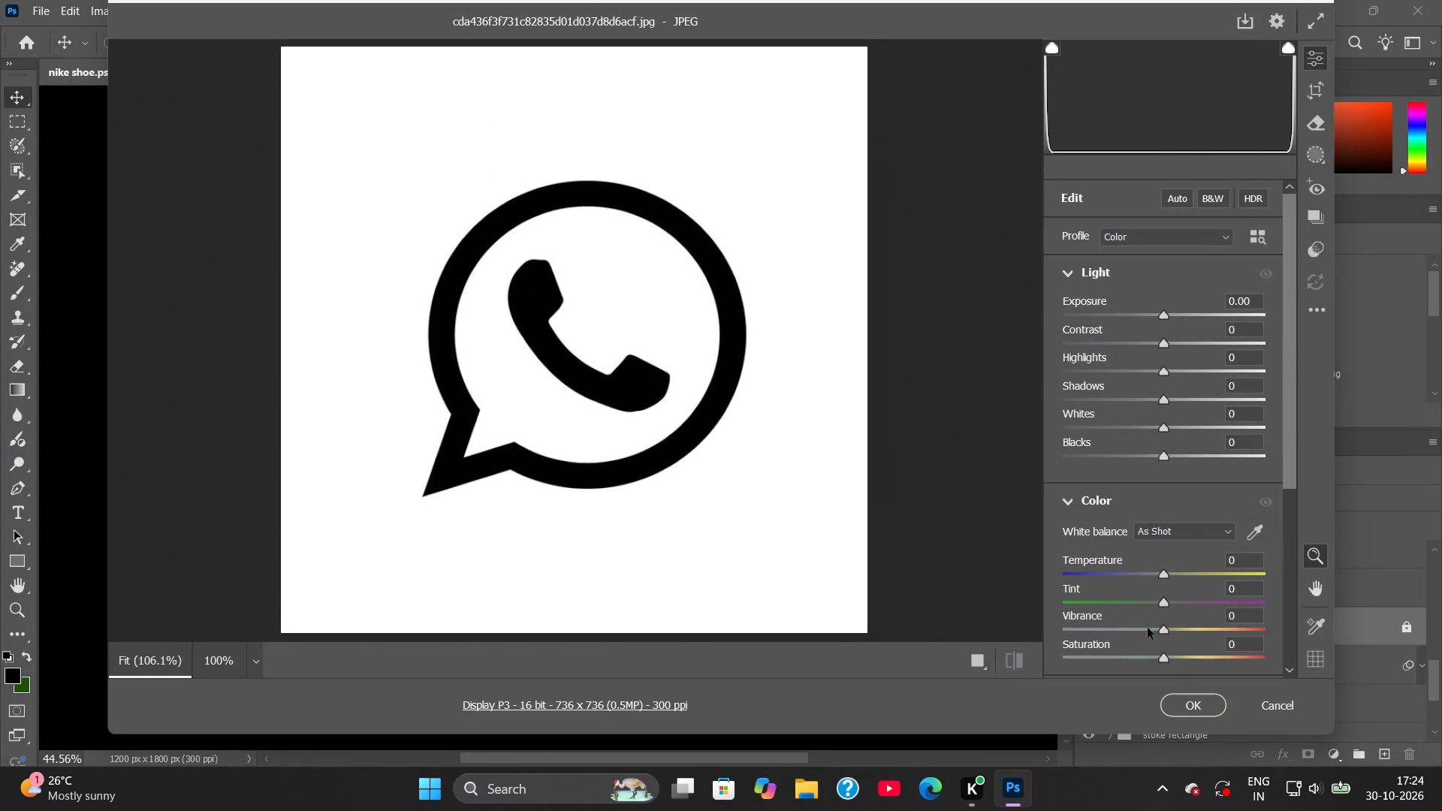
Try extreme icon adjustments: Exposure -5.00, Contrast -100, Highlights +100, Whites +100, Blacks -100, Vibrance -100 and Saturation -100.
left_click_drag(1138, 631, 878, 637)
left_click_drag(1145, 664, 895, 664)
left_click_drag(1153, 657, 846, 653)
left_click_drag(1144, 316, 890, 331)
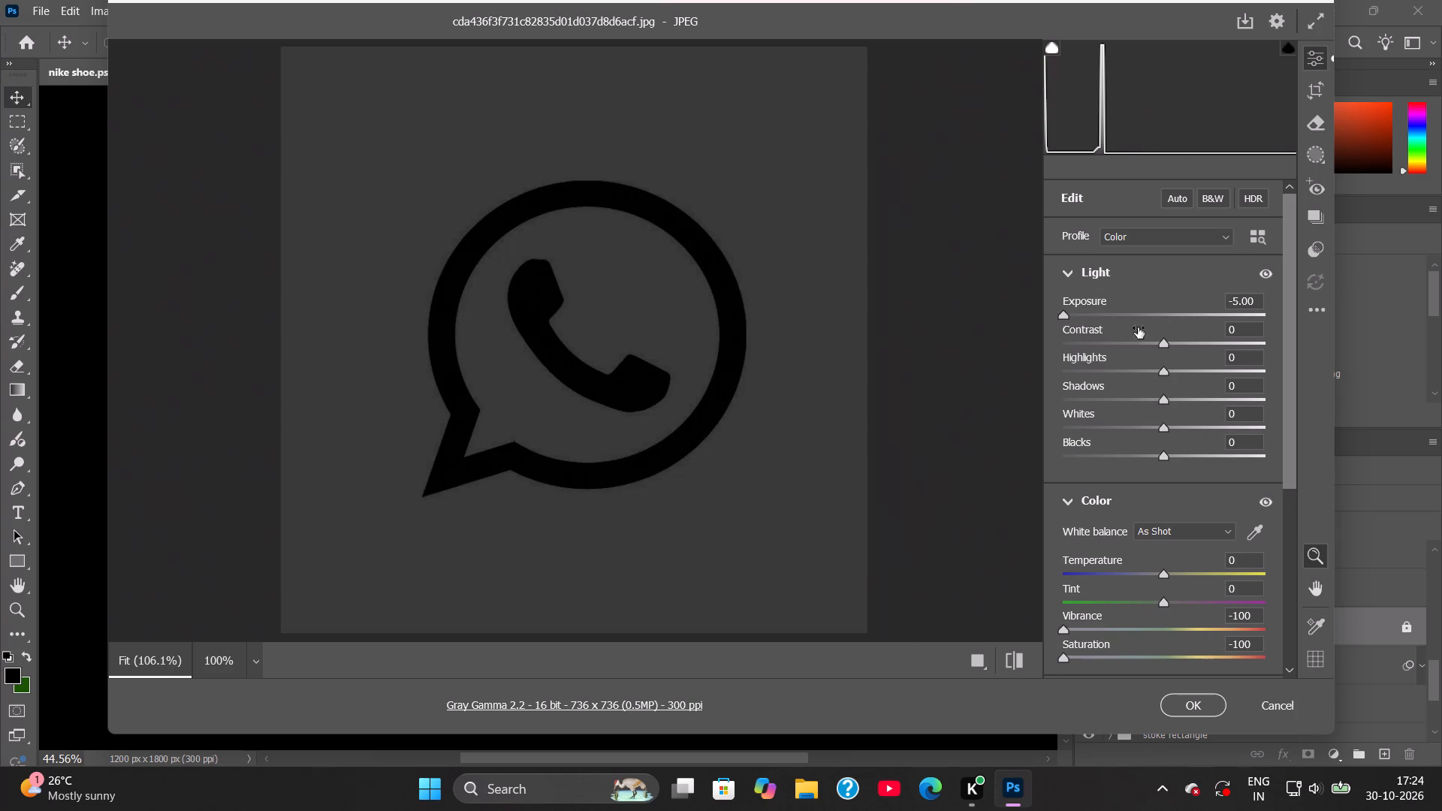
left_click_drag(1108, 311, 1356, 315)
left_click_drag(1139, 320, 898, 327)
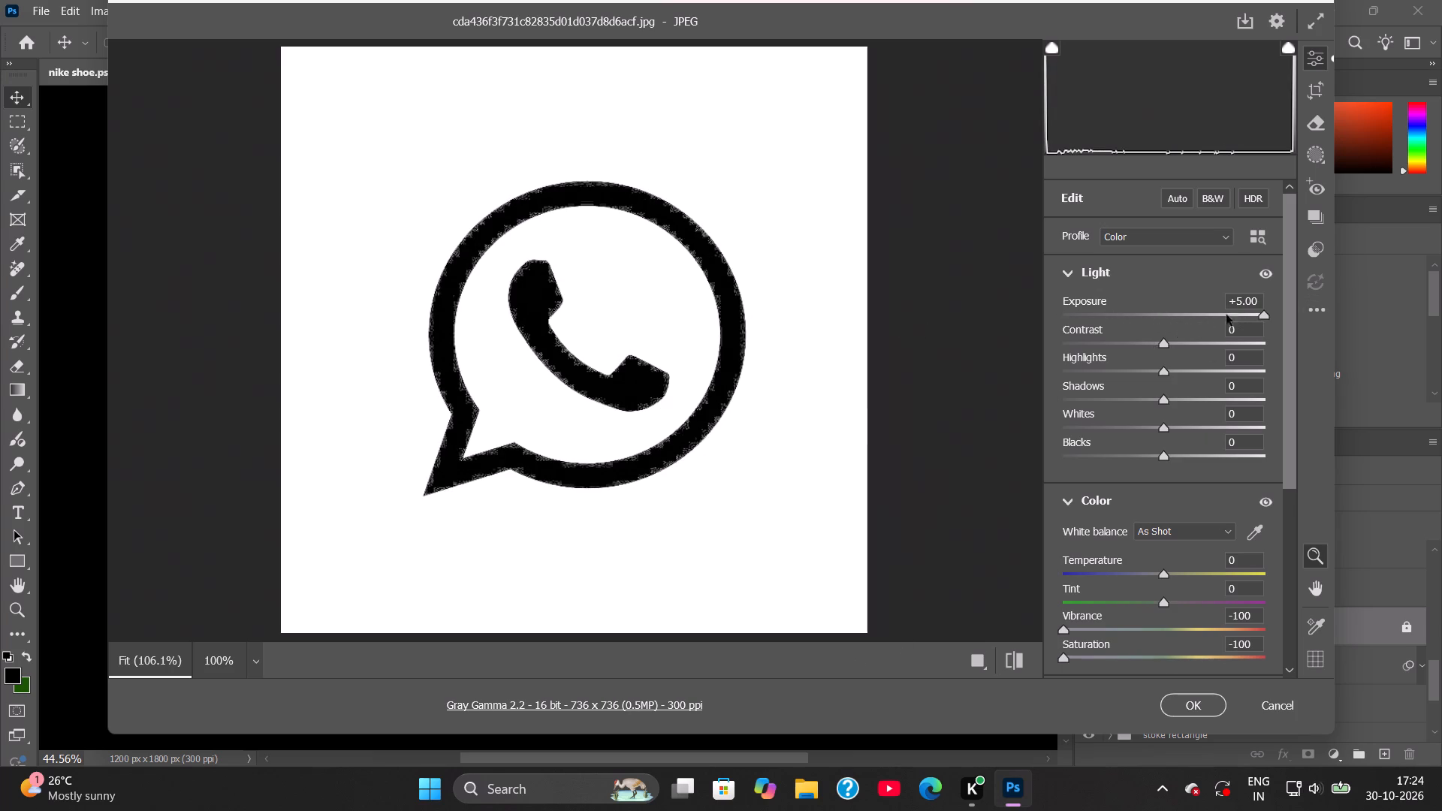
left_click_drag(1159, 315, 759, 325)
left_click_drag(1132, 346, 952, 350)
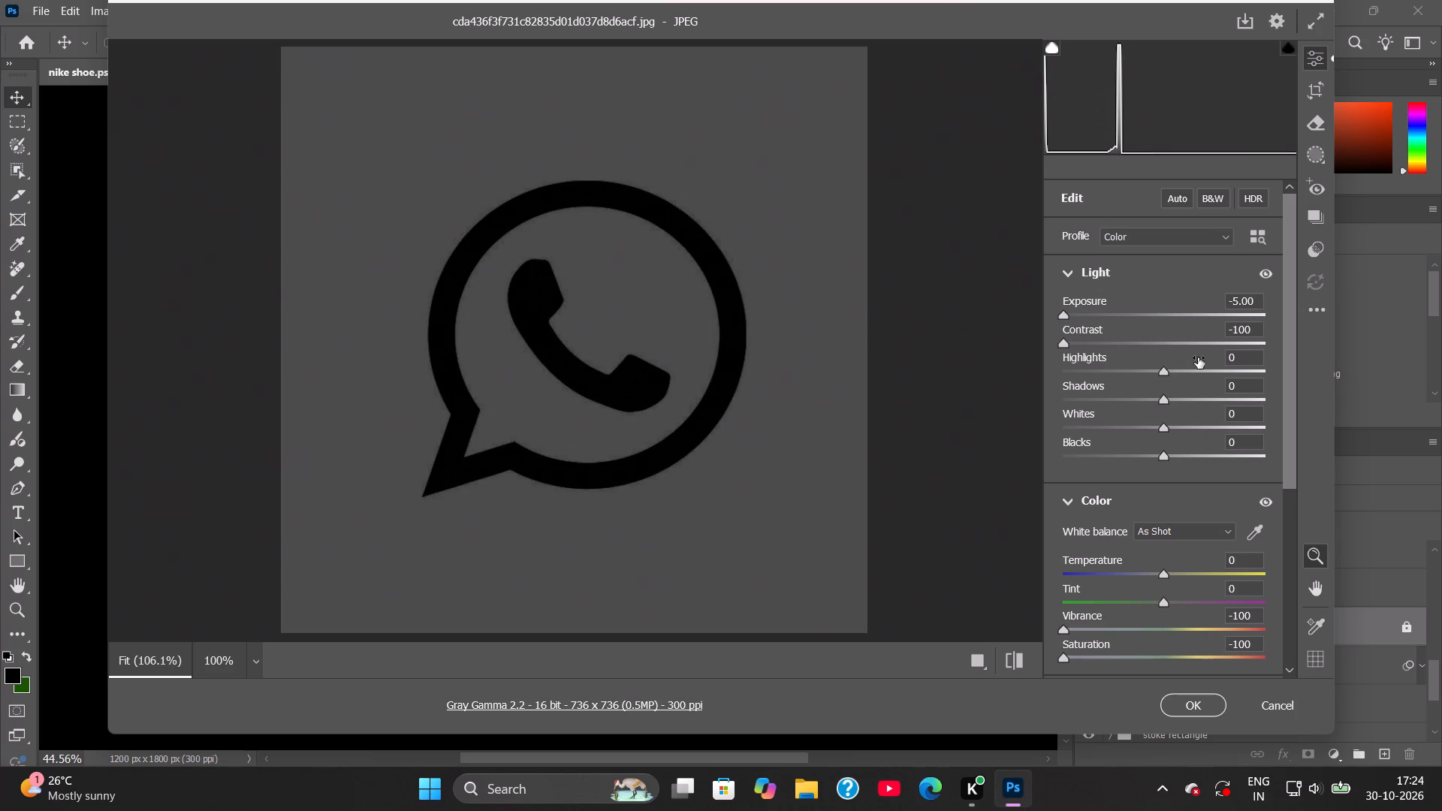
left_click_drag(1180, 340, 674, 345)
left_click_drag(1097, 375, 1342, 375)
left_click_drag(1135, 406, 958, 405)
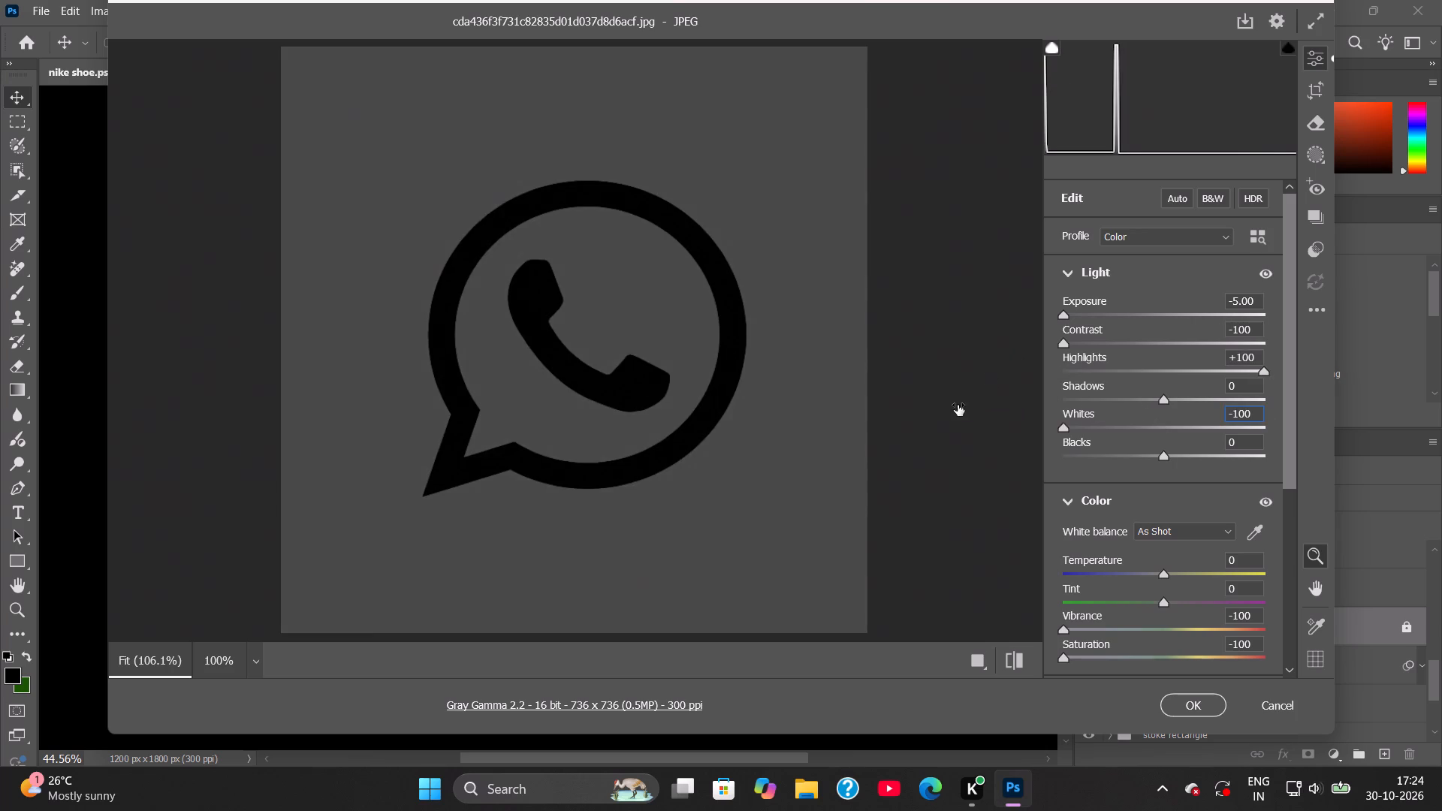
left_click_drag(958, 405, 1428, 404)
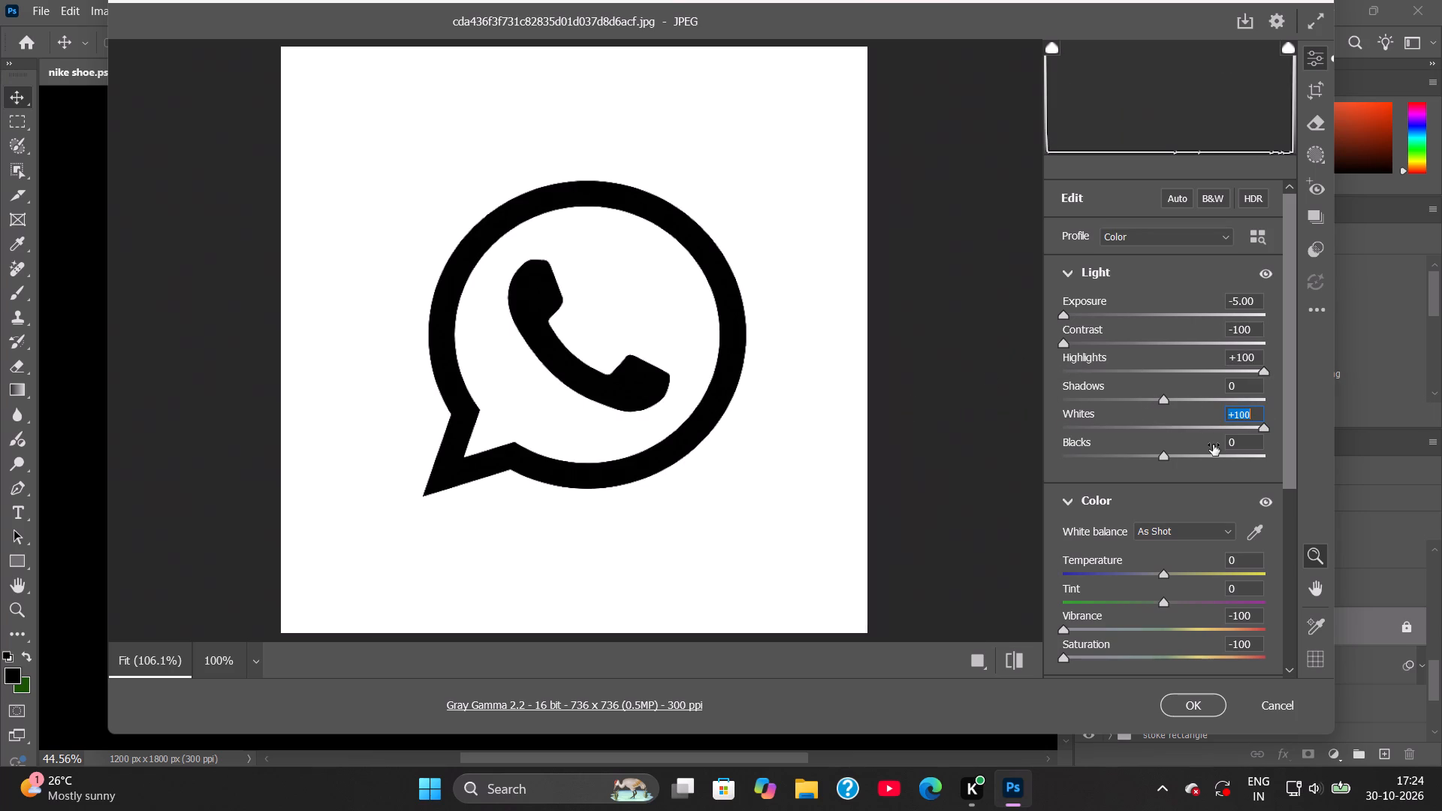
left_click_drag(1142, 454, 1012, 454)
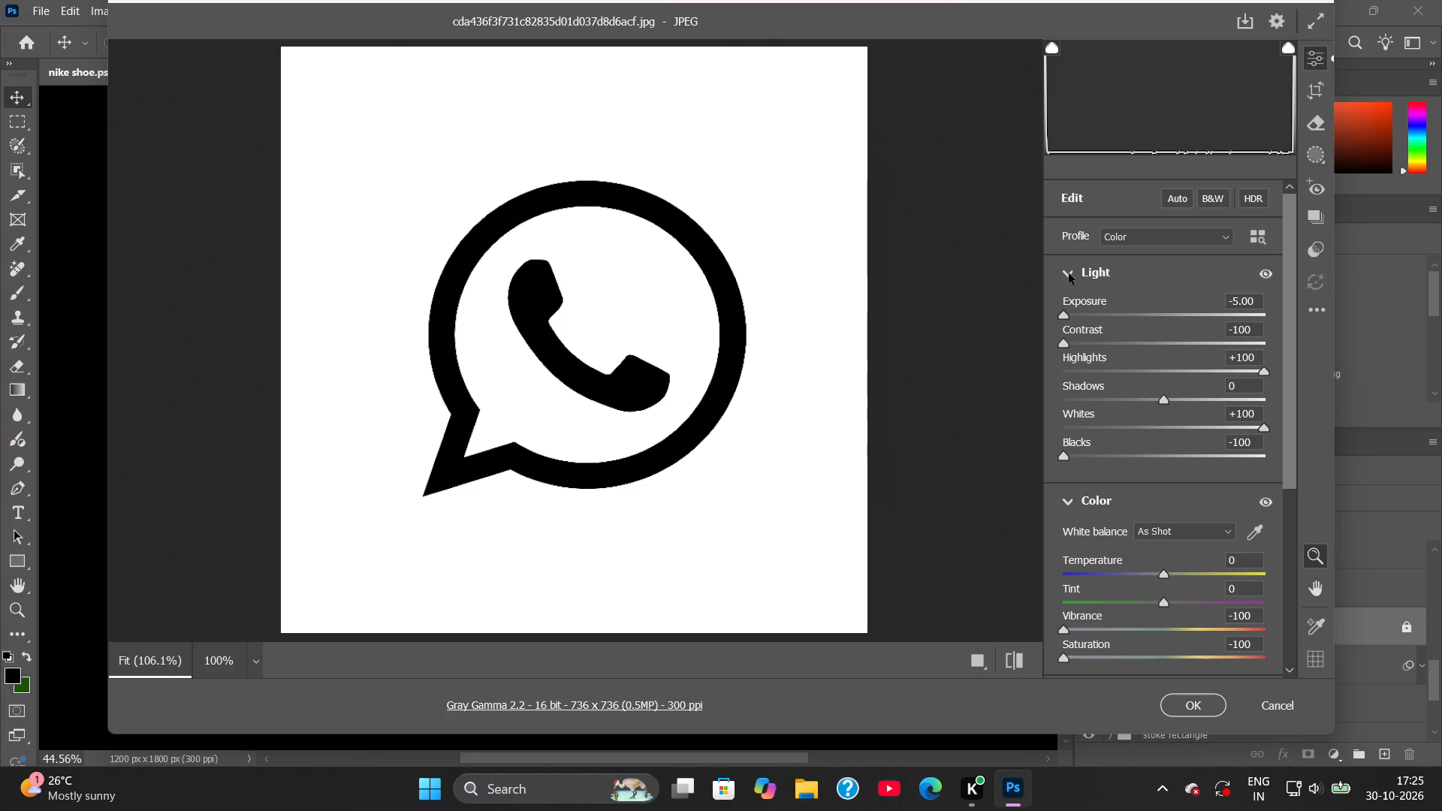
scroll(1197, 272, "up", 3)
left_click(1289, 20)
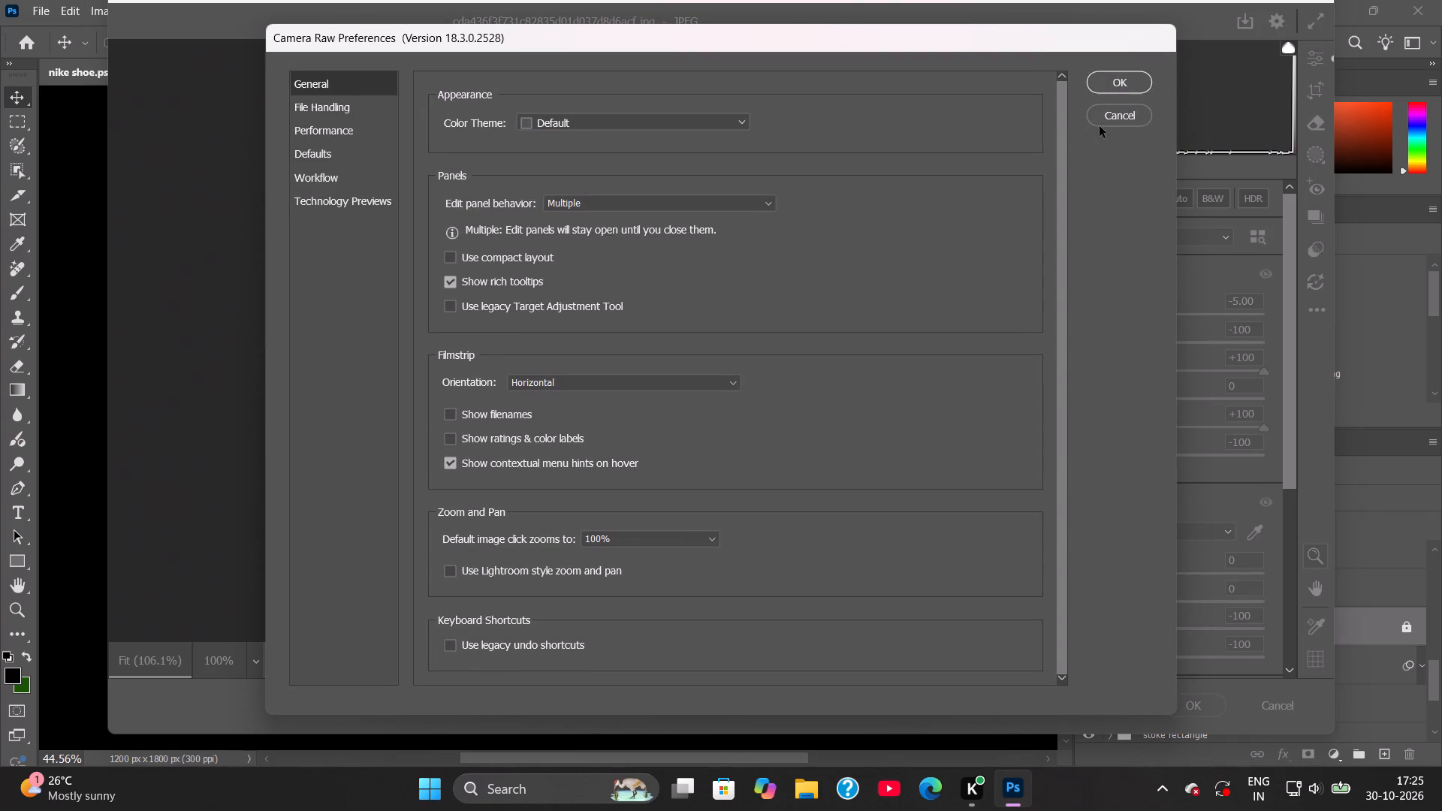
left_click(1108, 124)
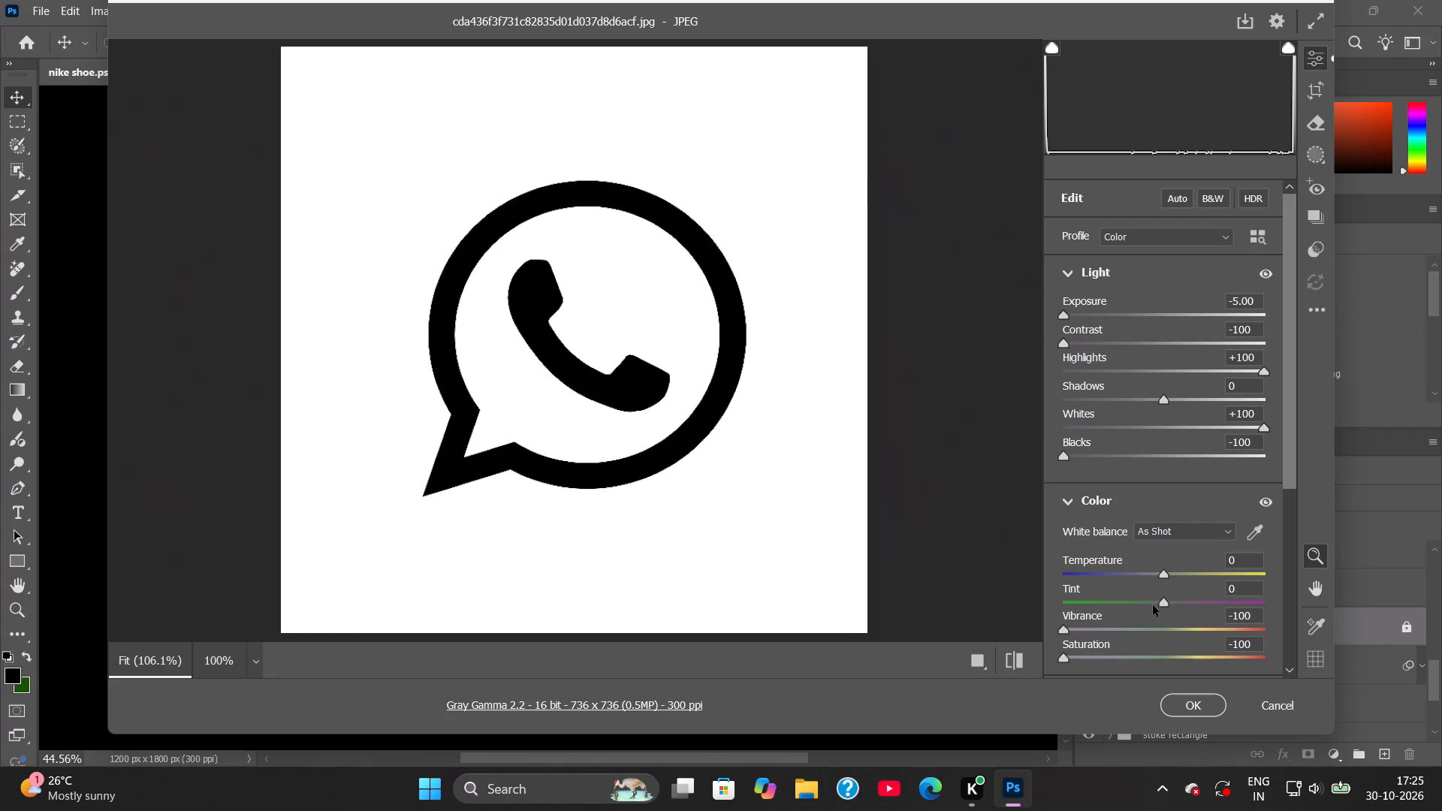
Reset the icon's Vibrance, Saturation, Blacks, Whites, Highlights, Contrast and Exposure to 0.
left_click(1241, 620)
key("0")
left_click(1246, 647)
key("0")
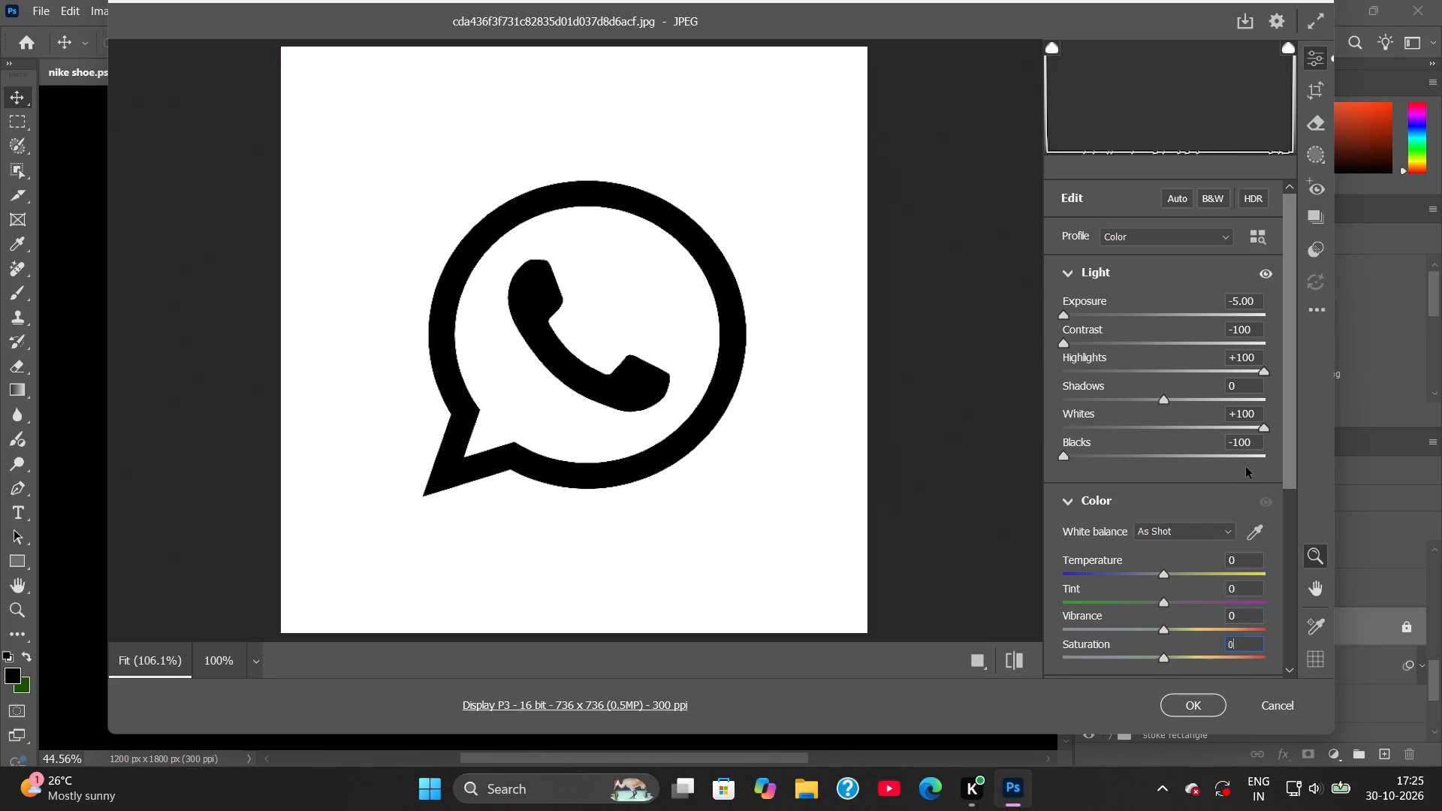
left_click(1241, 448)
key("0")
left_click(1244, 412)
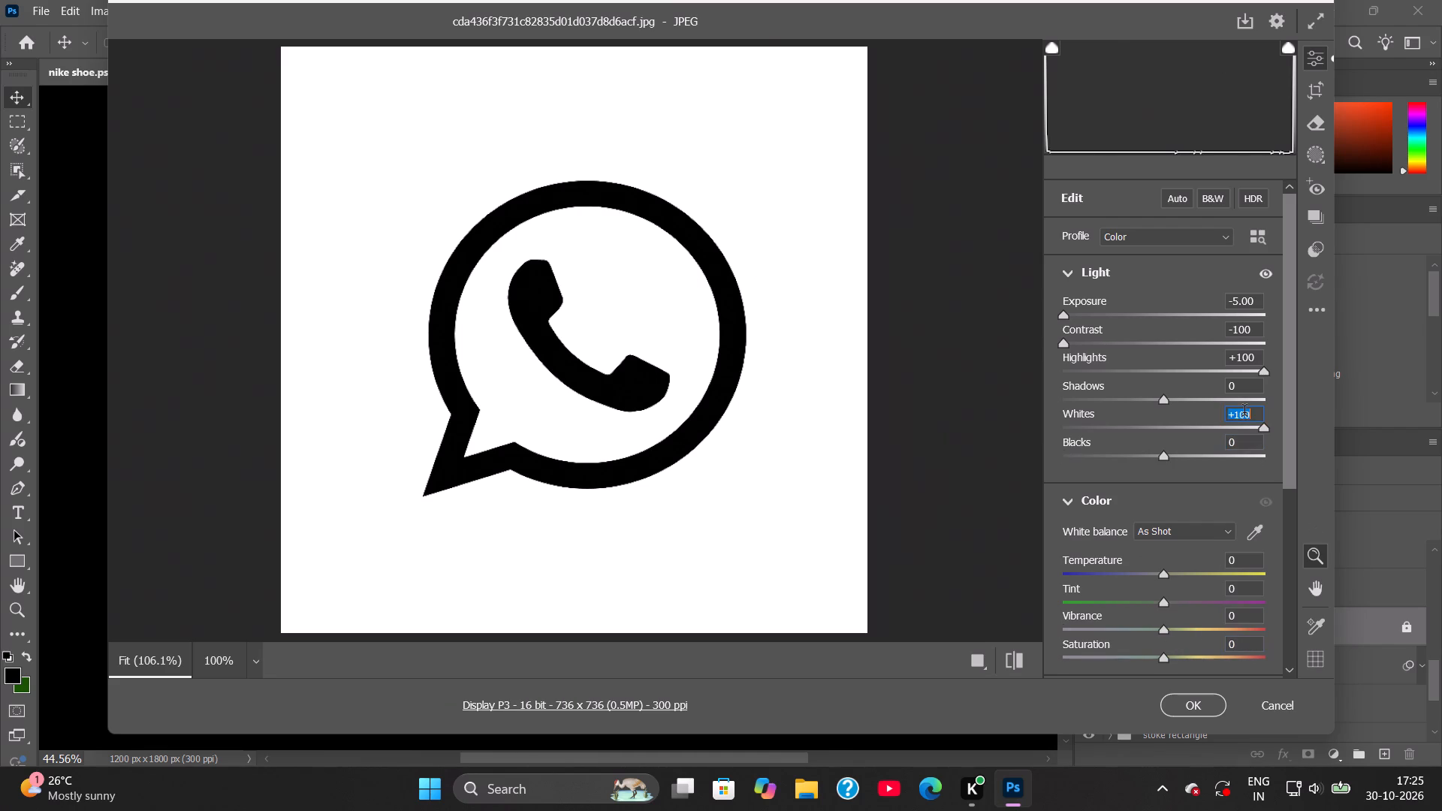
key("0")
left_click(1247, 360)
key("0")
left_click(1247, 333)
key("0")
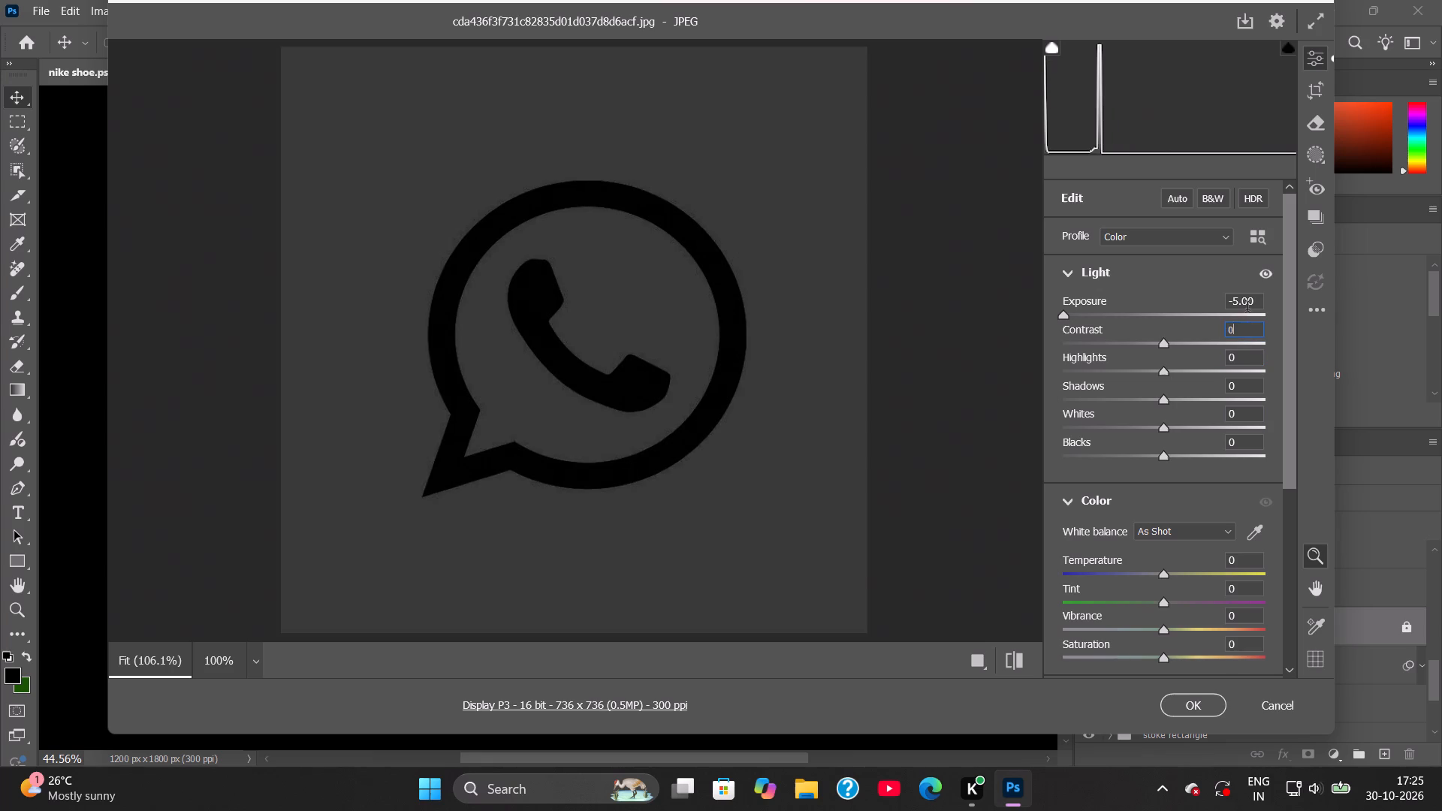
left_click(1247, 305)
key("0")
Place the WhatsApp icon on the poster, enlarged to about 112% (826 px square).
left_click(1202, 704)
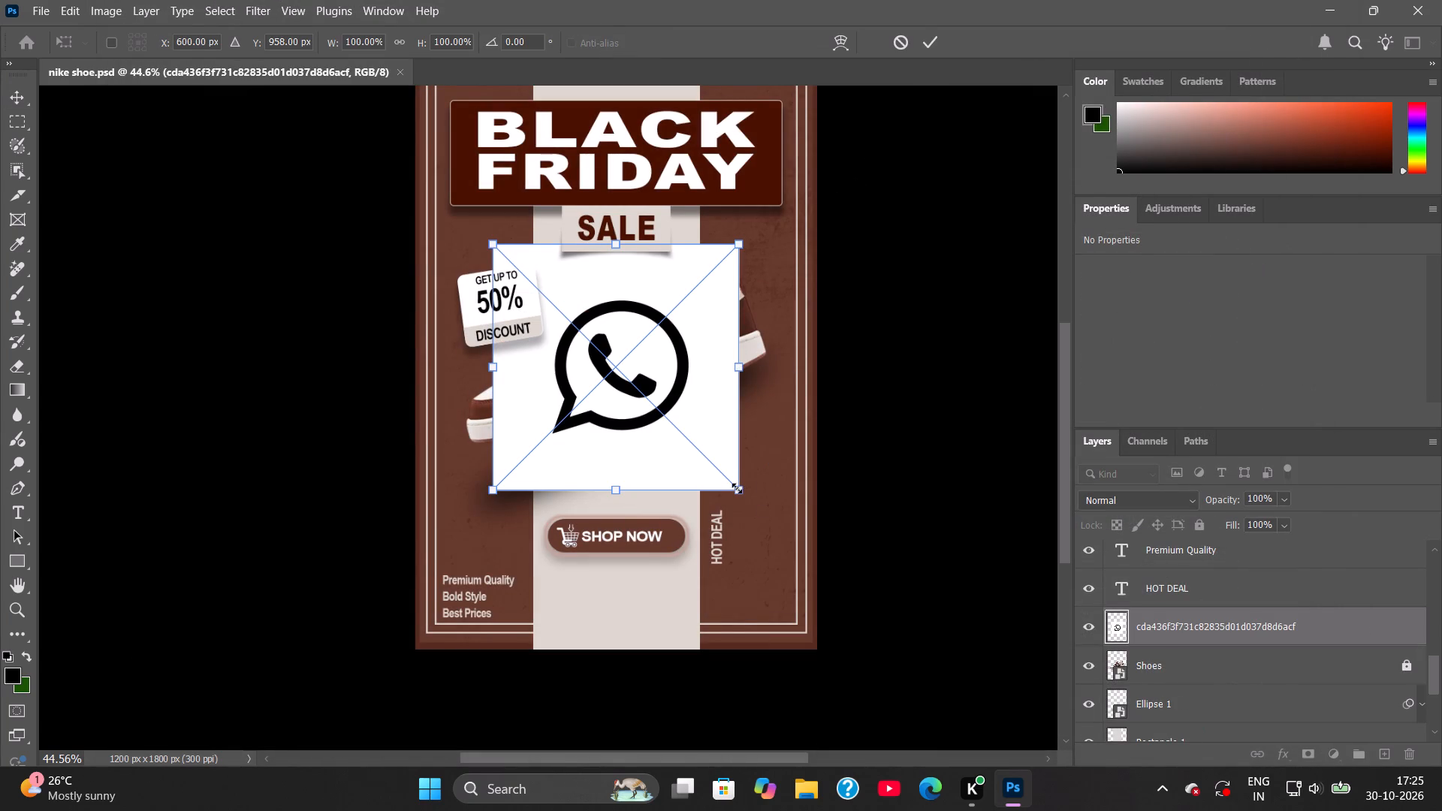
left_click_drag(738, 492, 777, 513, "shift")
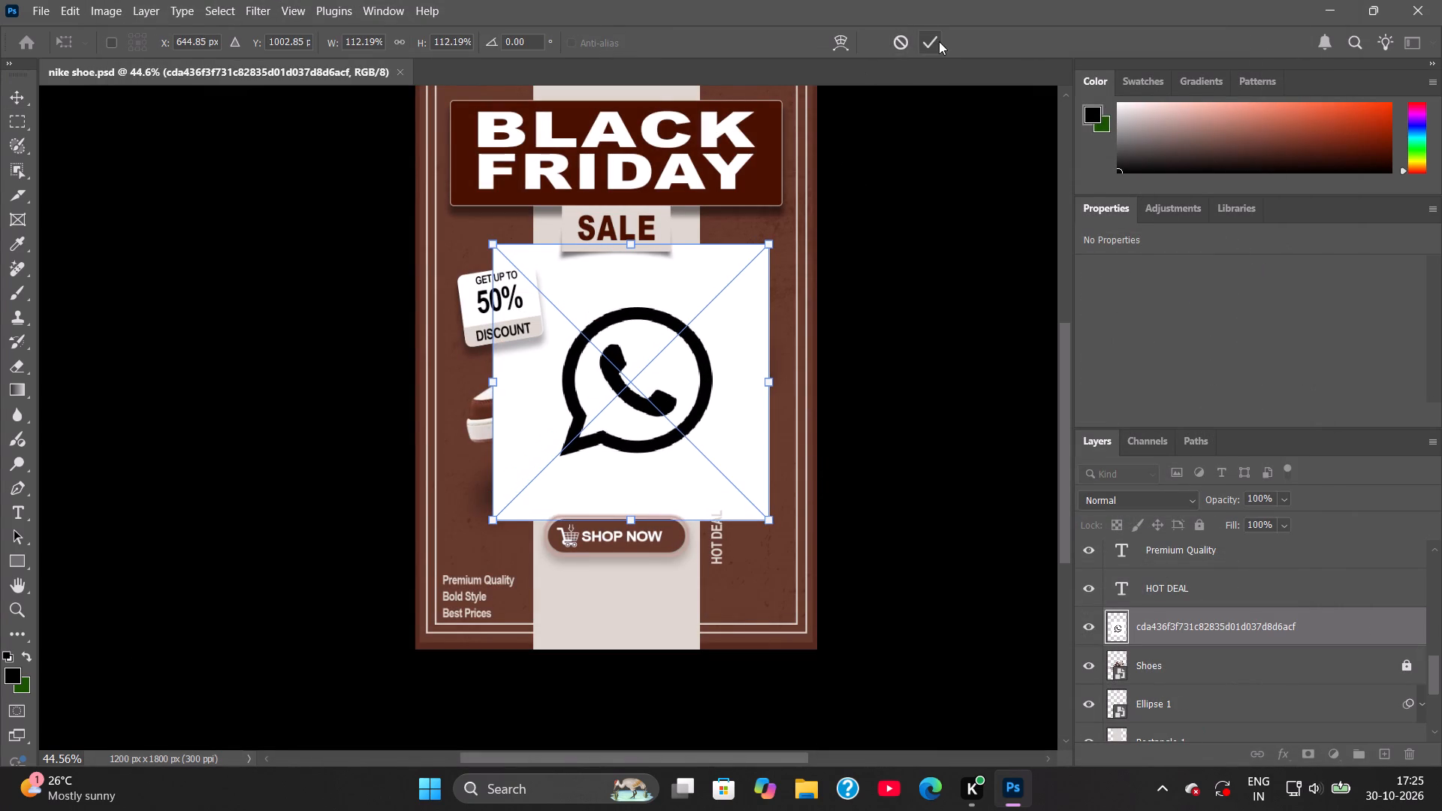
left_click(918, 43)
left_click(936, 39)
Select the black phone handset inside the WhatsApp icon with the Quick Selection tool.
scroll(643, 411, "up", 4, "alt")
scroll(642, 387, "up", 3)
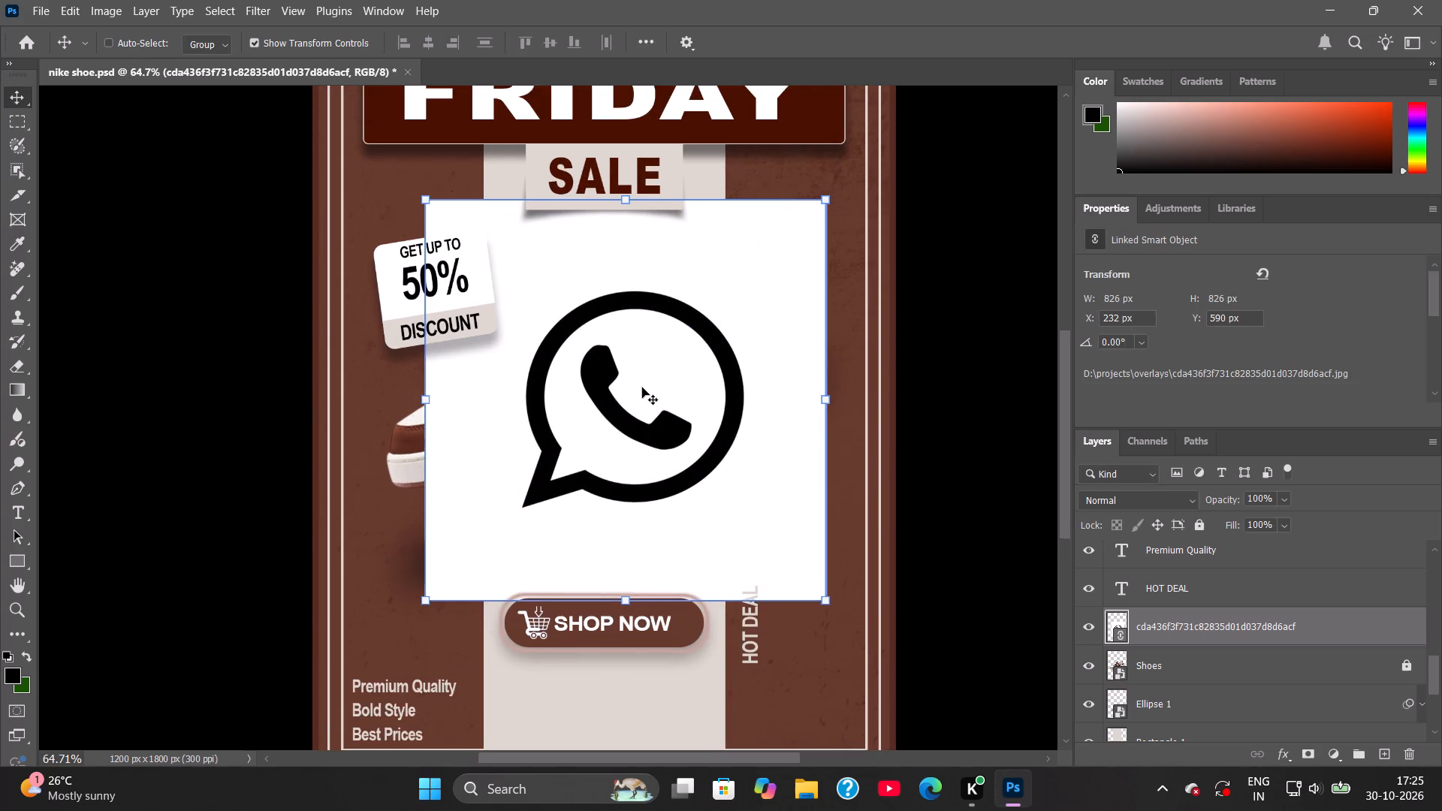
scroll(631, 397, "up", 3, "alt")
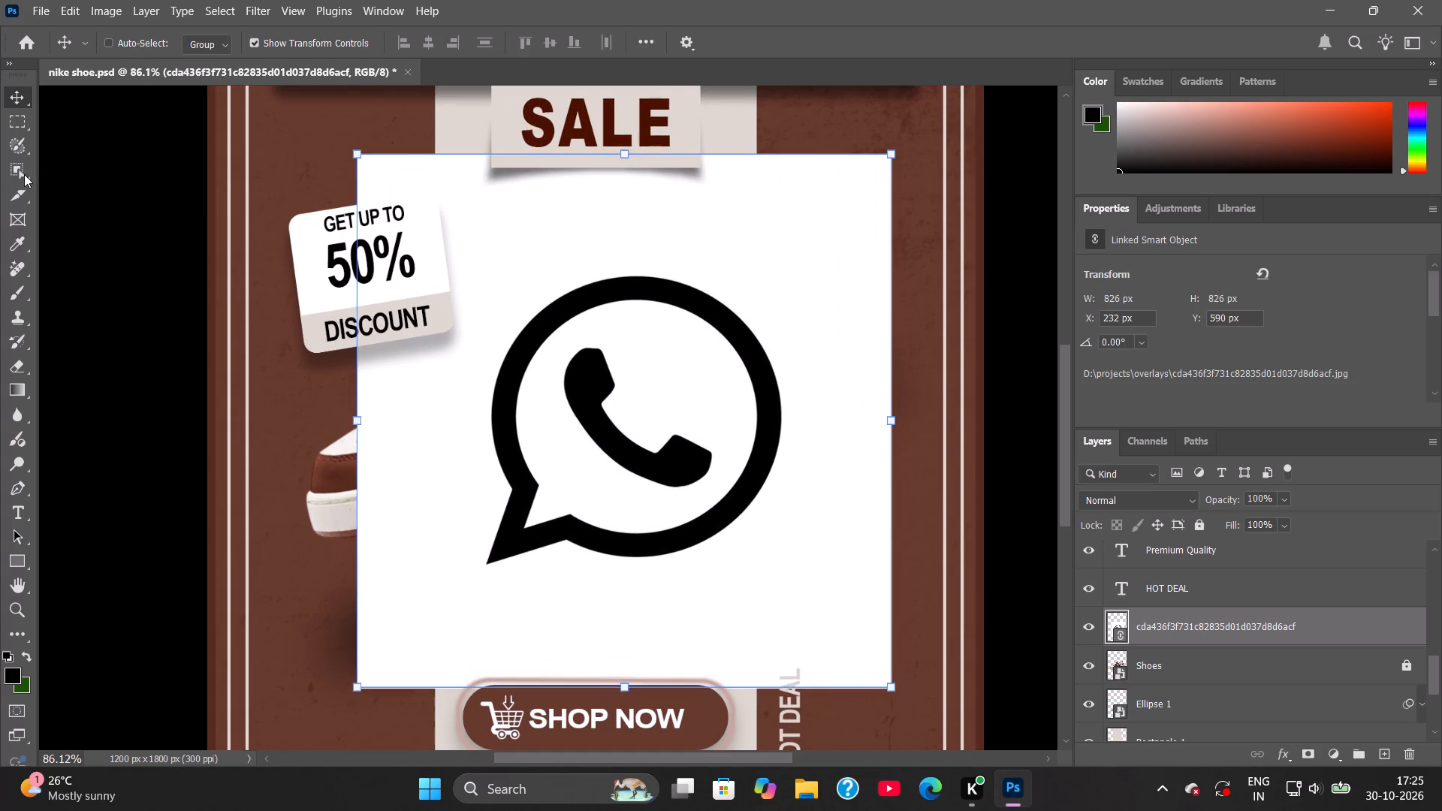
left_click(24, 174)
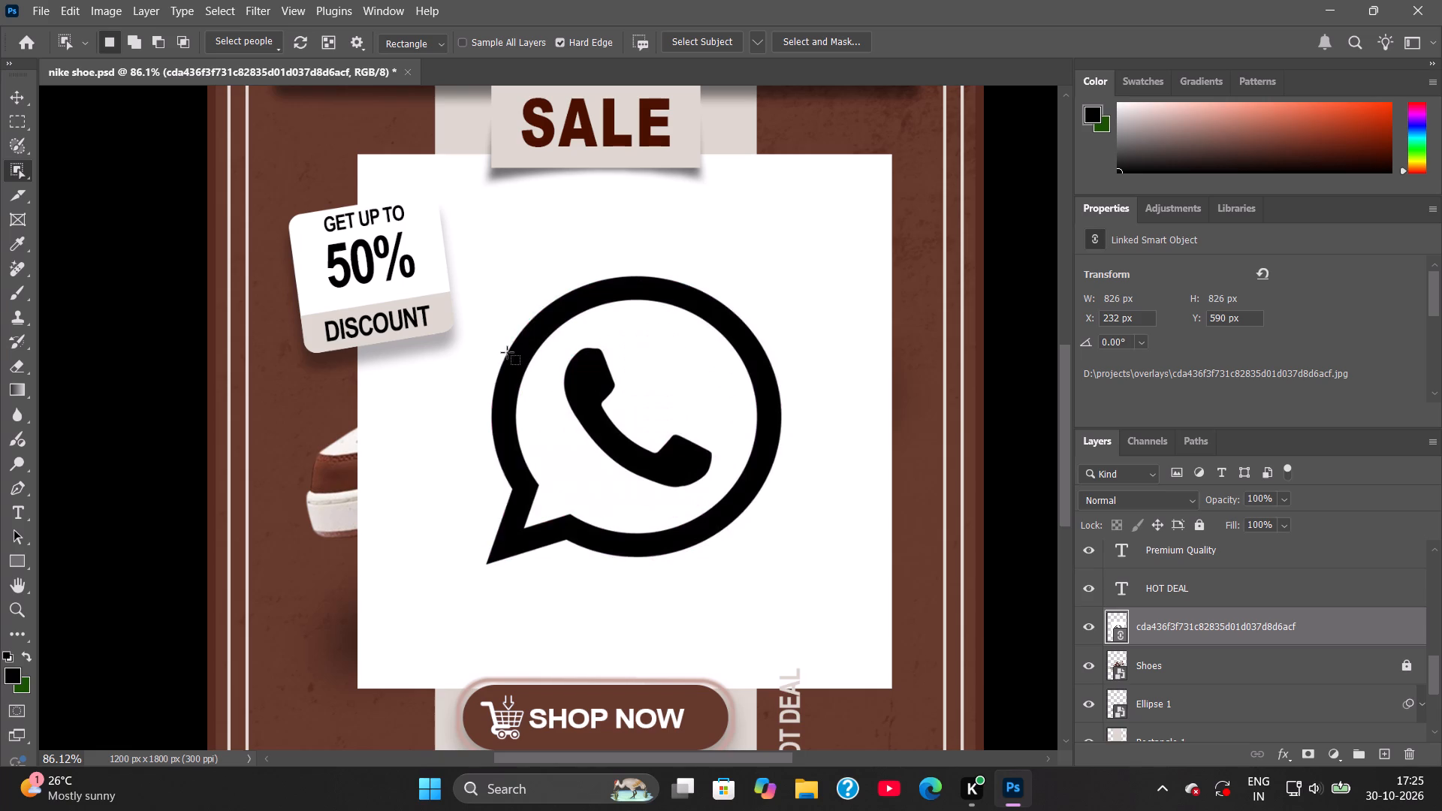
left_click(25, 176)
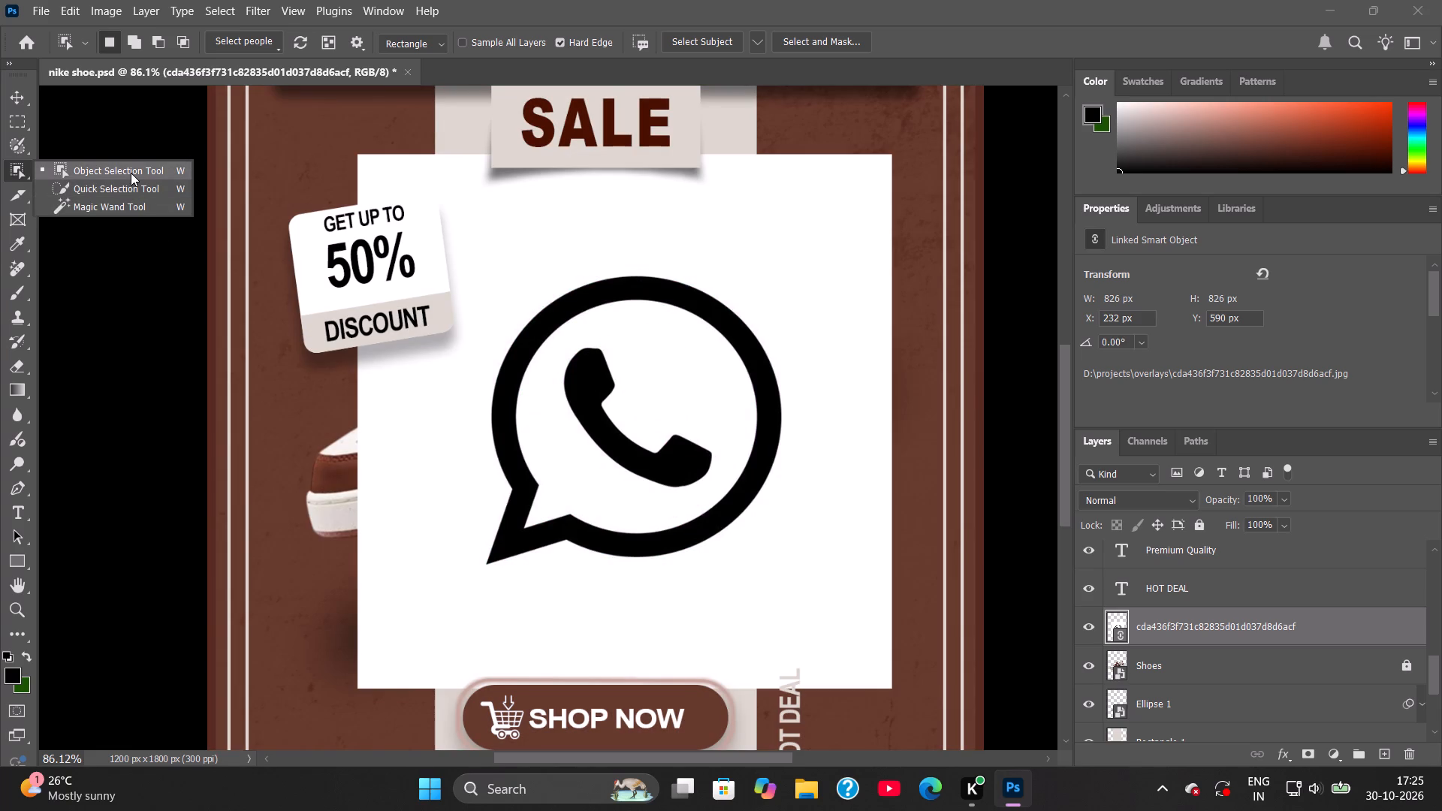
left_click(125, 194)
left_click_drag(587, 368, 587, 372)
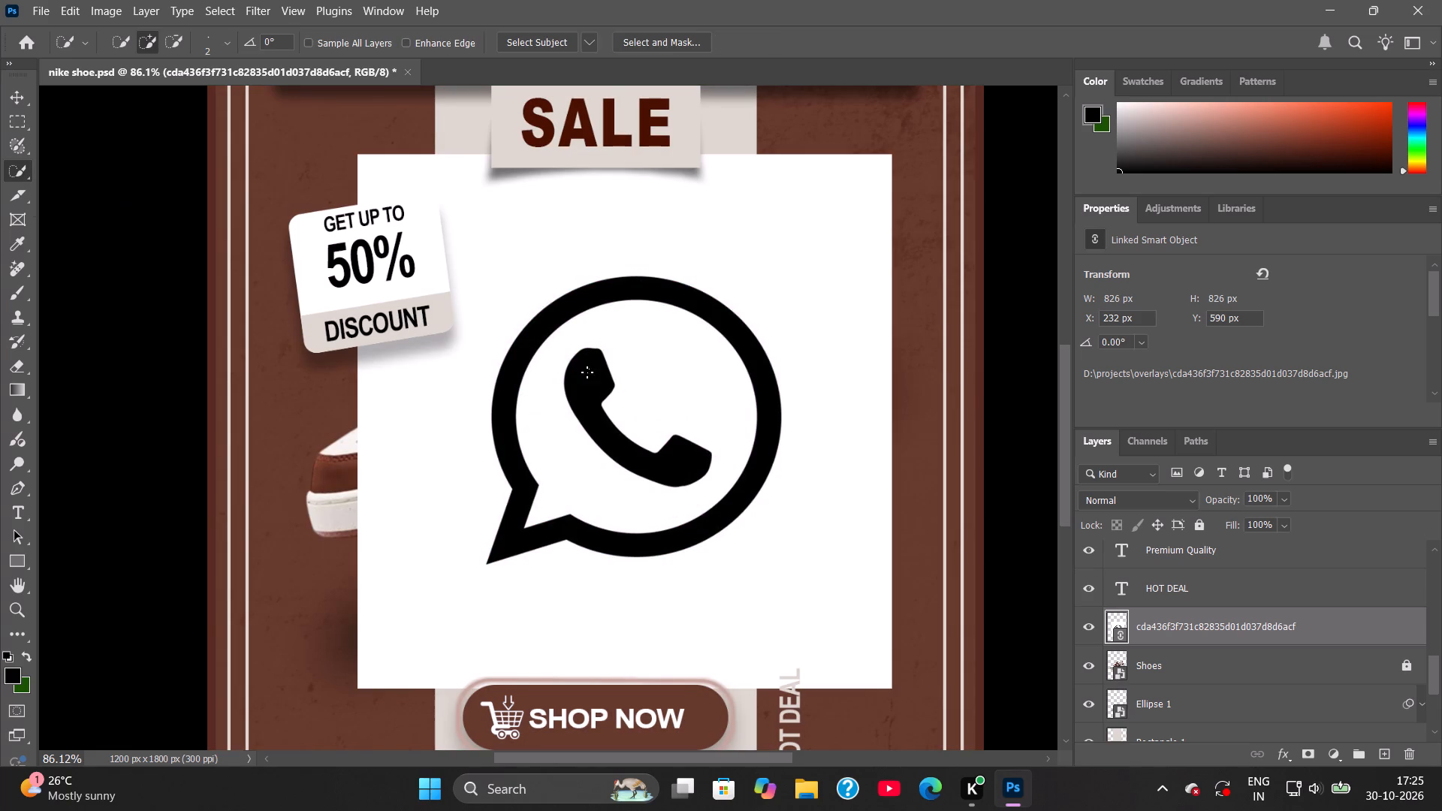
left_click_drag(587, 372, 644, 461)
Refine the selection along the pointed corner at the handset's lower end so it follows the black edge.
scroll(677, 453, "up", 20, "alt")
scroll(677, 453, "up", 2, "alt")
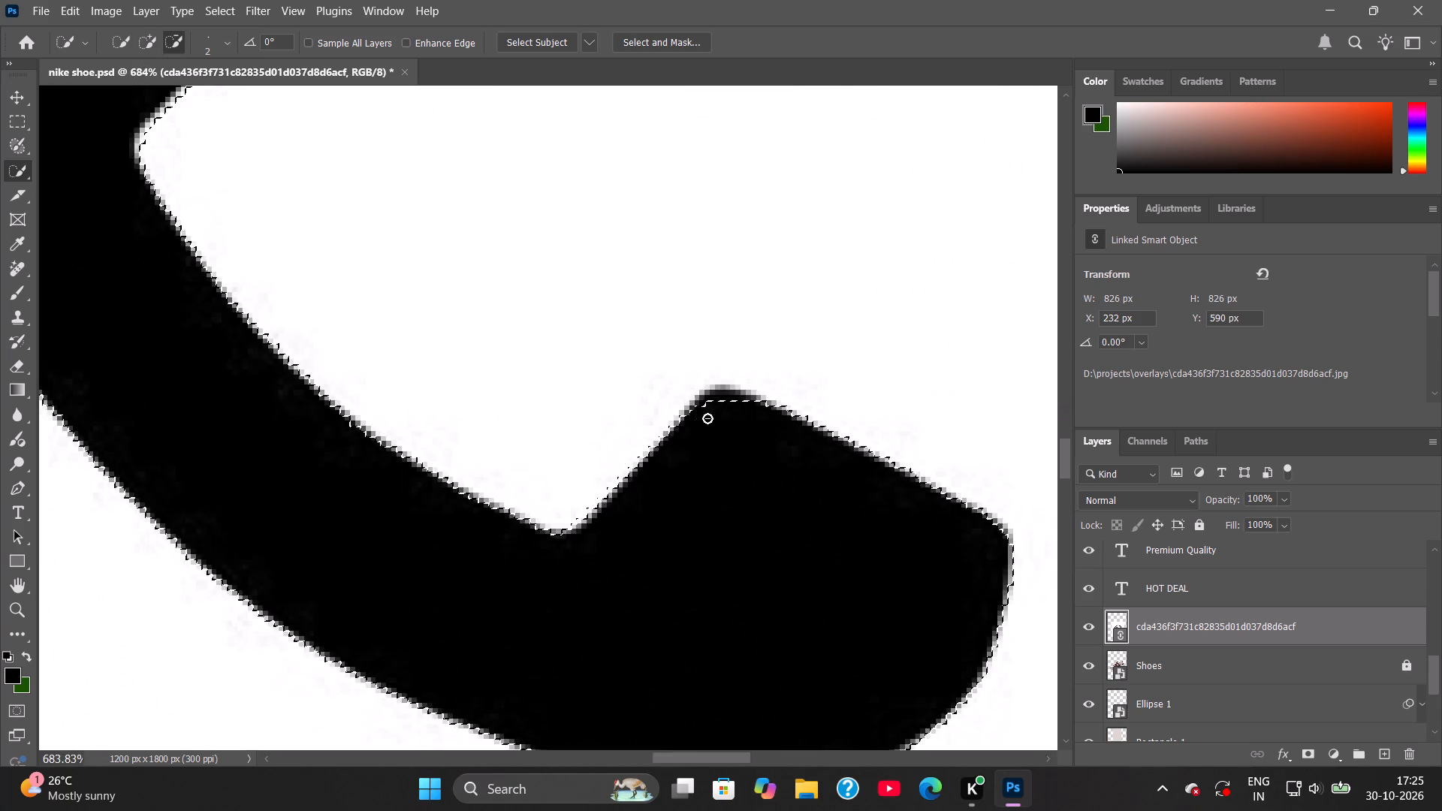
scroll(707, 418, "up", 12, "alt")
left_click_drag(771, 356, 645, 444)
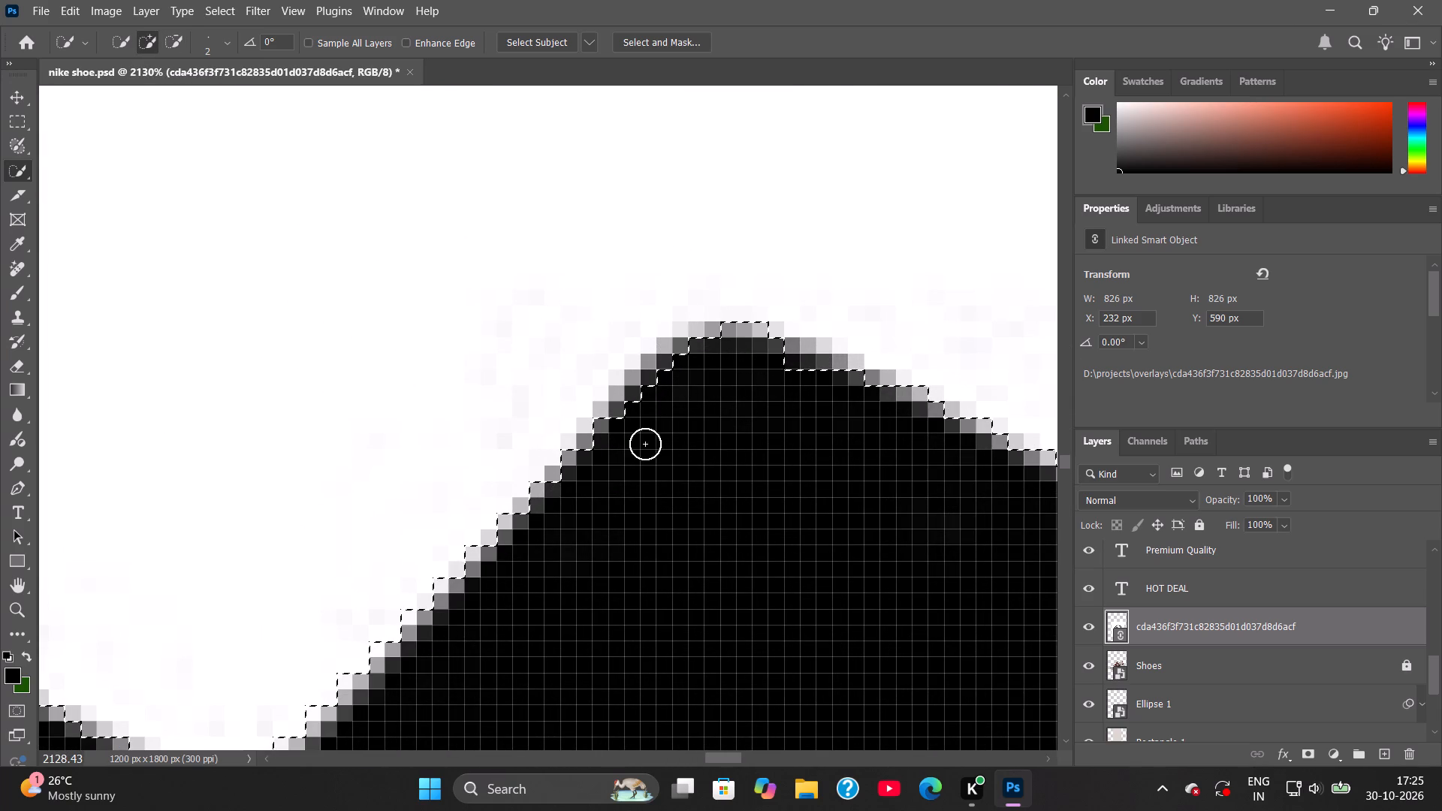
left_click_drag(645, 444, 643, 448)
left_click_drag(758, 355, 986, 451)
Extend the selection along the outer left edge of the handset's upper end to follow its black outline.
scroll(709, 444, "down", 2, "alt")
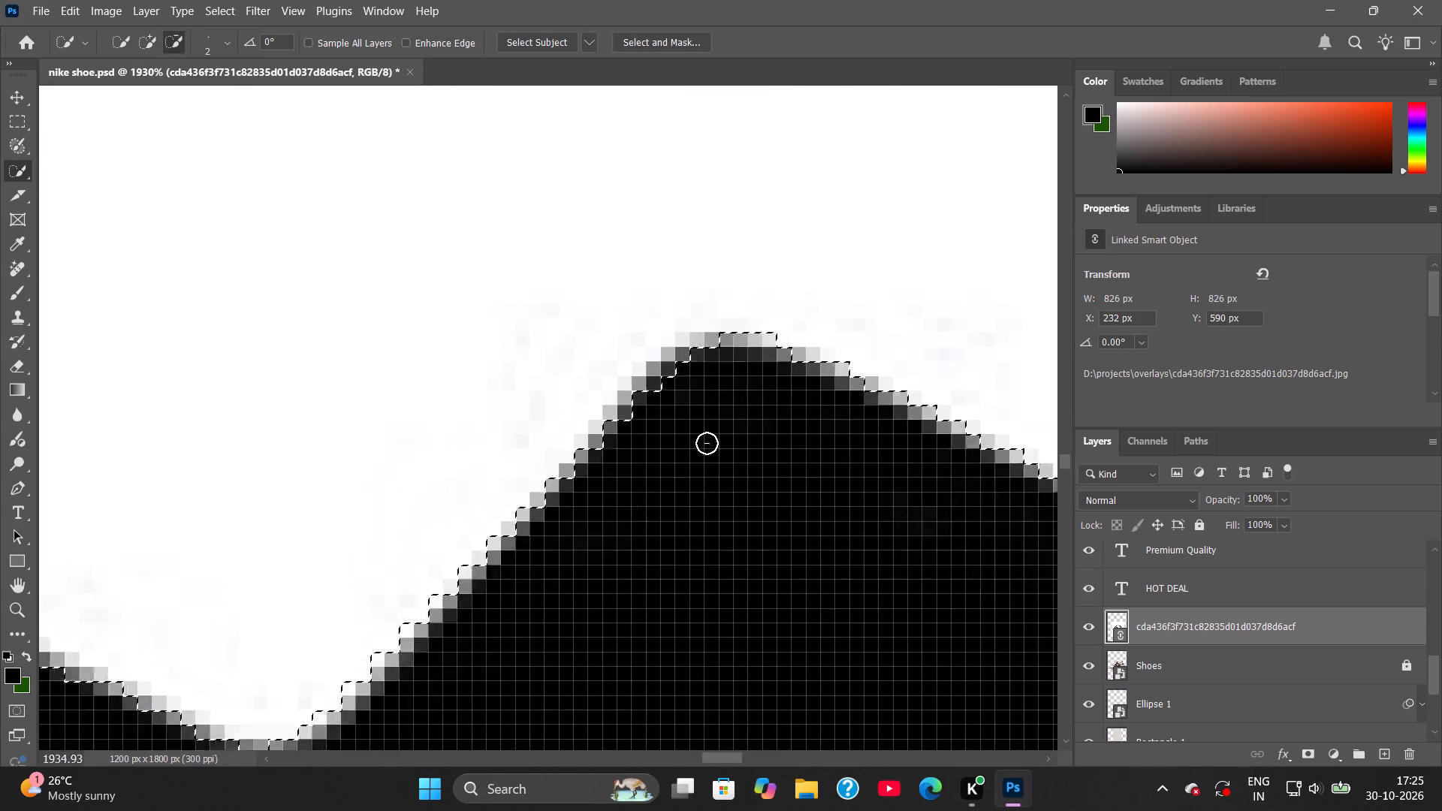
scroll(707, 443, "down", 11, "alt")
scroll(552, 460, "down", 9, "alt")
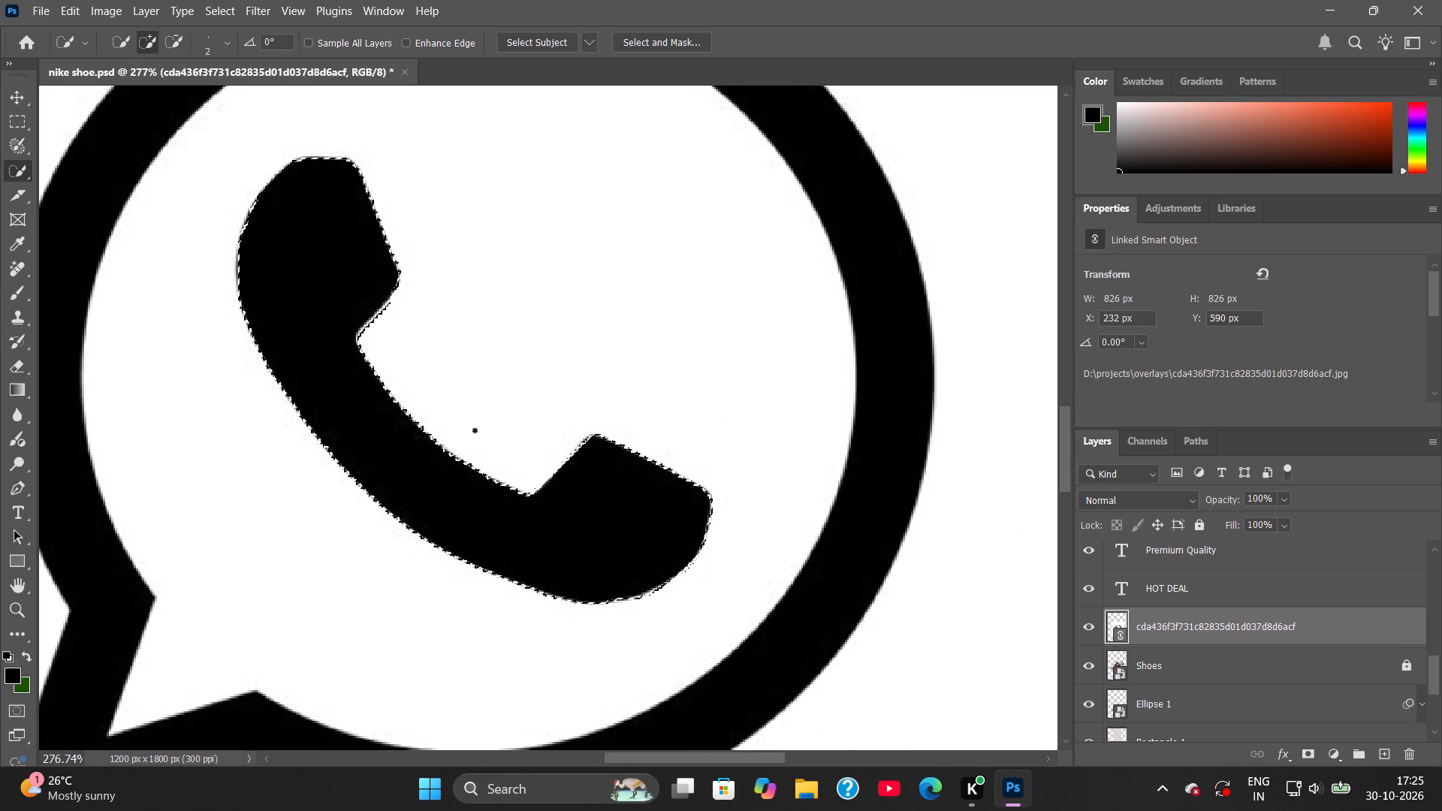
scroll(216, 253, "up", 12, "alt")
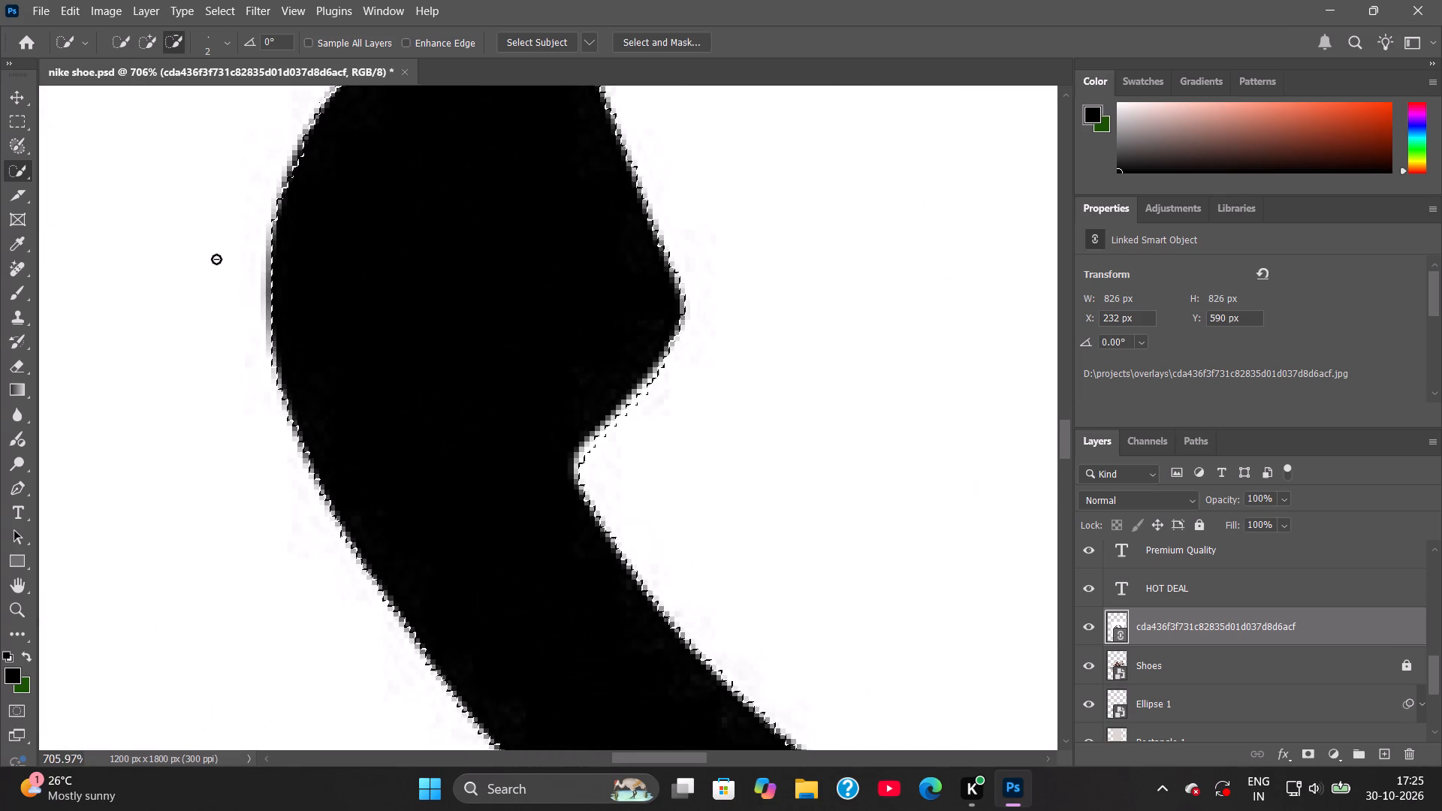
scroll(216, 259, "up", 16, "alt")
left_click_drag(524, 254, 532, 552)
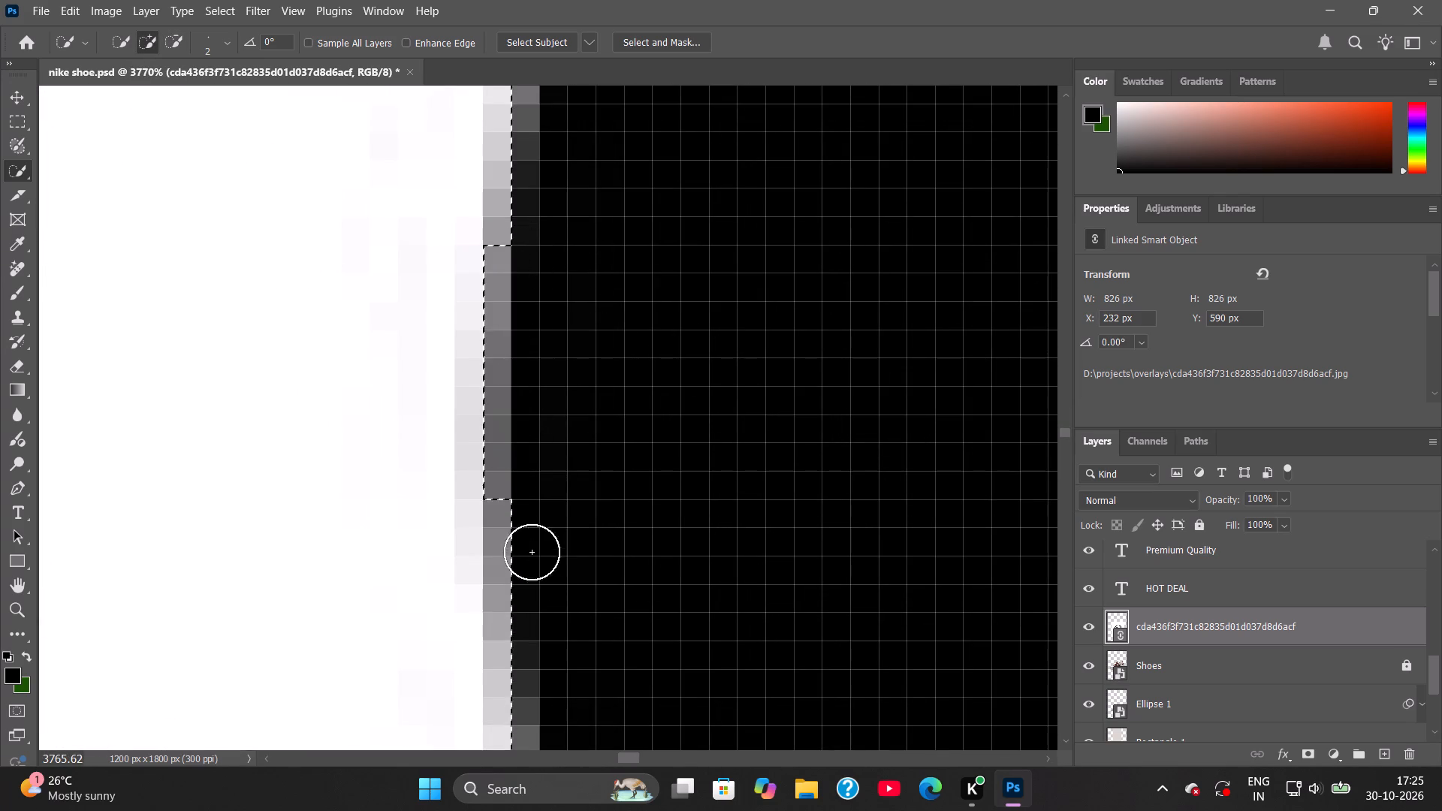
left_click_drag(532, 552, 543, 638)
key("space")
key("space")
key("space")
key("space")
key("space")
left_click_drag(555, 277, 564, 454)
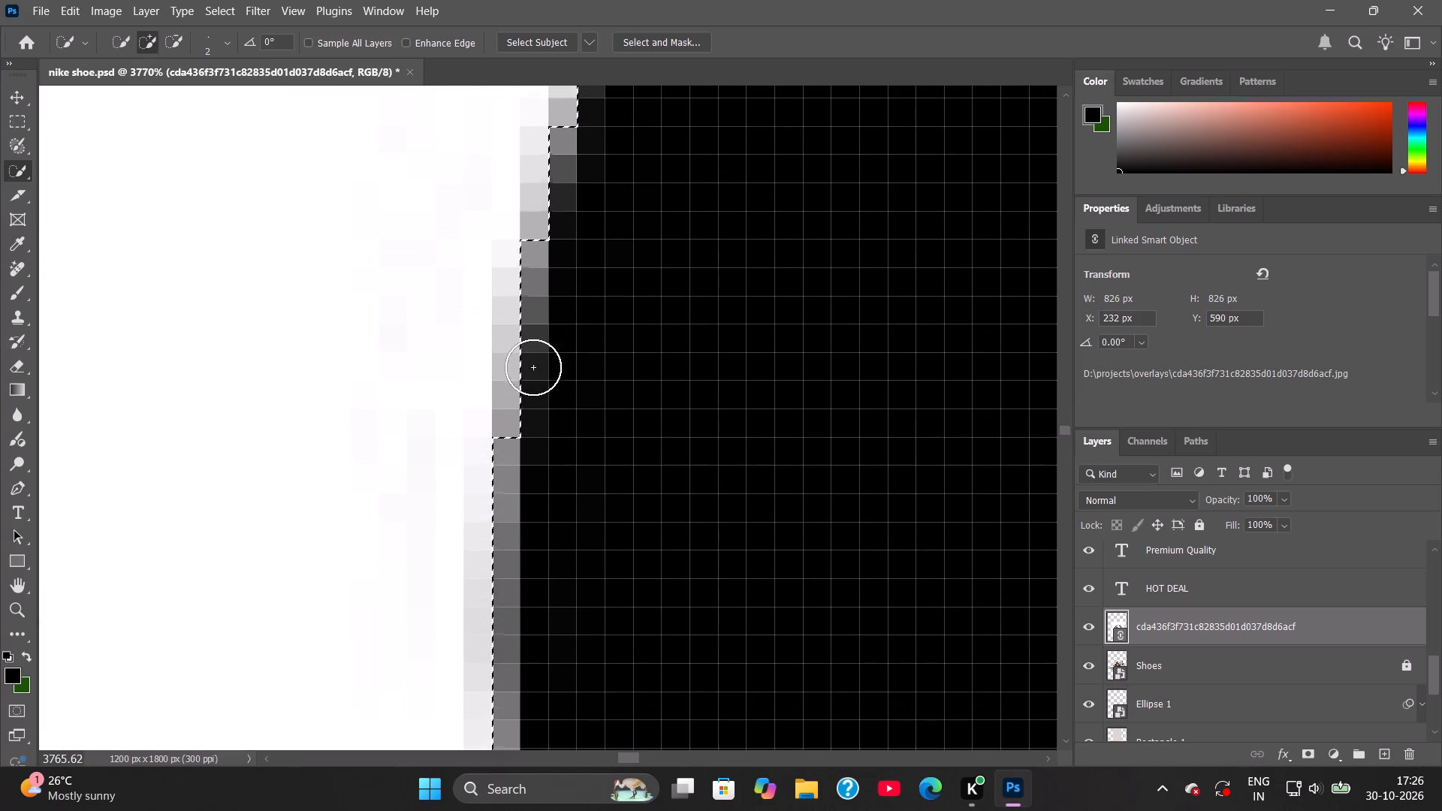
left_click_drag(532, 333, 536, 467)
scroll(593, 381, "down", 20, "alt")
scroll(593, 381, "down", 4, "alt")
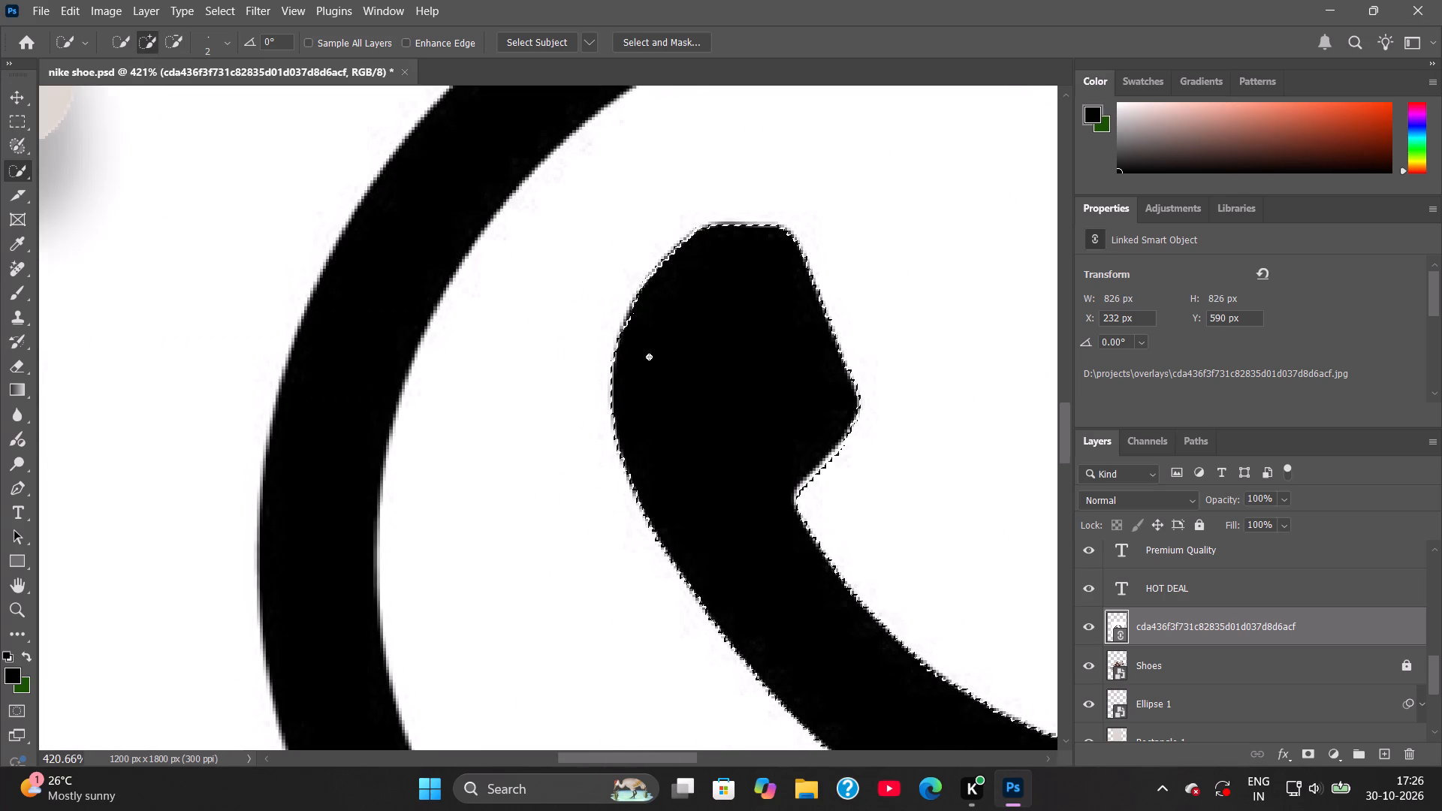
Examine the selection outline along the rest of the handset and in the whole icon.
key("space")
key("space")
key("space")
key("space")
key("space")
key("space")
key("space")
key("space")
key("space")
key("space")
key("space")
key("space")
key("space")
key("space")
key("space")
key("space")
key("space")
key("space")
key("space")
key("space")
left_click_drag(698, 291, 503, 159)
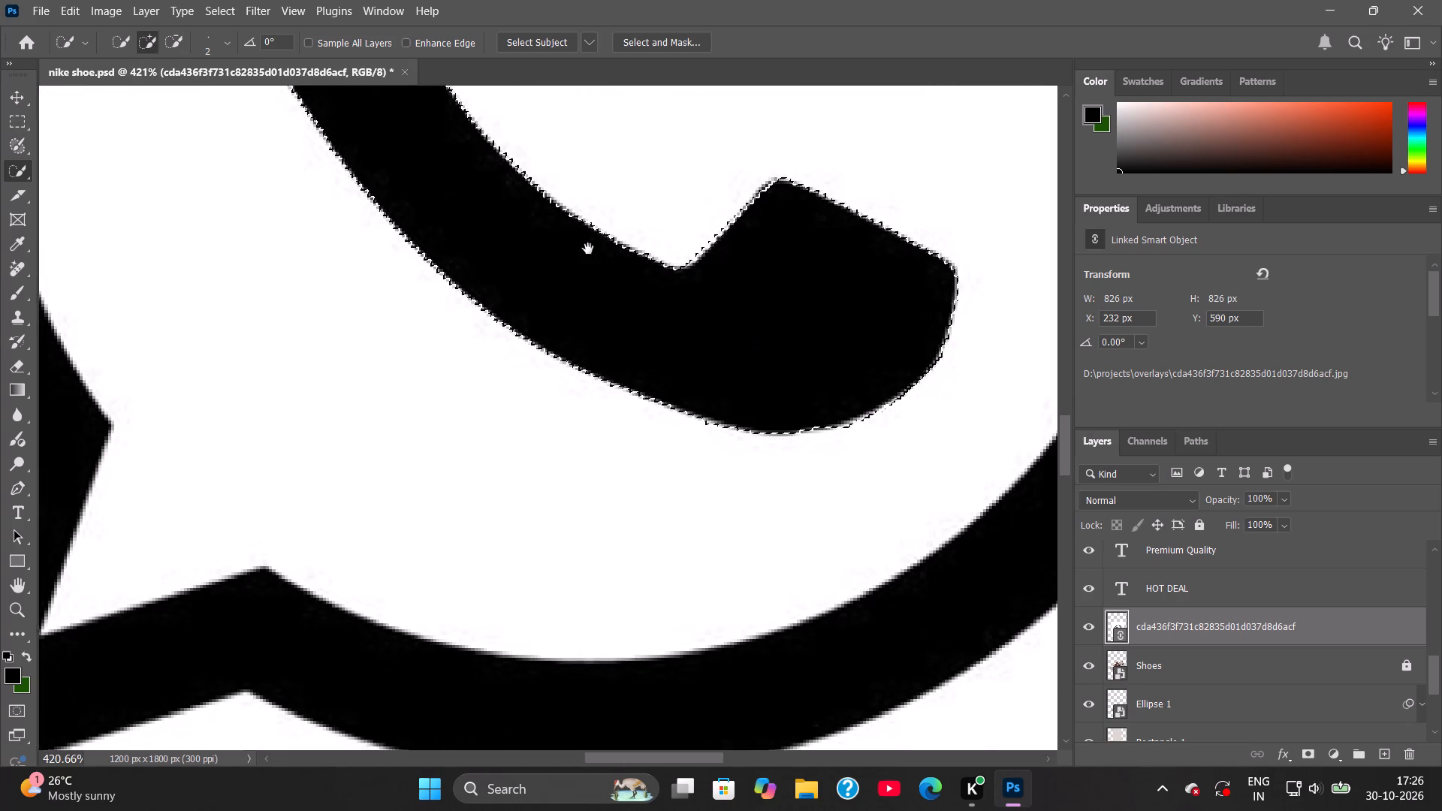
scroll(588, 249, "down", 16, "alt")
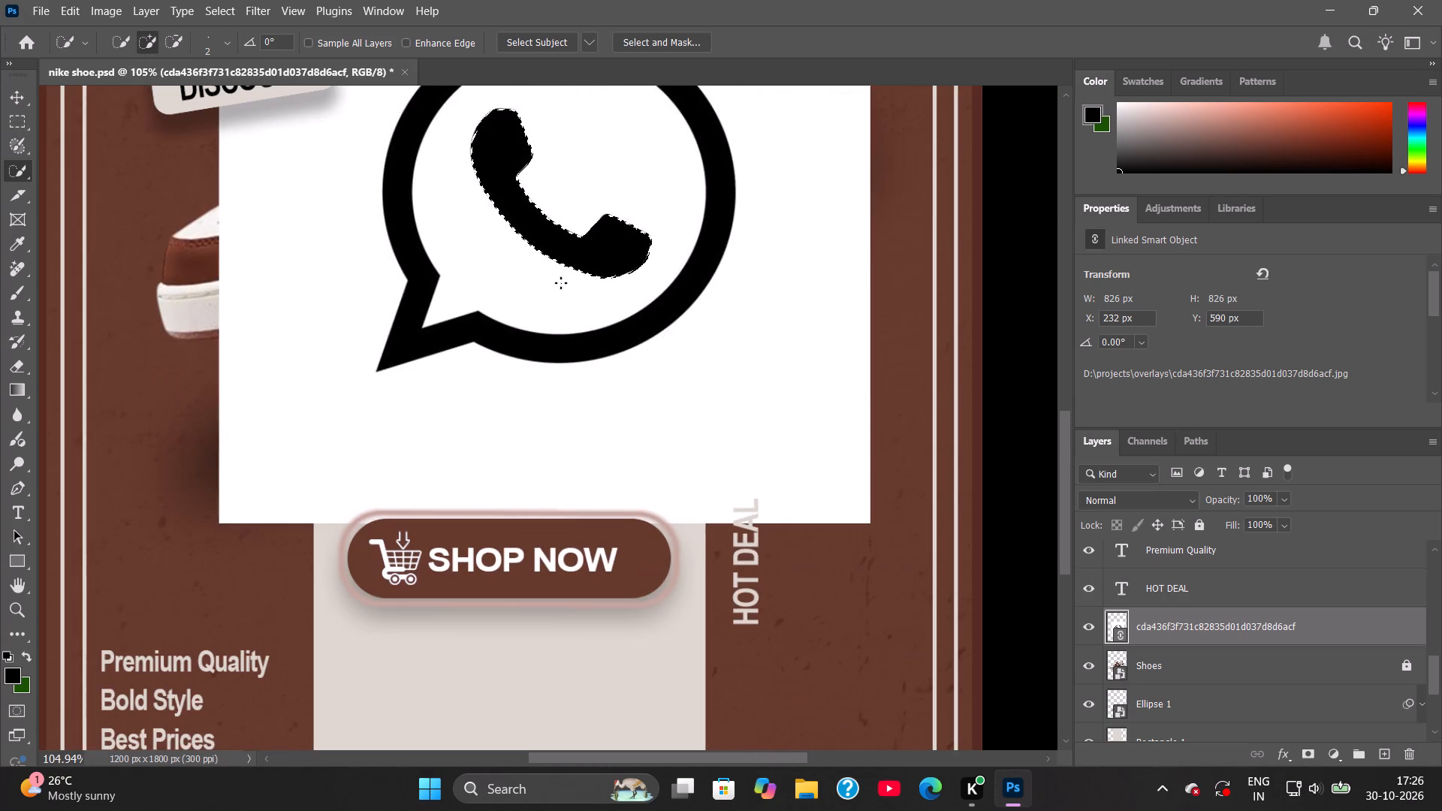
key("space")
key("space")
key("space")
left_click_drag(557, 294, 568, 445)
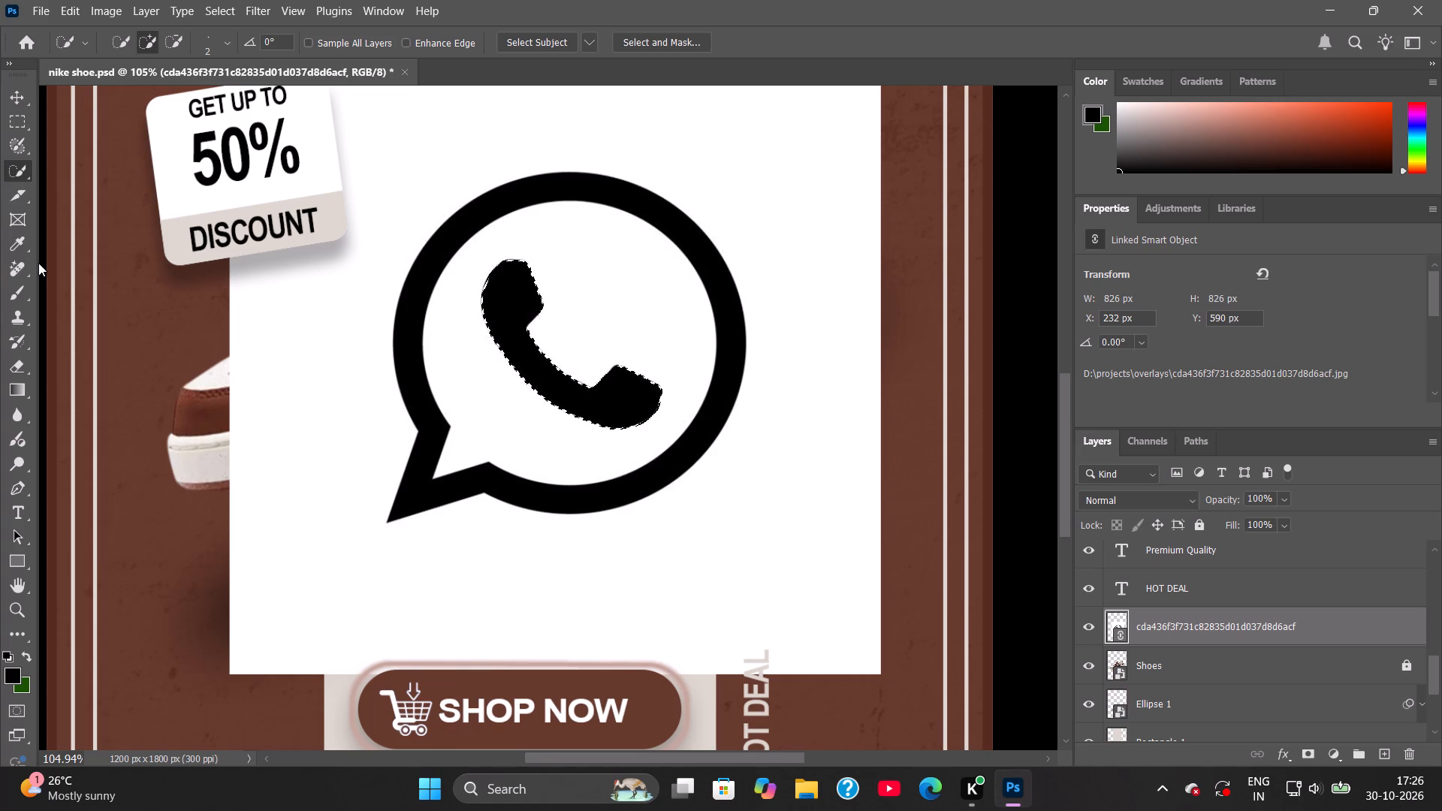
Pick the Brush tool and open the foreground colour for editing.
left_click(13, 342)
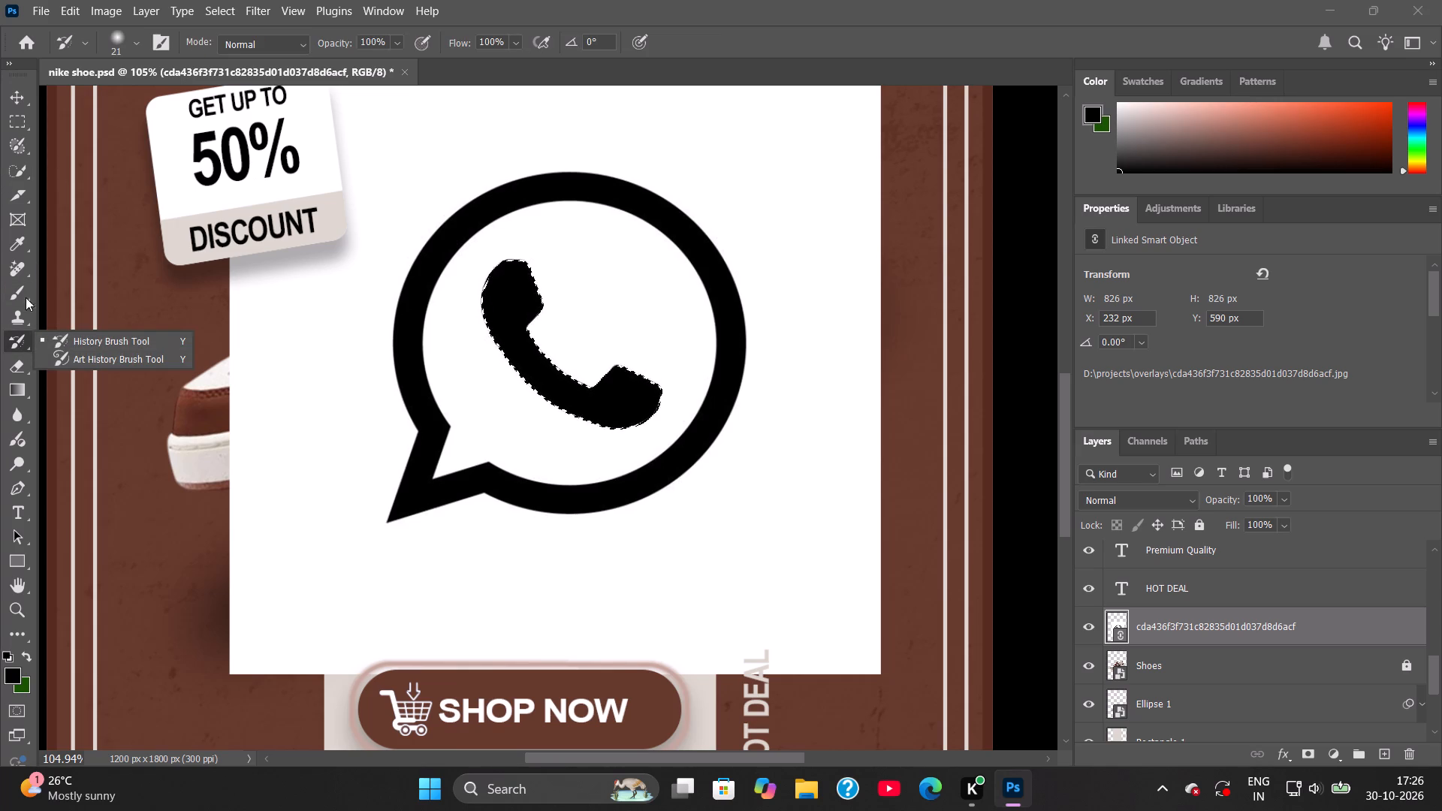
left_click(14, 285)
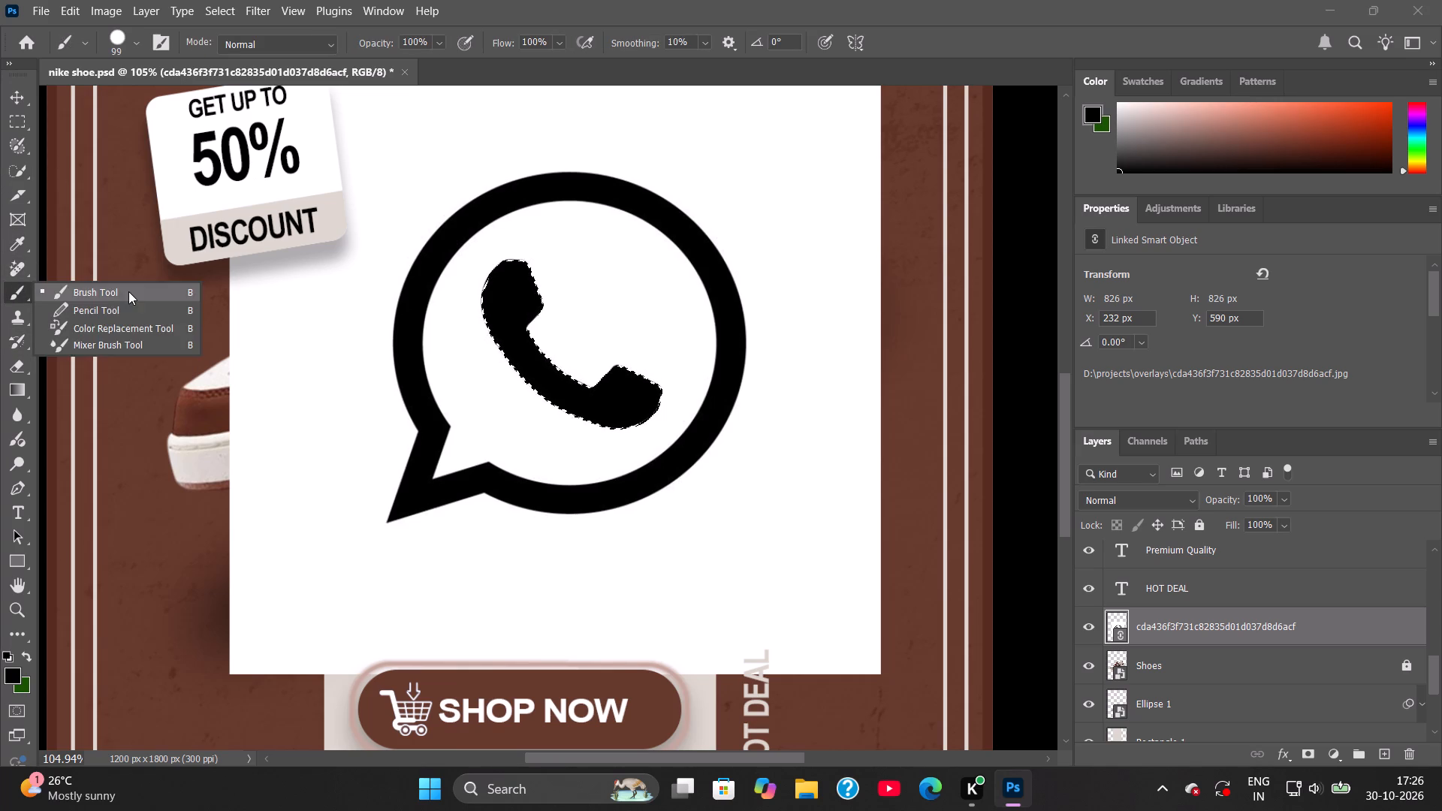
left_click(128, 291)
left_click(11, 670)
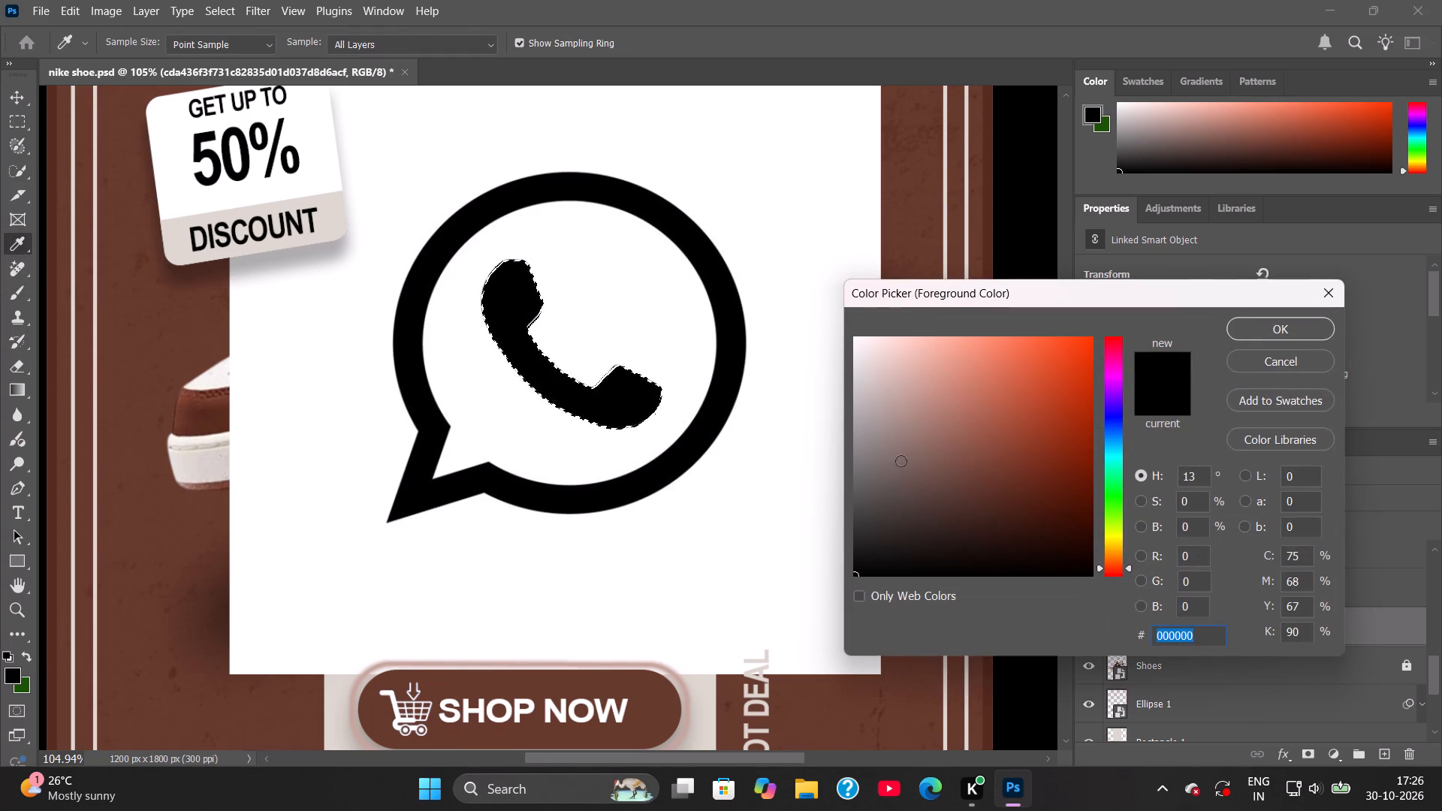
Rasterize the placed WhatsApp icon layer and paint the selected phone handset white with the Brush tool.
left_click_drag(900, 458, 726, 191)
left_click(1269, 332)
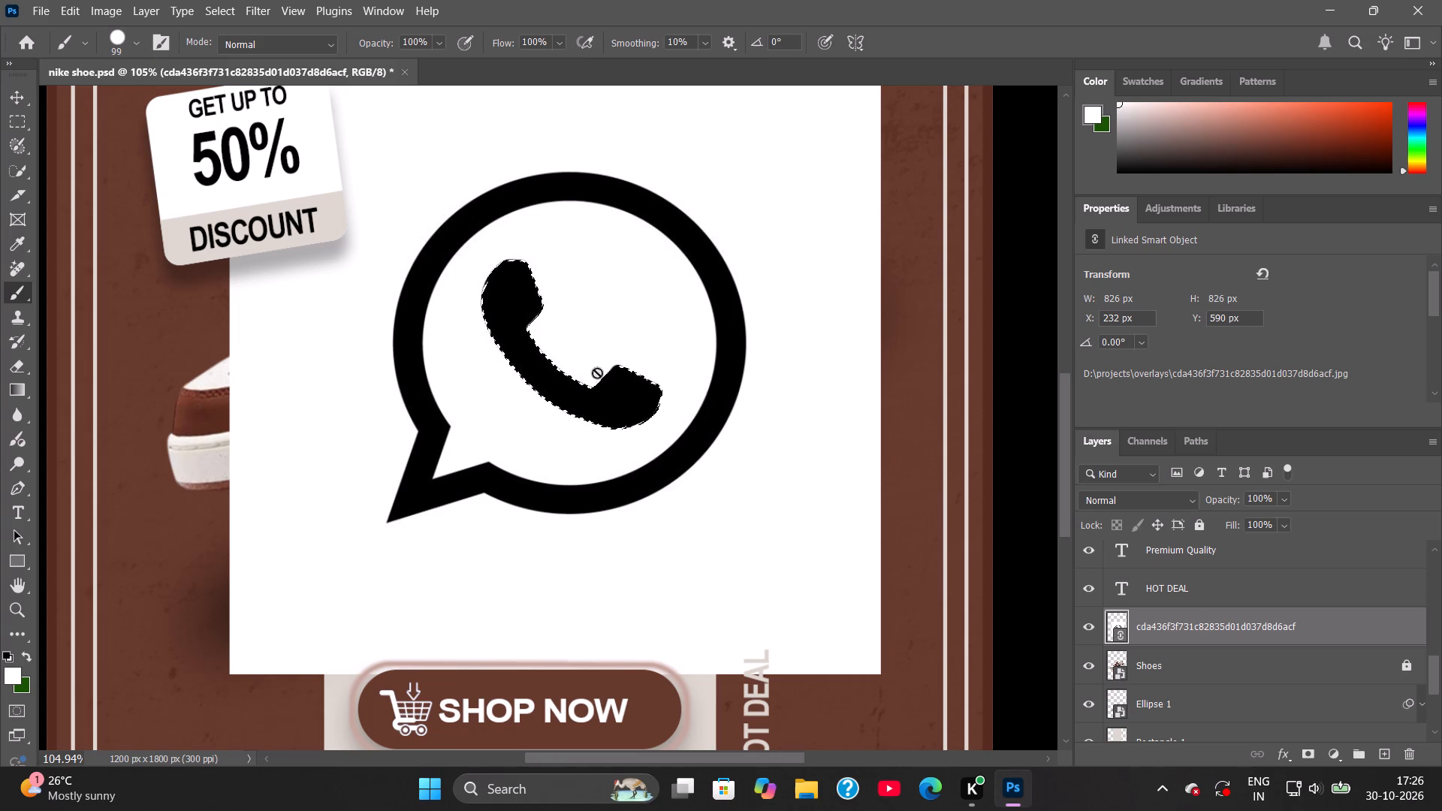
left_click(517, 301)
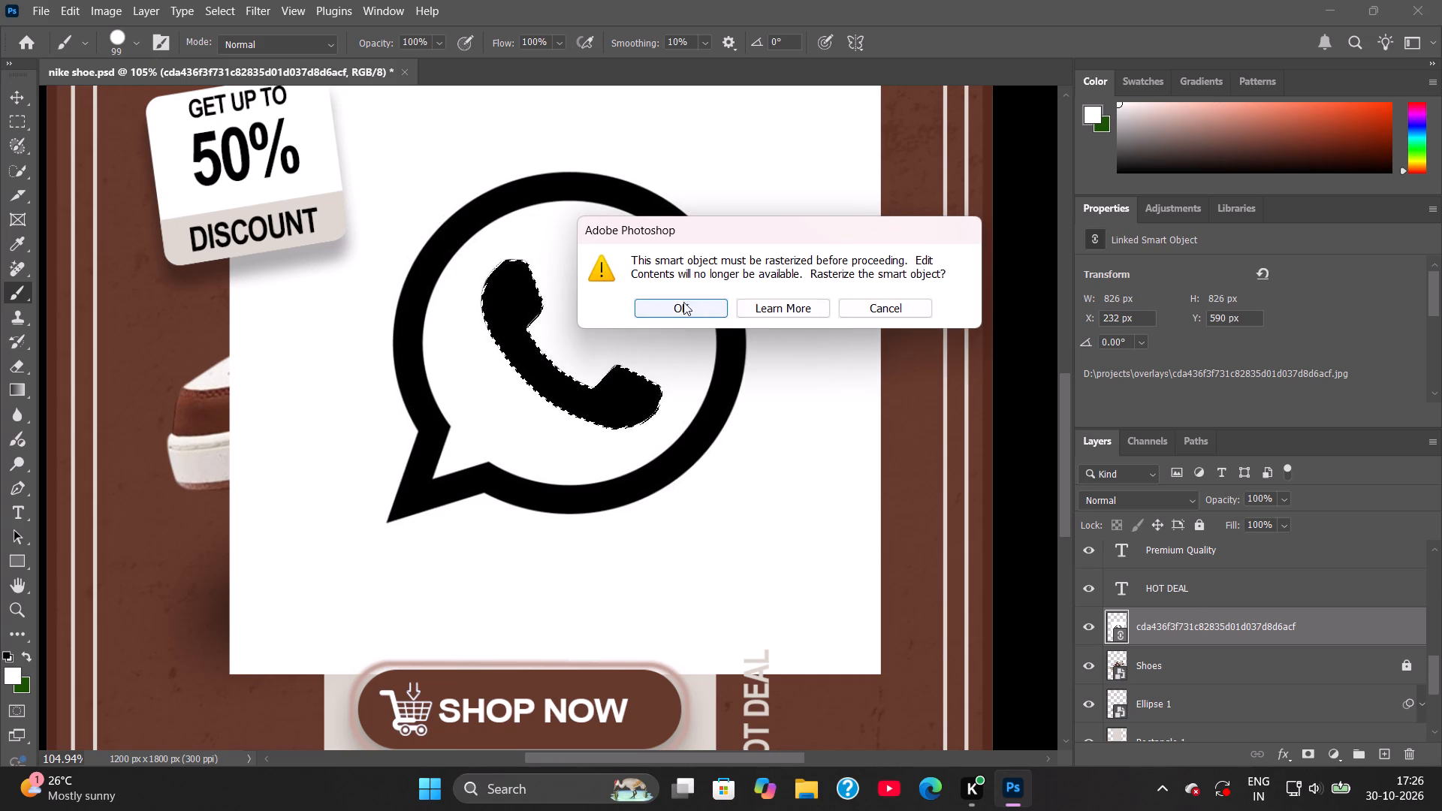
left_click(681, 302)
left_click_drag(514, 291, 581, 404)
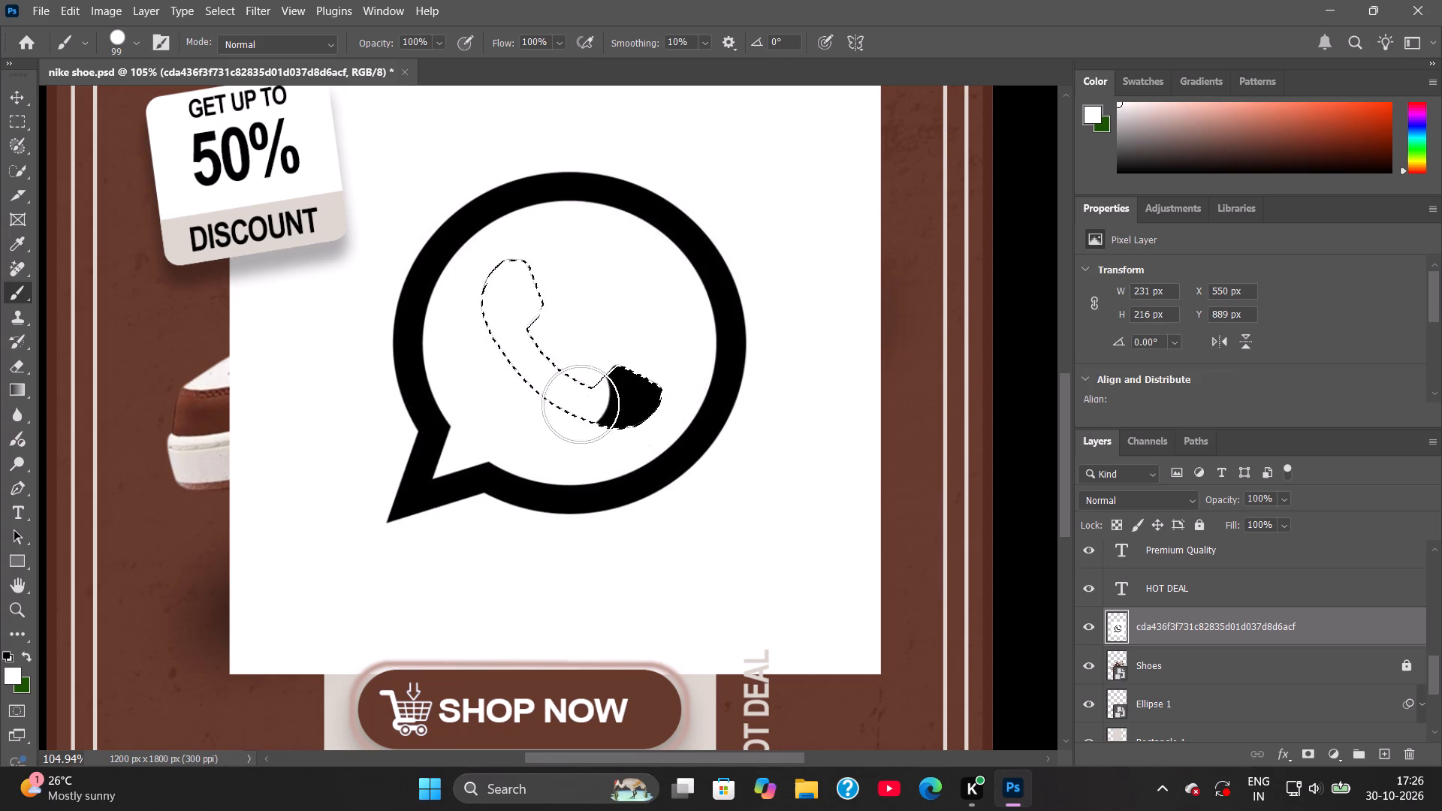
left_click_drag(581, 404, 567, 393)
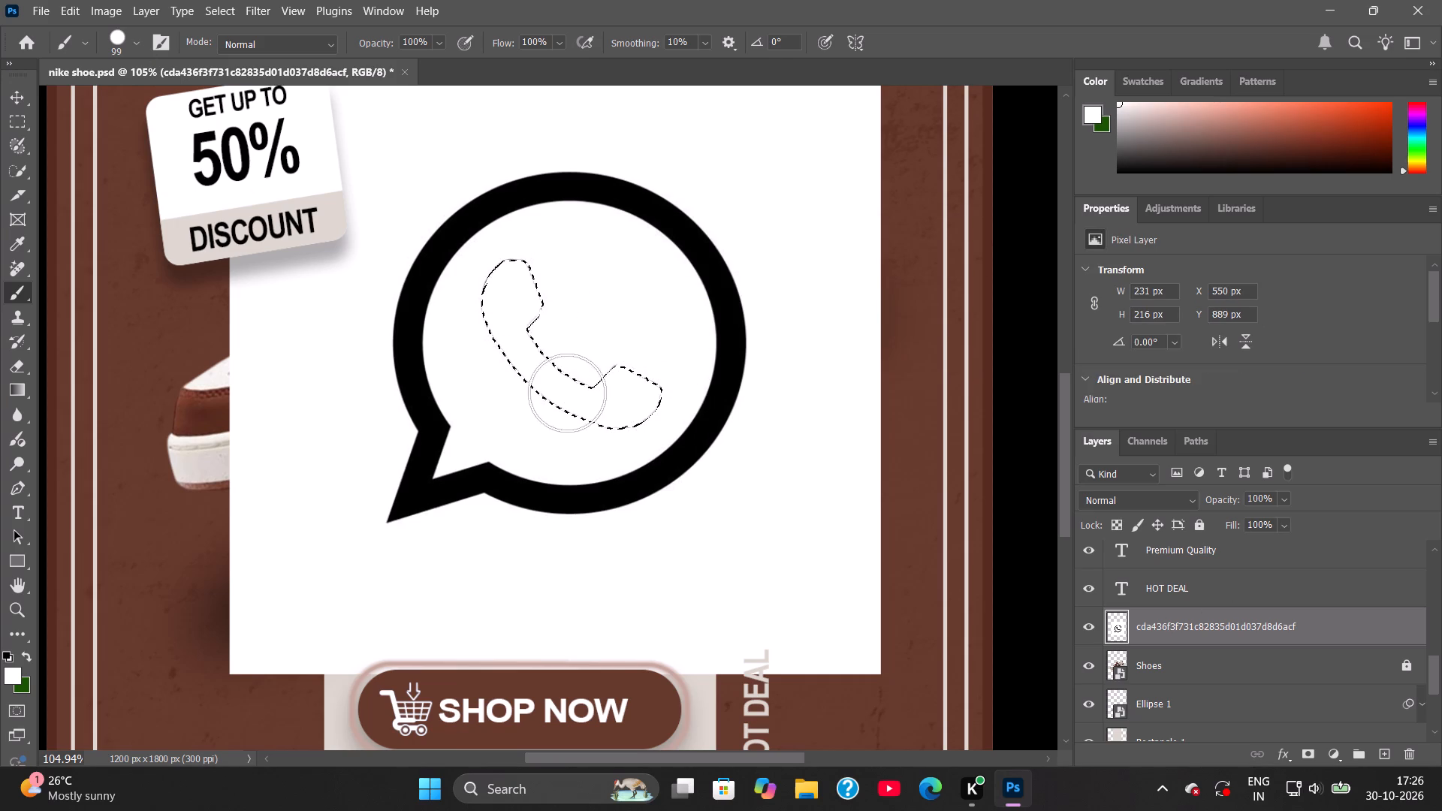
left_click_drag(567, 393, 506, 306)
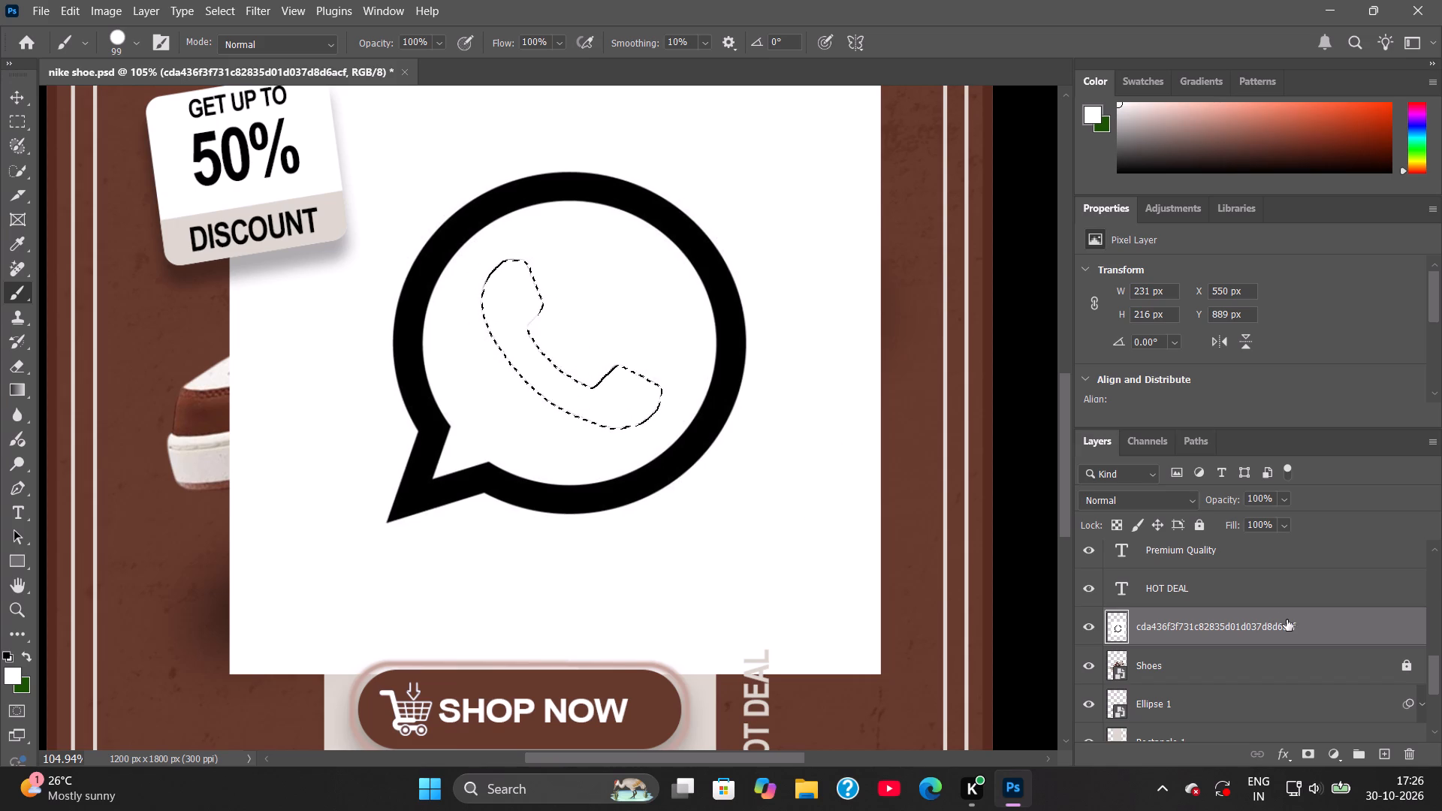
Copy the selected white handset to its own layer and delete the original WhatsApp image layer.
key("ctrl+j")
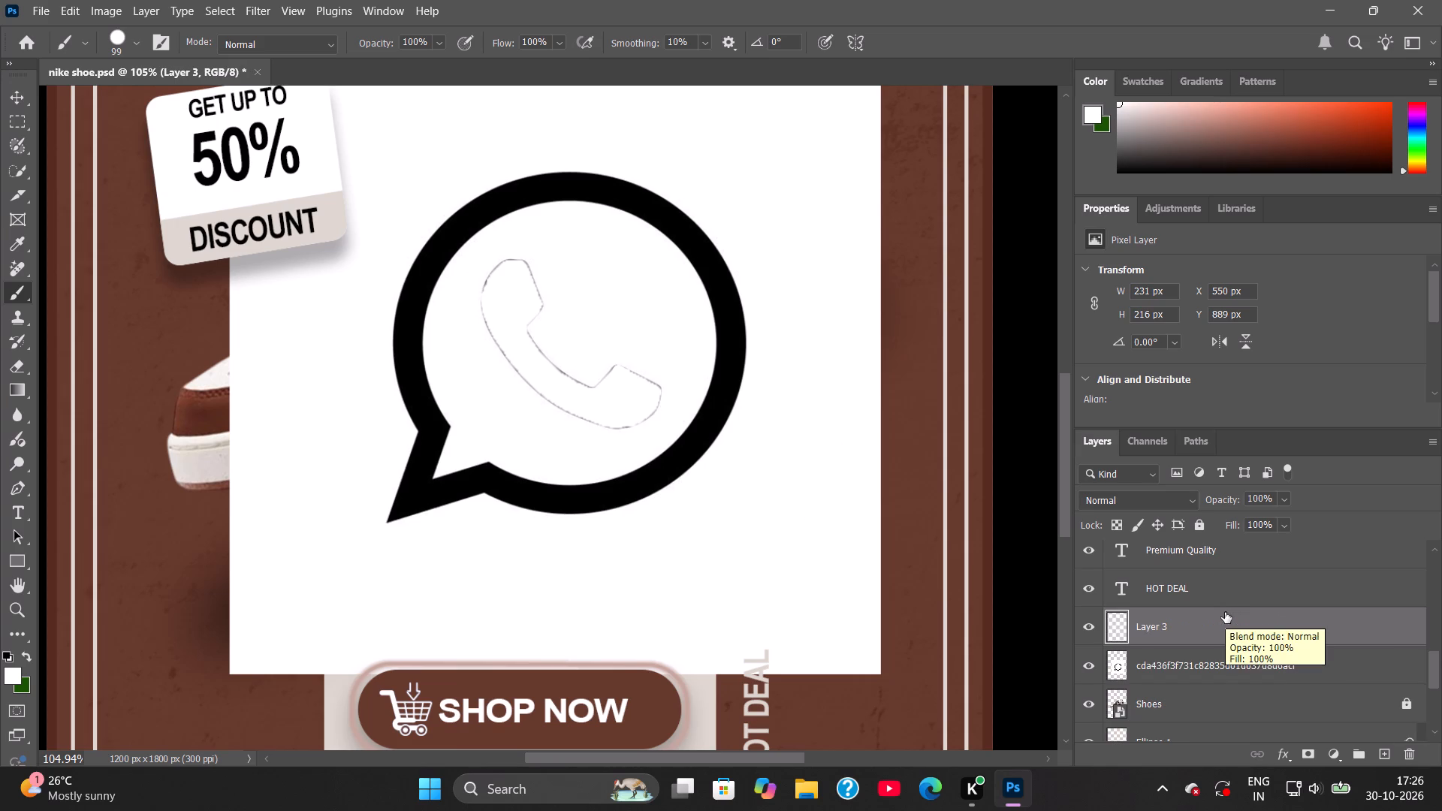
left_click(1158, 656)
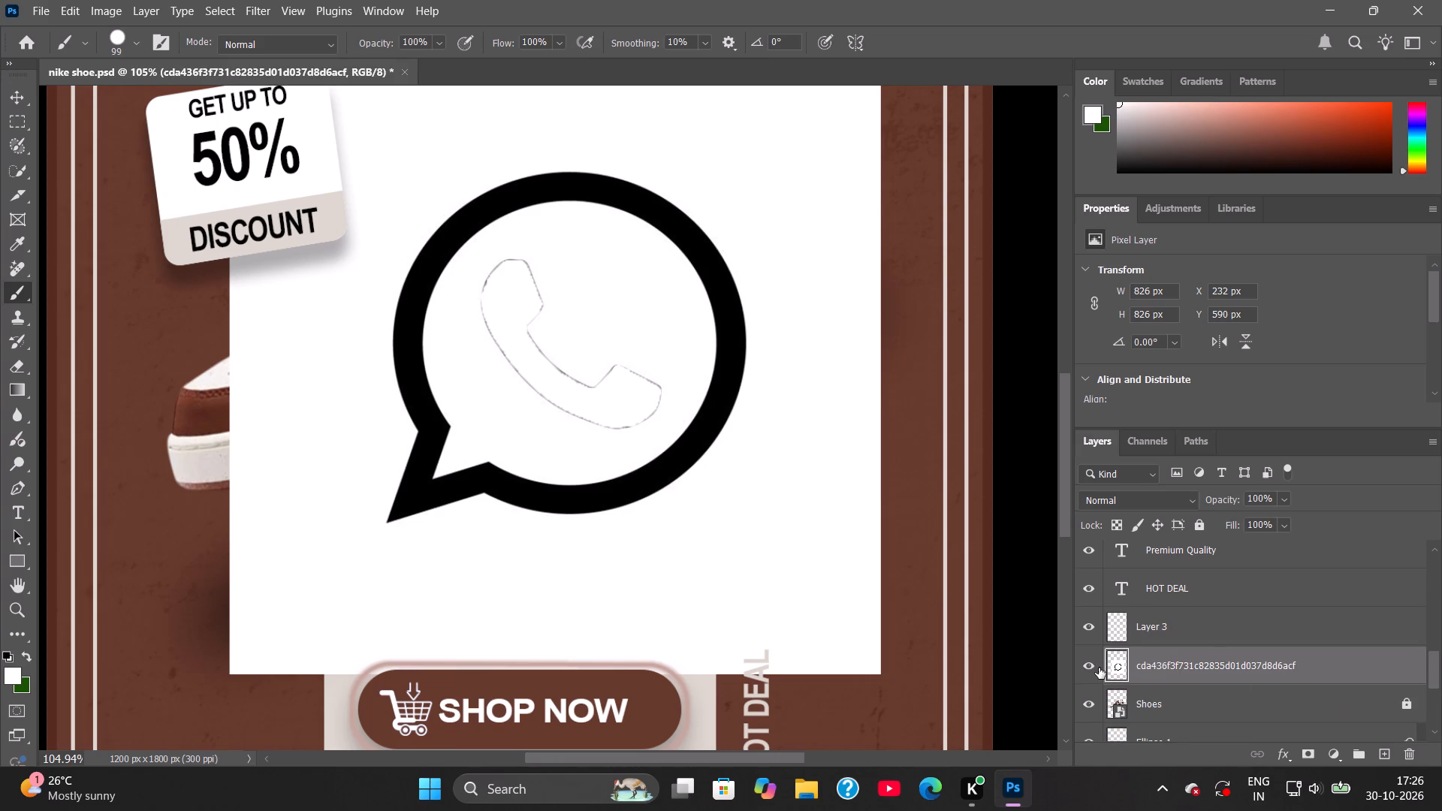
left_click(1088, 668)
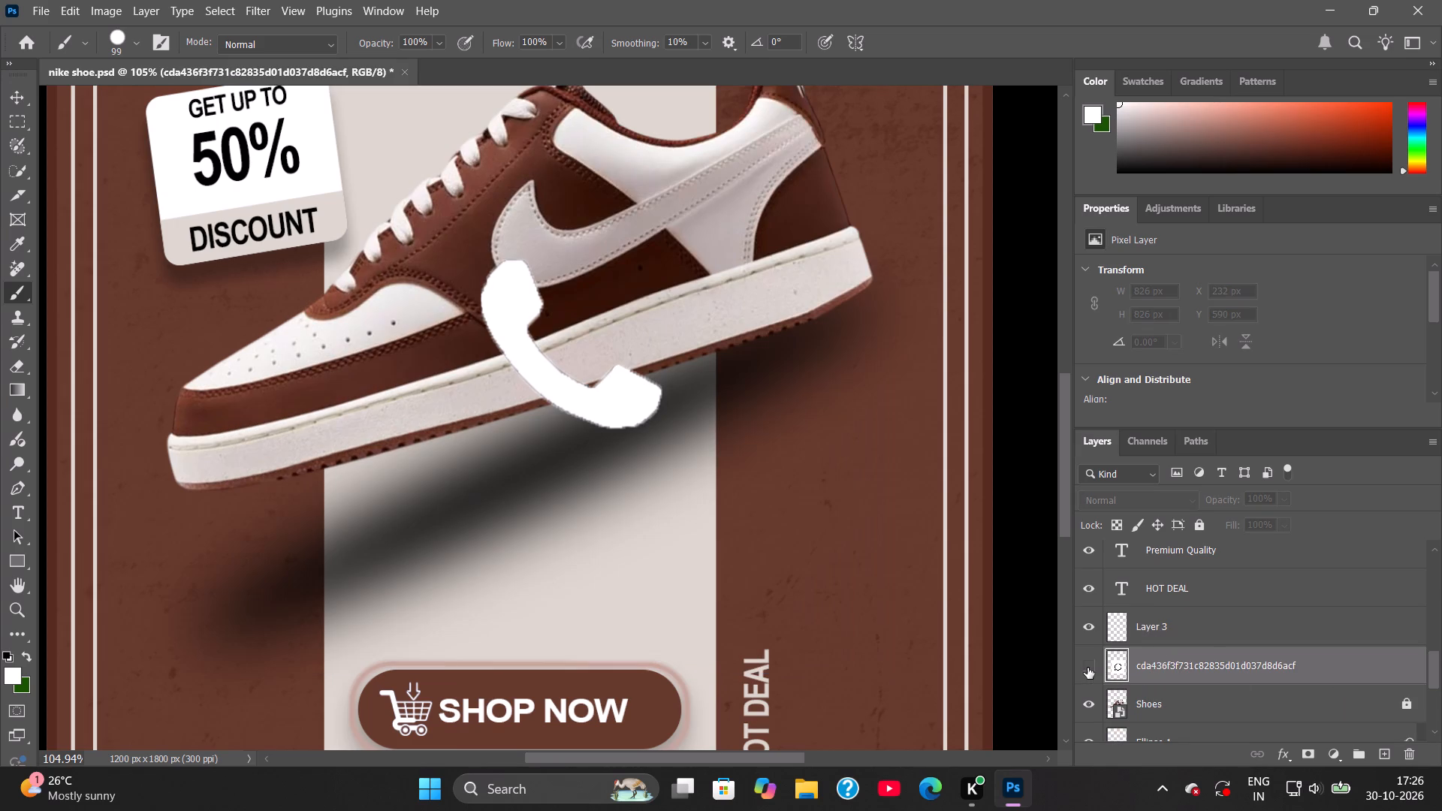
left_click(1088, 668)
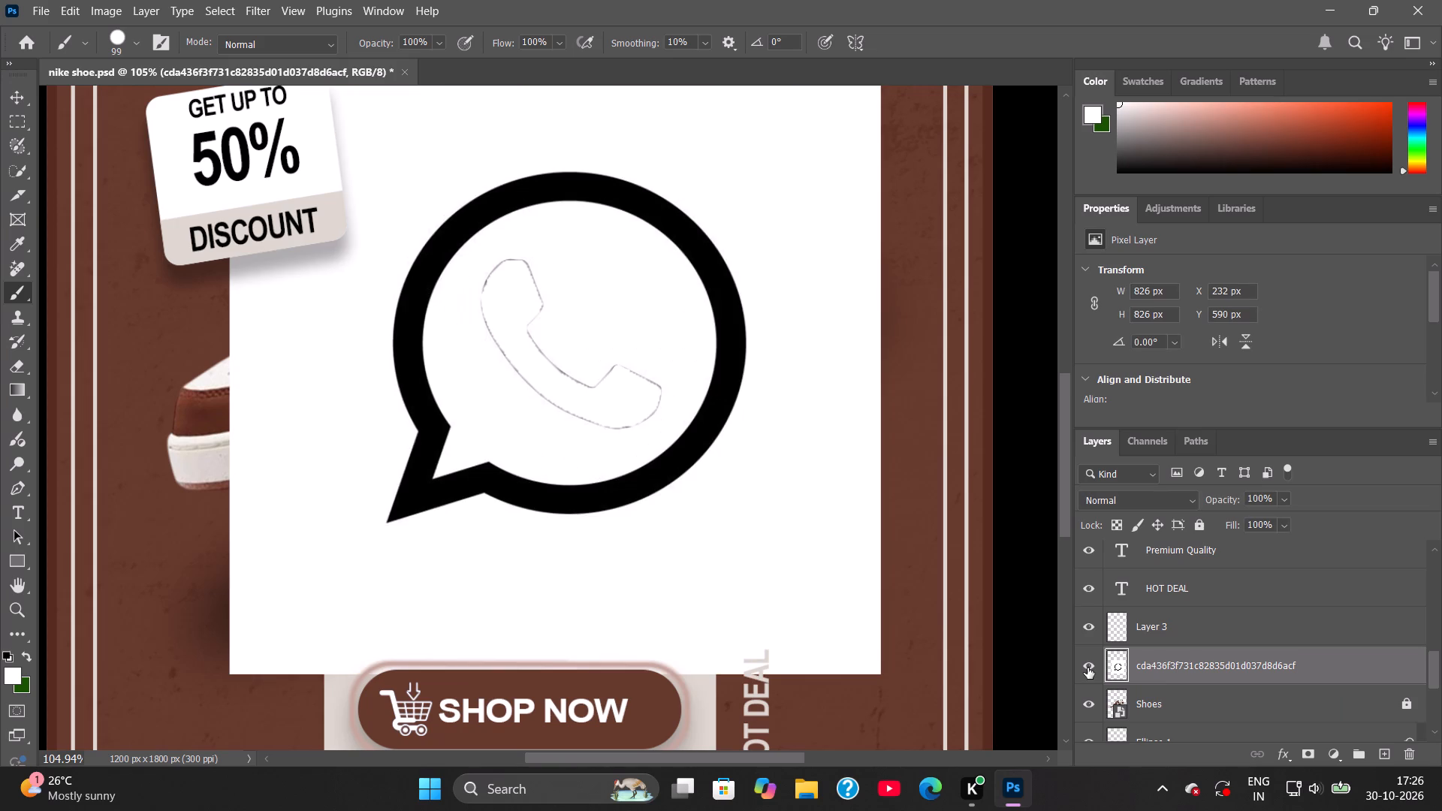
left_click(1156, 667)
key("Delete")
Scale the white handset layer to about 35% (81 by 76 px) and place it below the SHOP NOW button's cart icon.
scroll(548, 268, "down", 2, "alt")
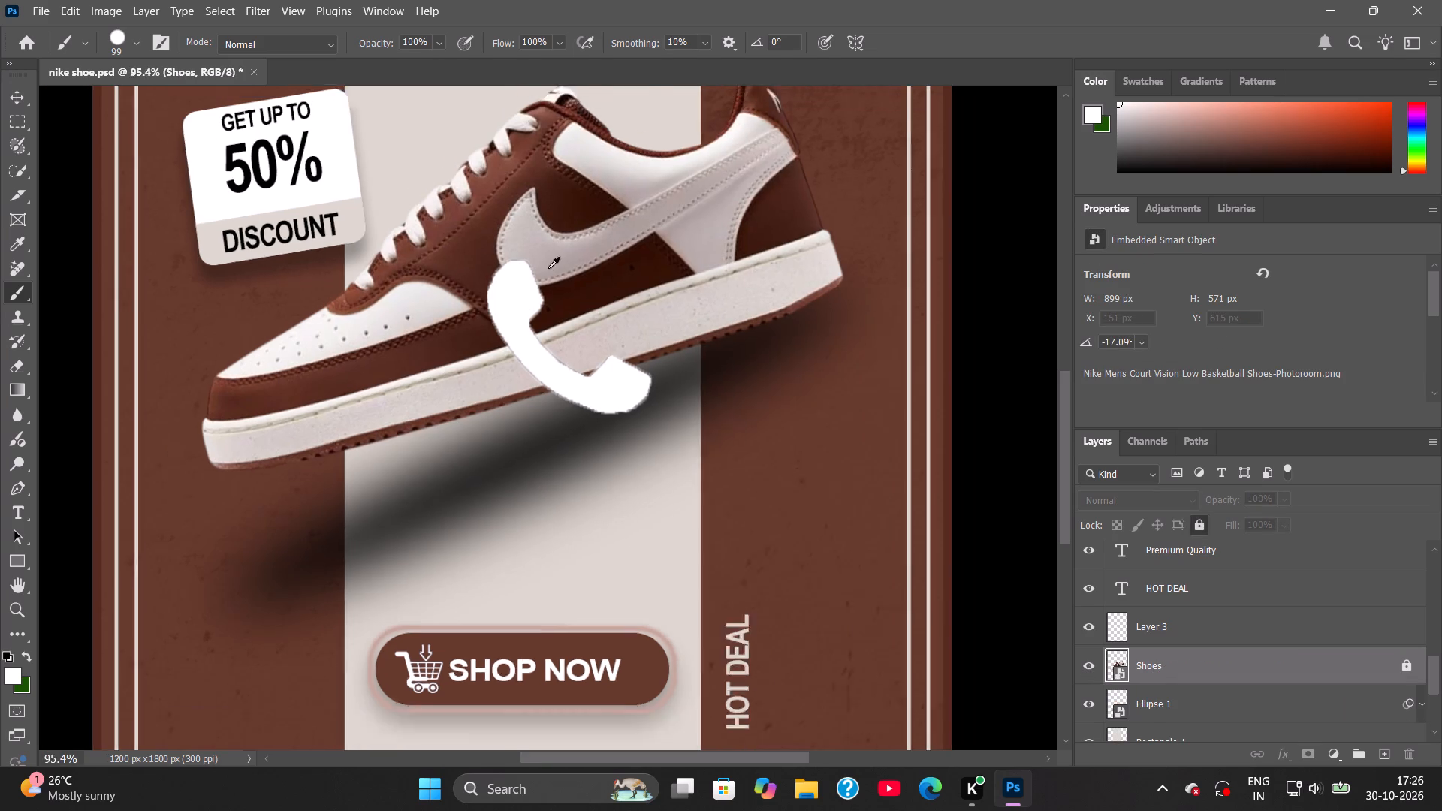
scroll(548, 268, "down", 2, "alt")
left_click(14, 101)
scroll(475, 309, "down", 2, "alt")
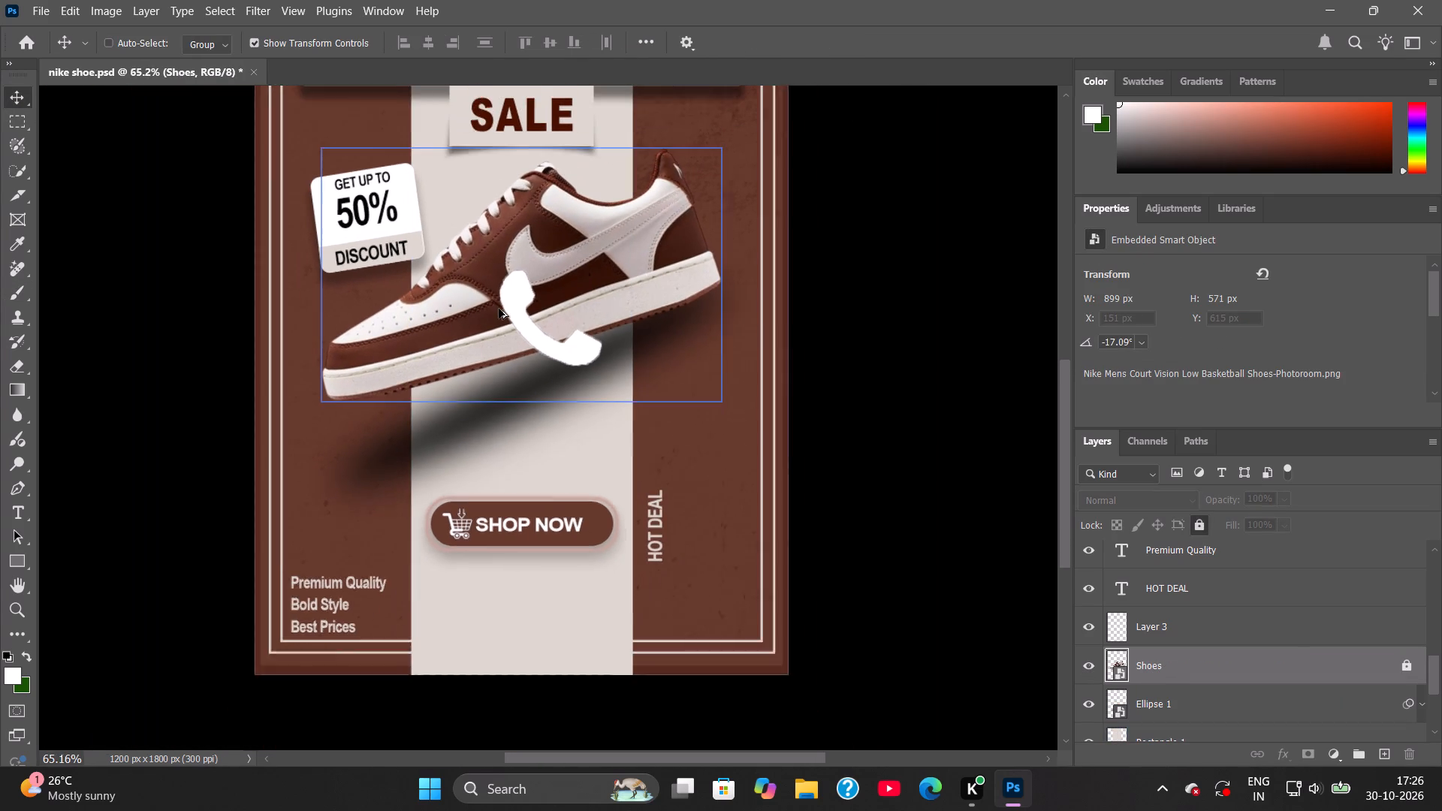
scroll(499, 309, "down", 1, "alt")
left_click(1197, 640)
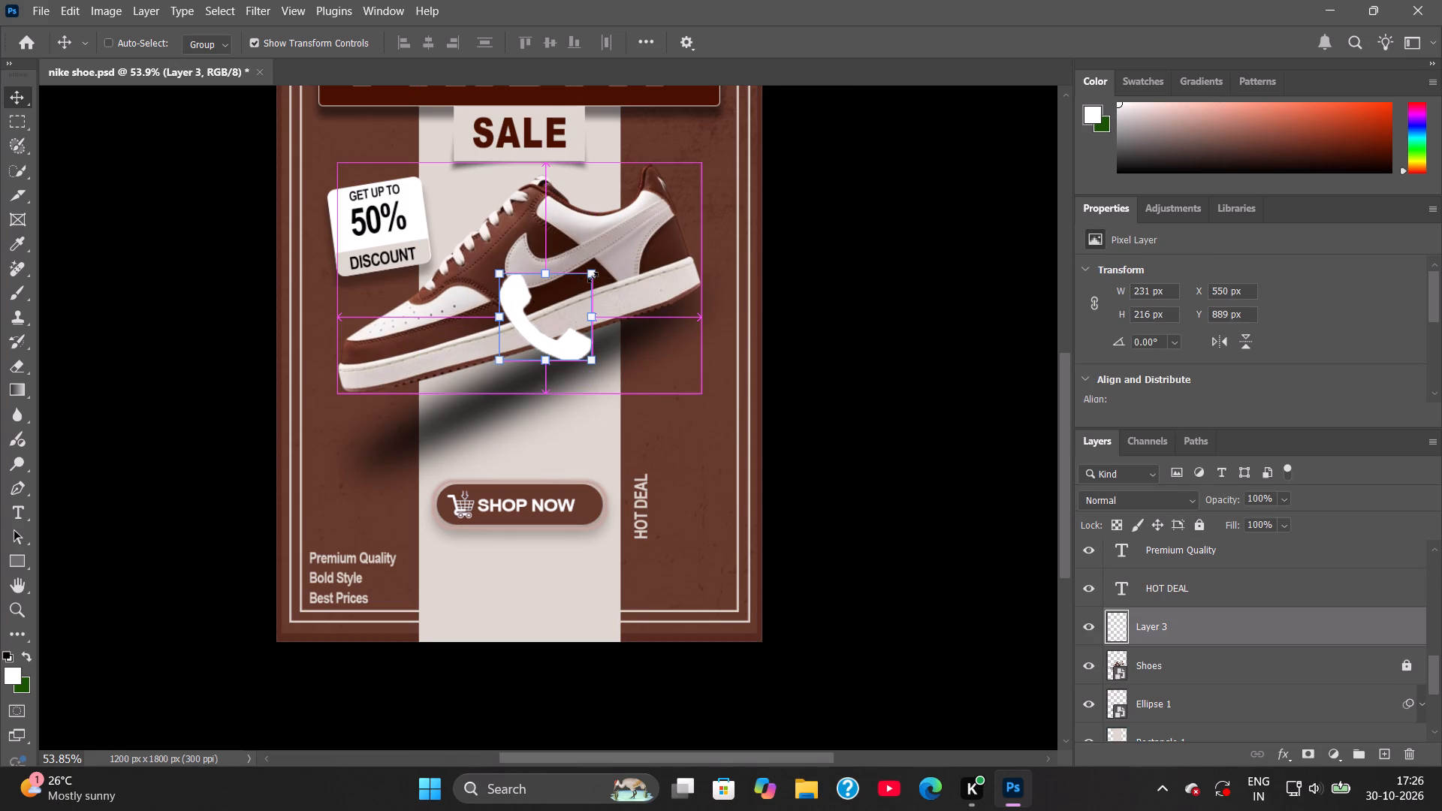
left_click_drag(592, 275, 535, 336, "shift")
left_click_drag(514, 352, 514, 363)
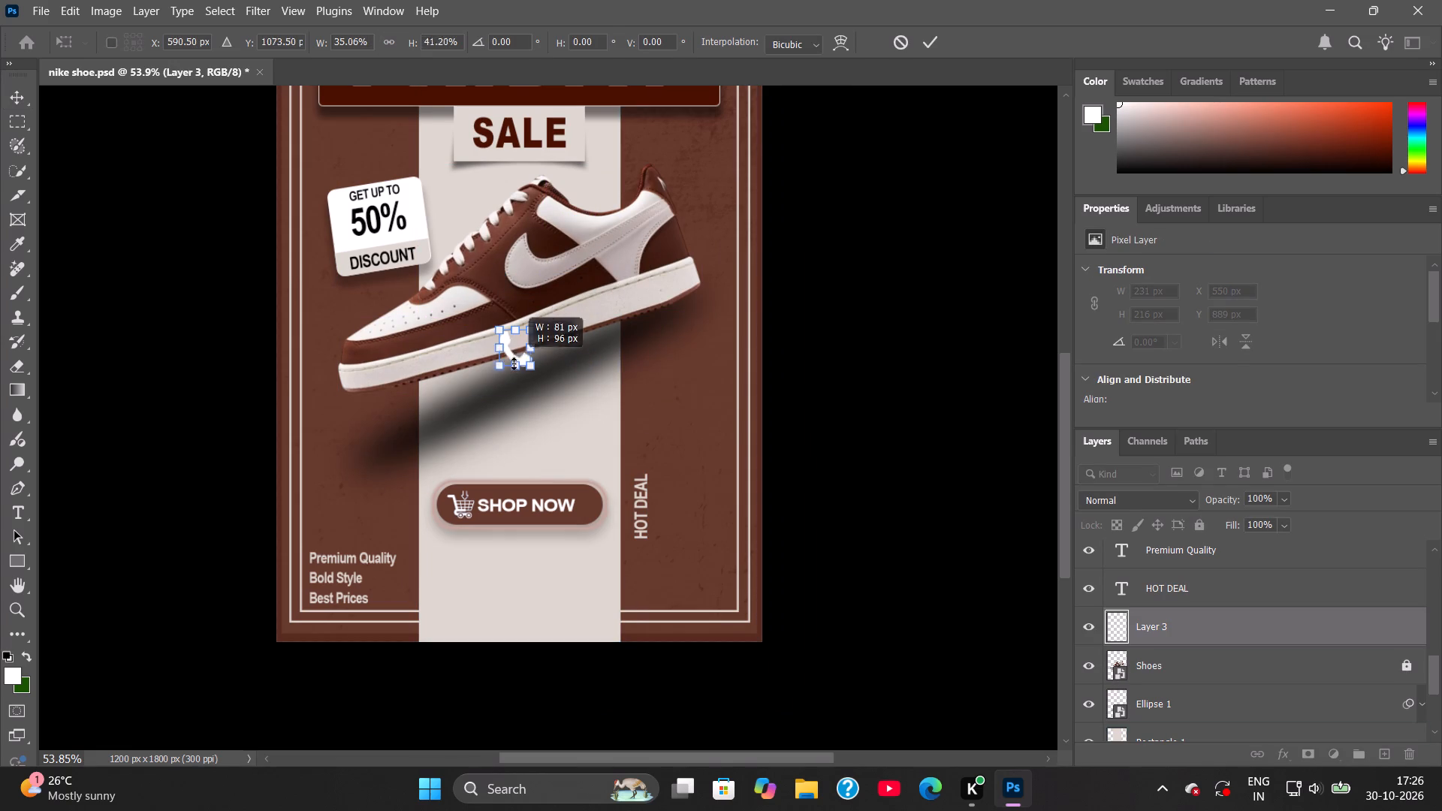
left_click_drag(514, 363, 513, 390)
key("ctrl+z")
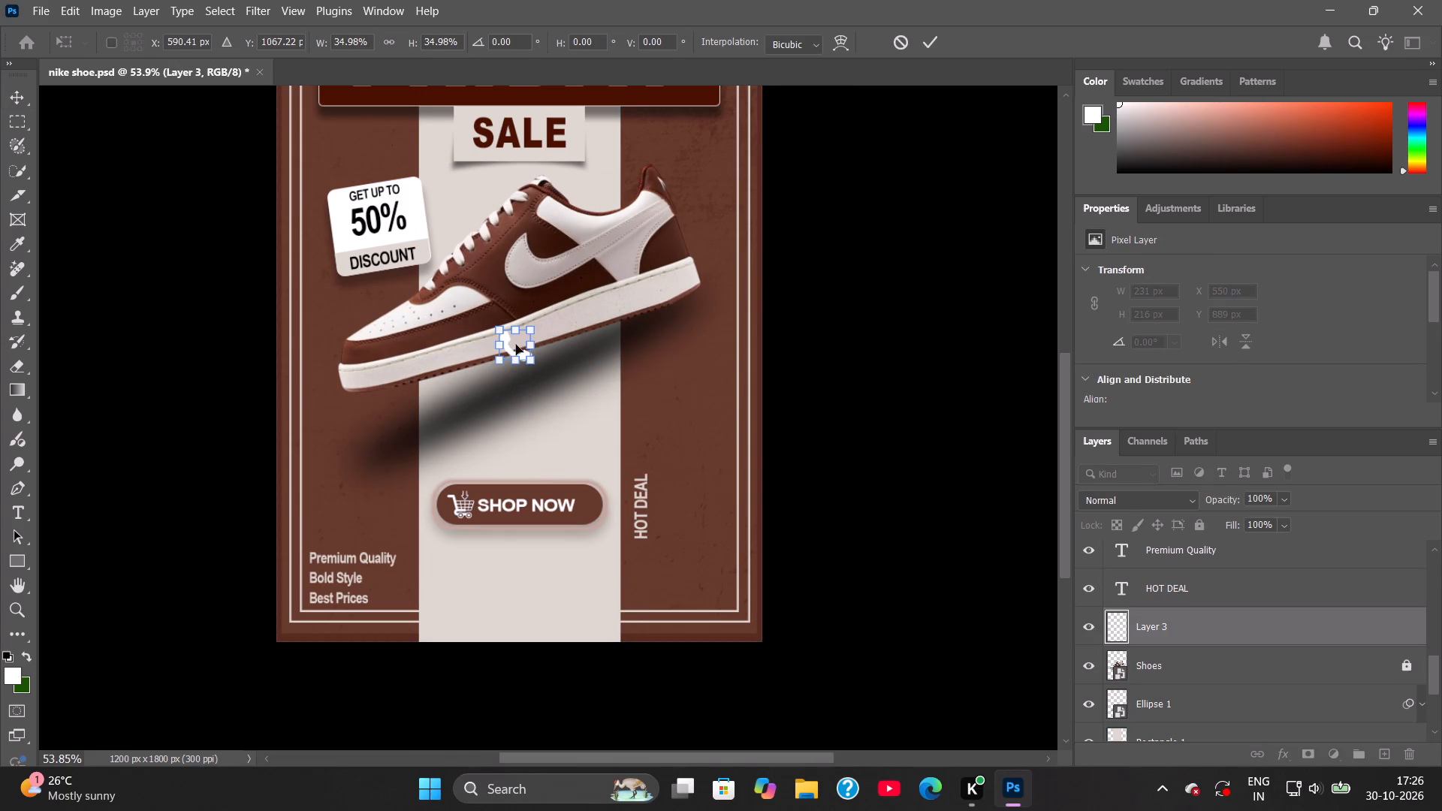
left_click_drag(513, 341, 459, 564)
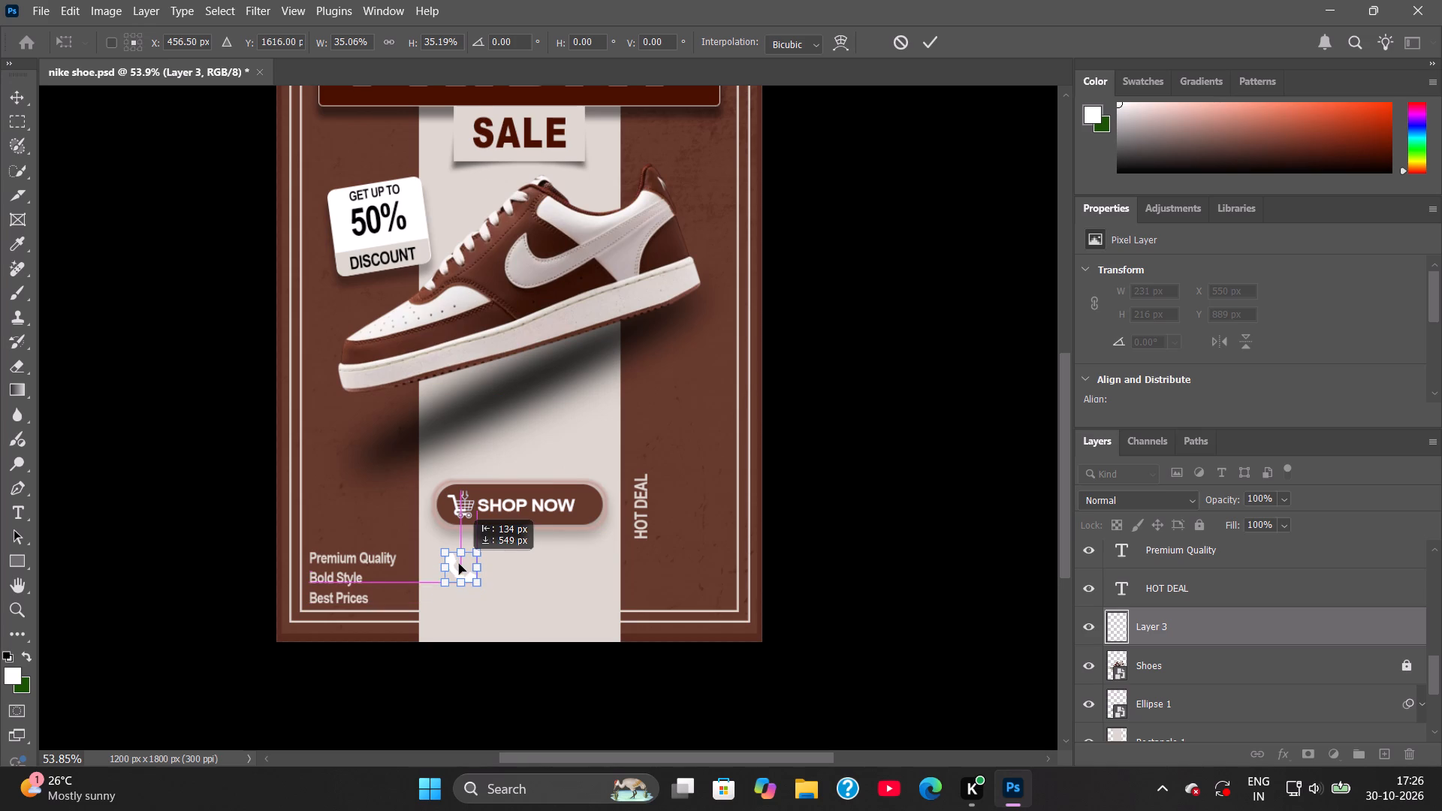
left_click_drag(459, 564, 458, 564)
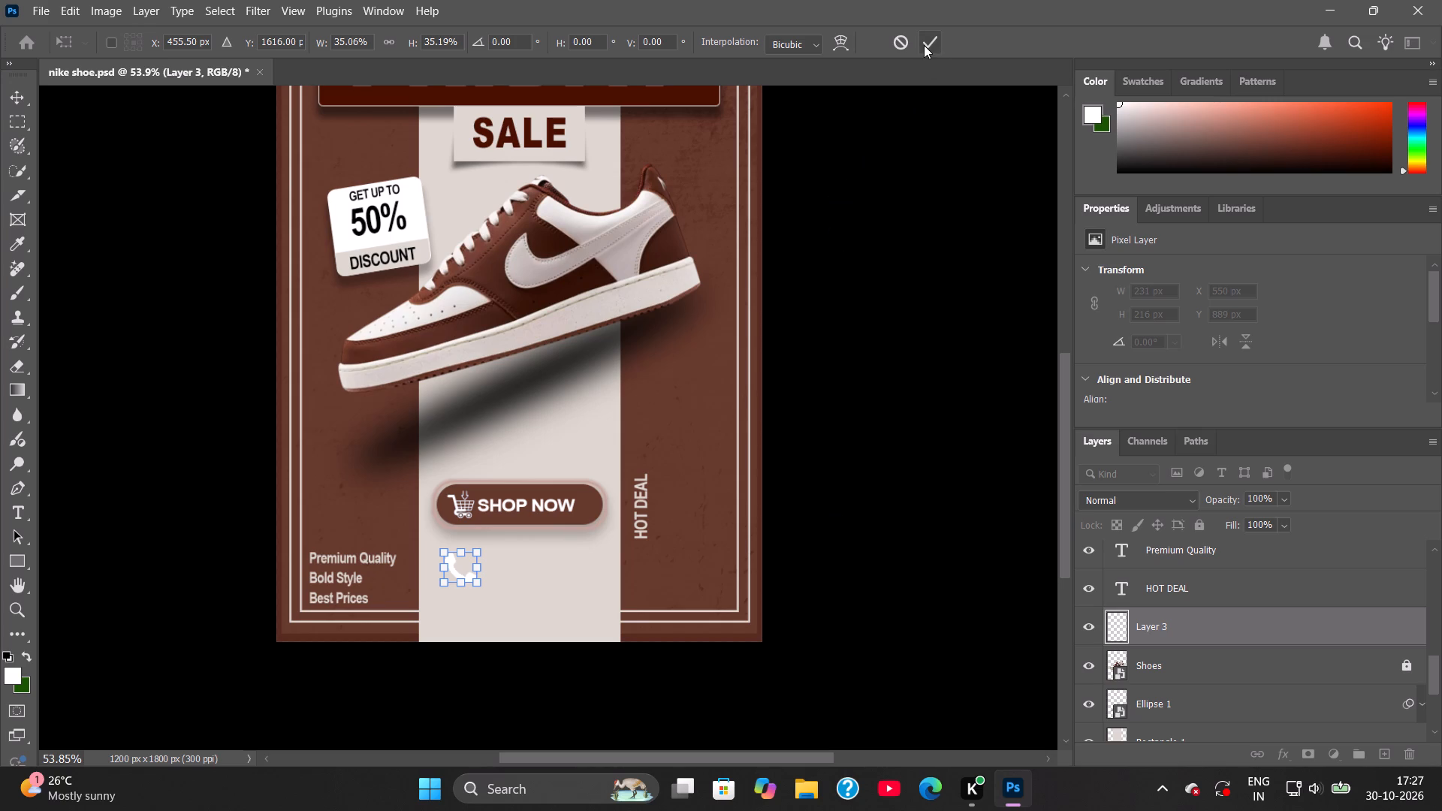
Activate the Brush tool and set the foreground colour to black (#000000).
left_click(14, 297)
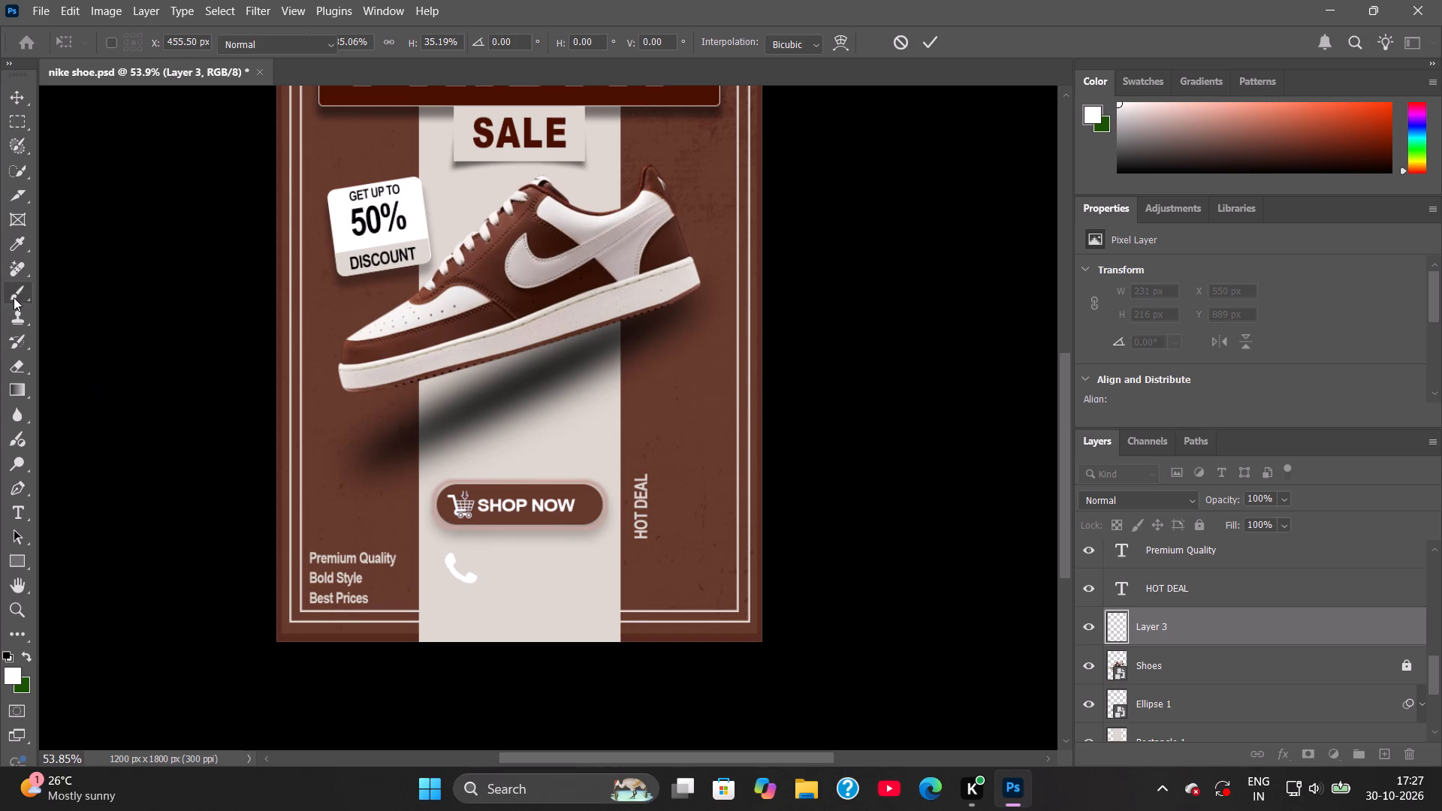
left_click(119, 288)
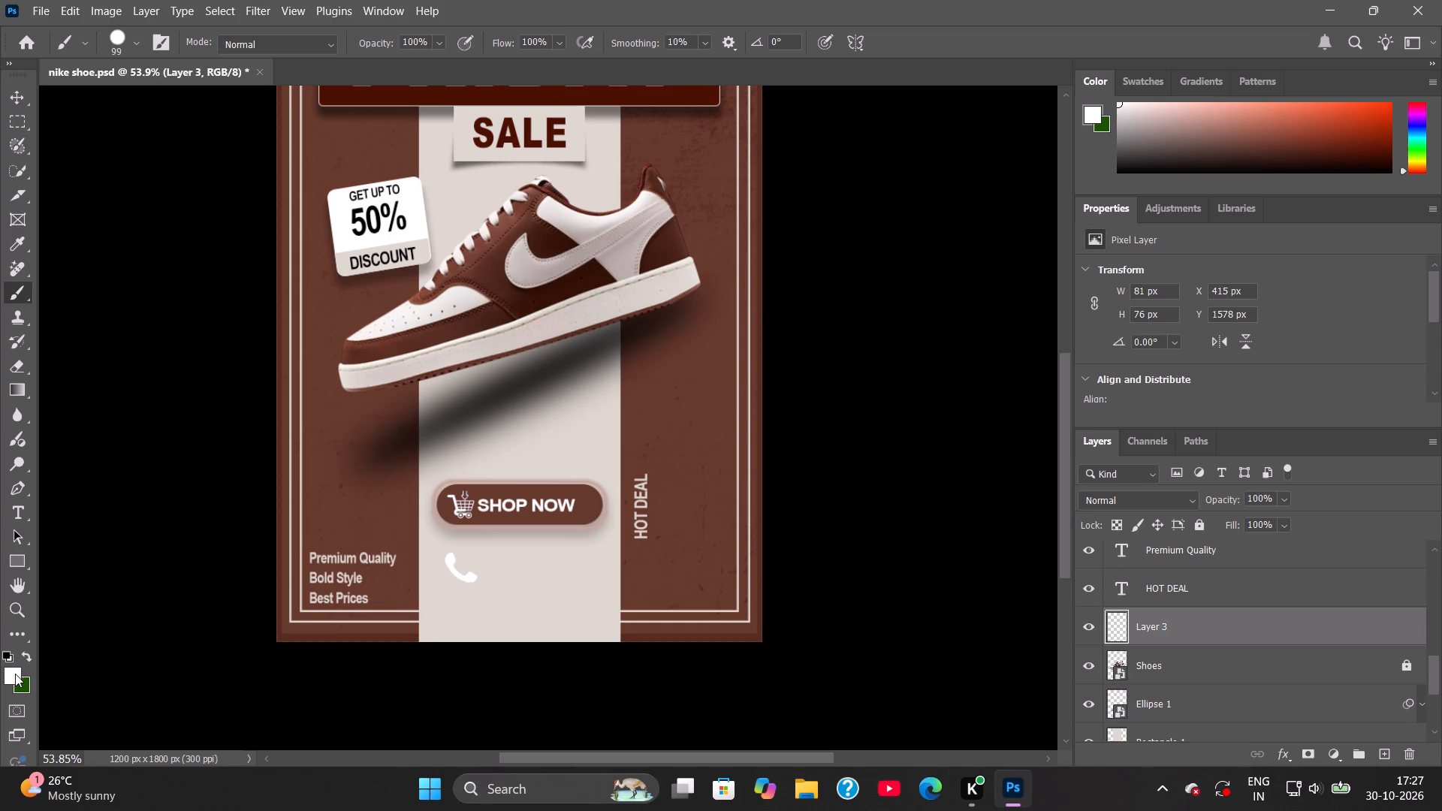
left_click(15, 674)
left_click_drag(911, 472, 790, 647)
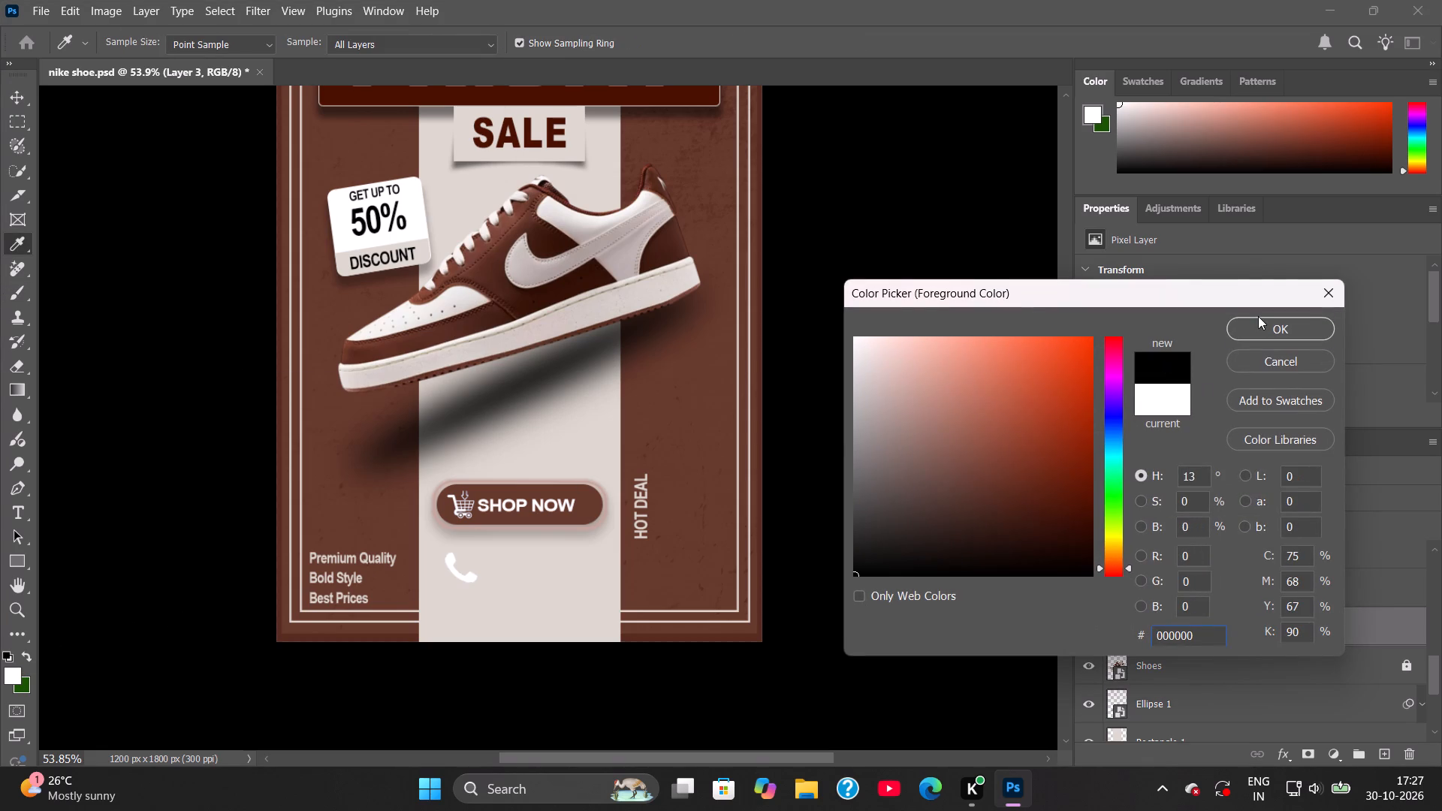
left_click(1258, 316)
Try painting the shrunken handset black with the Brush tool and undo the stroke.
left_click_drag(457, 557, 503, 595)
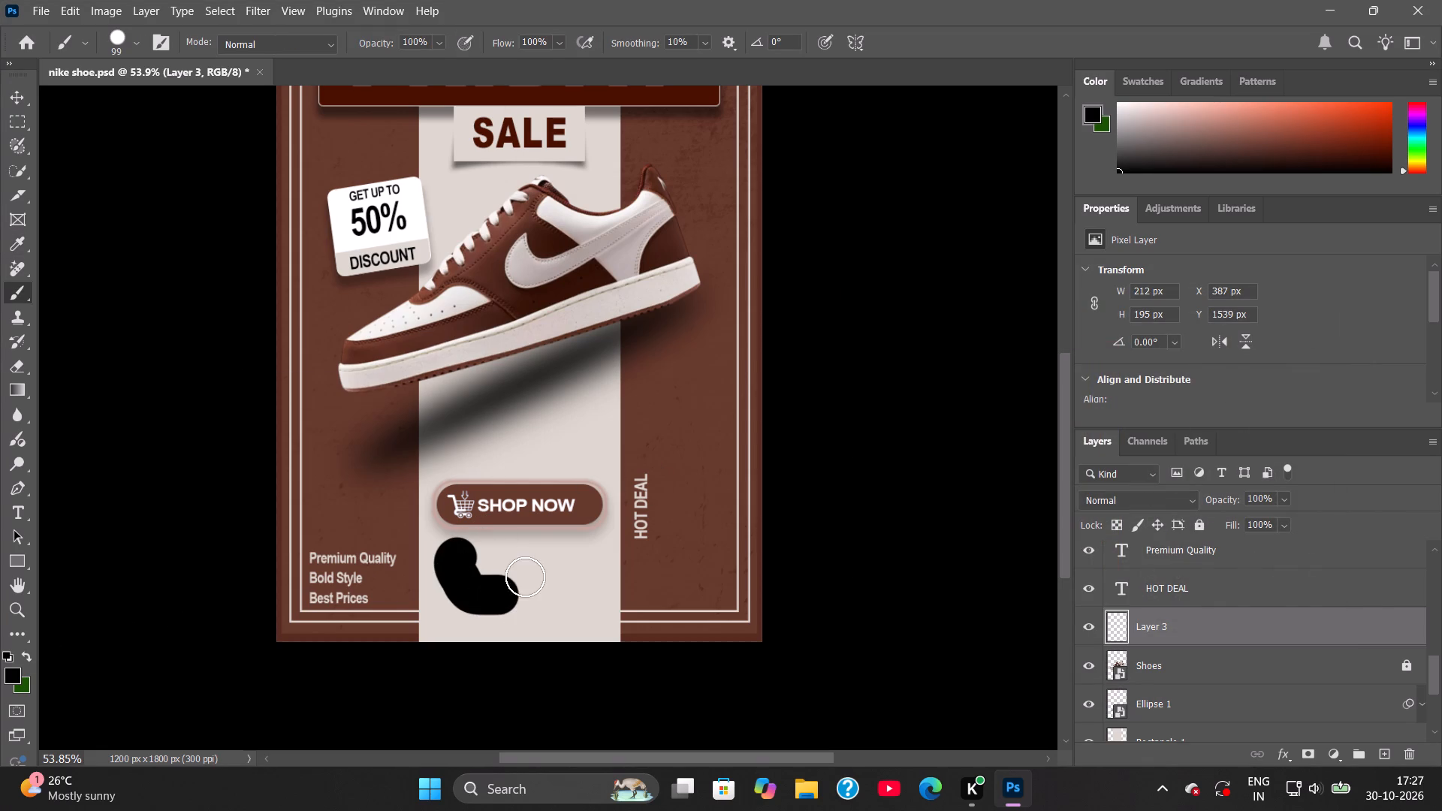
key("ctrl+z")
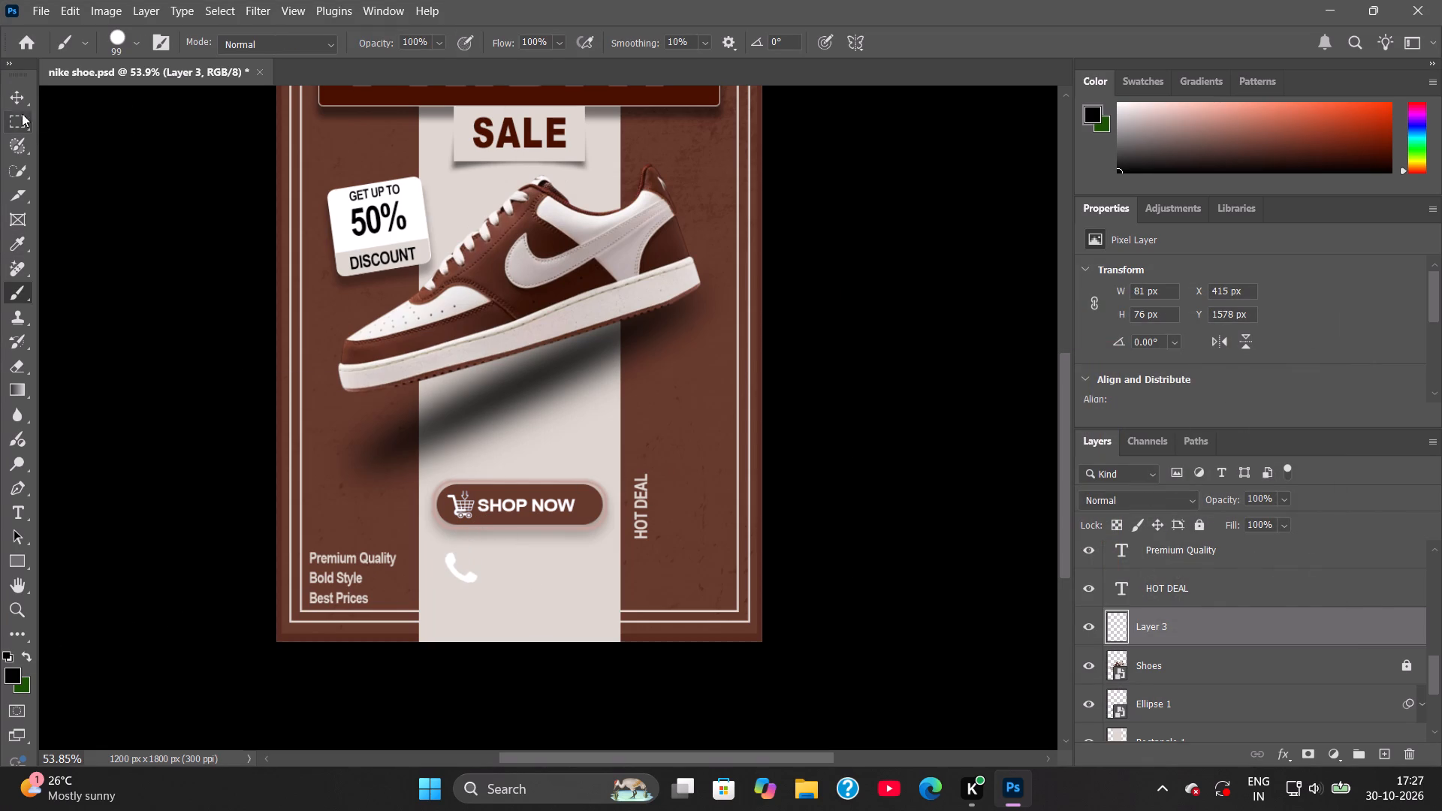
Undo the handset's transform, the WhatsApp image deletion and the handset copy, back to the active handset selection on the WhatsApp layer.
left_click(16, 104)
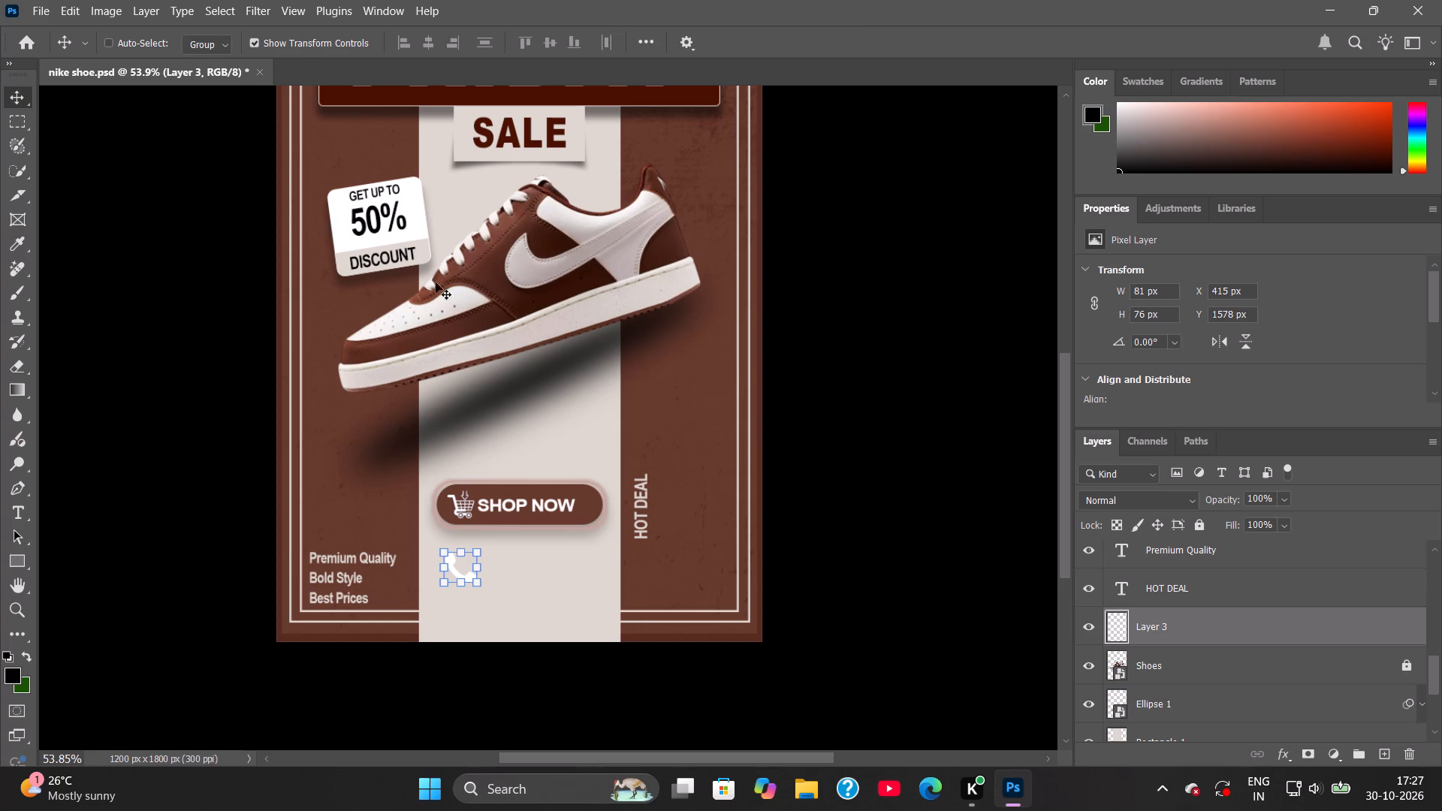
key("ctrl+z")
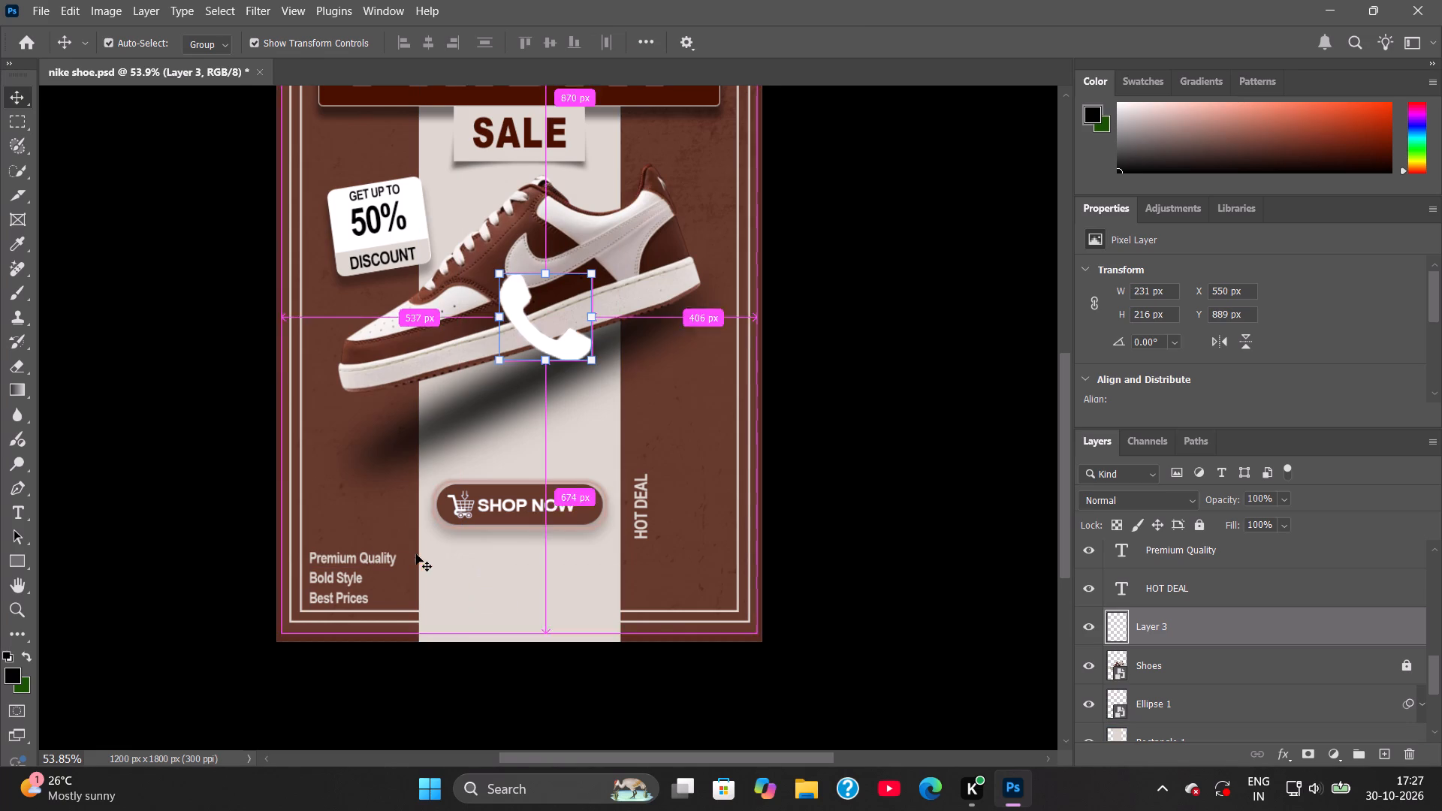
key("ctrl+z")
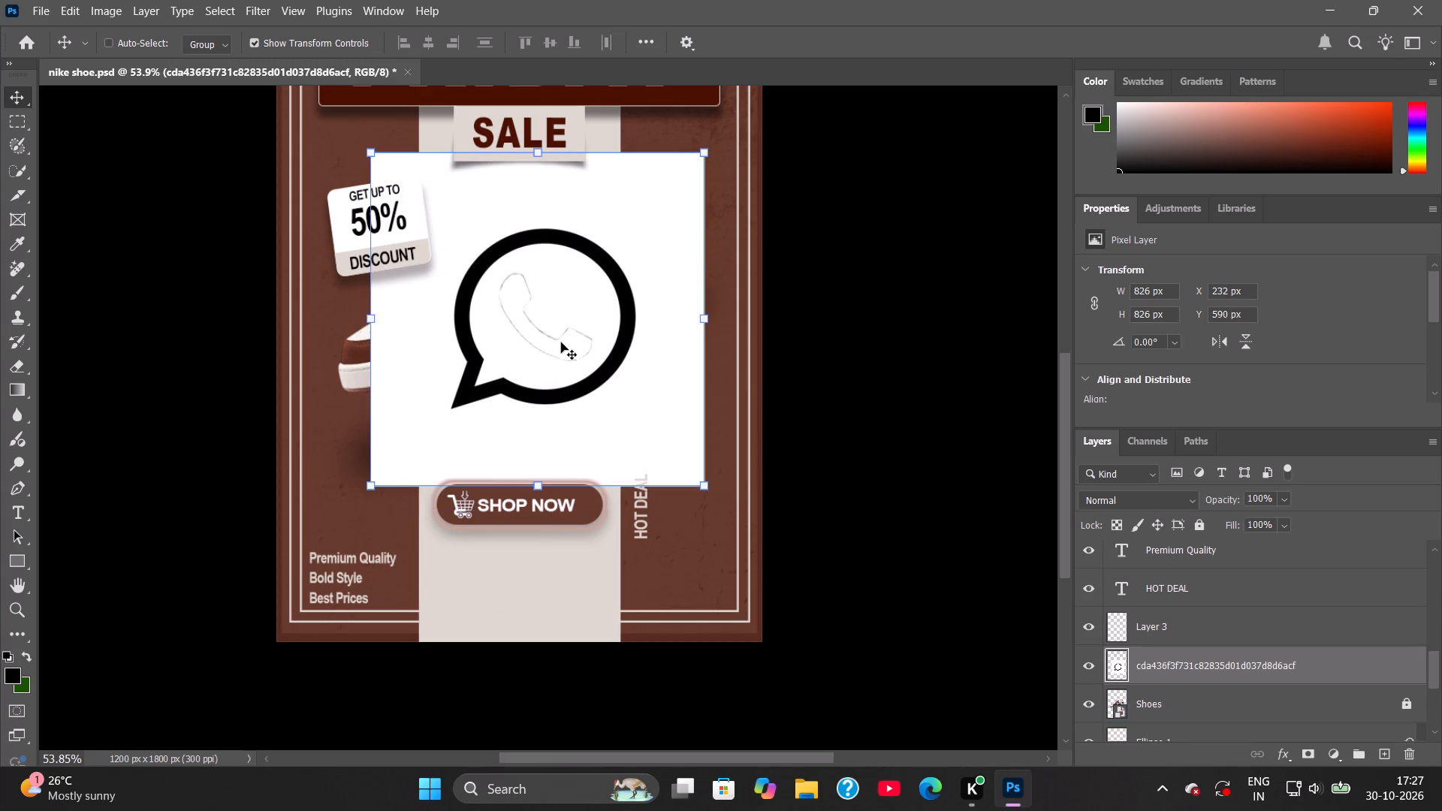
key("ctrl+z")
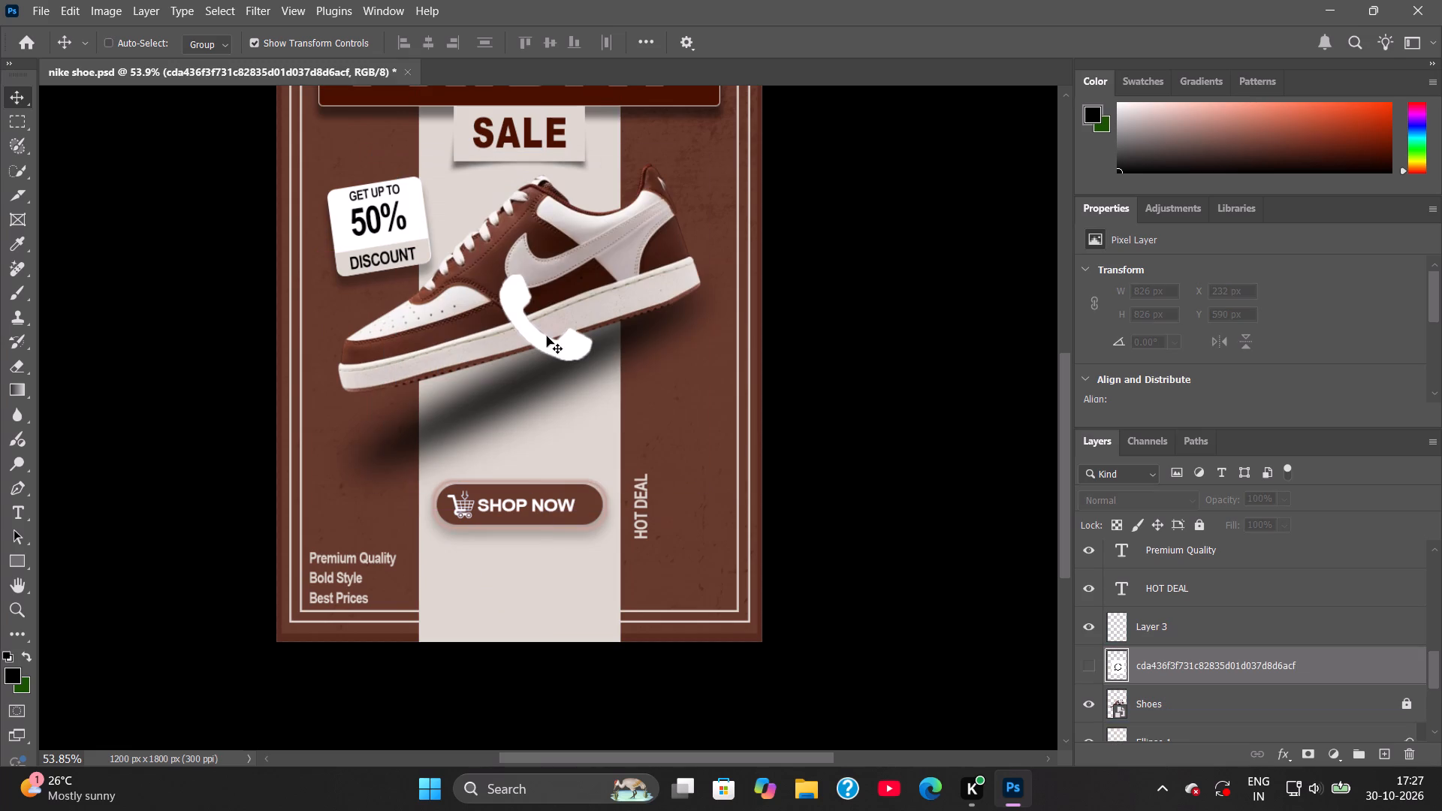
key("ctrl+z")
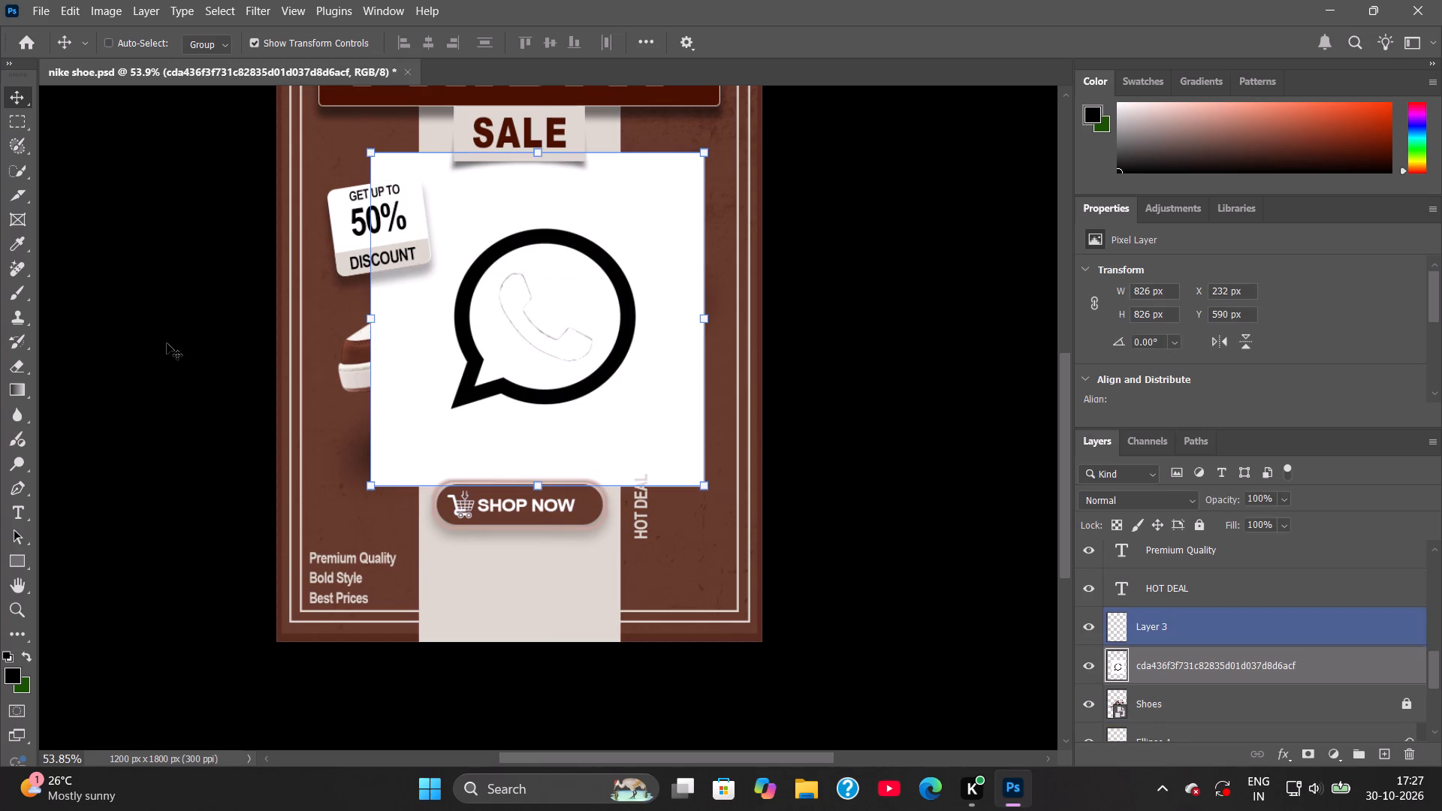
key("ctrl+z")
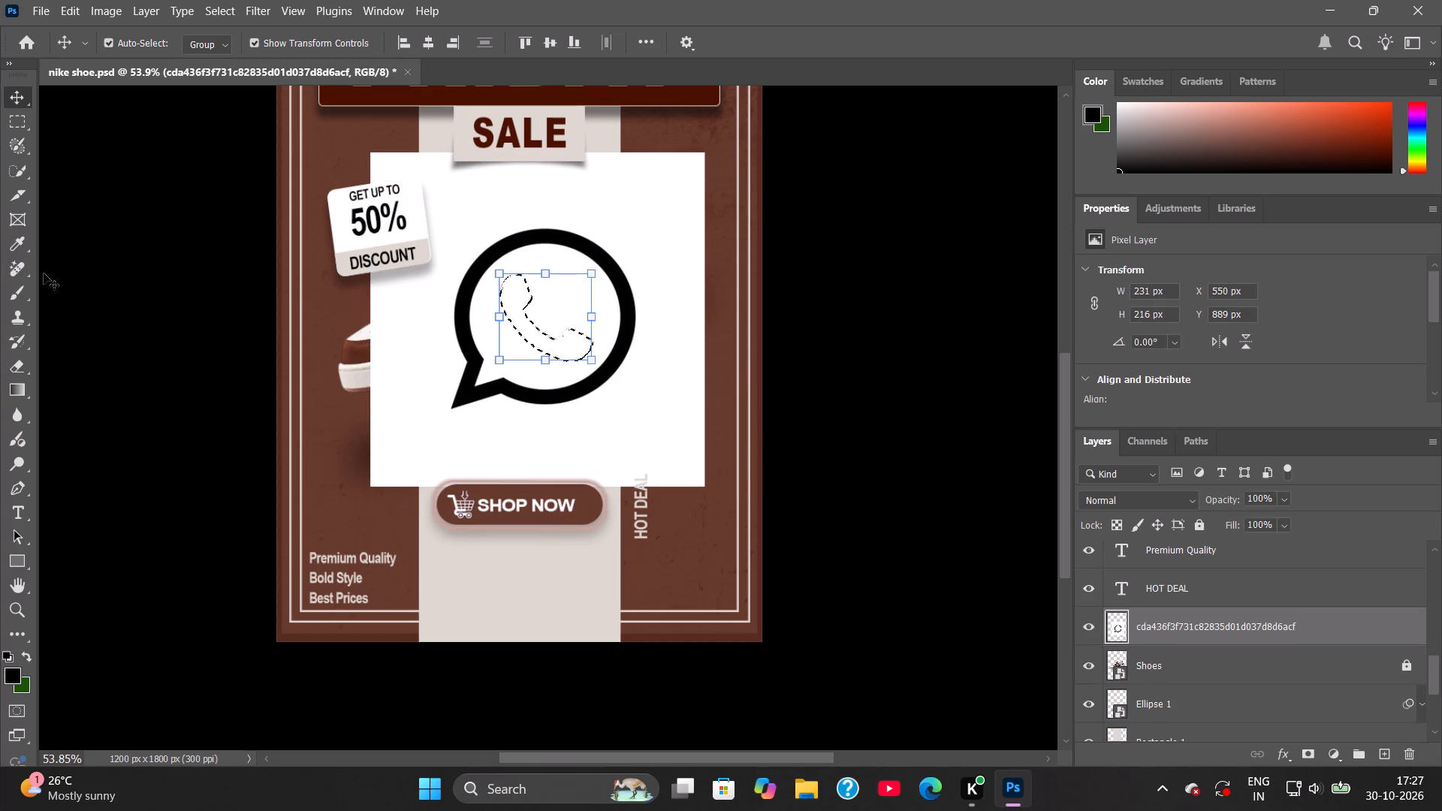
Paint the selected phone handset on the WhatsApp image layer black with the Brush tool.
left_click(24, 302)
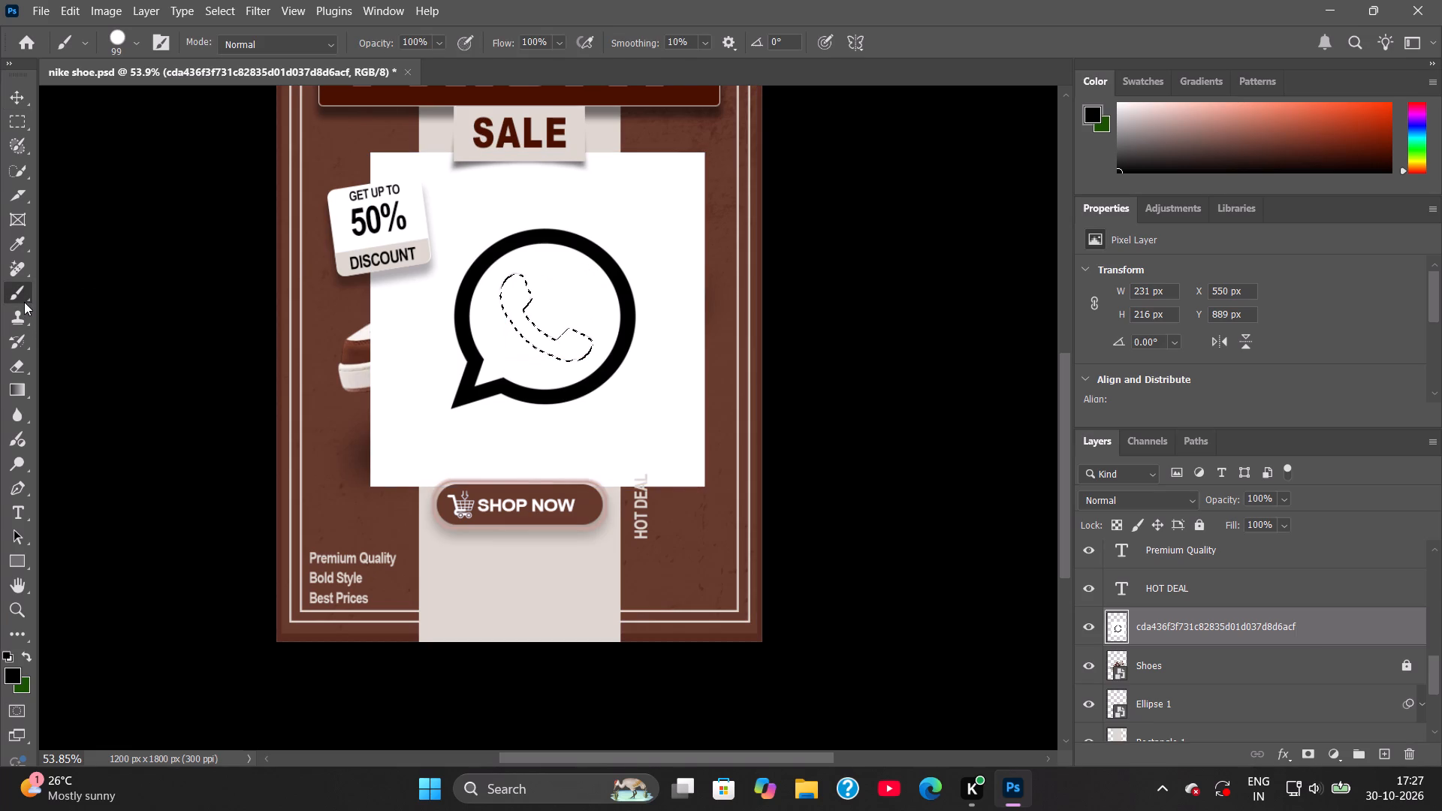
left_click(113, 295)
left_click_drag(523, 289, 580, 353)
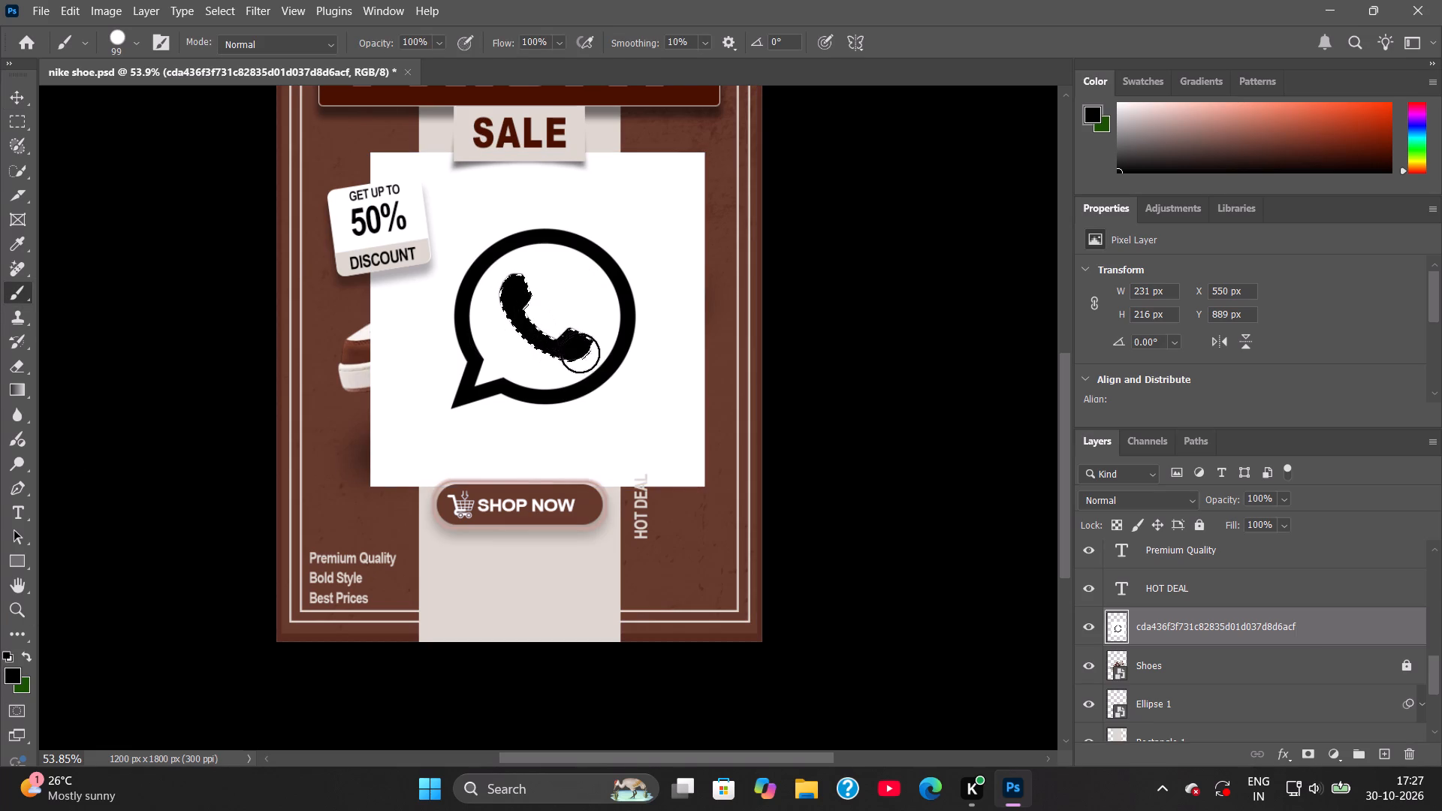
left_click_drag(580, 353, 563, 343)
Copy the selected black handset to its own layer and delete the original WhatsApp image layer.
key("ctrl+j")
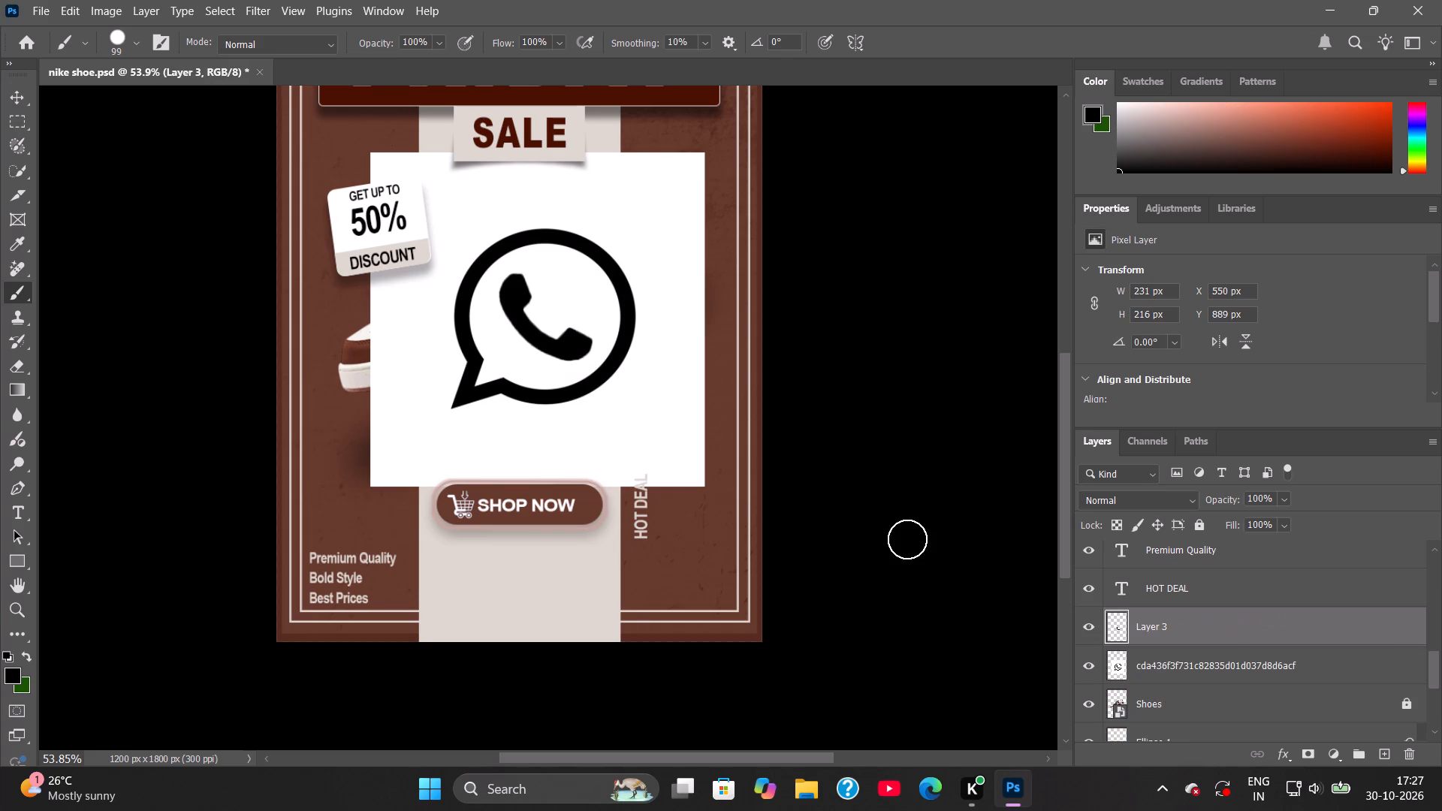
left_click(1208, 674)
key("Delete")
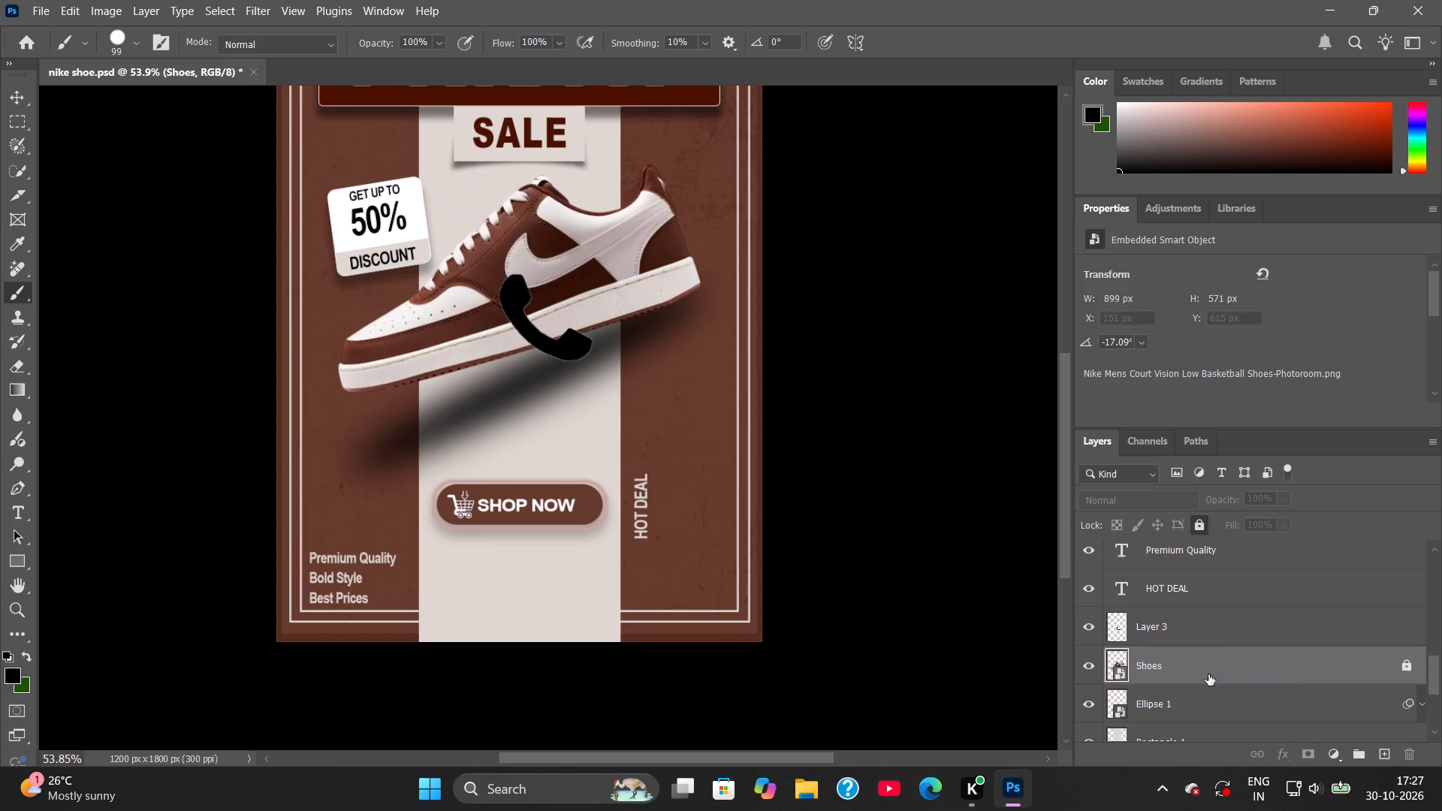
Scale the black handset layer to about 28% and move it below SHOP NOW, beside the Bold Style and Best Prices text.
left_click(1177, 611)
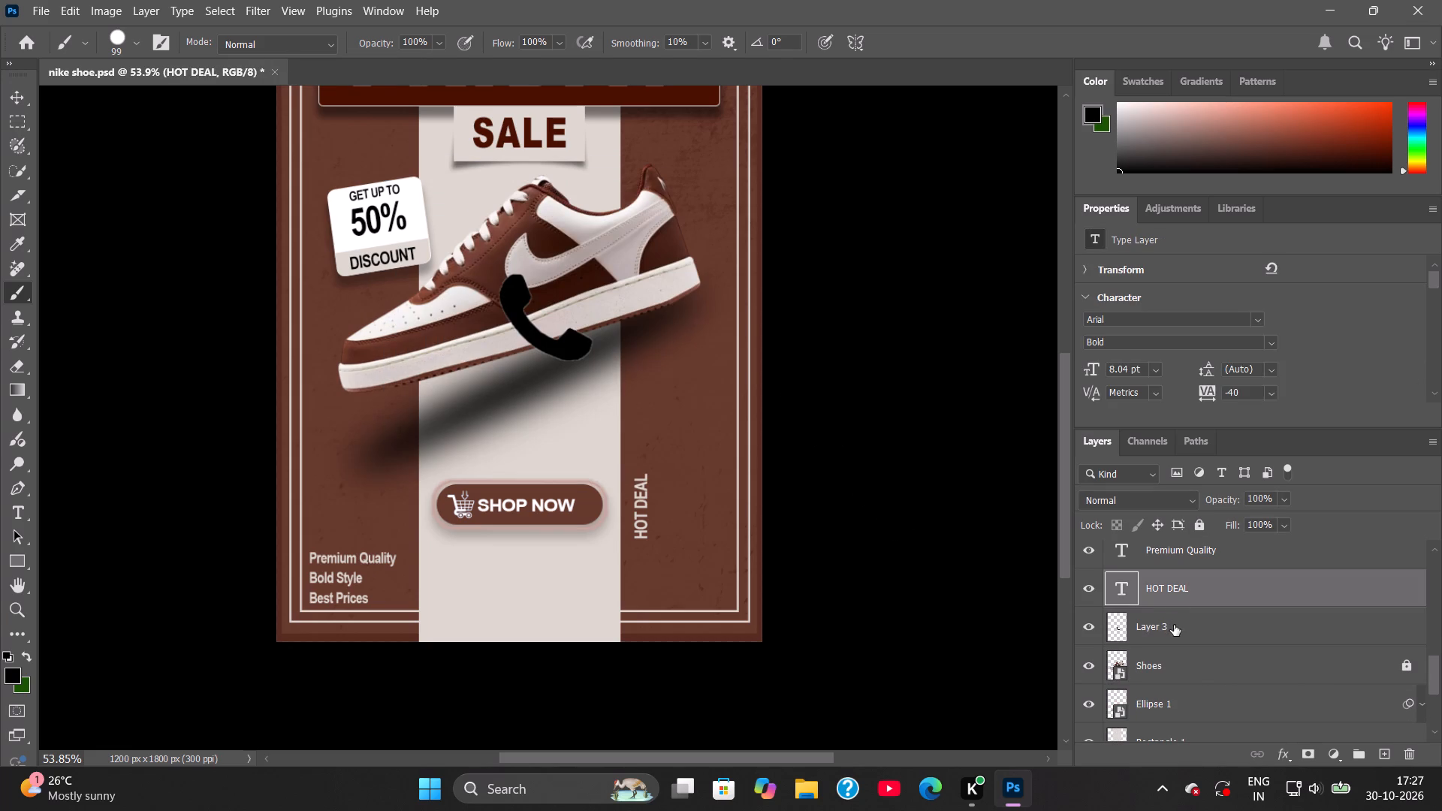
left_click(1174, 625)
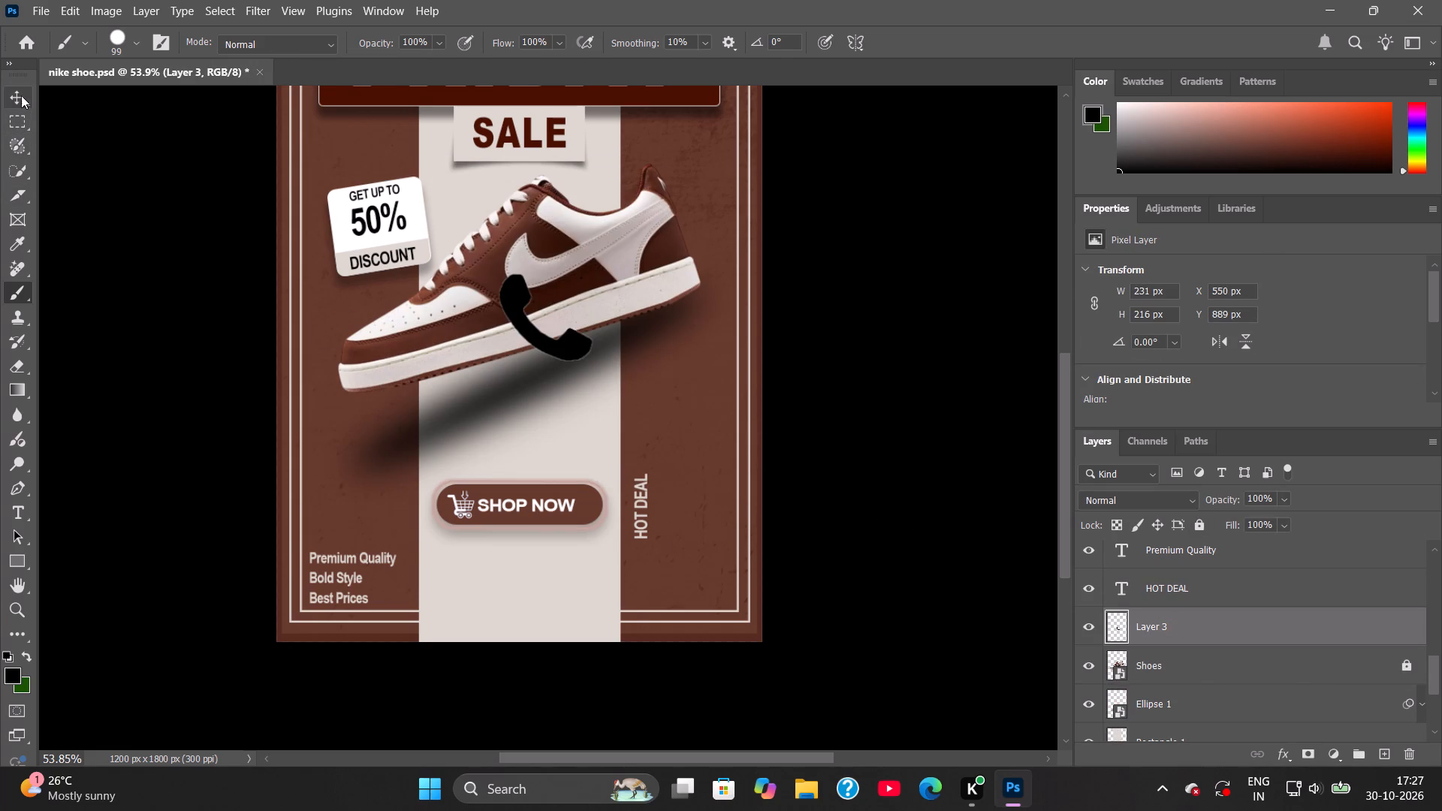
left_click(21, 95)
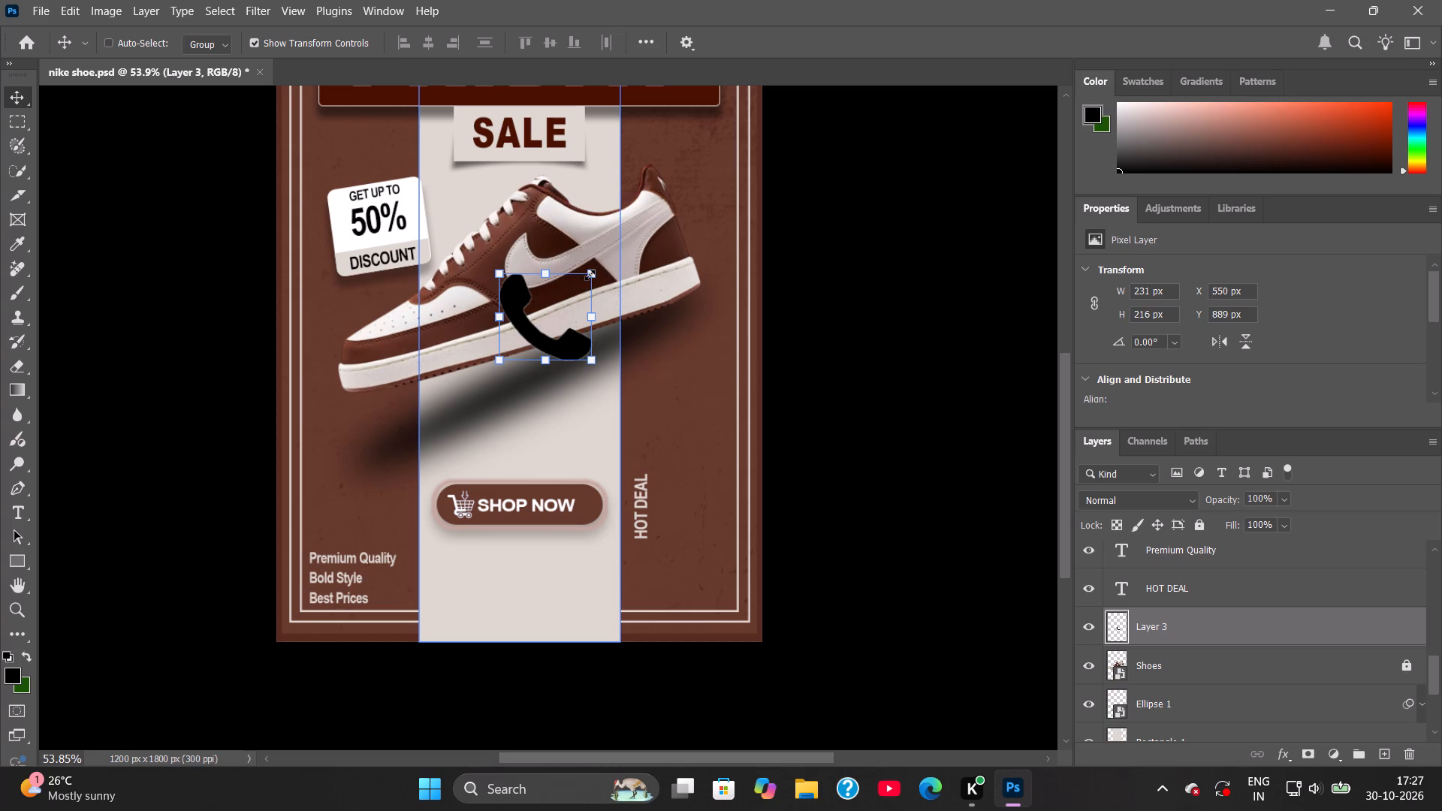
left_click_drag(590, 275, 538, 339, "shift")
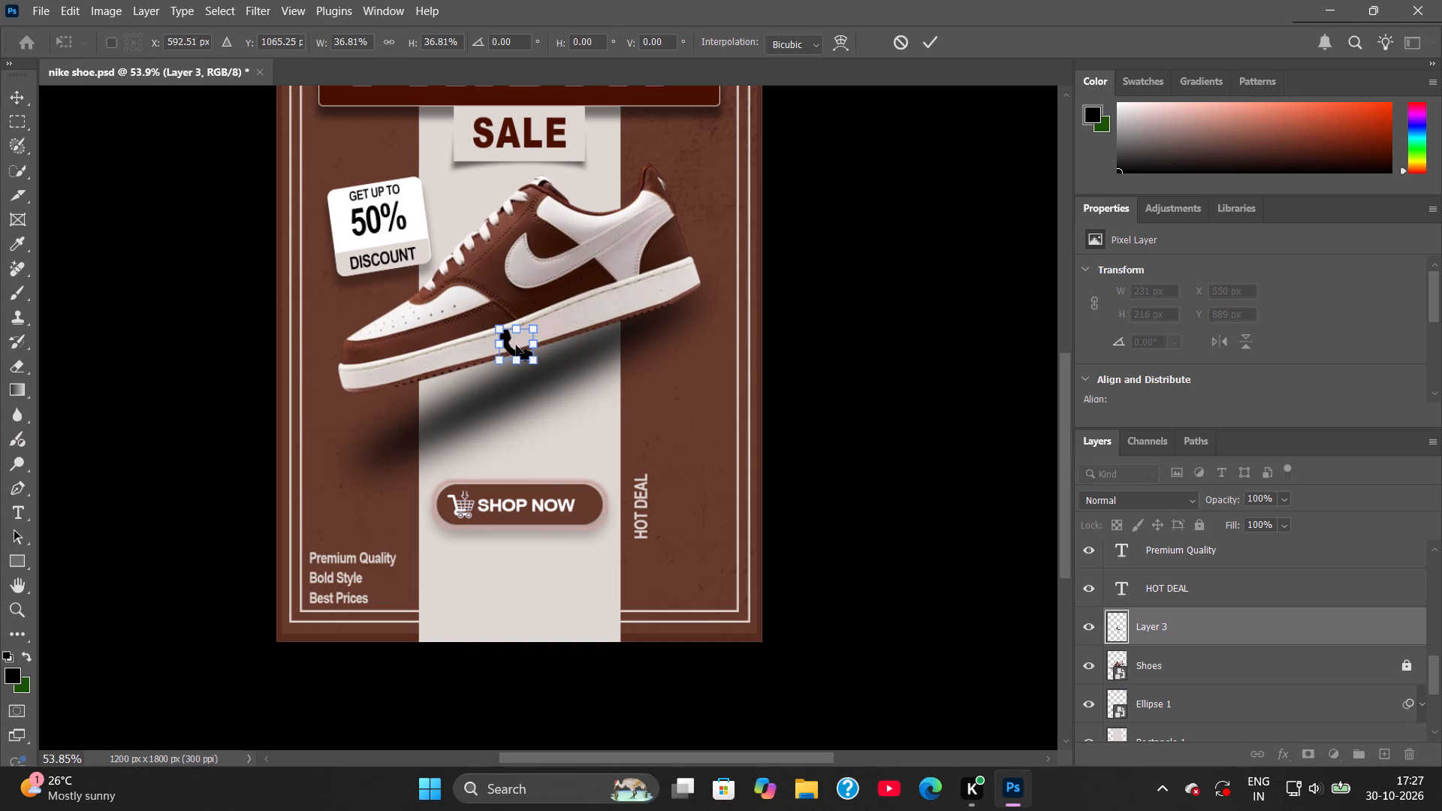
left_click_drag(514, 345, 457, 595)
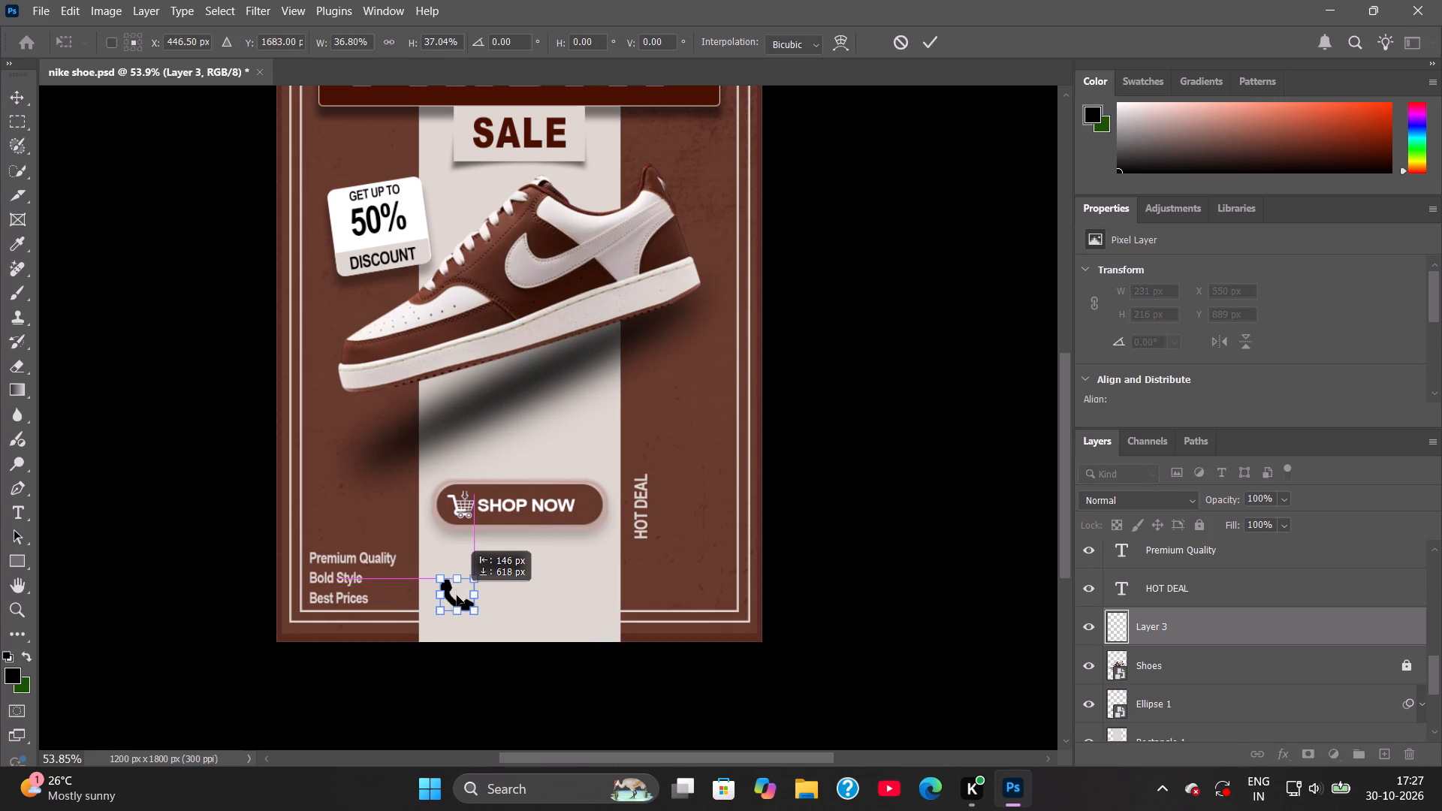
left_click_drag(457, 595, 457, 592)
left_click_drag(474, 577, 466, 586, "shift")
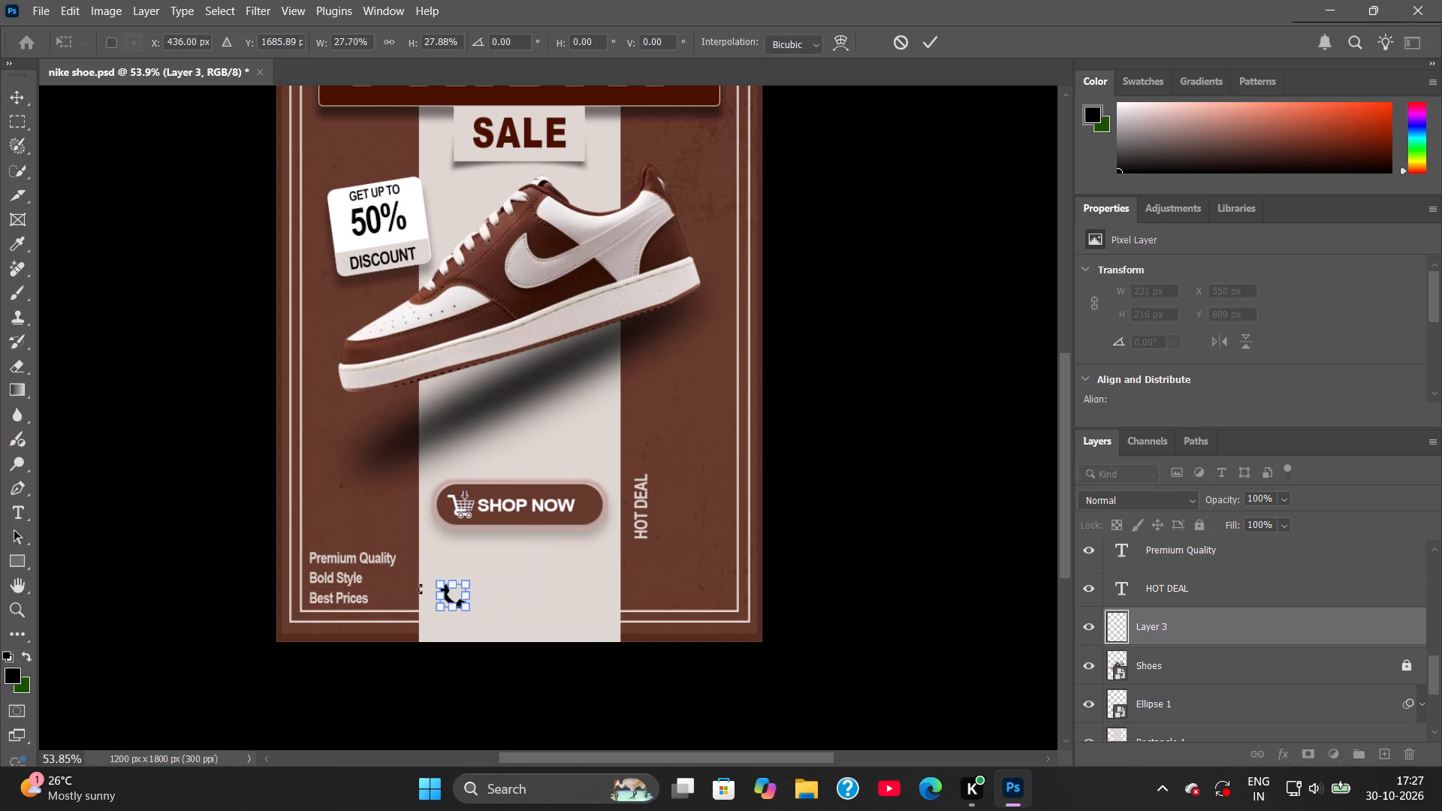
Reduce the black handset to about 24% scale, roughly 55 × 52 px, and align it under SHOP NOW's left edge.
scroll(419, 589, "up", 8, "alt")
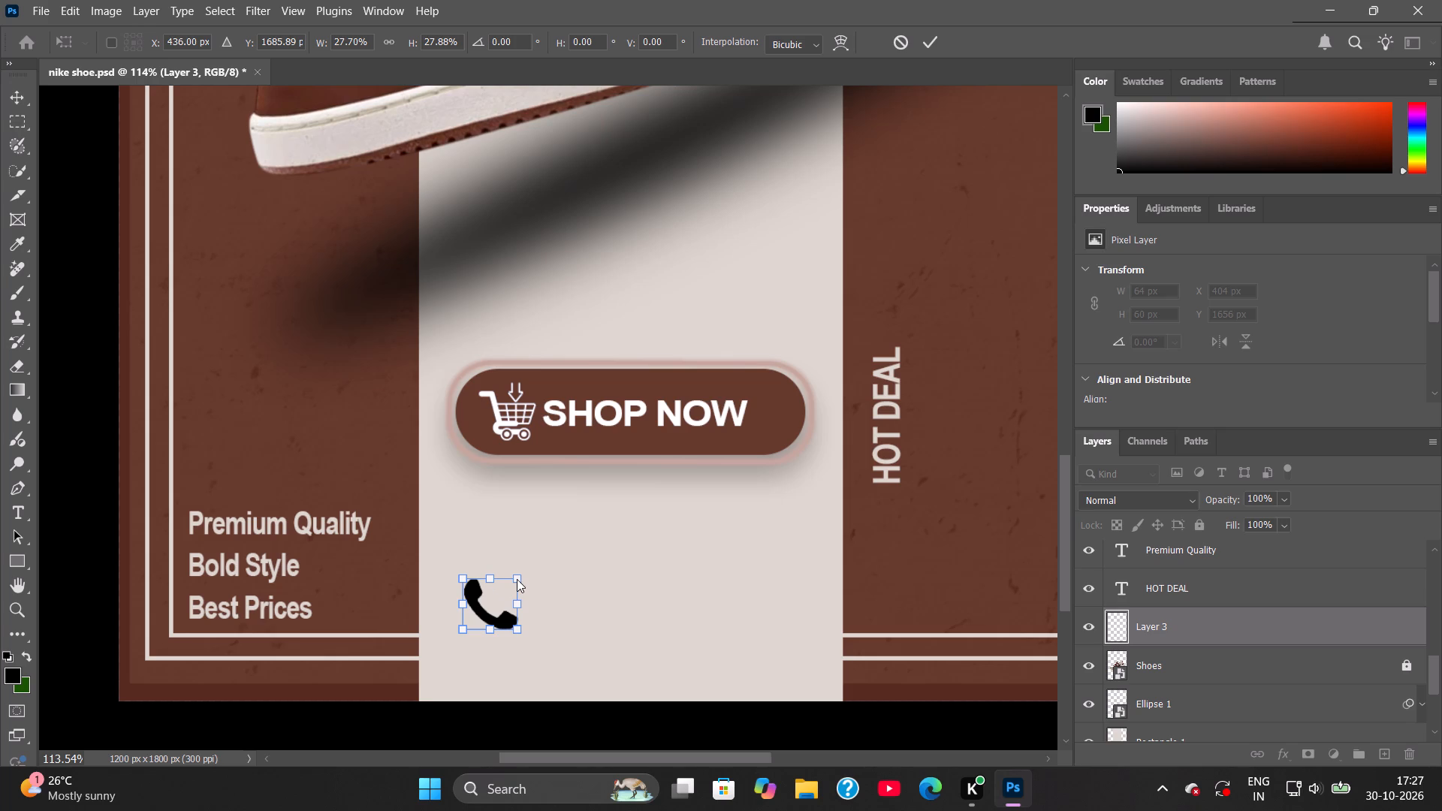
left_click(517, 579, "shift")
left_click_drag(517, 579, 510, 585, "shift")
left_click_drag(516, 583, 508, 589, "shift")
left_click_drag(480, 612, 487, 612)
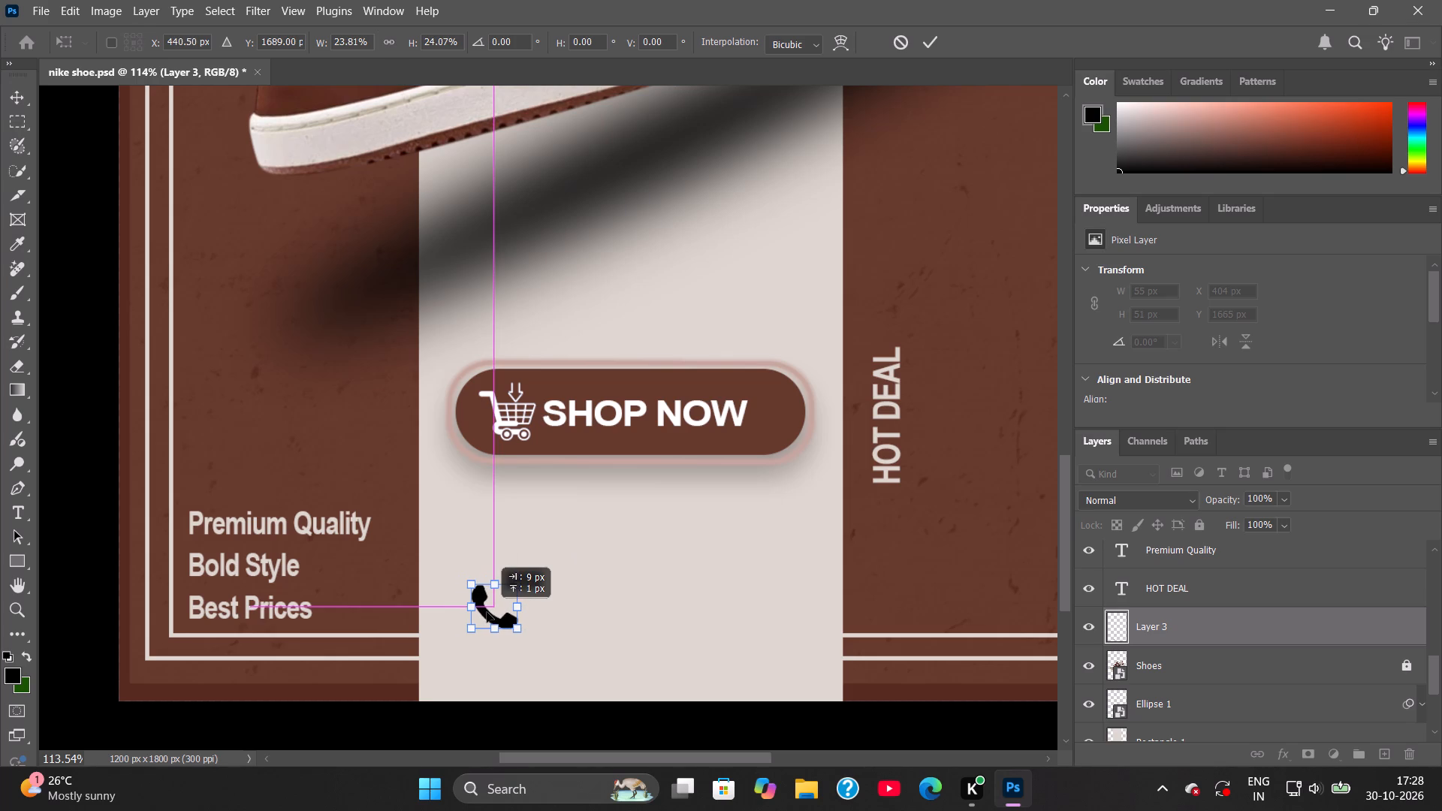
left_click_drag(487, 612, 489, 612)
left_click_drag(489, 612, 488, 597)
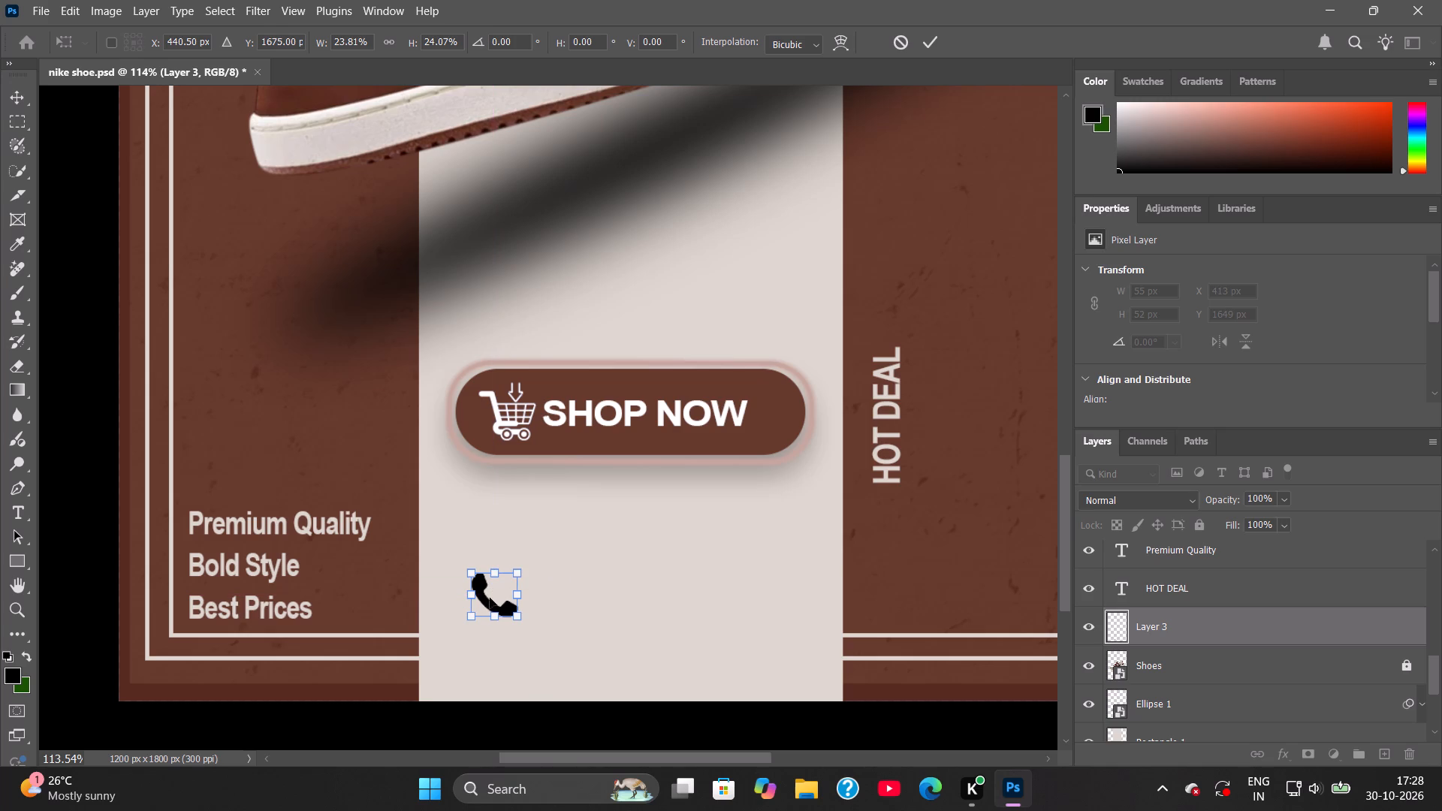
left_click_drag(487, 604, 475, 578)
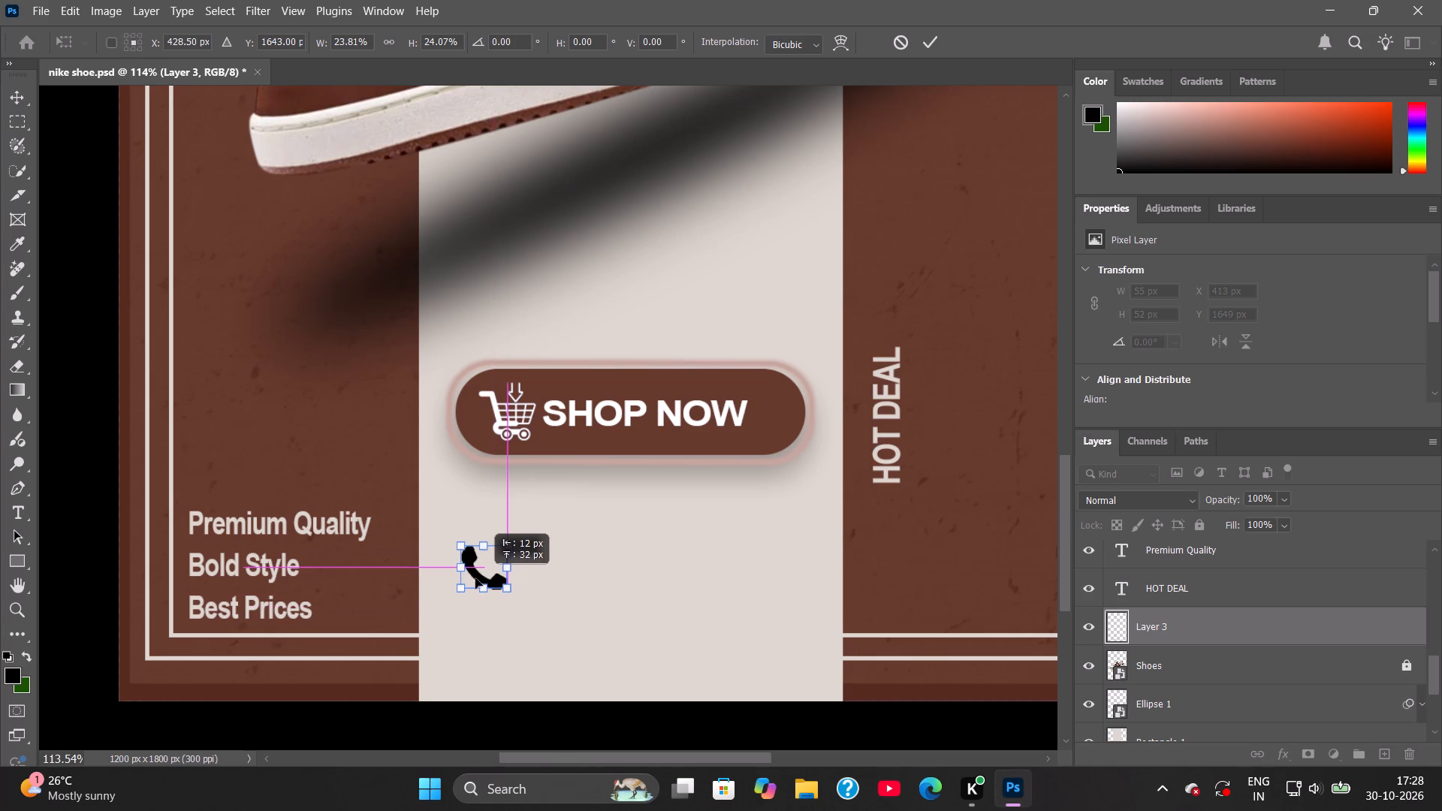
left_click_drag(475, 578, 457, 562)
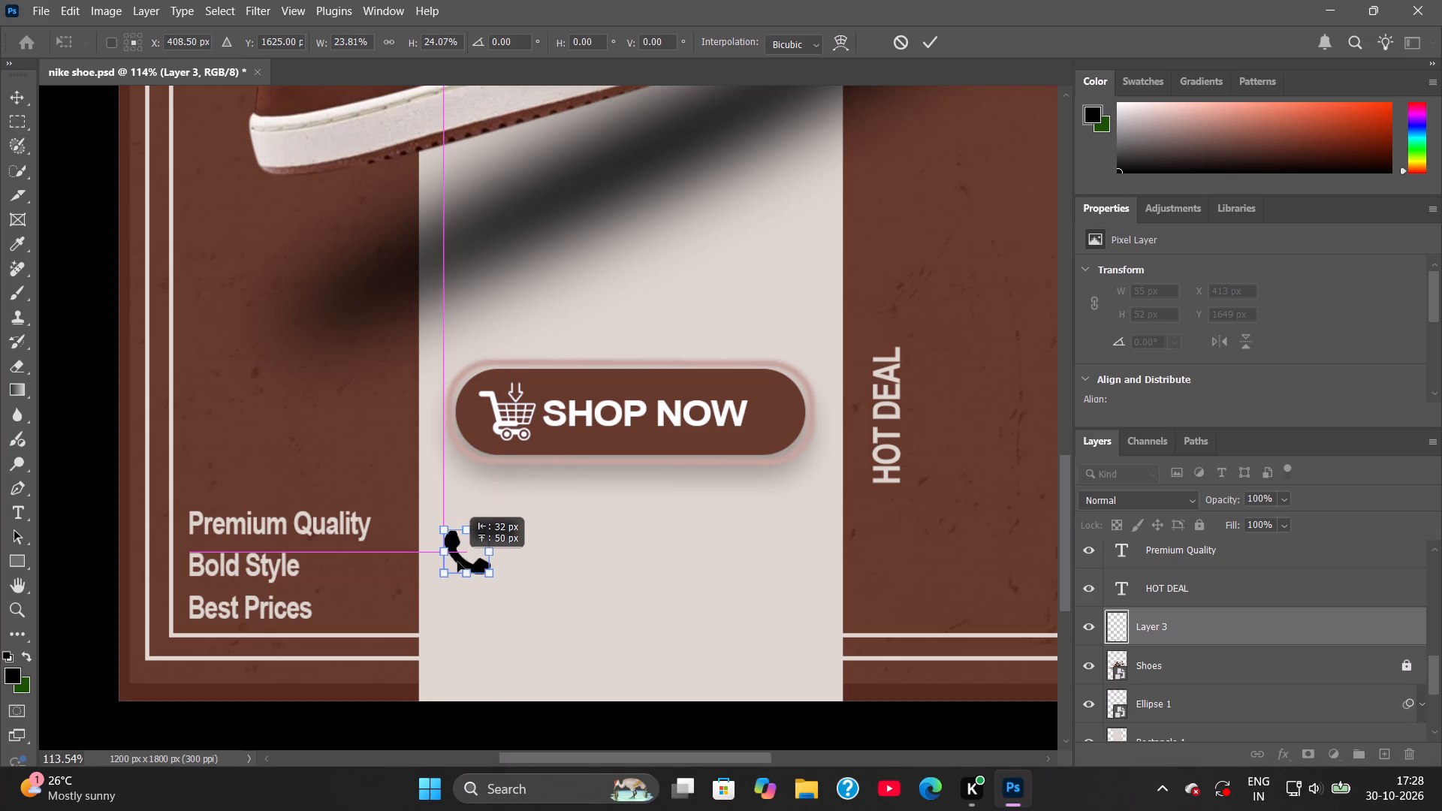
left_click_drag(457, 562, 471, 562)
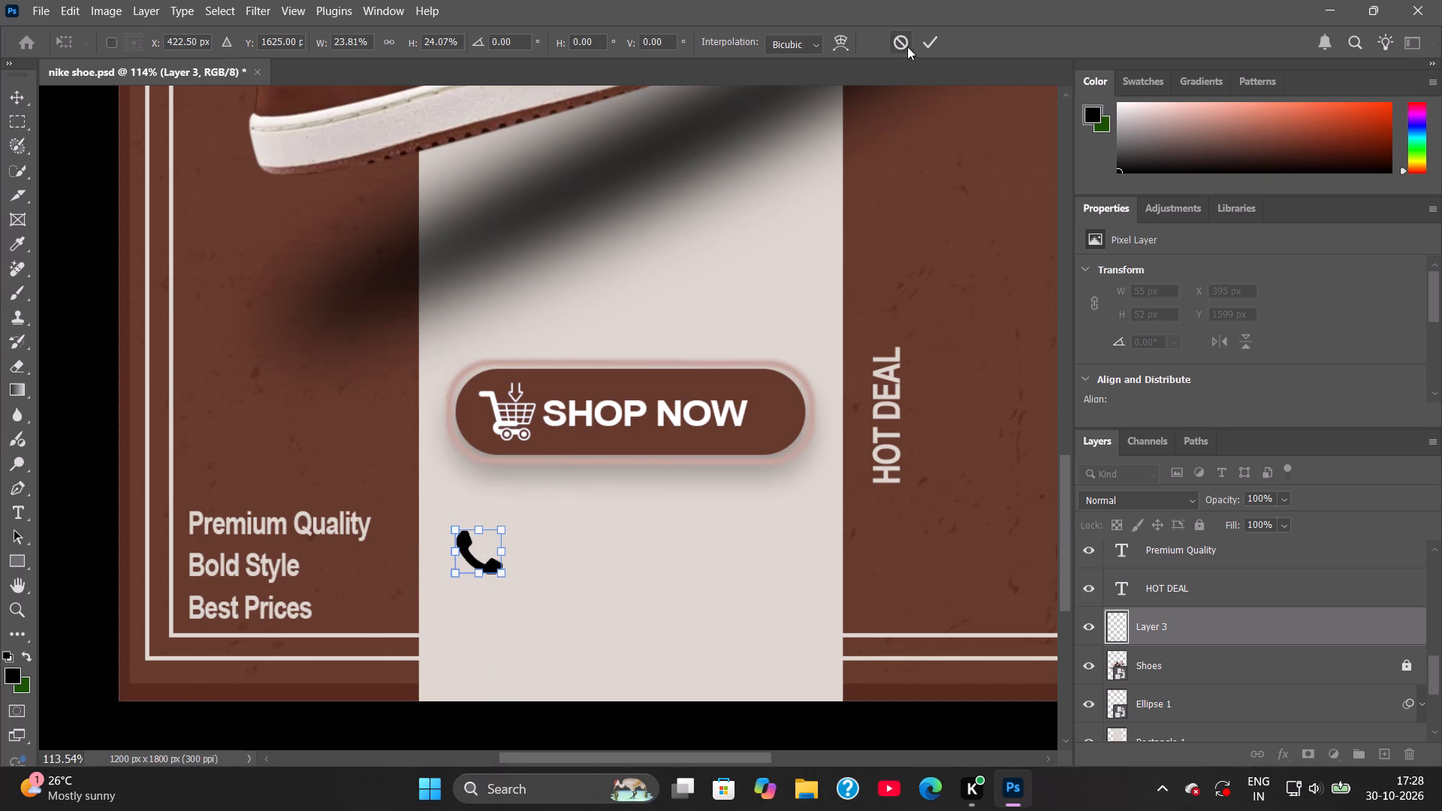
left_click(925, 42)
left_click(921, 207)
scroll(725, 442, "down", 3)
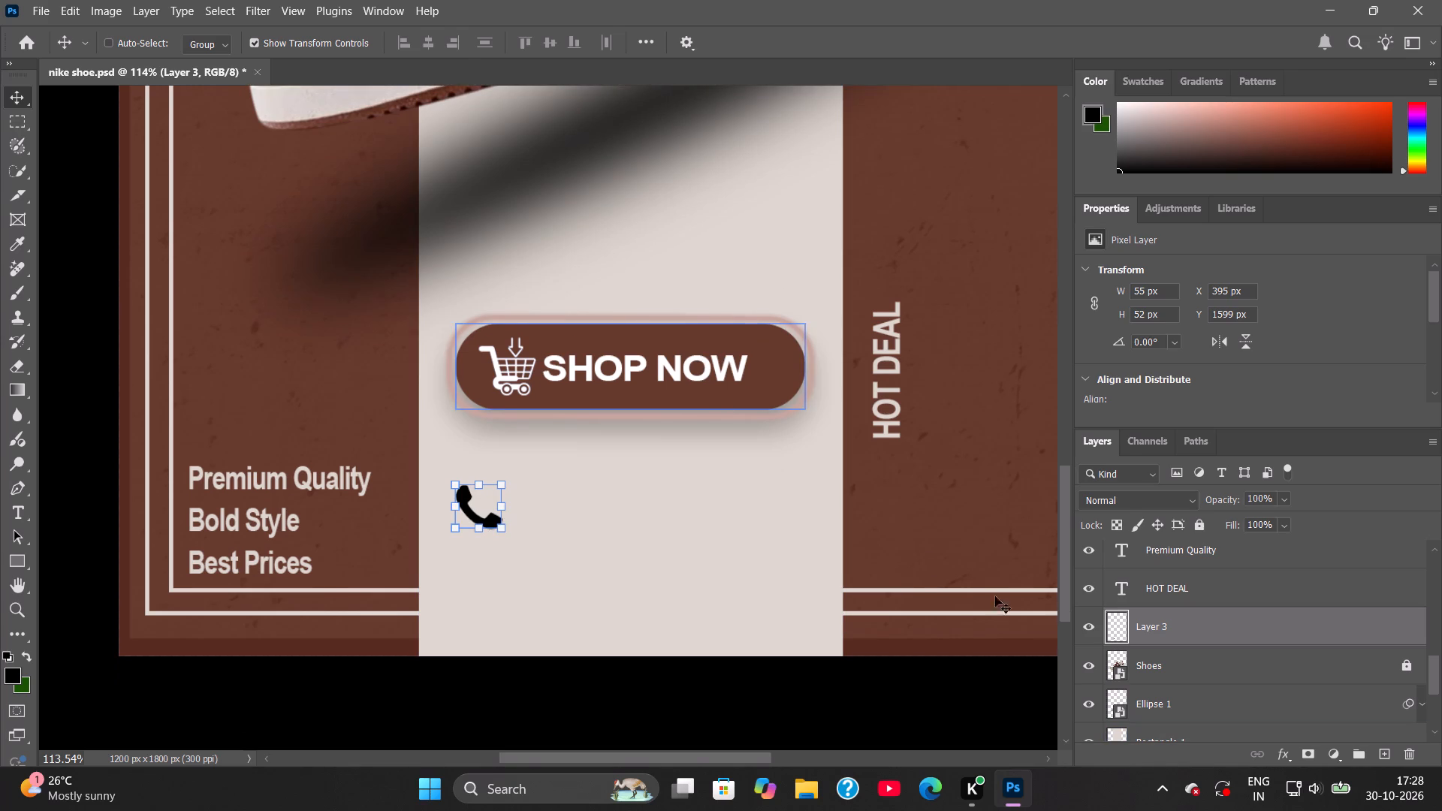
left_click(1174, 659)
left_click(1175, 674)
left_click(1175, 674)
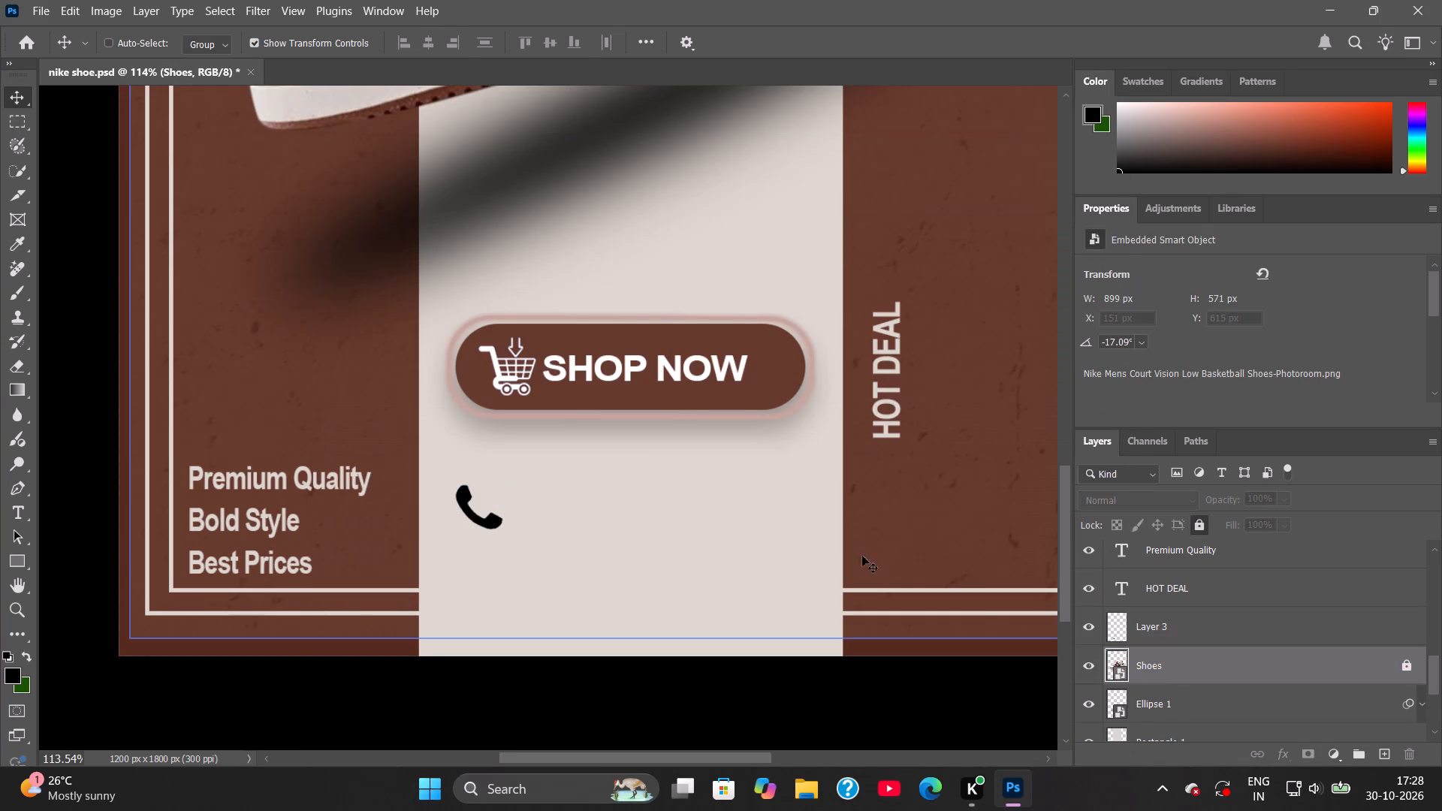
Scale the black handset icon on Layer 3 down to about 80% of its size.
scroll(653, 471, "down", 8, "alt")
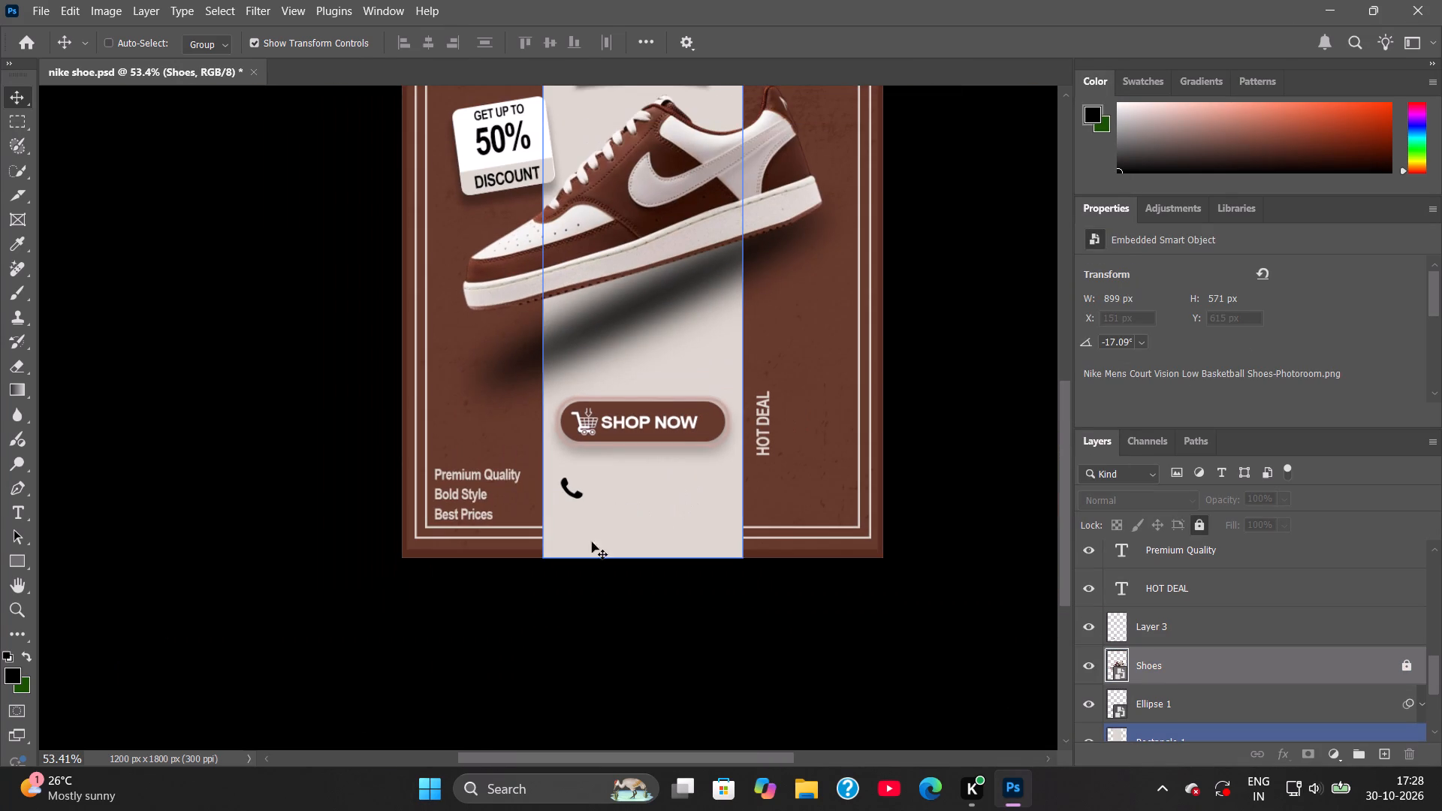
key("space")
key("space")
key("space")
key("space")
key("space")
left_click_drag(657, 369, 654, 457)
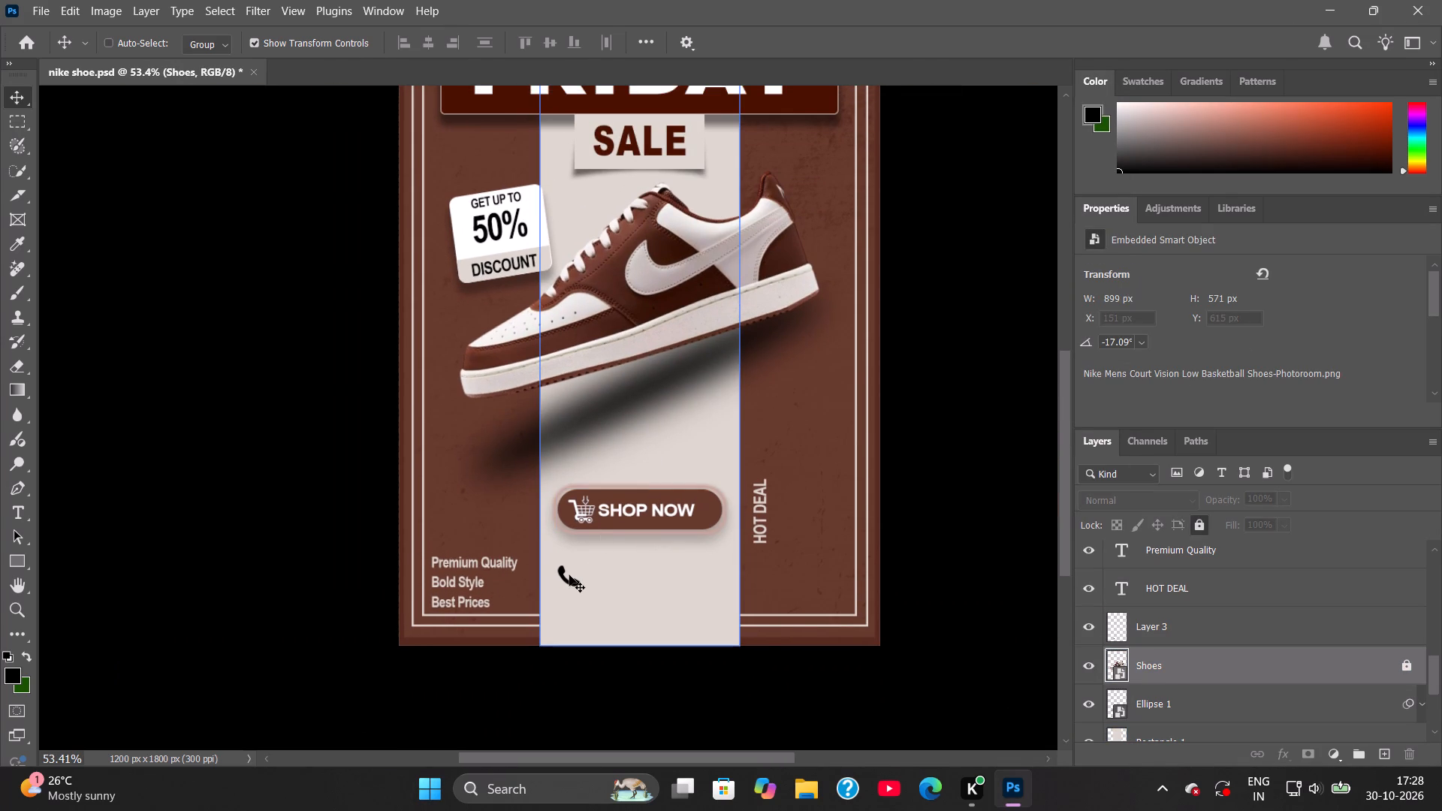
scroll(569, 575, "up", 17, "alt")
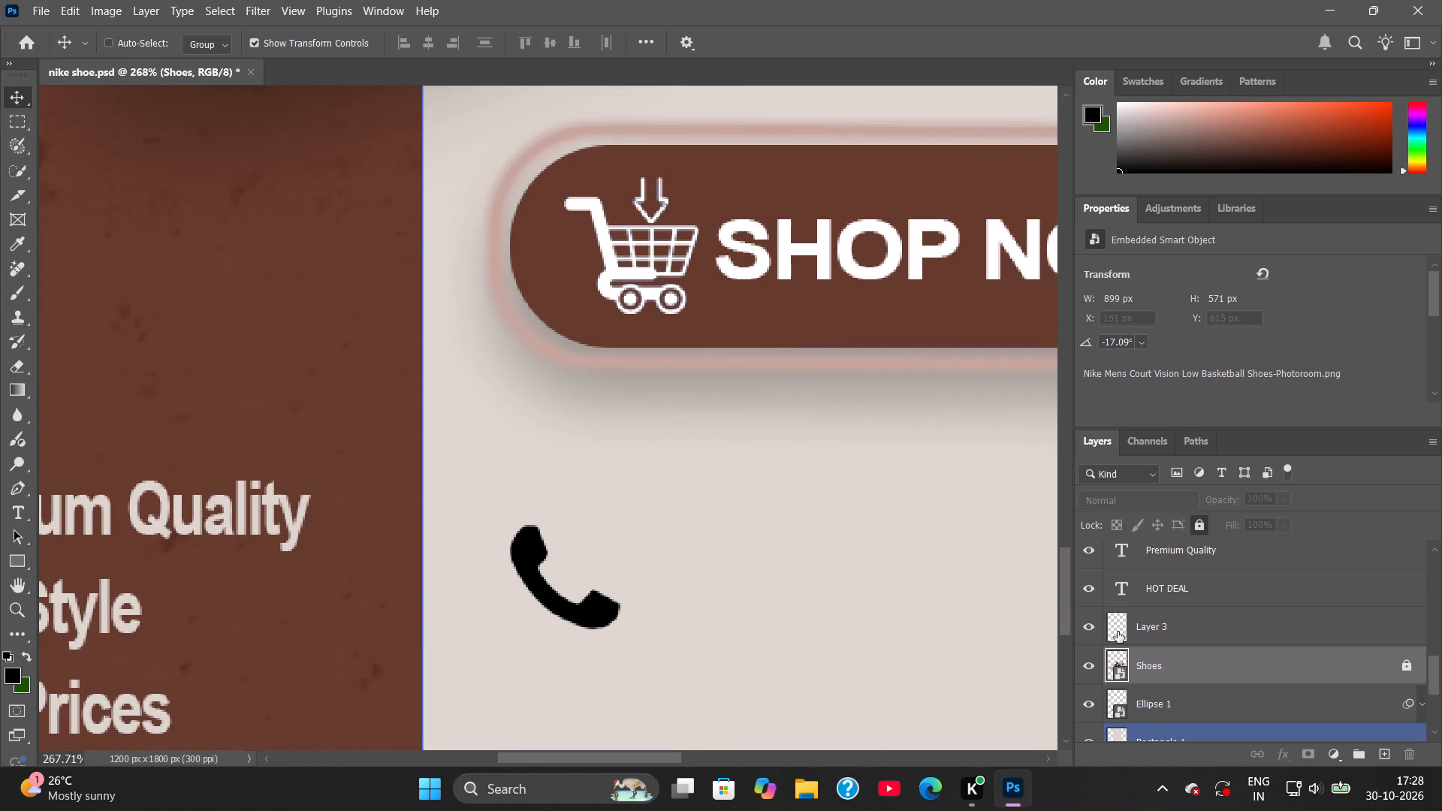
left_click(1193, 627)
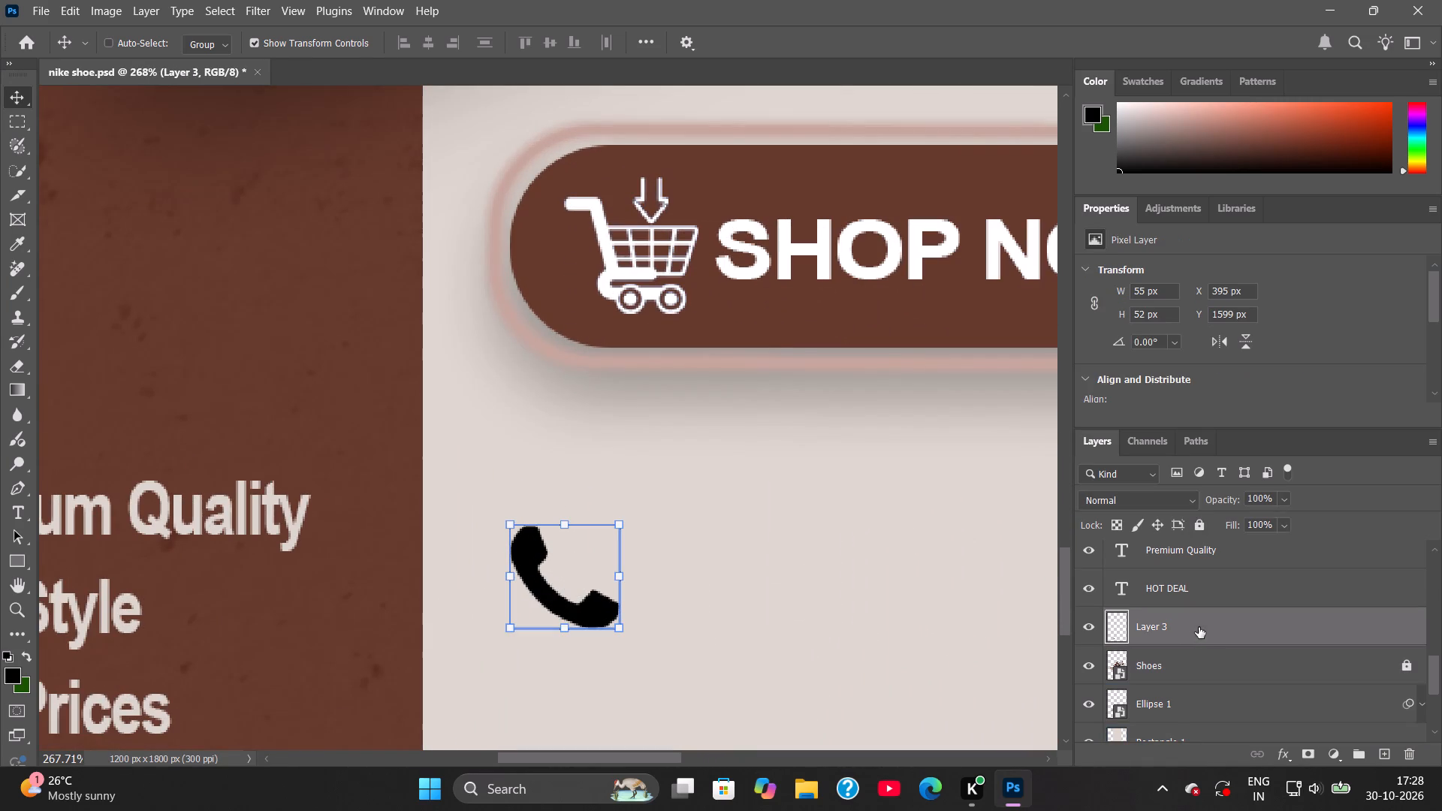
left_click(622, 525)
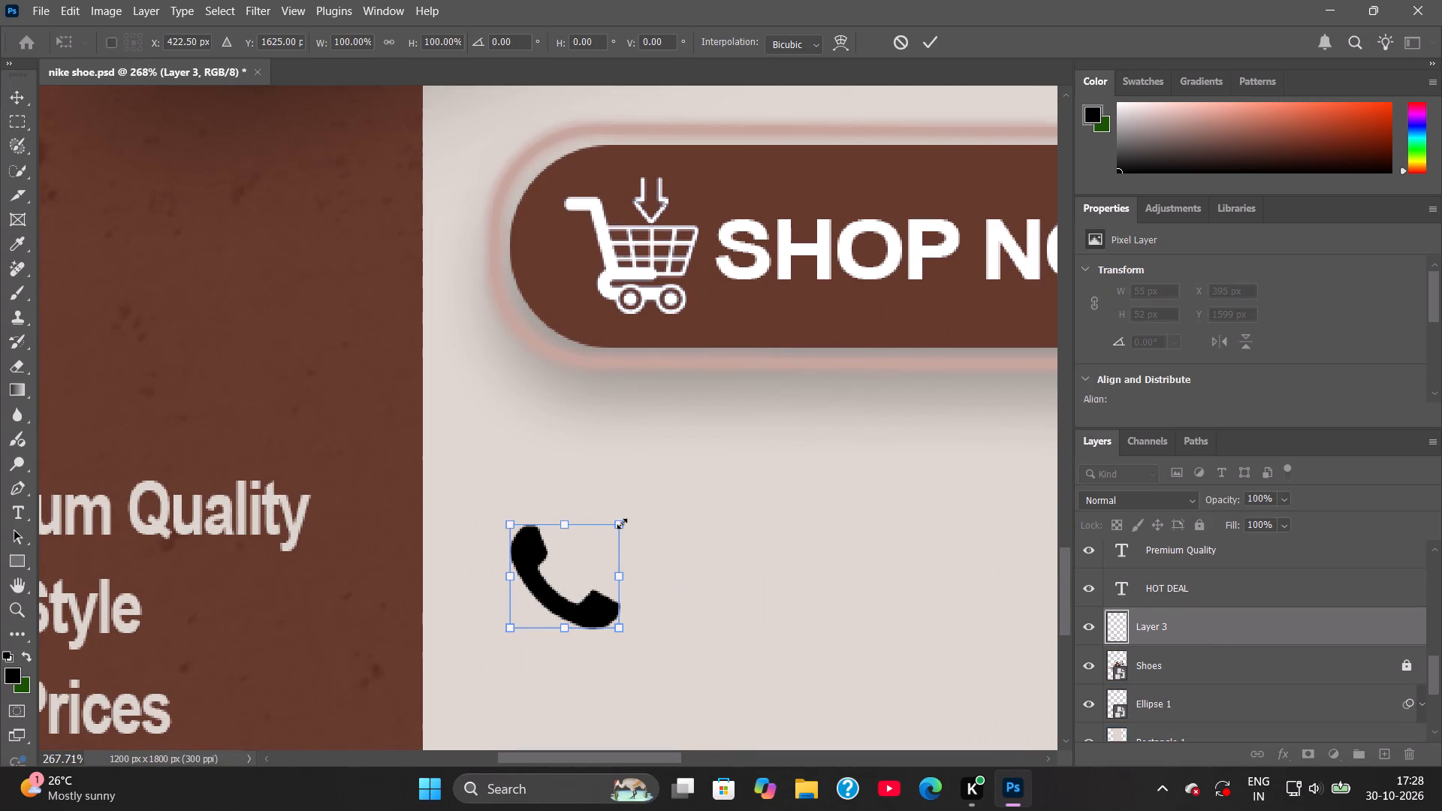
left_click_drag(622, 523, 601, 547, "shift")
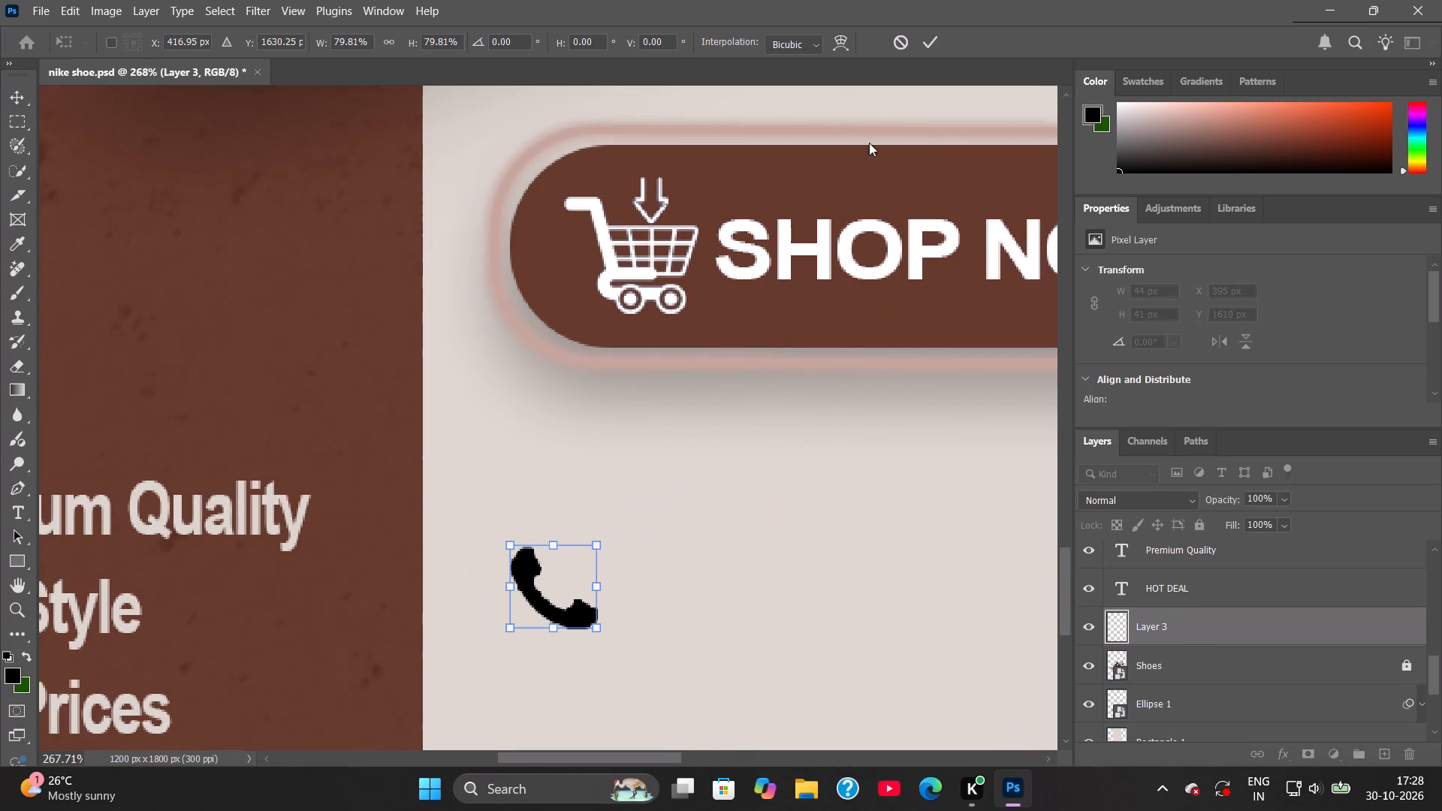
left_click(931, 43)
left_click(1191, 665)
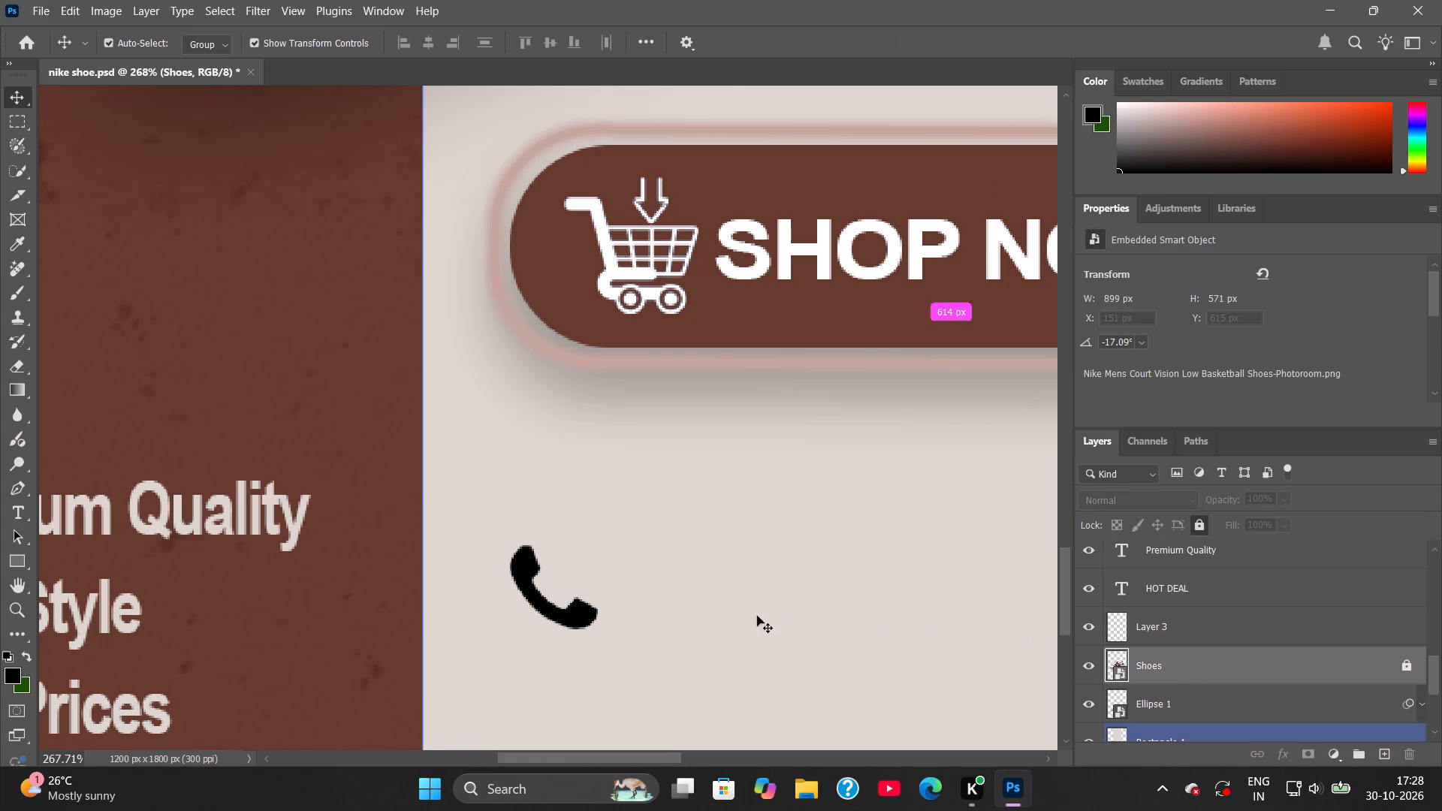
Save the poster document.
key("ctrl+s")
Duplicate the Premium Quality text and place the copy beside the handset icon below SHOP NOW.
scroll(693, 608, "down", 15, "alt")
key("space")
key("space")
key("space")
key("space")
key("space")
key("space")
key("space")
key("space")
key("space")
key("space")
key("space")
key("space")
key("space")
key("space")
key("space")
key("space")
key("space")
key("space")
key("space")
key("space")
left_click_drag(824, 487, 744, 502)
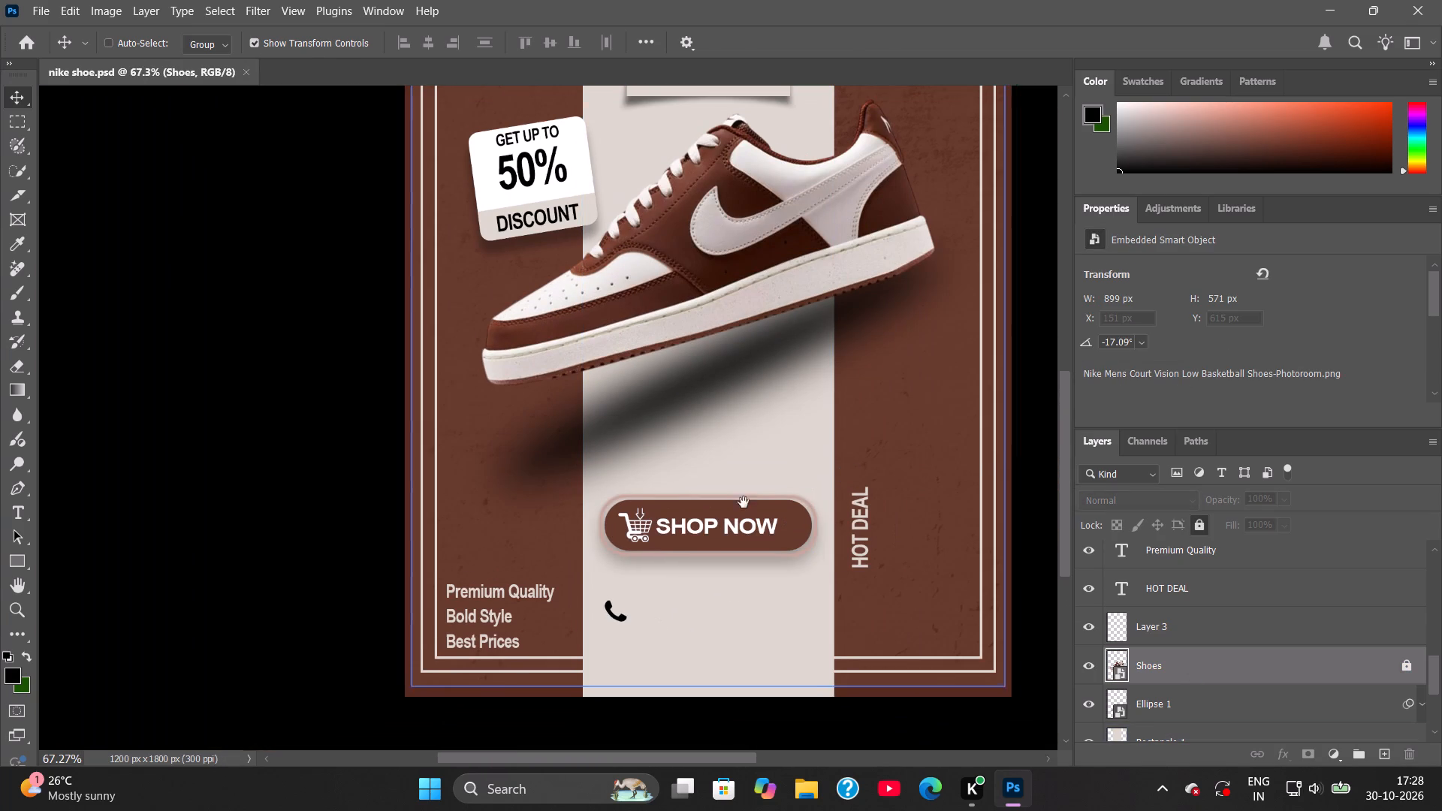
left_click_drag(744, 502, 702, 489)
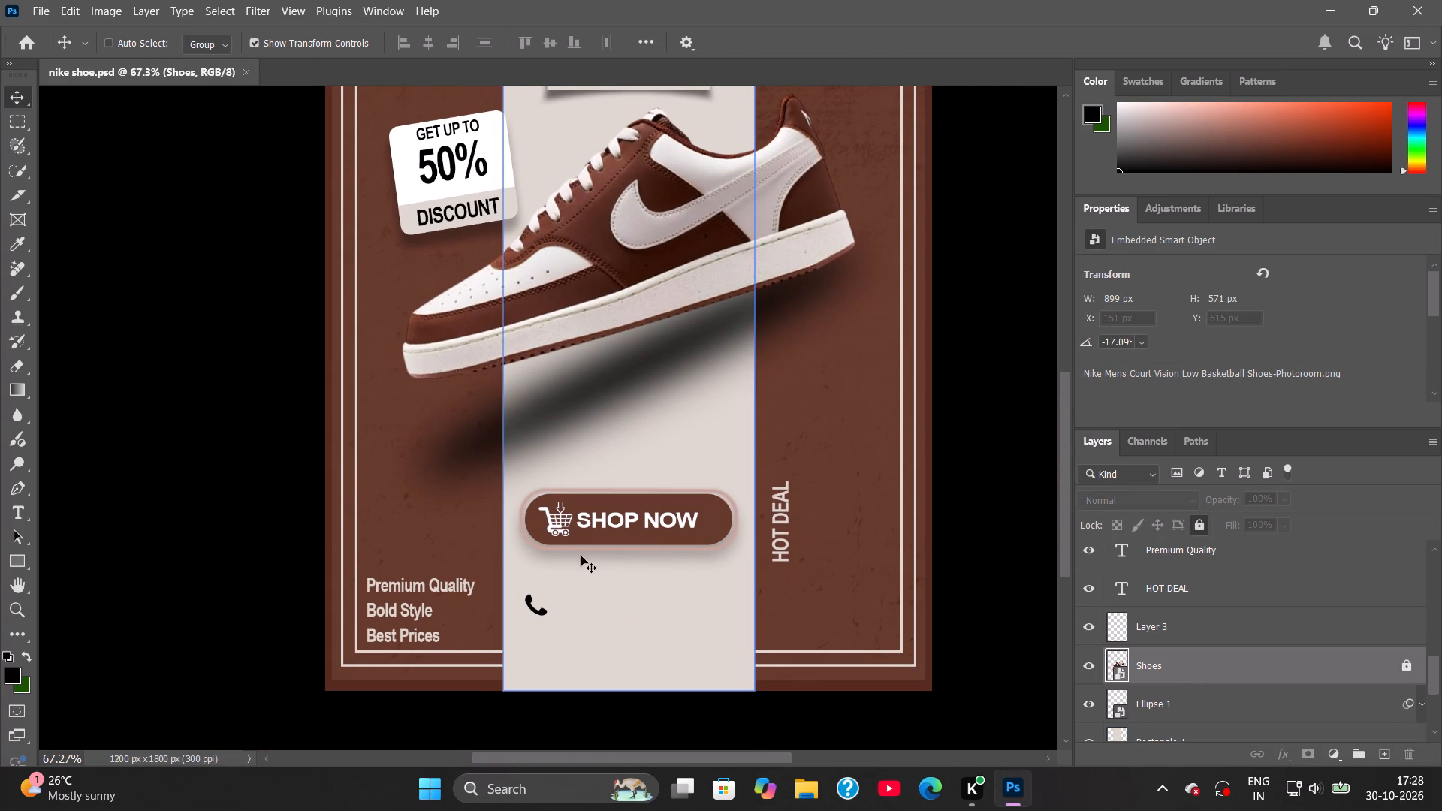
scroll(584, 556, "up", 6, "alt")
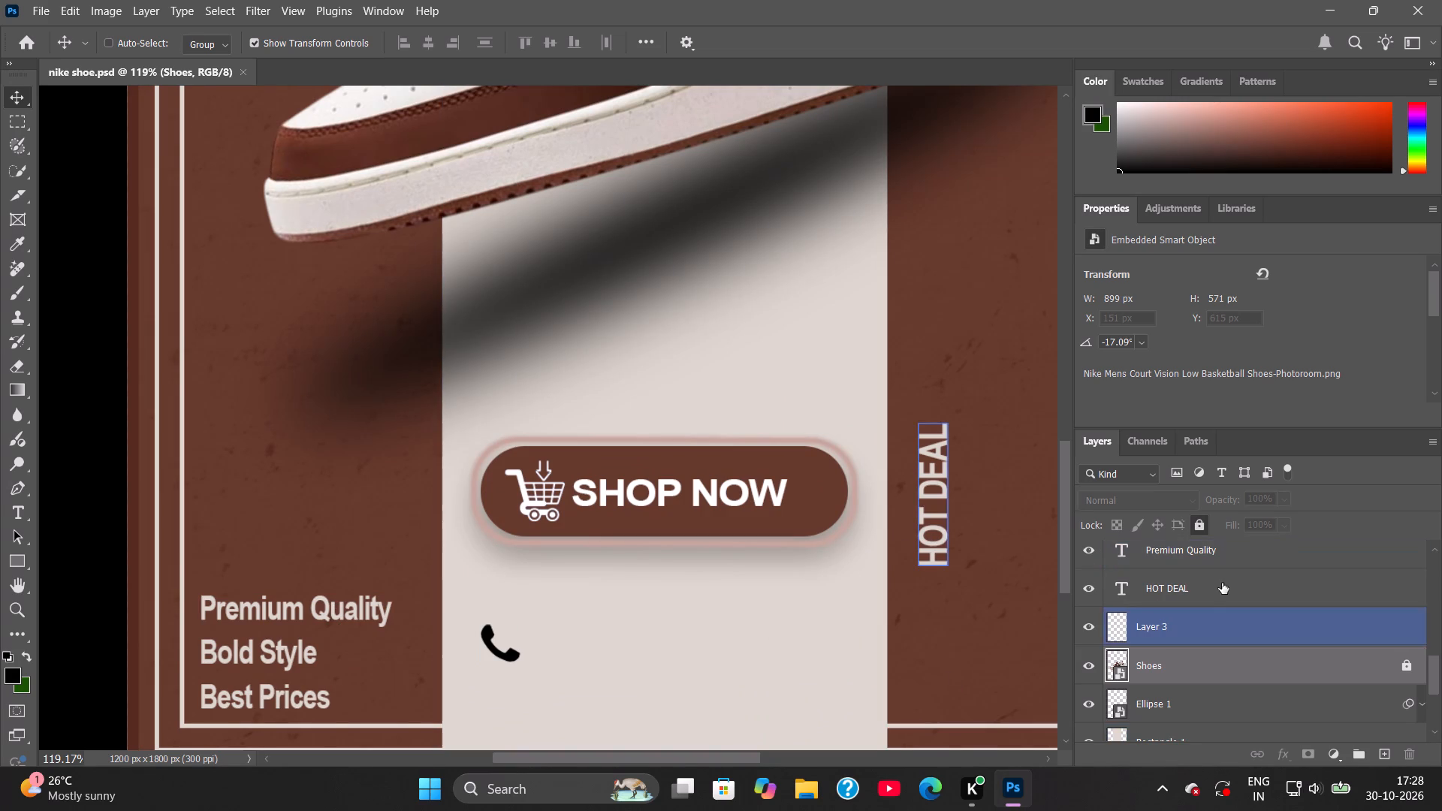
left_click(1208, 557)
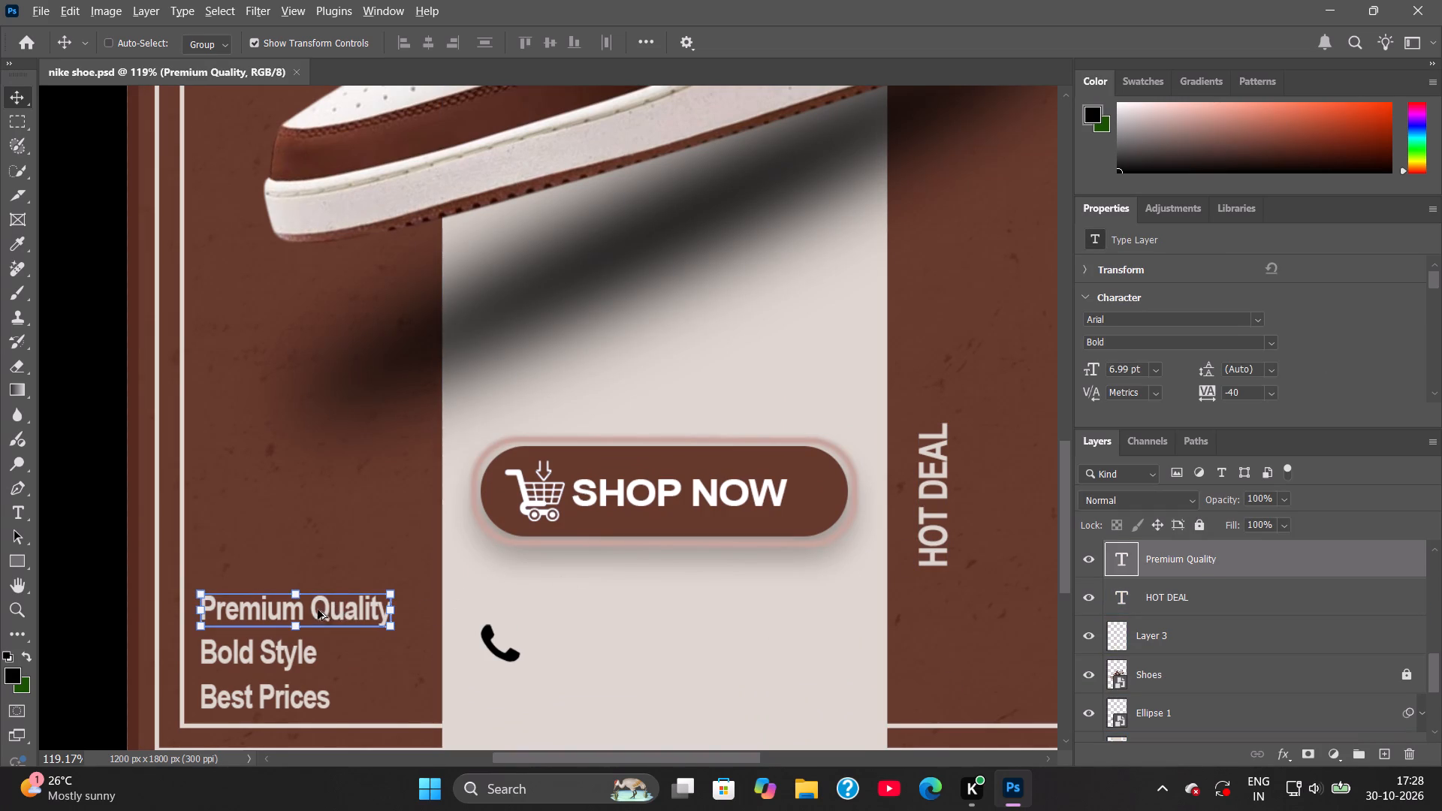
left_click_drag(317, 605, 653, 638, "alt")
Move the Premium Quality copy layer up the stack to directly above Rectangle 3.
scroll(1248, 614, "up", 2)
left_click_drag(1211, 636, 1209, 575)
scroll(1208, 589, "up", 3)
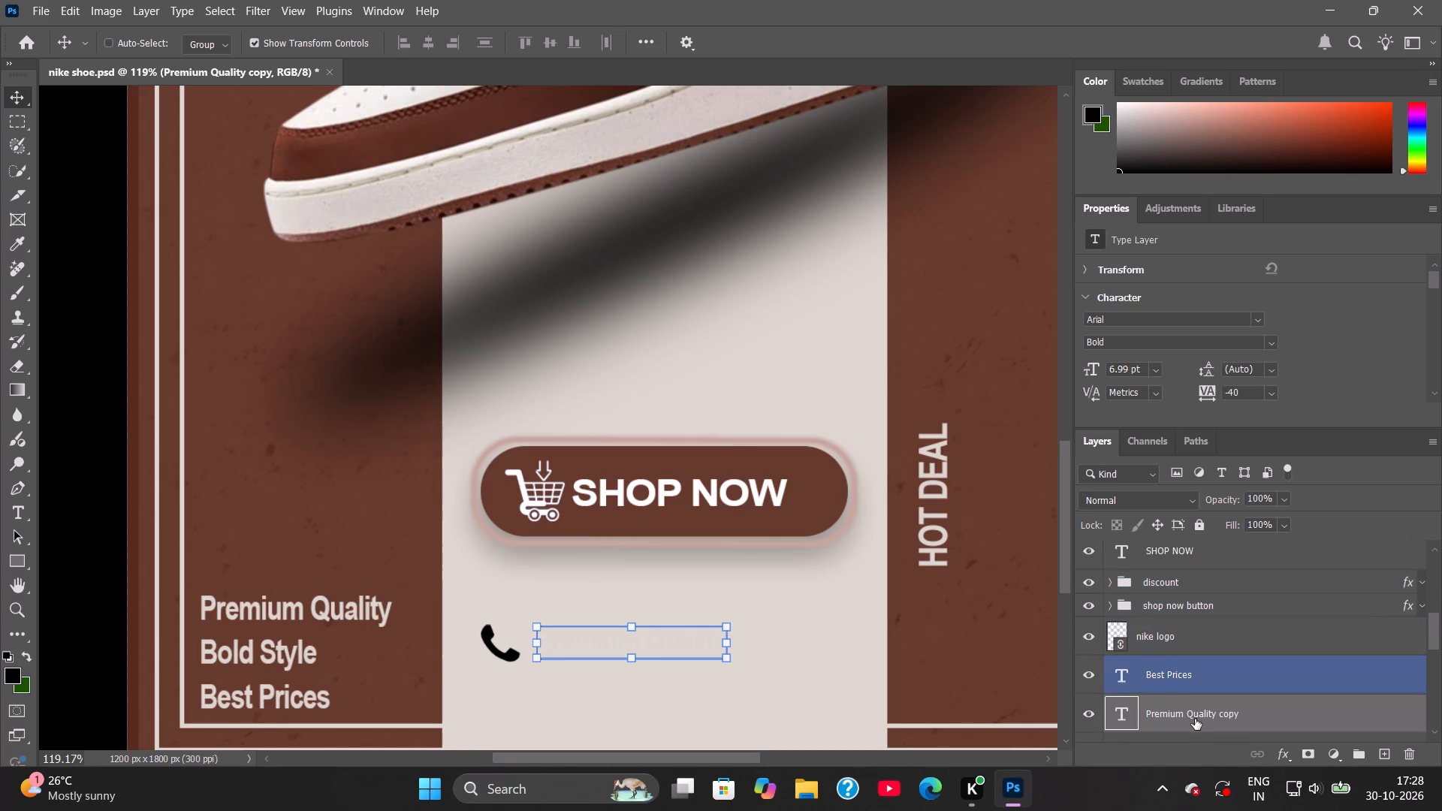
left_click_drag(1195, 719, 1196, 574)
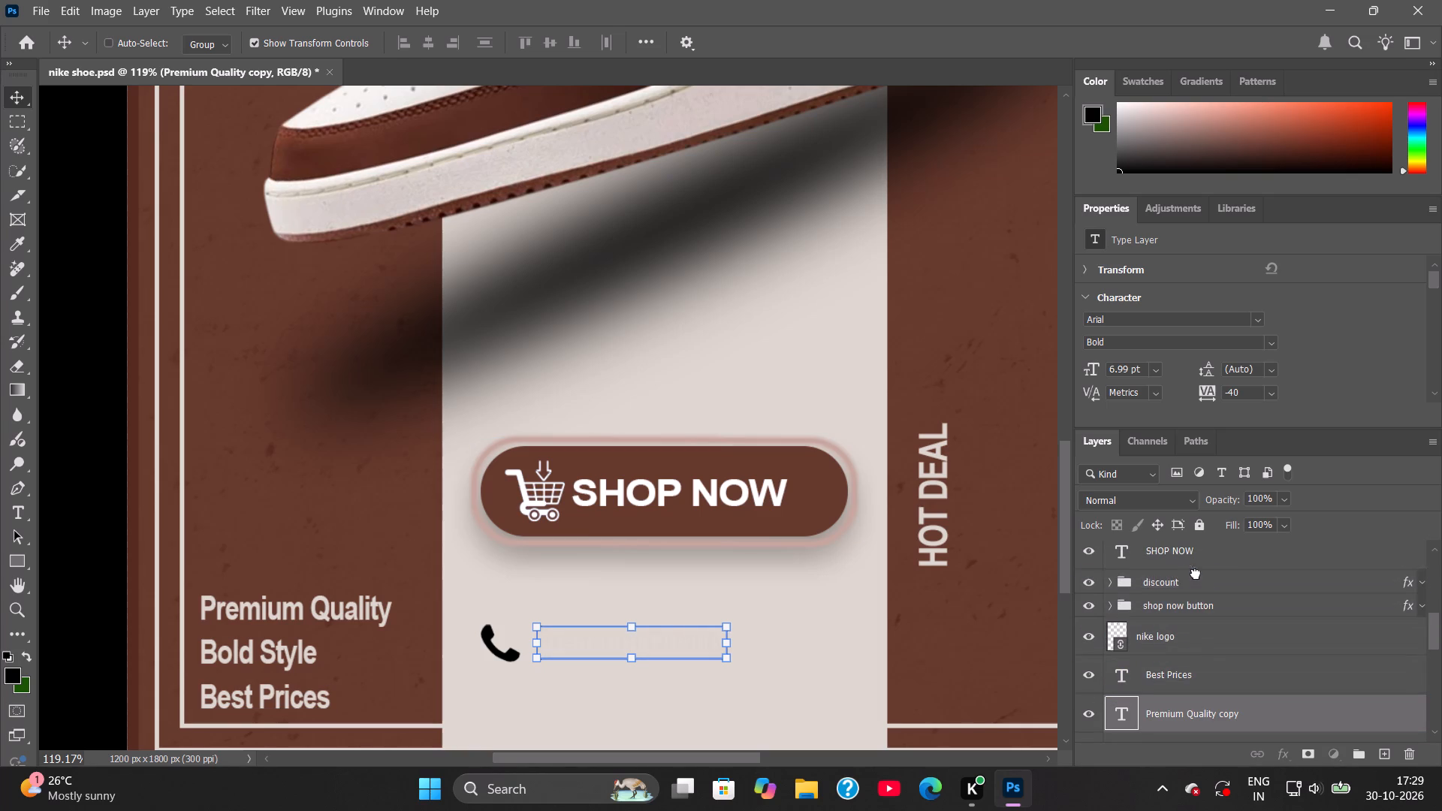
scroll(1196, 601, "up", 3)
left_click_drag(1193, 711, 1193, 672)
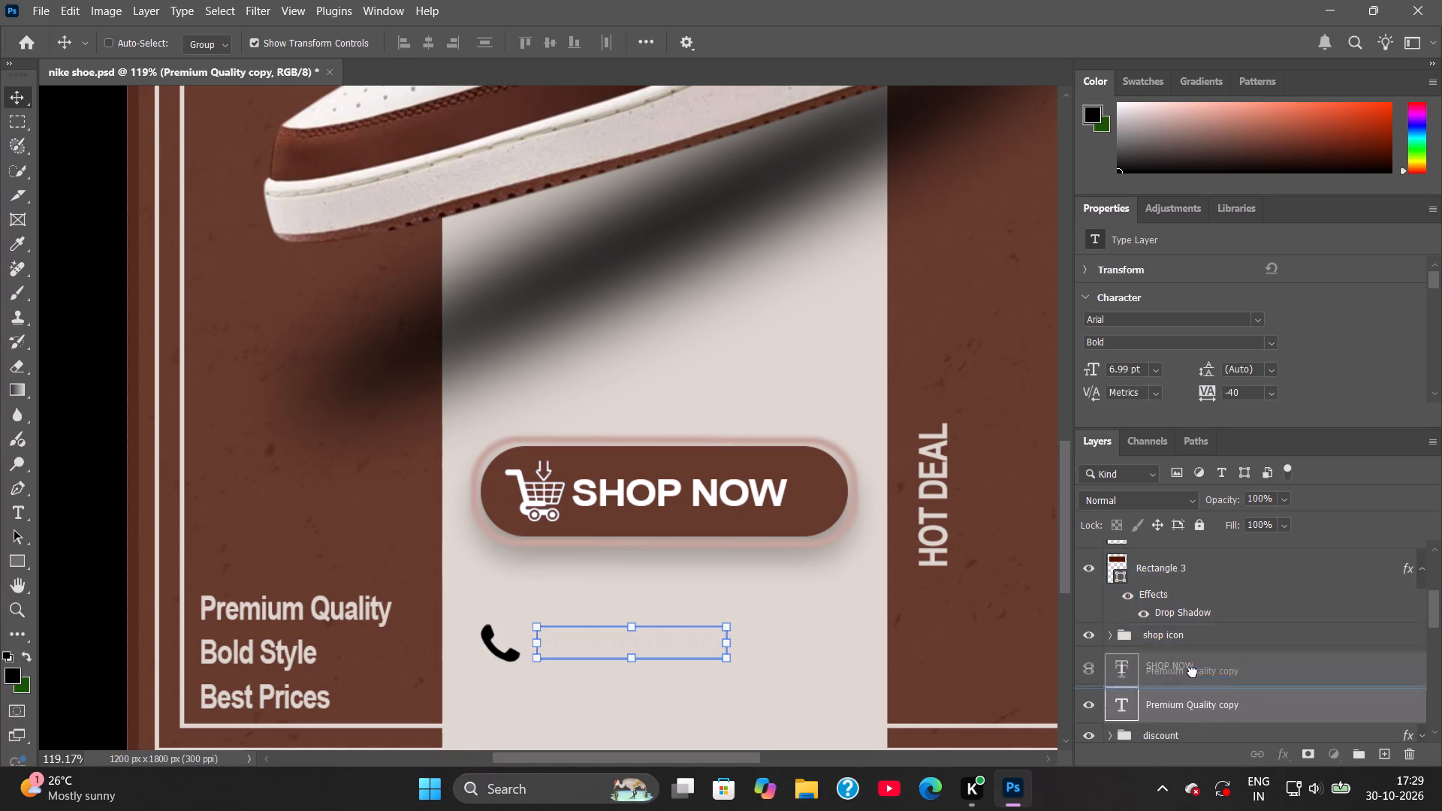
left_click_drag(1193, 672, 1190, 565)
scroll(1191, 583, "up", 2)
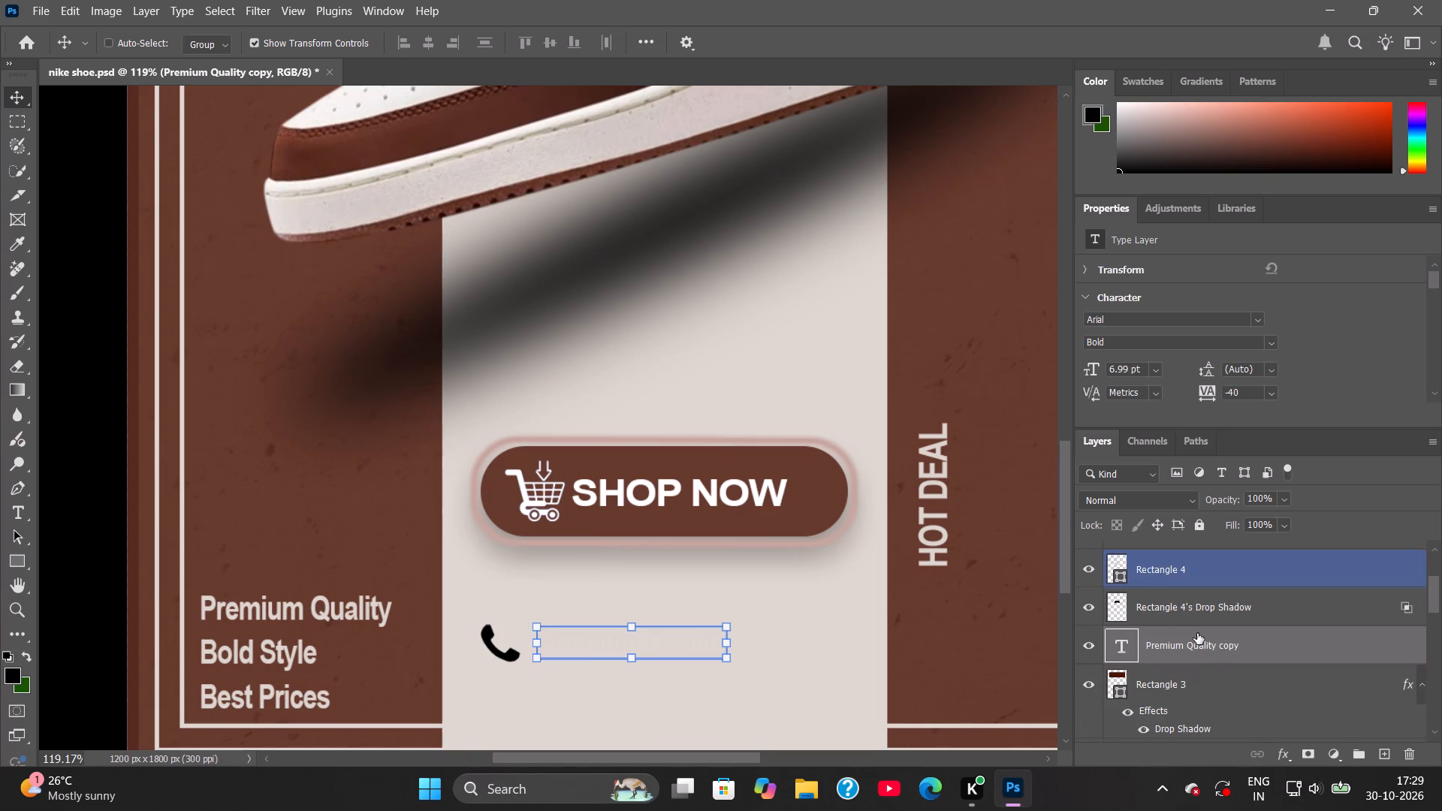
scroll(1197, 633, "up", 1)
scroll(1187, 641, "down", 1, "alt")
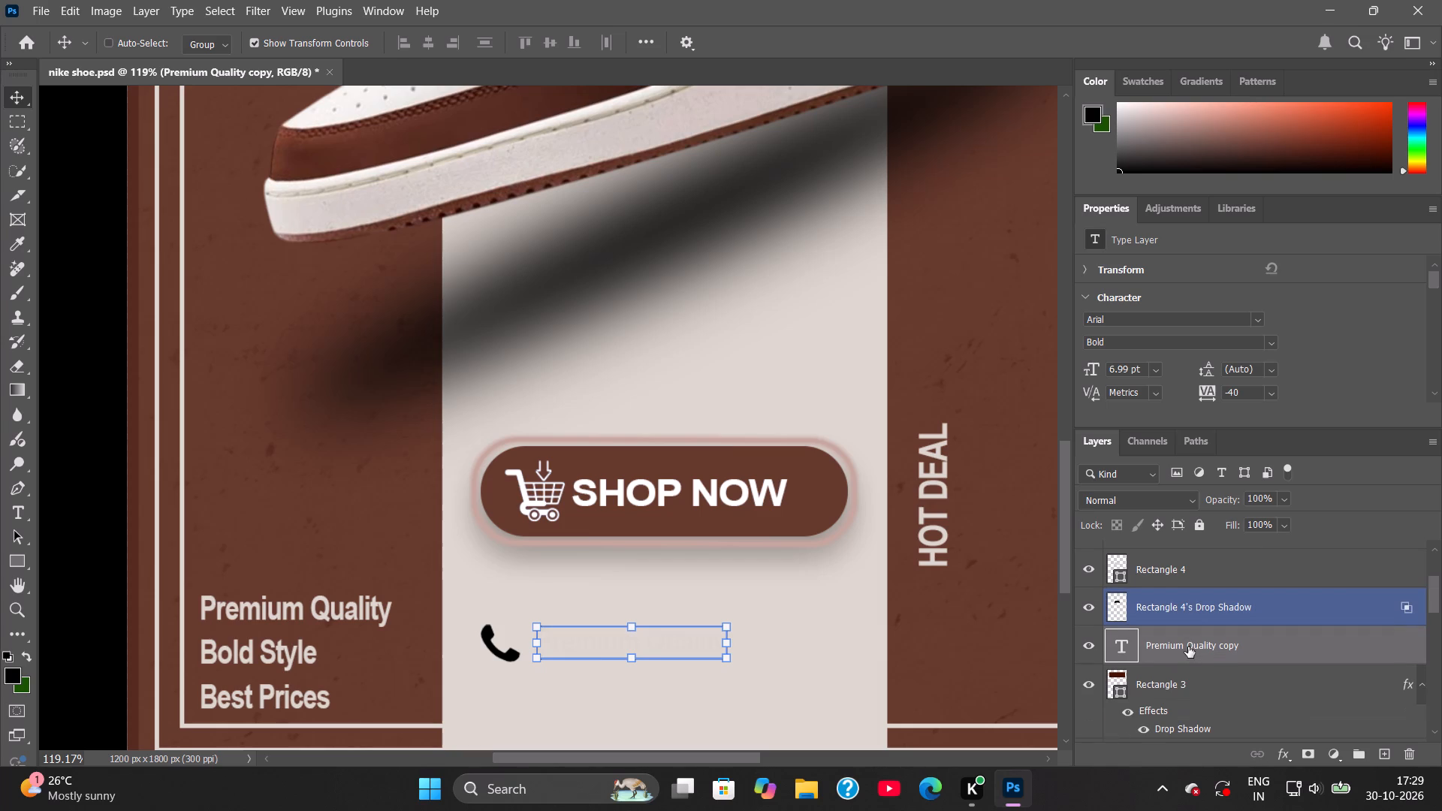
Set the copied Premium Quality text beside the handset to black, 000000.
double_click(683, 650)
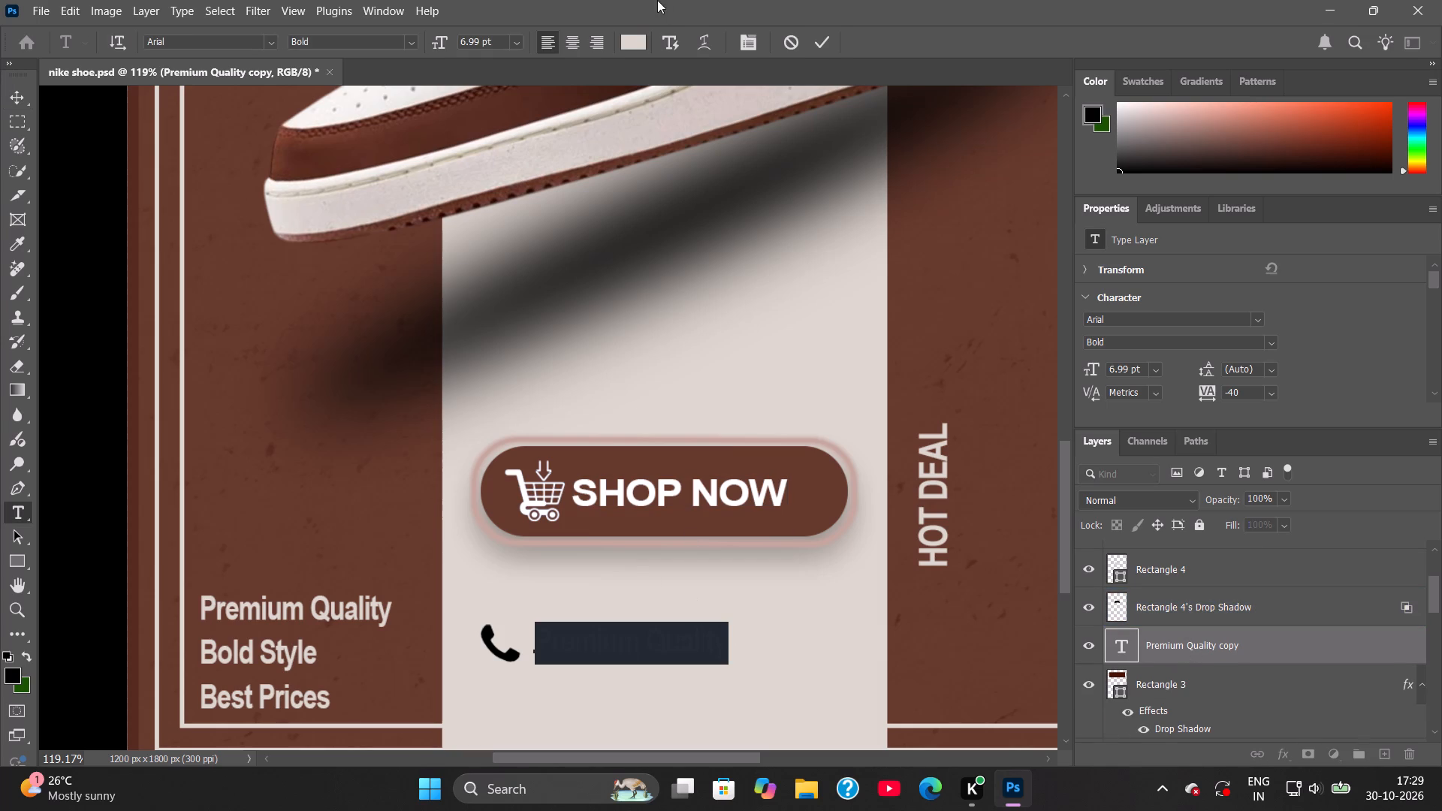
left_click(635, 45)
left_click_drag(891, 399, 766, 734)
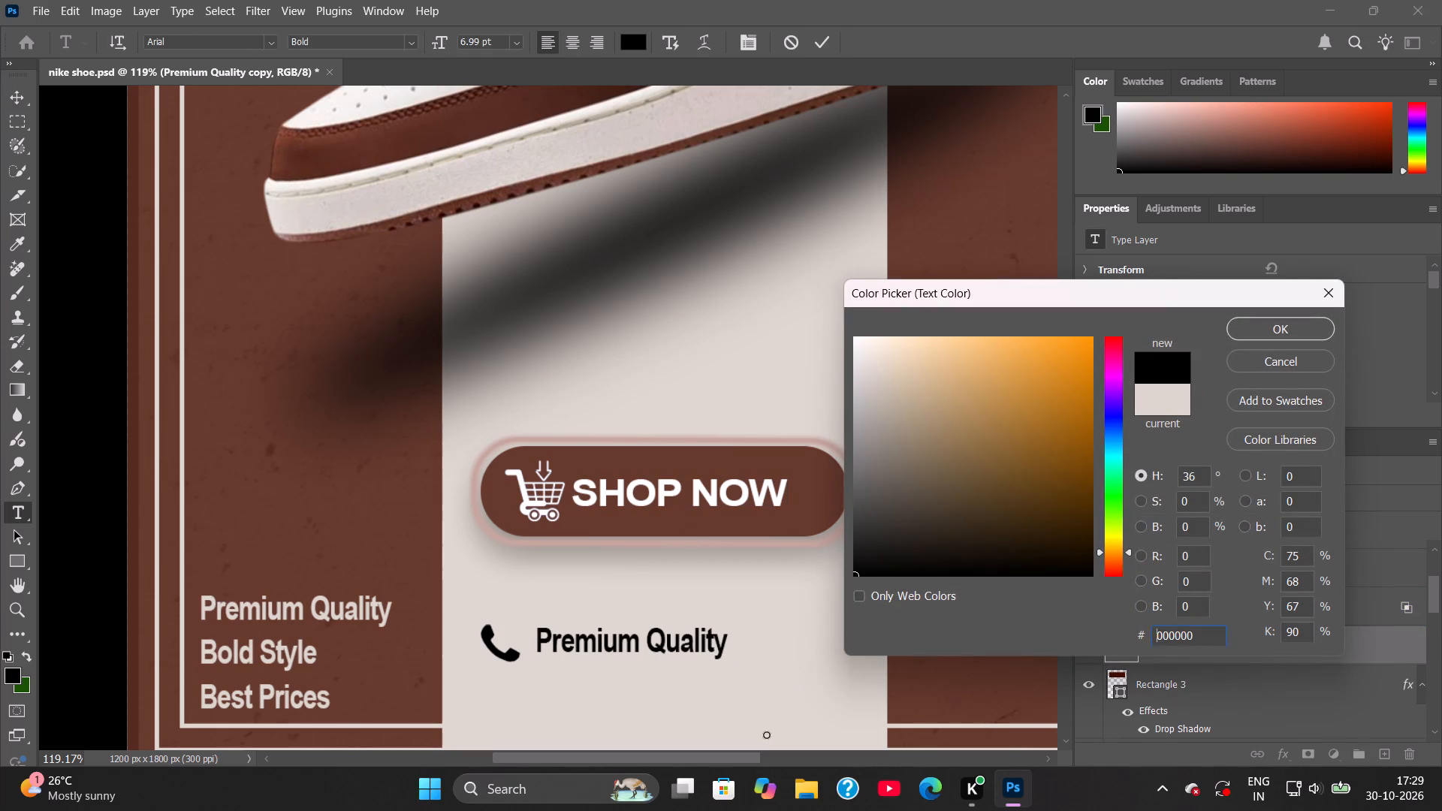
left_click_drag(766, 734, 764, 735)
left_click(1281, 325)
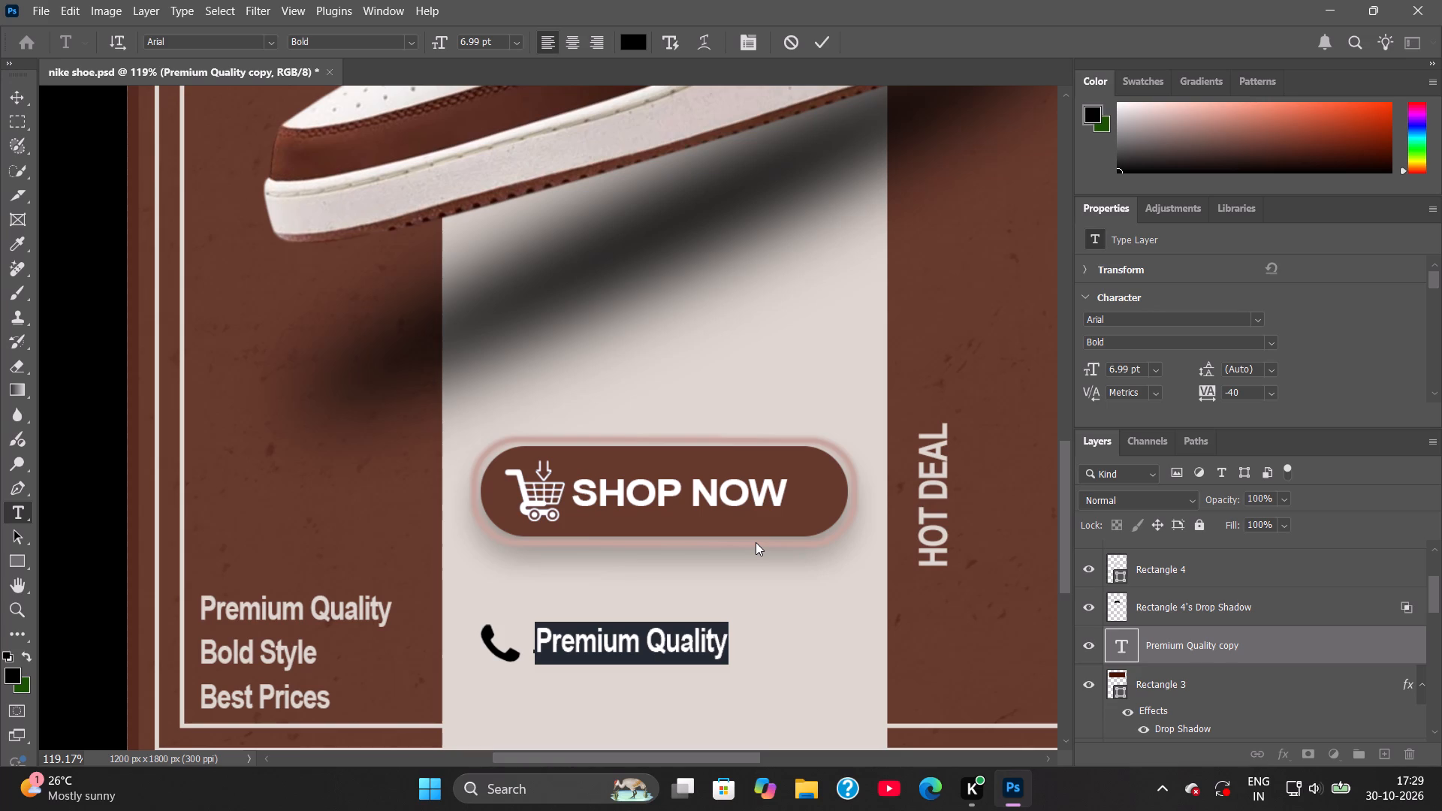
Replace the copied Premium Quality text with the contact phone number.
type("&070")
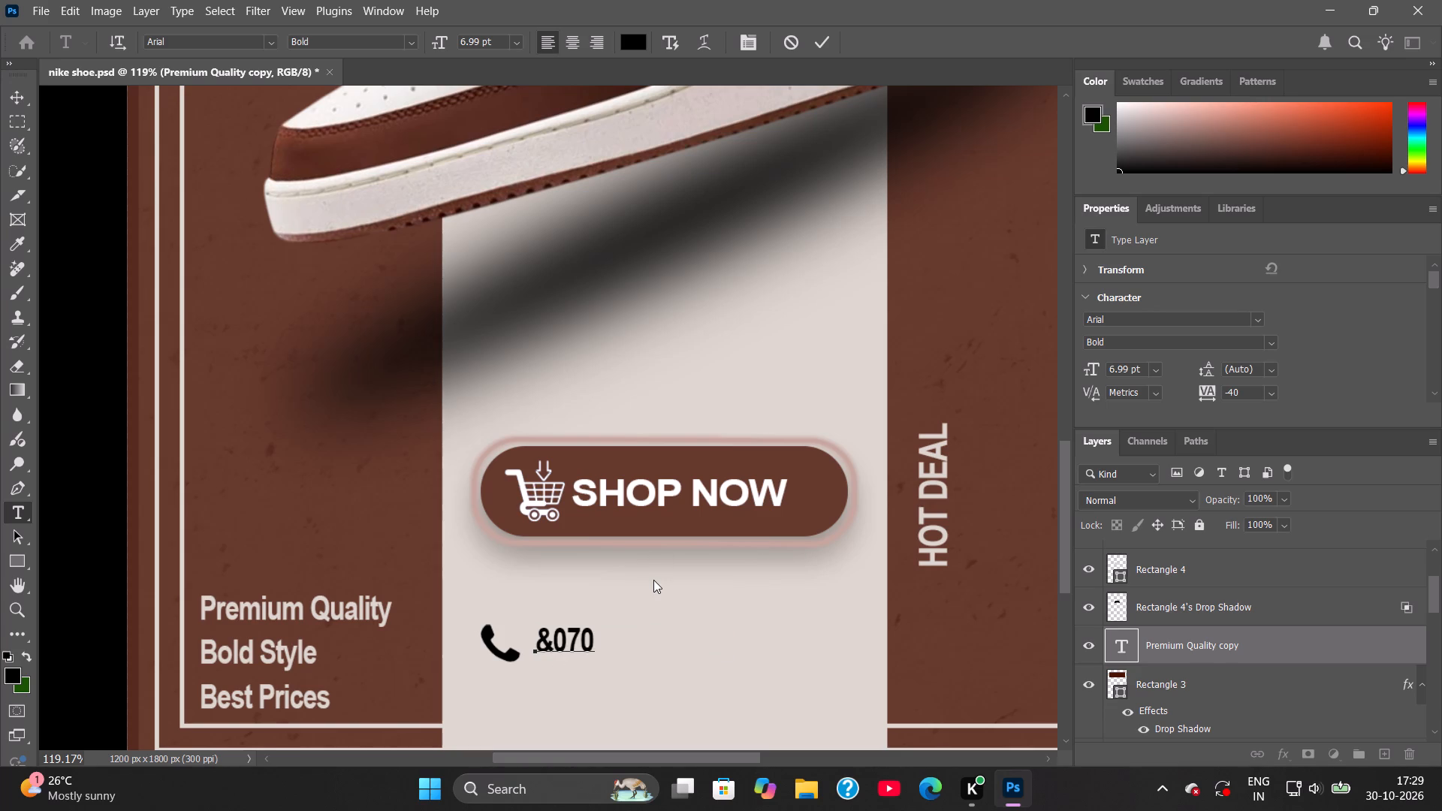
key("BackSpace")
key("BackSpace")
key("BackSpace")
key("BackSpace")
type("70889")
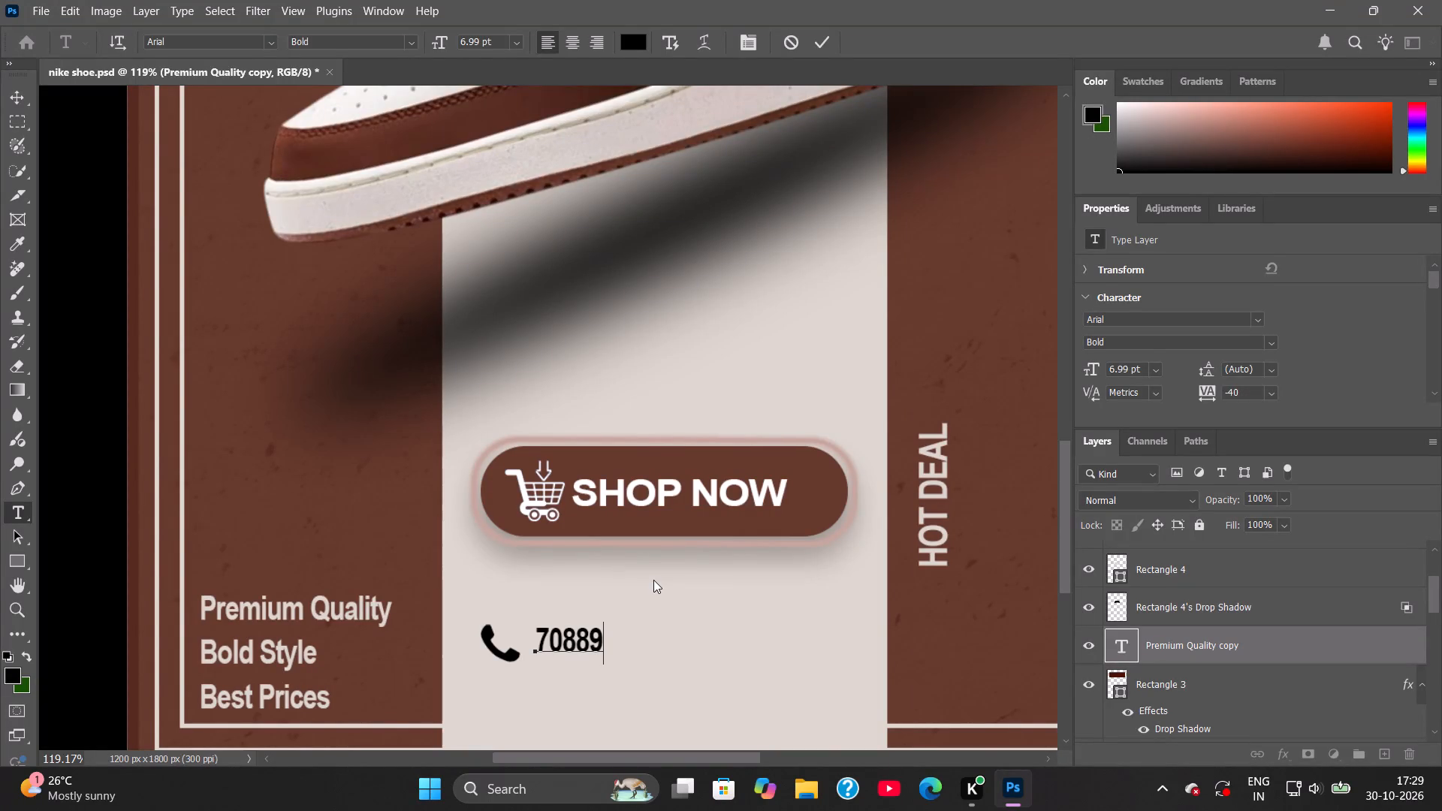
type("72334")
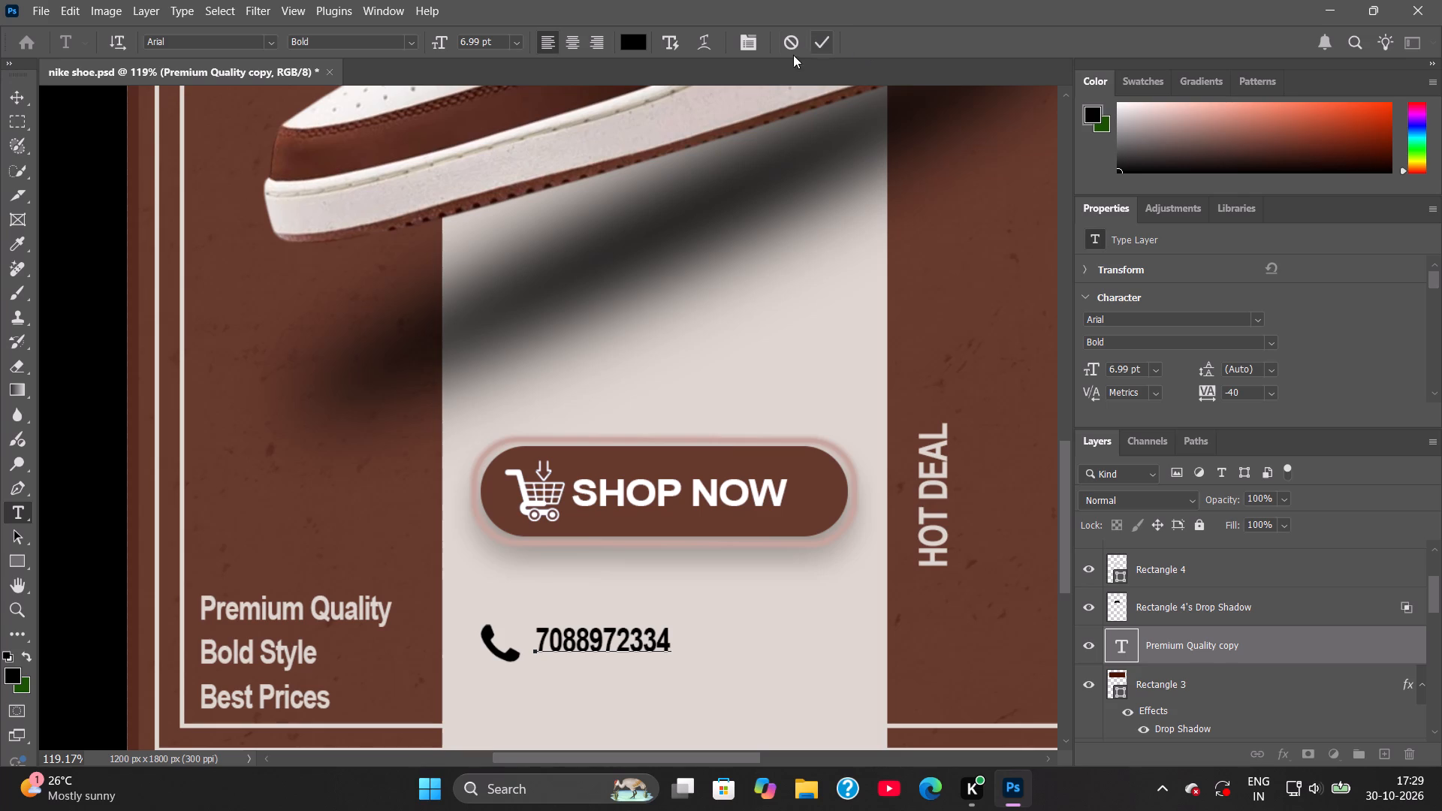
left_click(818, 43)
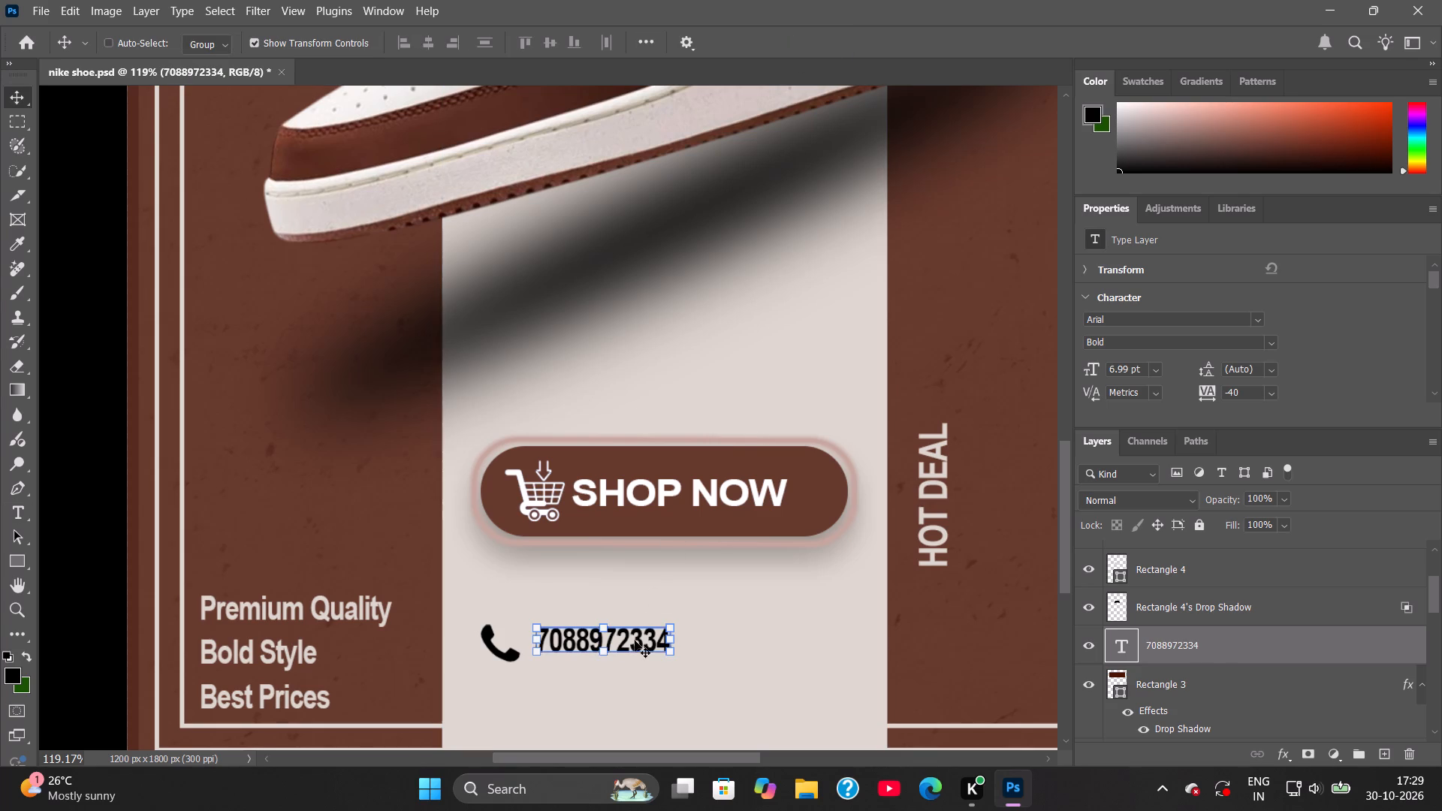
Nudge the phone number text so it sits close beside the handset icon at the same height.
left_click_drag(635, 641, 646, 644)
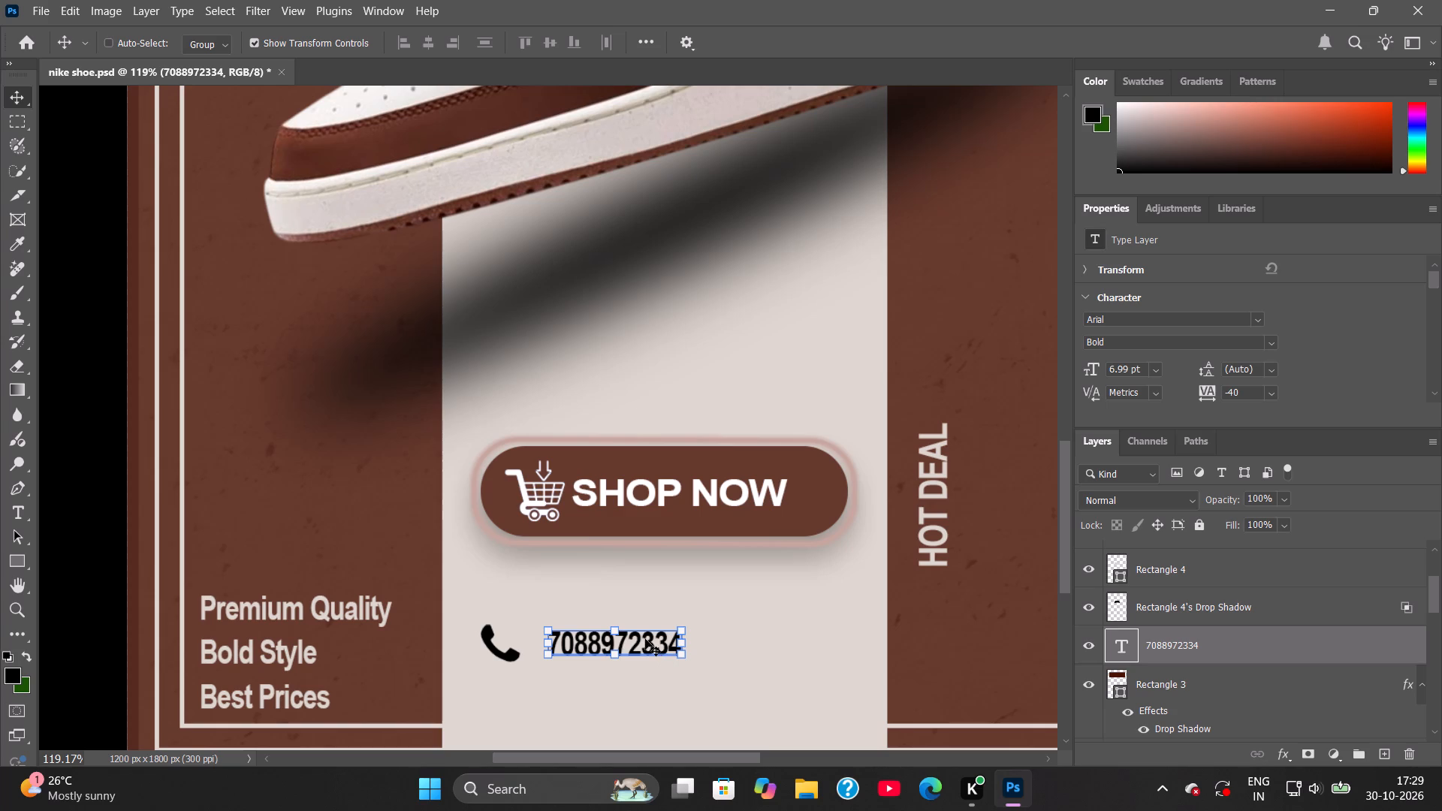
left_click_drag(644, 640, 631, 642)
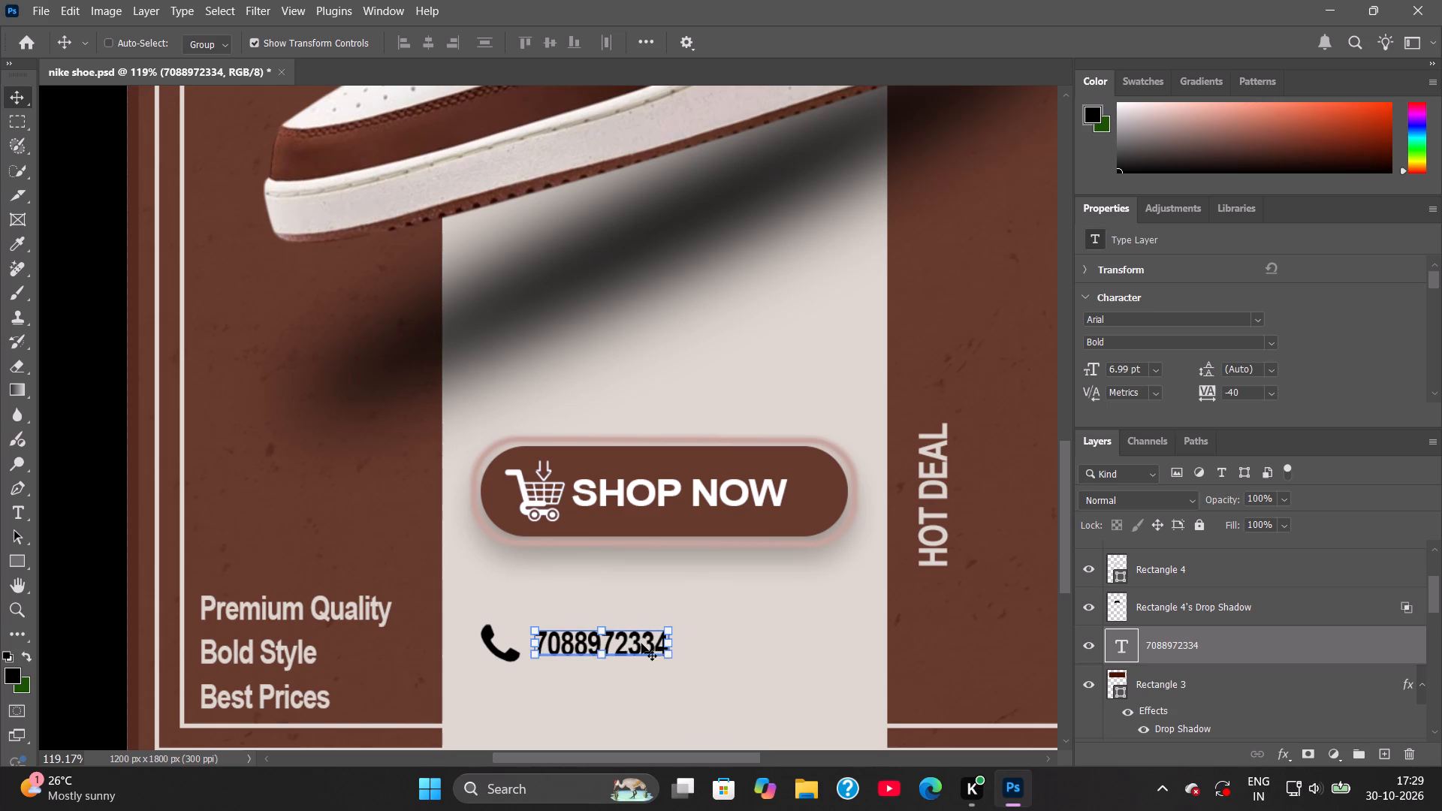
Duplicate the phone number text about 147 px to the right on the same line.
left_click_drag(627, 645, 763, 647, "alt")
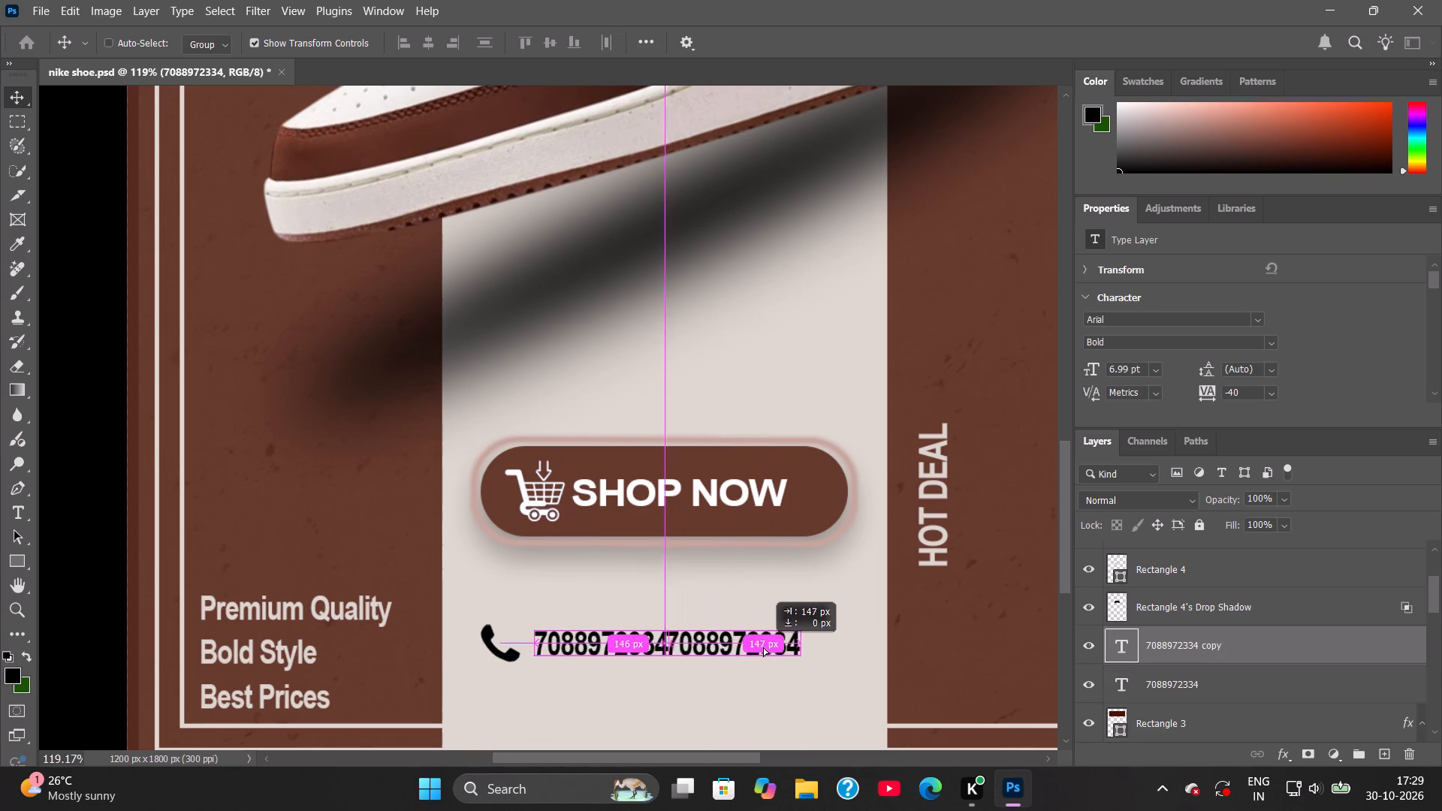
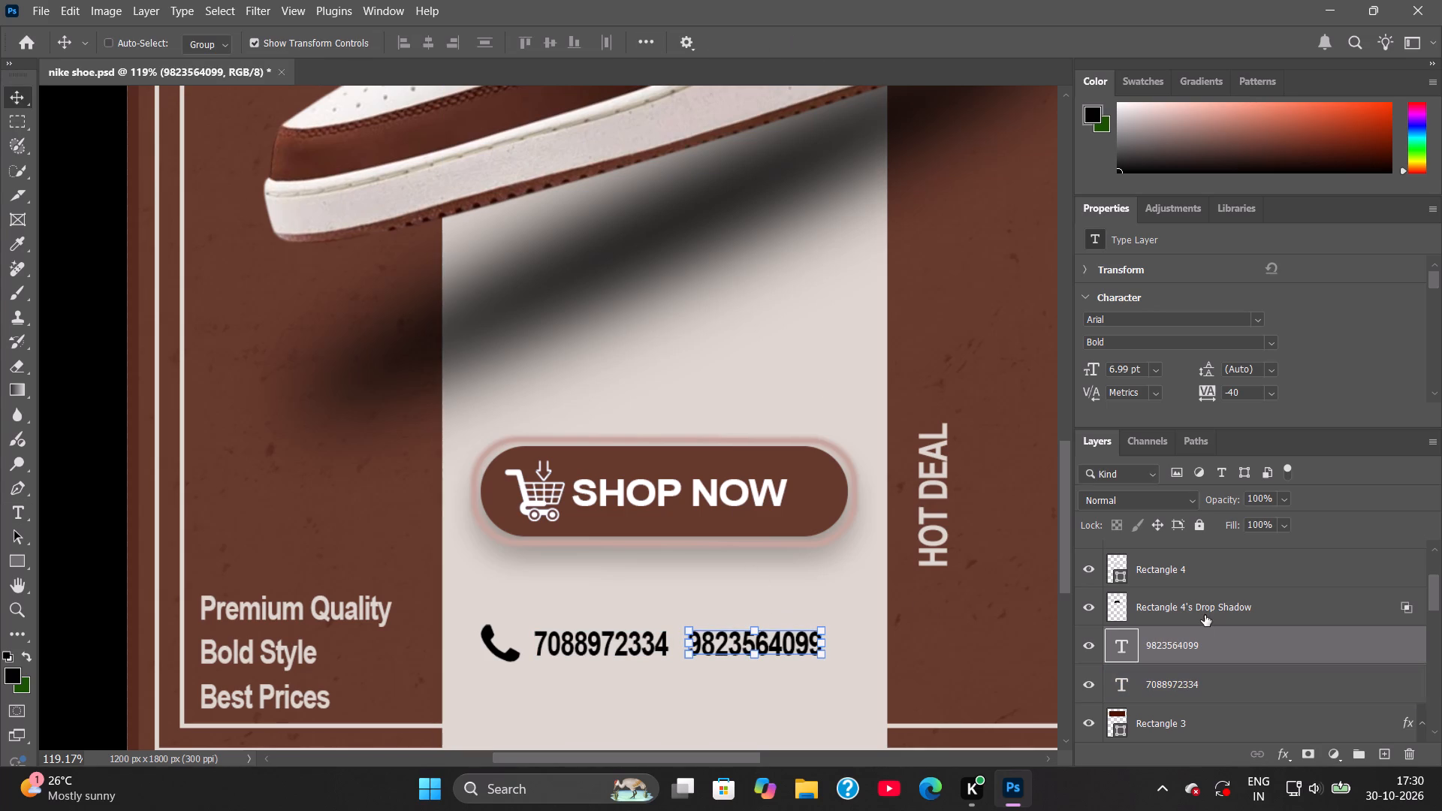
Make the locked Shoes layer active in place of the phone number text and save the poster document.
scroll(1177, 593, "down", 3)
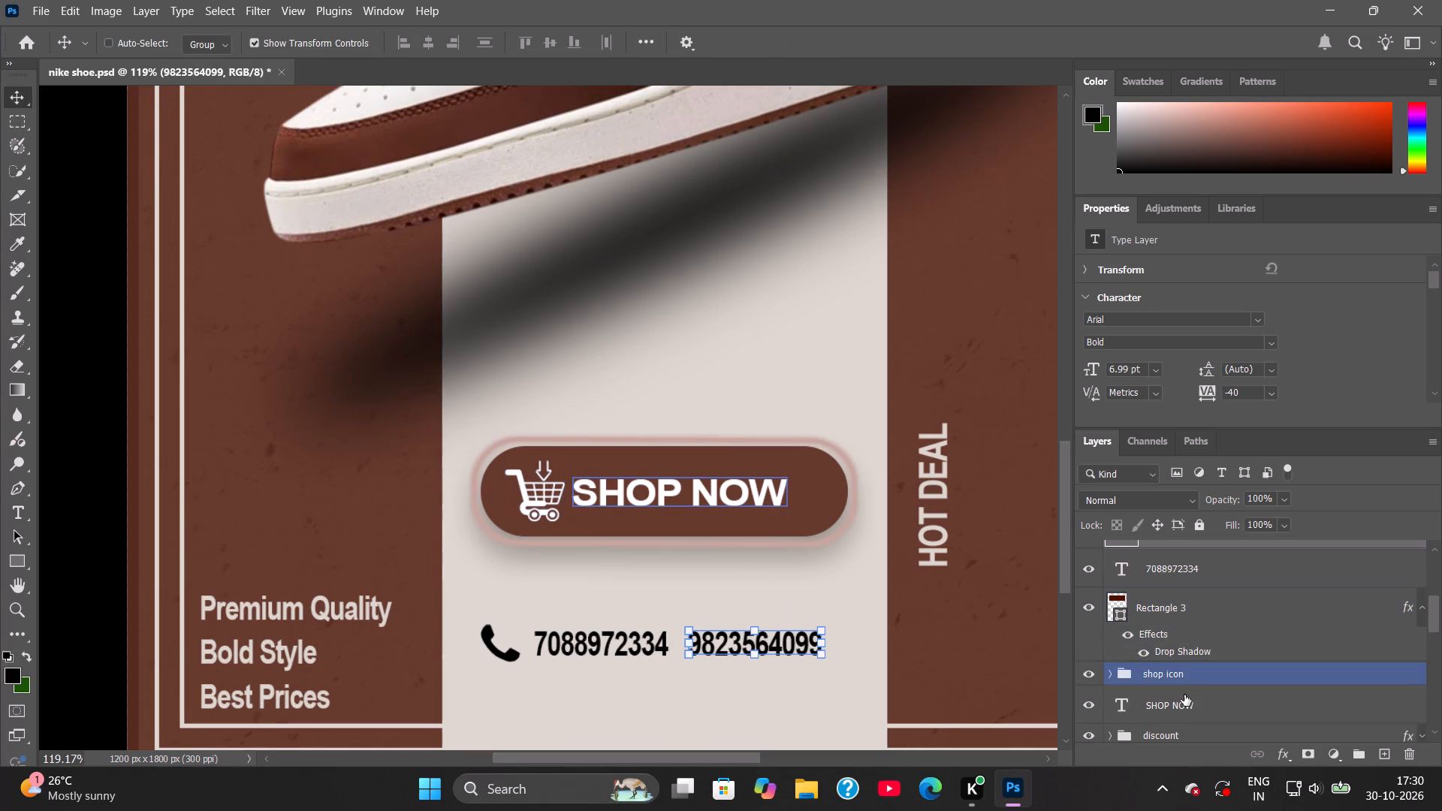
scroll(1184, 695, "down", 8)
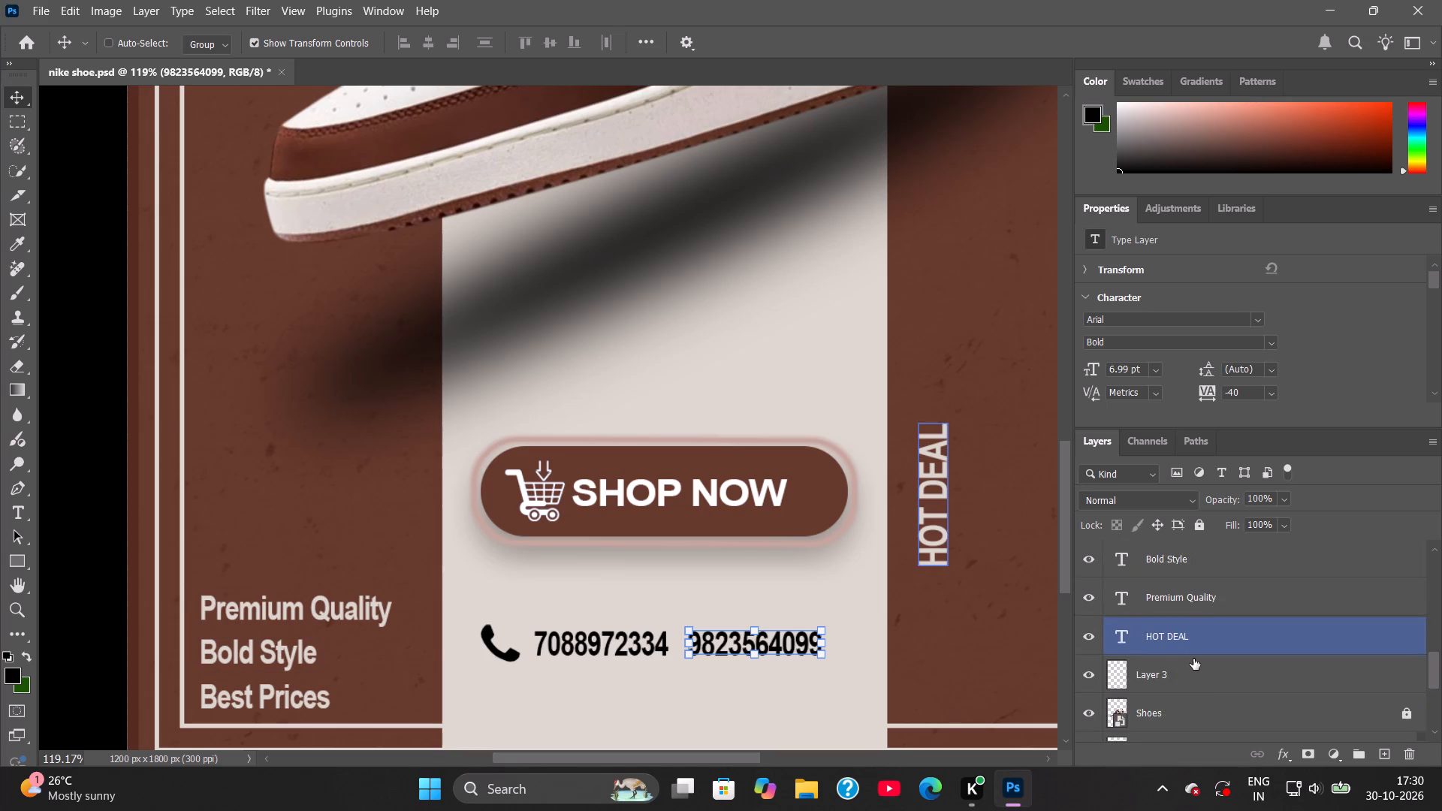
scroll(1193, 658, "down", 3)
left_click(1166, 601)
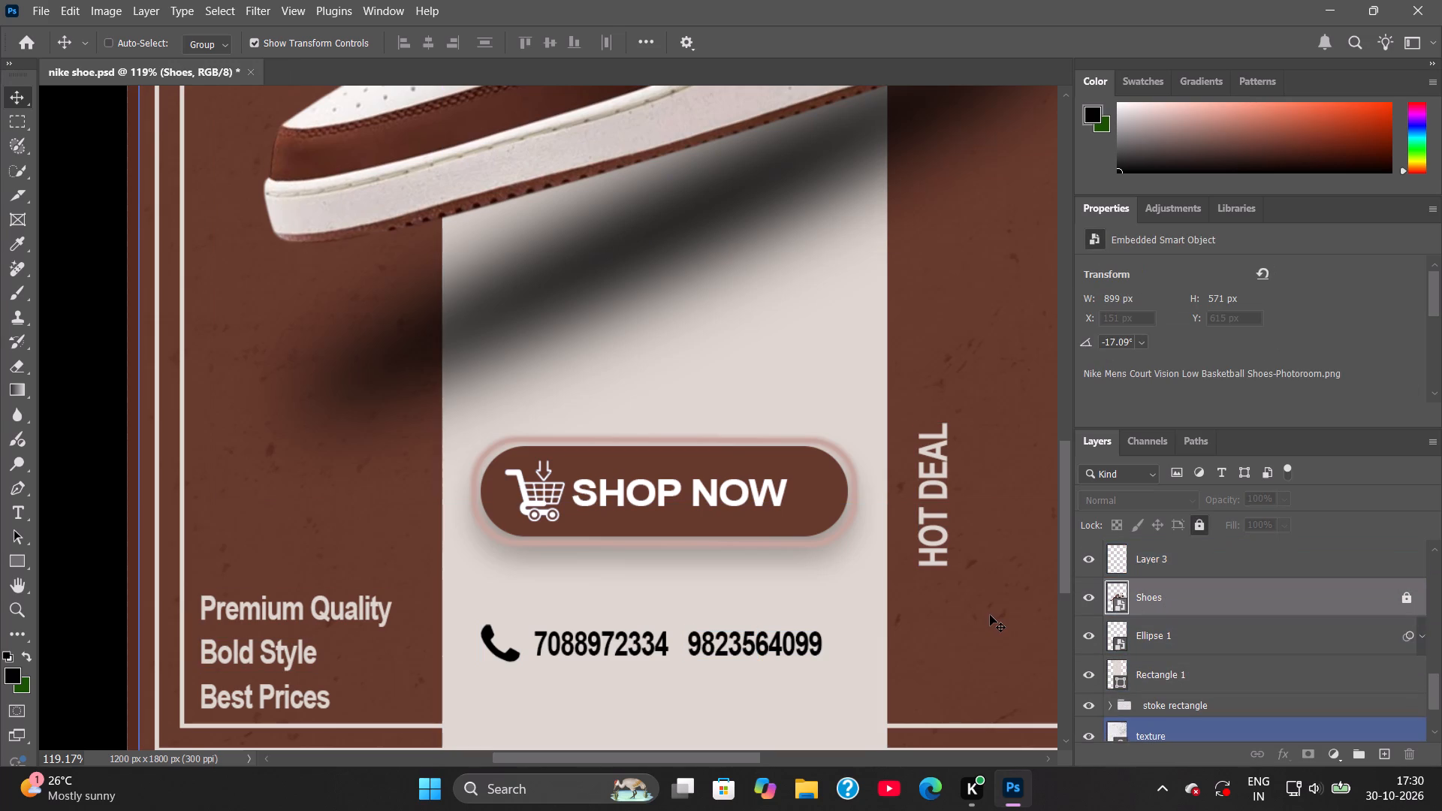
key("ctrl+s")
scroll(786, 604, "down", 9, "alt")
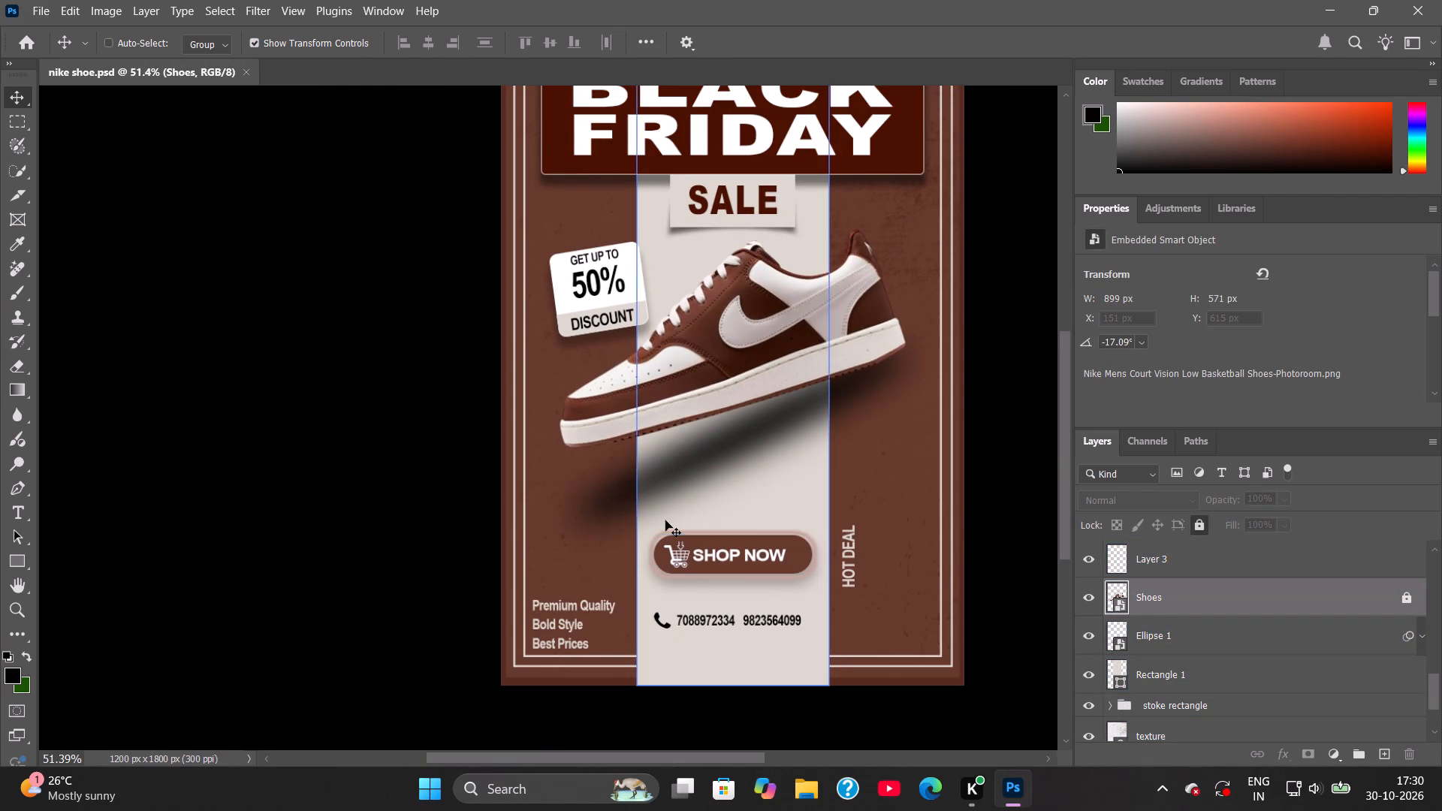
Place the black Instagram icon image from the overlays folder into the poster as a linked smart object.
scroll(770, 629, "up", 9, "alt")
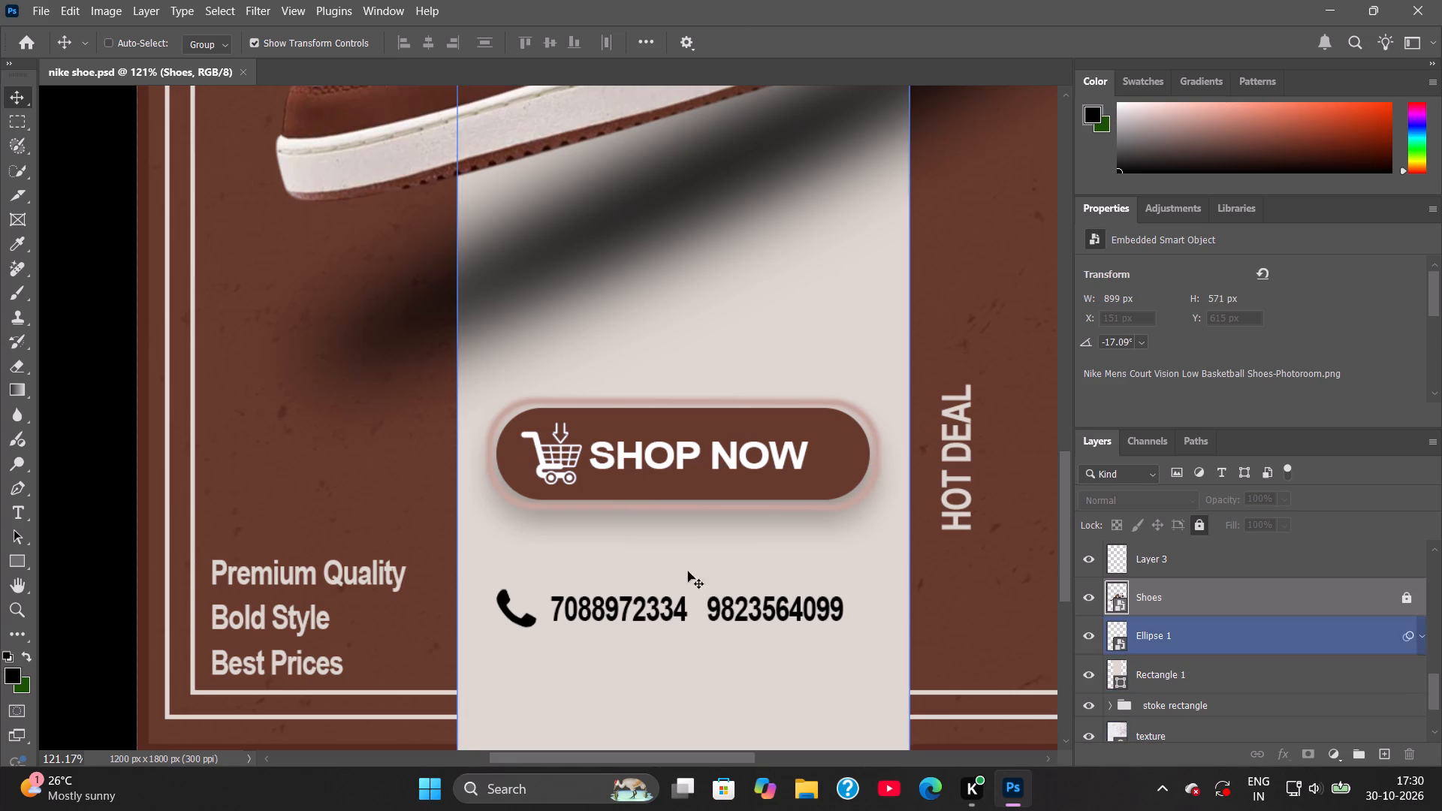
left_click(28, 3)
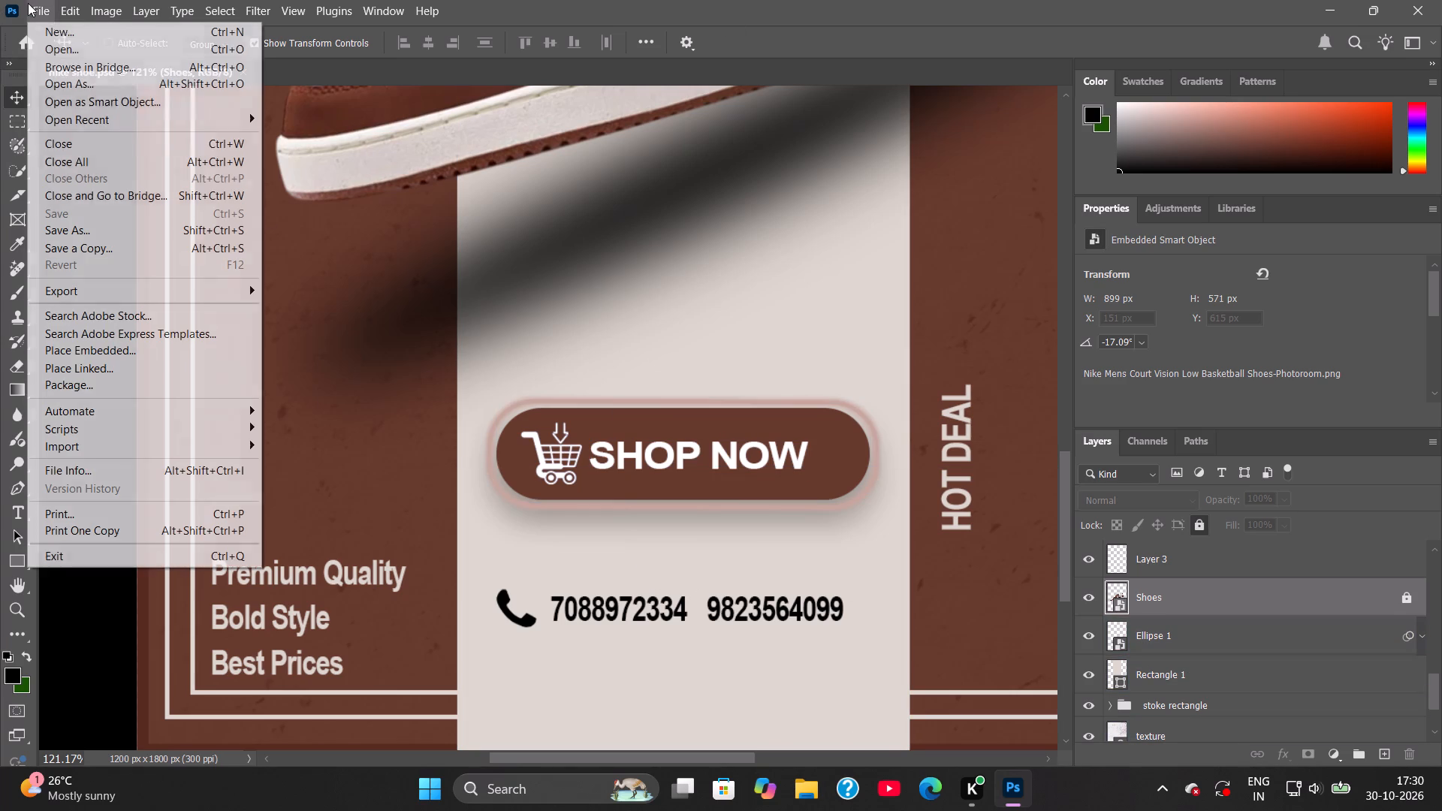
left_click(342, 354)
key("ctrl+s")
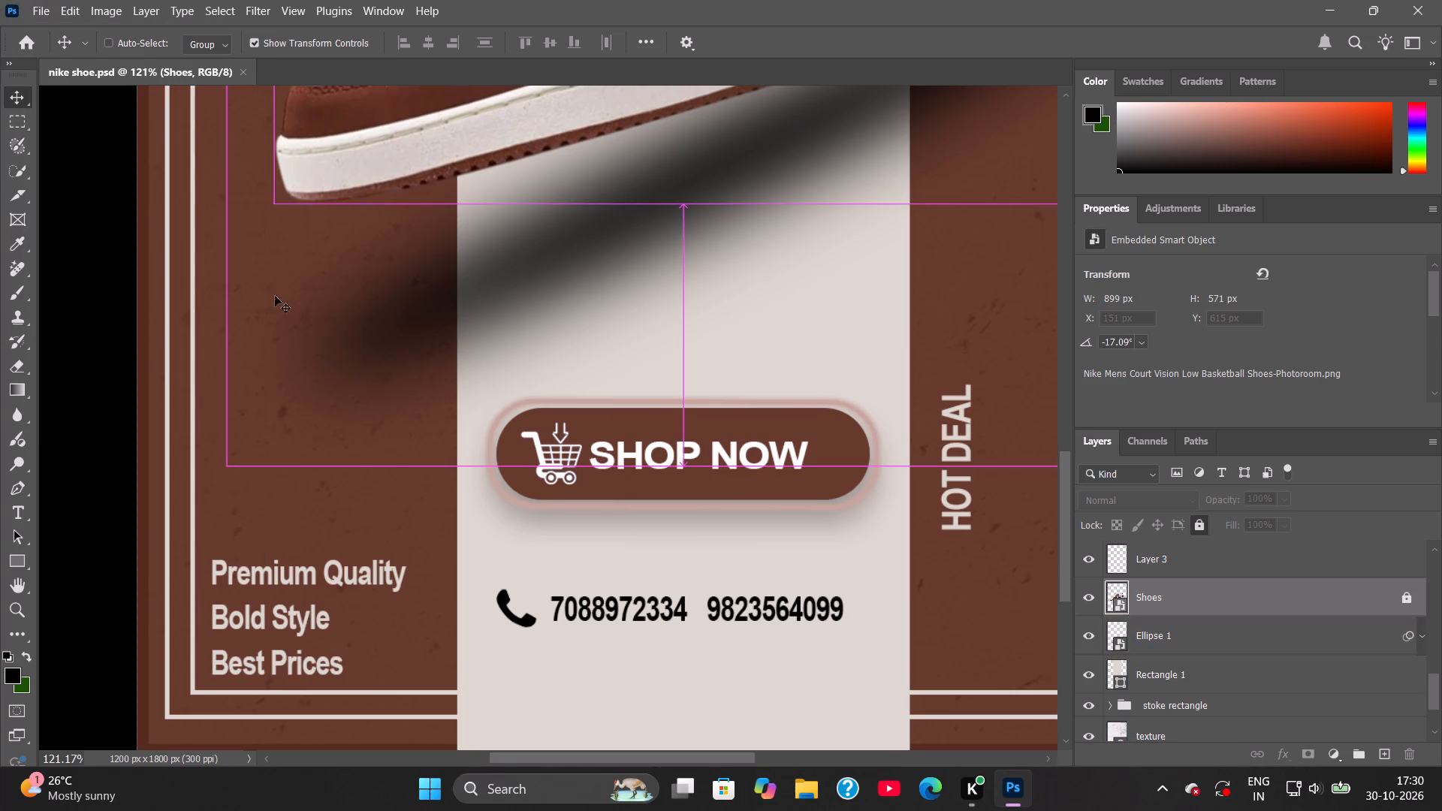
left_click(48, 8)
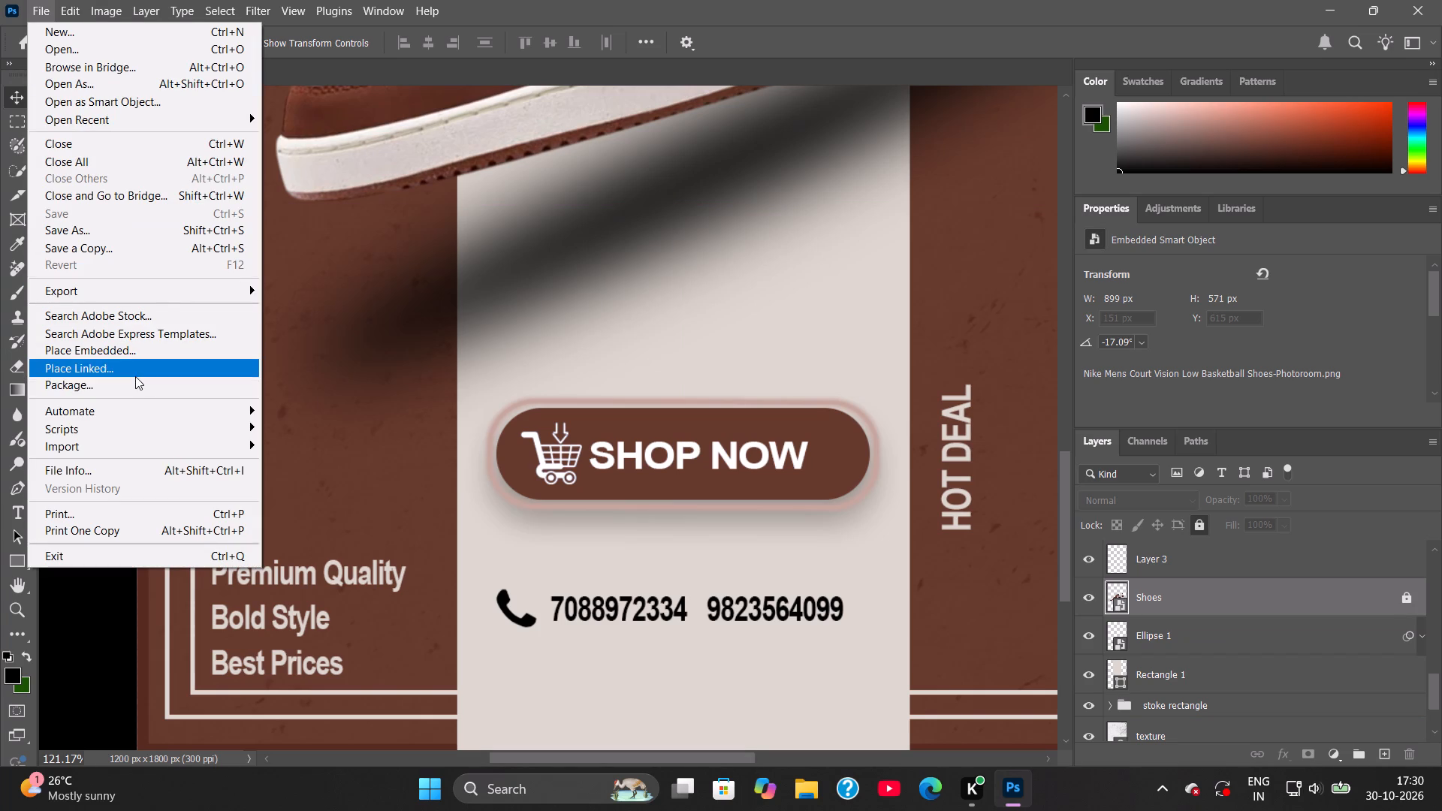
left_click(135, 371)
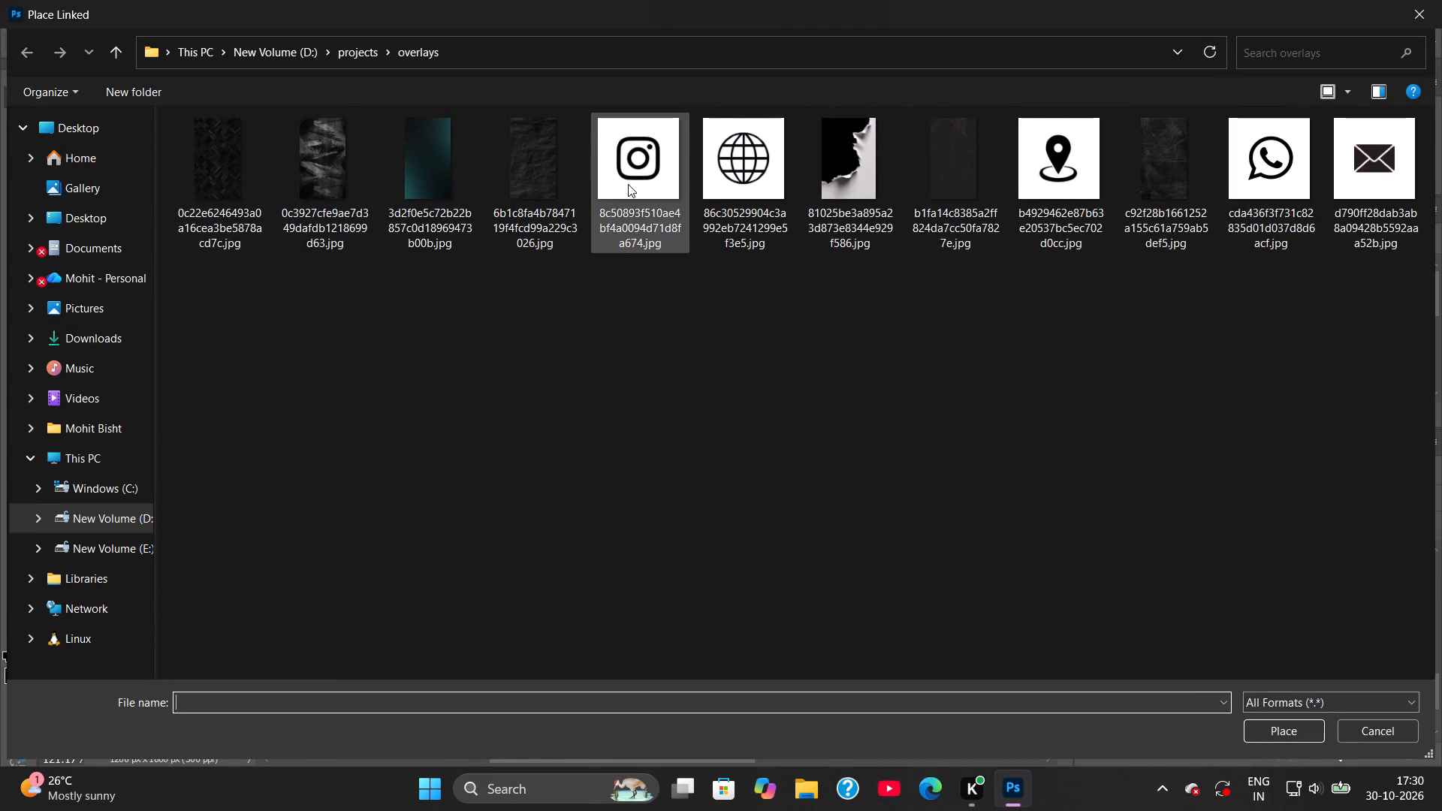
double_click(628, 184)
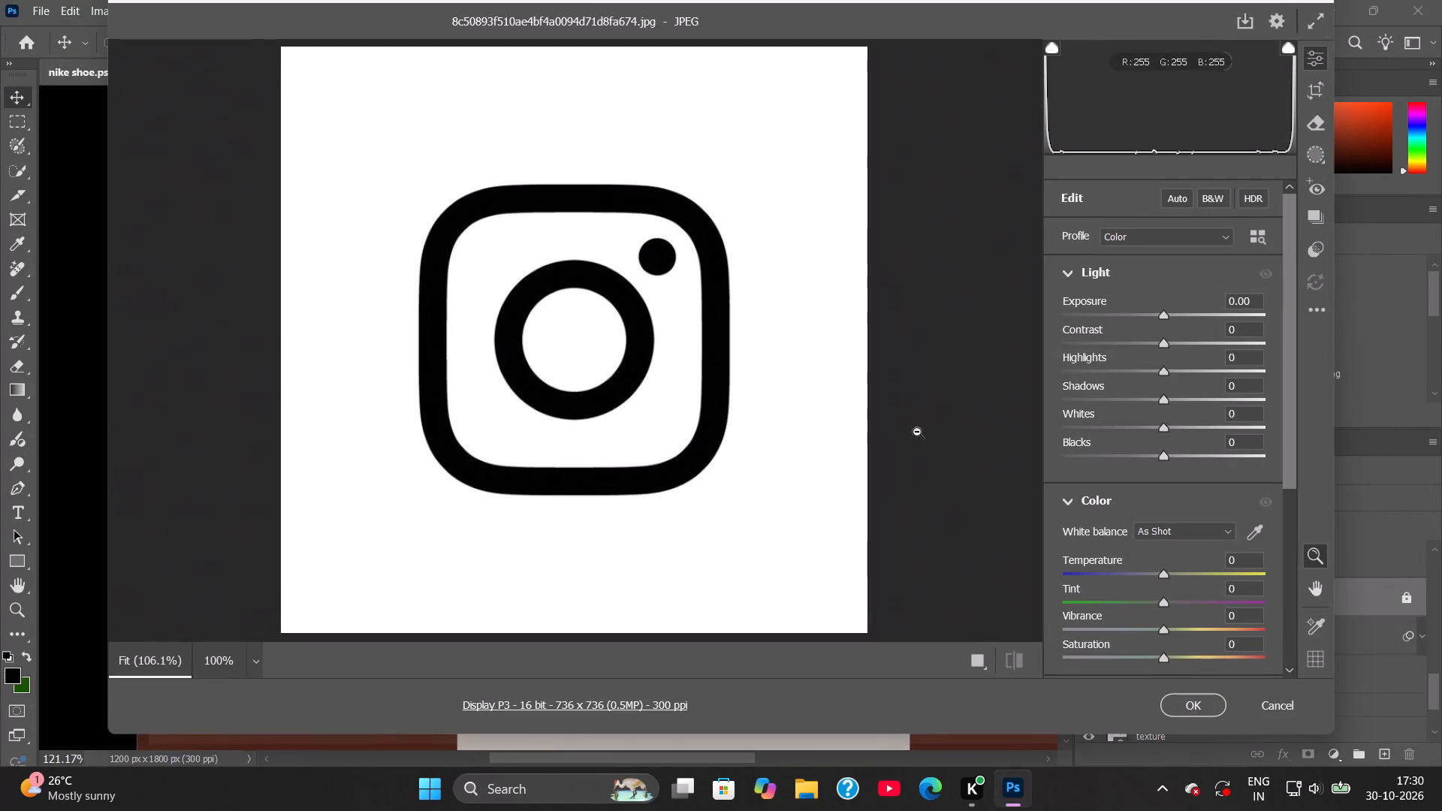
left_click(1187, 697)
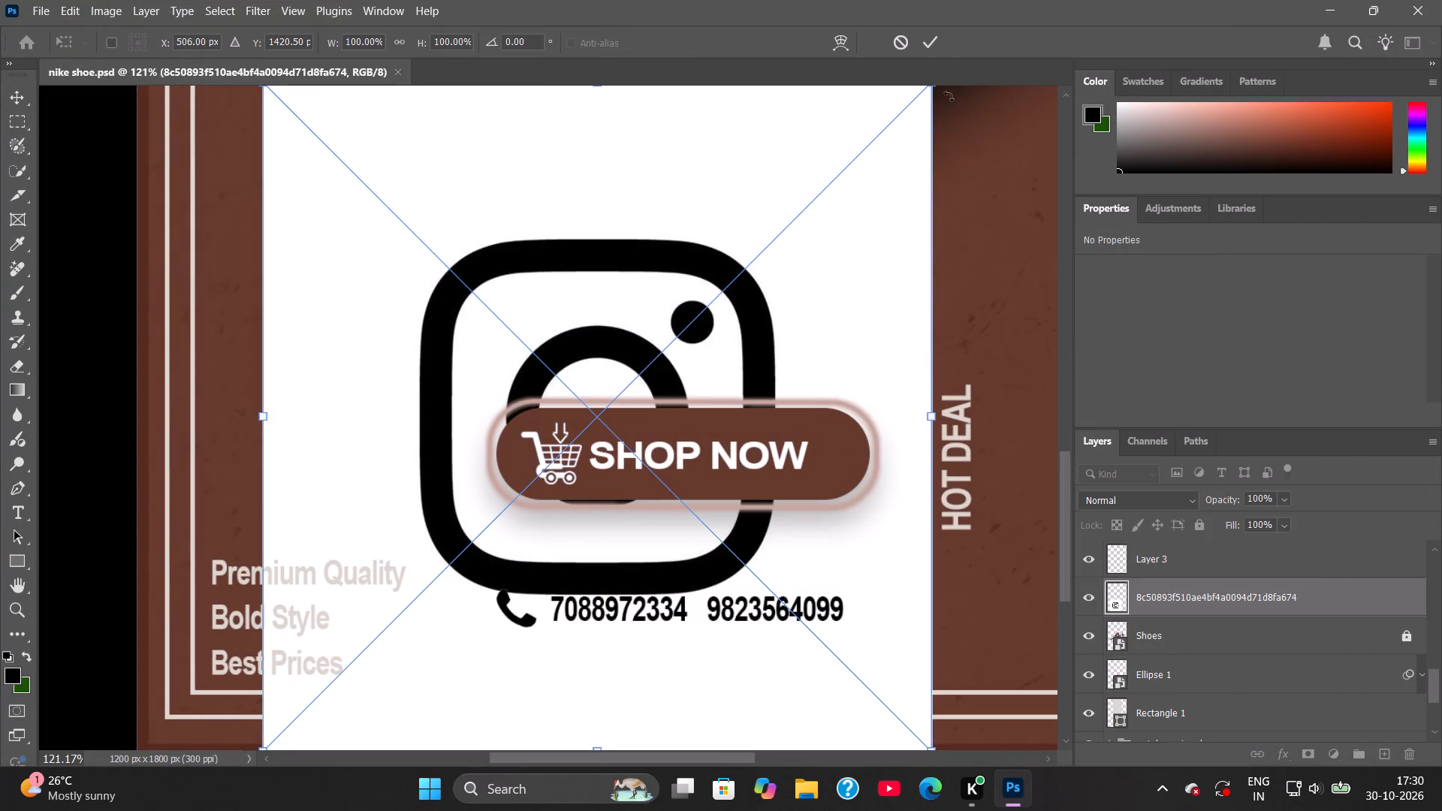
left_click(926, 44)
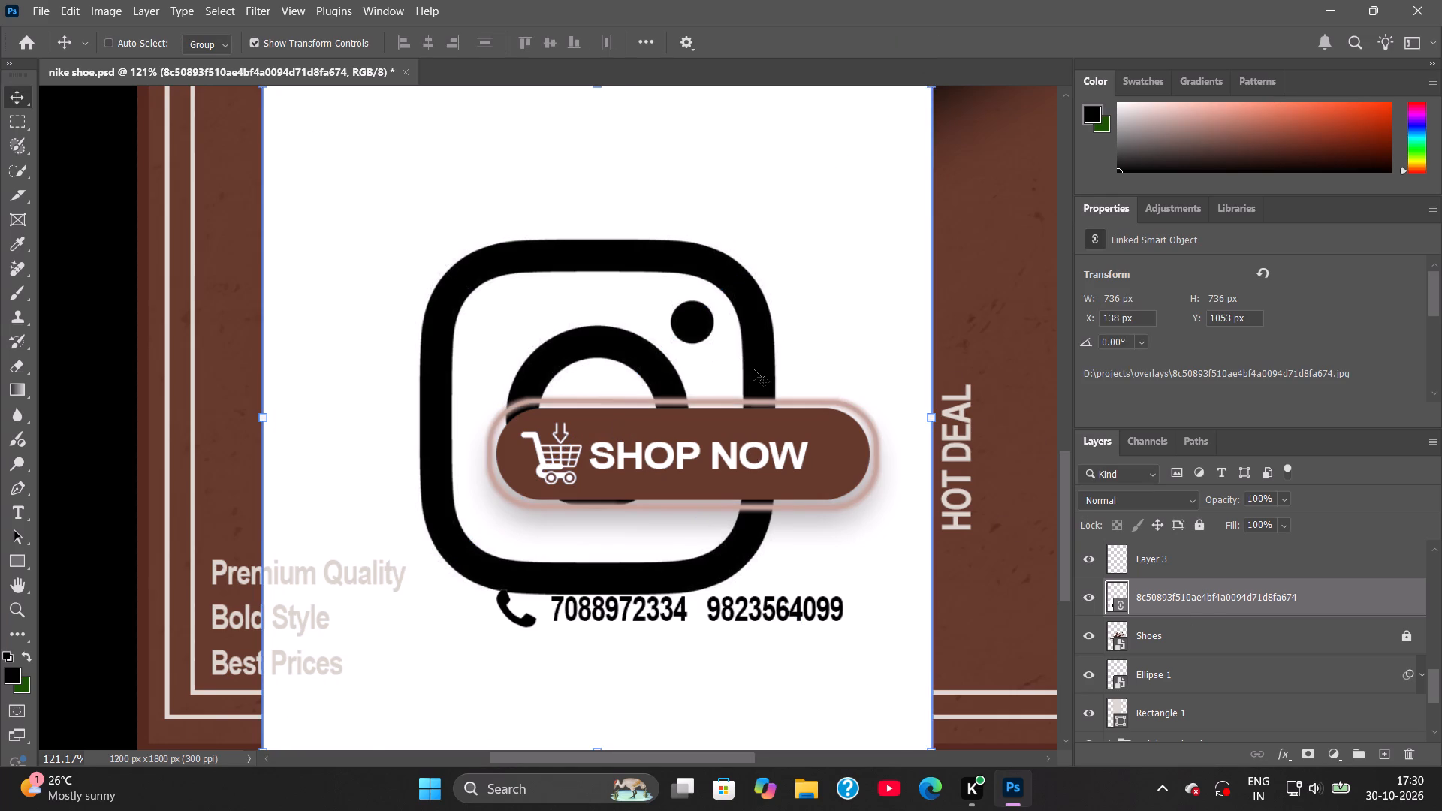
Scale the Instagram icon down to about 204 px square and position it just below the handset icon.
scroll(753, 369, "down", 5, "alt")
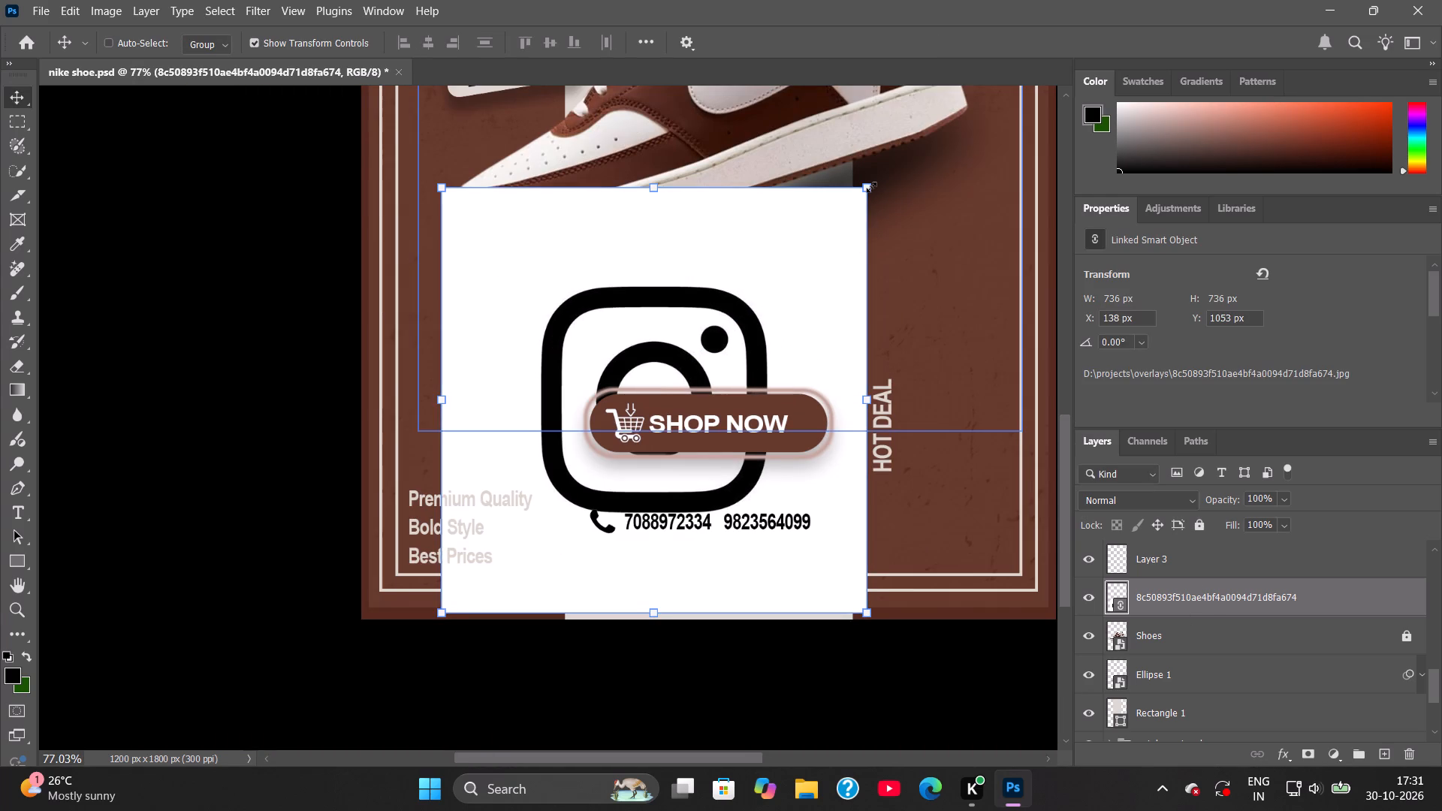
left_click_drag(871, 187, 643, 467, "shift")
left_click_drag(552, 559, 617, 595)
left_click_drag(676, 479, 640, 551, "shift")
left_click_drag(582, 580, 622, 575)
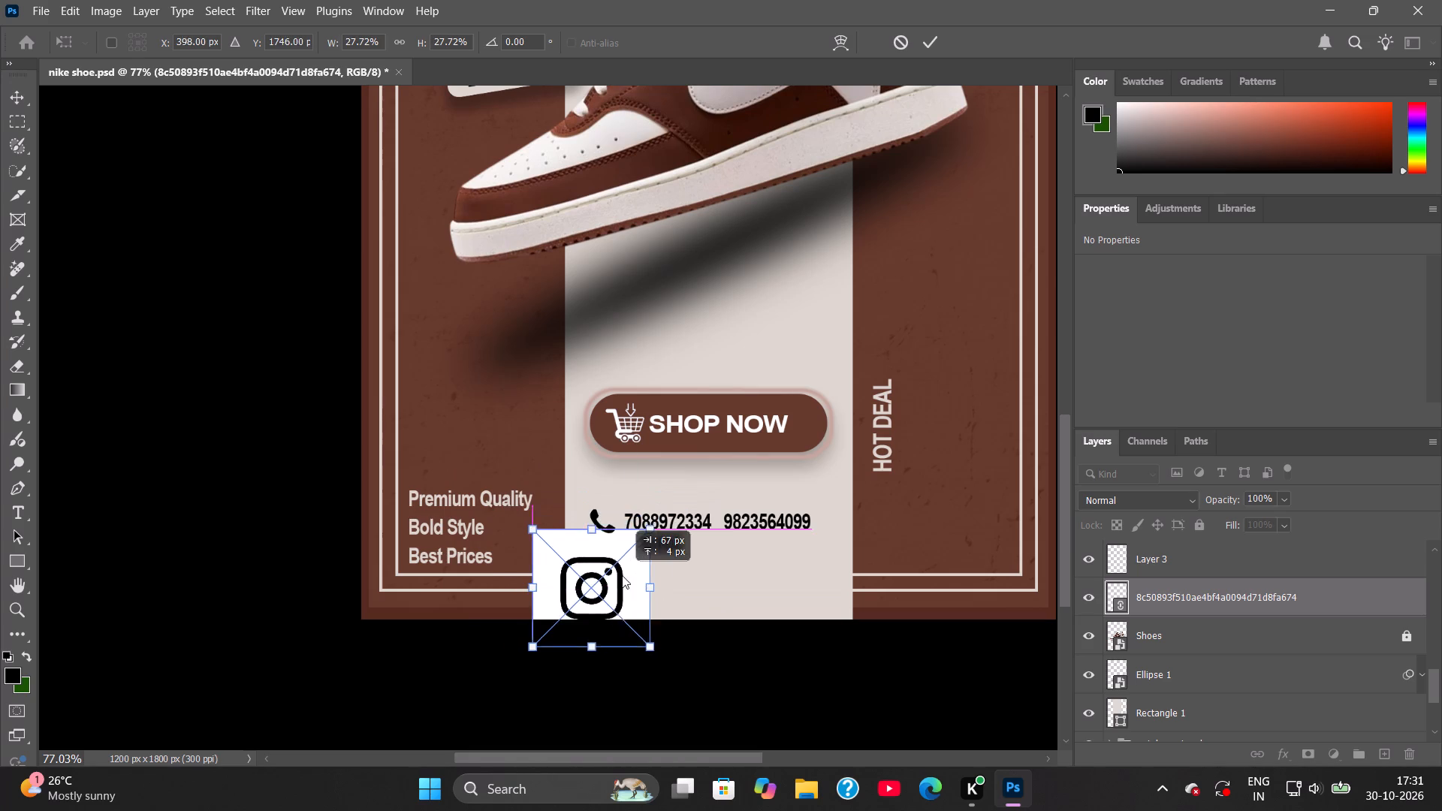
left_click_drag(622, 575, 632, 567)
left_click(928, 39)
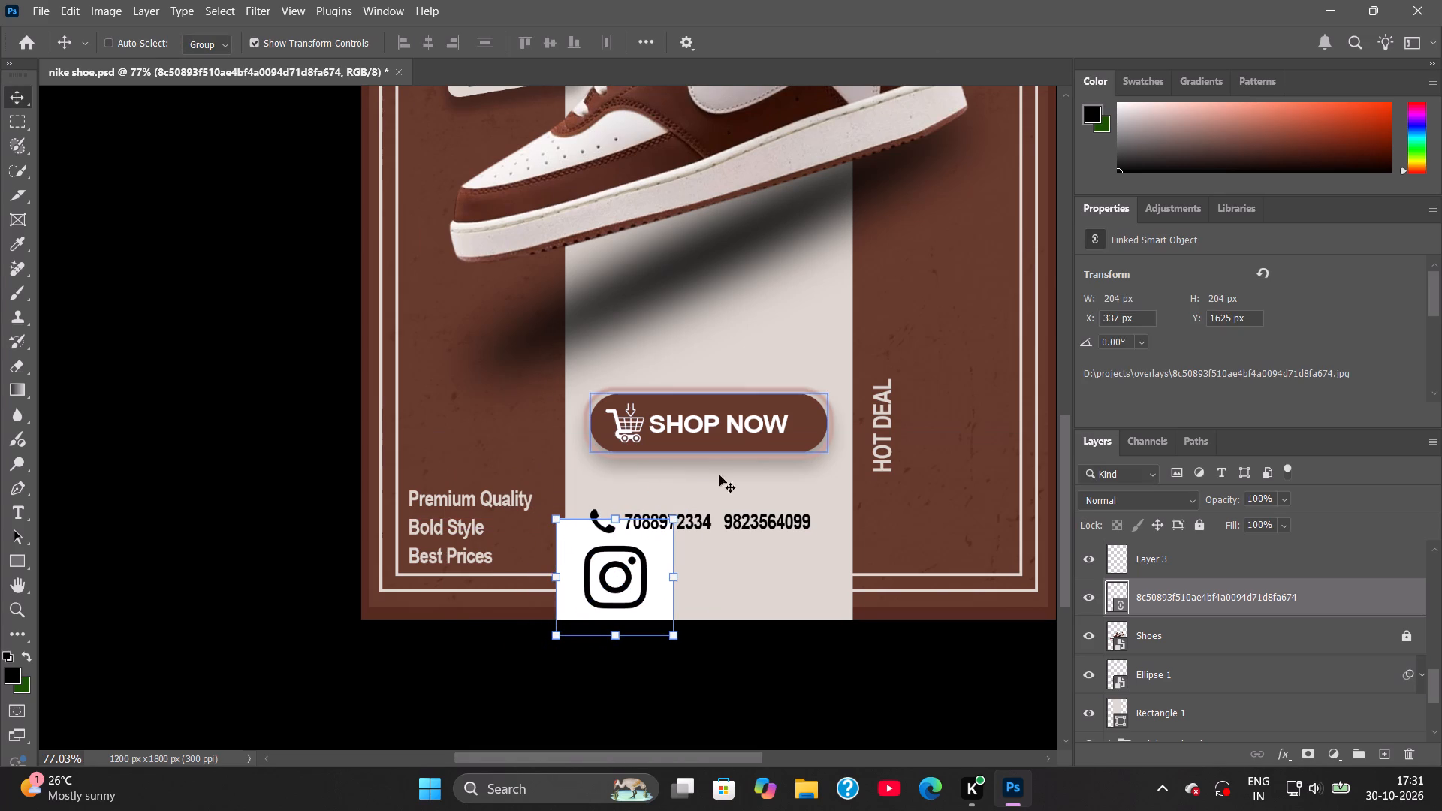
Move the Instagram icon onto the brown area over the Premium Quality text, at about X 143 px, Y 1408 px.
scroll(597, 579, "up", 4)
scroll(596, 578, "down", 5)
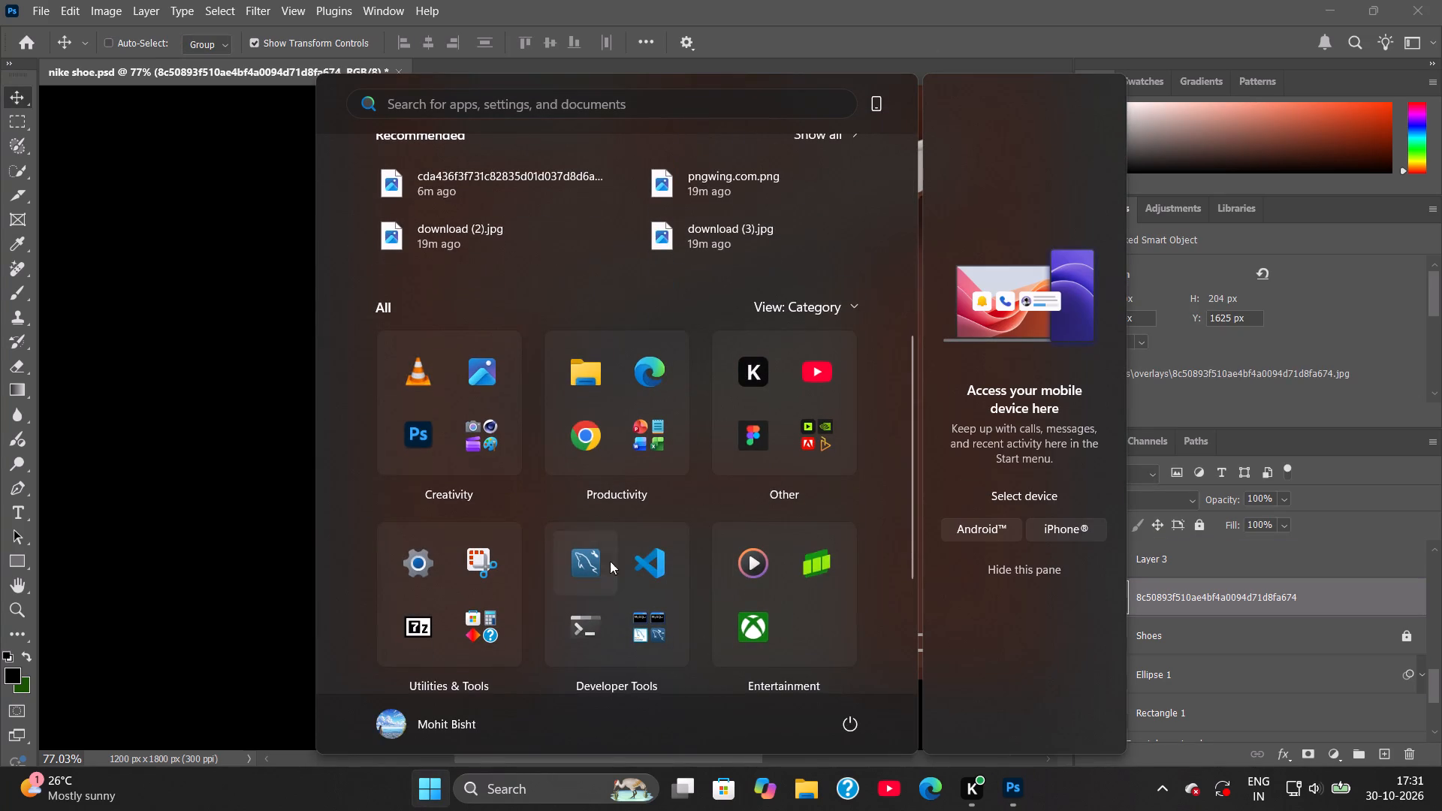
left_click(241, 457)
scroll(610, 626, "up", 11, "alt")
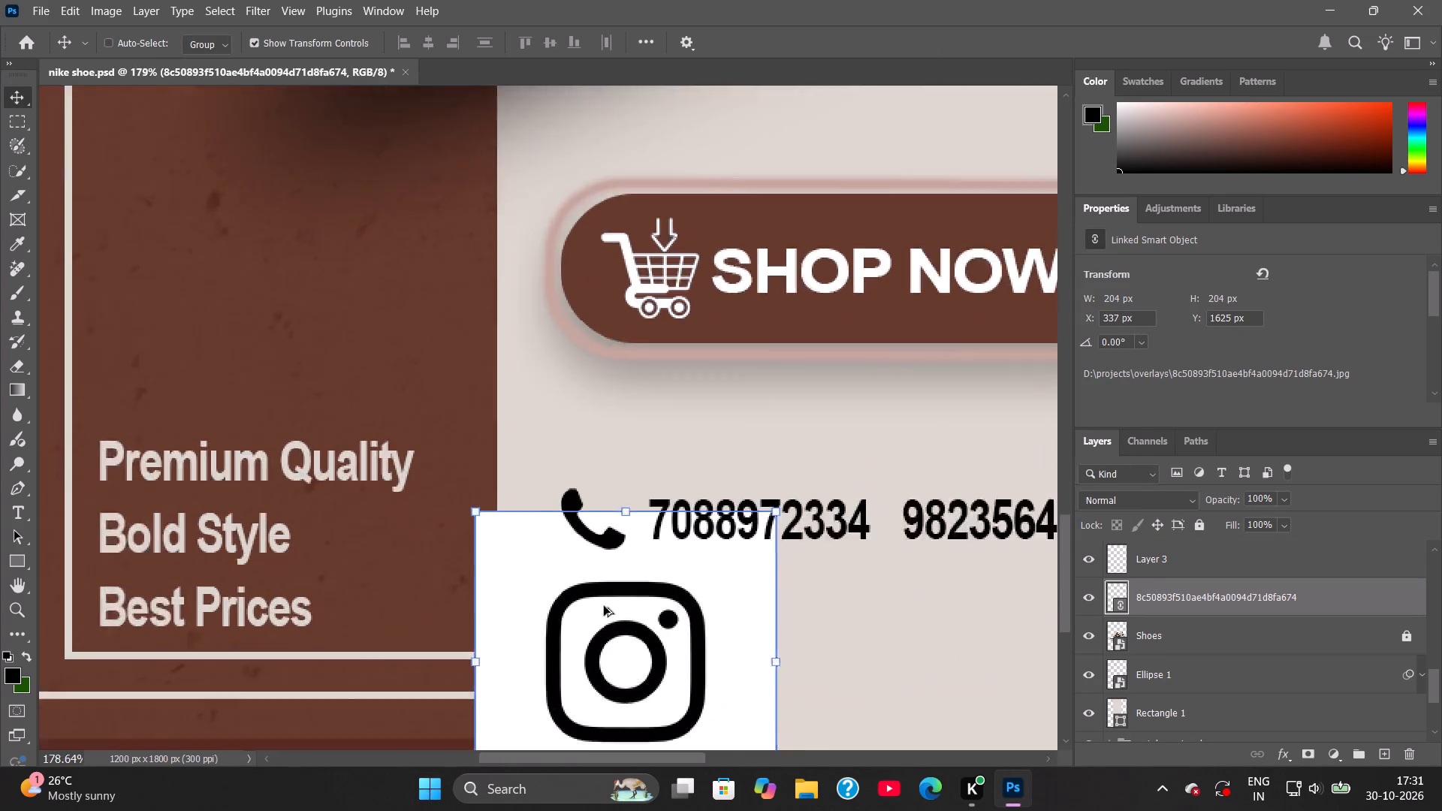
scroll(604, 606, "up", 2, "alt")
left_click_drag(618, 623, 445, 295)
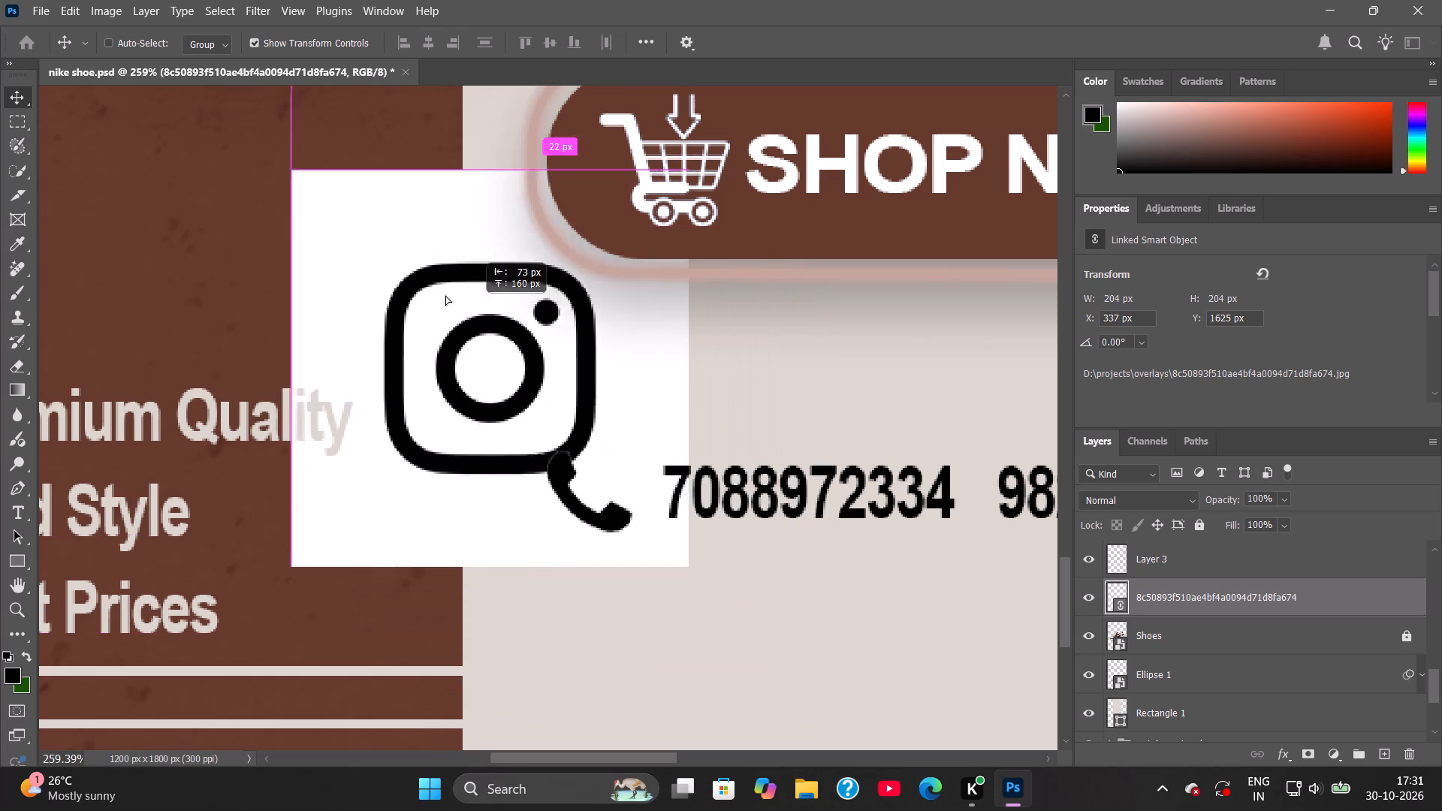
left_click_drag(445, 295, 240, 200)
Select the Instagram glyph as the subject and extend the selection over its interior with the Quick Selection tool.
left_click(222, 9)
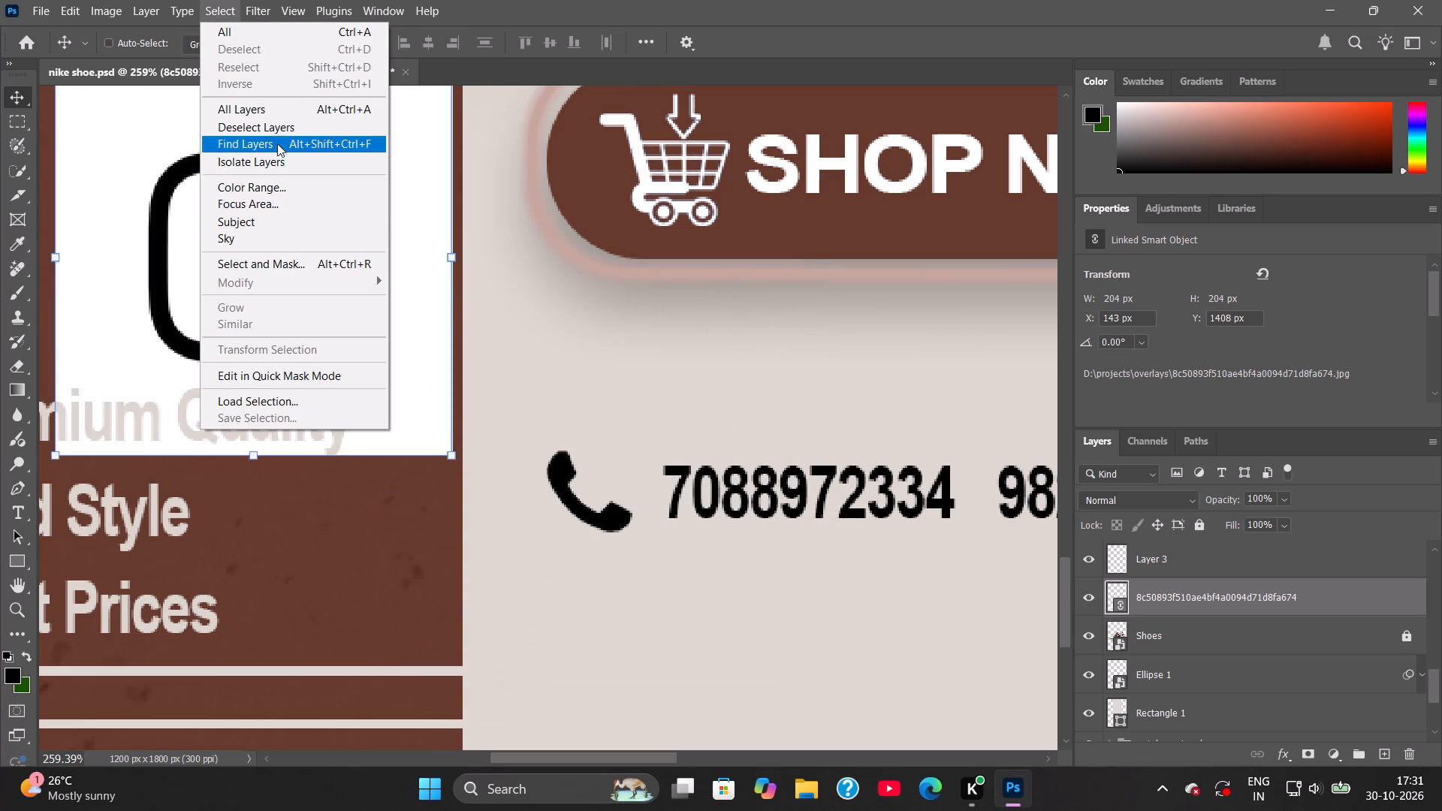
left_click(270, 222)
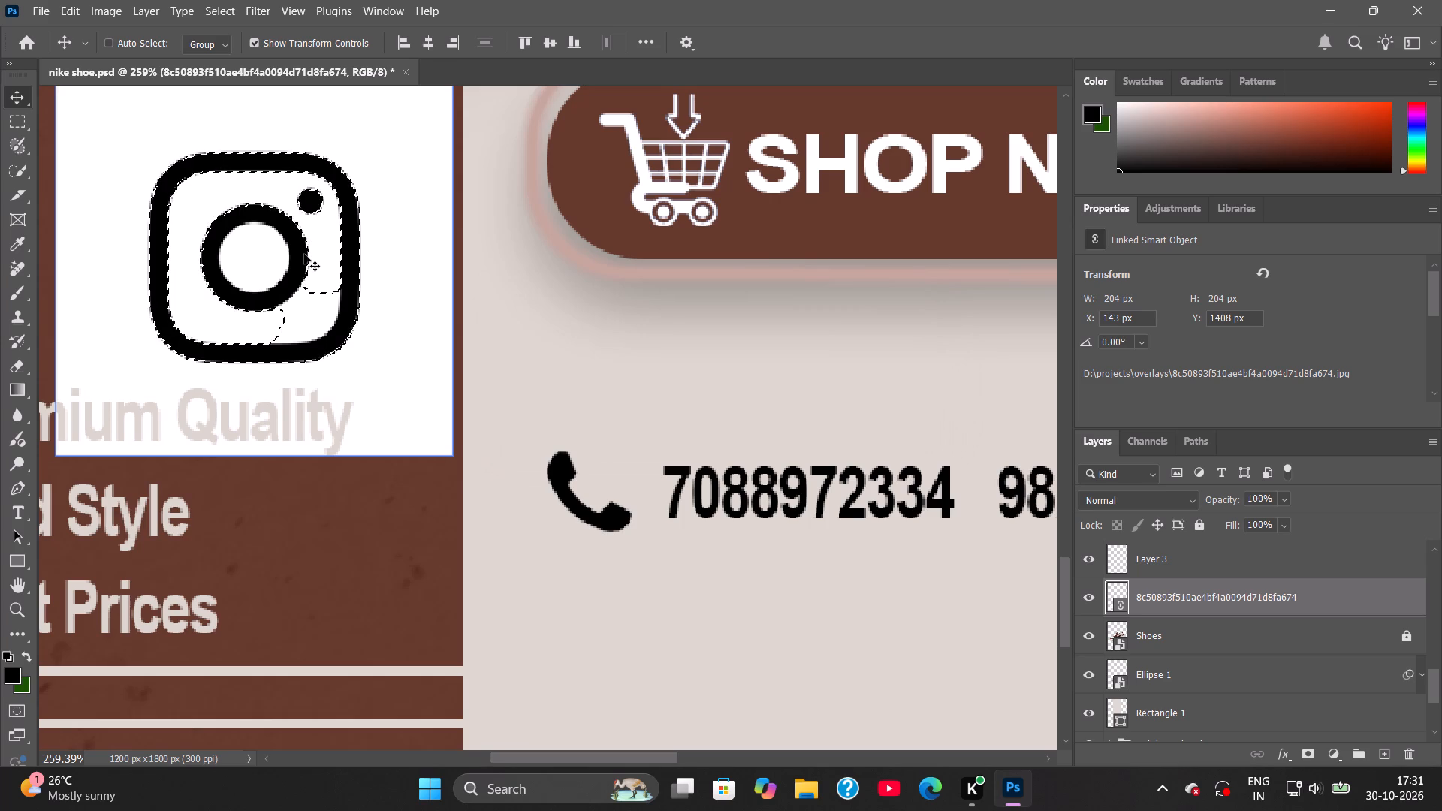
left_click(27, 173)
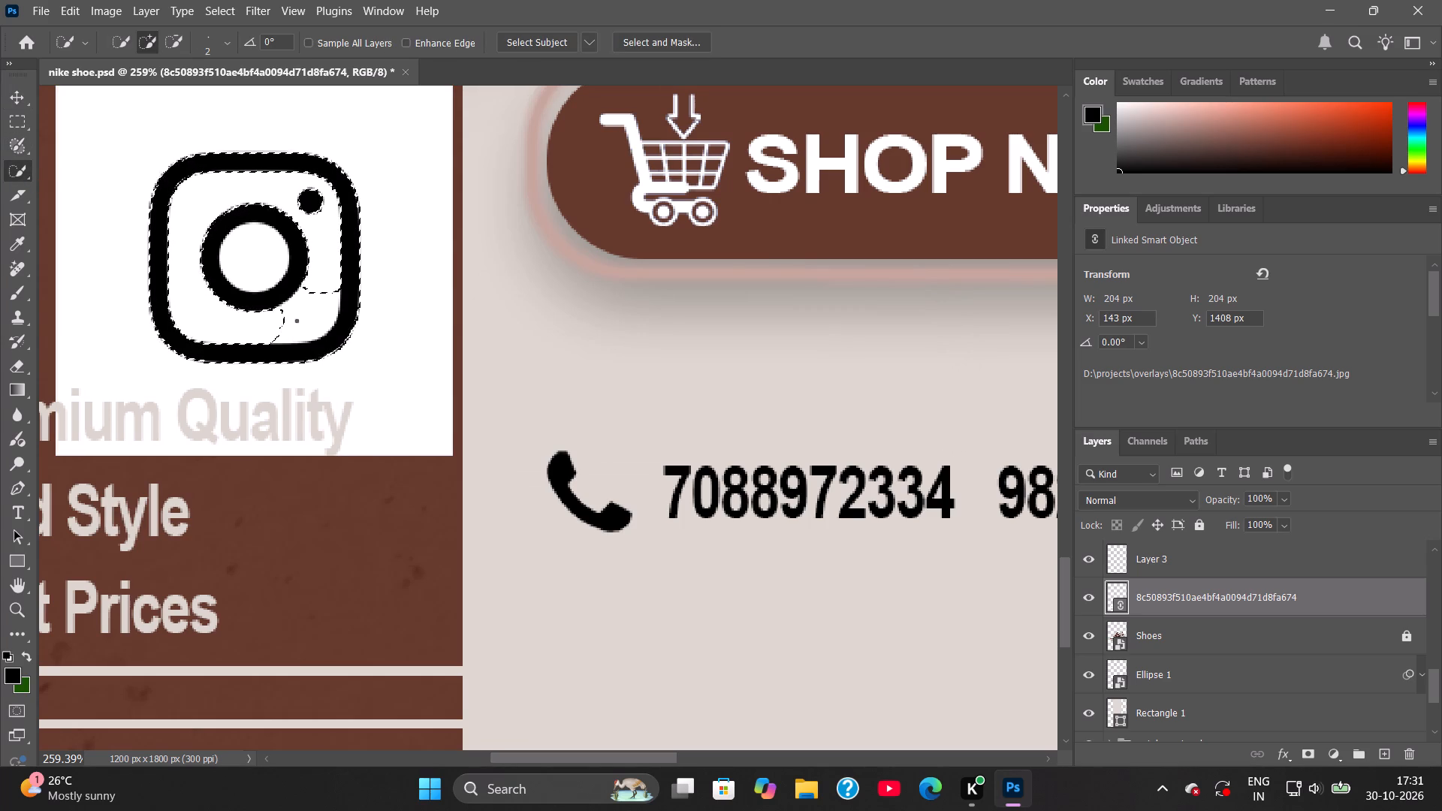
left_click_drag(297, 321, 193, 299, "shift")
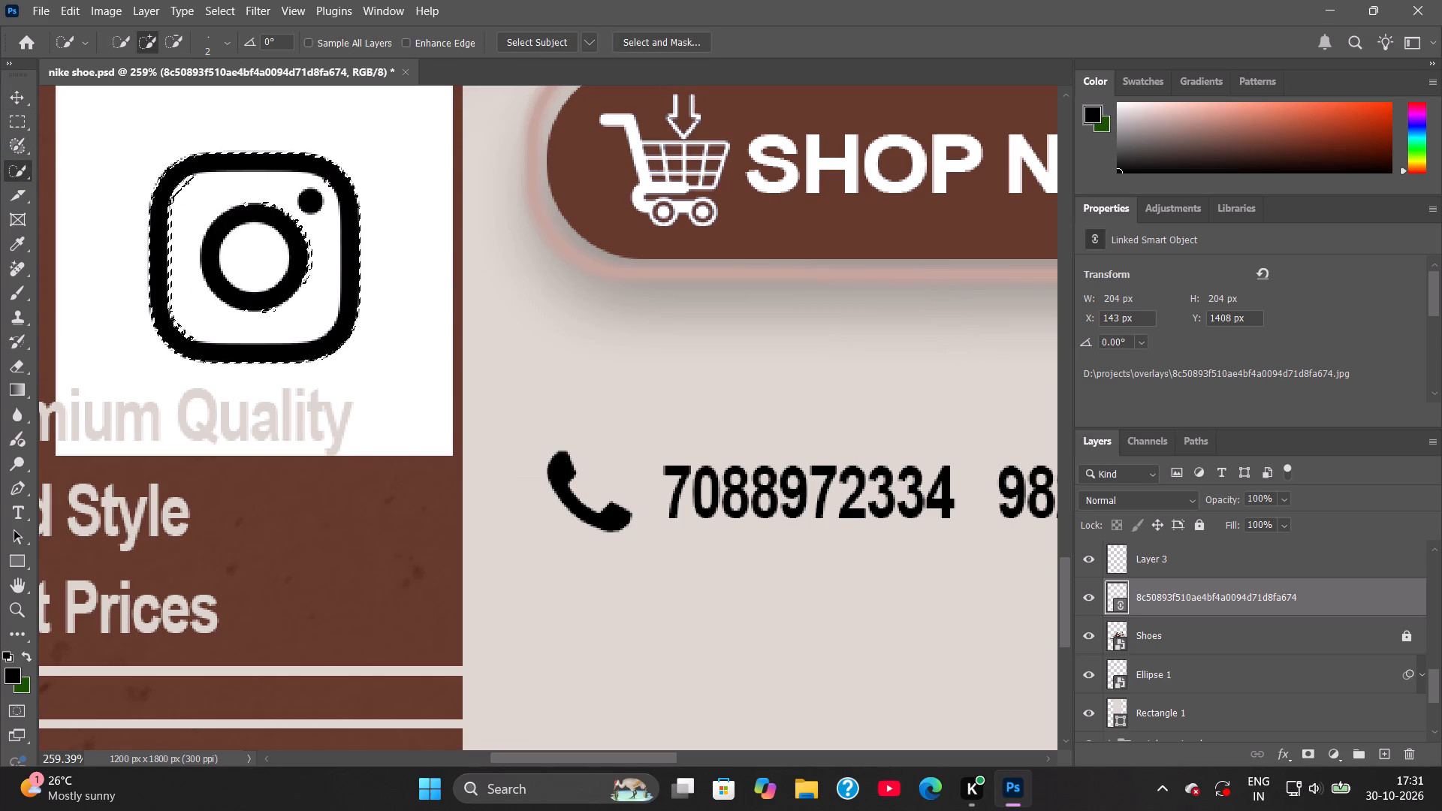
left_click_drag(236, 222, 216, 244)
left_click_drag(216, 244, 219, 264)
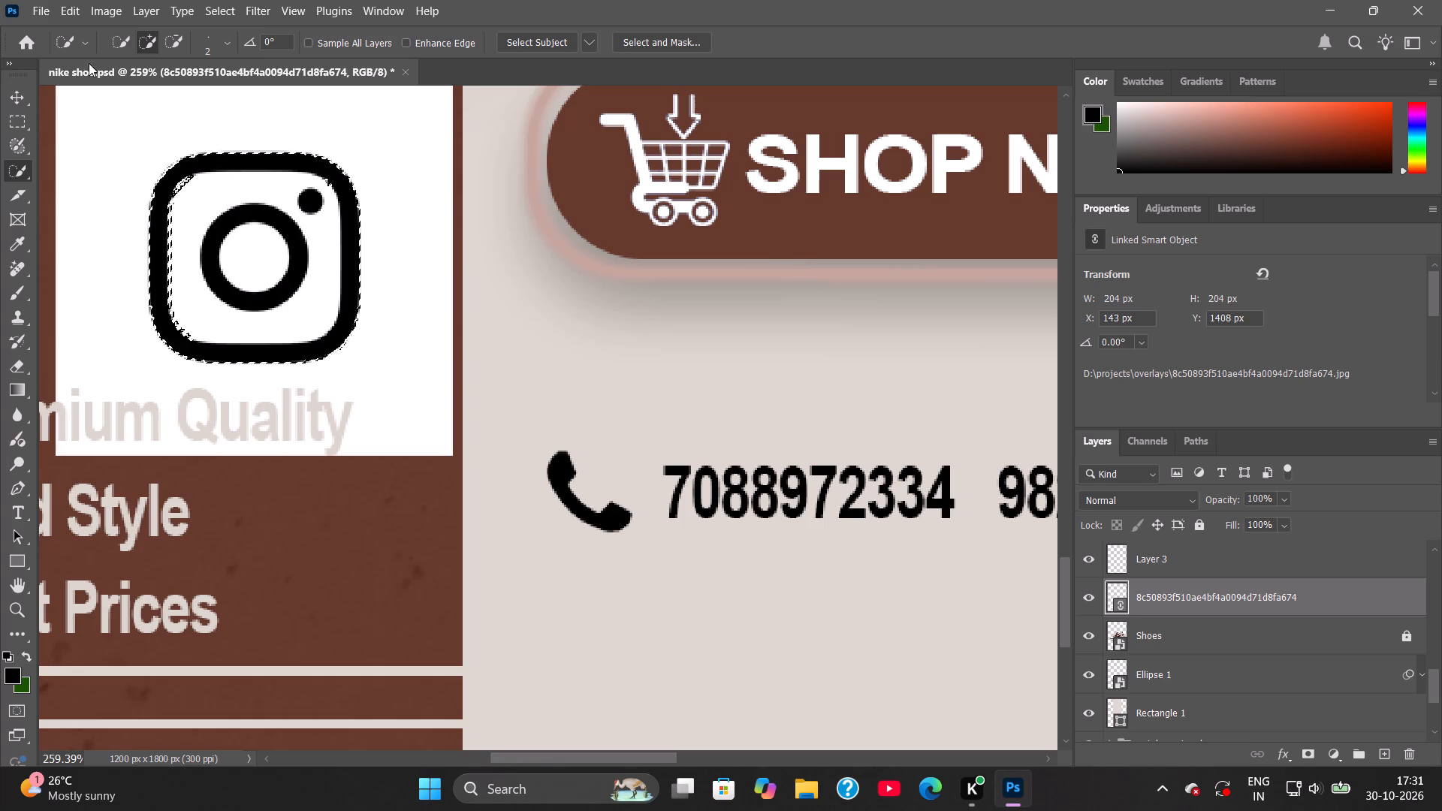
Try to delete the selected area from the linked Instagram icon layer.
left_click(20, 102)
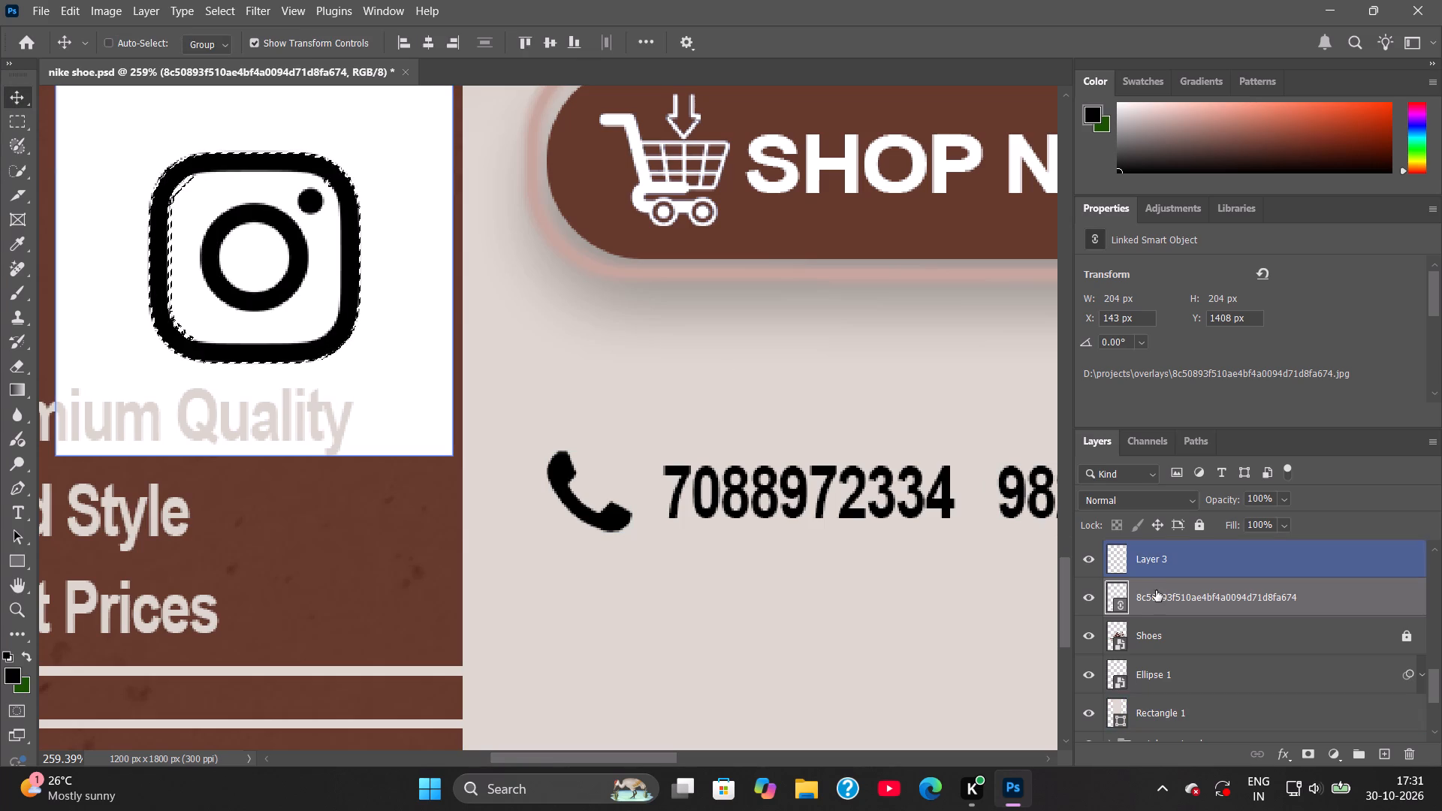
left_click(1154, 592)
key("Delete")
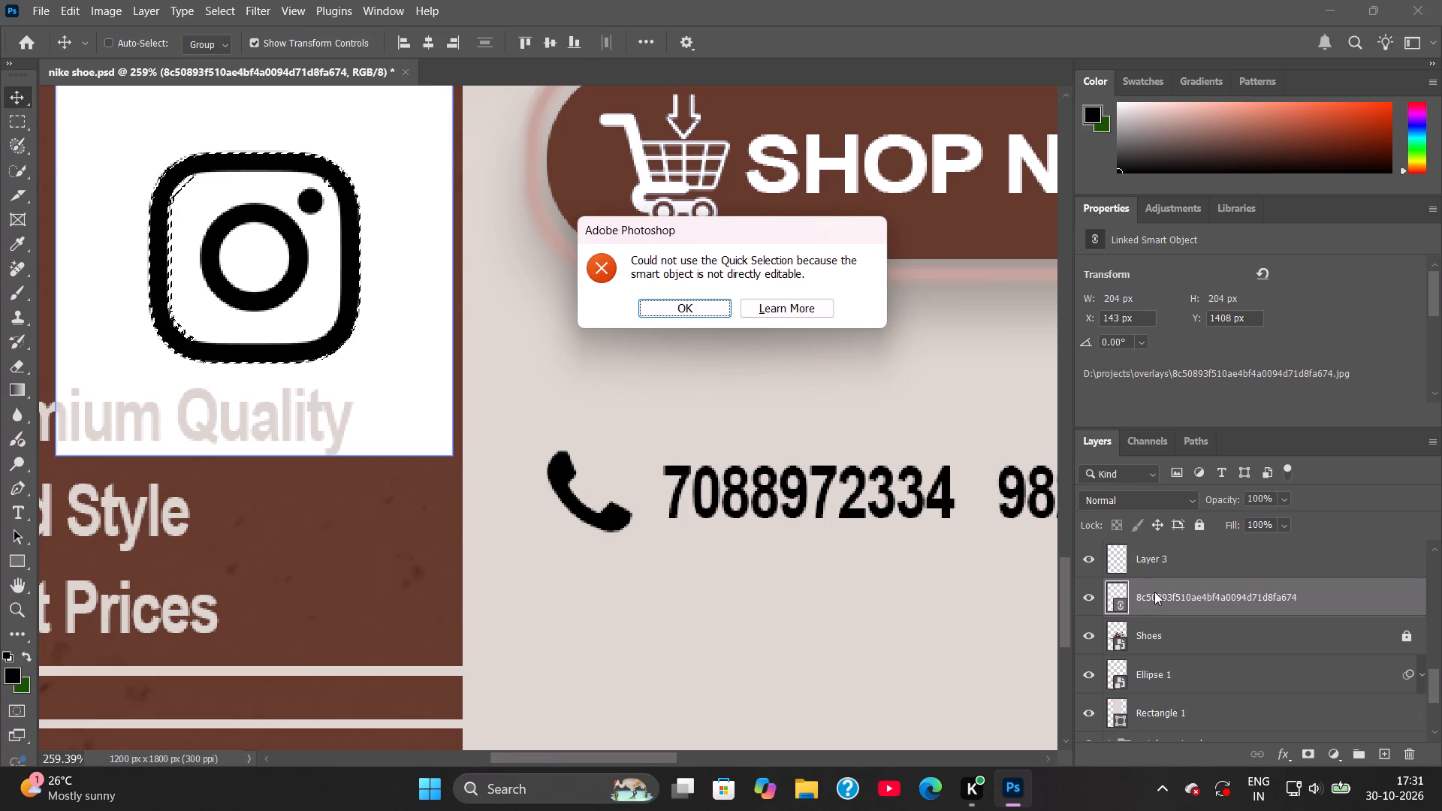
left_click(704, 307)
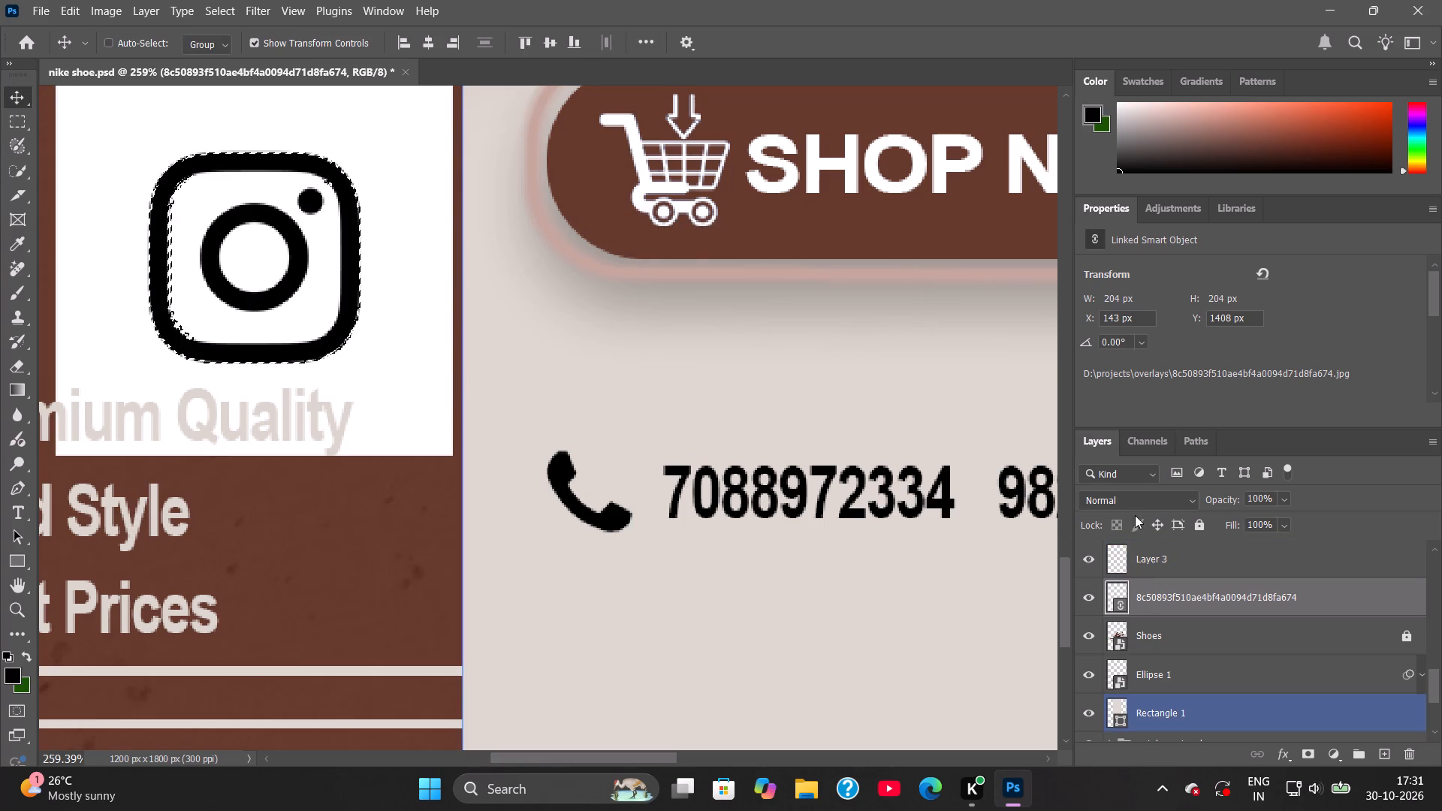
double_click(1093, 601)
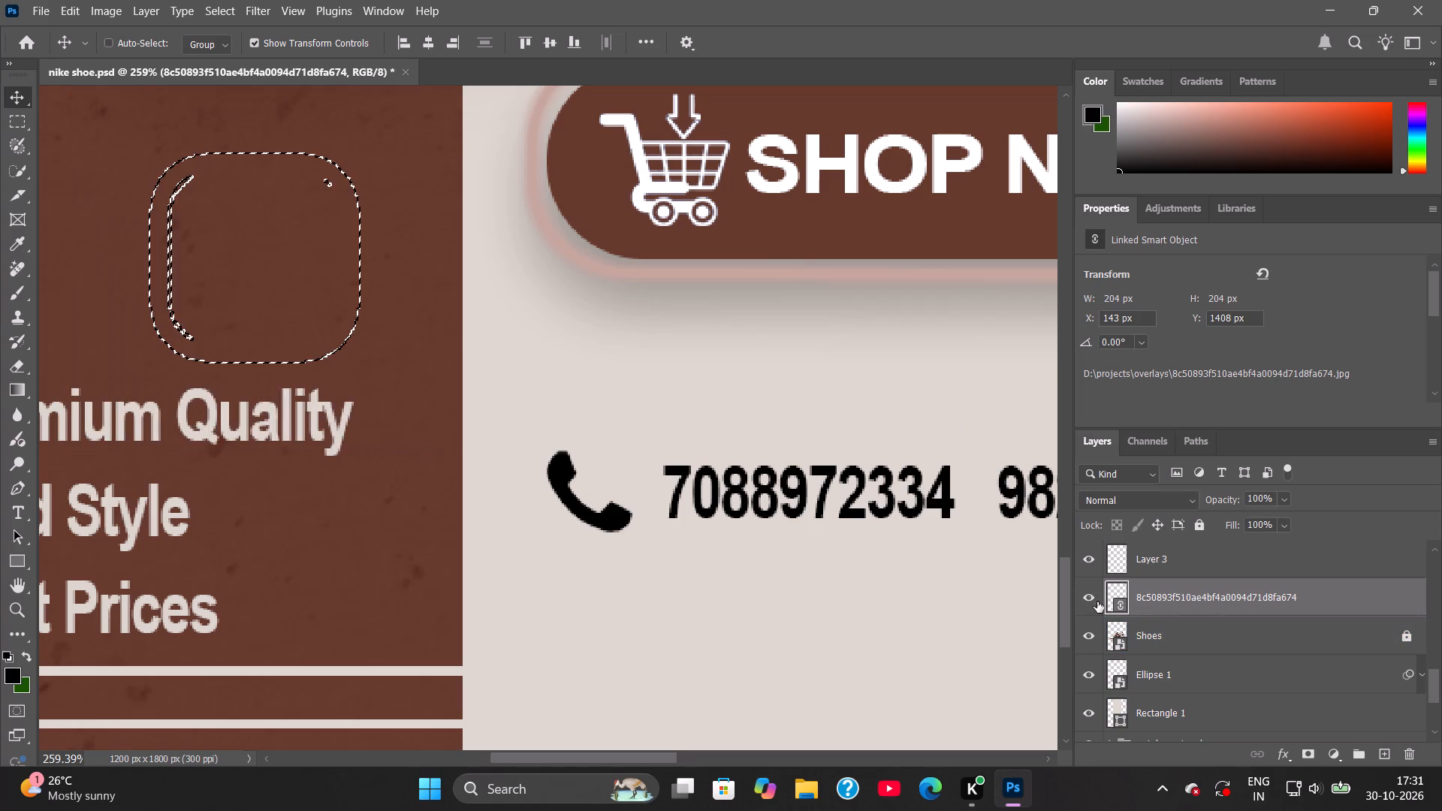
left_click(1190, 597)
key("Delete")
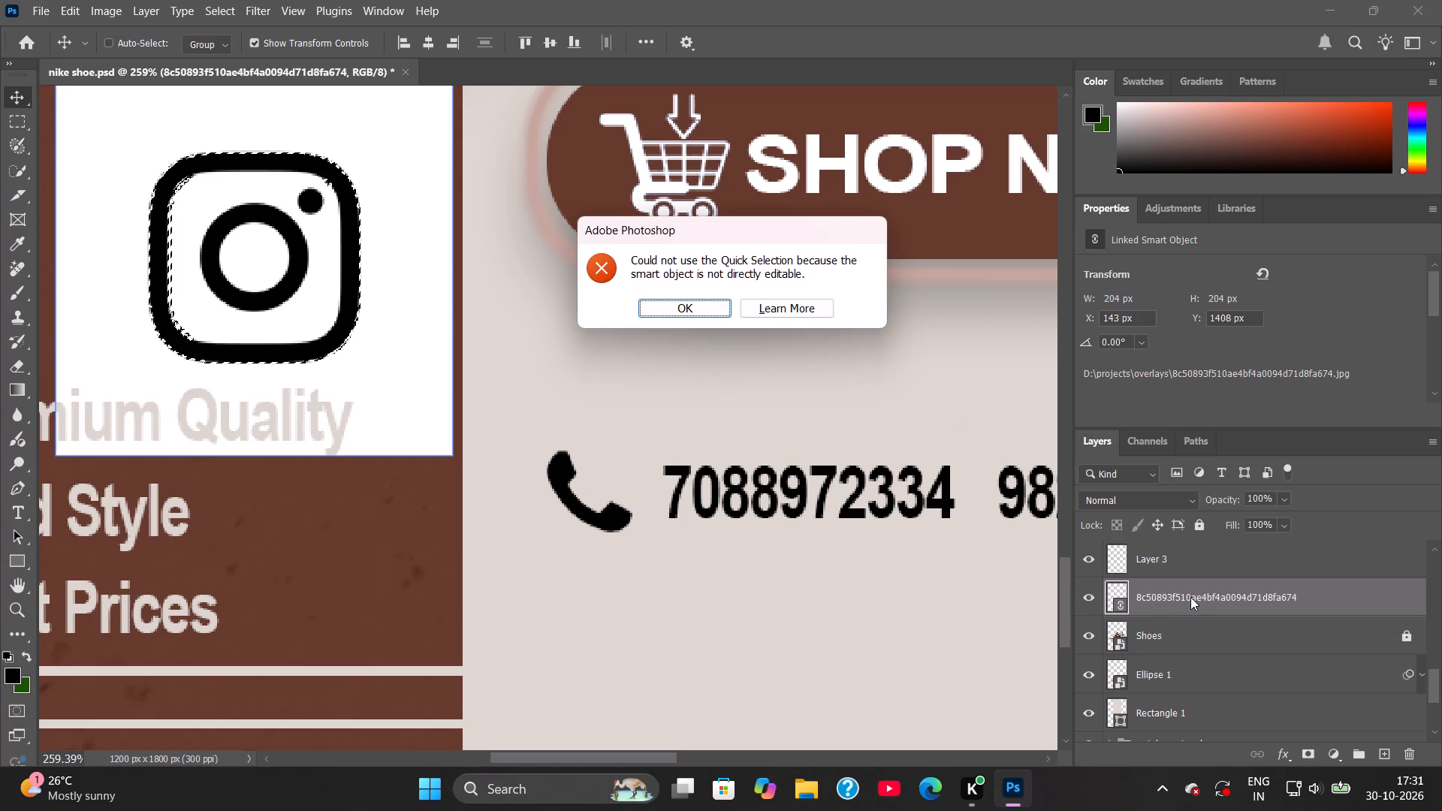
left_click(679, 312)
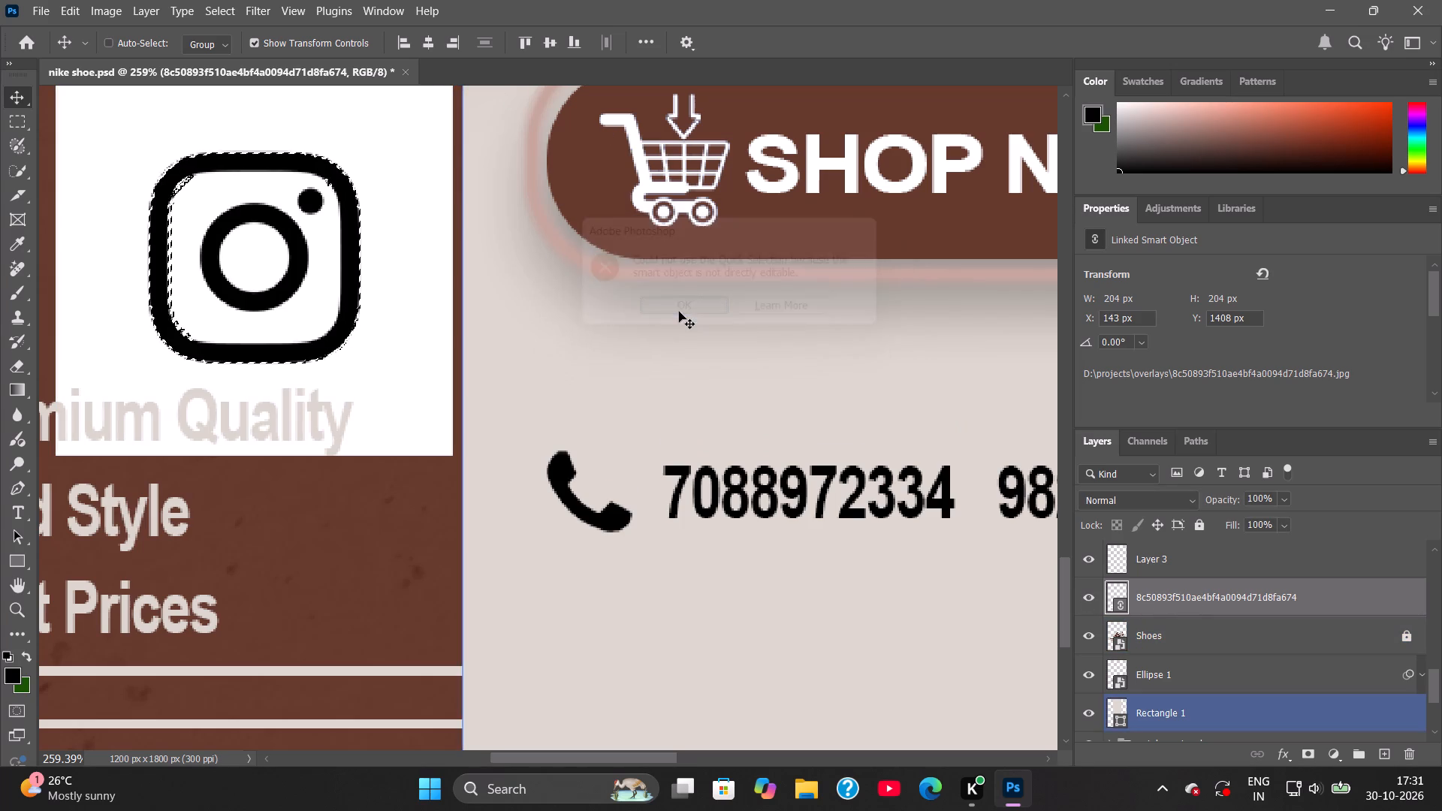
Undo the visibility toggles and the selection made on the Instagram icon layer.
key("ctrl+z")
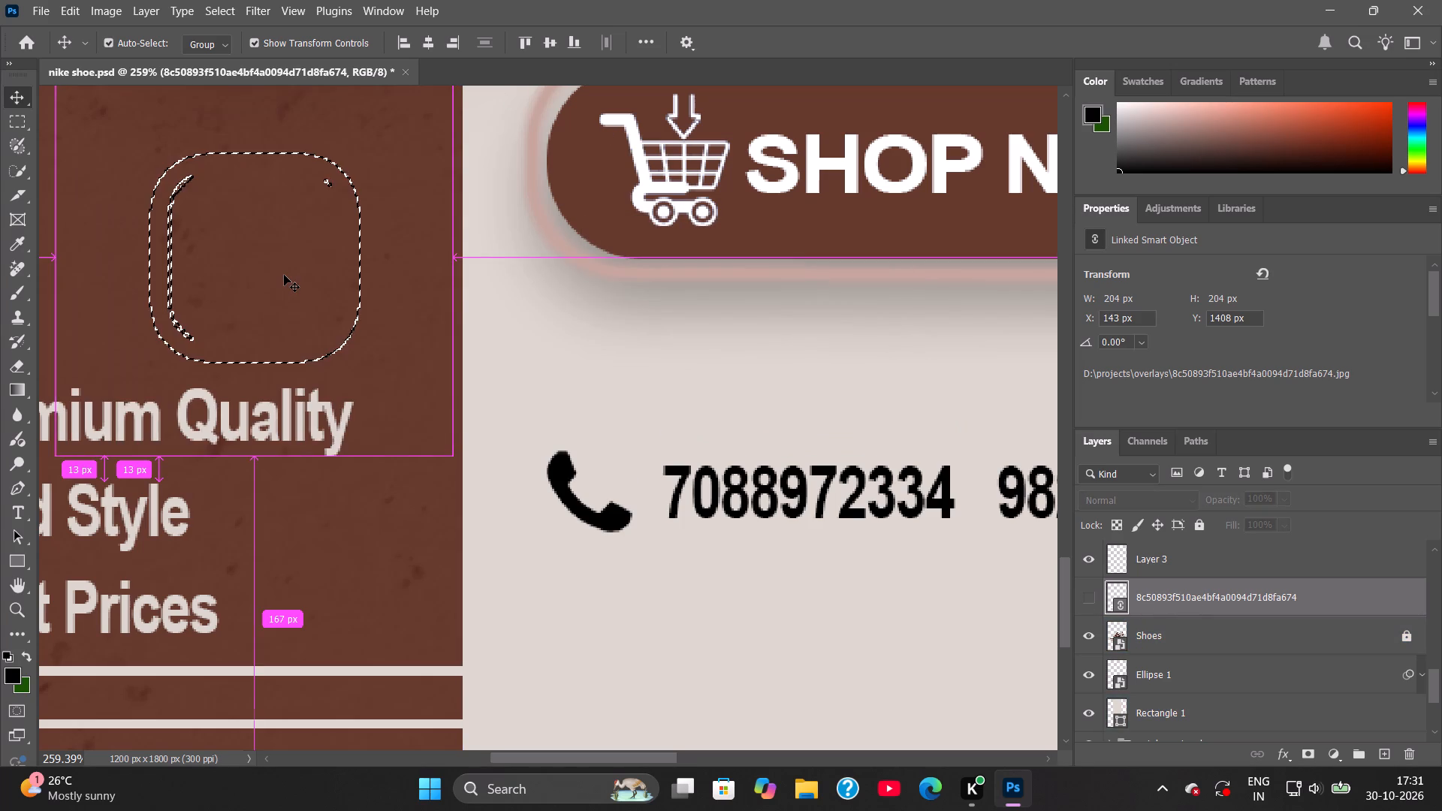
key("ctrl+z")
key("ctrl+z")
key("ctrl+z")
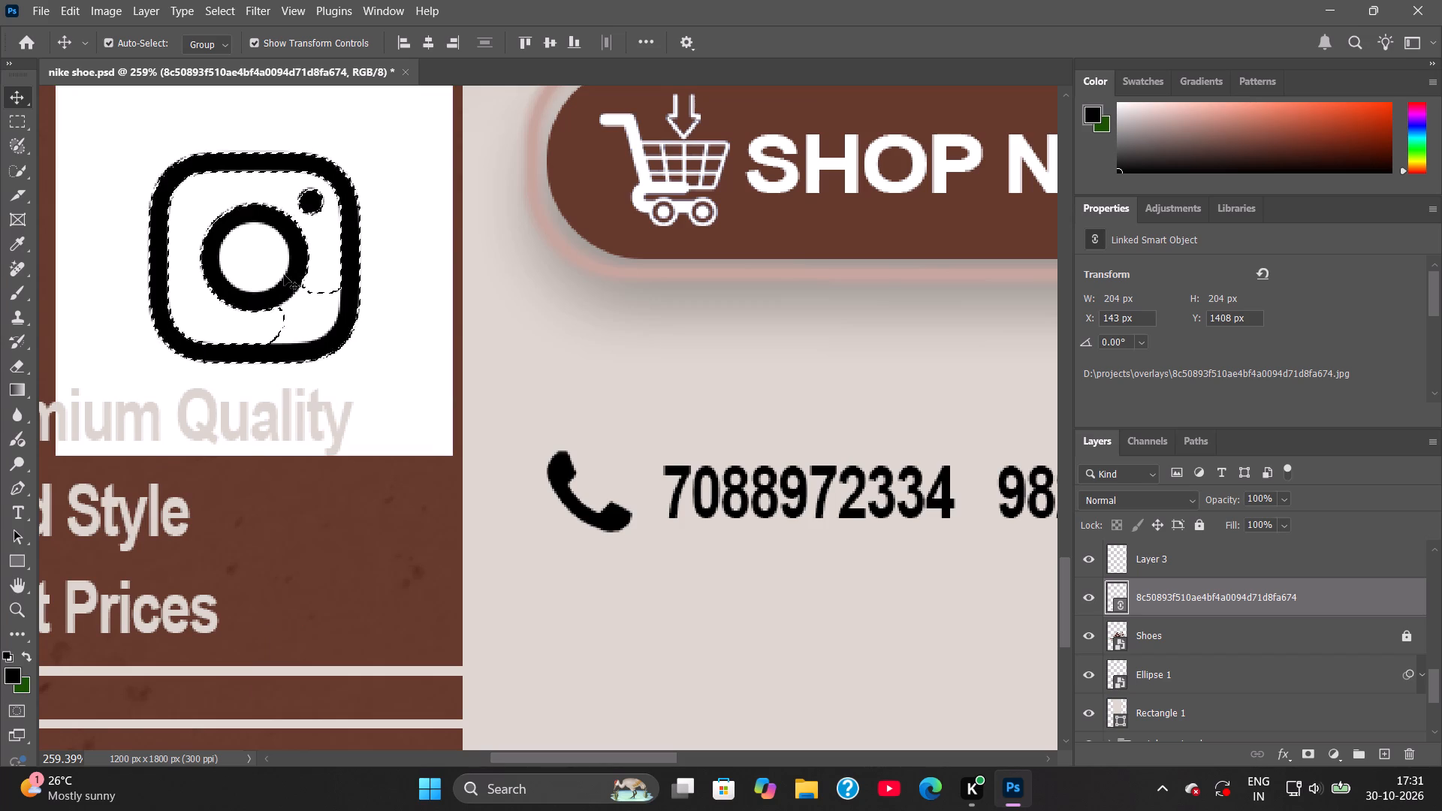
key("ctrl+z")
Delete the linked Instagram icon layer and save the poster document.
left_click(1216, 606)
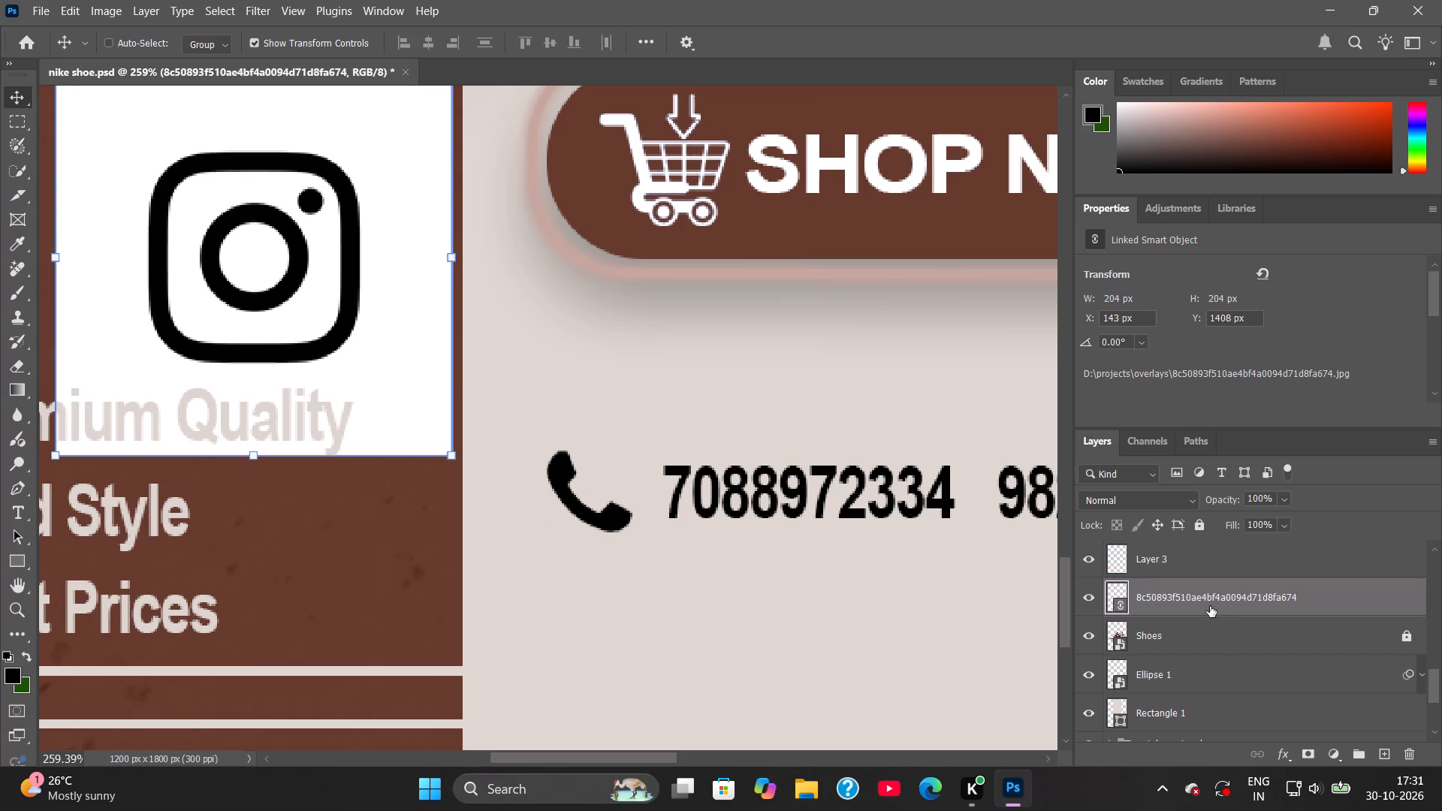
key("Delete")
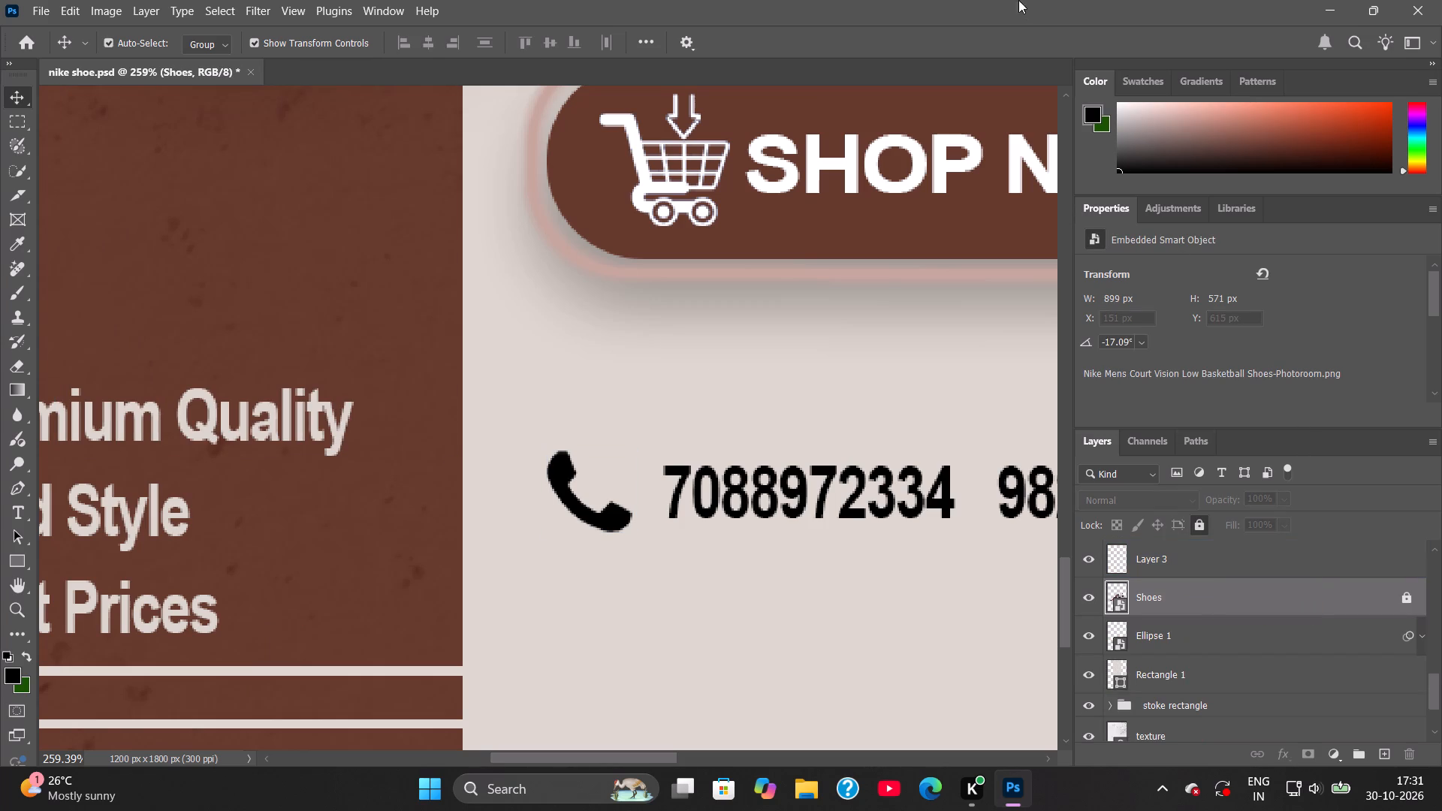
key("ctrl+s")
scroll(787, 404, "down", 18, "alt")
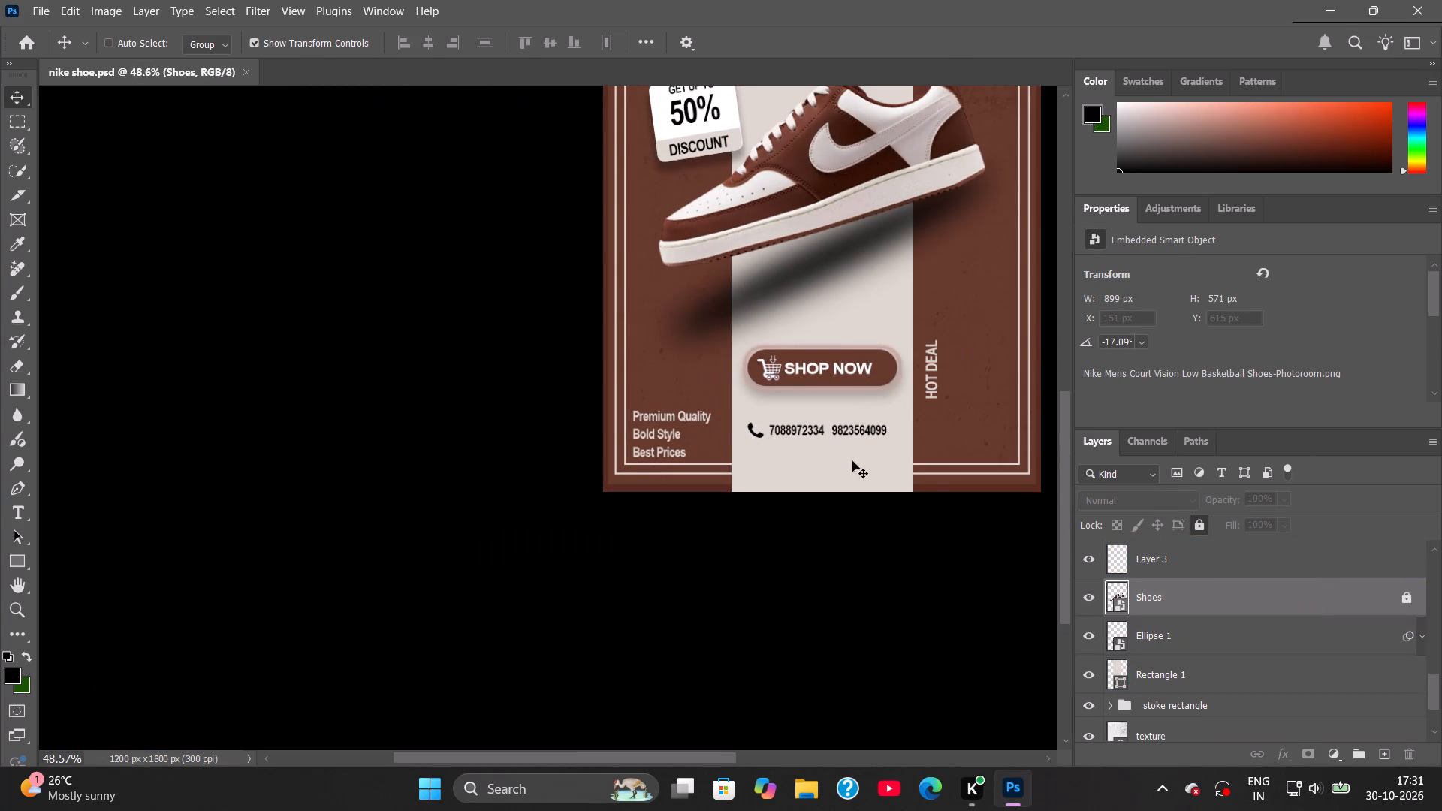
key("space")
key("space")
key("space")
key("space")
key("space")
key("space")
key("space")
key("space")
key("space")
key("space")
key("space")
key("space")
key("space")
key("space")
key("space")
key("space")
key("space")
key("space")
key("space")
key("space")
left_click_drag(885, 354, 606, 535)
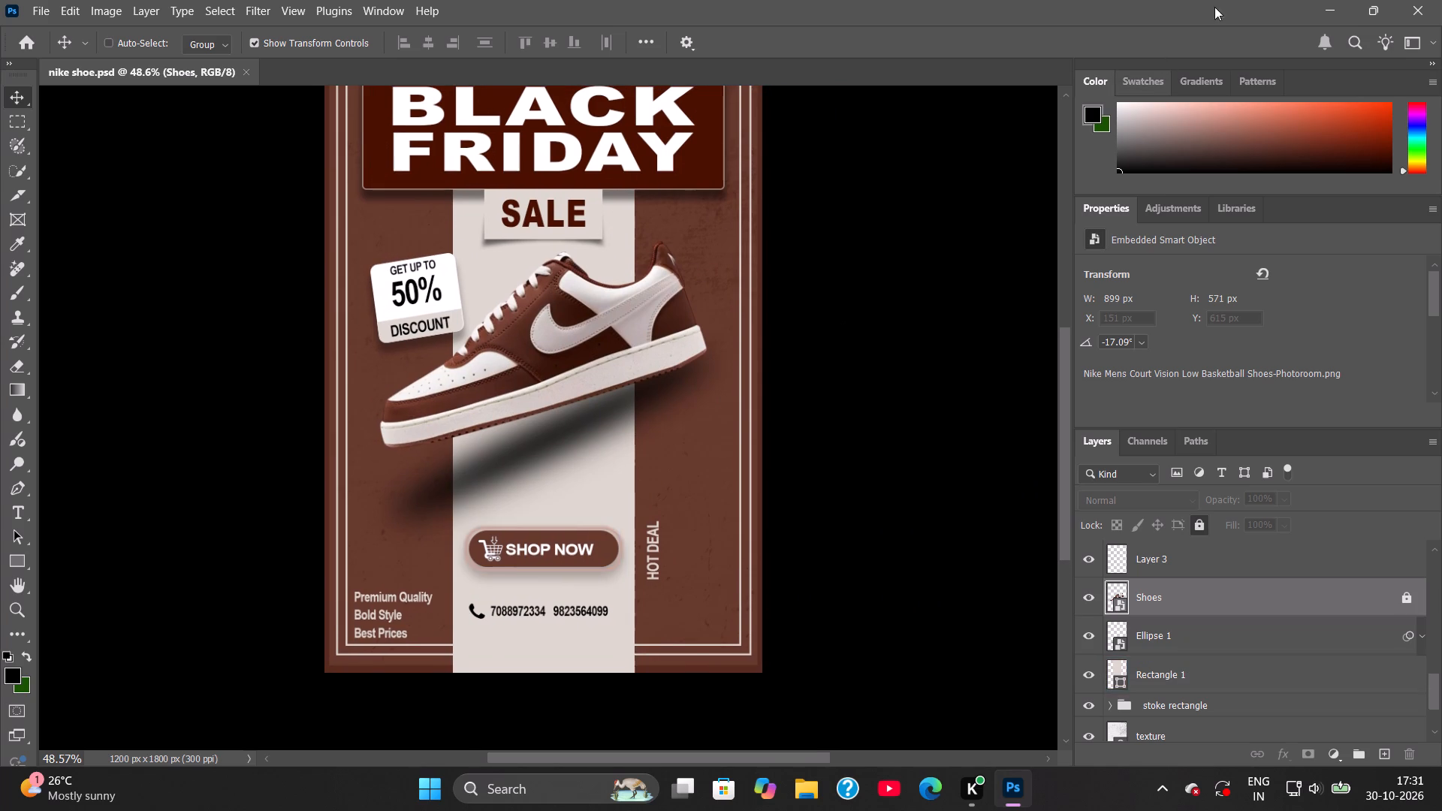
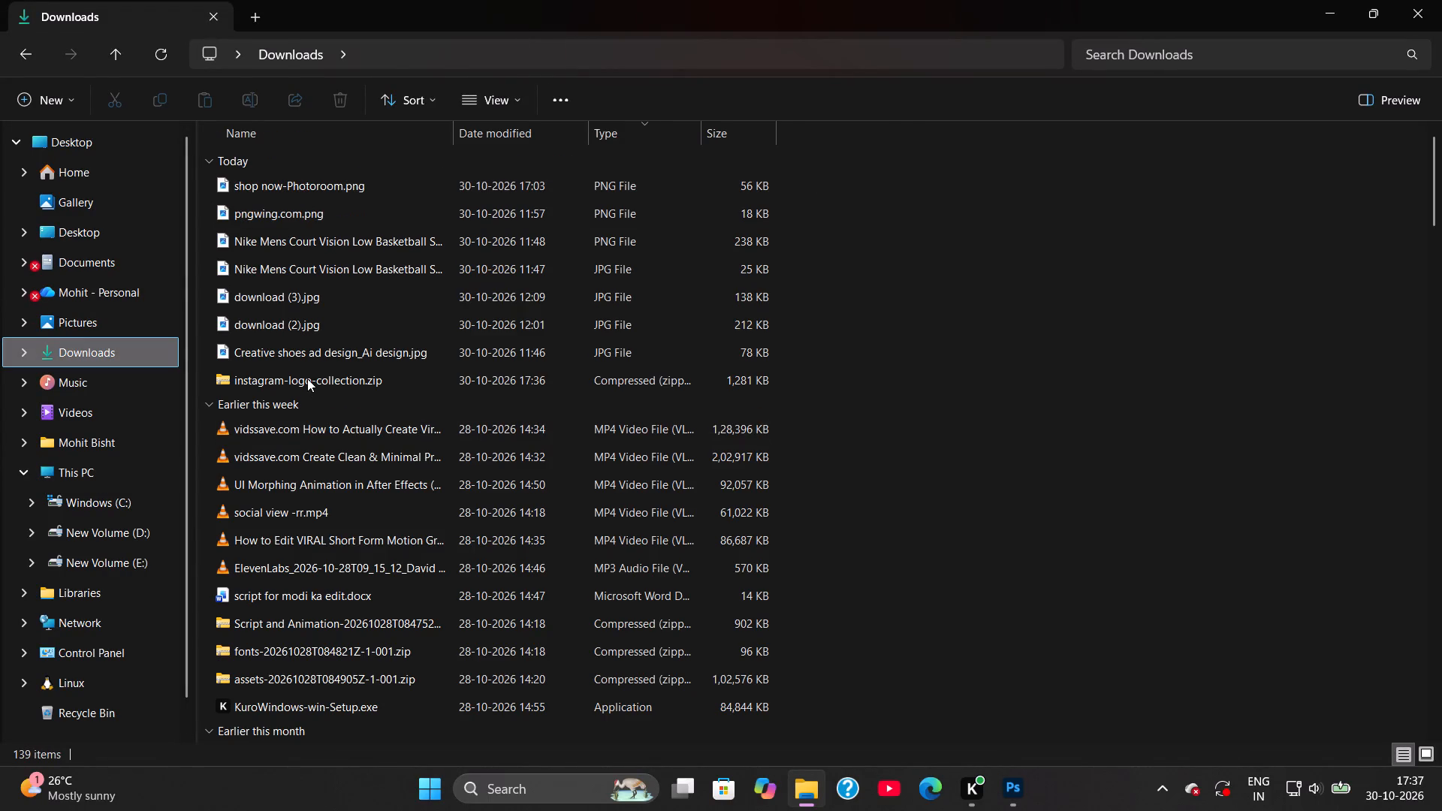
Open the instagram-logo-collection.zip archive from Downloads and preview its 121.jpg image.
double_click(307, 378)
double_click(276, 223)
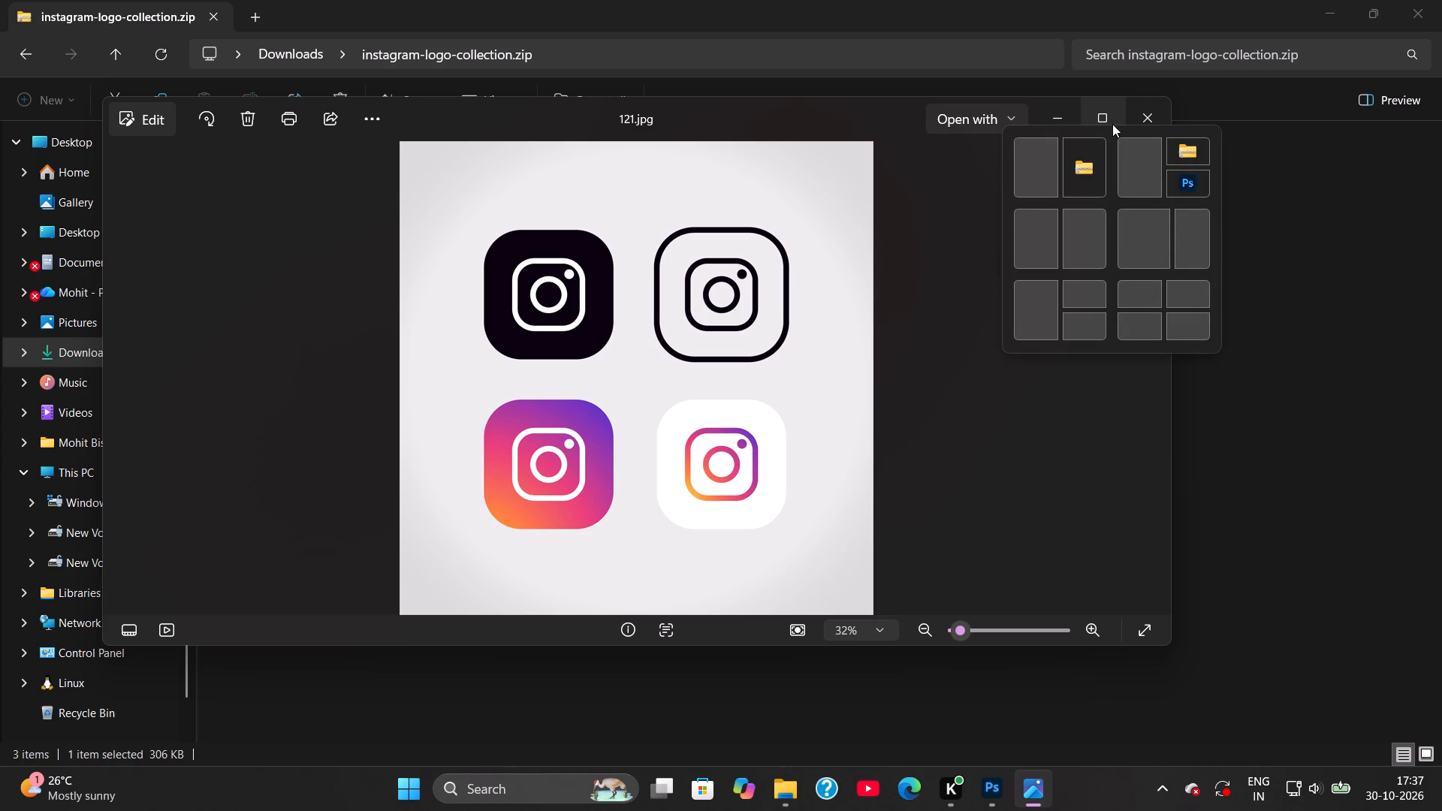
left_click(1151, 119)
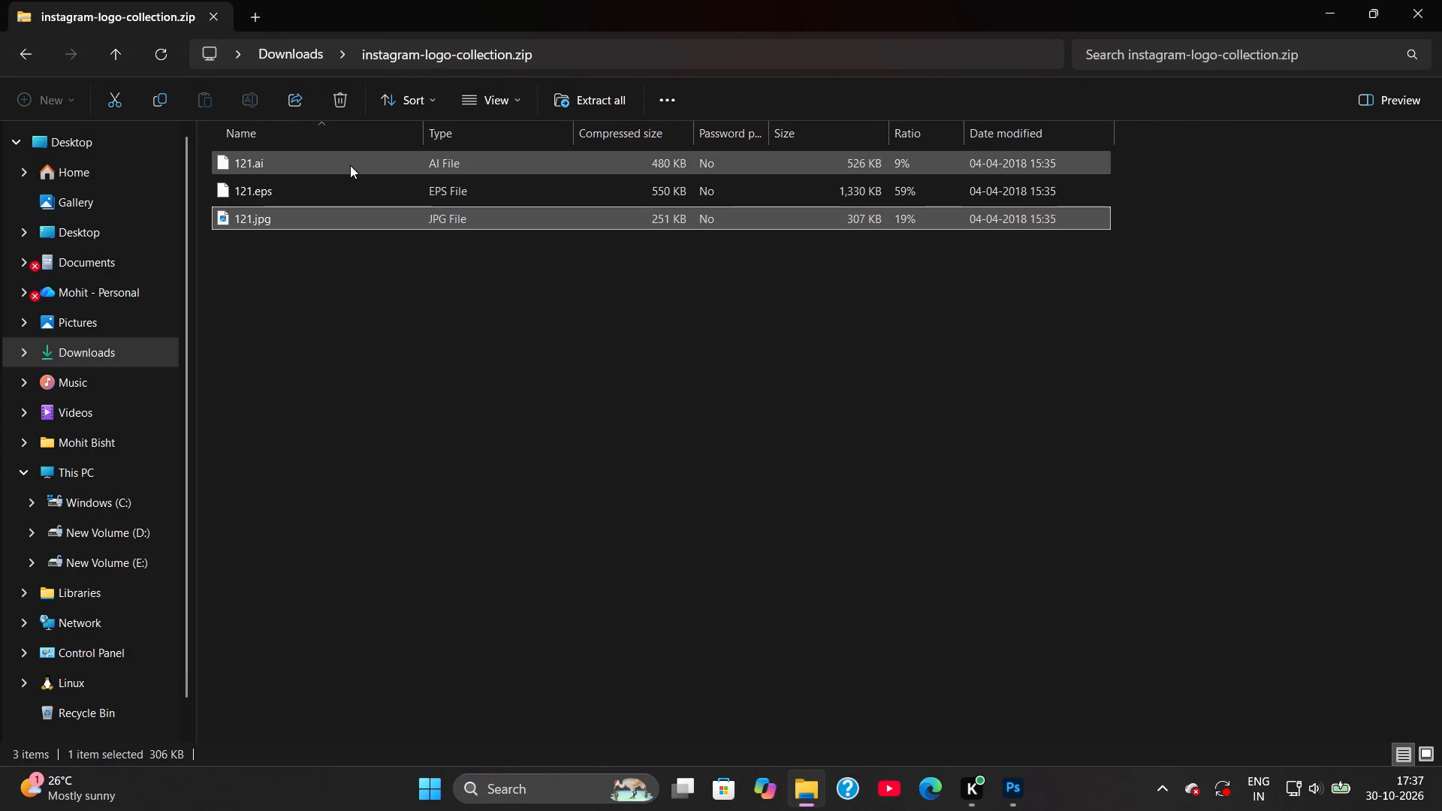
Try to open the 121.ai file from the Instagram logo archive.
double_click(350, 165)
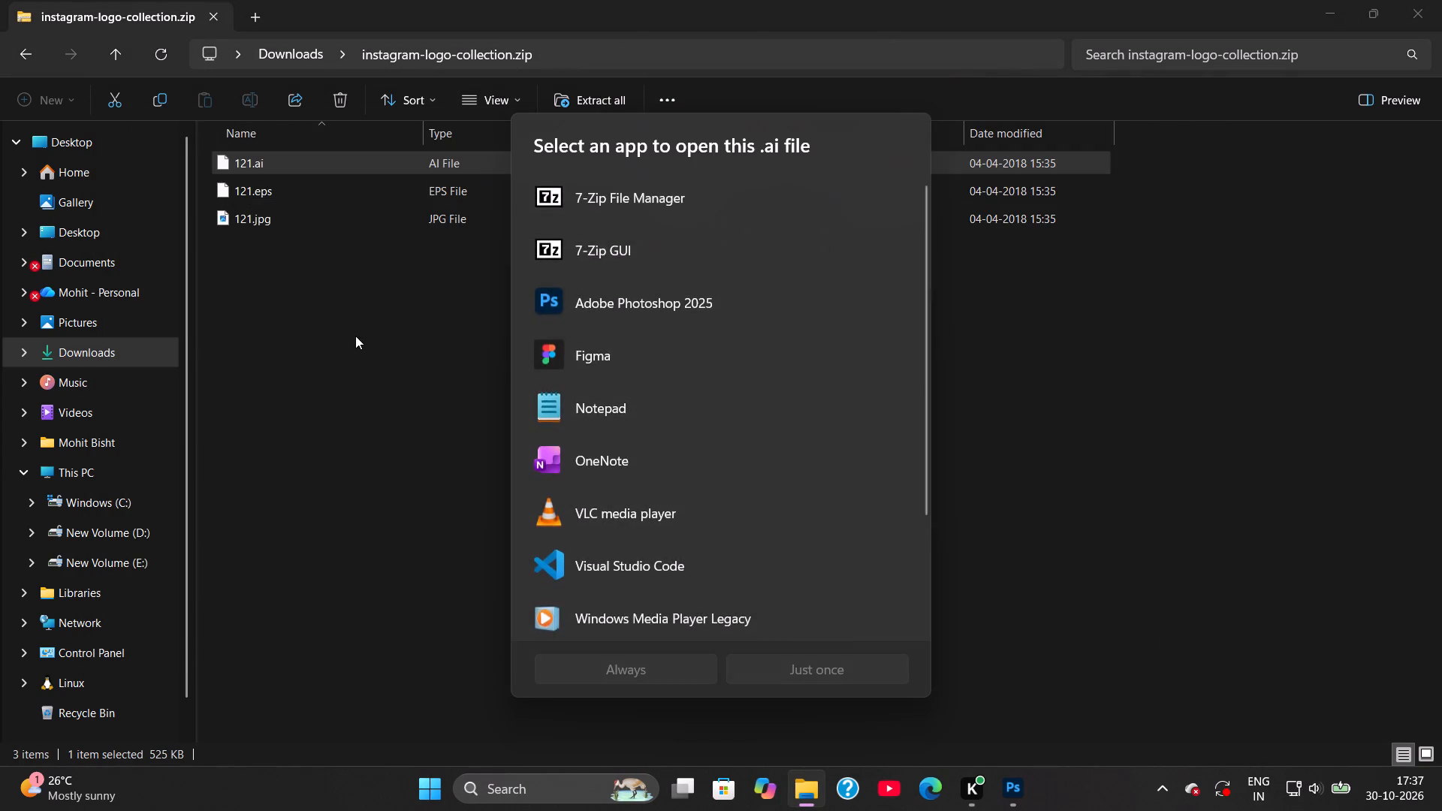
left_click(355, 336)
Open 121.jpg from the archive at full window size and capture a screen snip of the solid black Instagram icon.
double_click(315, 225)
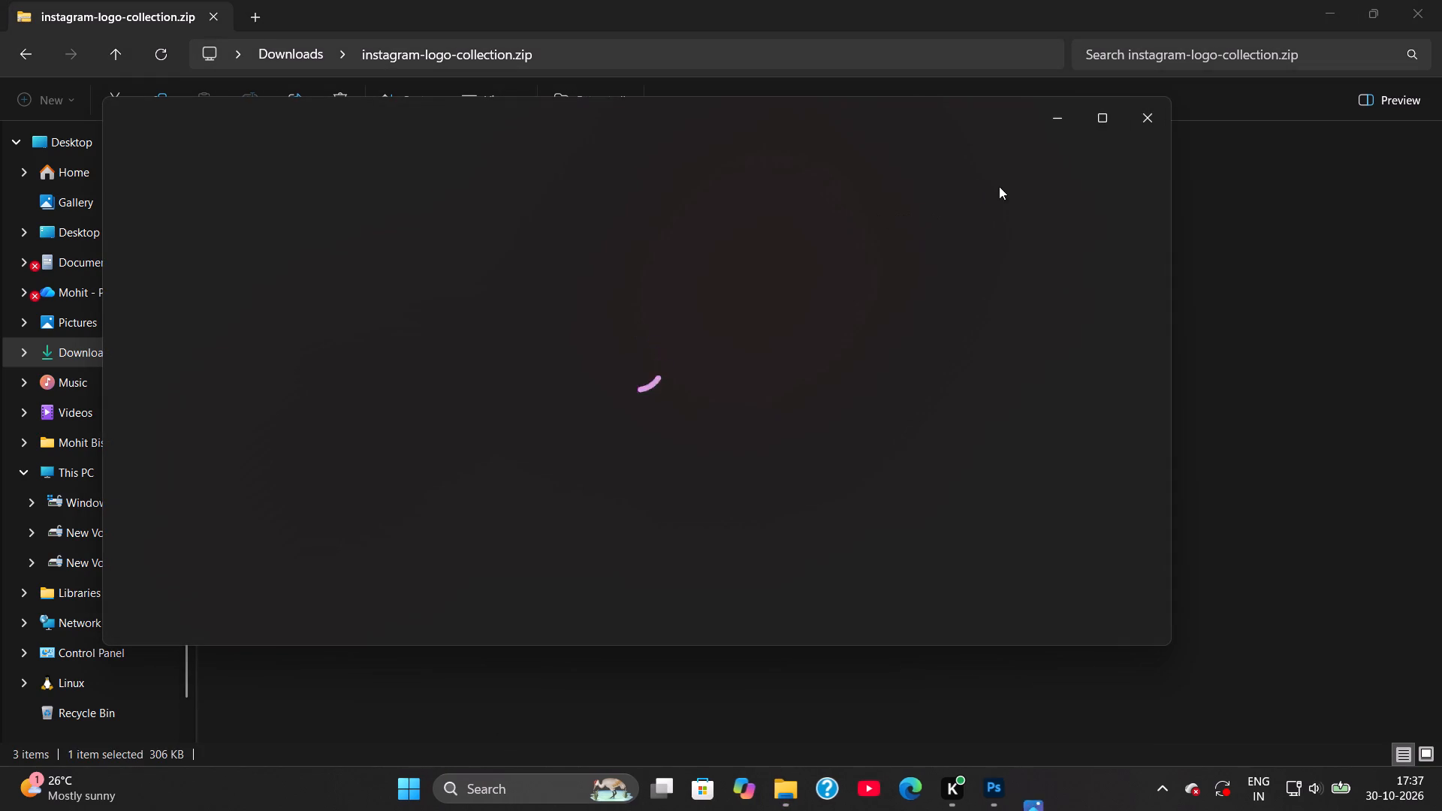
left_click(1107, 122)
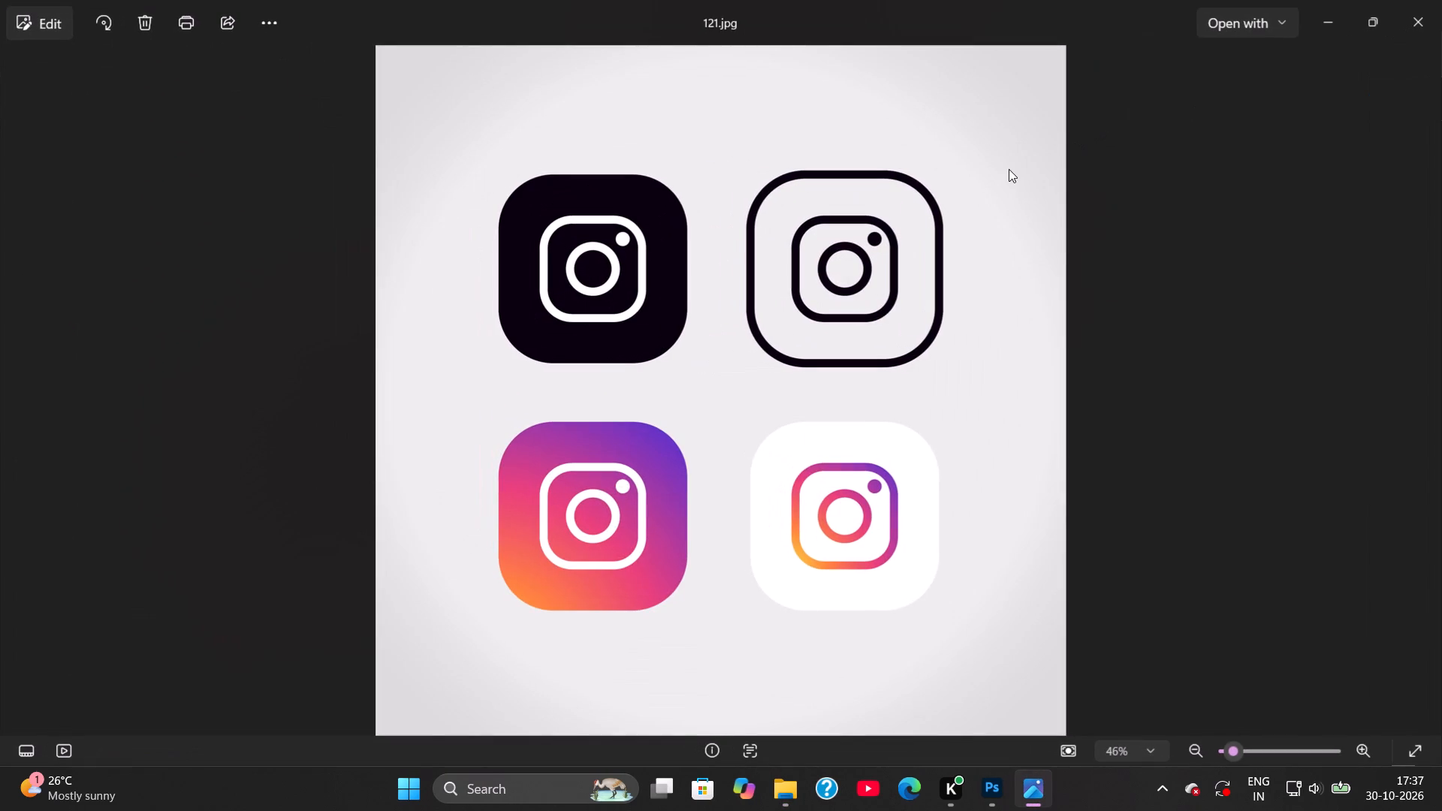
key("Print")
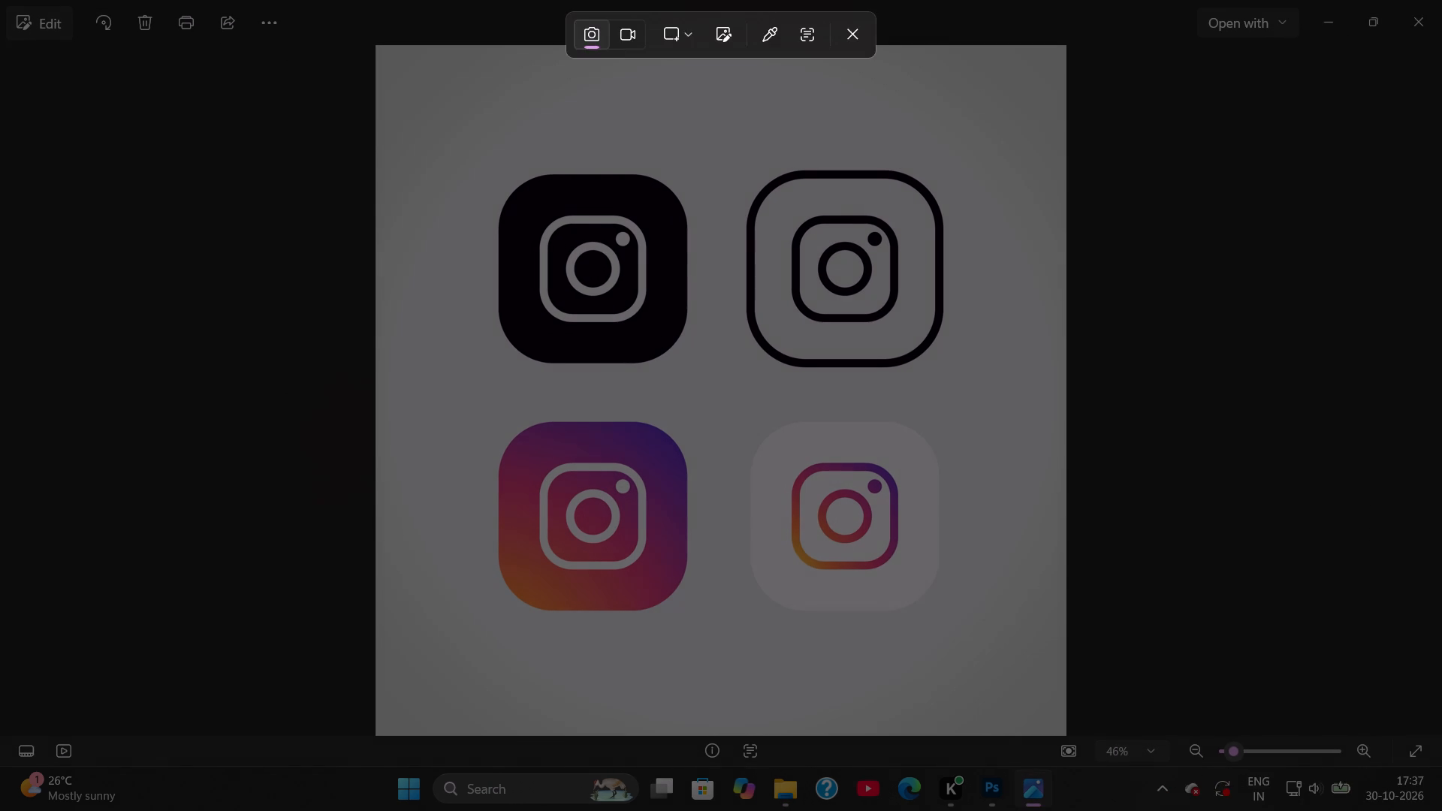
left_click_drag(468, 148, 704, 377)
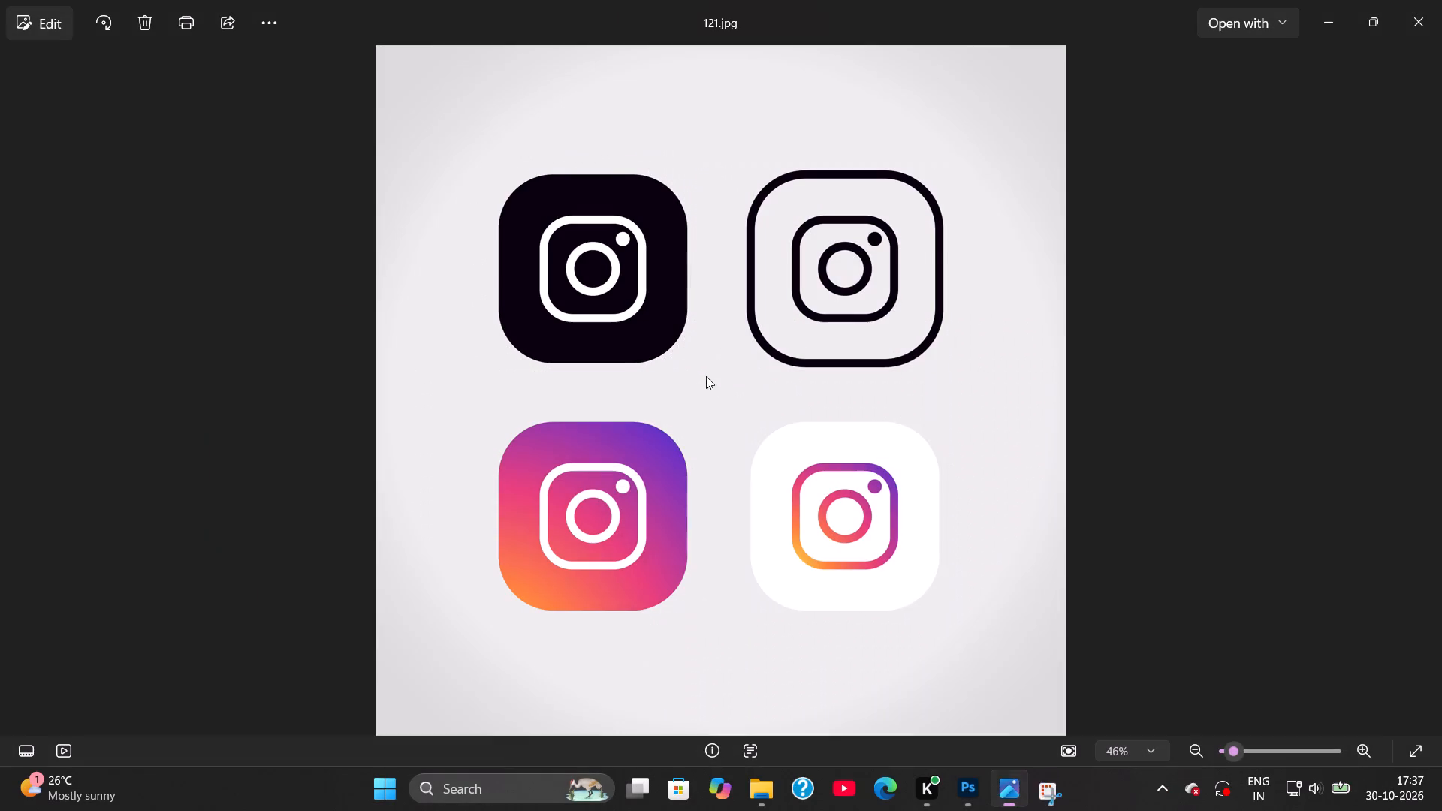
left_click(1441, 0)
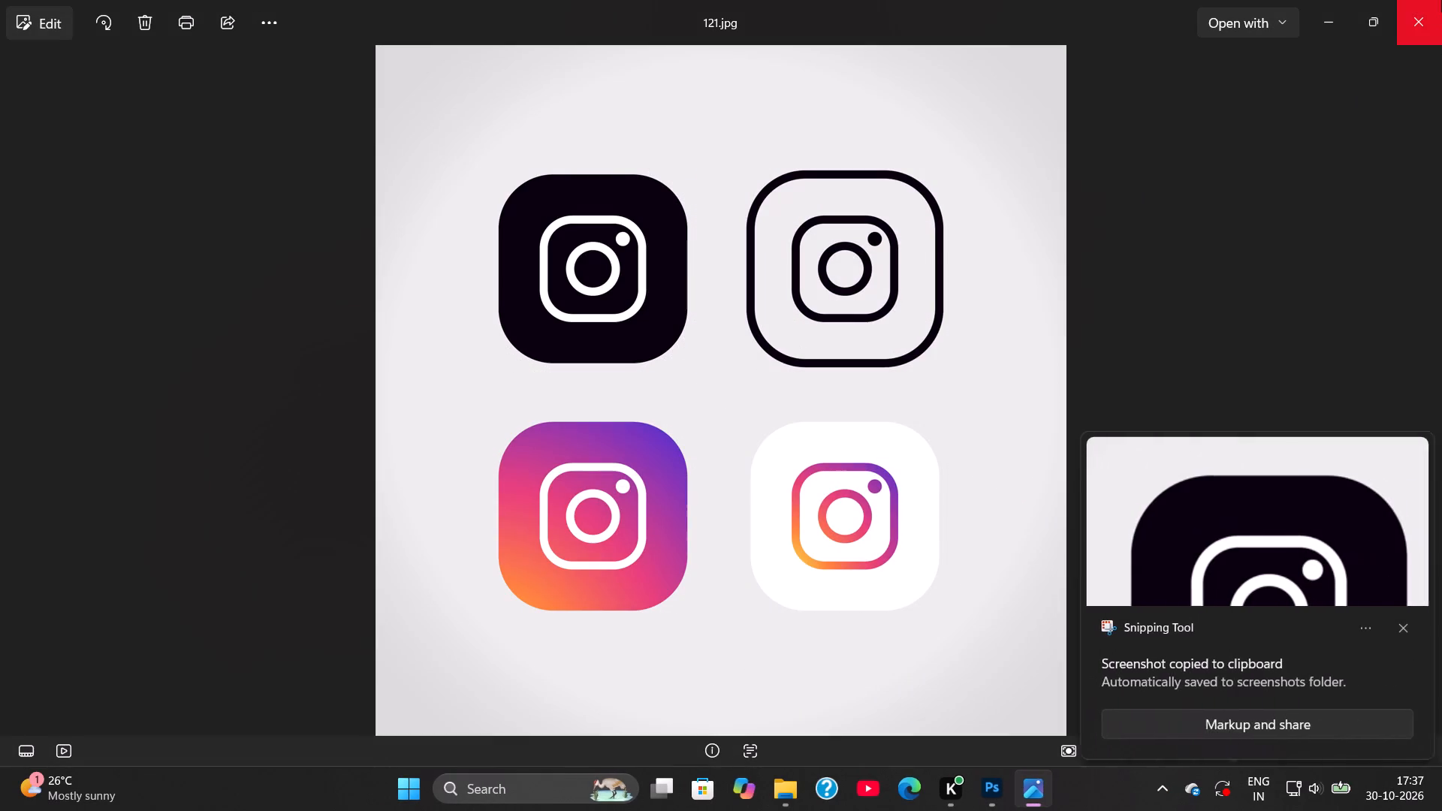
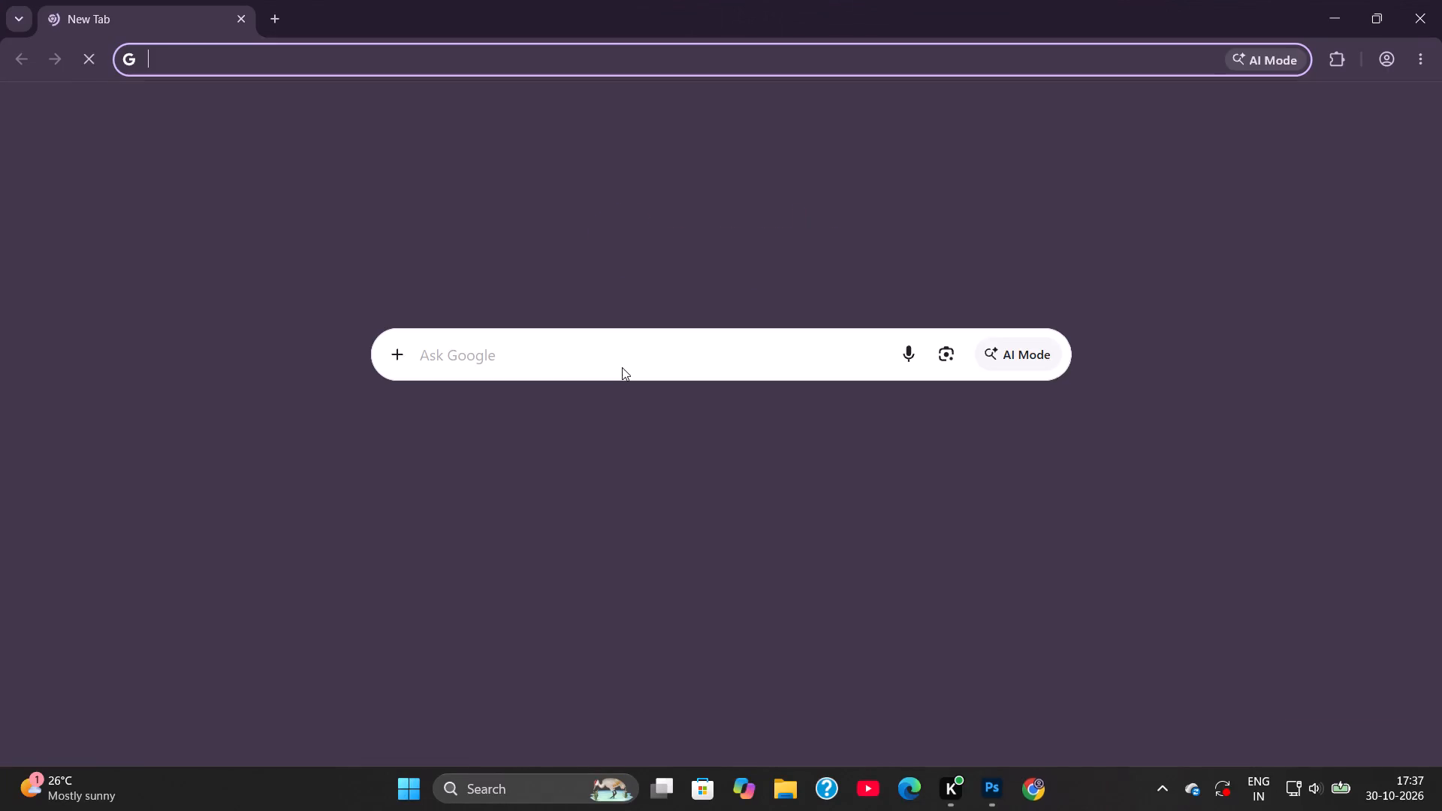
In Chrome, search Google for "image background remover" and open Photoroom's Instant Background Remover page.
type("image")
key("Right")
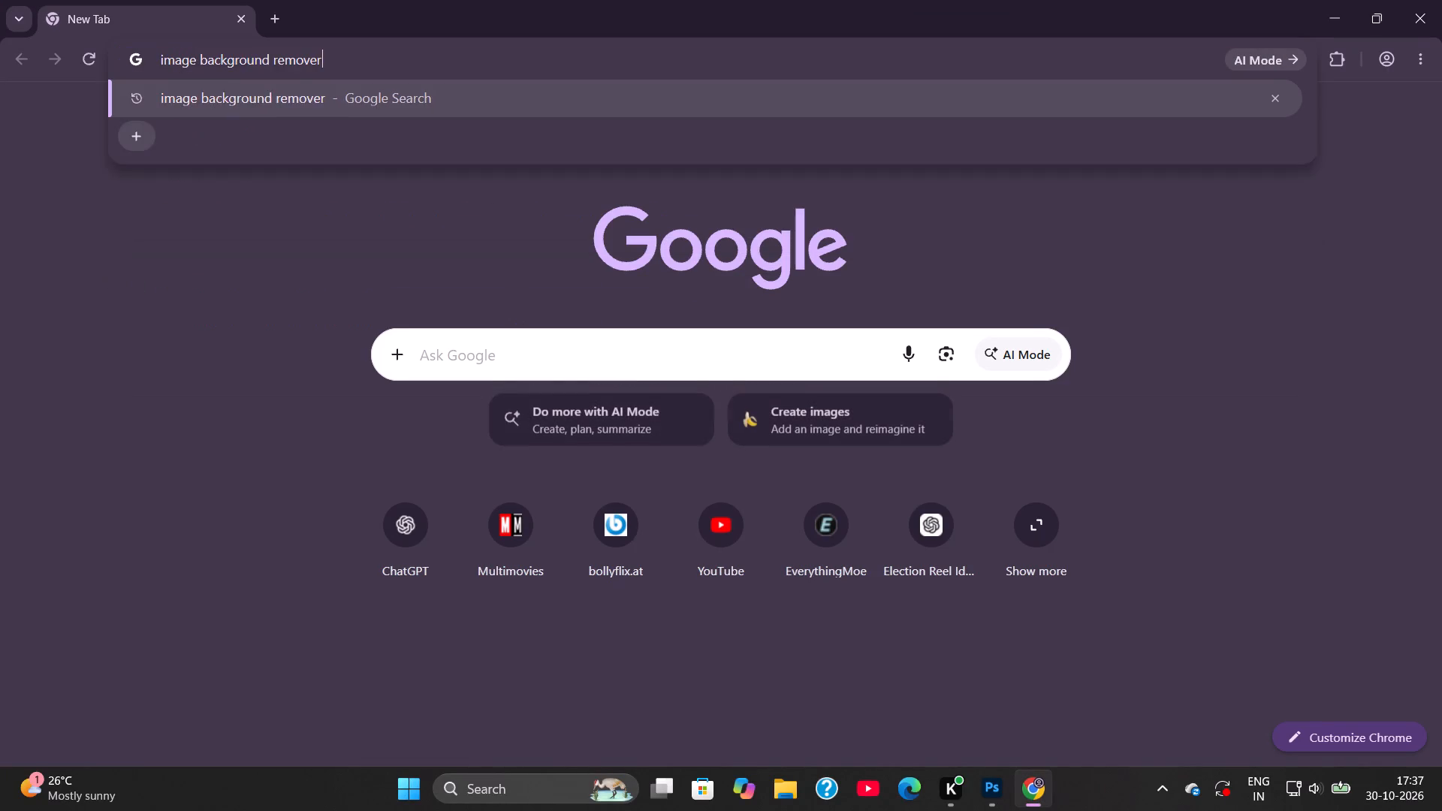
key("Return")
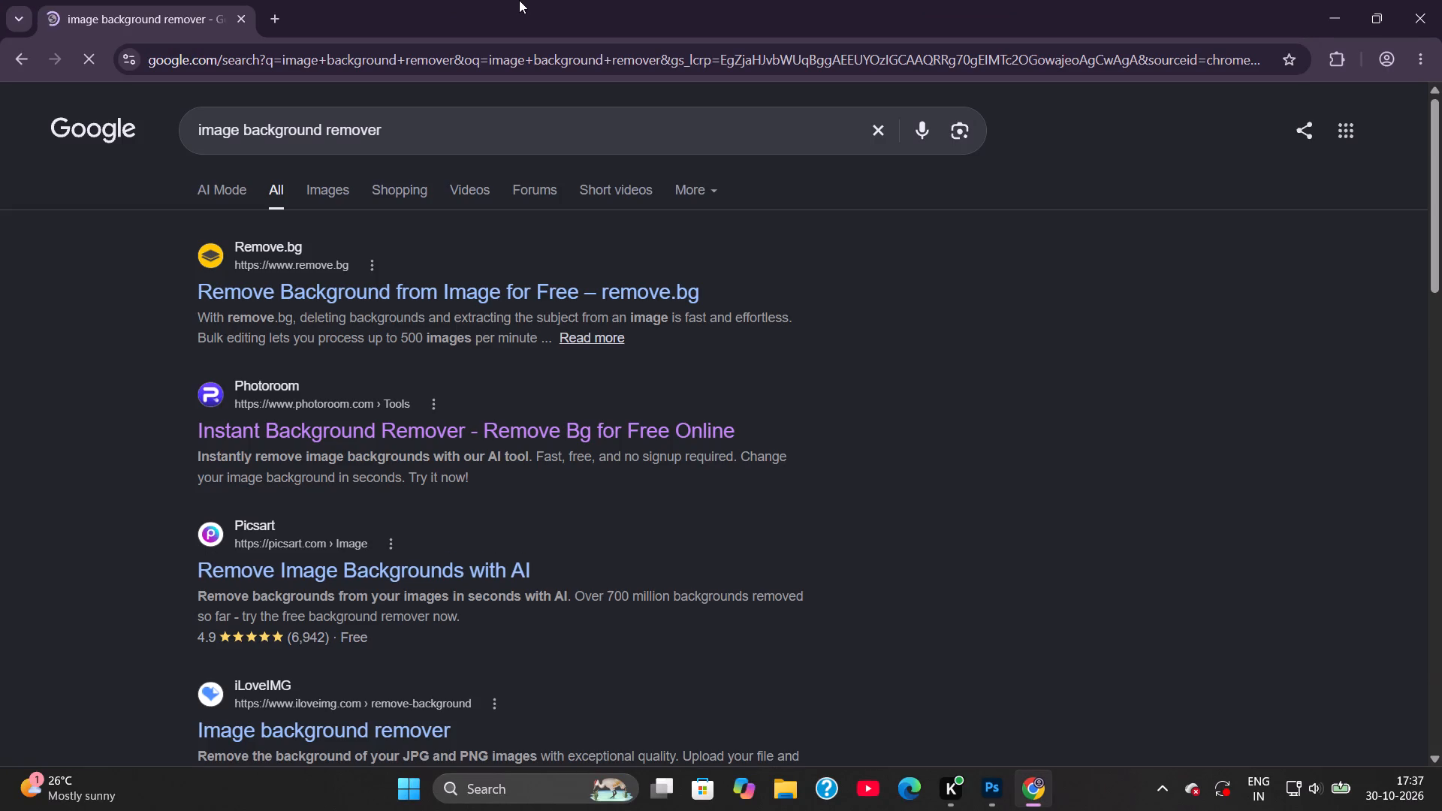
left_click(364, 431)
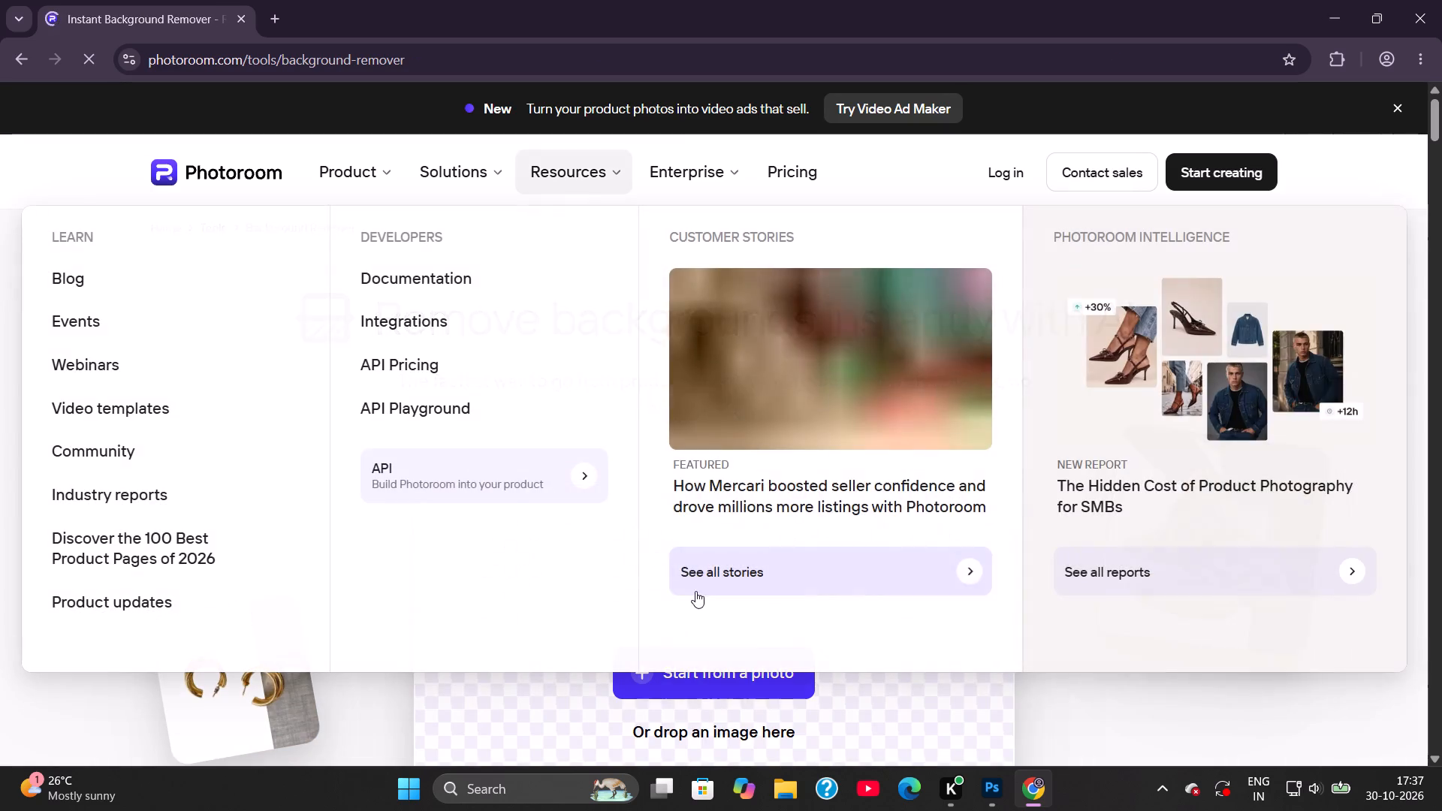
Start a background removal from a photo and bring up the file selection for the upload.
left_click(667, 676)
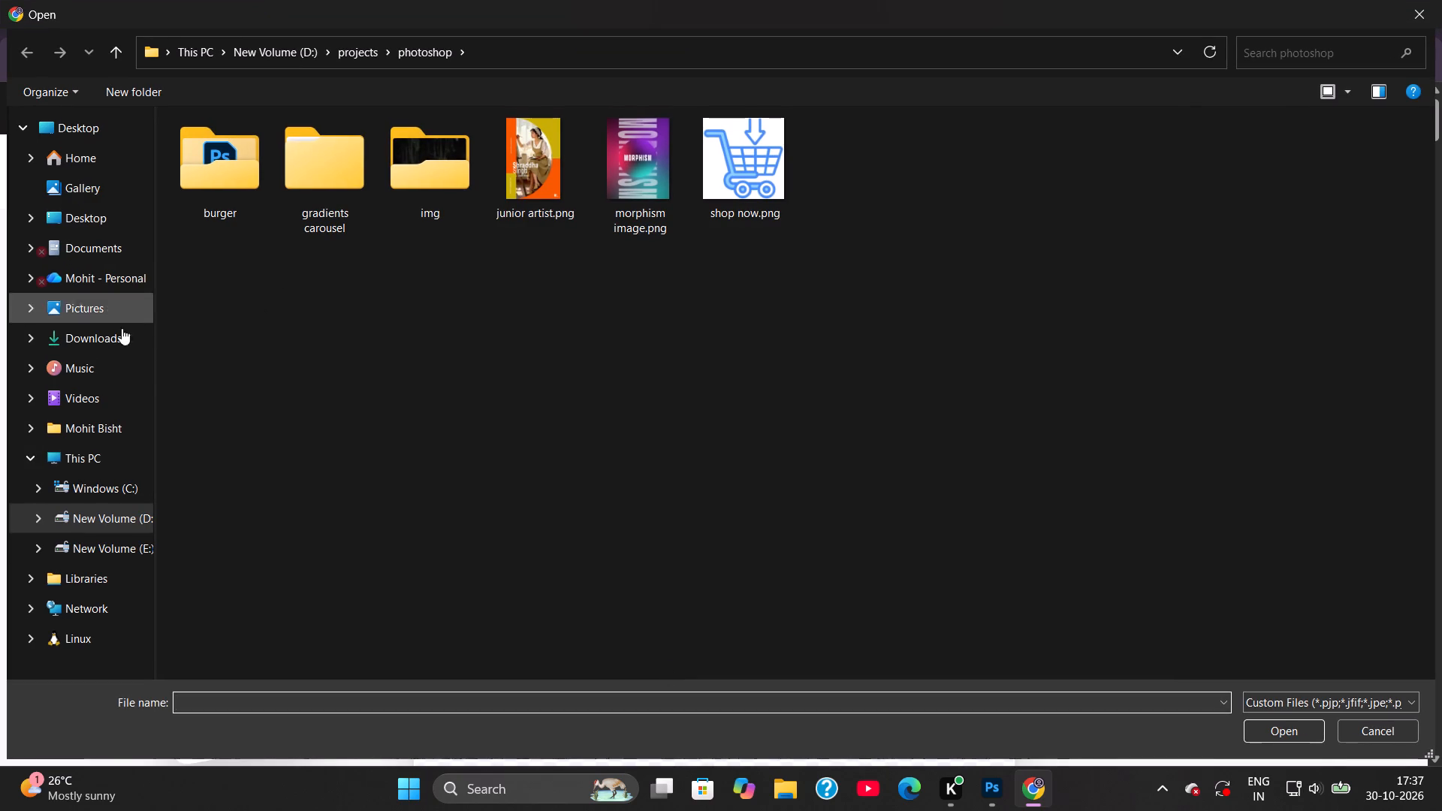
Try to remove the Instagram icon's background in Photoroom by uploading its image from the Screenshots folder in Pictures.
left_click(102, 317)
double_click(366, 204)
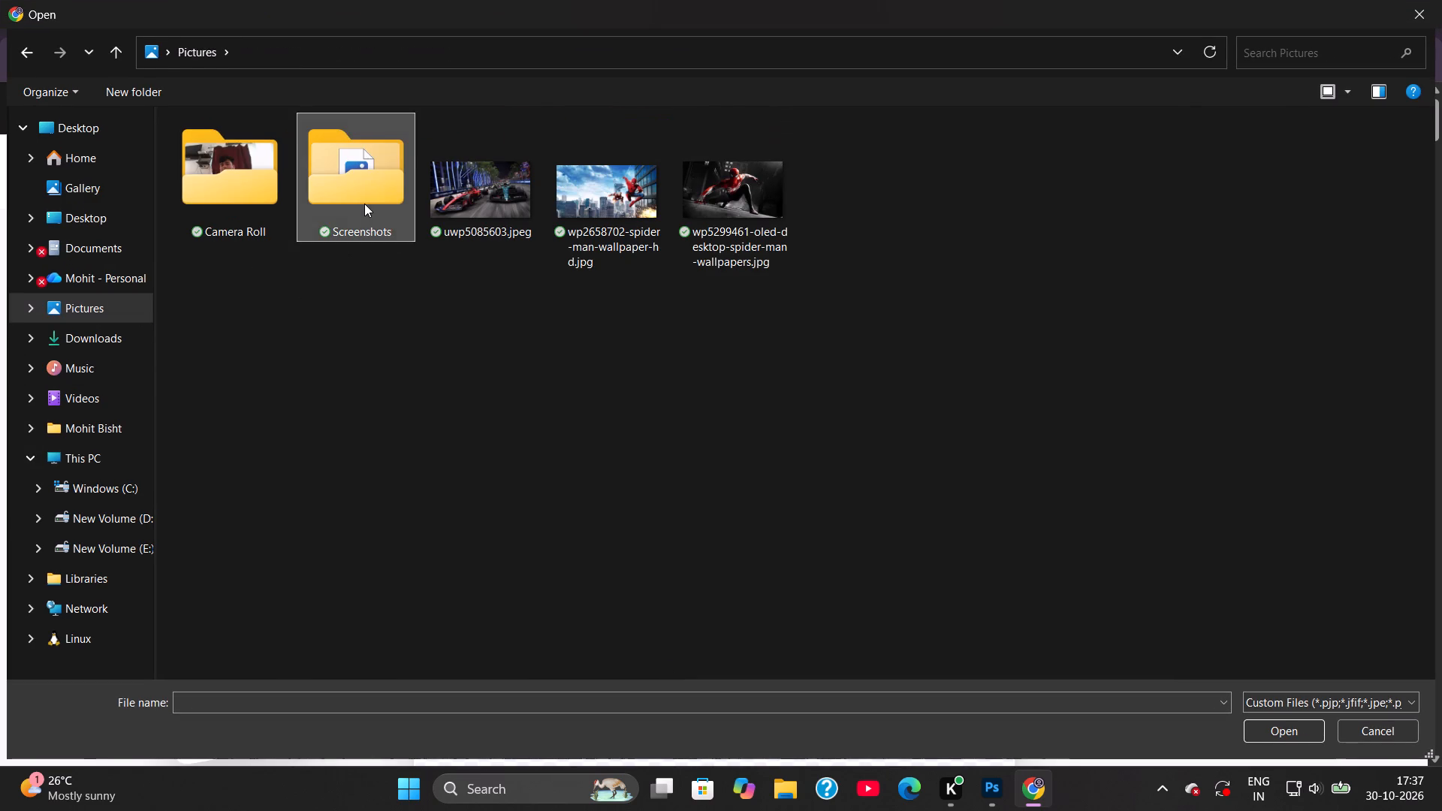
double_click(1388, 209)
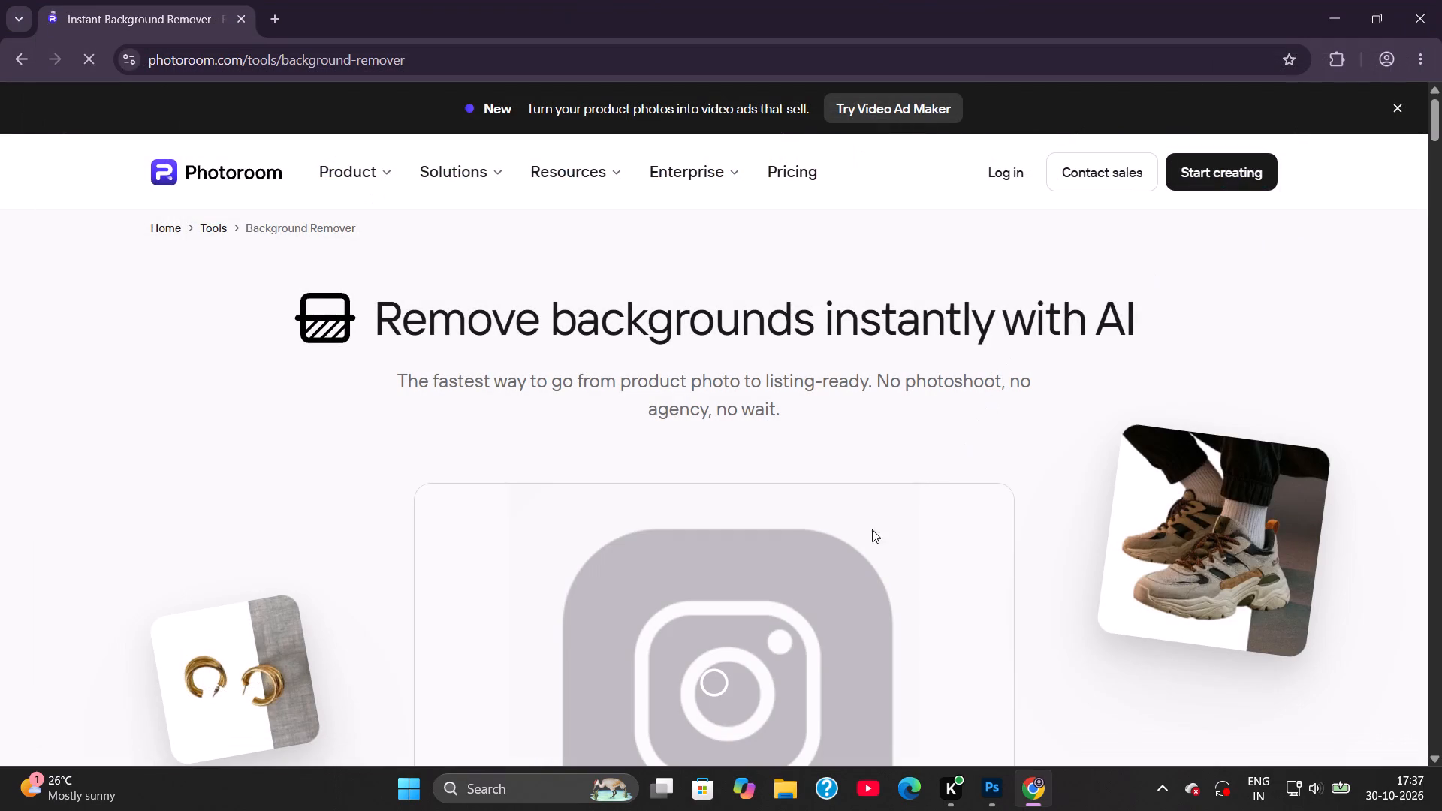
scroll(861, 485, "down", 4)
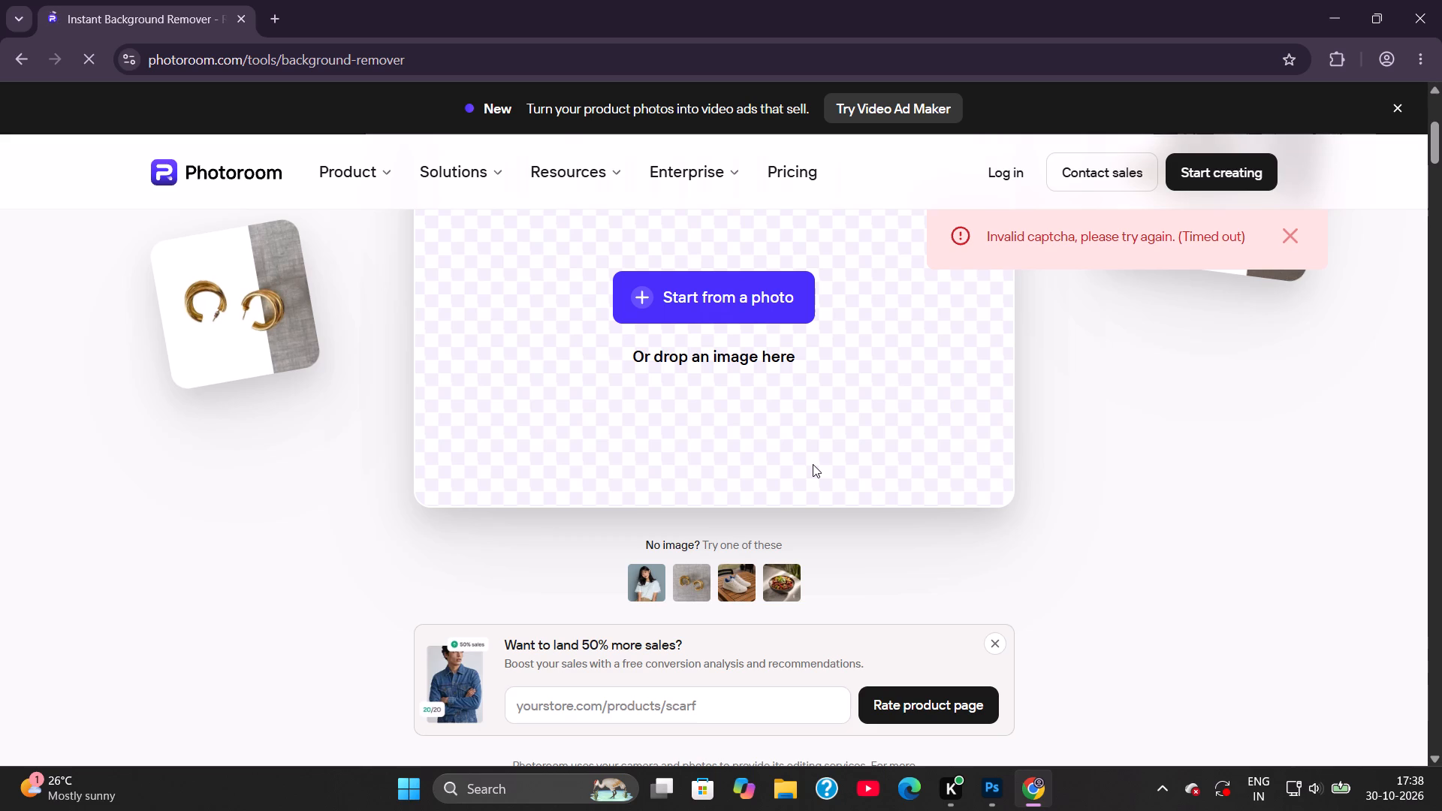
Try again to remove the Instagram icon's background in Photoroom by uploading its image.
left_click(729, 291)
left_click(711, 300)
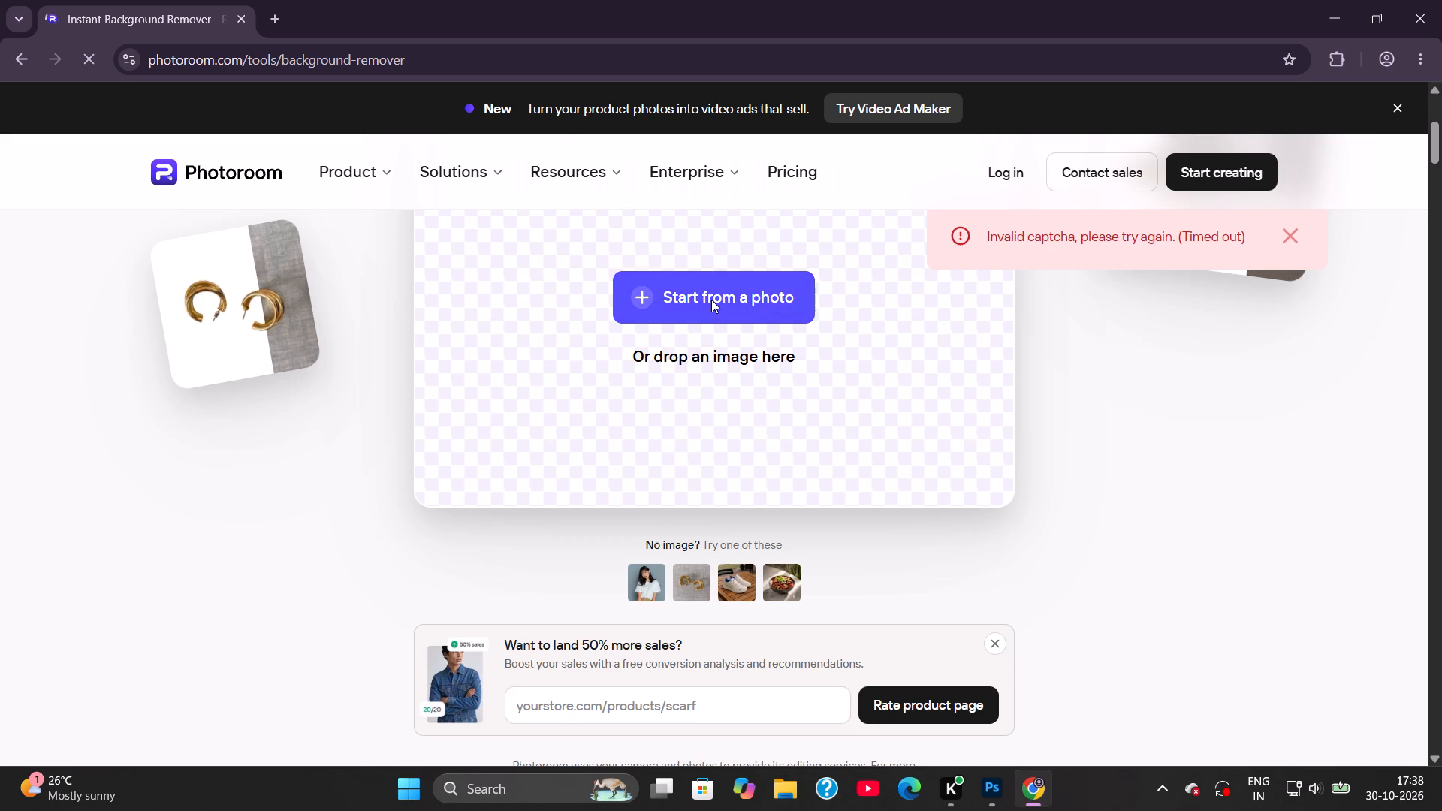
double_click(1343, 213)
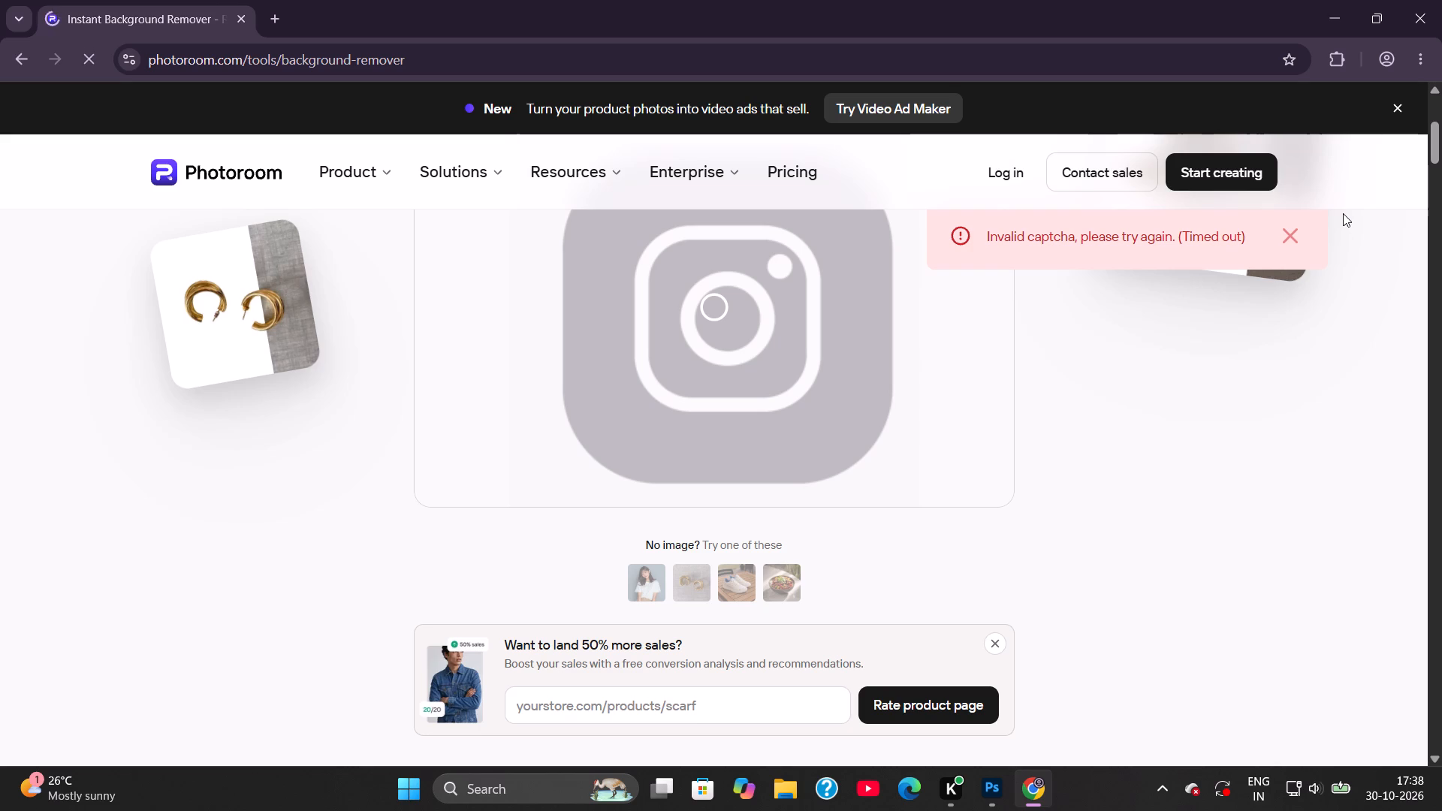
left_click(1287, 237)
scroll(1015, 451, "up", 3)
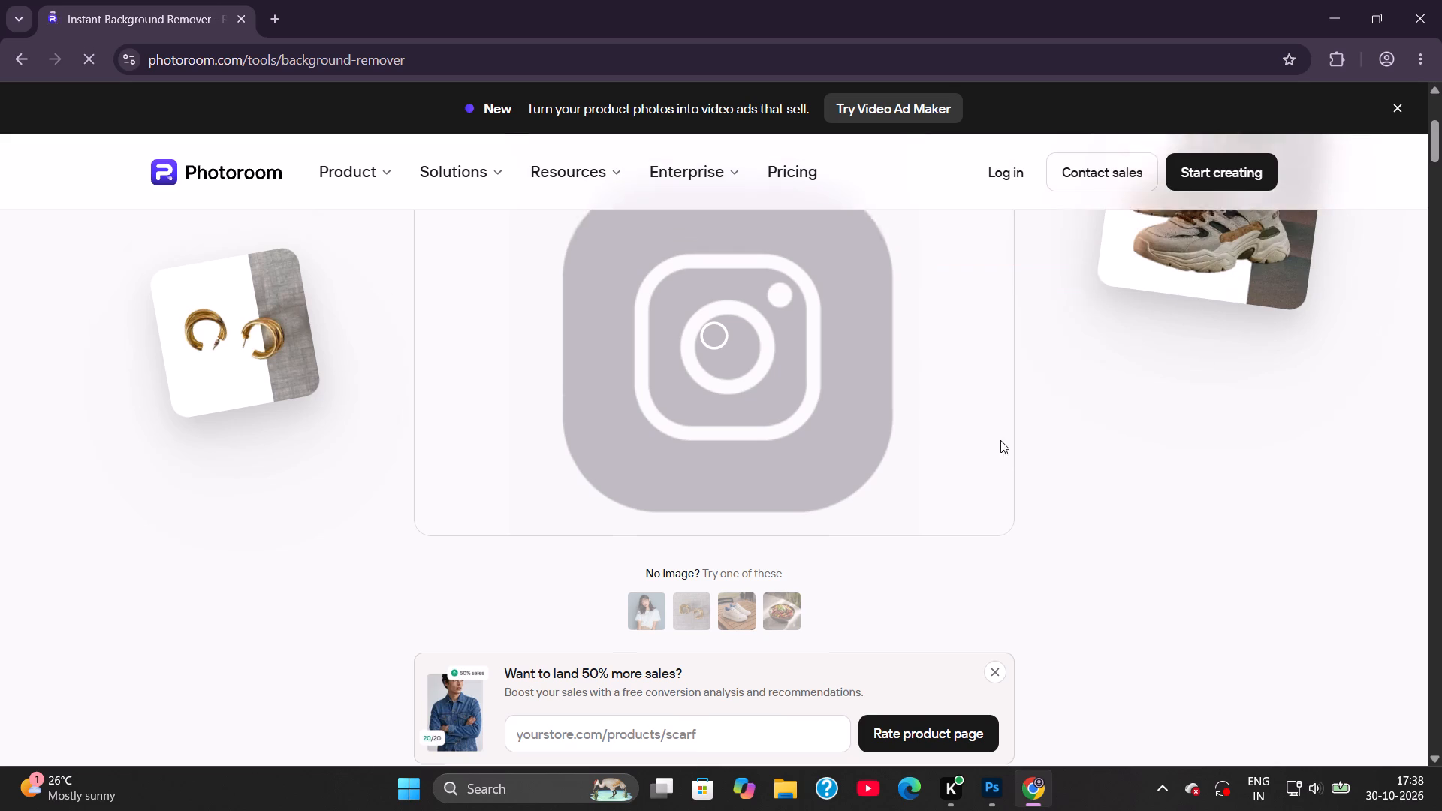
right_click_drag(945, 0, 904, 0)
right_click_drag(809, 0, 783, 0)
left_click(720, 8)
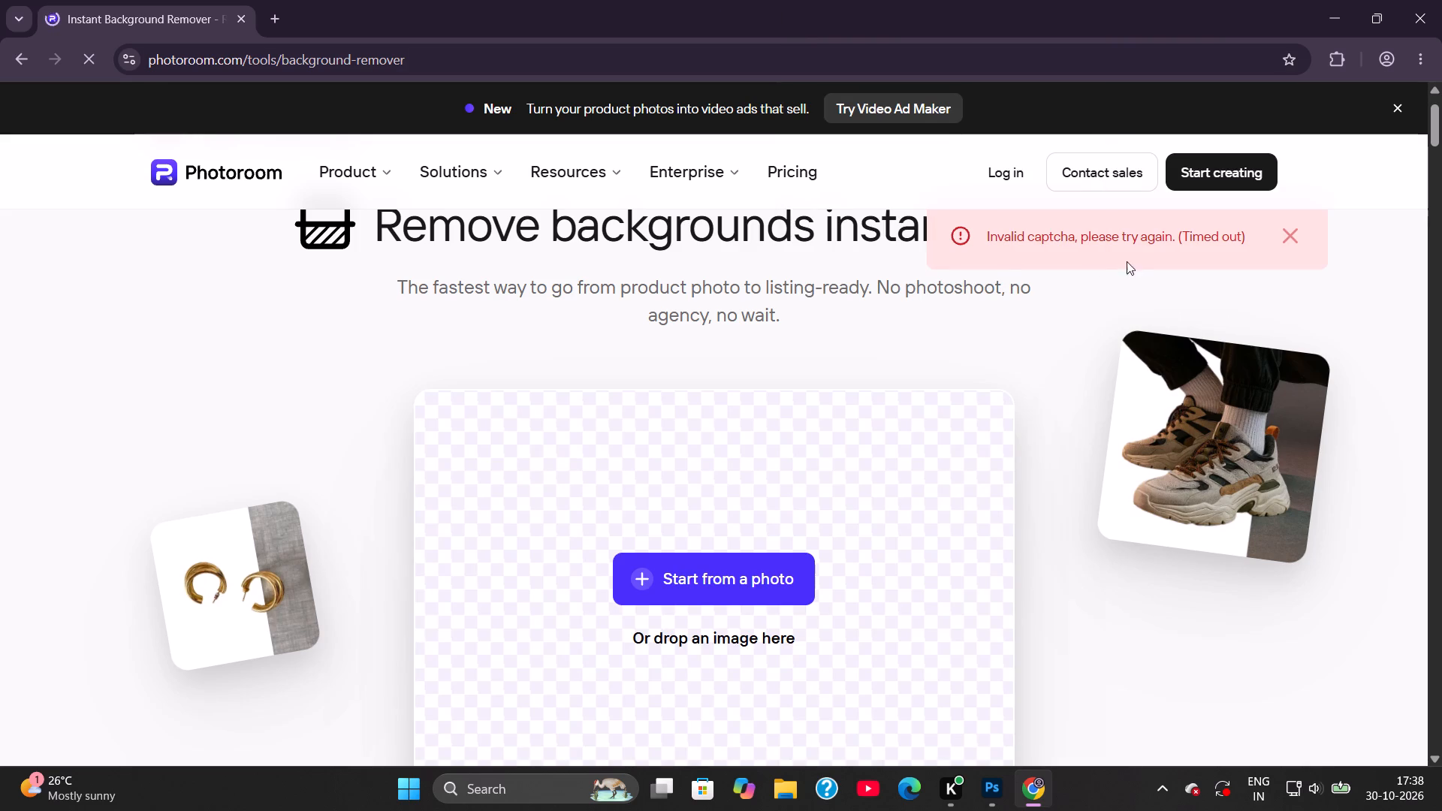
Return to the image background remover search results, open the remove.bg site and start an image upload there.
left_click(26, 64)
left_click(386, 295)
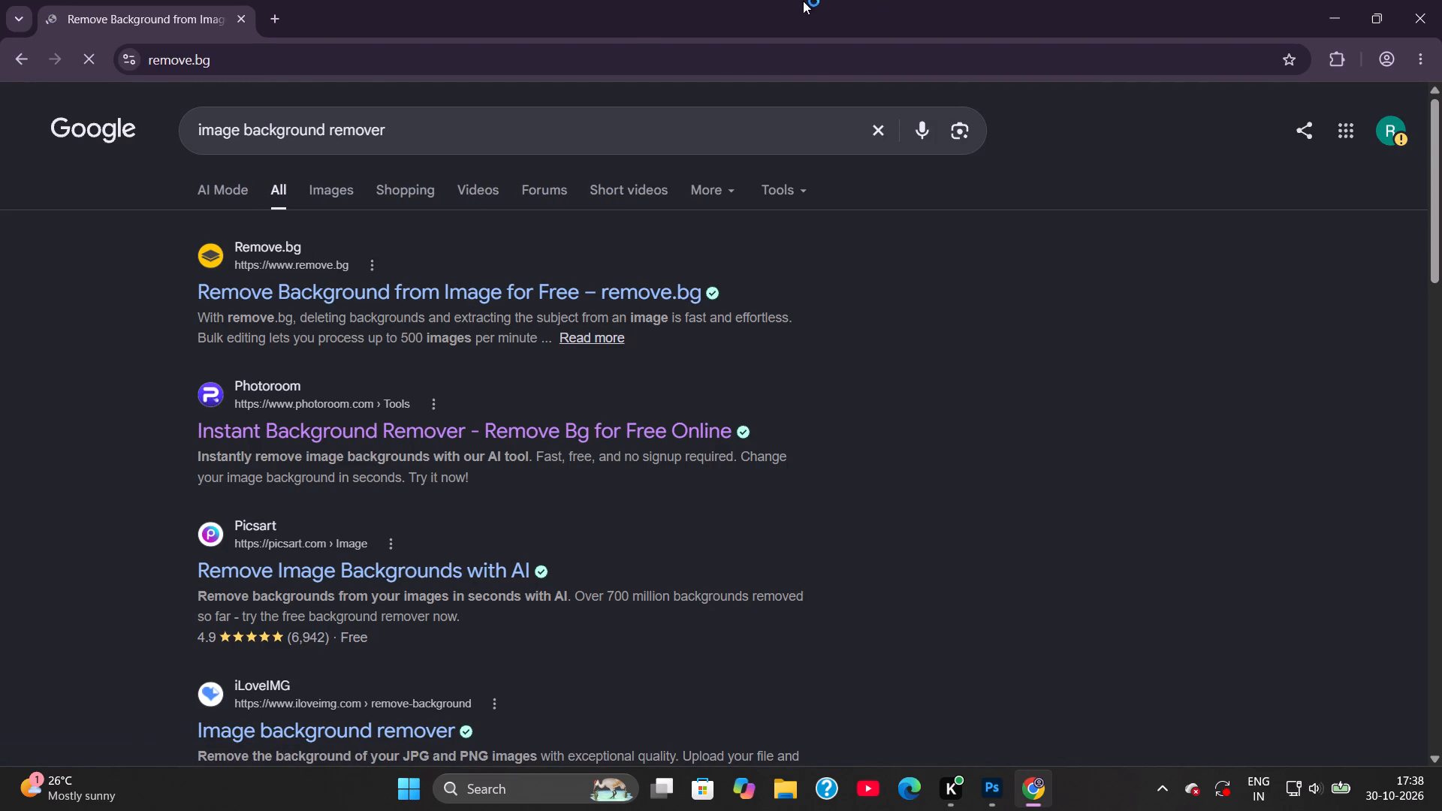
right_click_drag(782, 0, 763, 0)
left_click(626, 0)
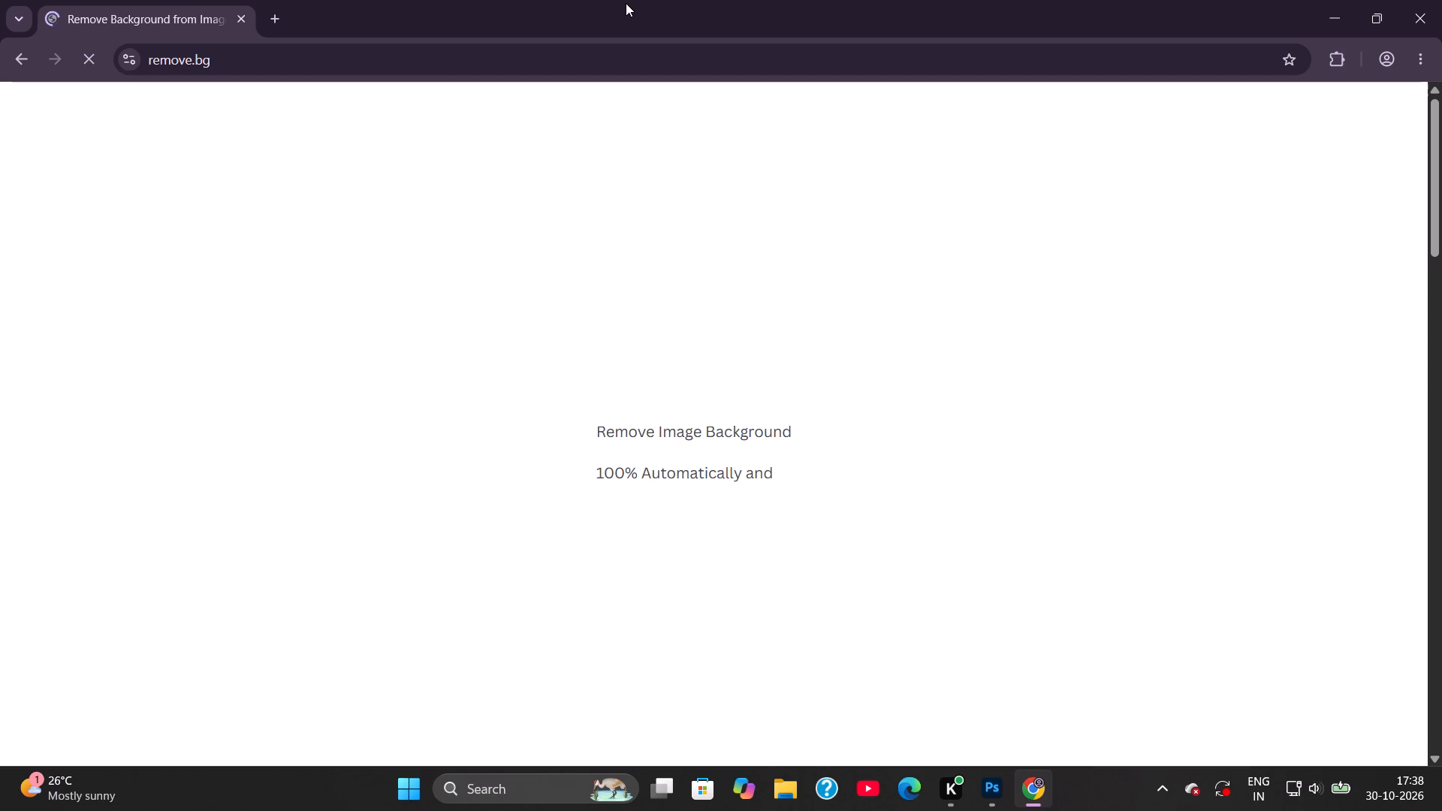
left_click(989, 542)
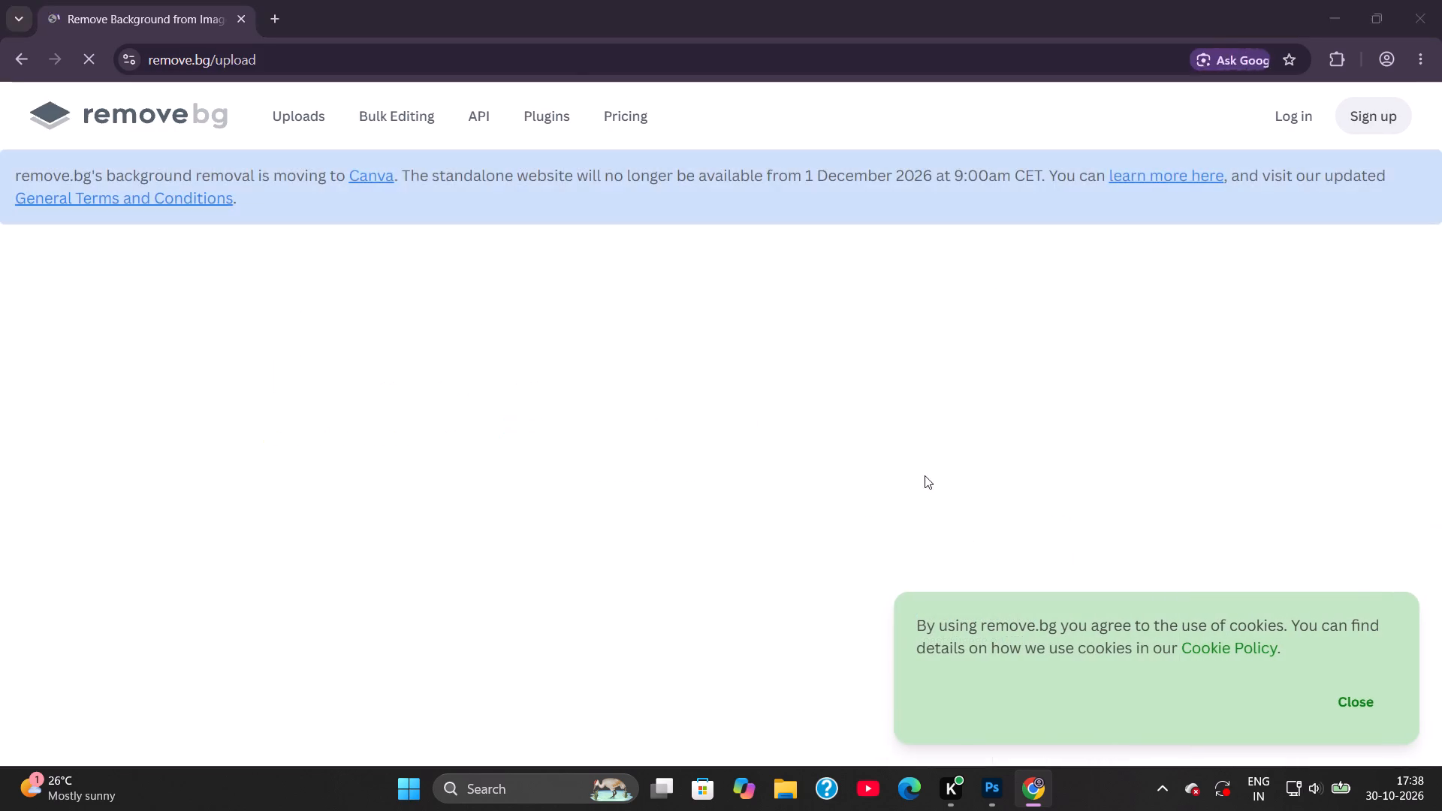
Upload the Instagram icon image to remove.bg for background removal and dismiss the cookie notice.
double_click(1367, 207)
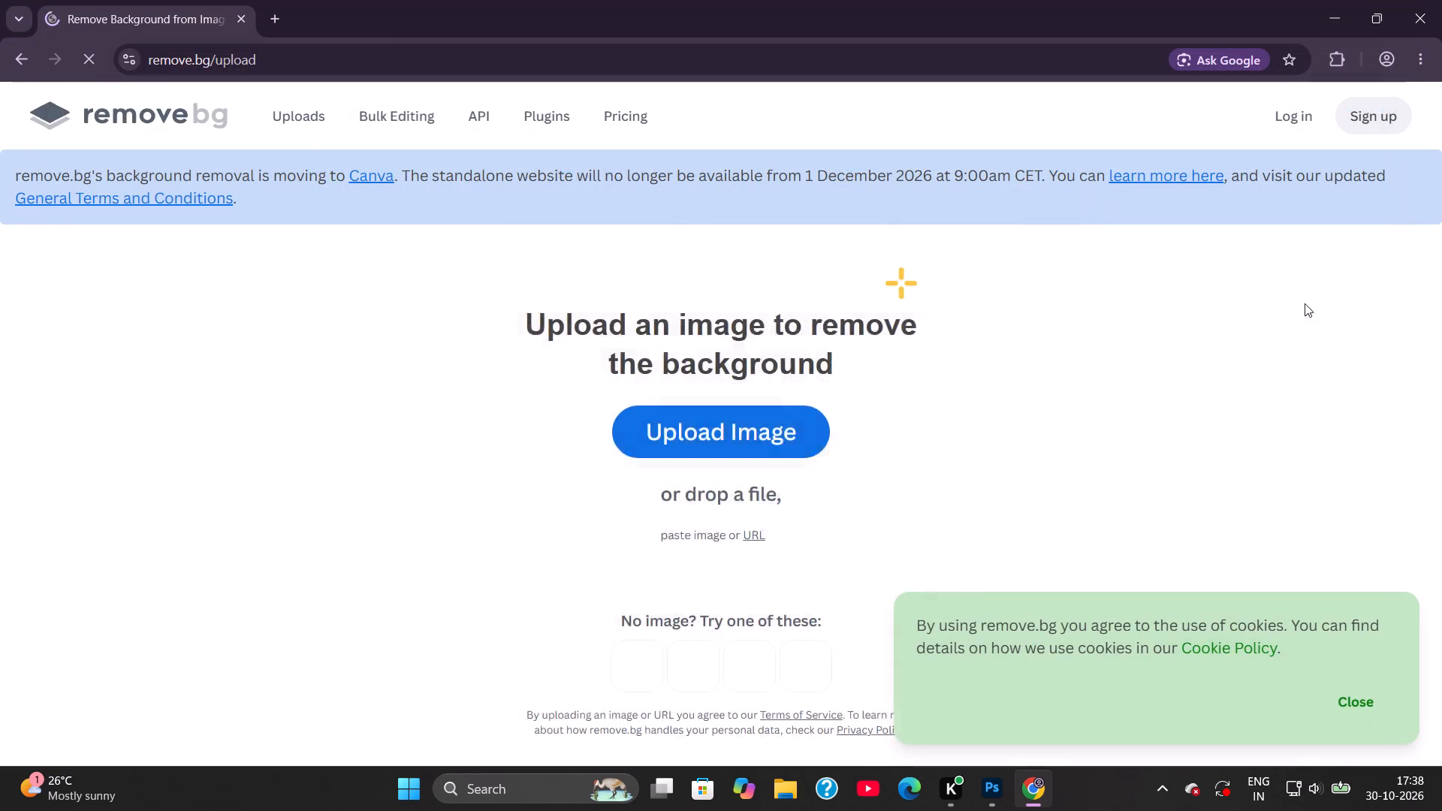
left_click(1355, 698)
scroll(1058, 451, "down", 1)
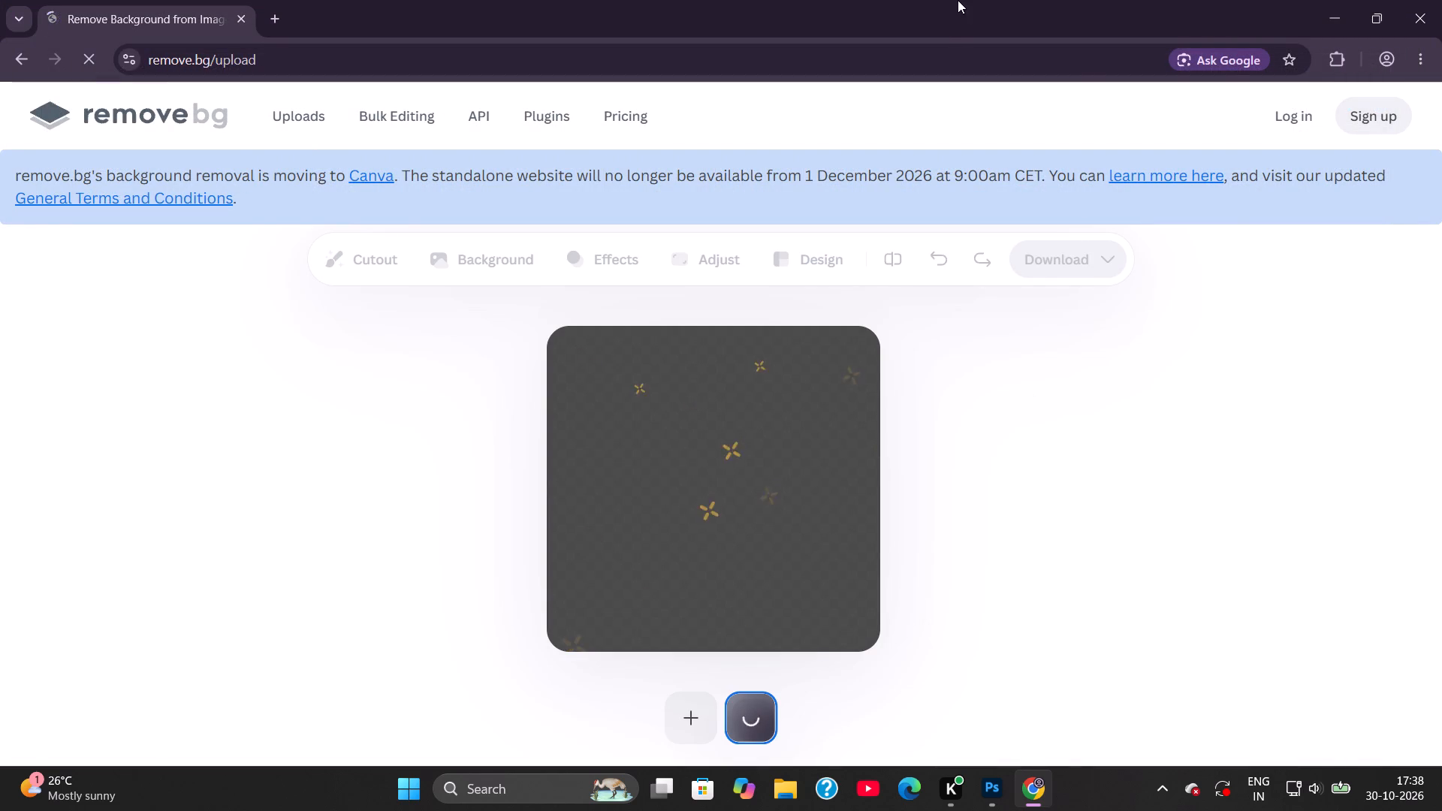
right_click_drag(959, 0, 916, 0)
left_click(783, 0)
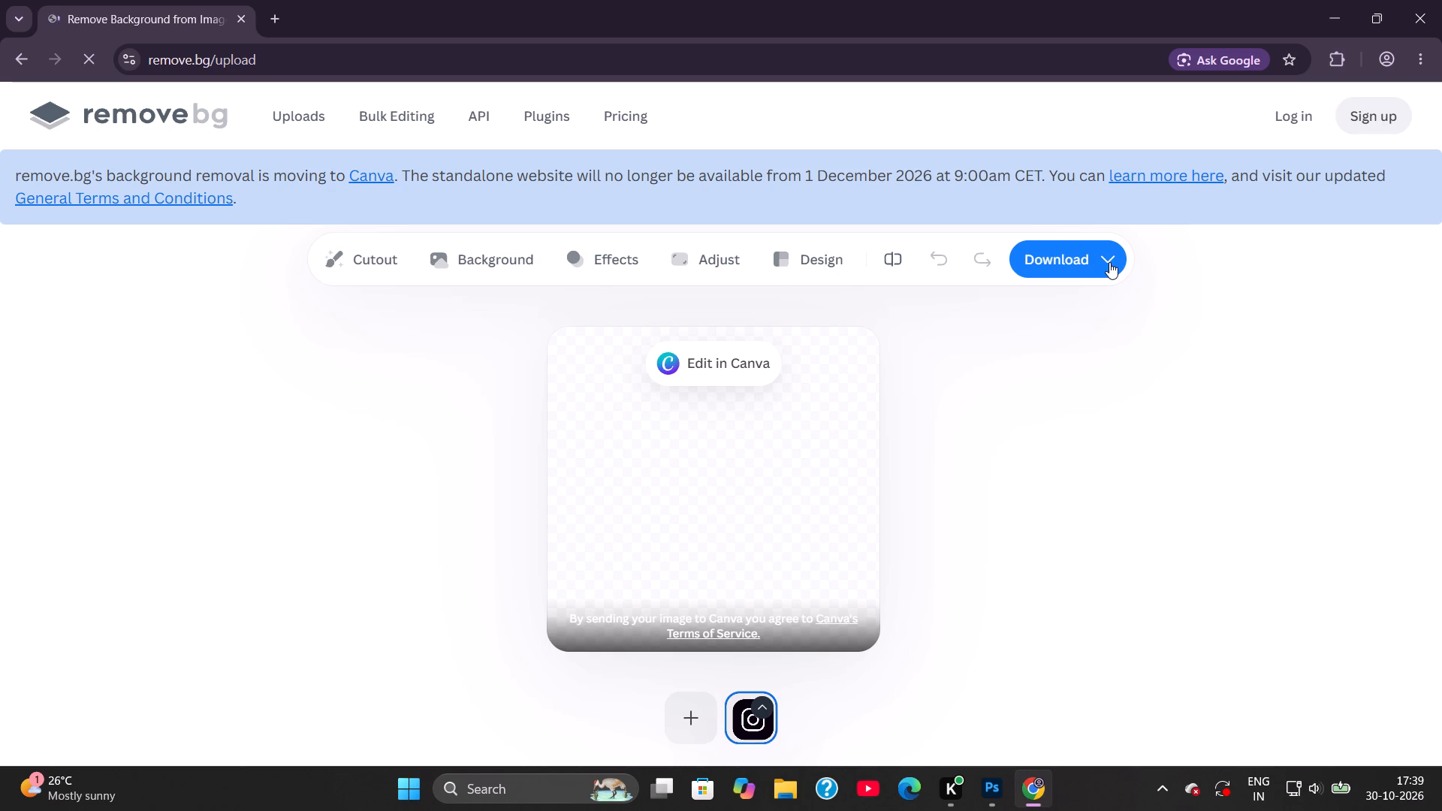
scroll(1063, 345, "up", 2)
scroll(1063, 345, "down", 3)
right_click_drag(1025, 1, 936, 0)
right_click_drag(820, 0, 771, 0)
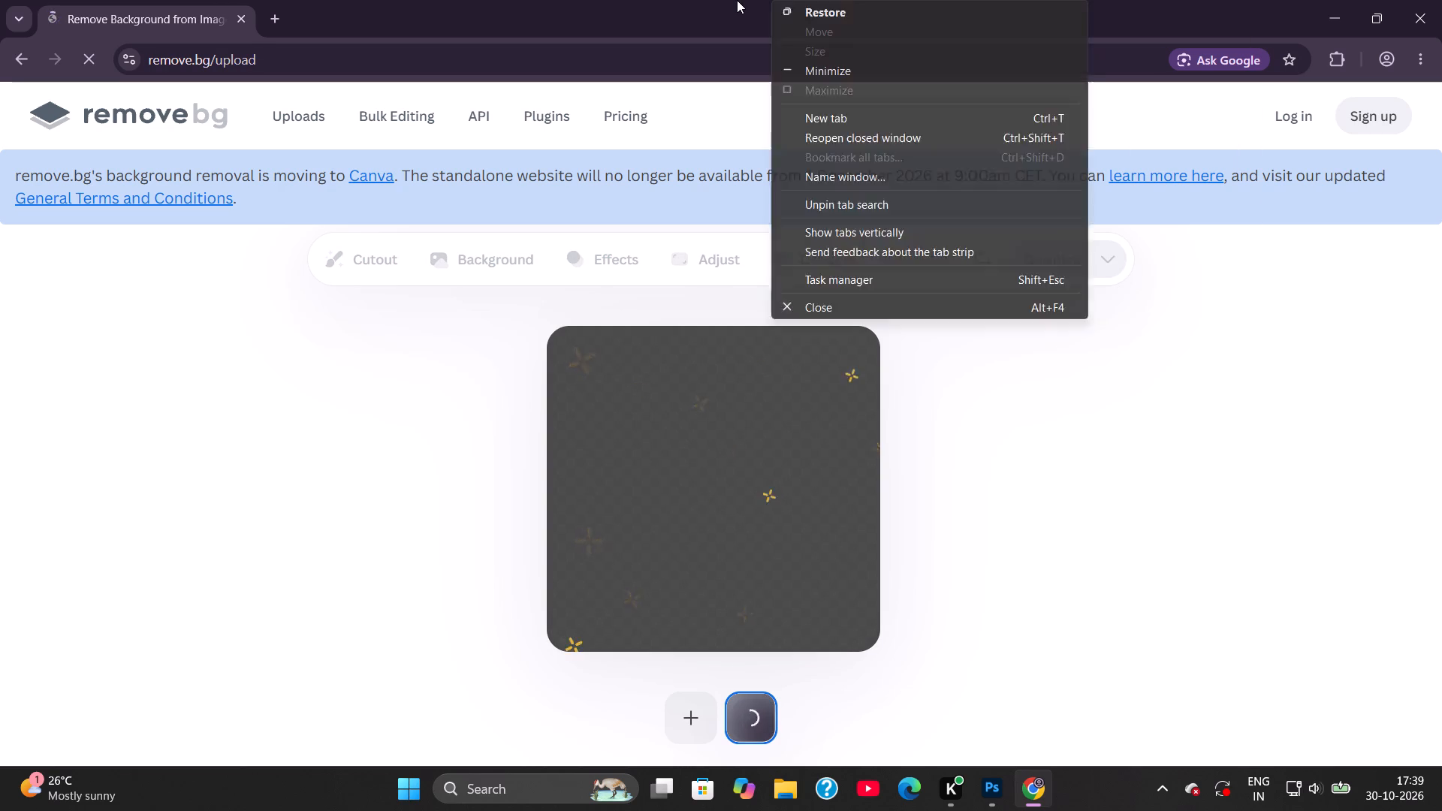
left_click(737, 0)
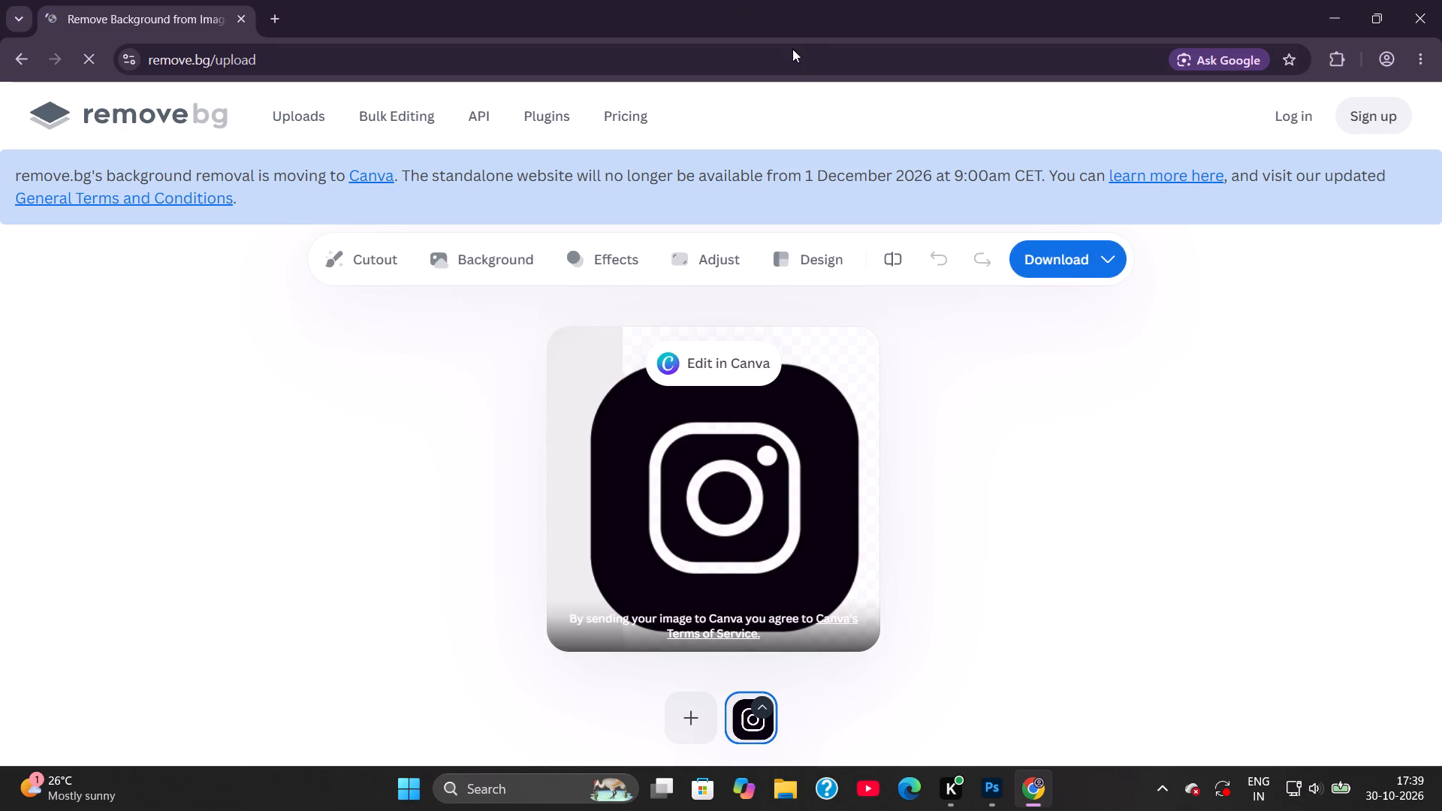
Download the background-free Instagram icon as the free 312 x 305 preview image.
left_click(1067, 273)
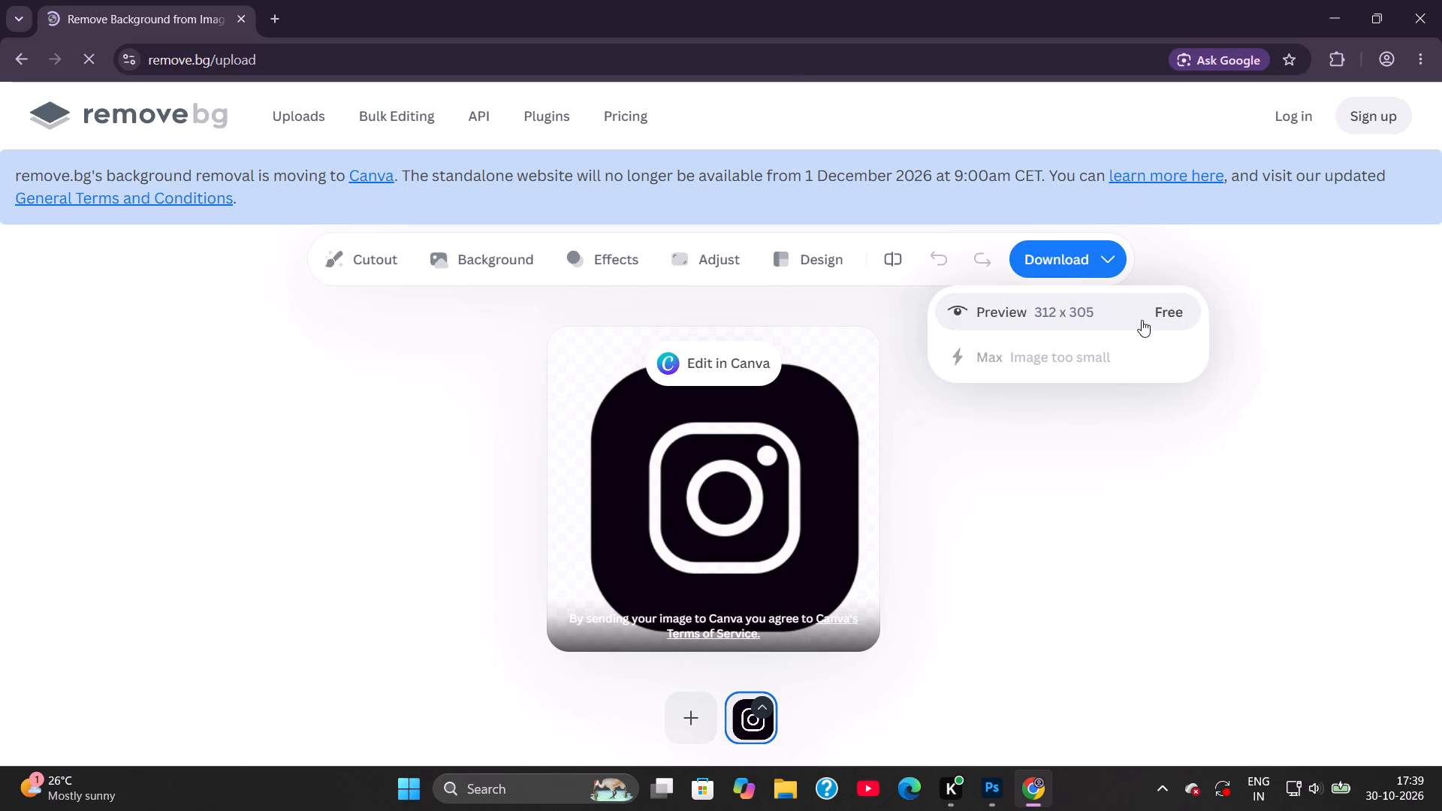
left_click(1146, 316)
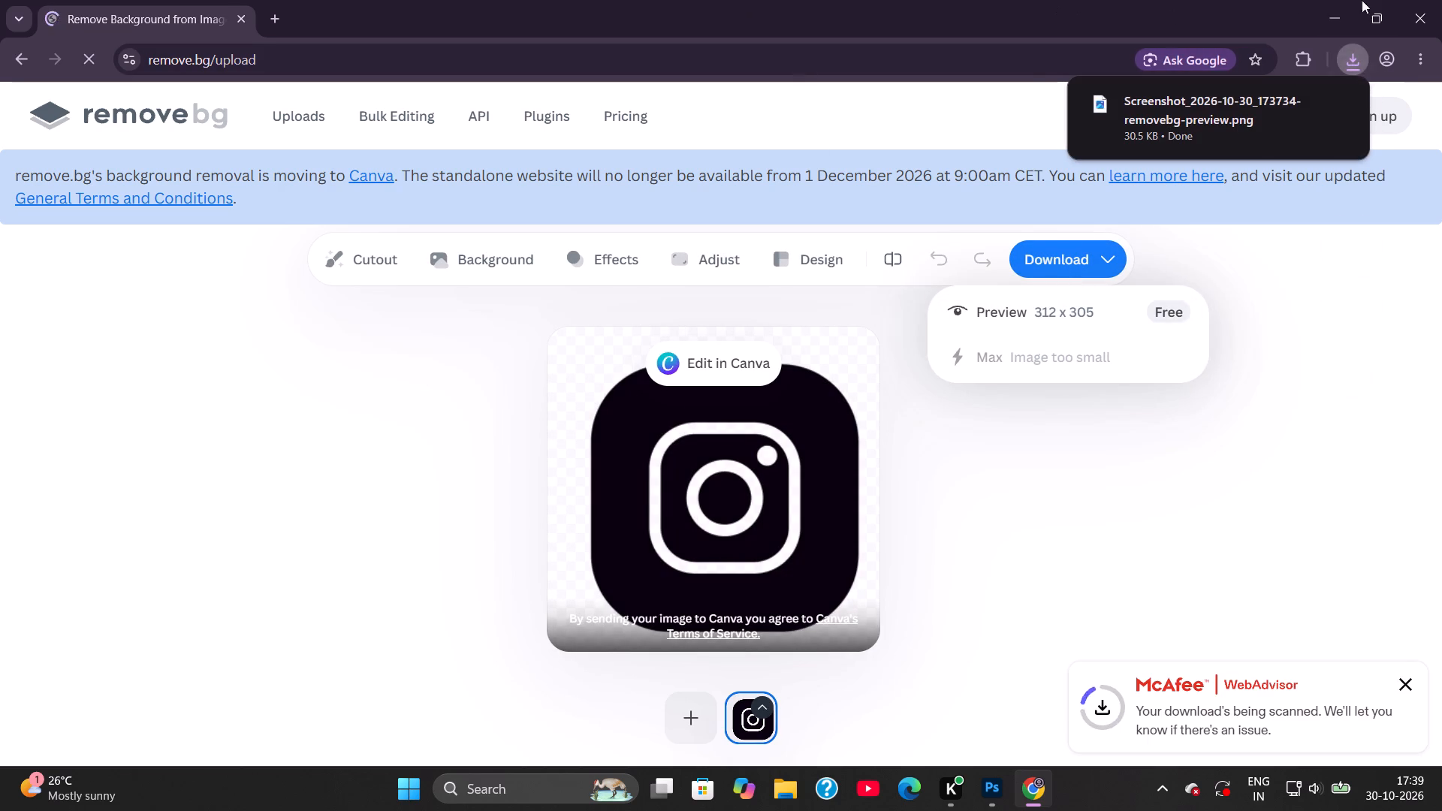
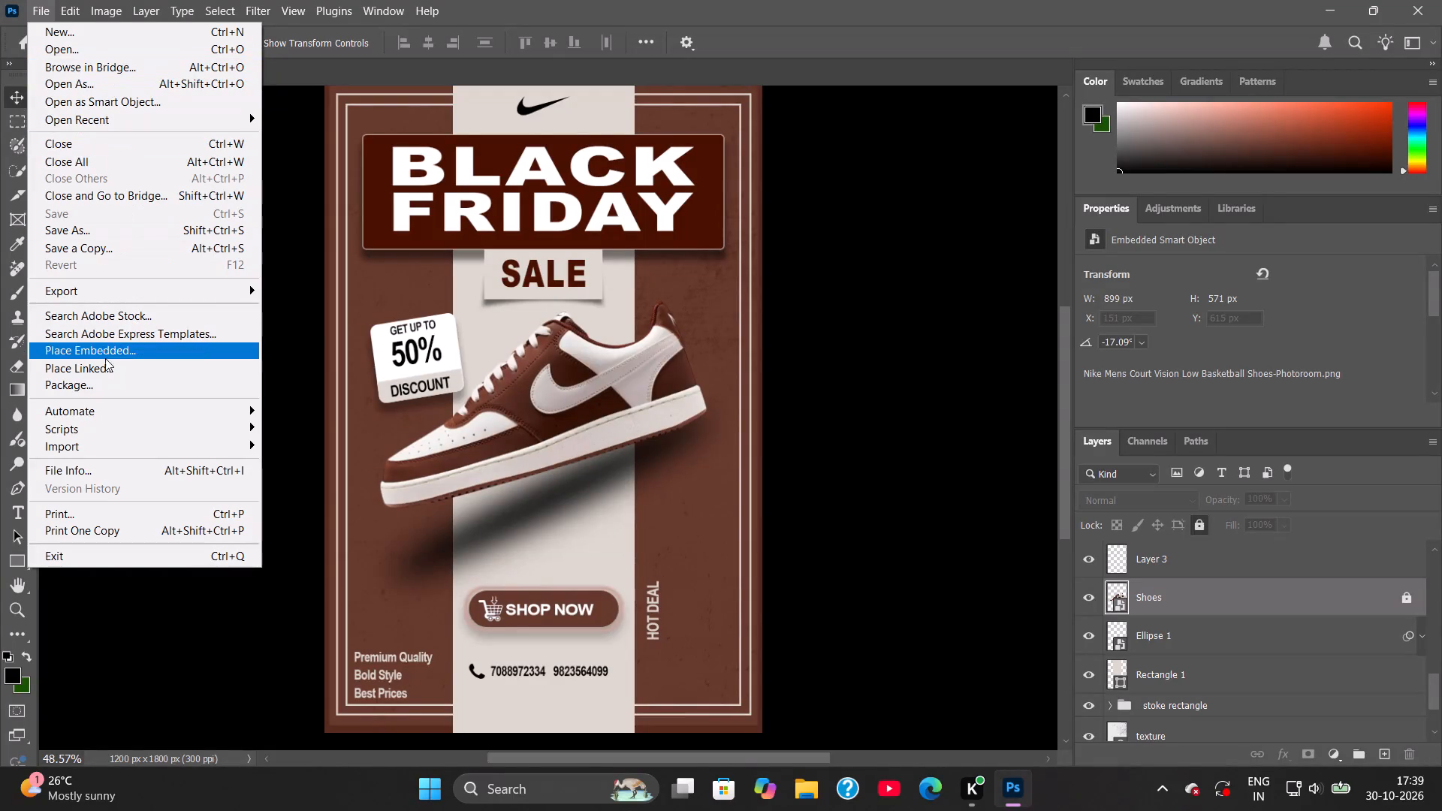
Place the background-removed Instagram icon PNG from the Downloads folder into the poster as a linked object.
left_click(101, 366)
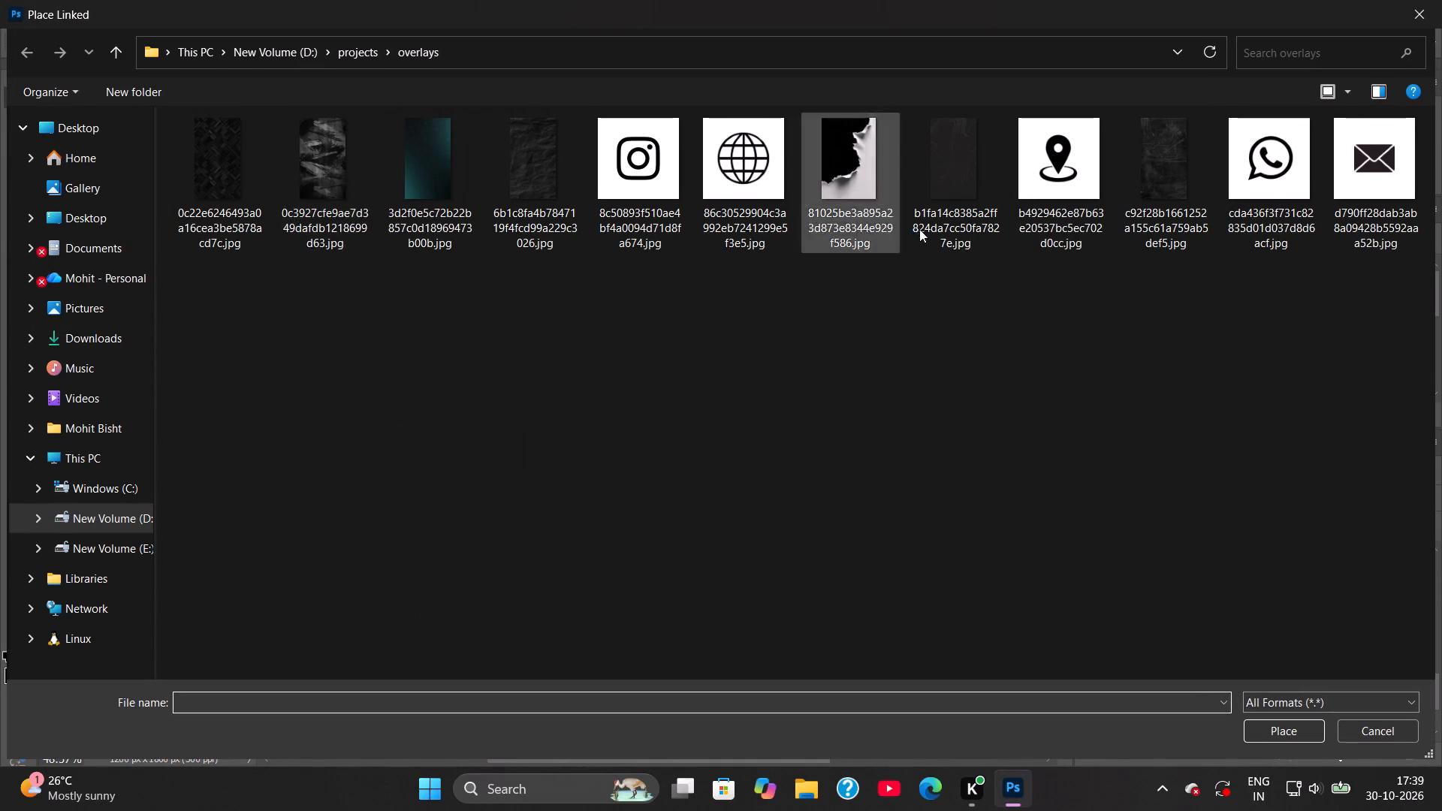
left_click(85, 345)
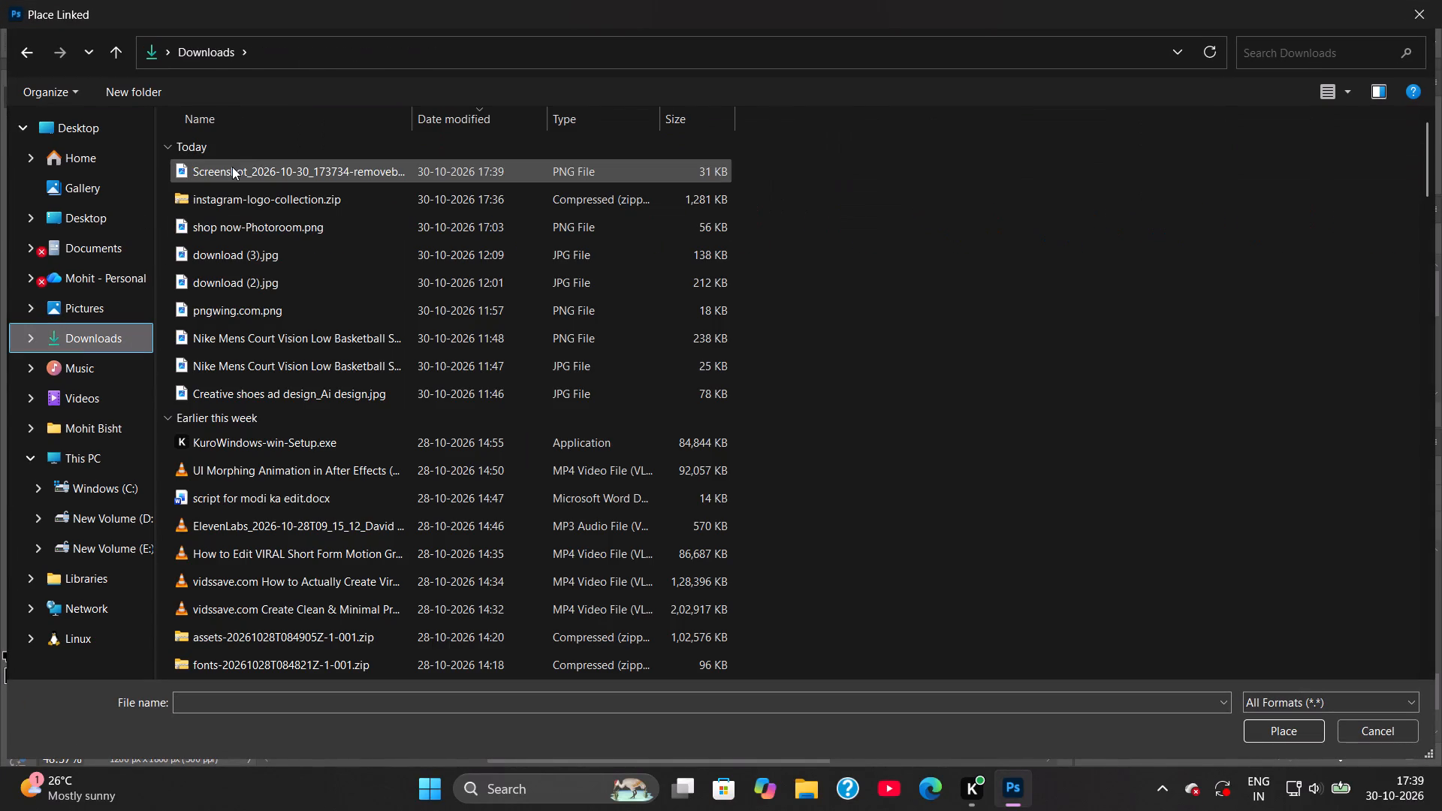
double_click(232, 167)
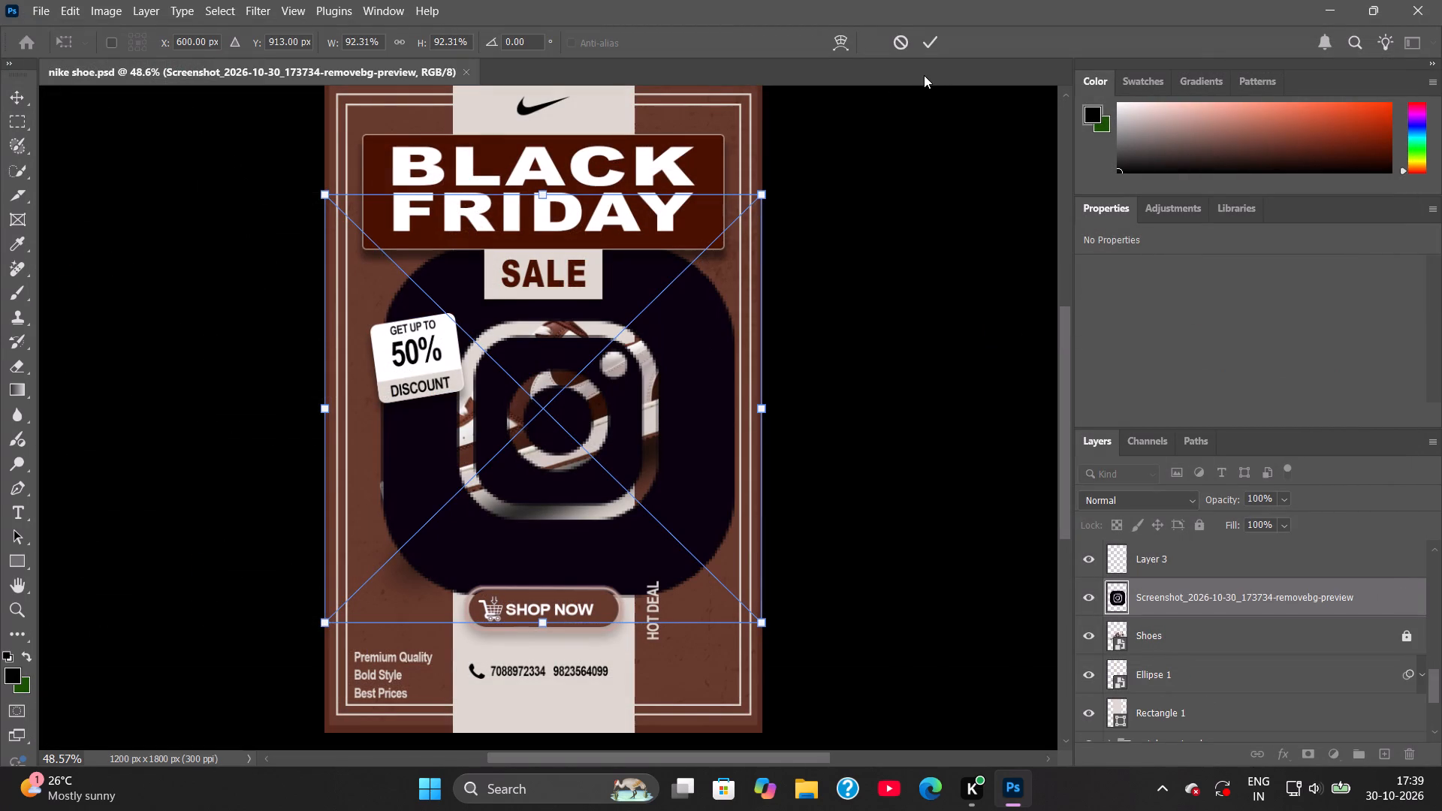
left_click(923, 44)
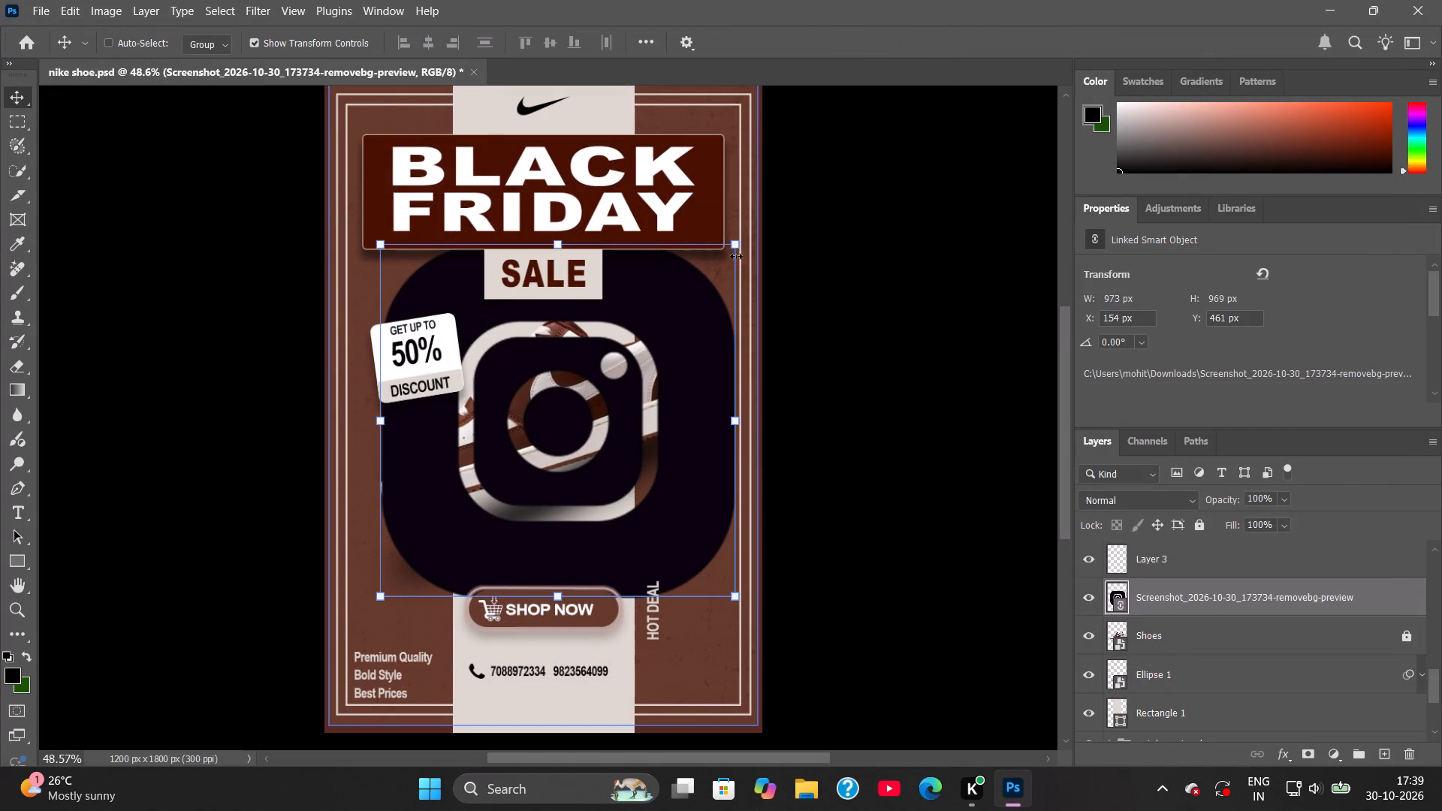
Scale the Instagram icon down to about 9.23% and move it below the phone icon on the light vertical band.
left_click_drag(739, 243, 609, 407, "shift")
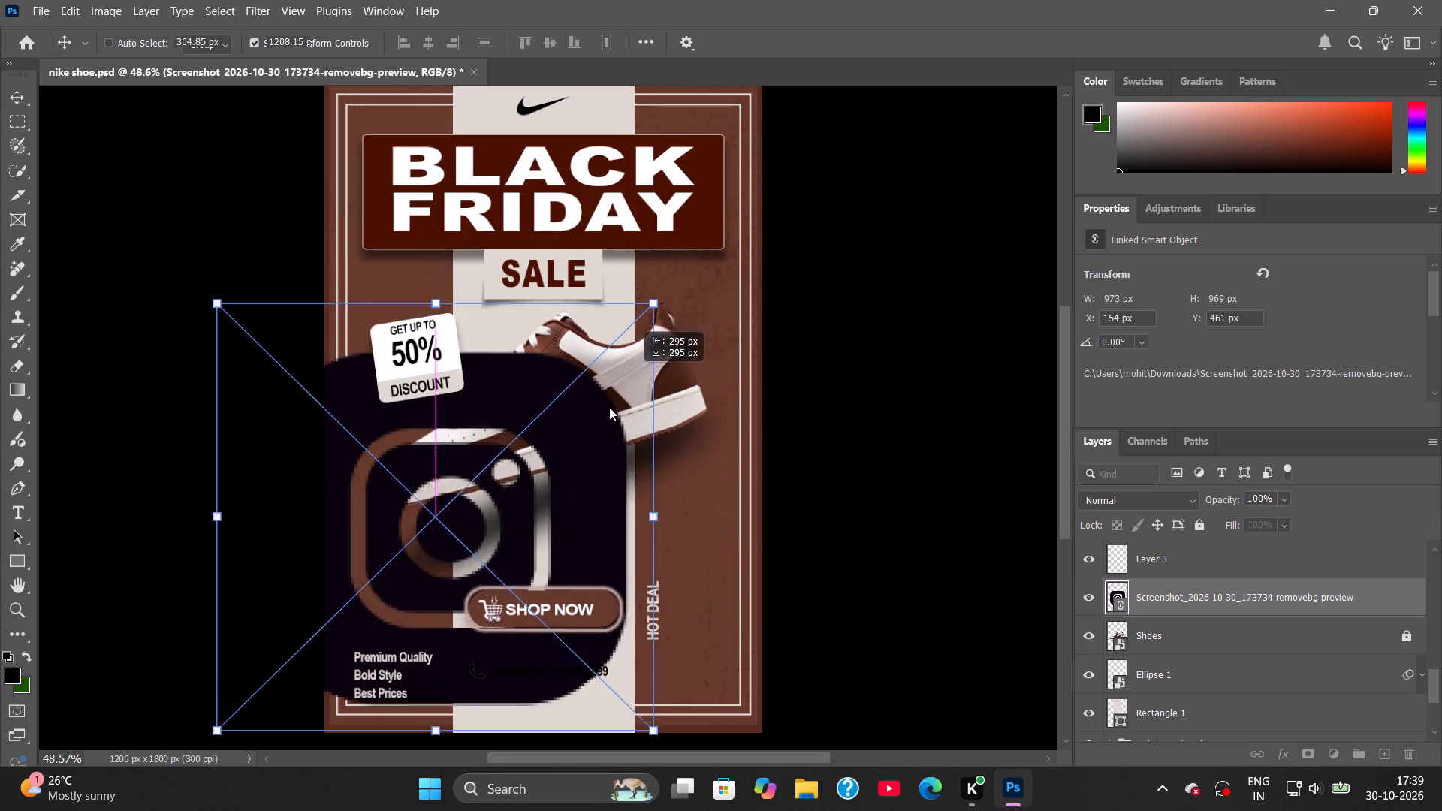
left_click_drag(609, 407, 607, 410, "shift")
left_click_drag(632, 328, 545, 416, "shift")
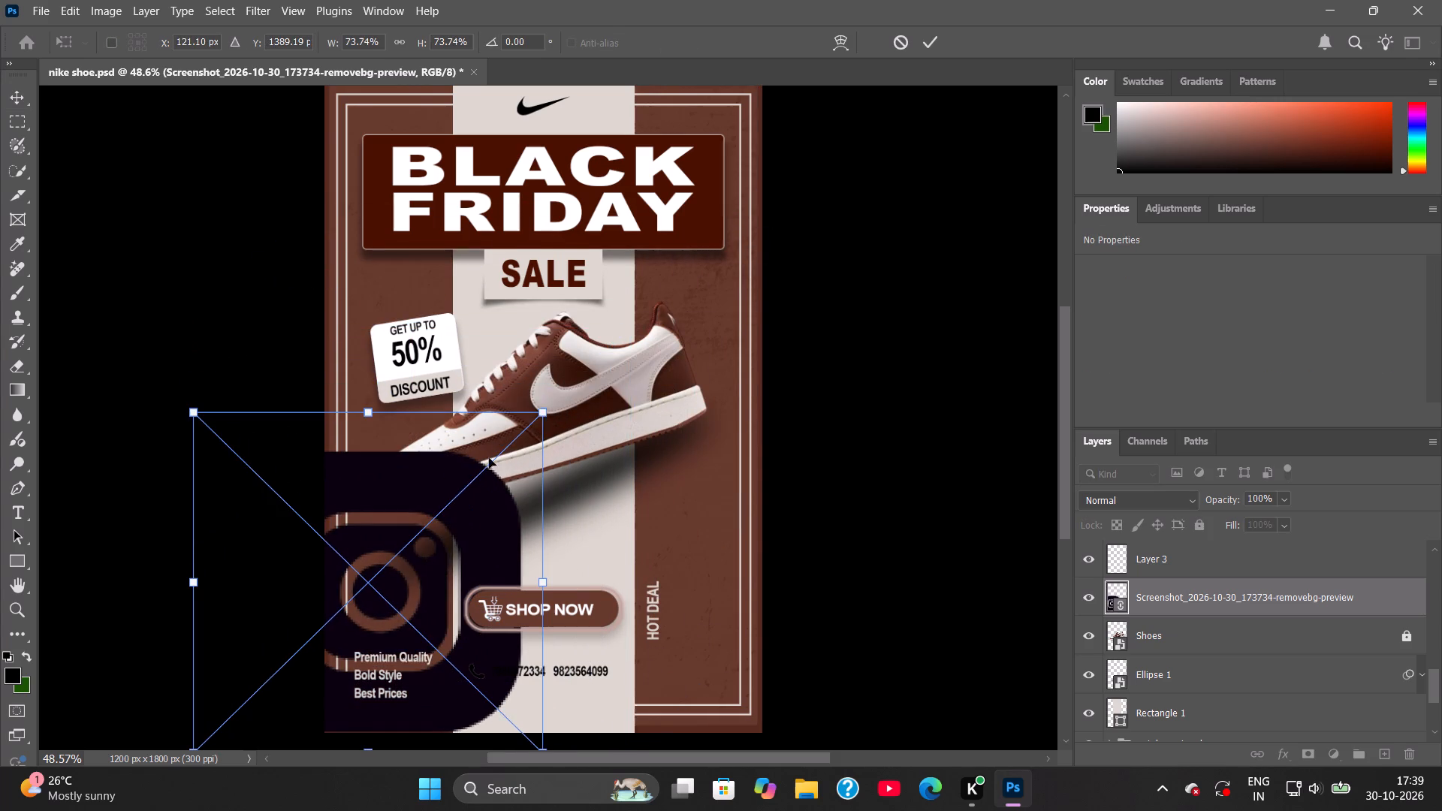
left_click_drag(474, 477, 686, 298)
left_click_drag(752, 235, 748, 244, "shift")
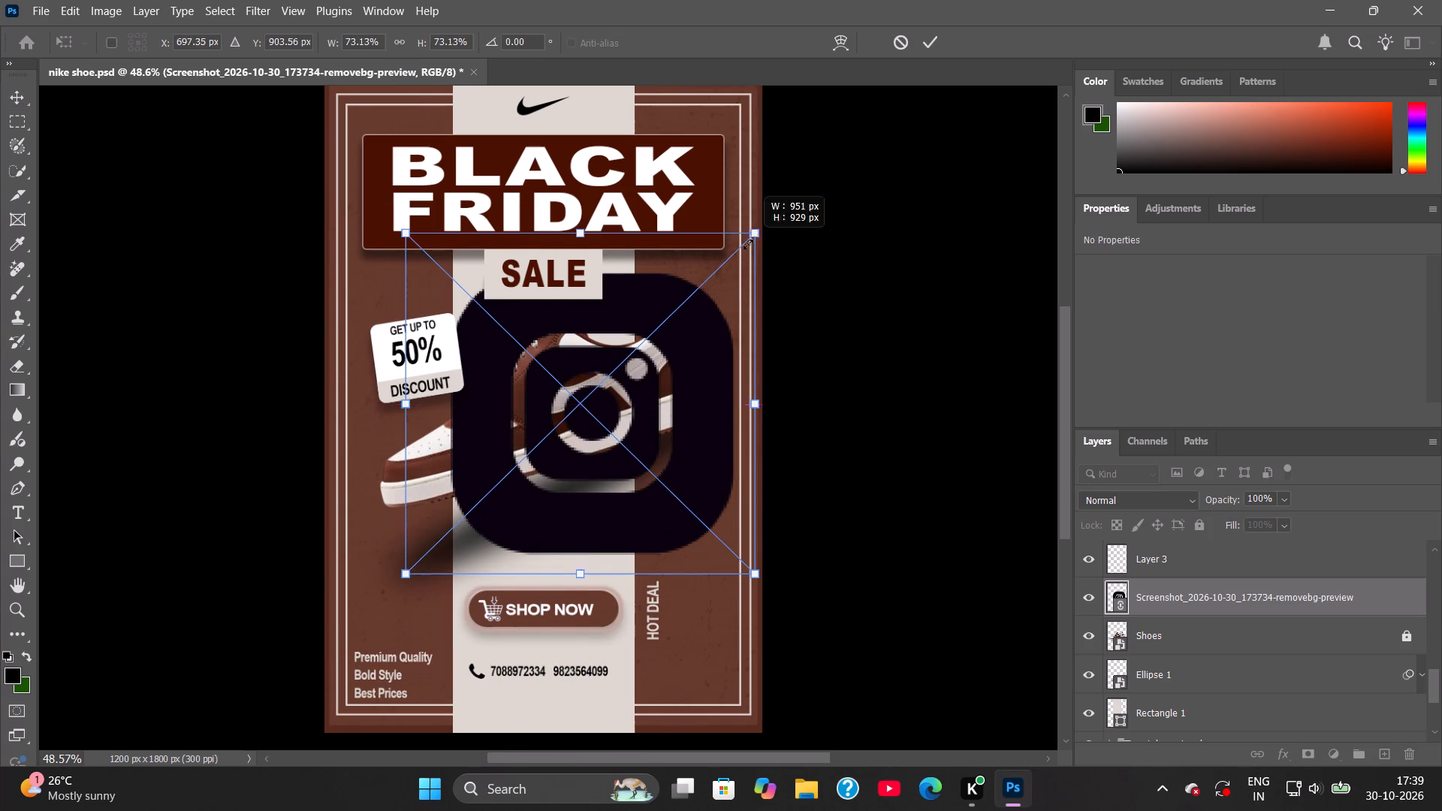
left_click_drag(748, 244, 447, 535, "shift")
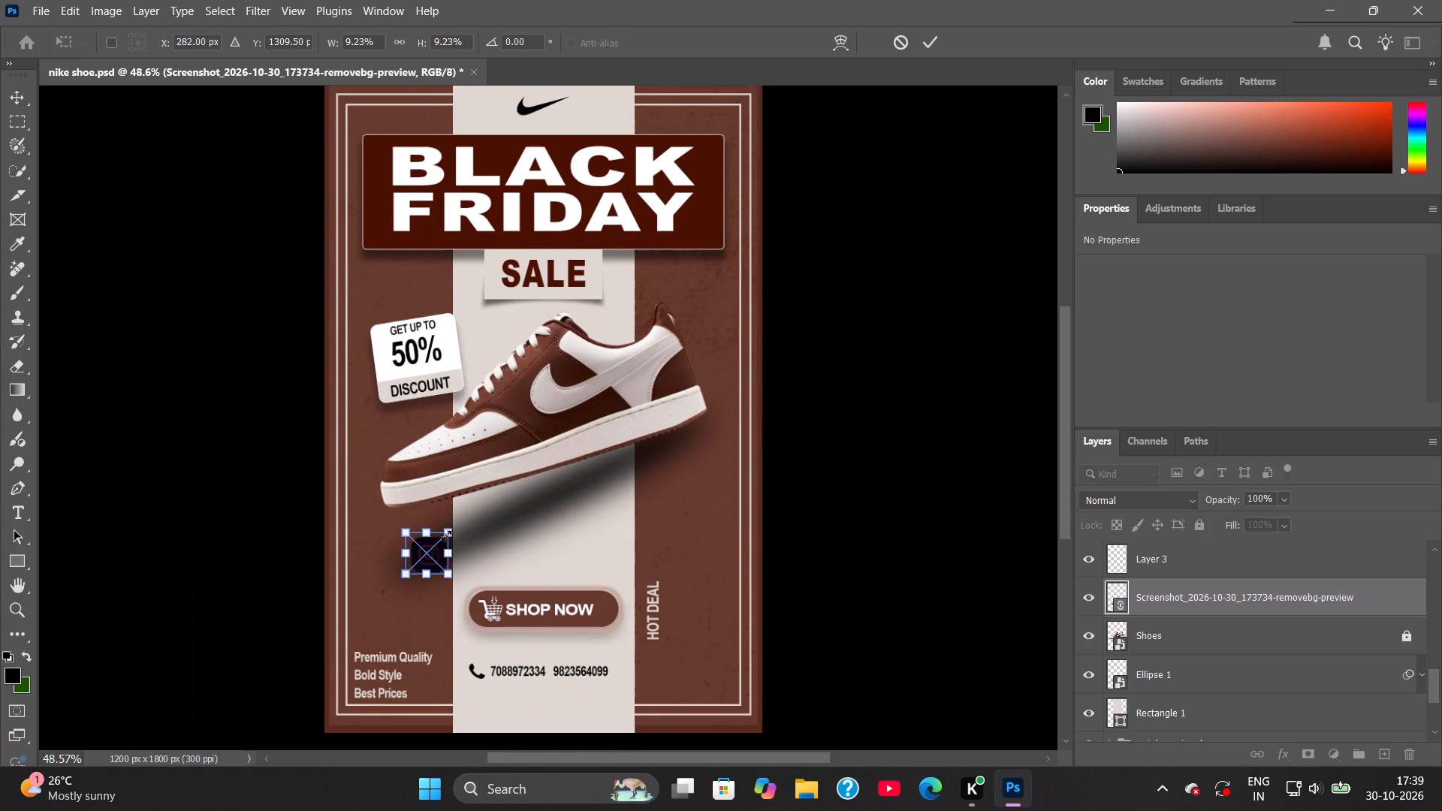
left_click_drag(437, 565, 493, 710)
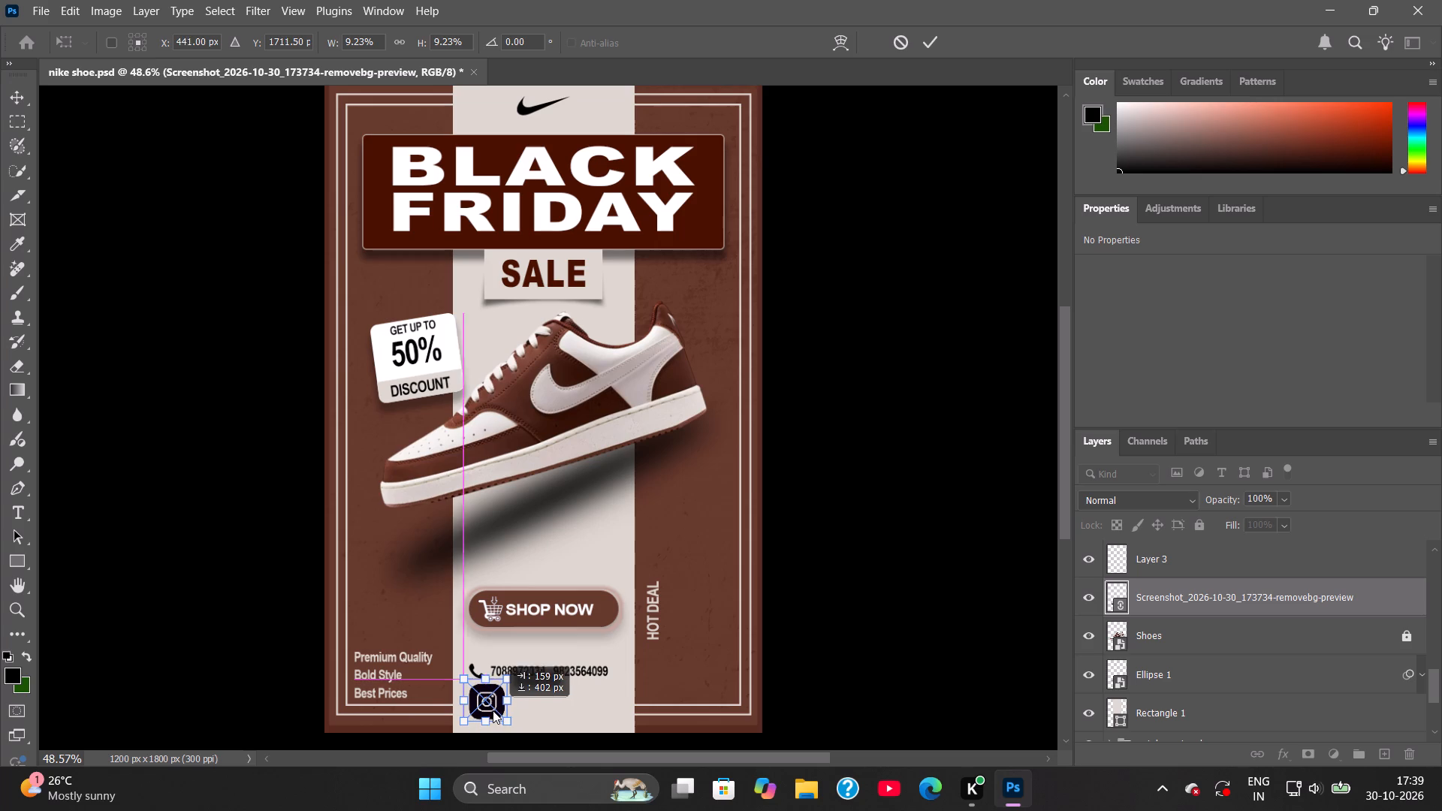
left_click_drag(493, 710, 492, 709)
Shrink the Instagram icon further to about 3.46% and align it directly beneath the phone icon.
scroll(482, 690, "up", 9, "alt")
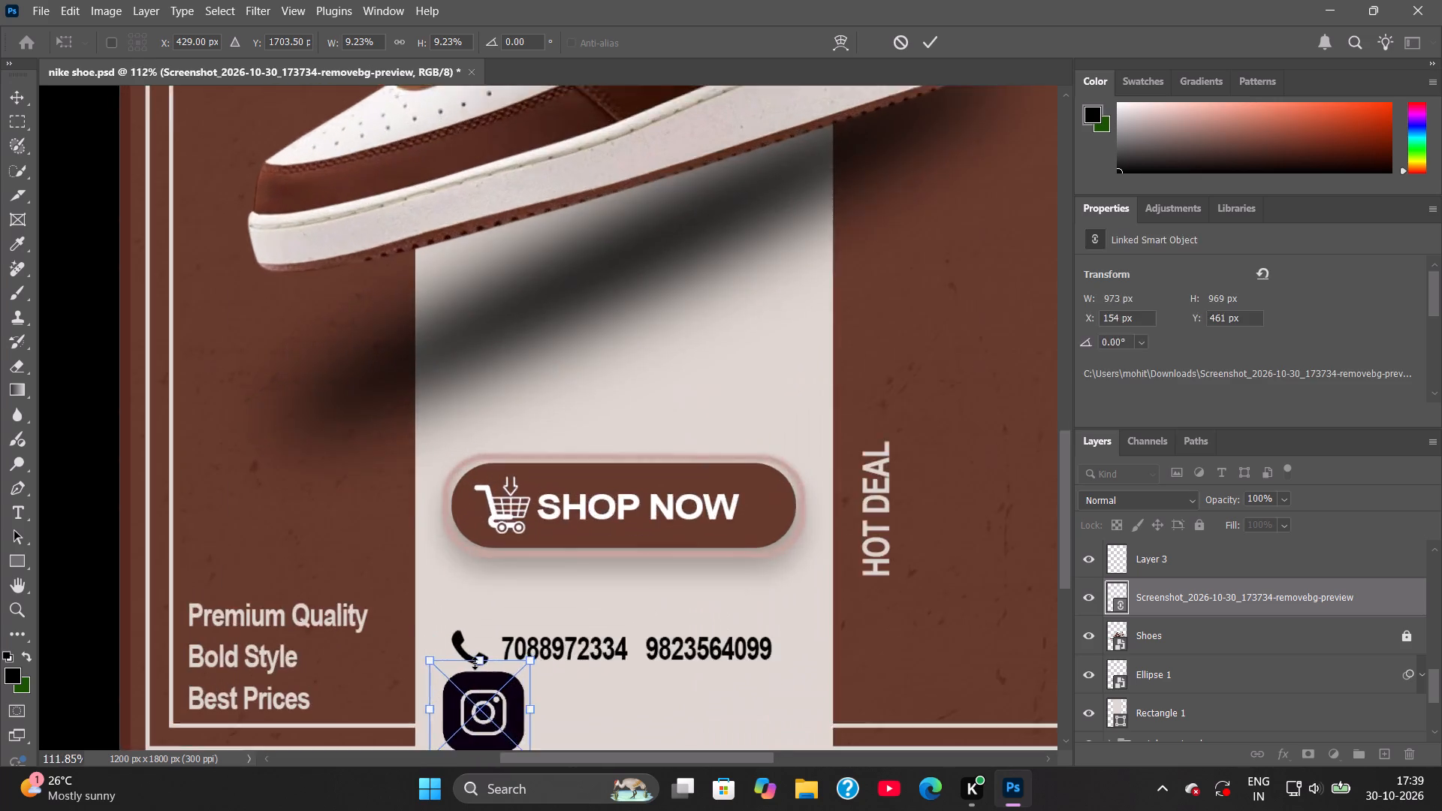
scroll(475, 663, "up", 13, "alt")
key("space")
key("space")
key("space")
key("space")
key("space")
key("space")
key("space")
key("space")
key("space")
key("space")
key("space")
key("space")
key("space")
left_click_drag(563, 669, 569, 391)
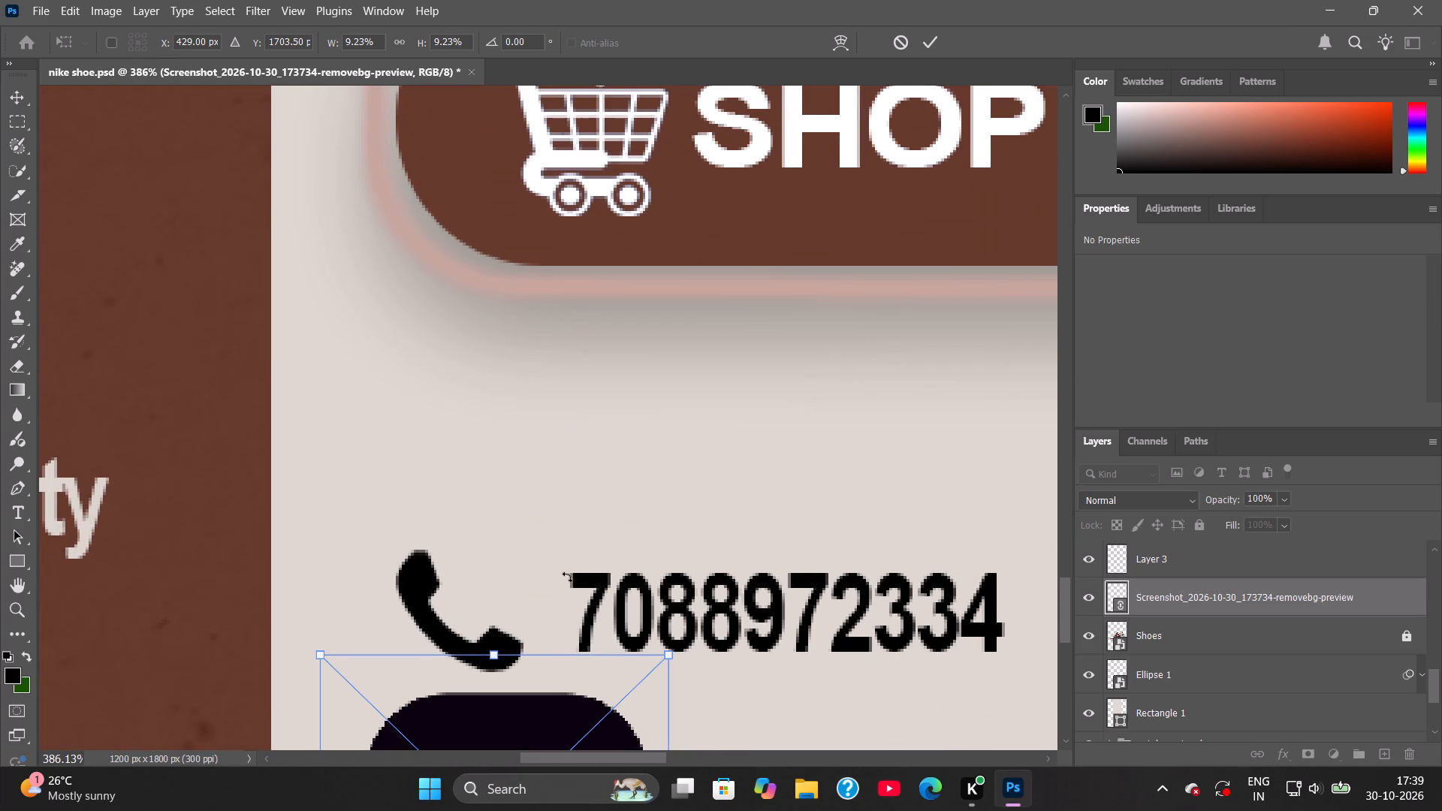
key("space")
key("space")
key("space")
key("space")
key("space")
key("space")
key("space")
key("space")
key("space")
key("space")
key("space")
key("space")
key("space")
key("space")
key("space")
left_click_drag(569, 686, 626, 348)
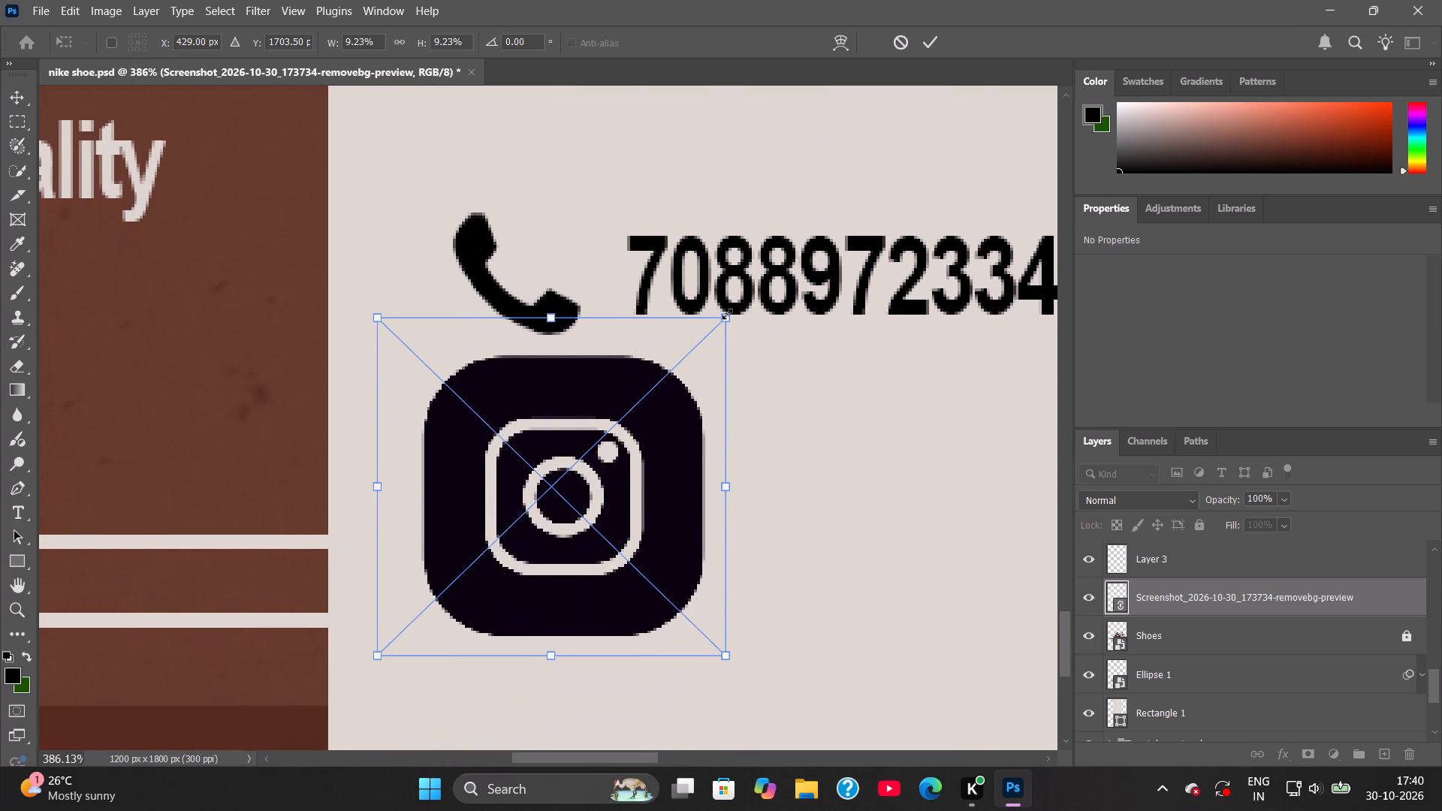
left_click_drag(727, 314, 520, 535, "shift")
left_click_drag(452, 605, 468, 602)
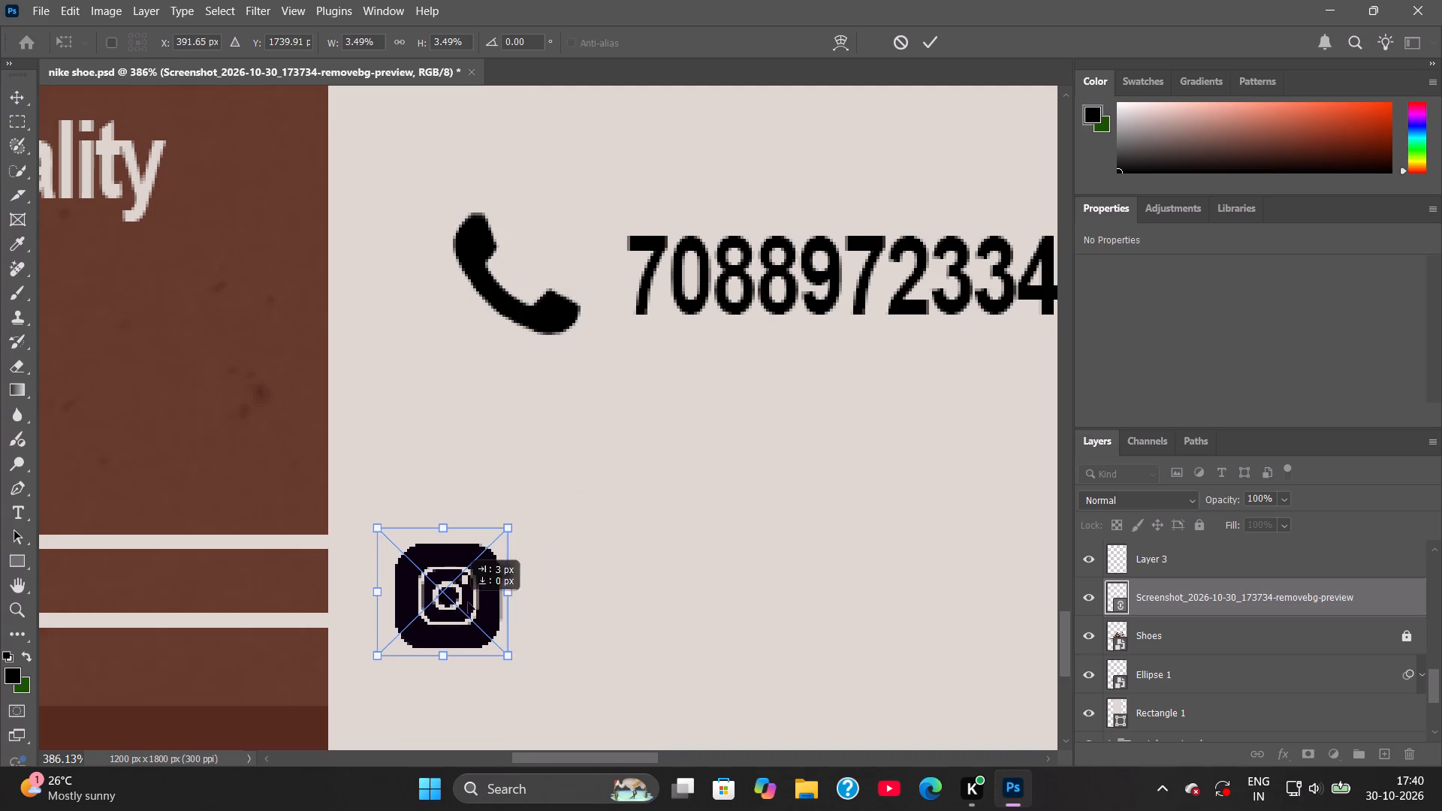
left_click_drag(468, 602, 529, 492)
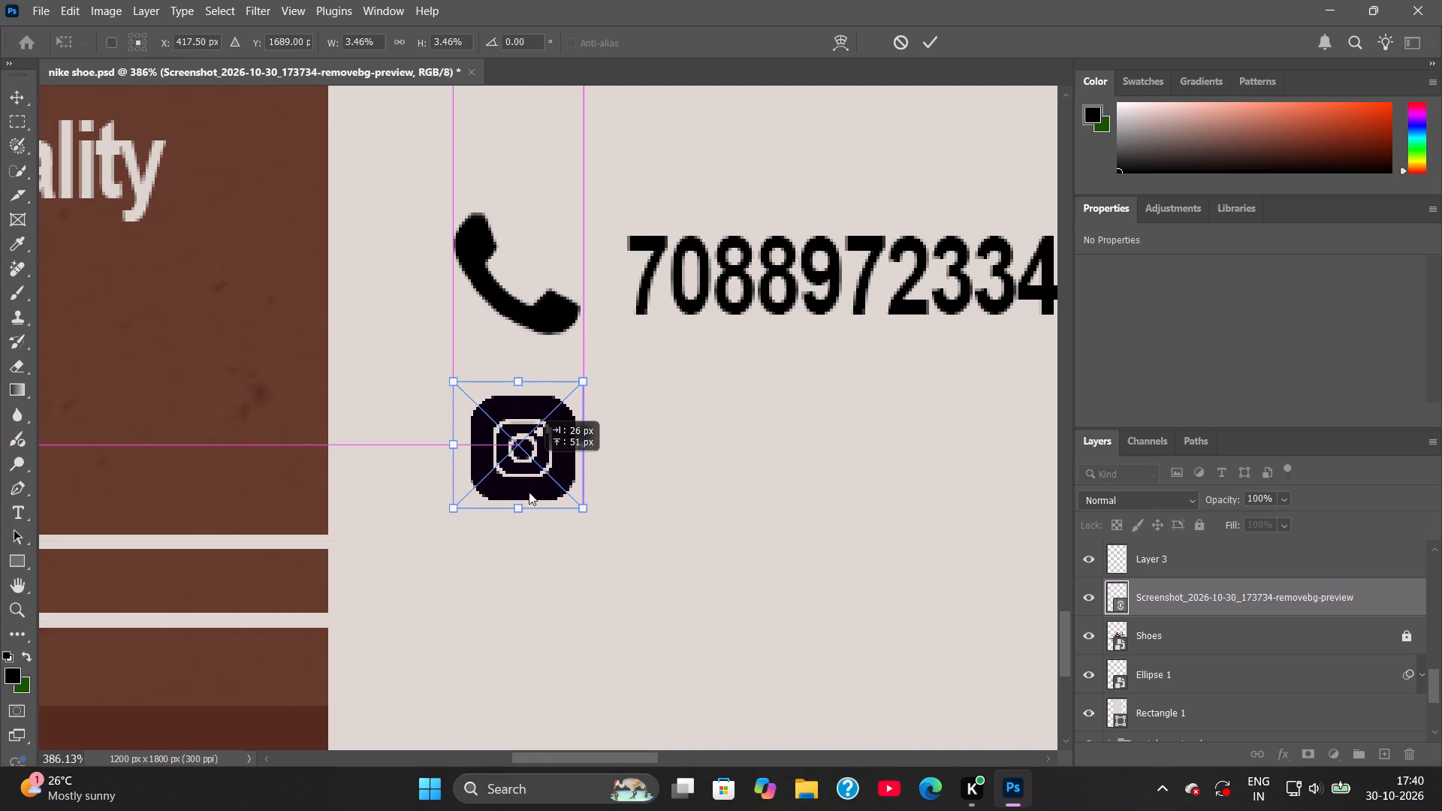
left_click_drag(529, 492, 529, 448)
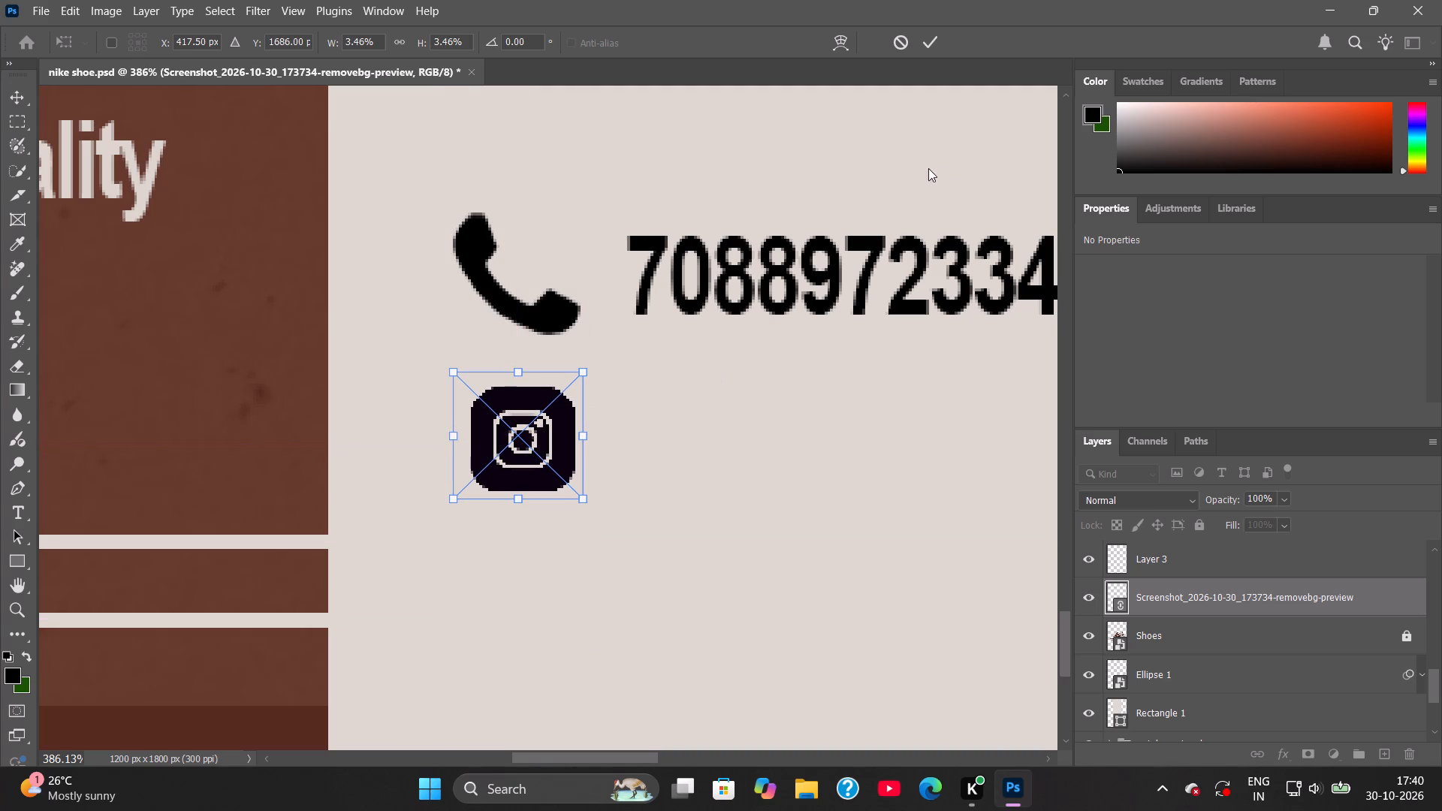
left_click(929, 43)
Make the locked Shoes layer active in place of the Instagram icon and save the poster document.
scroll(747, 444, "down", 7, "alt")
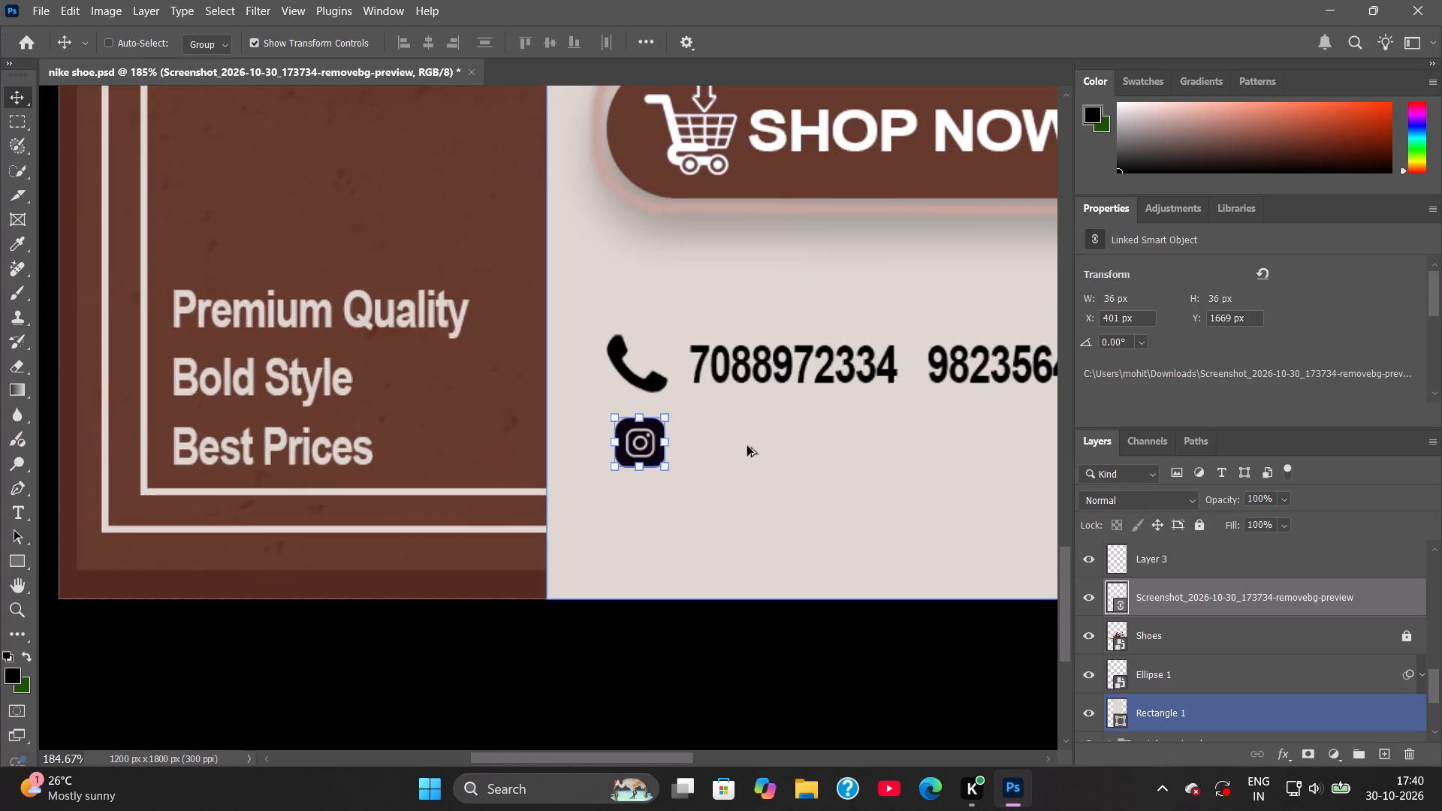
scroll(747, 446, "down", 4, "alt")
left_click(1179, 636)
scroll(772, 418, "down", 3, "alt")
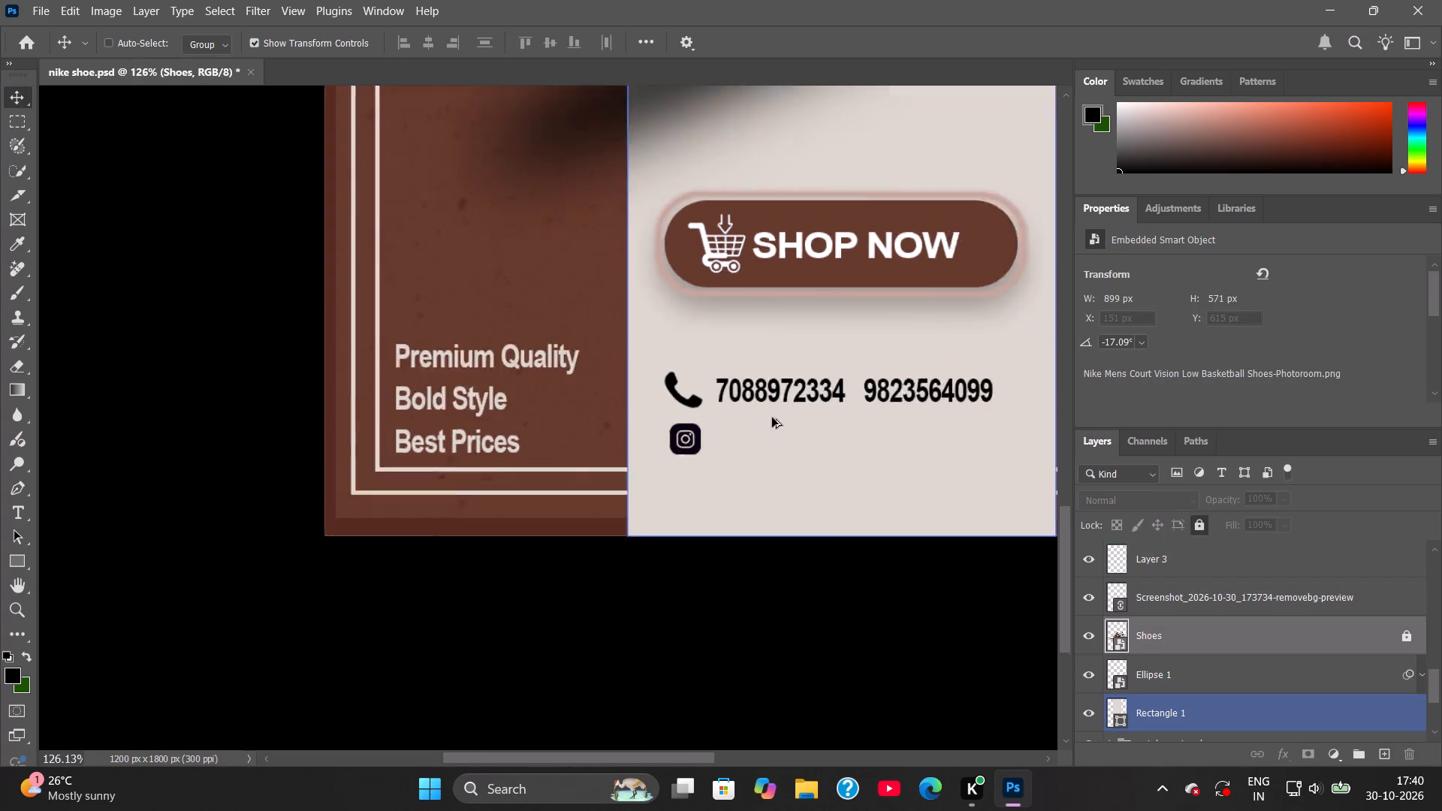
scroll(772, 418, "down", 2, "alt")
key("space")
left_click_drag(856, 382, 773, 431)
key("ctrl+s")
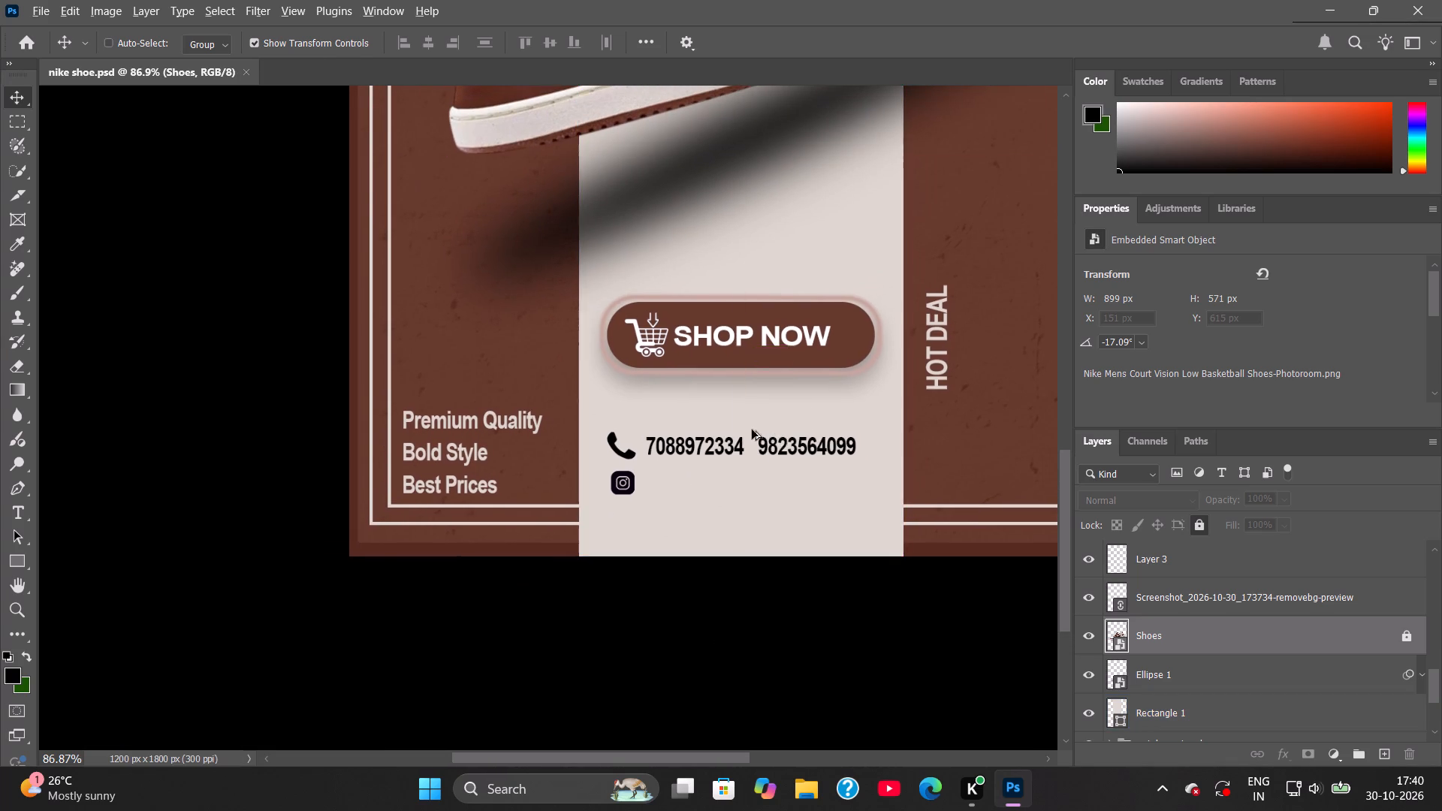
Duplicate the first phone number's text layer straight down onto the line beside the Instagram icon.
scroll(751, 430, "down", 5, "alt")
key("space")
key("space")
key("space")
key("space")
left_click_drag(801, 377, 744, 449)
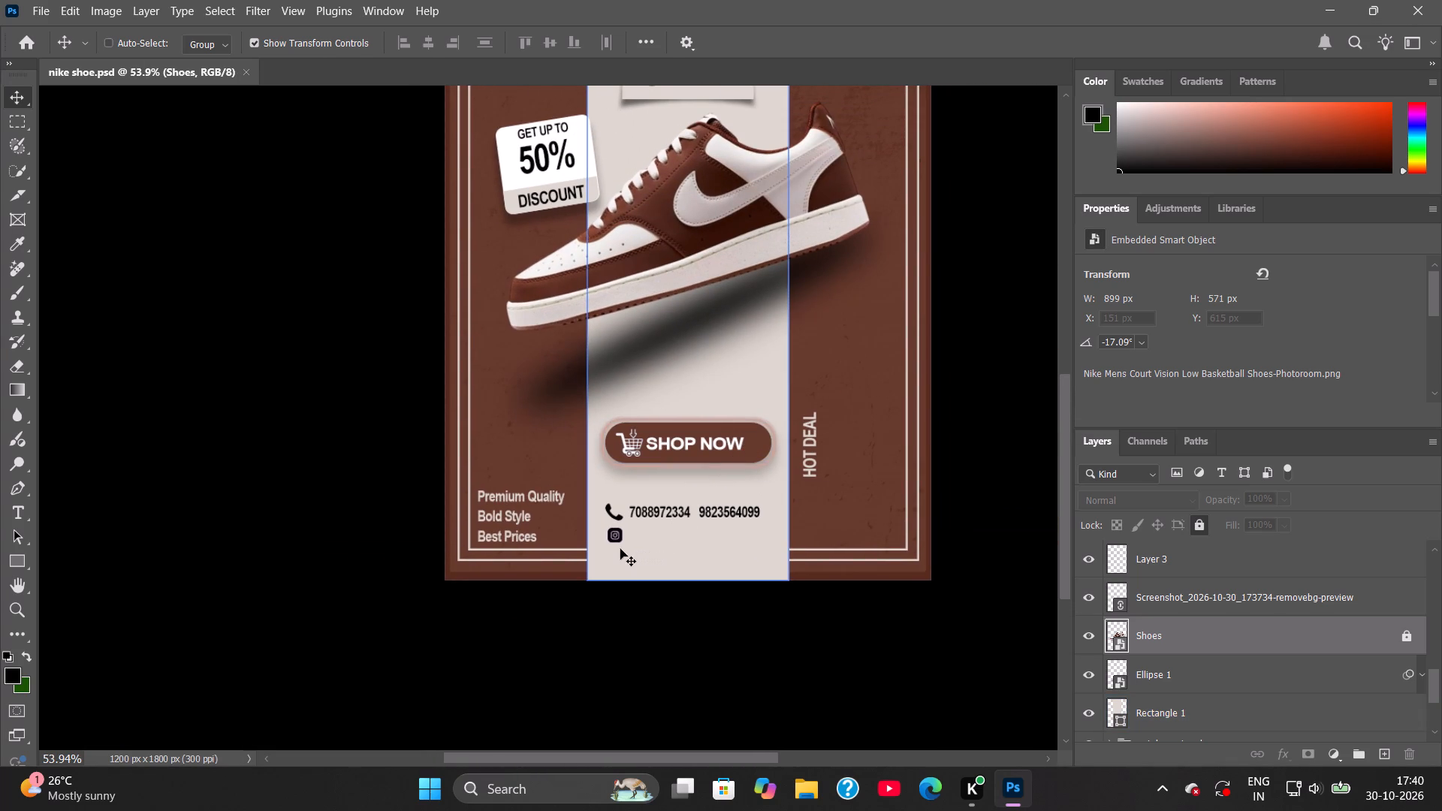
scroll(617, 547, "up", 11, "alt")
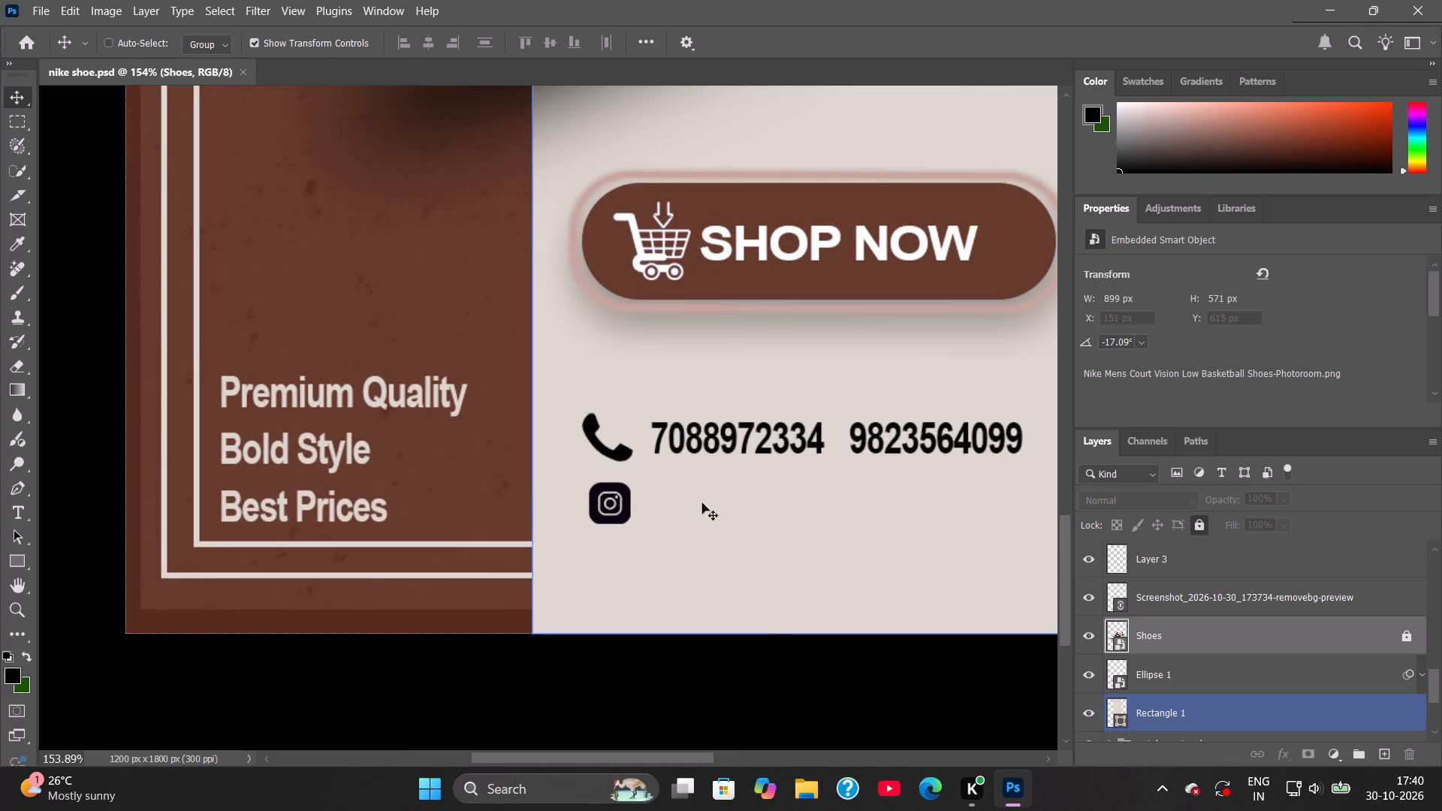
scroll(702, 503, "down", 6, "alt")
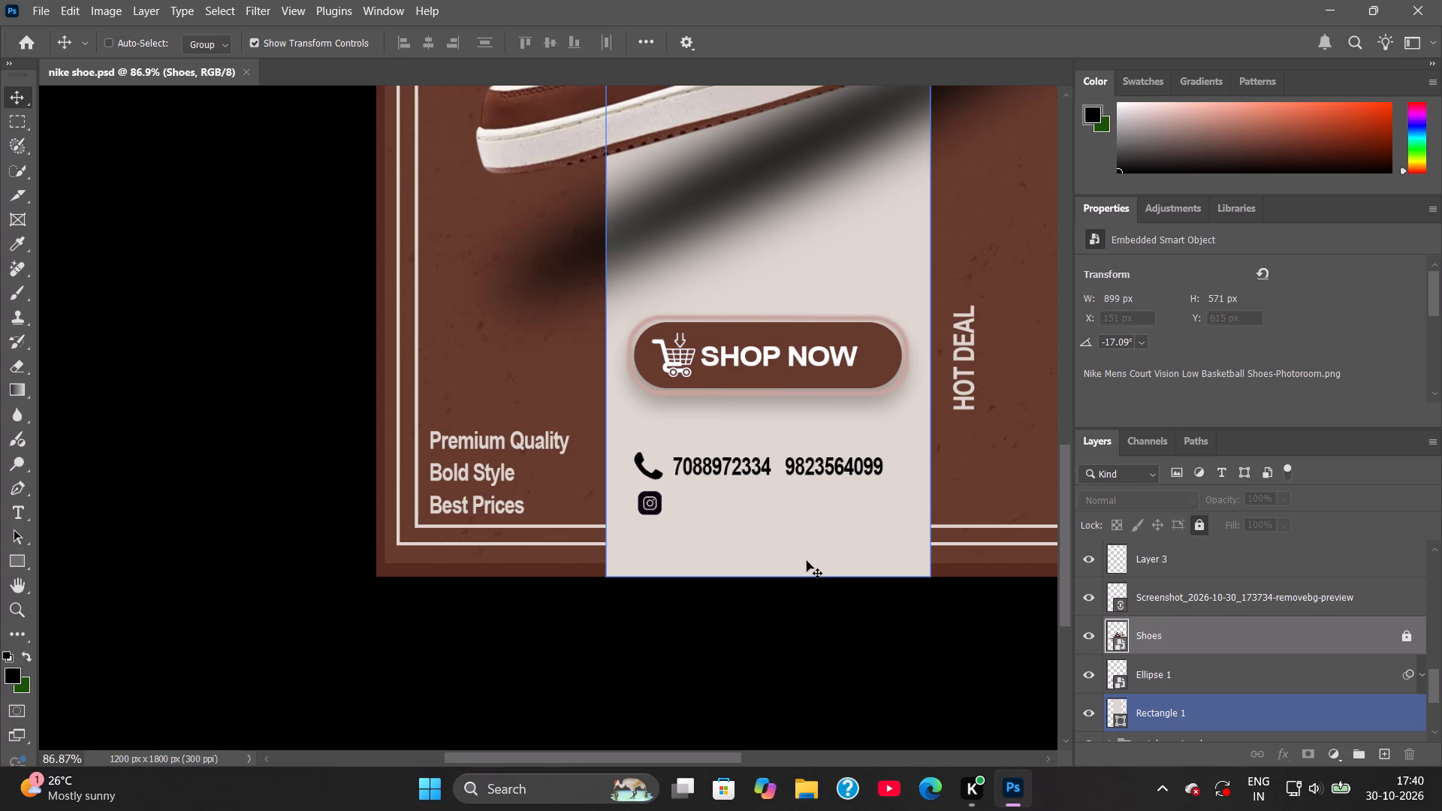
left_click(525, 446)
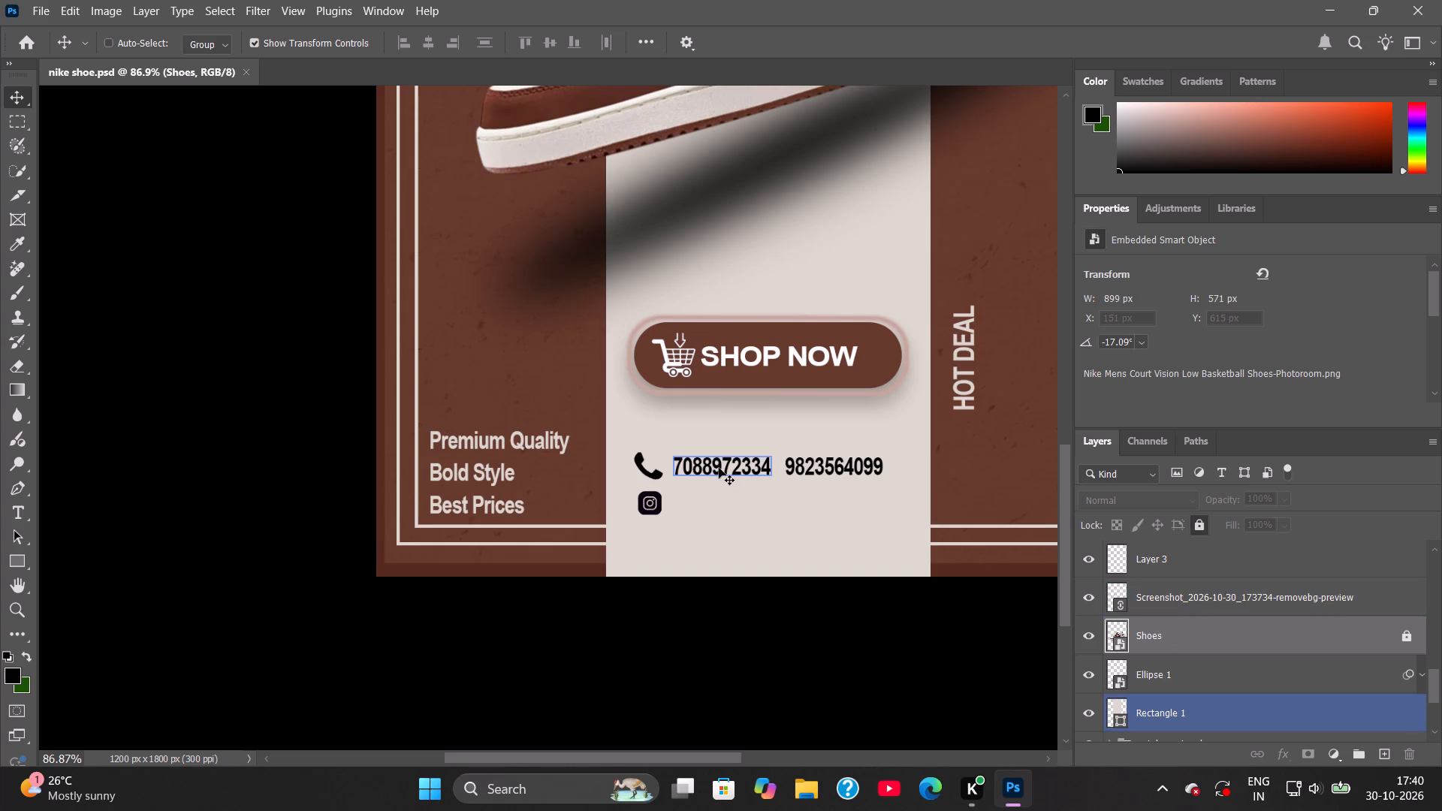
scroll(1299, 641, "up", 14)
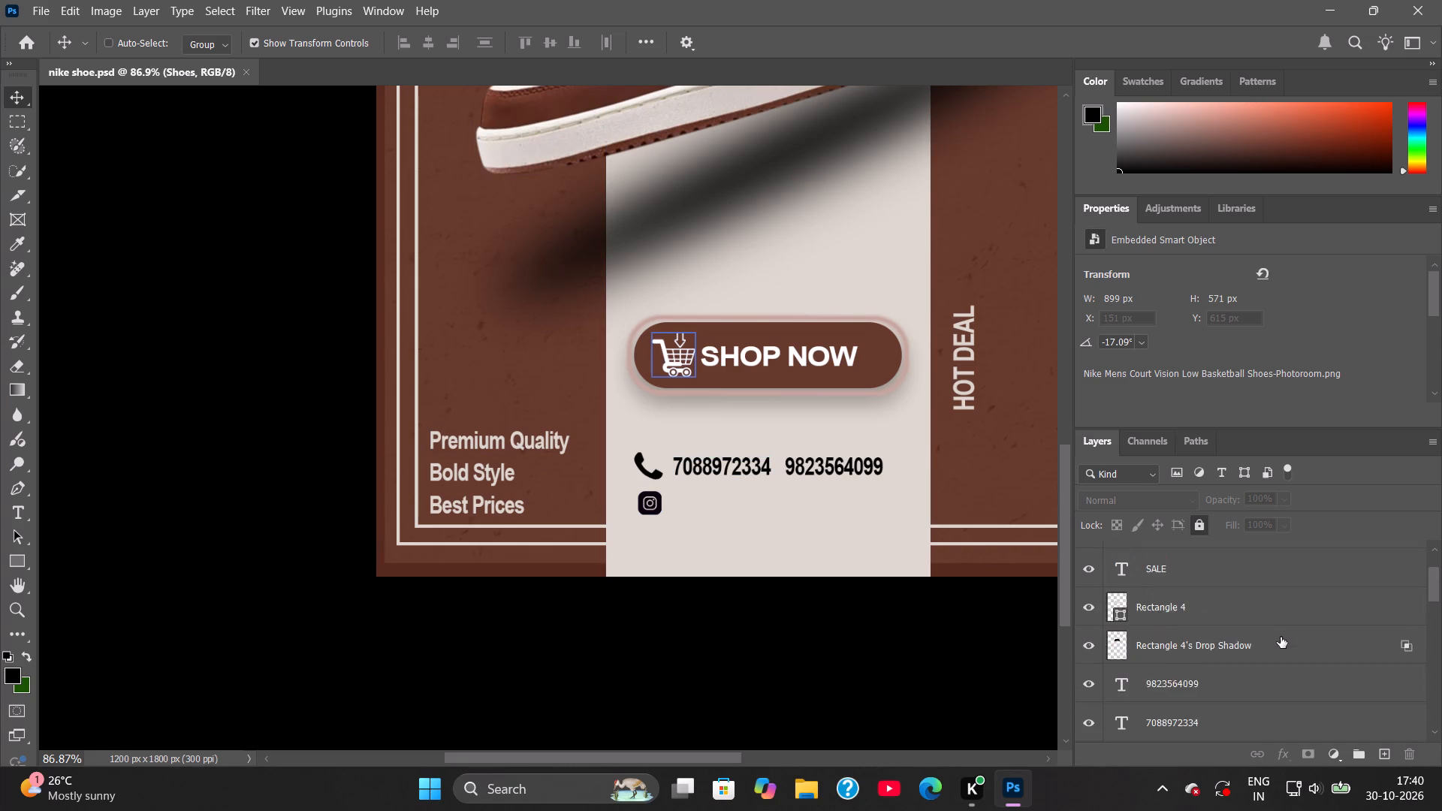
scroll(1281, 637, "up", 12)
scroll(1280, 635, "down", 12)
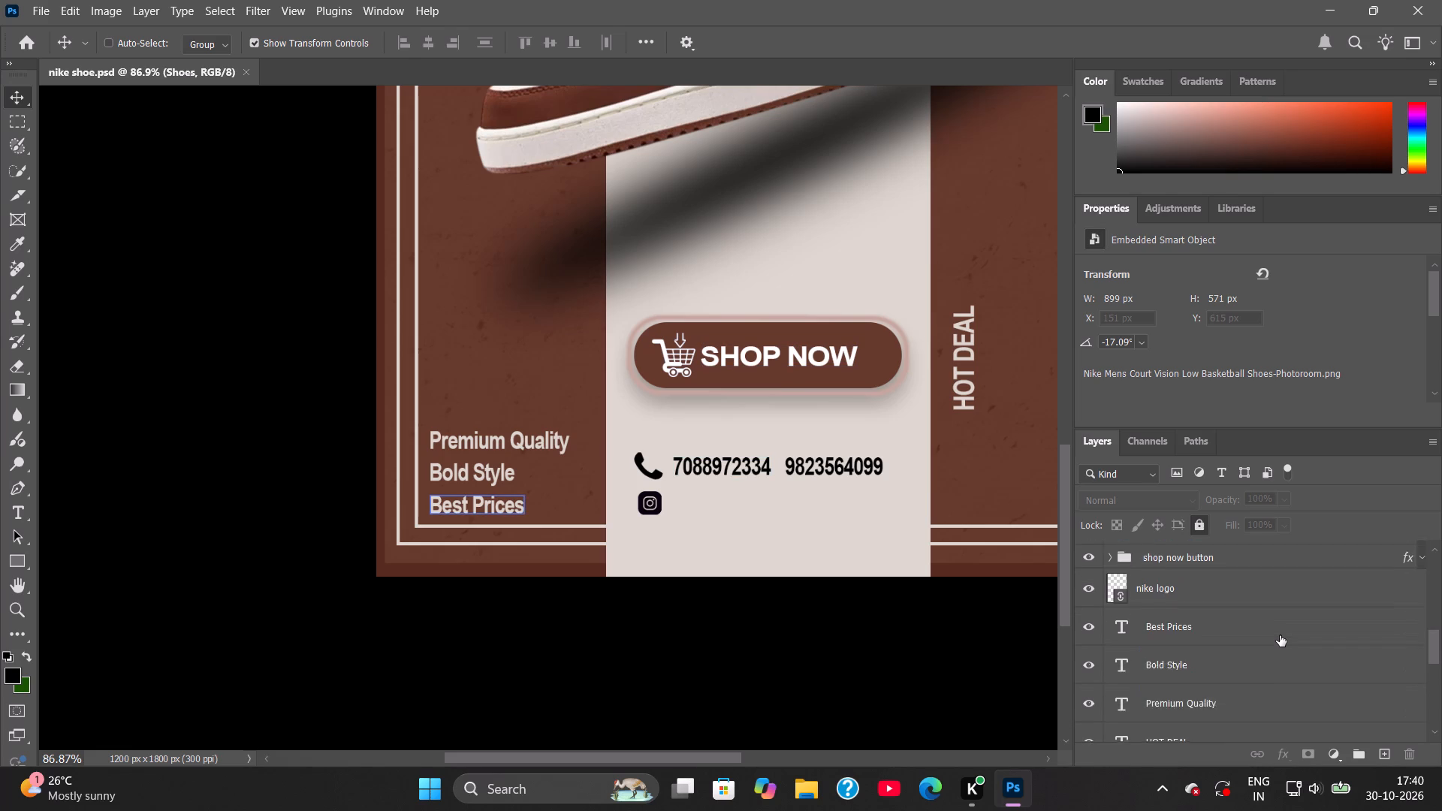
scroll(1280, 635, "down", 7)
scroll(1226, 673, "down", 4)
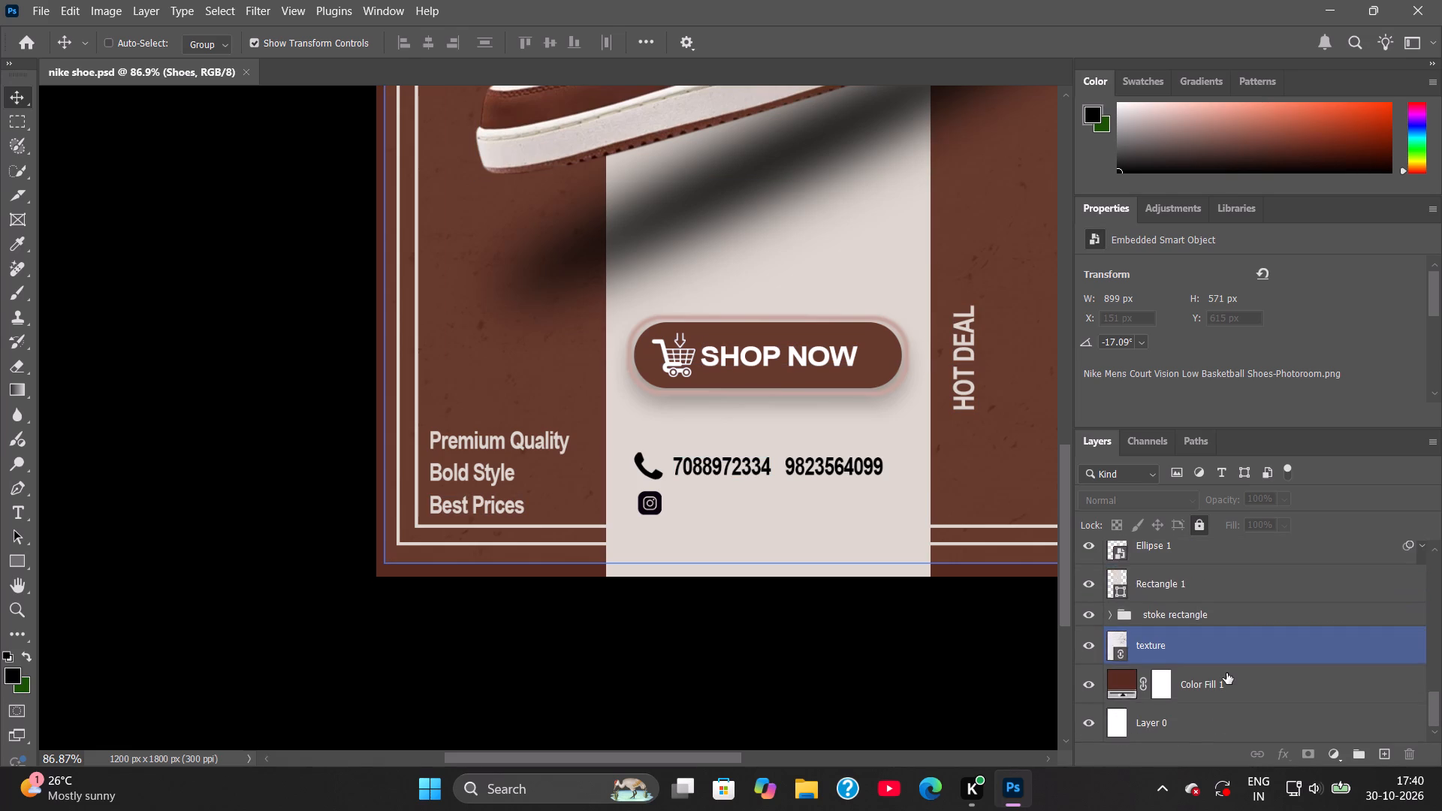
scroll(1226, 673, "up", 5)
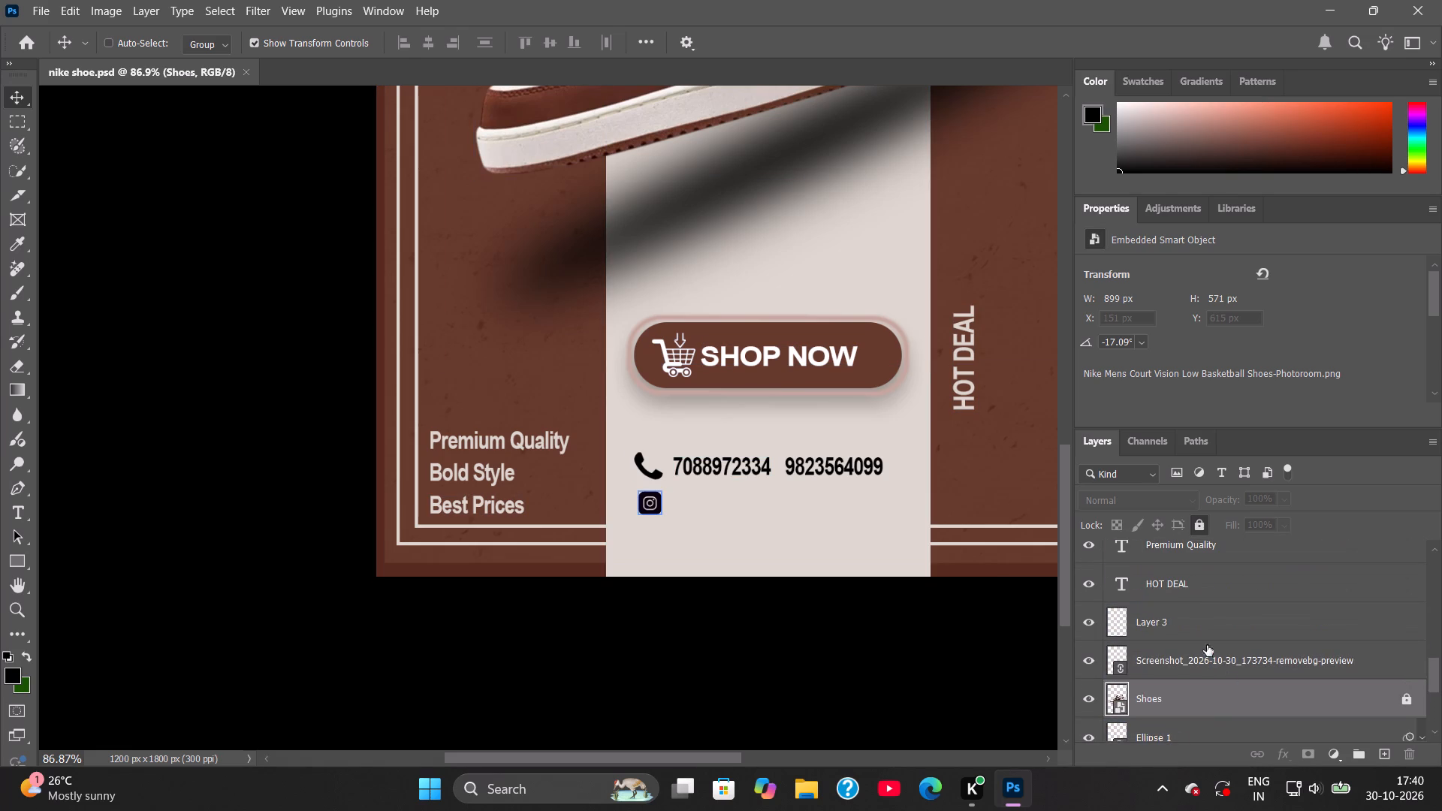
scroll(1198, 584, "up", 4)
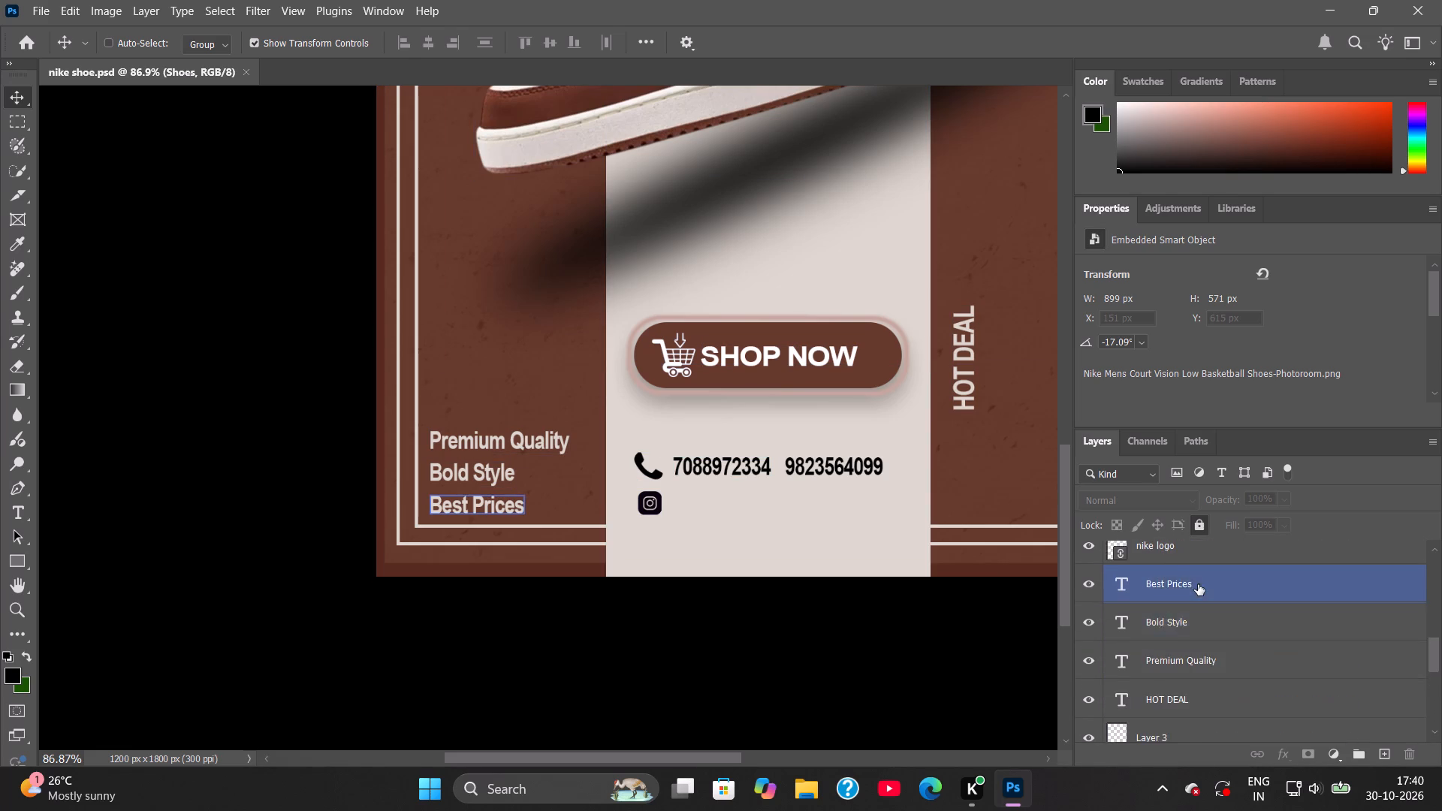
scroll(1198, 584, "up", 4)
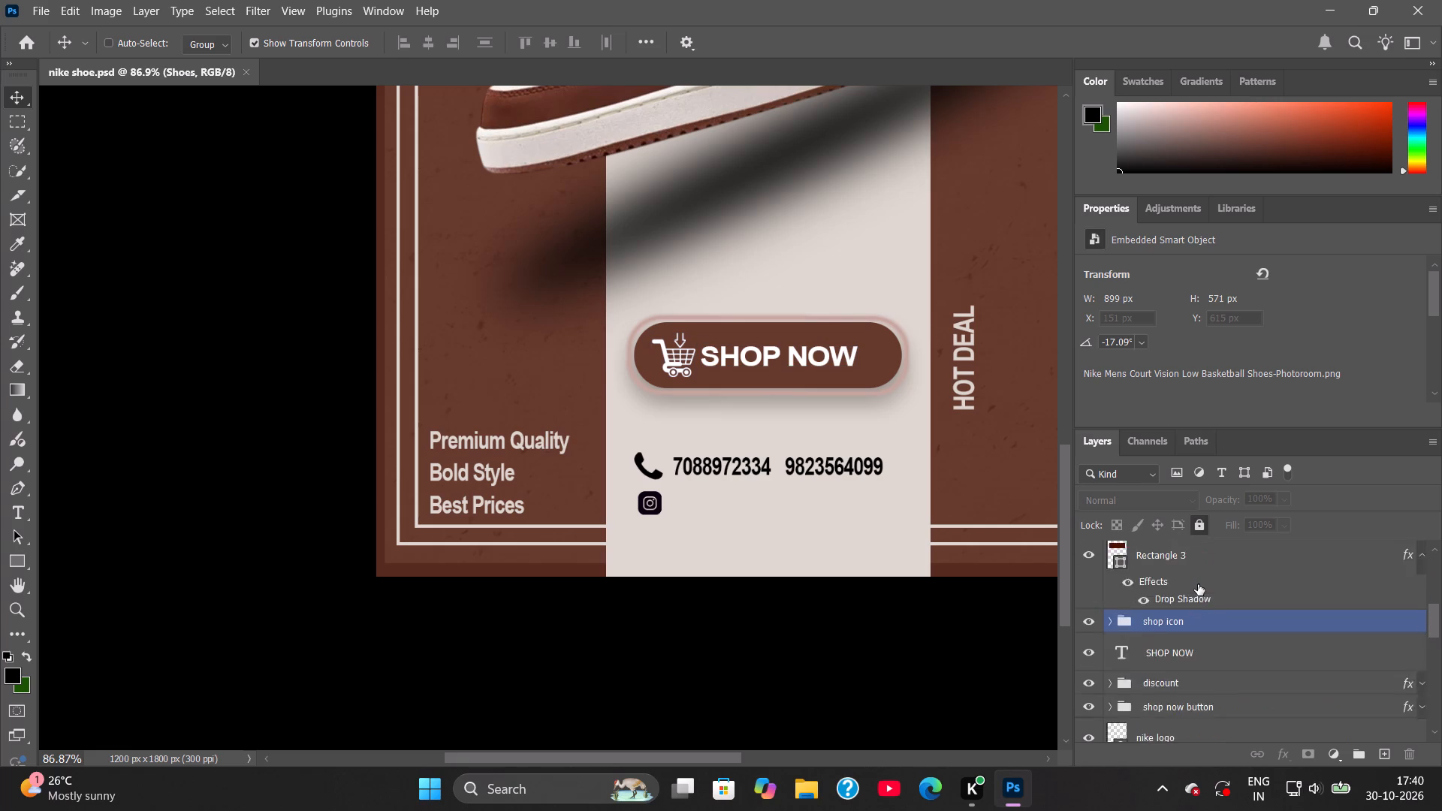
scroll(1198, 584, "up", 1)
left_click(1184, 576)
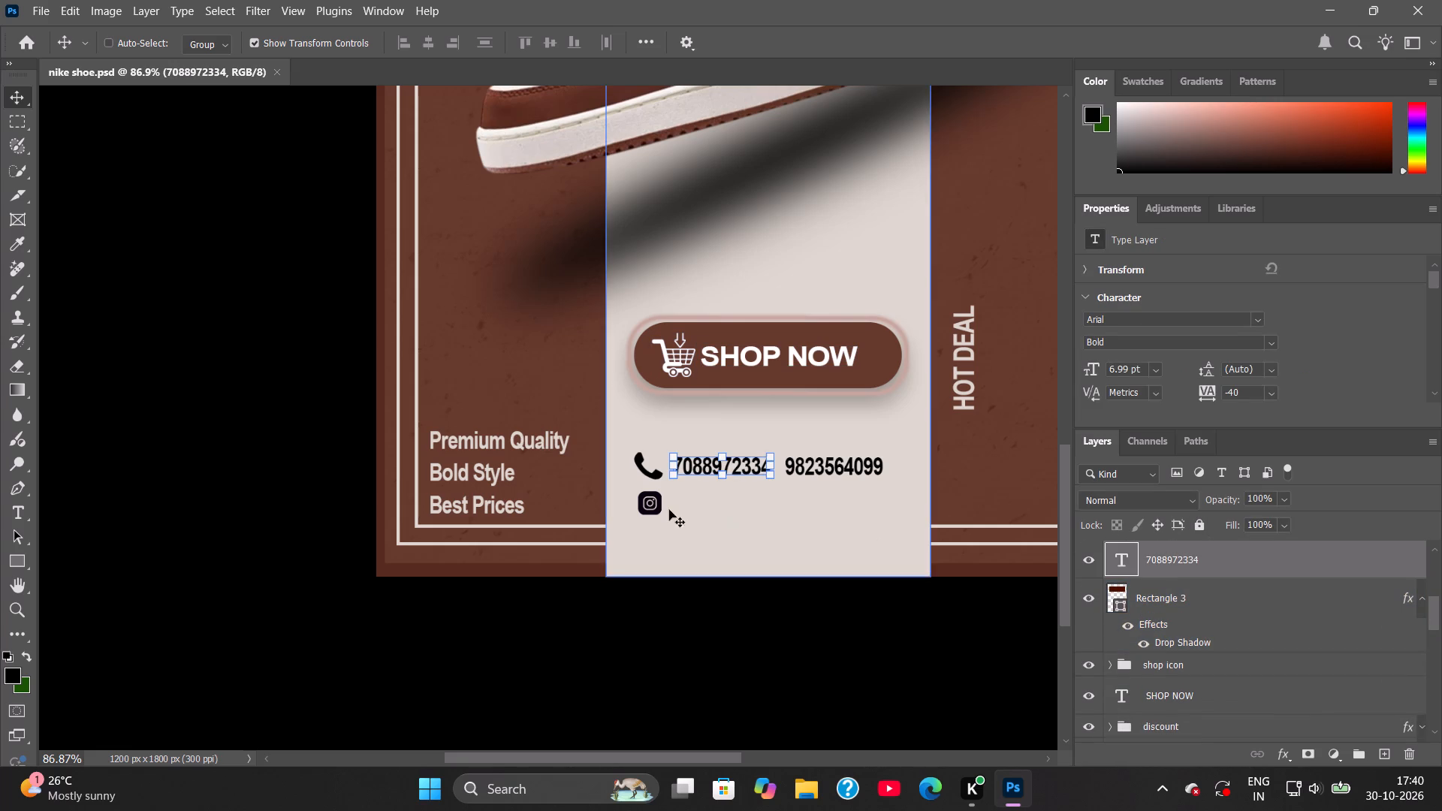
left_click_drag(756, 466, 756, 475, "alt")
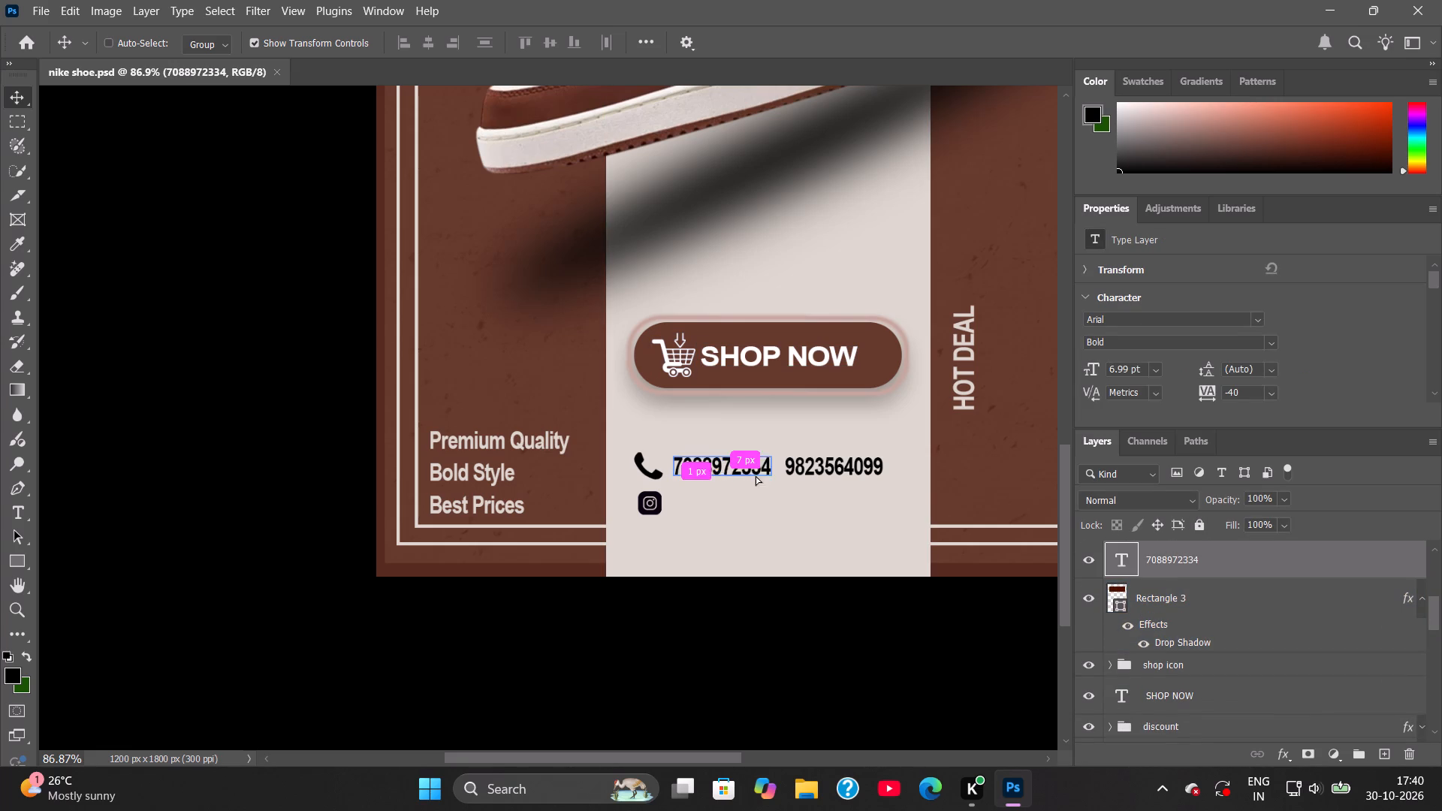
left_click_drag(756, 475, 756, 504, "alt")
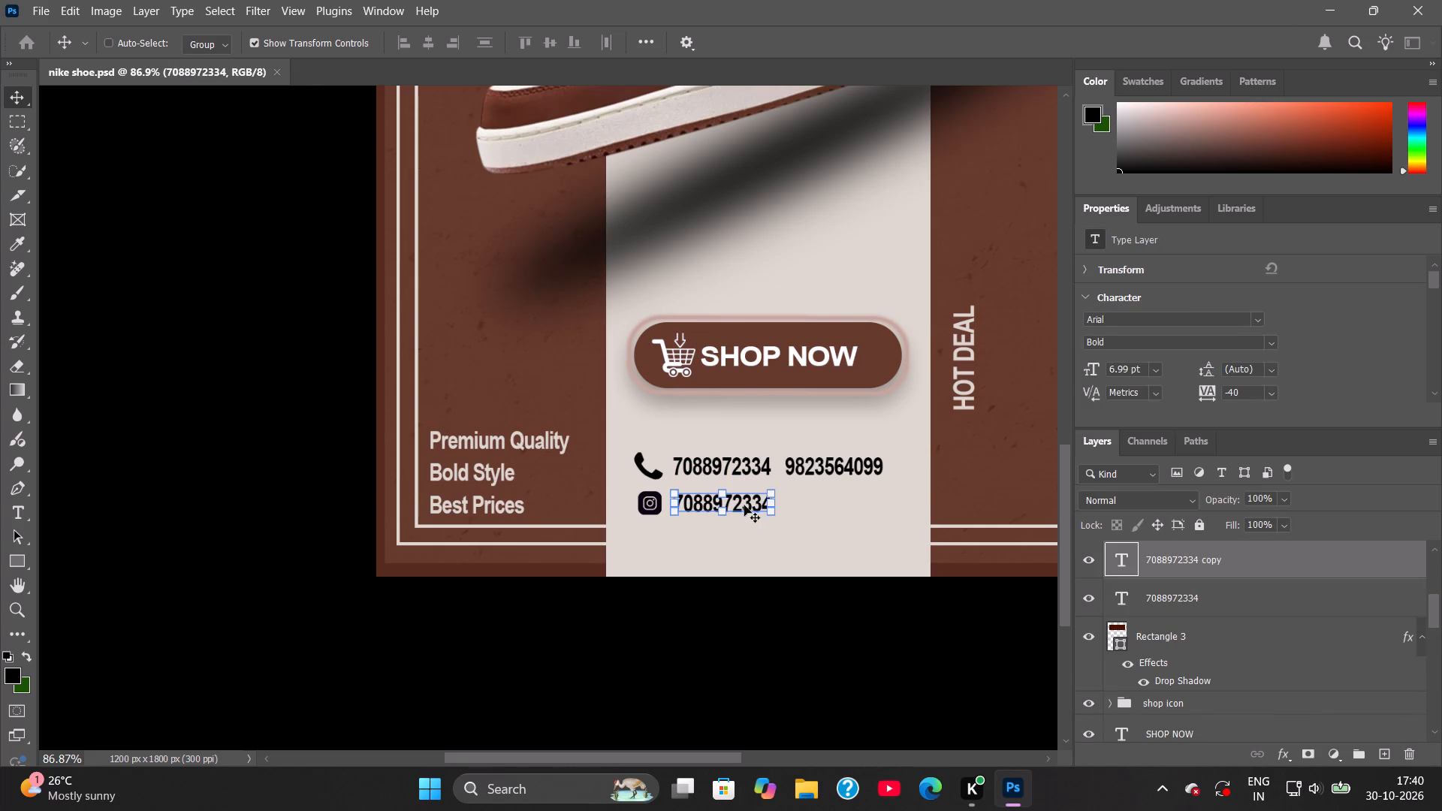
Replace the duplicated text beside the Instagram icon with "Follow us for more offers".
double_click(741, 504)
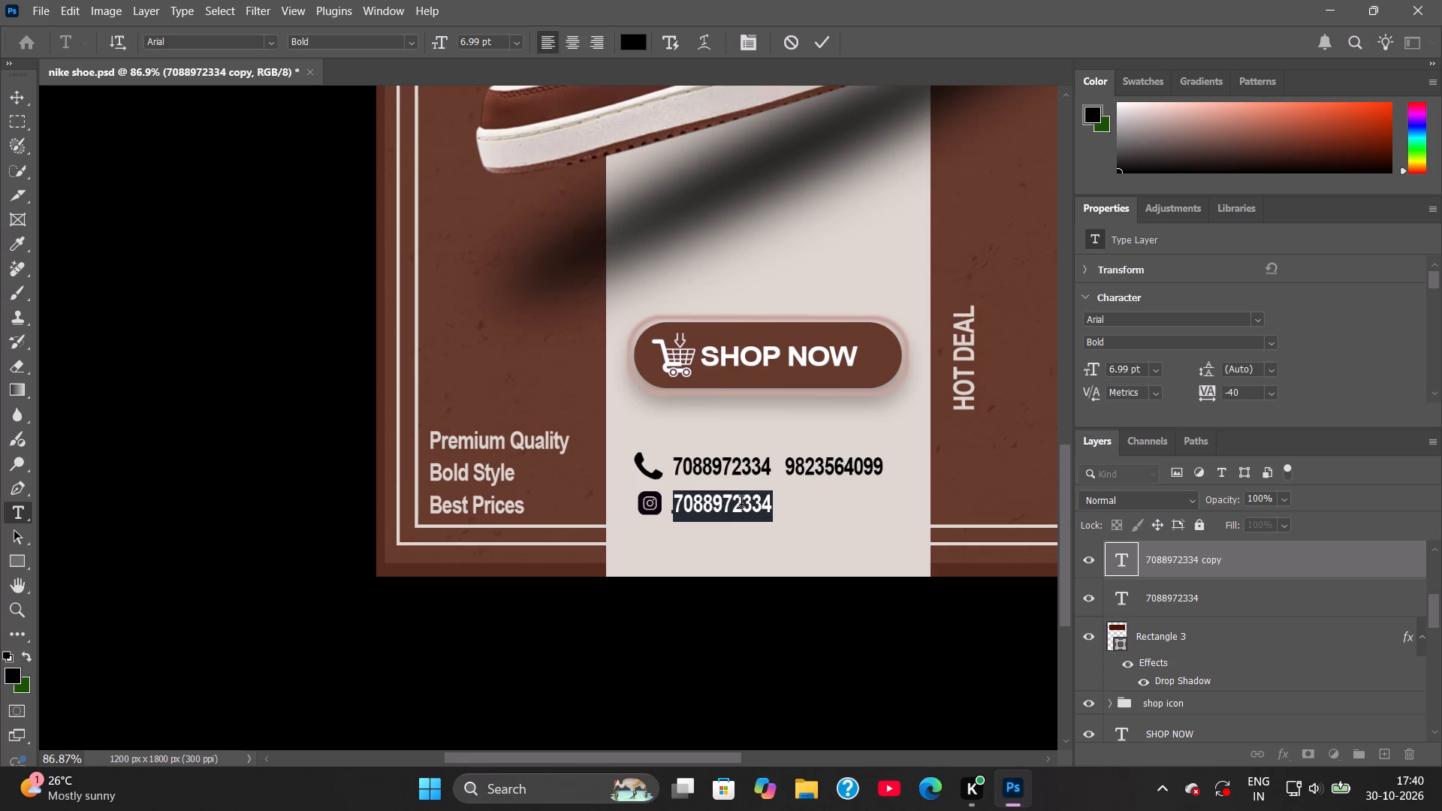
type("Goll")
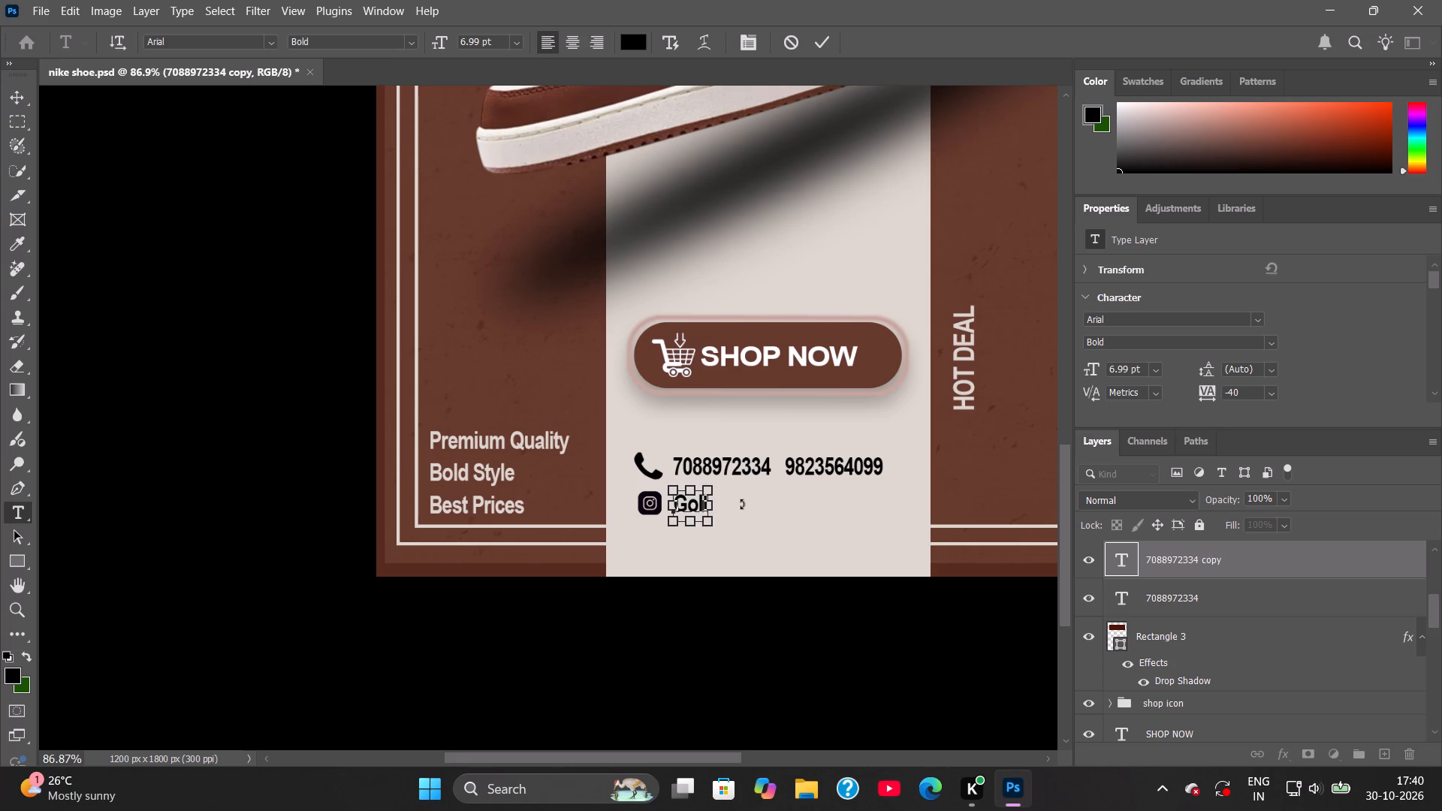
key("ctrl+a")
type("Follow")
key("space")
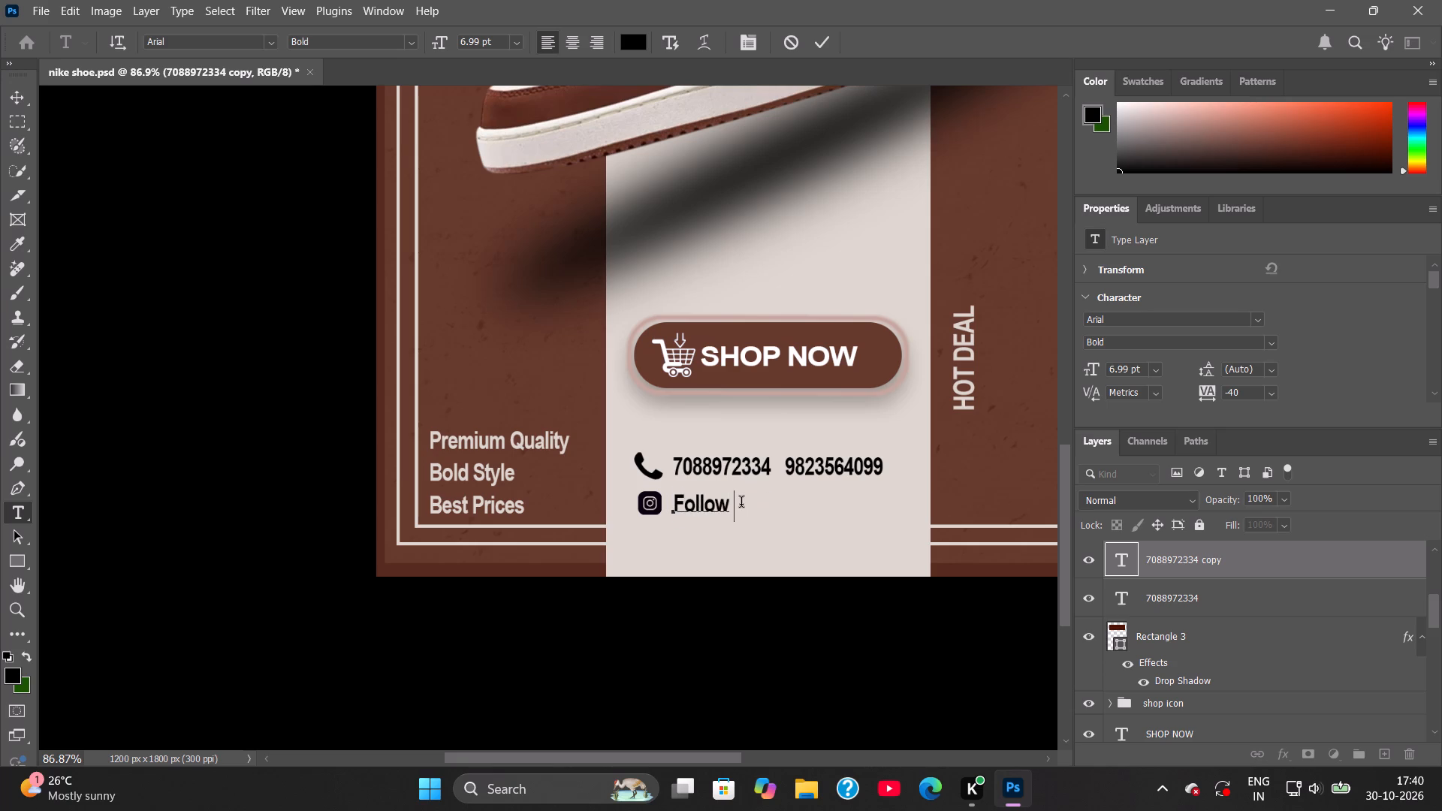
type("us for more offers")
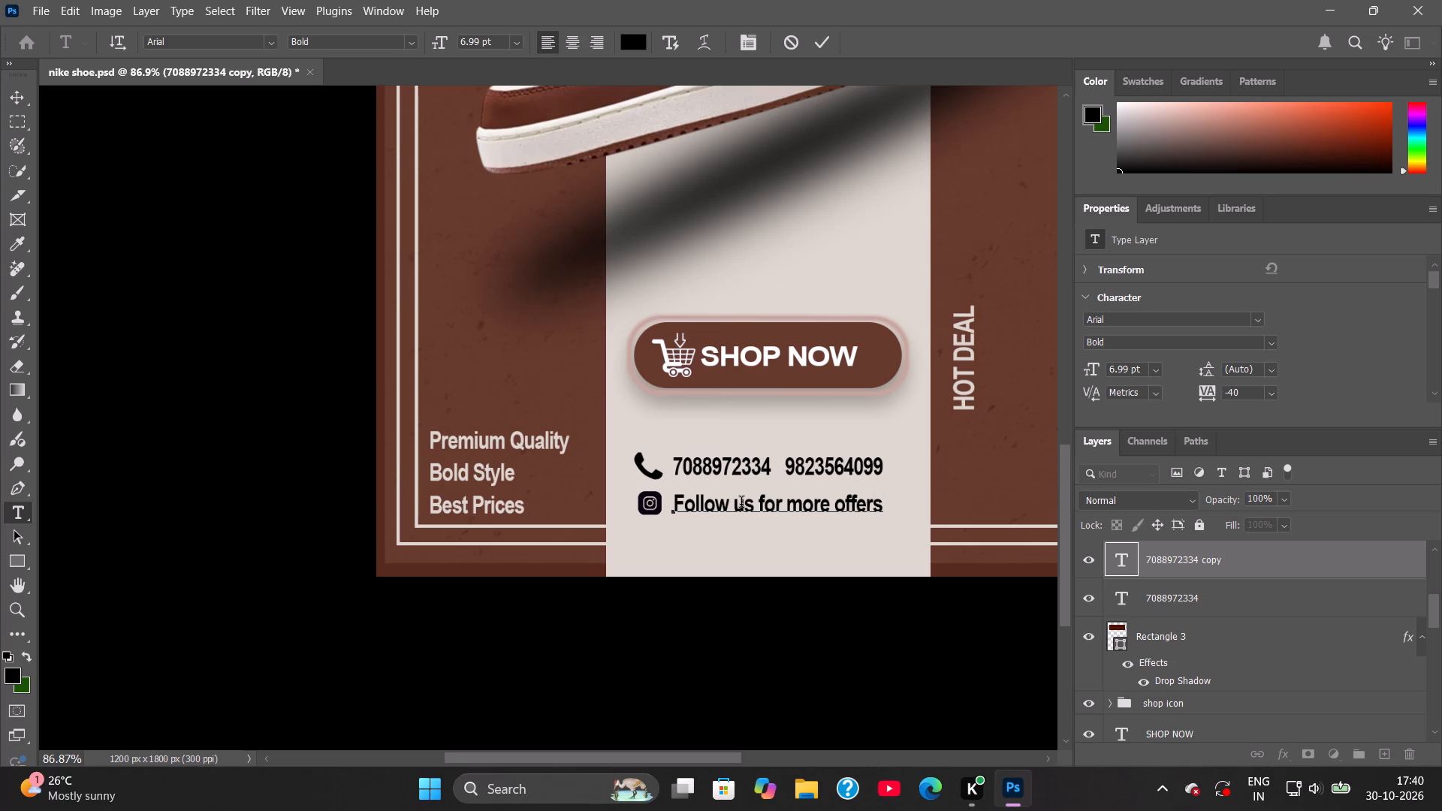
Remove the last word, "offers", from the follow text beside the Instagram icon.
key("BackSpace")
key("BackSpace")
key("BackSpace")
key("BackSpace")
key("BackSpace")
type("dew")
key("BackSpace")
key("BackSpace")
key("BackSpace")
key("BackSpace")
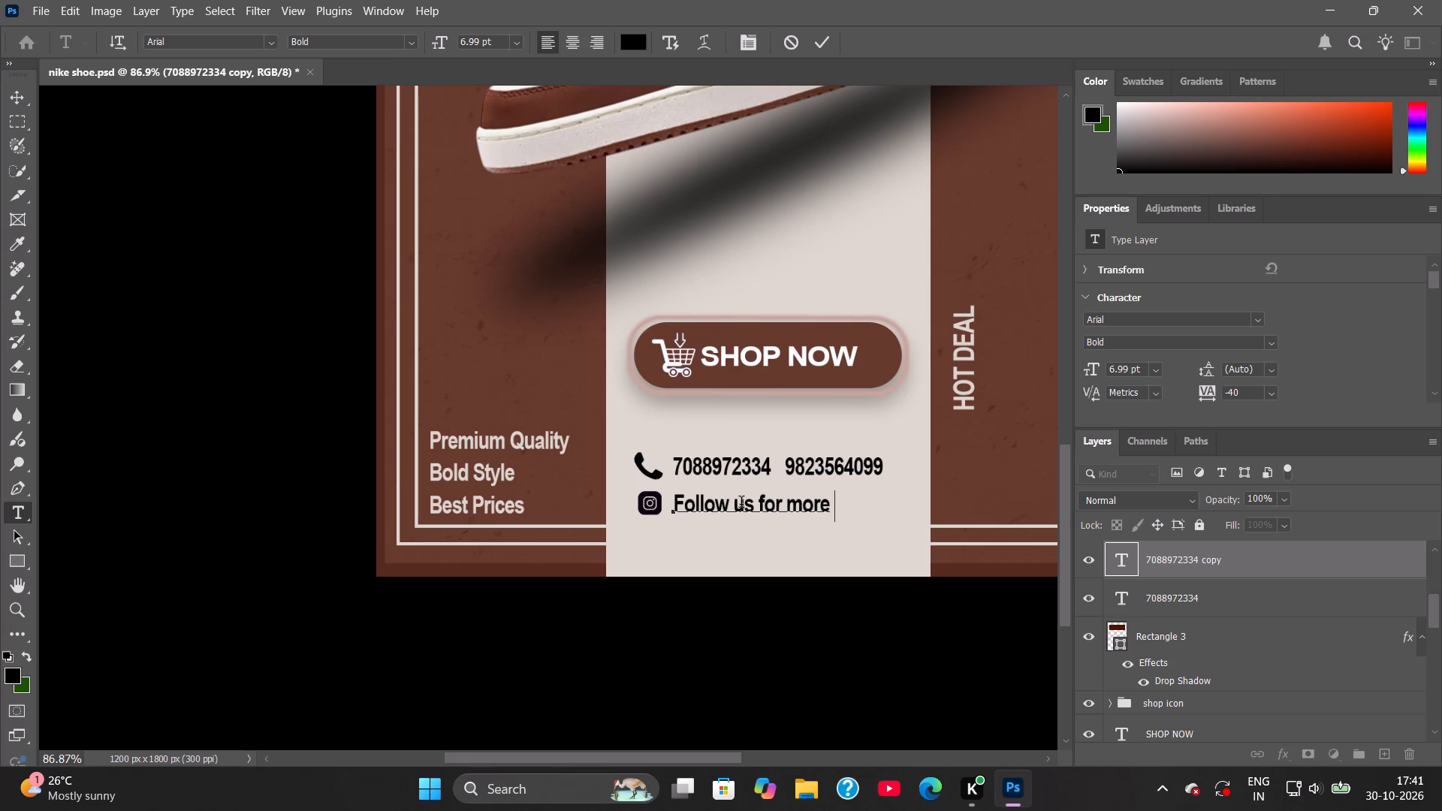
Complete the text line beside the Instagram icon so it reads "Follow us for more deals".
type("dea")
type("ls")
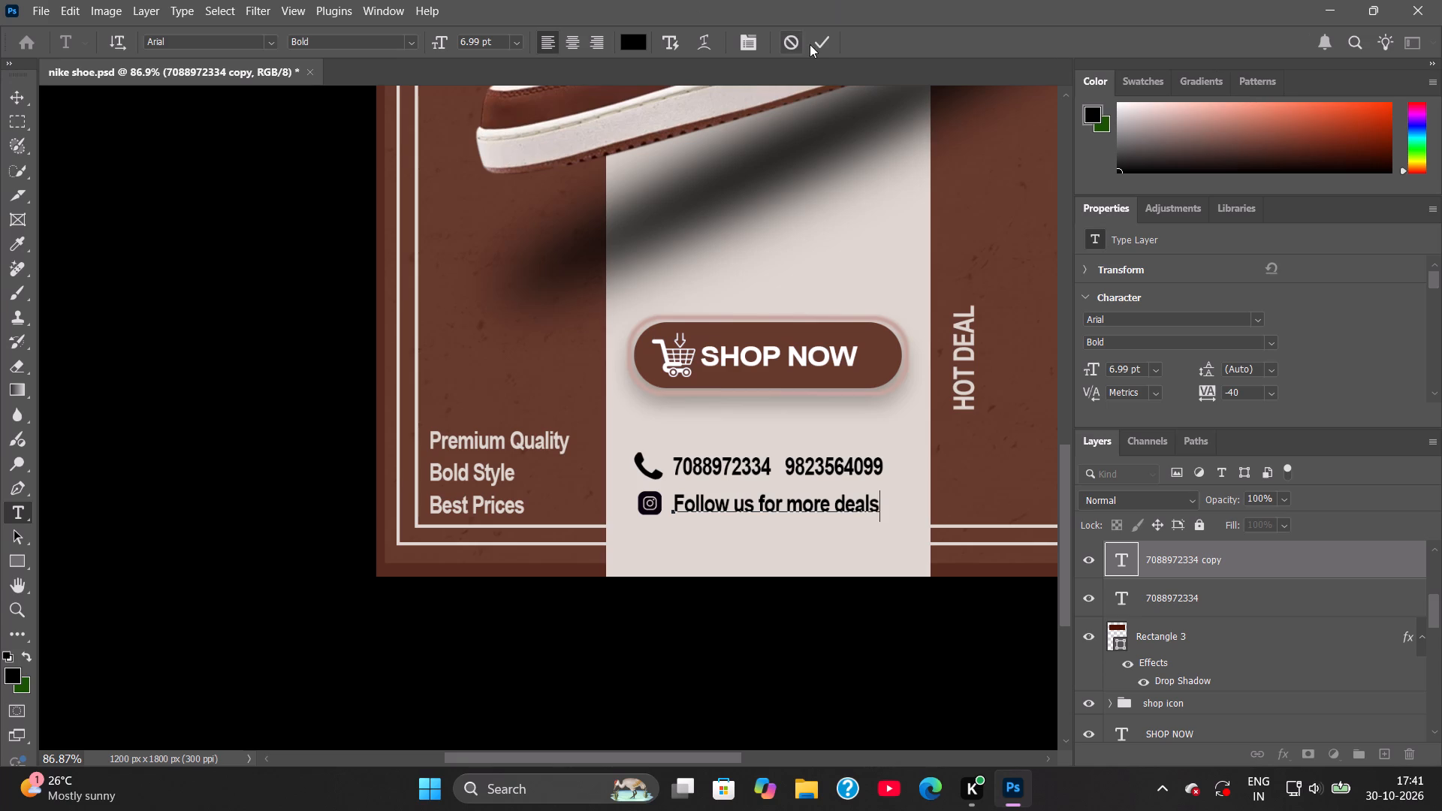
left_click(816, 42)
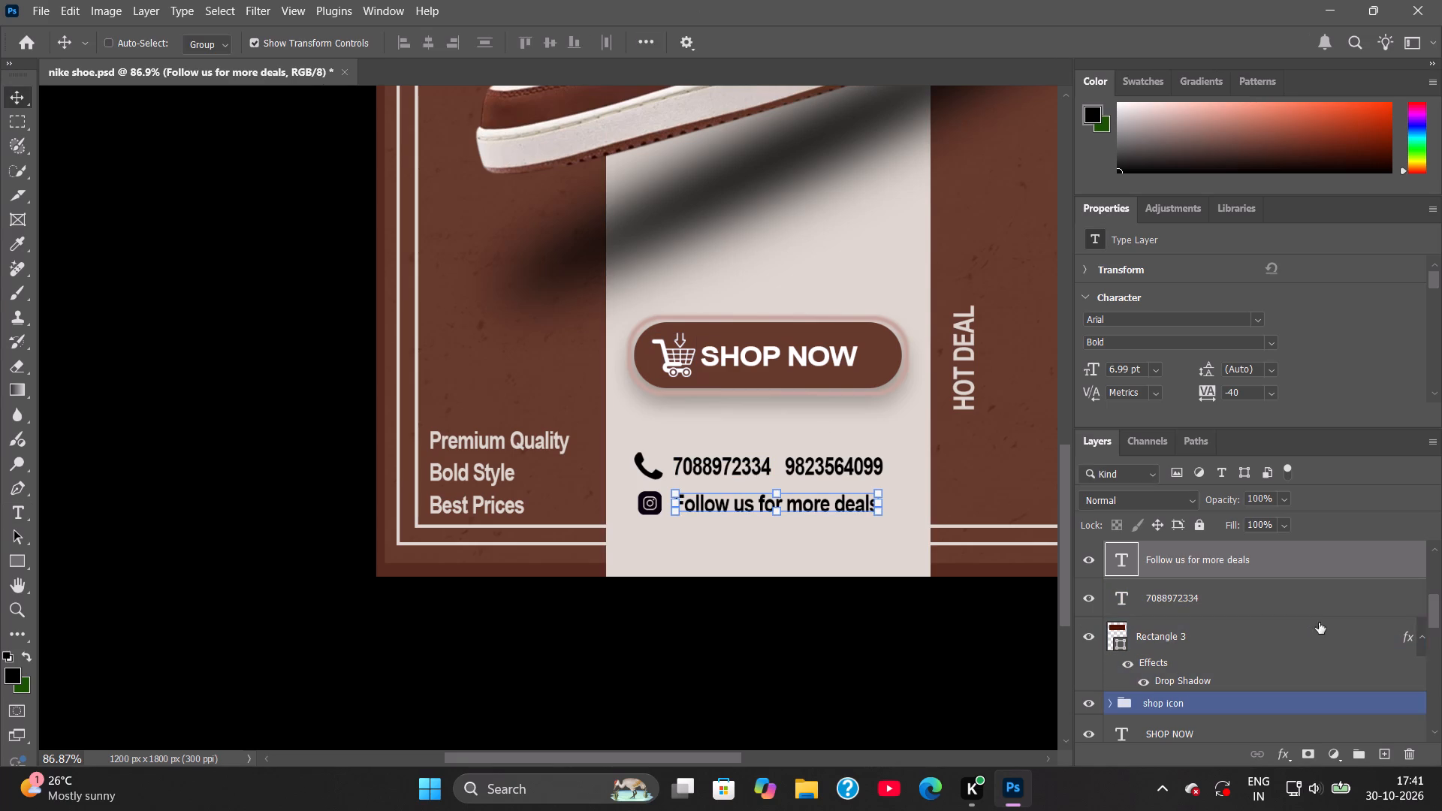
Collapse the Rectangle 3 layer's effects, make Shoes the active layer instead of the text line, and save the poster.
left_click(1422, 640)
scroll(1289, 627, "up", 3)
scroll(1289, 627, "down", 2)
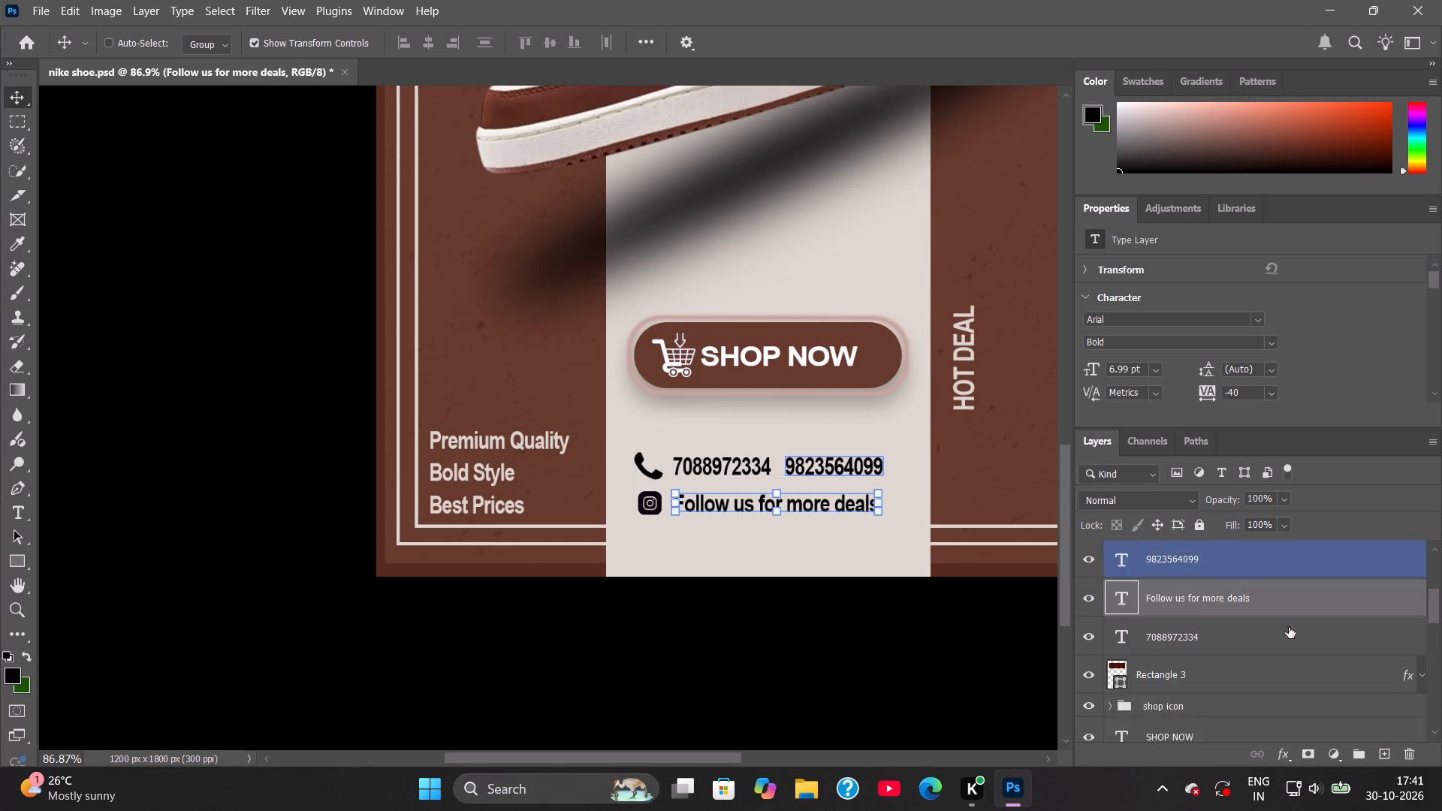
scroll(1289, 627, "down", 9)
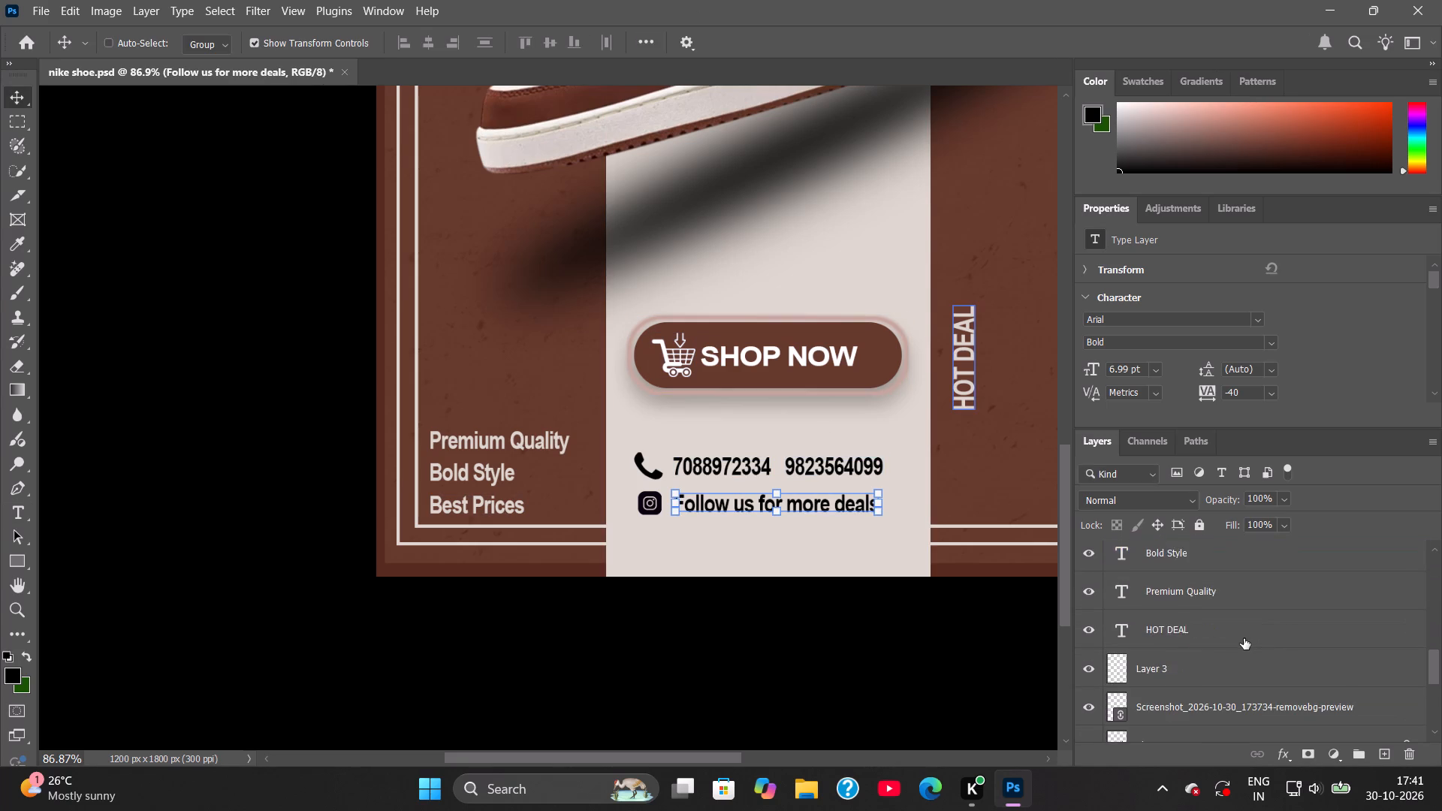
scroll(1242, 641, "down", 3)
left_click(1199, 641)
left_click(898, 649)
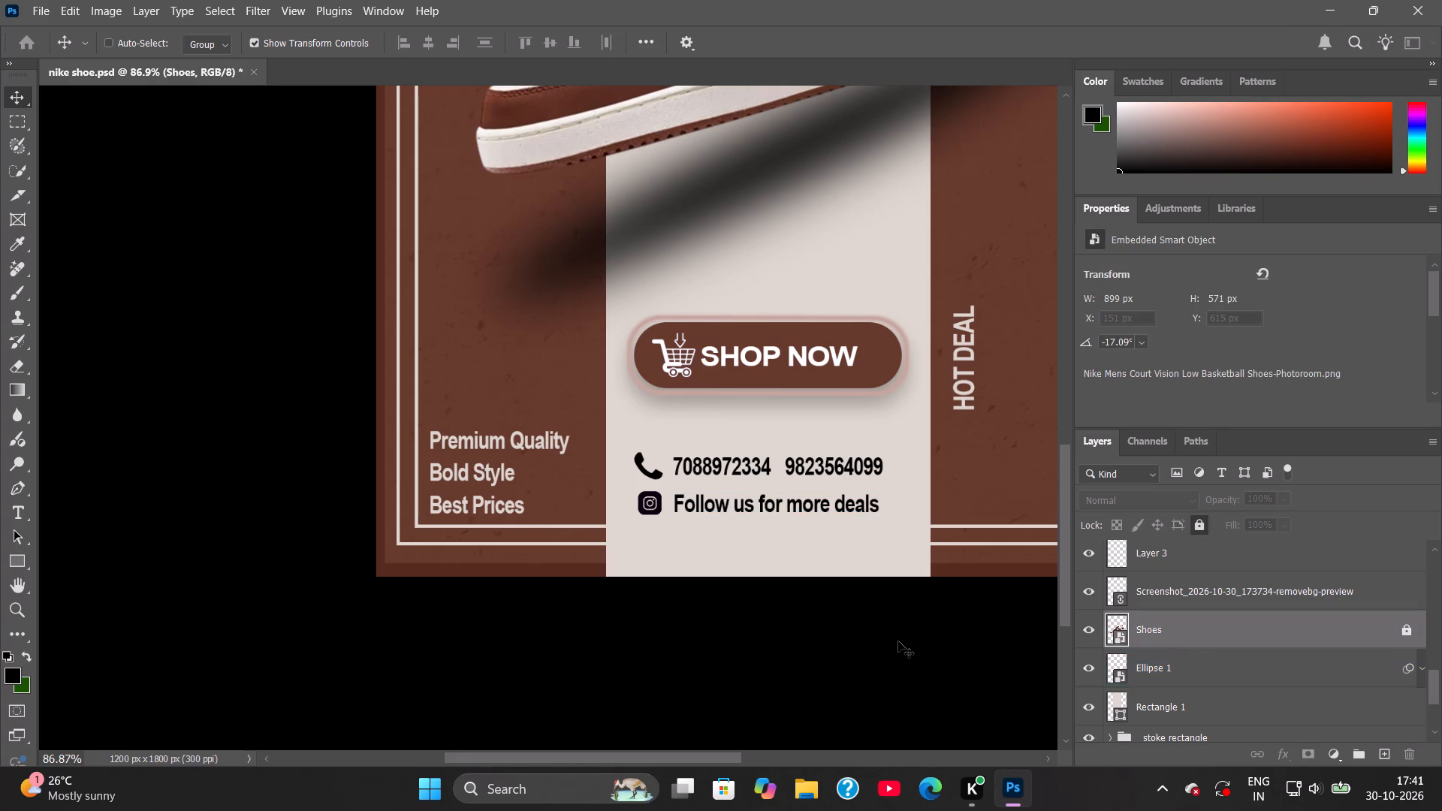
key("ctrl+s")
Examine the contact lines near the poster's bottom edge up close, as well as the overall poster layout.
scroll(729, 532, "down", 7, "alt")
key("space")
key("space")
key("space")
key("space")
key("space")
key("space")
key("space")
key("space")
key("space")
key("space")
key("space")
key("space")
key("space")
key("space")
key("space")
key("space")
key("space")
key("space")
key("space")
key("space")
left_click_drag(767, 424, 771, 469)
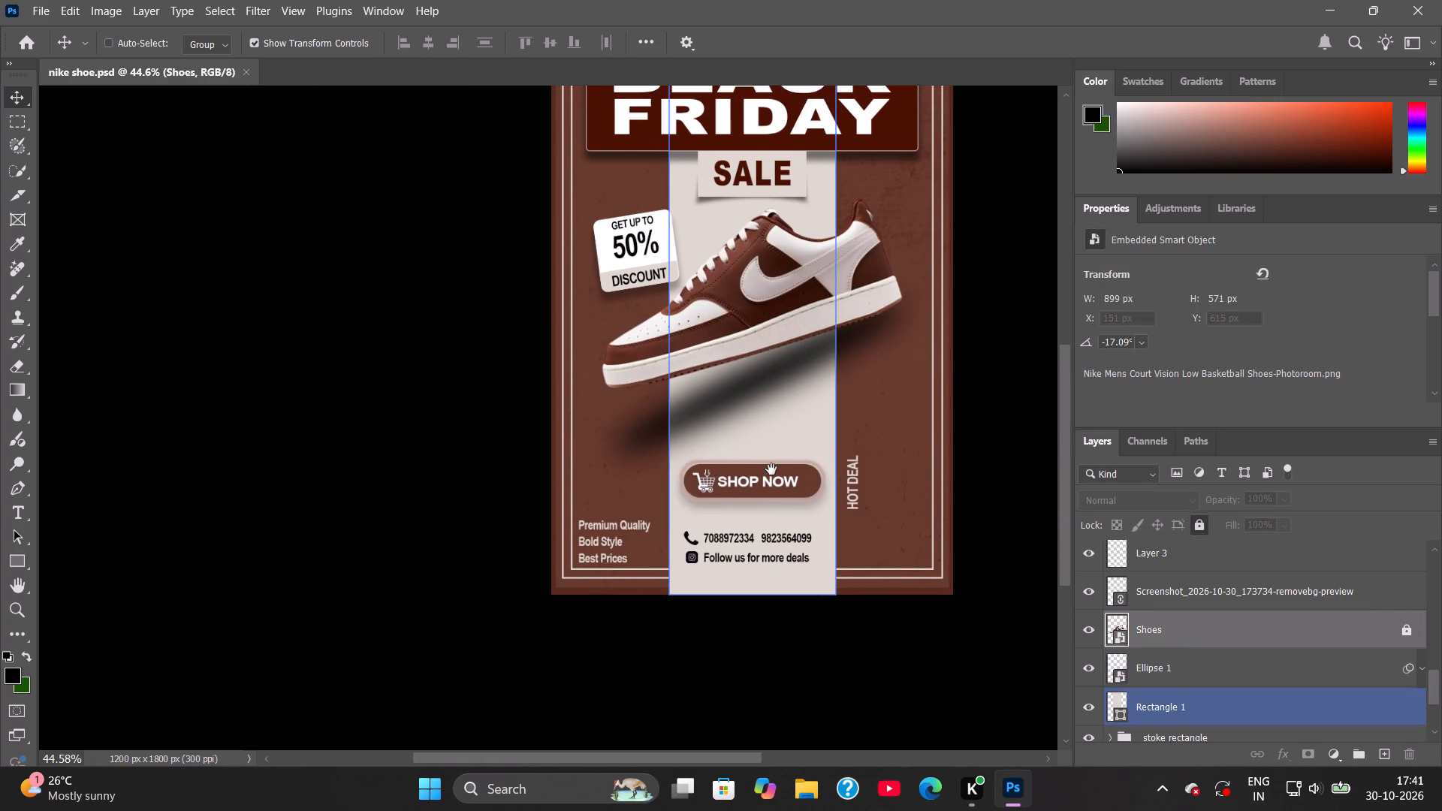
left_click_drag(771, 469, 771, 458)
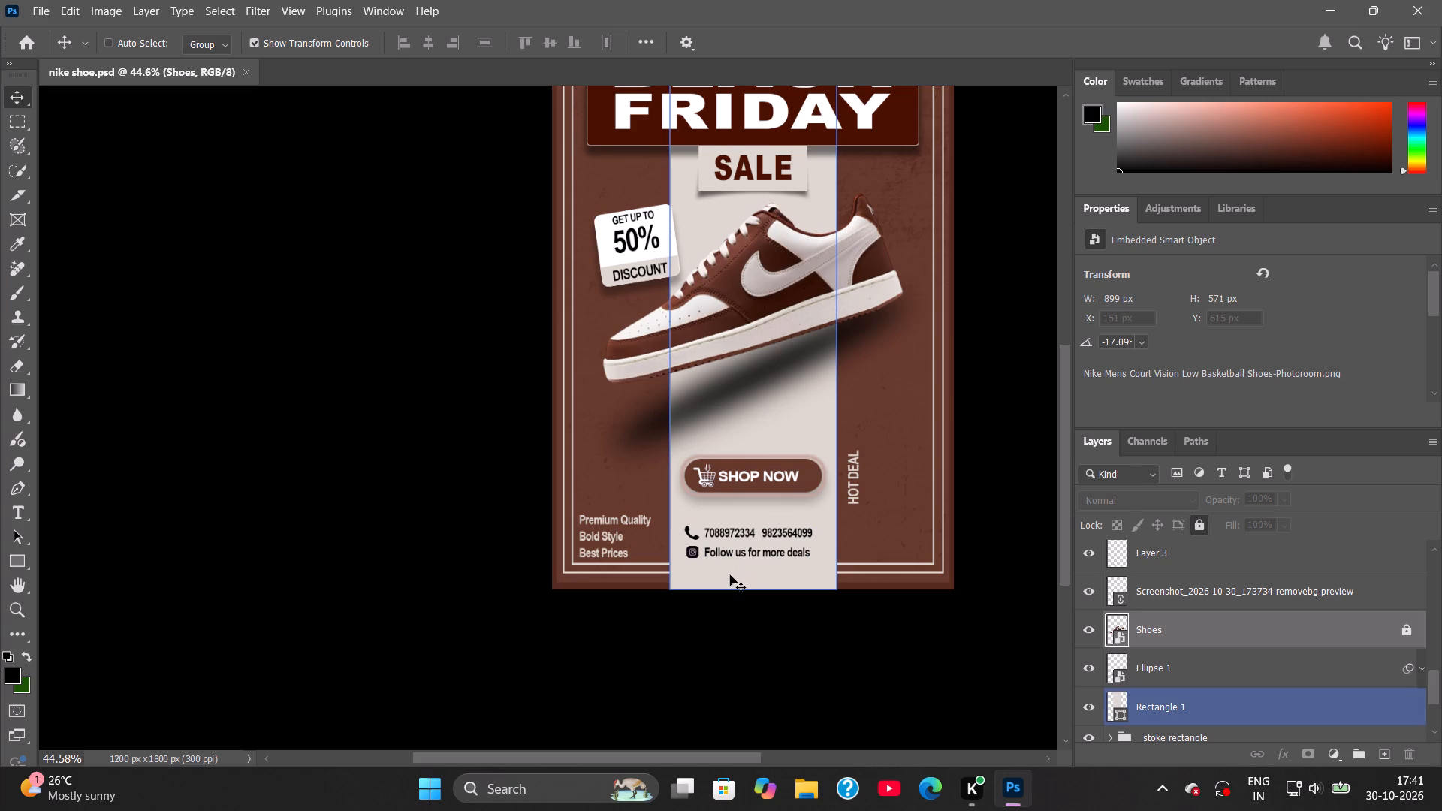
scroll(775, 574, "up", 11, "alt")
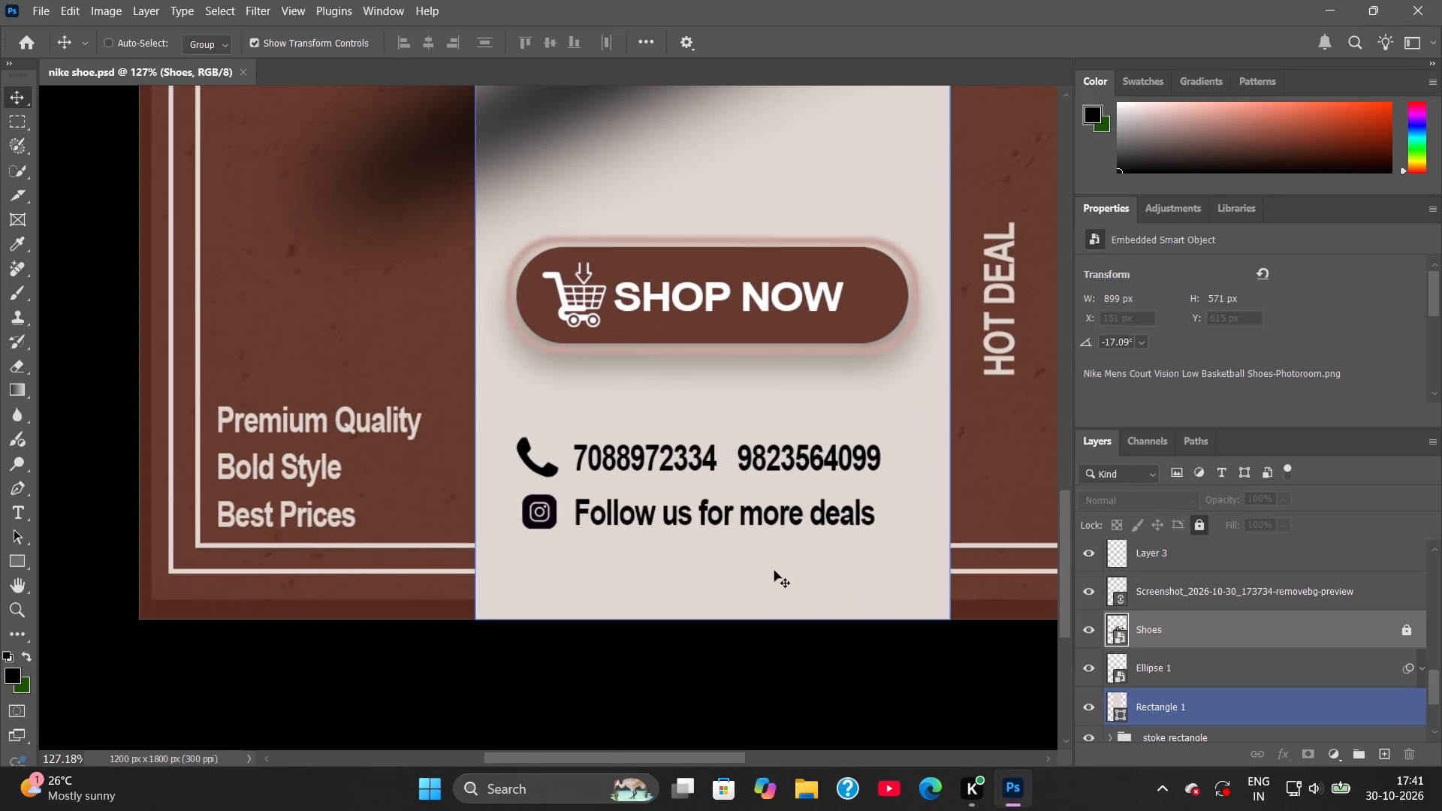
scroll(770, 569, "down", 2, "alt")
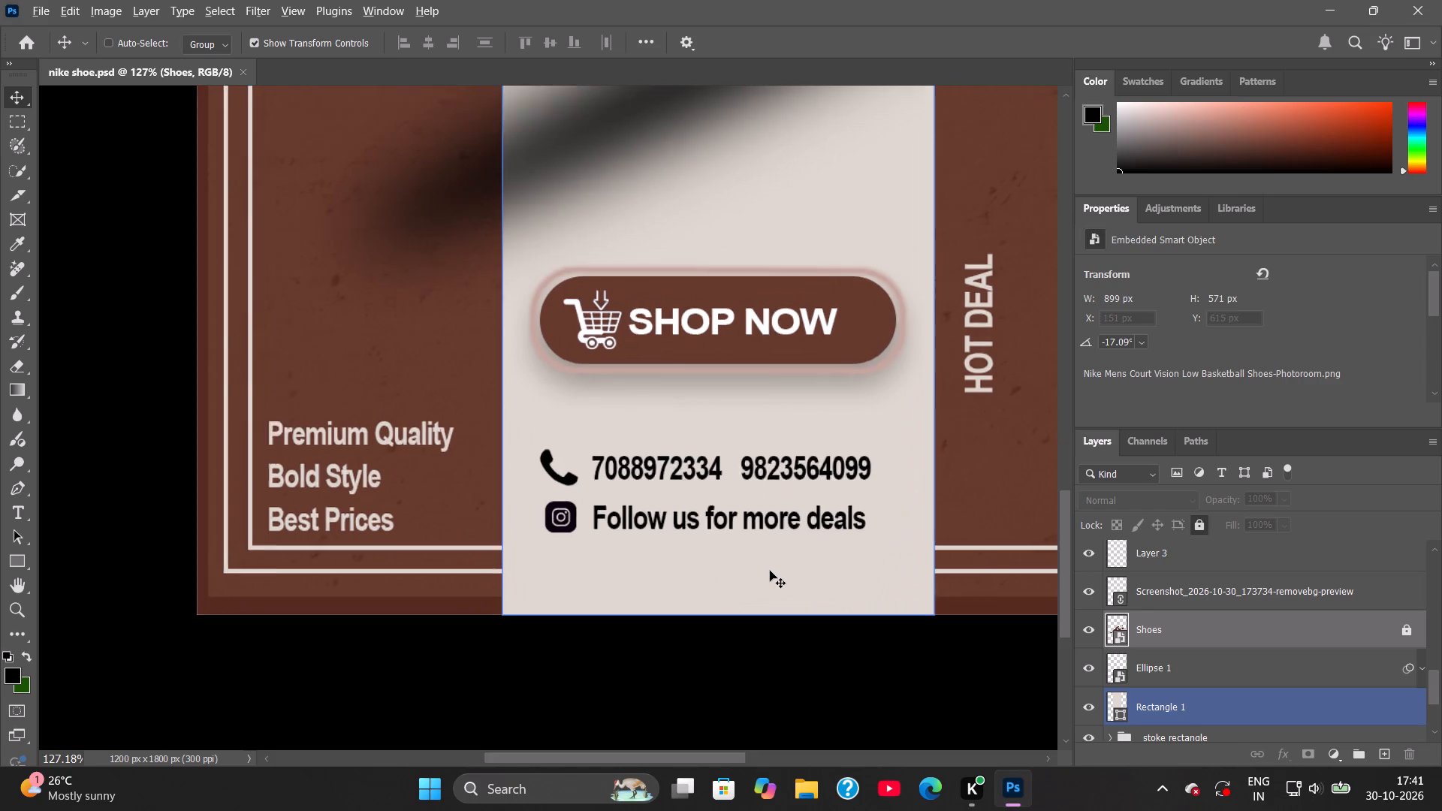
scroll(770, 571, "down", 6, "alt")
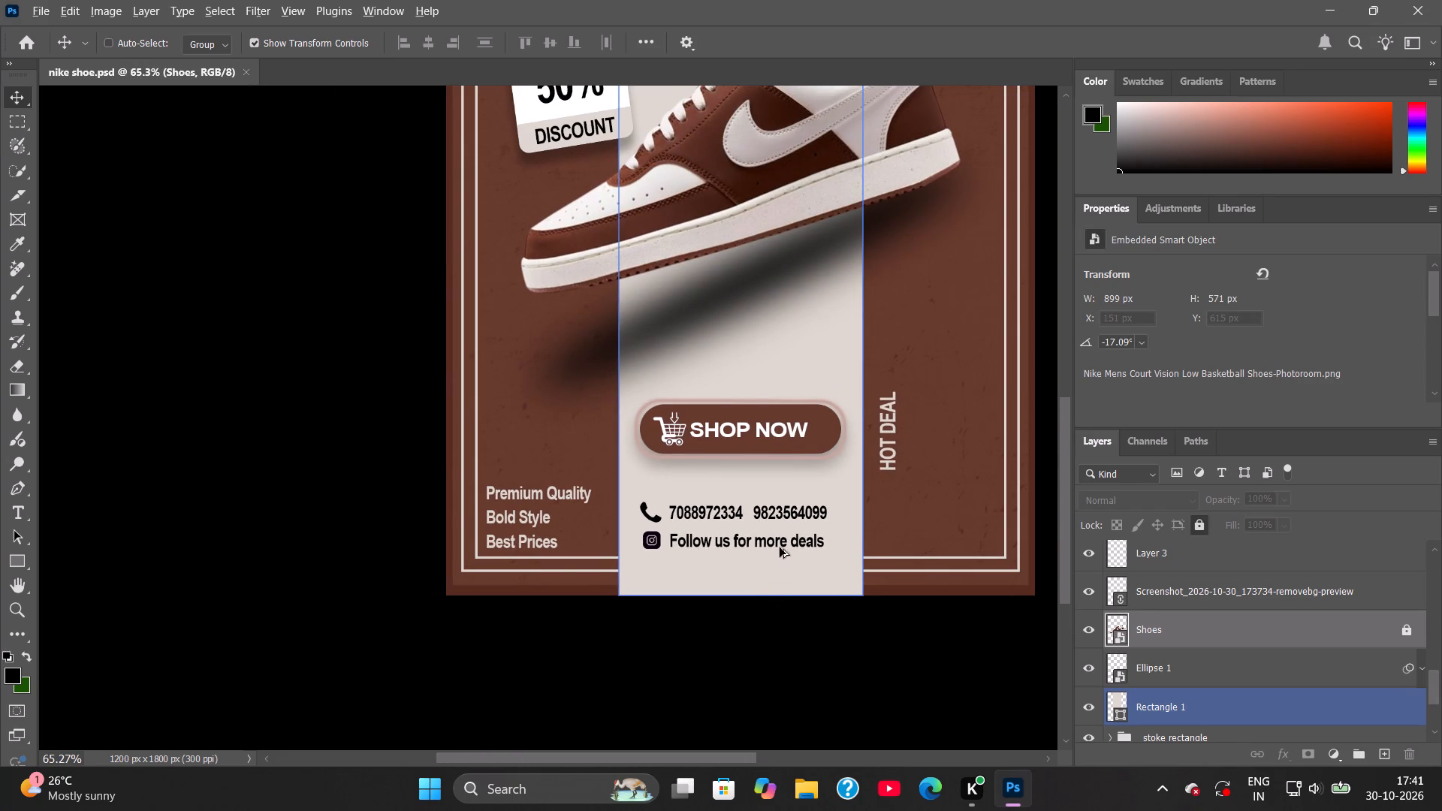
scroll(780, 547, "down", 5, "alt")
key("space")
key("space")
key("space")
key("space")
key("space")
key("space")
key("space")
key("space")
key("space")
key("space")
key("space")
key("space")
key("space")
key("space")
key("space")
key("space")
key("space")
key("space")
key("space")
key("space")
left_click_drag(876, 387, 802, 505)
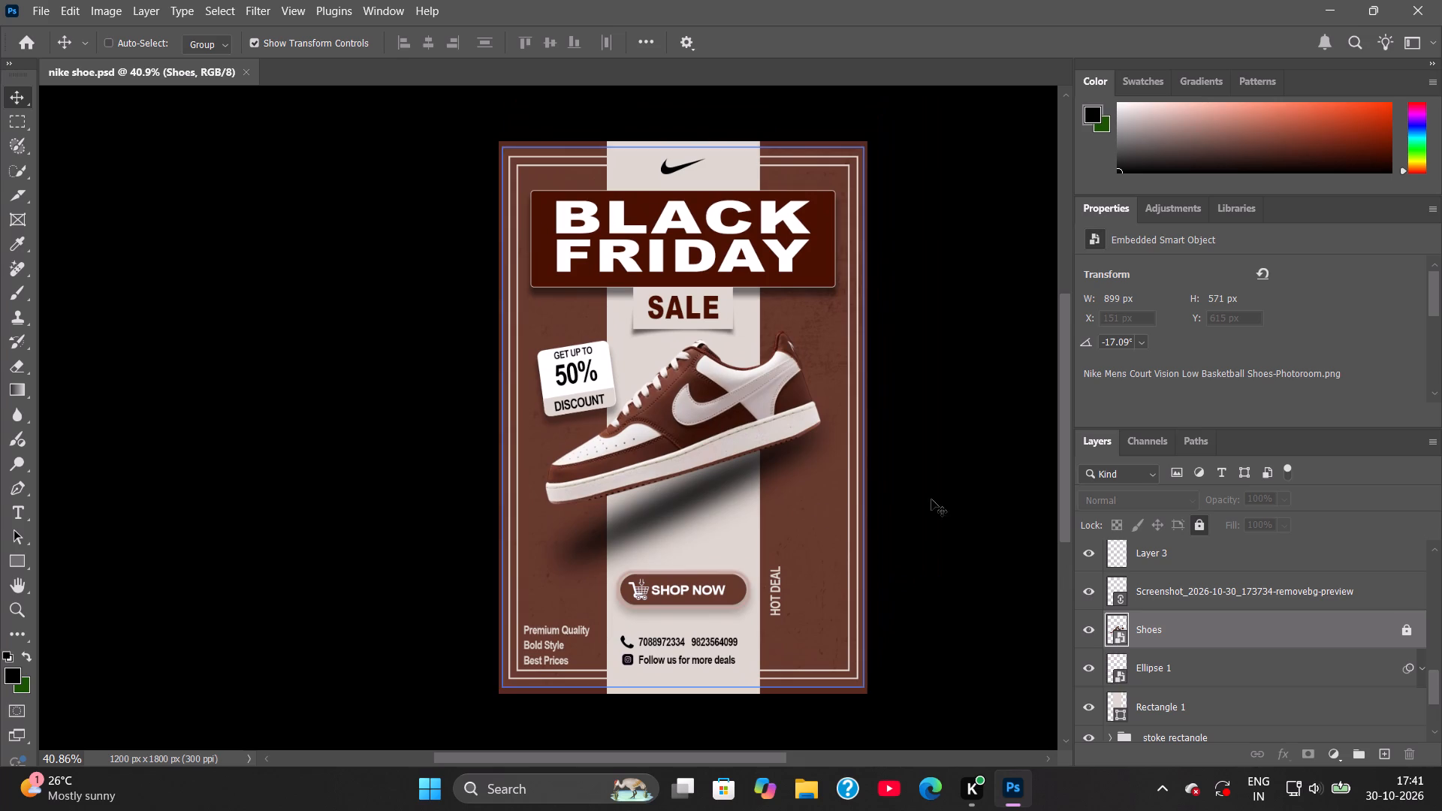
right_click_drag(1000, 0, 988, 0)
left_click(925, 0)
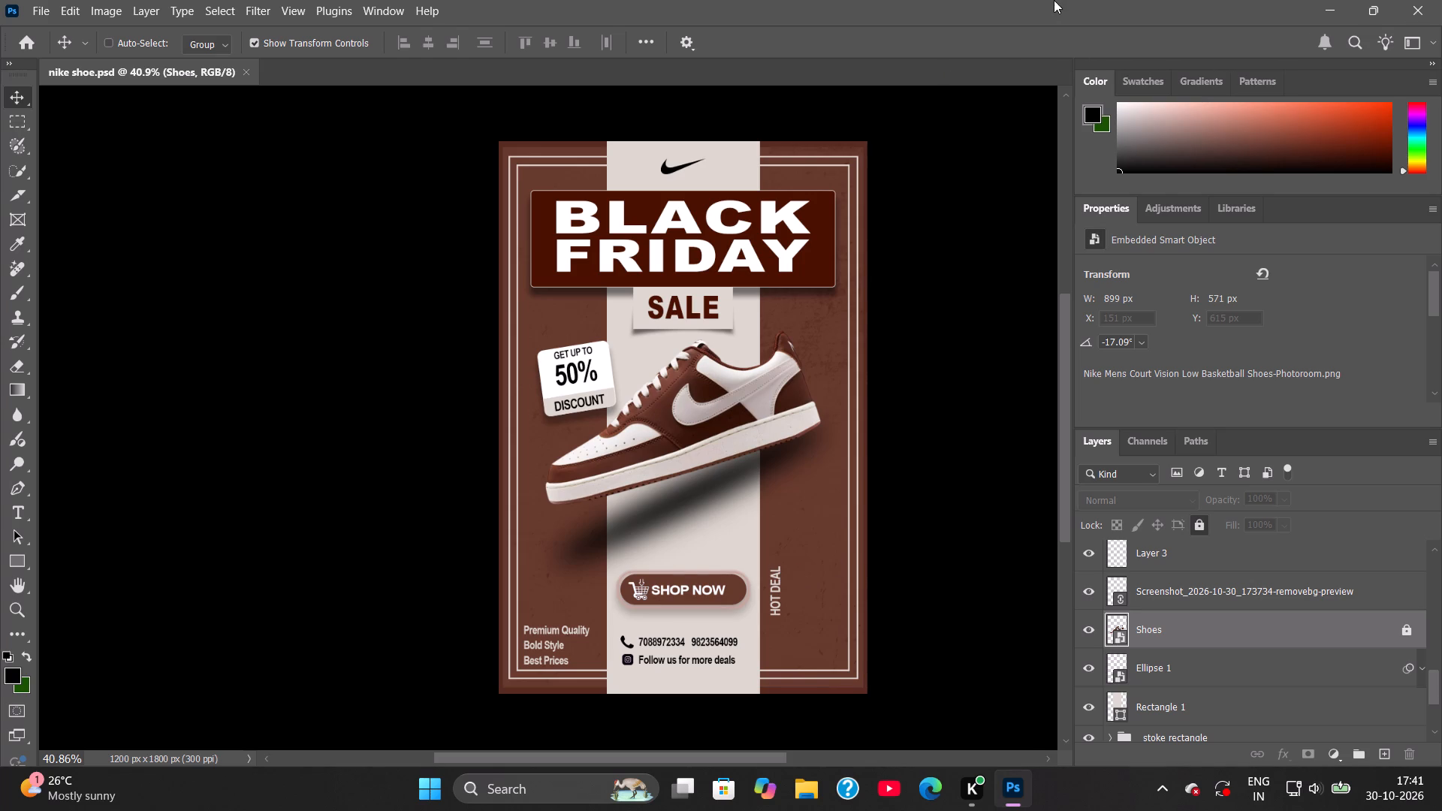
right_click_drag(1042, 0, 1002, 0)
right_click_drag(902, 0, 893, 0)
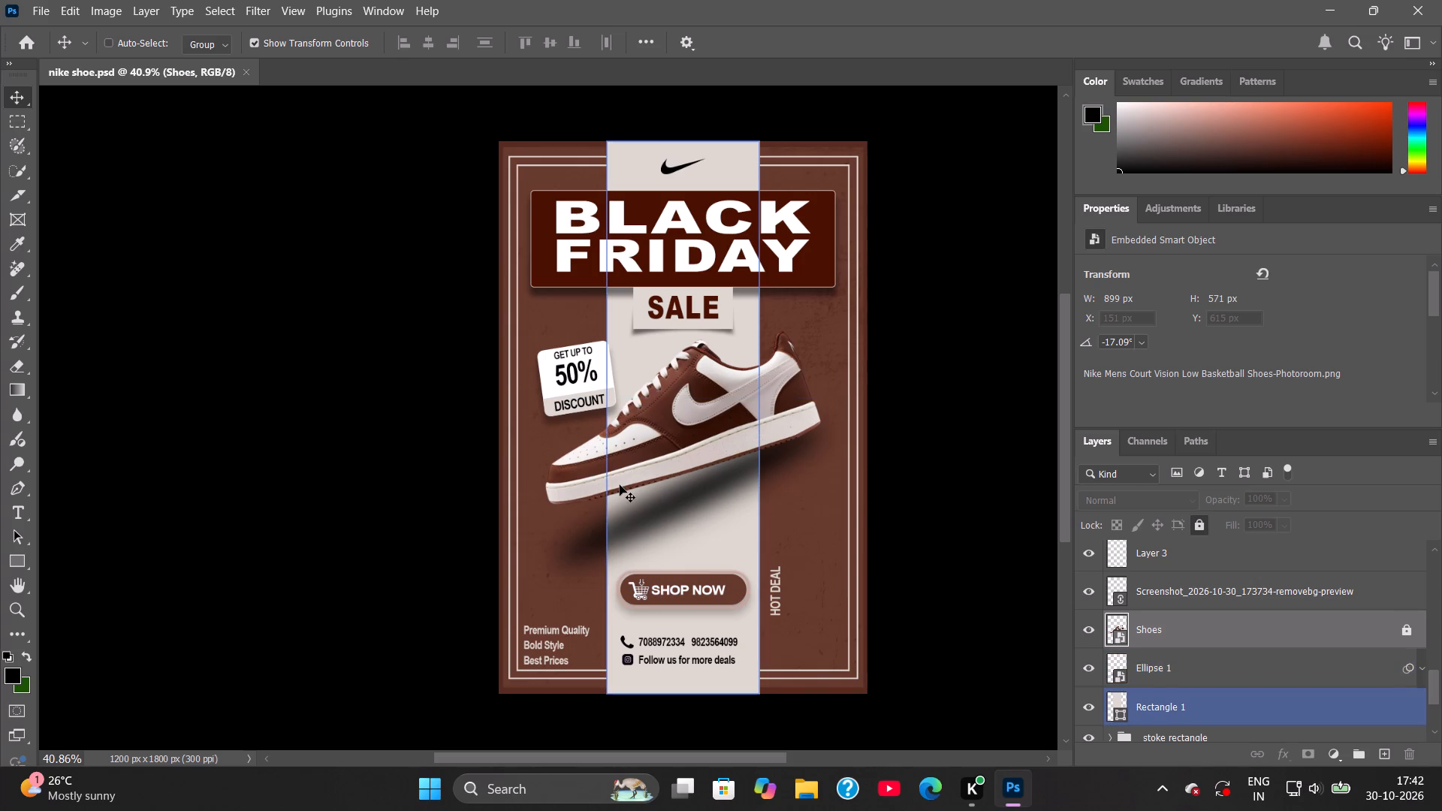
Save the finished poster document again.
key("ctrl+s")
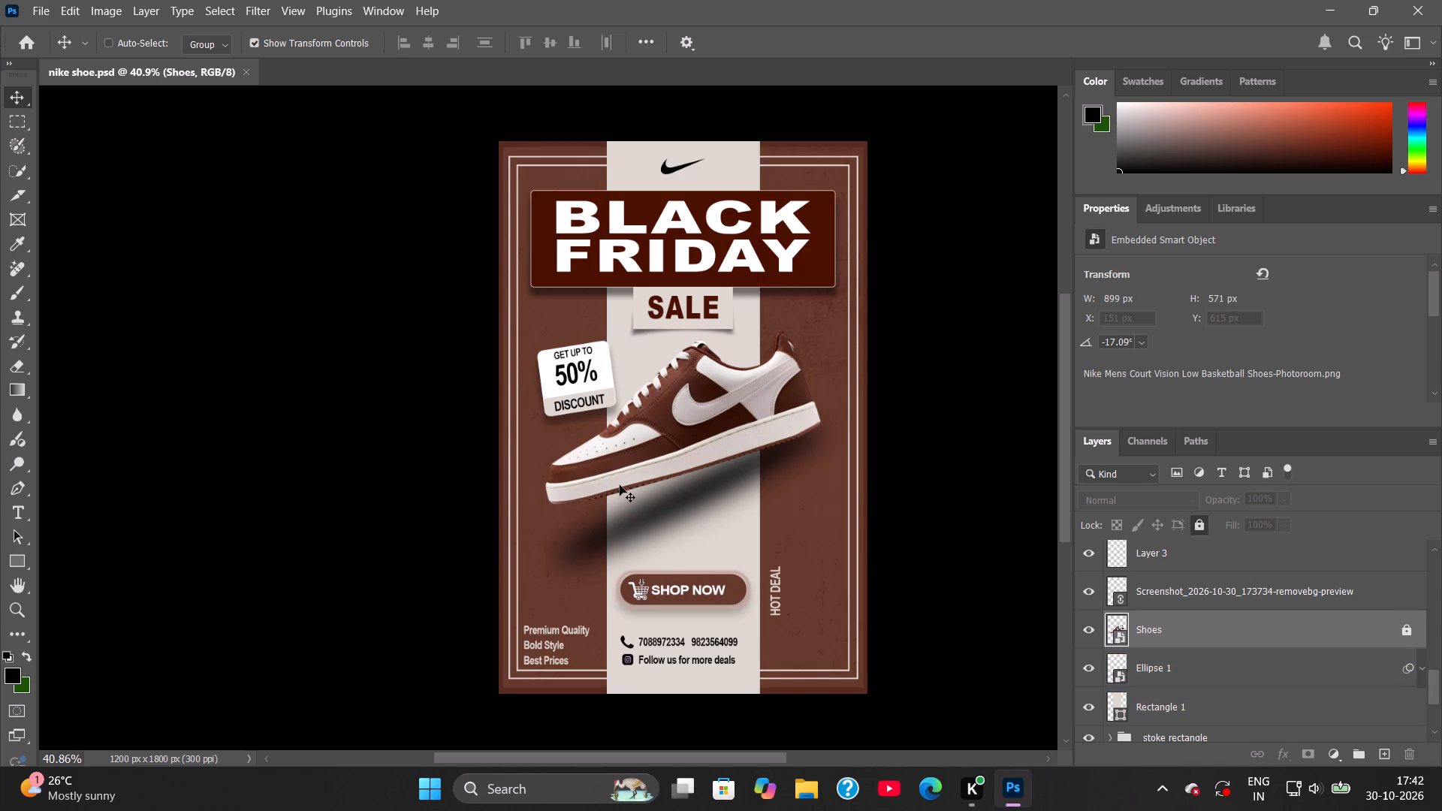
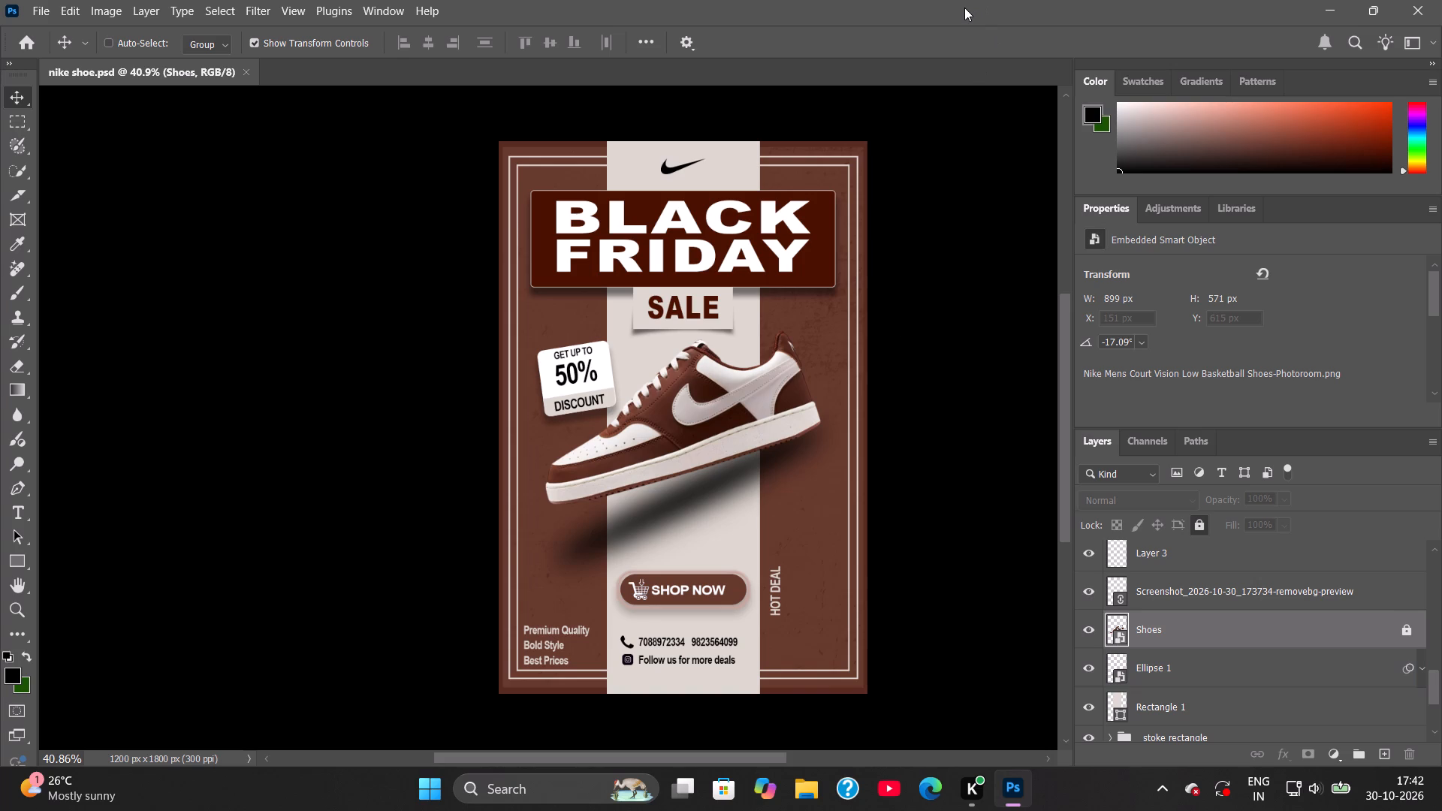
Save the finished poster document once more.
key("ctrl+s")
key("ctrl+s")
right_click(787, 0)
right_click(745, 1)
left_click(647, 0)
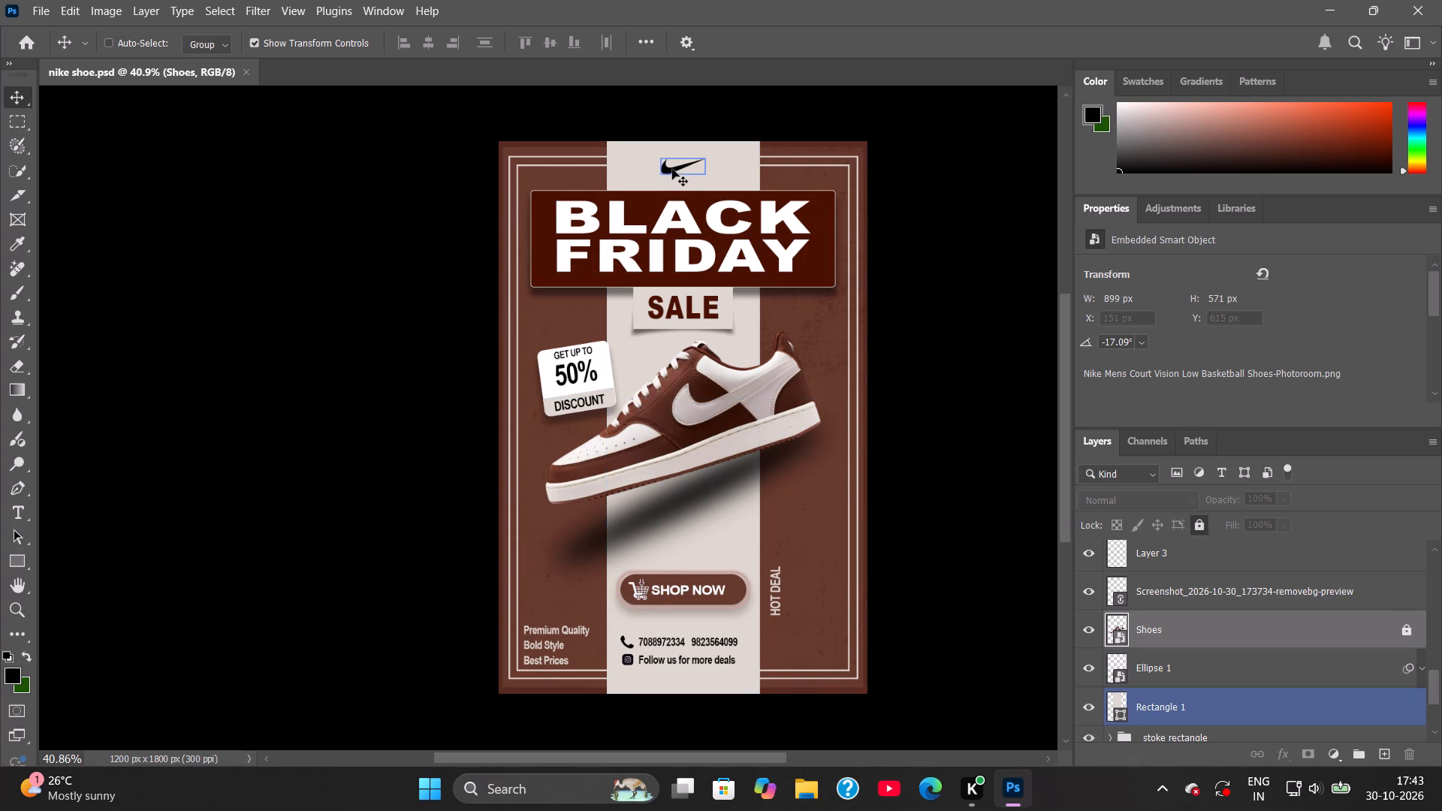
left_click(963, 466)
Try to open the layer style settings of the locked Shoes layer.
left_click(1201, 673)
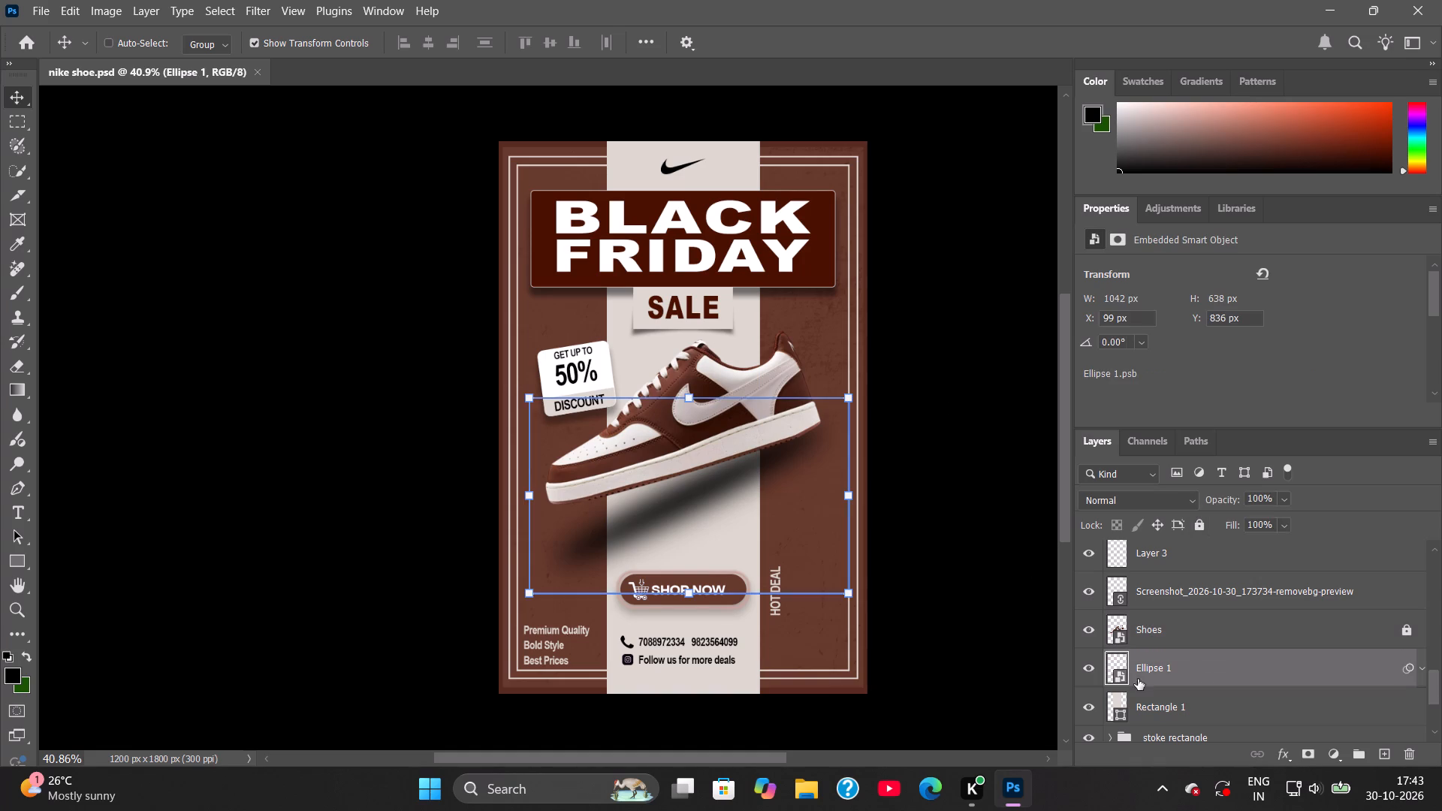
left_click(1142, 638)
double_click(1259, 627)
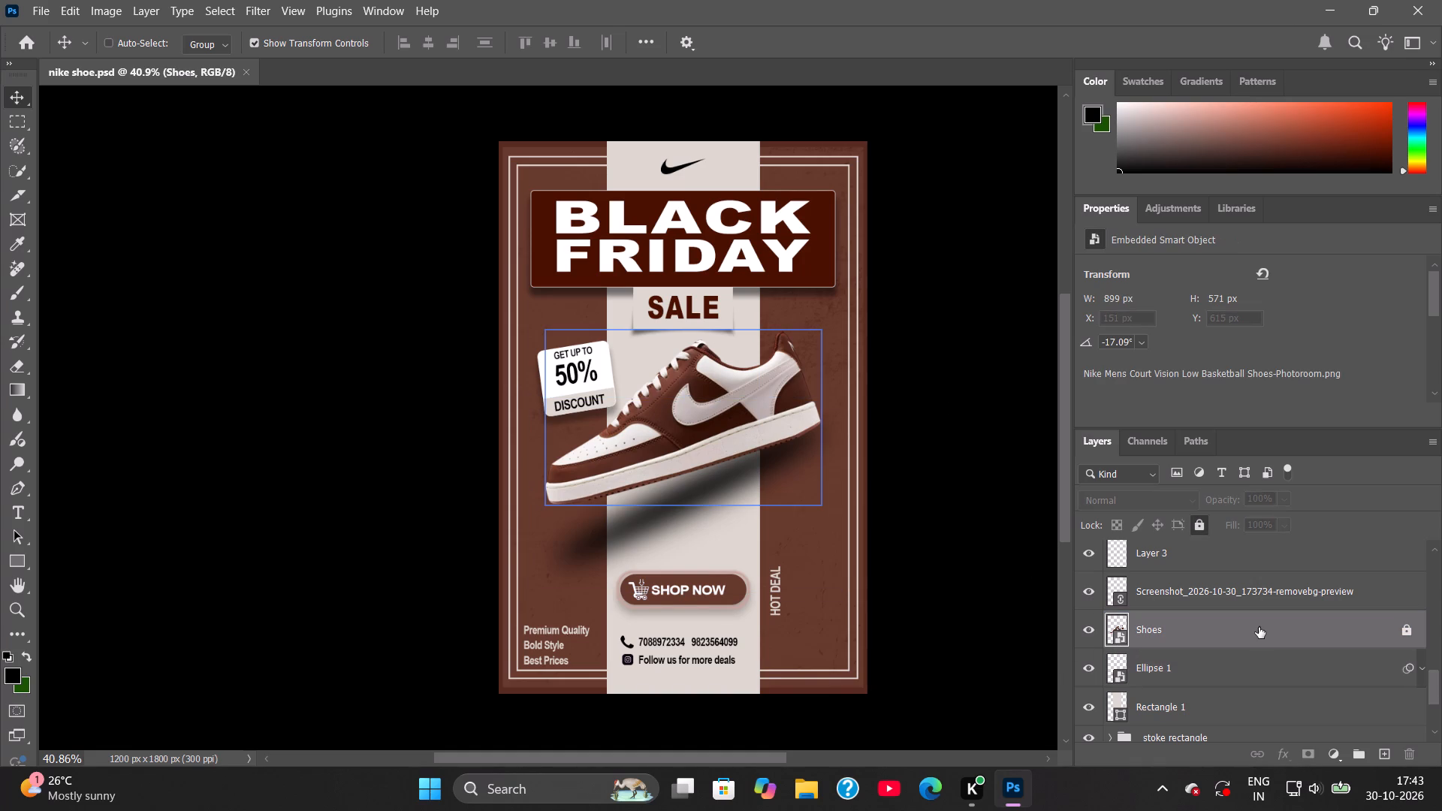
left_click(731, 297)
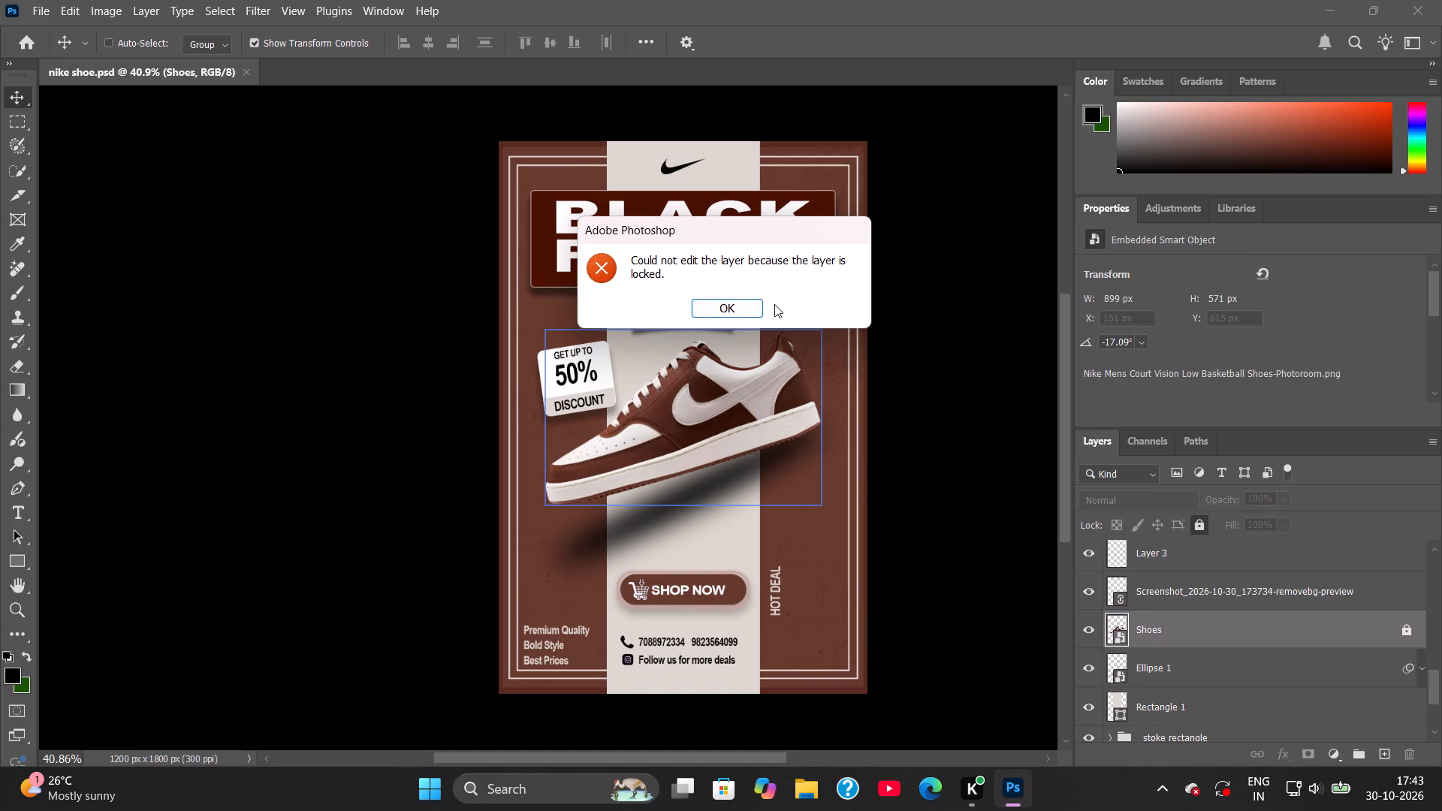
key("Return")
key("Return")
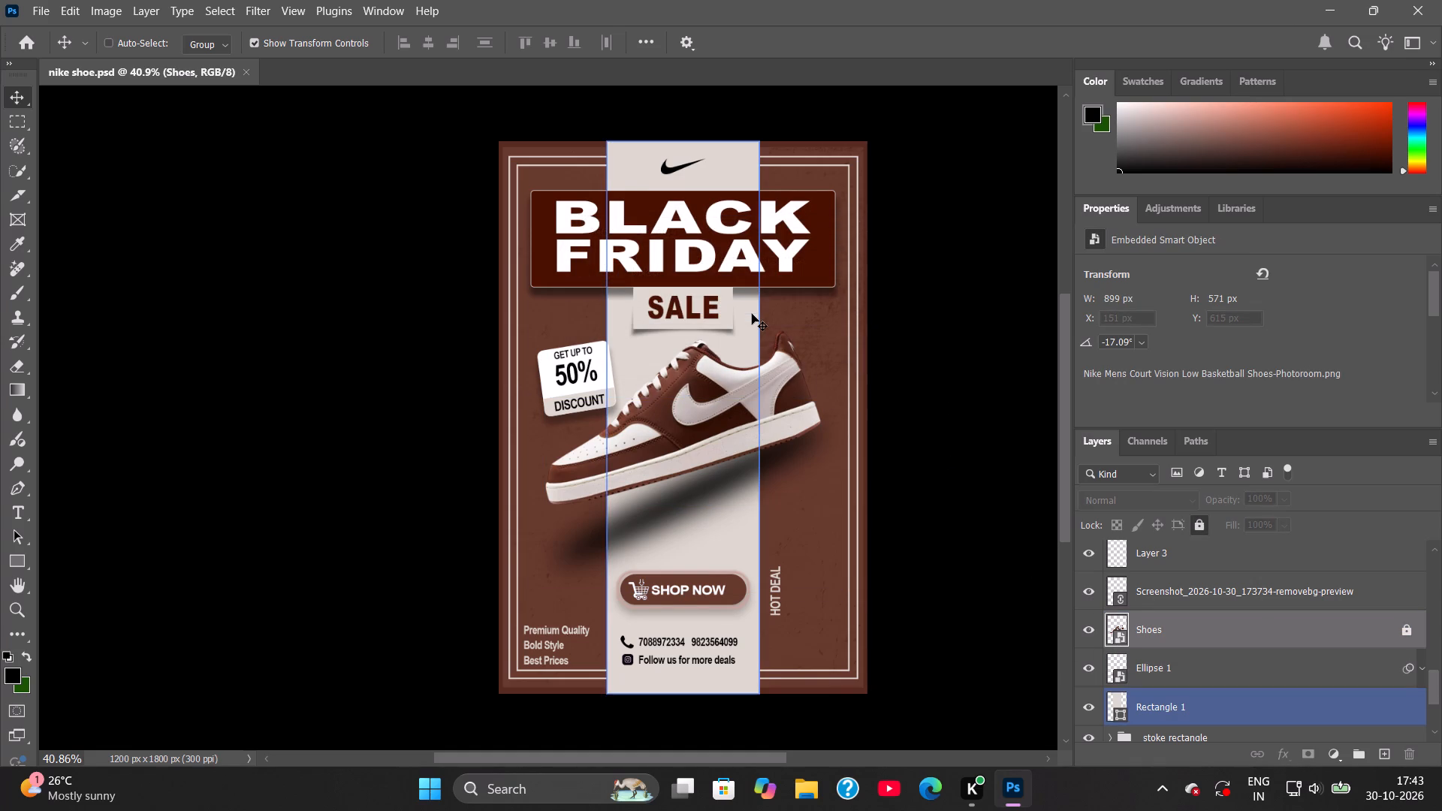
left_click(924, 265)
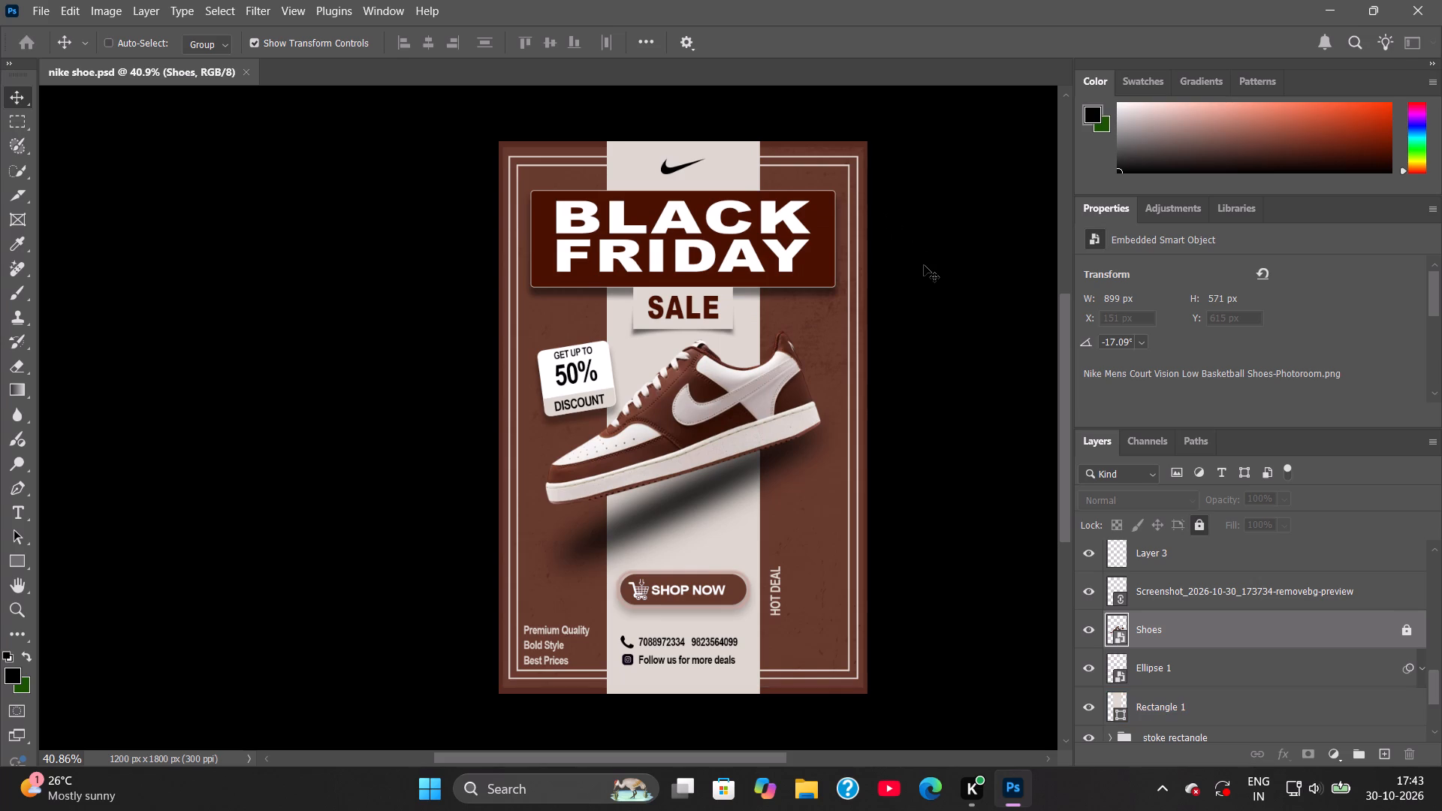
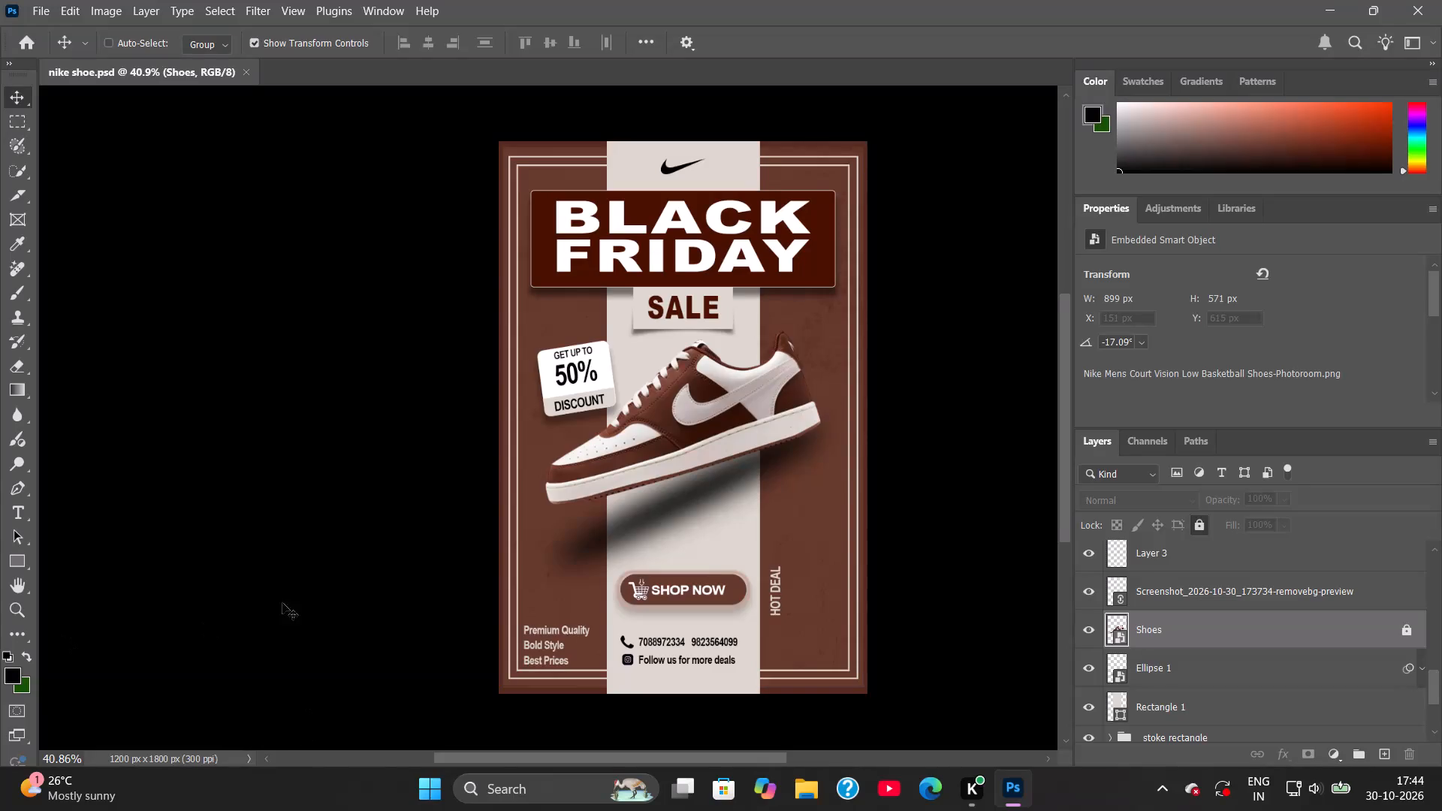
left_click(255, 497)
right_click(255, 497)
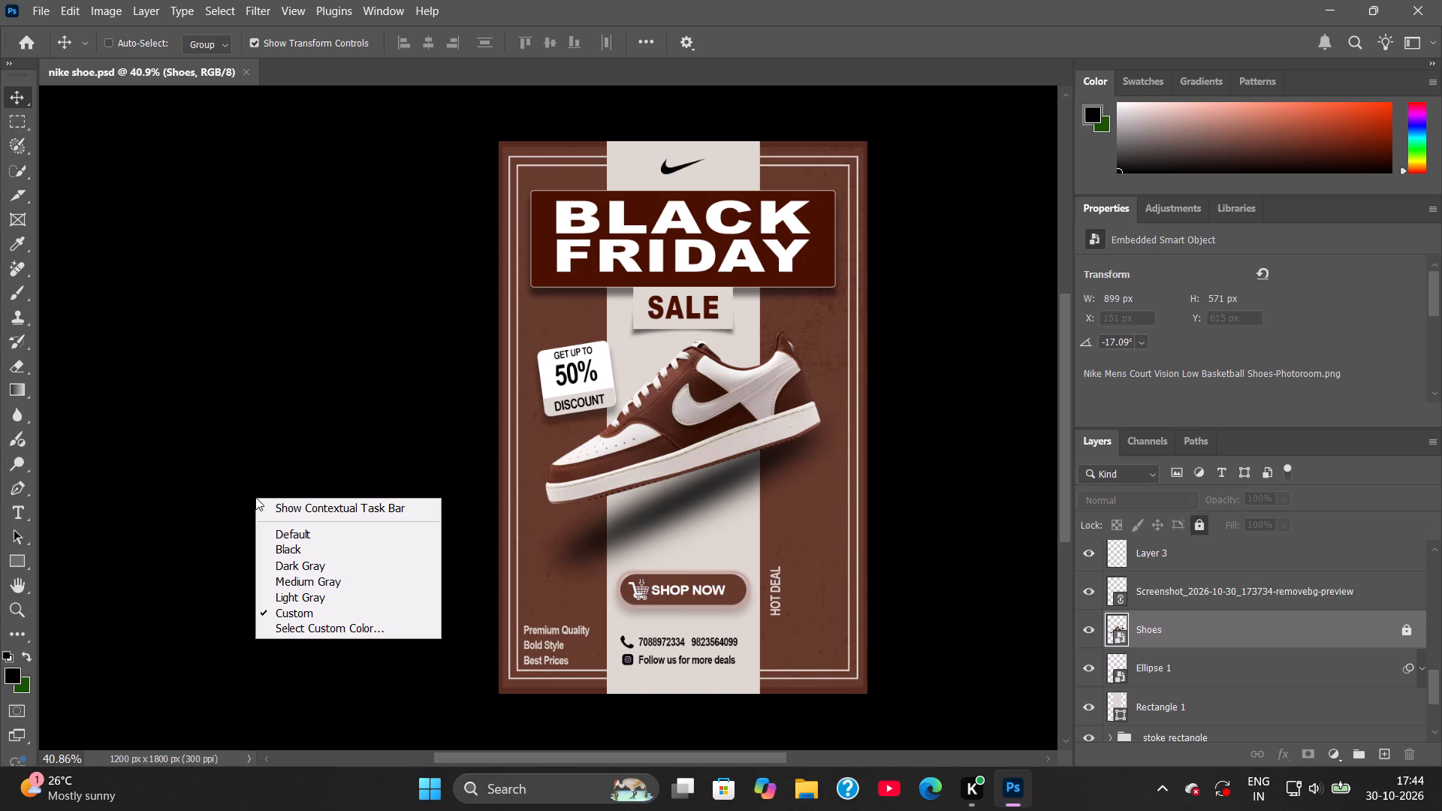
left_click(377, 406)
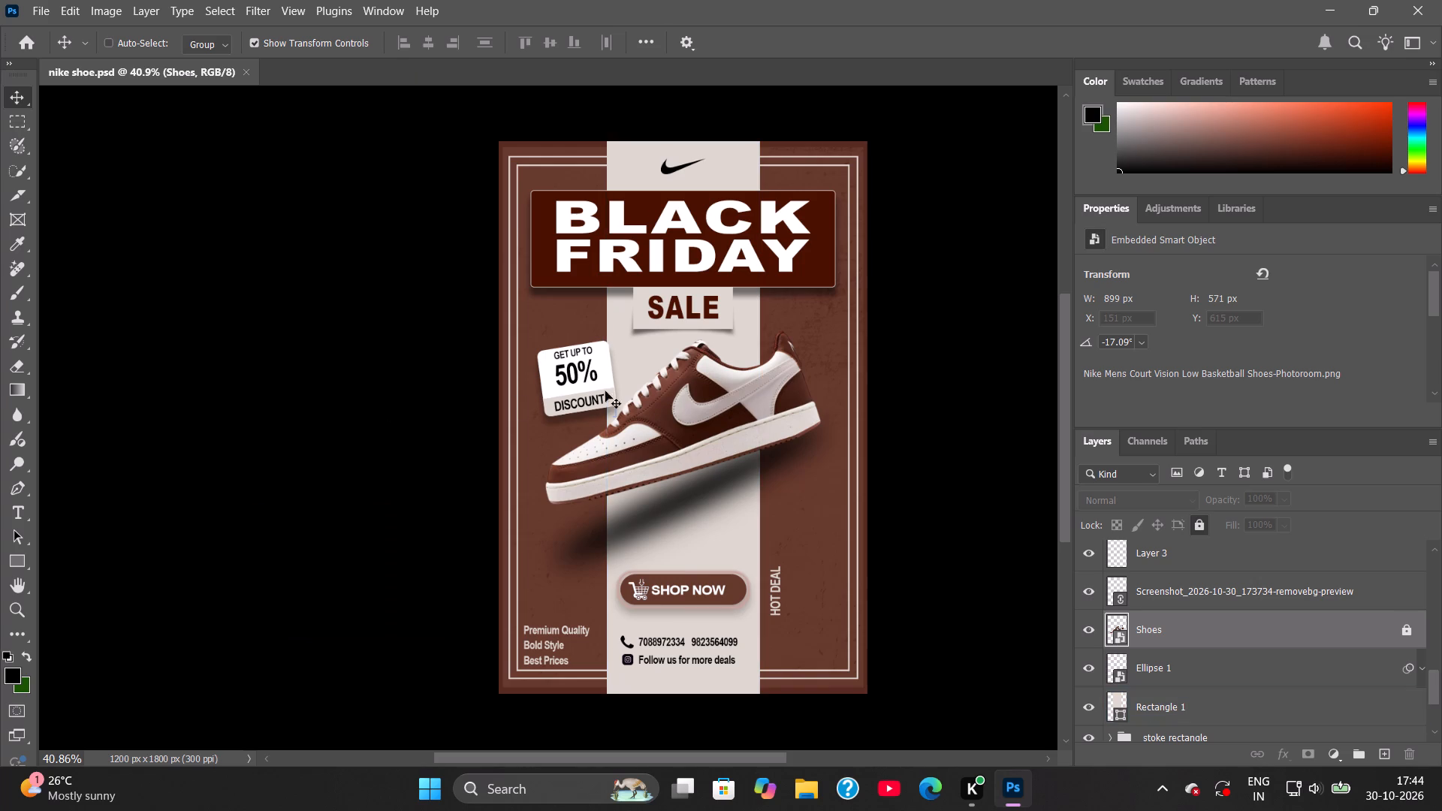
Save the finished Nike shoe poster document again under its existing file name.
key("ctrl+s")
right_click(1014, 426)
left_click(967, 419)
key("ctrl+s")
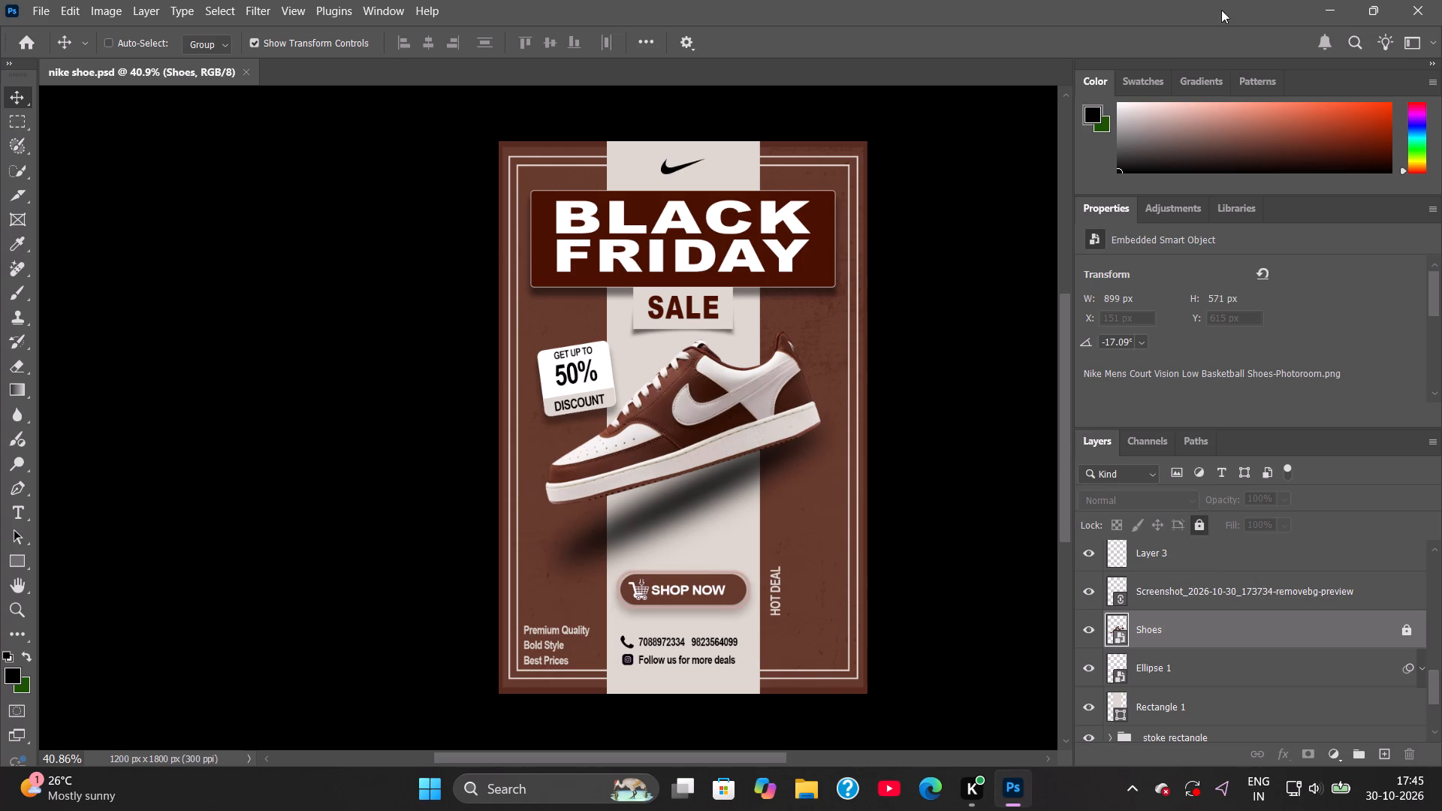